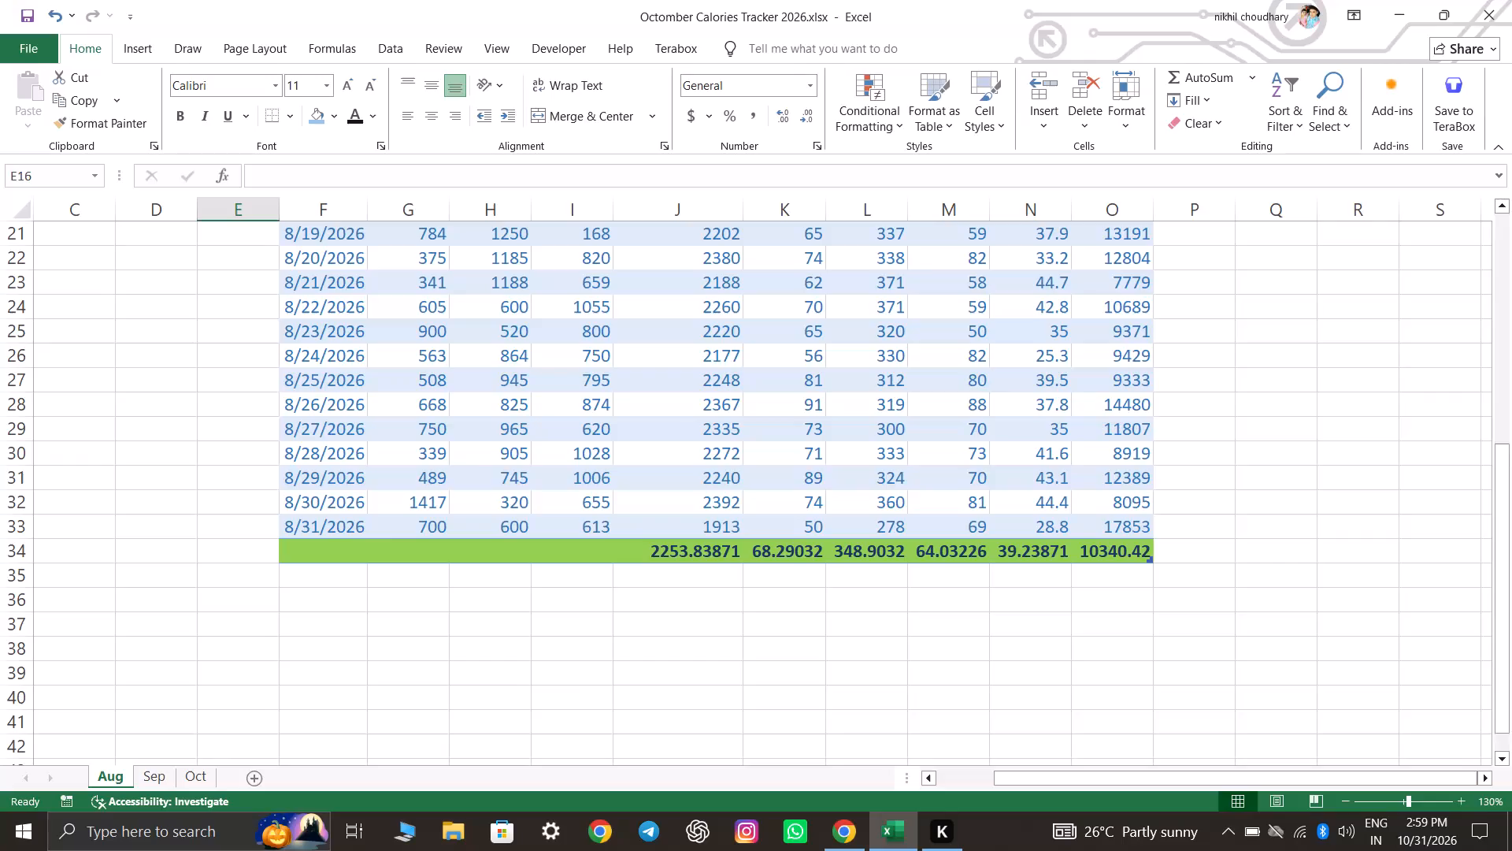
# Review the August calories table from its title row down to the green summary row.
pyautogui.scroll(-3, 1288, 474)
pyautogui.scroll(13, 1268, 490)
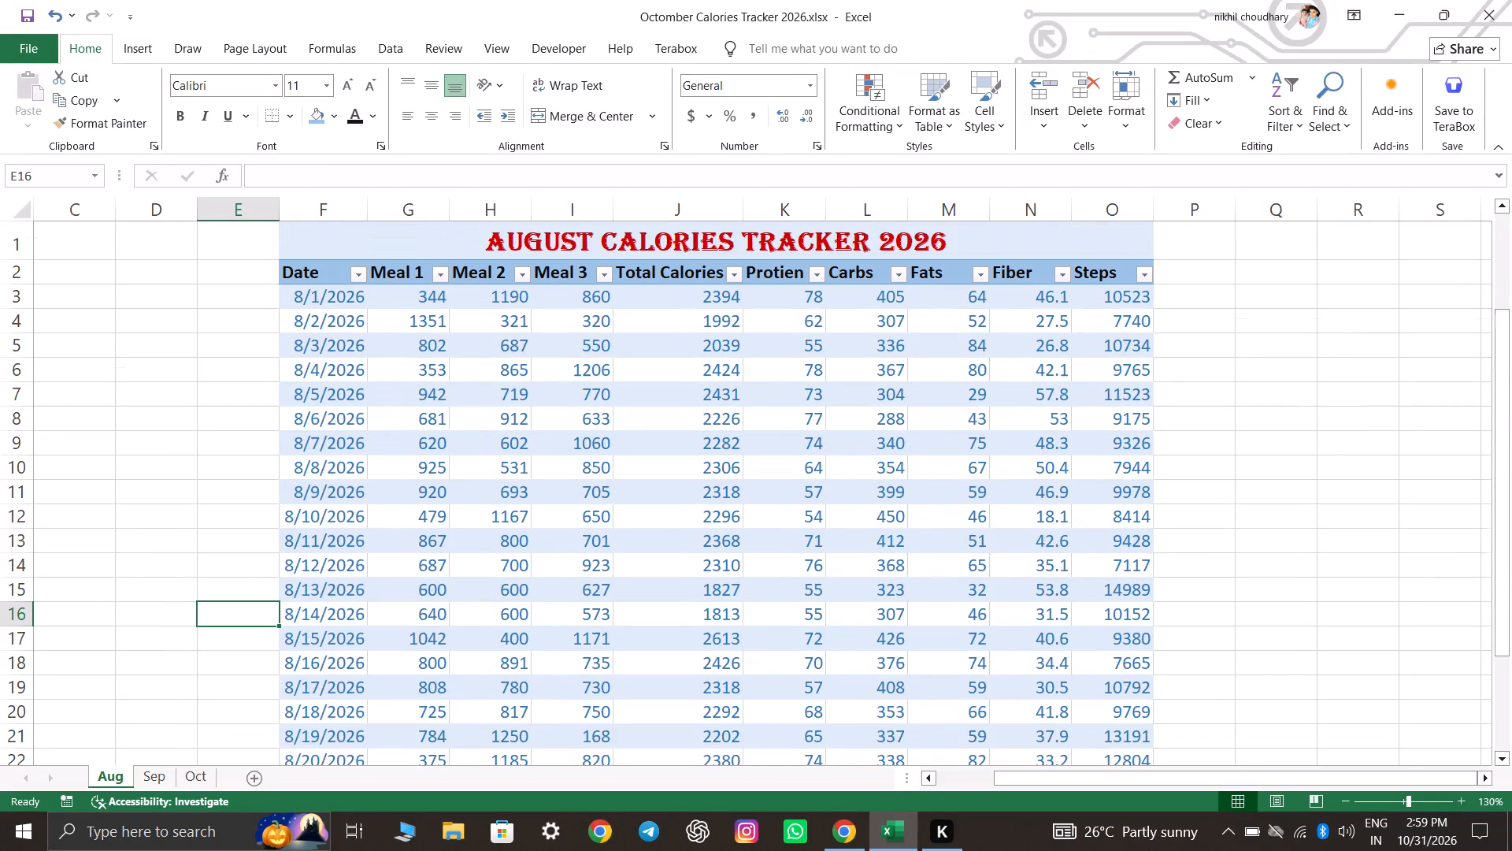
pyautogui.scroll(6, 1272, 494)
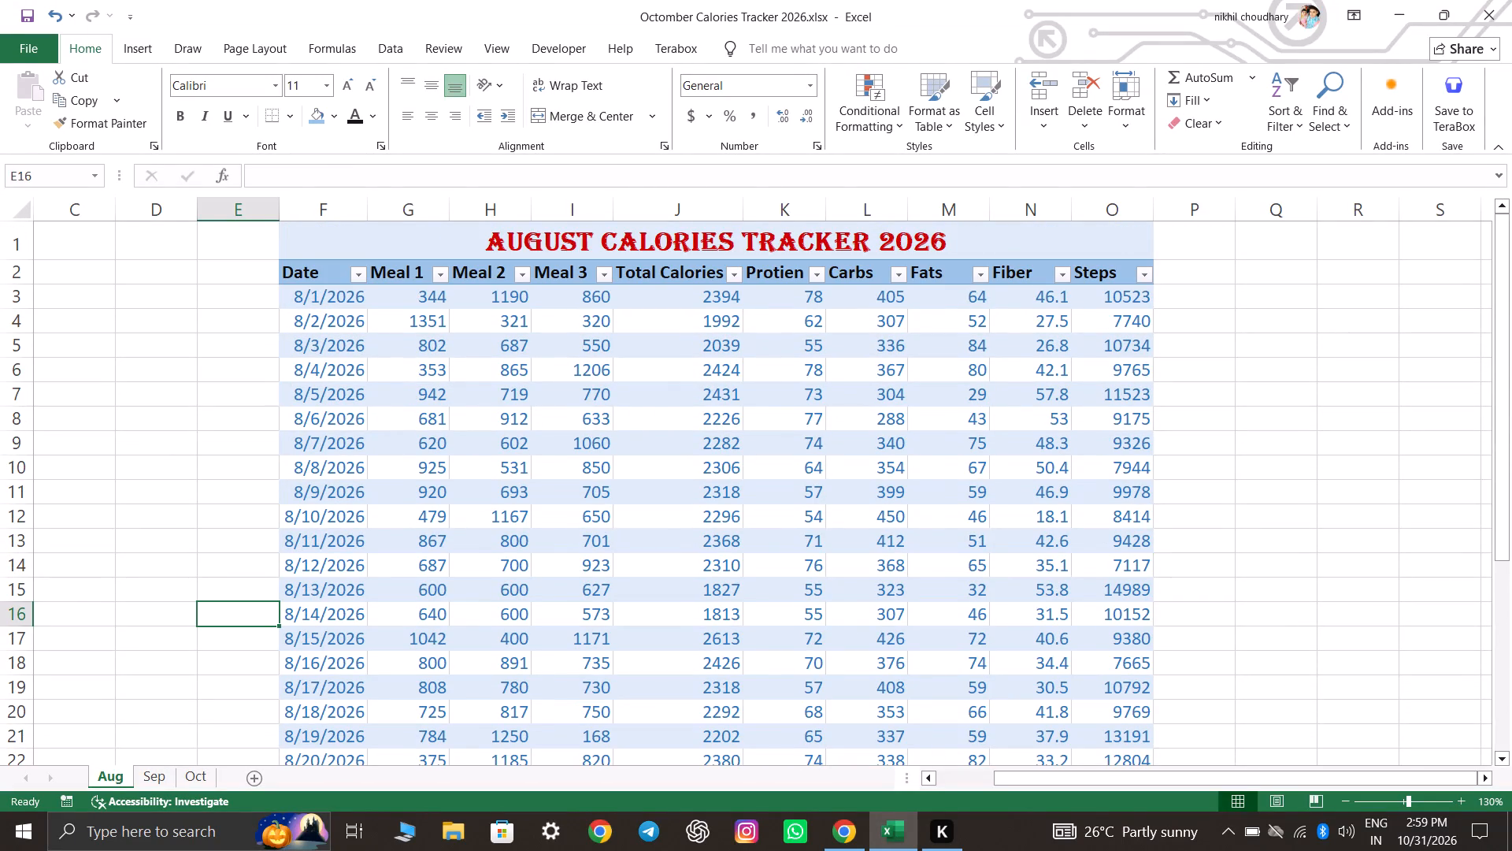
pyautogui.scroll(-7, 1021, 495)
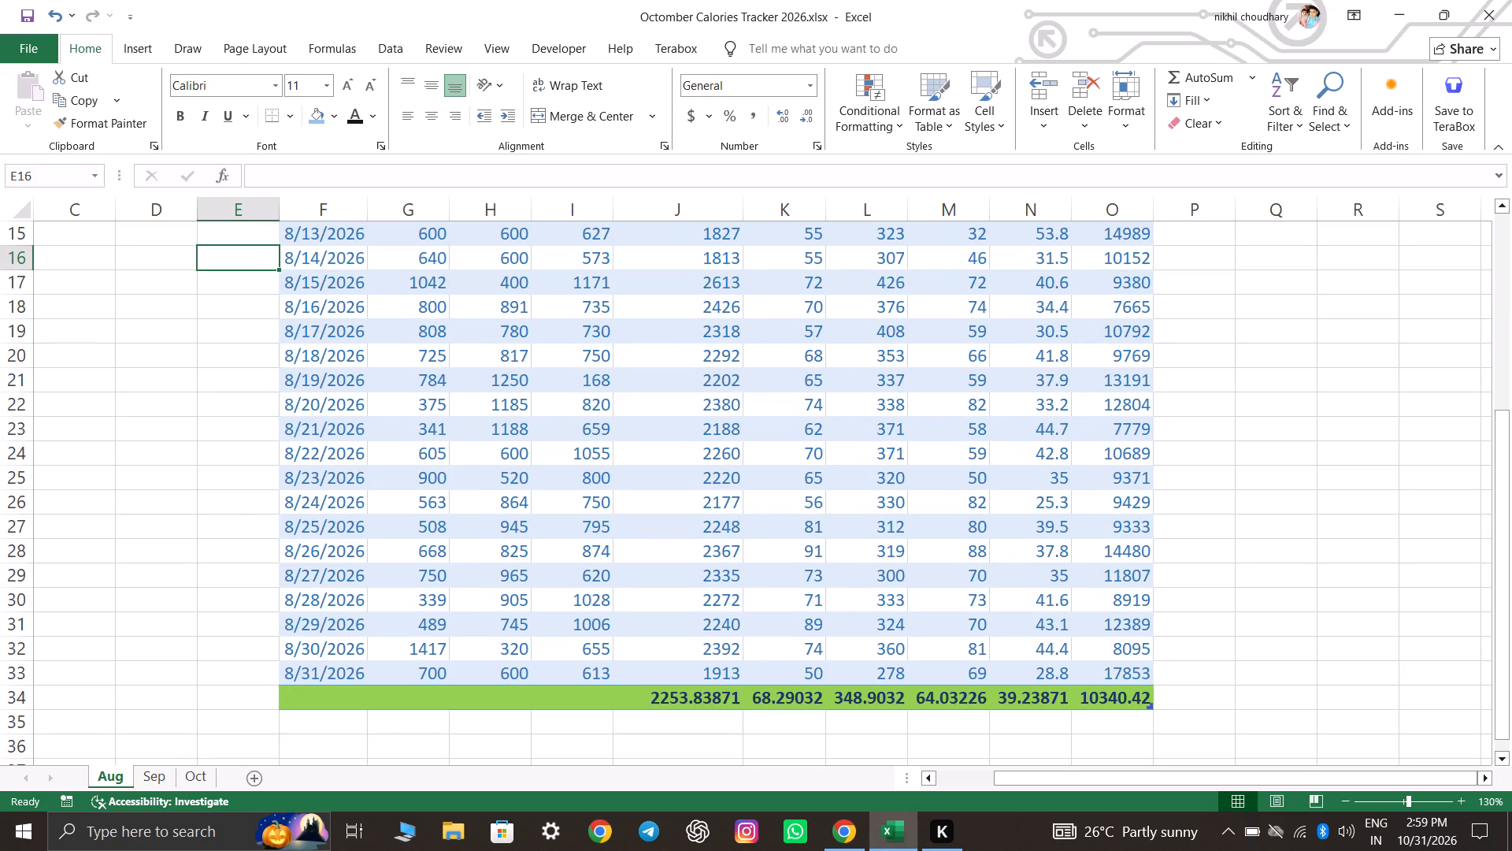
pyautogui.keyDown('ctrl'); pyautogui.scroll(-4, 1264, 532); pyautogui.keyUp('ctrl')
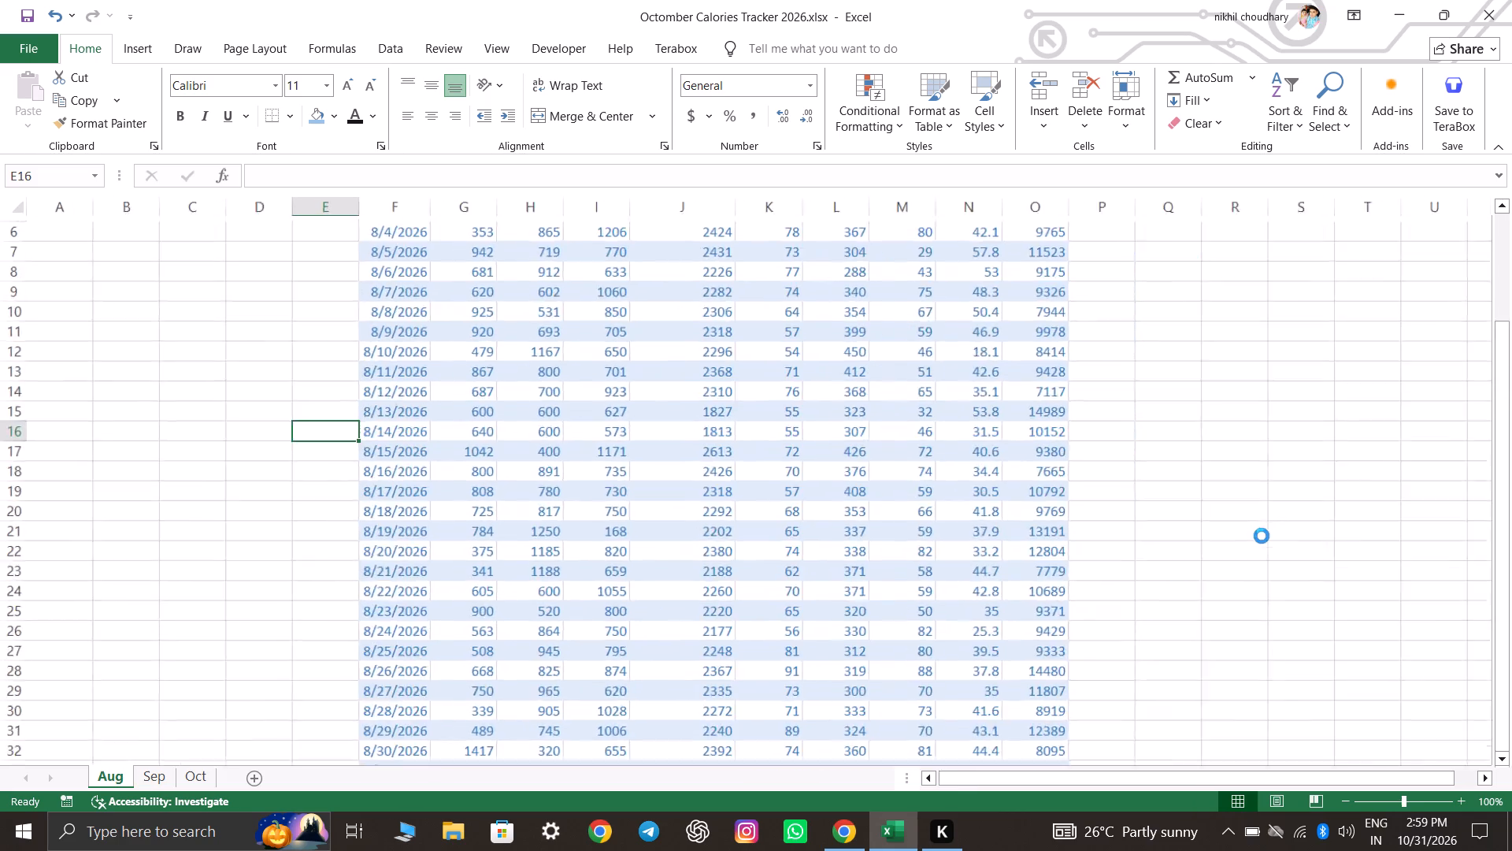
pyautogui.keyDown('ctrl'); pyautogui.scroll(-1, 1262, 536); pyautogui.keyUp('ctrl')
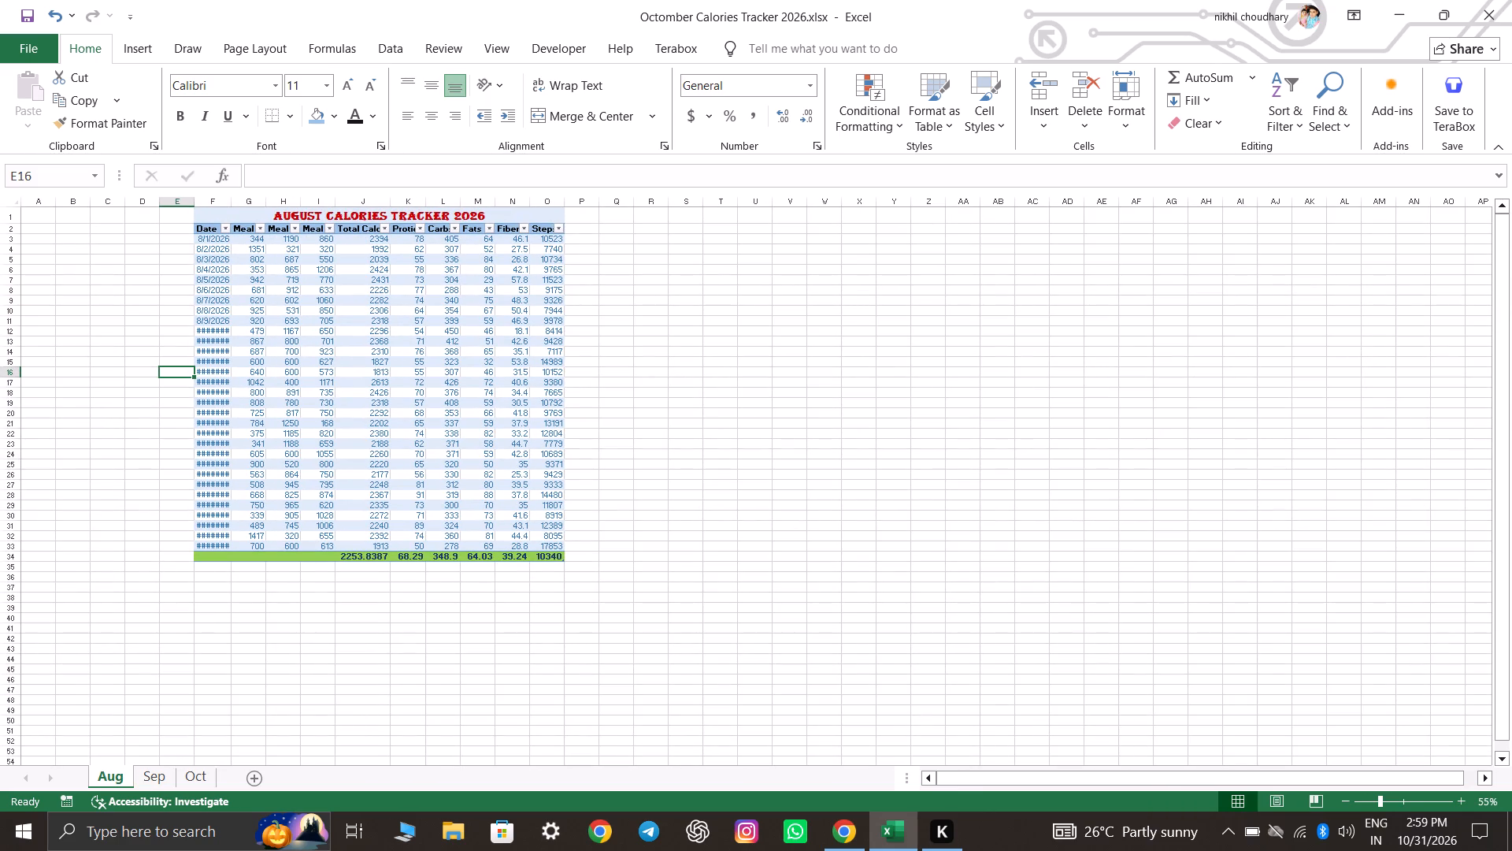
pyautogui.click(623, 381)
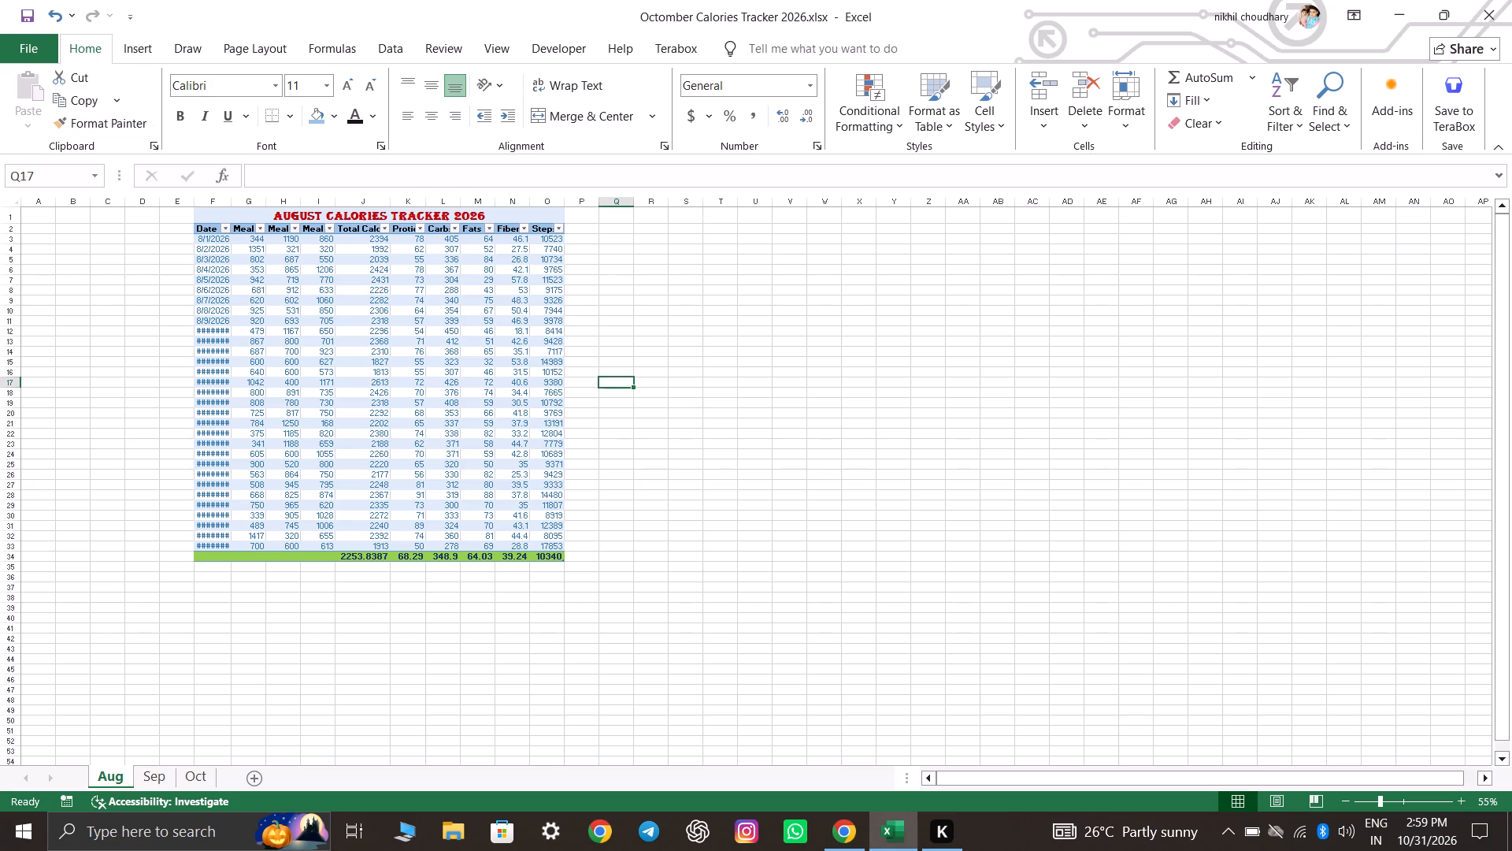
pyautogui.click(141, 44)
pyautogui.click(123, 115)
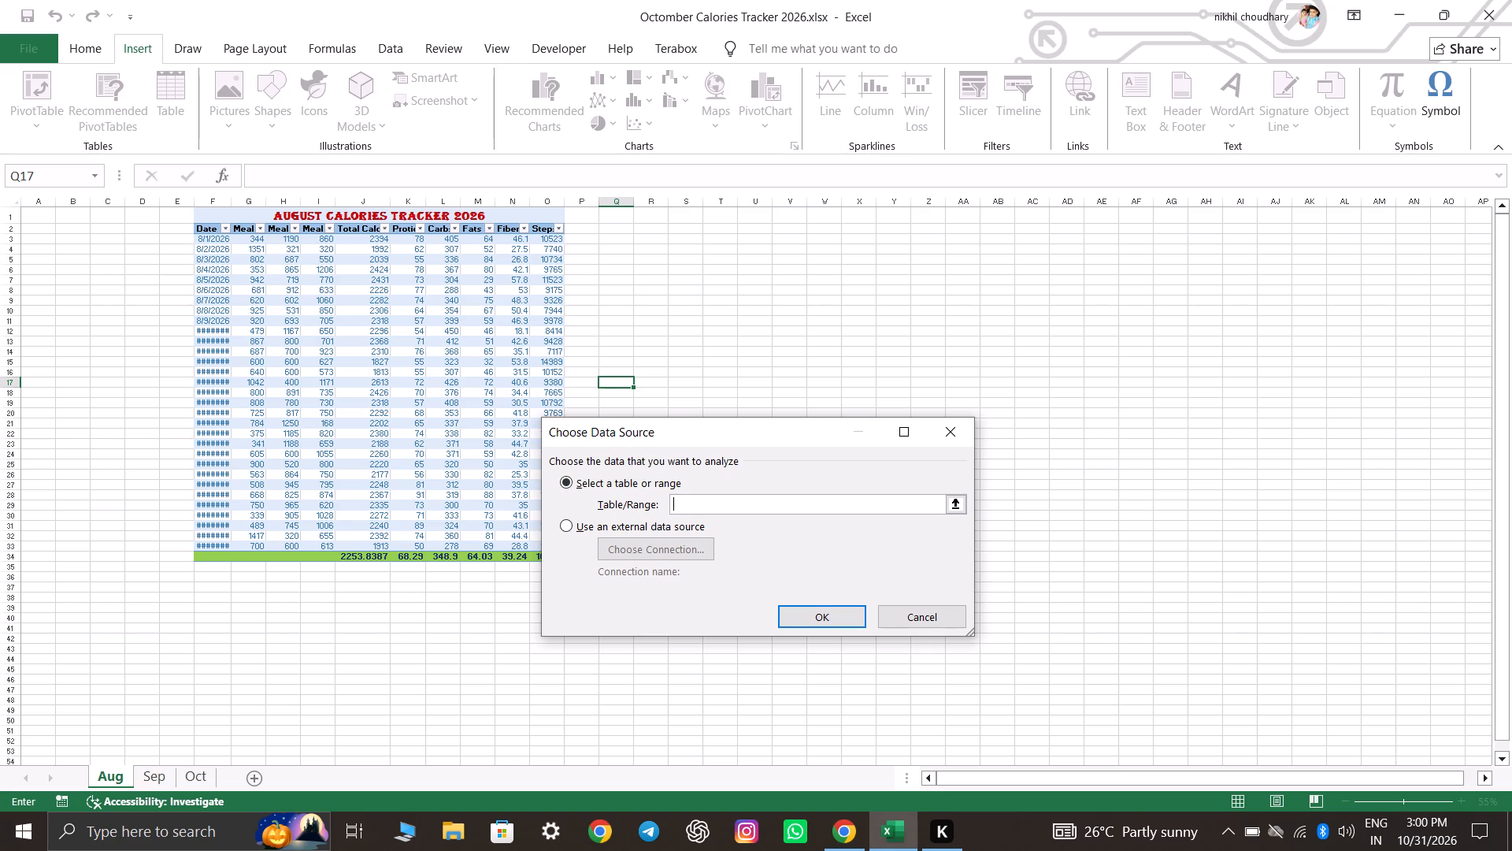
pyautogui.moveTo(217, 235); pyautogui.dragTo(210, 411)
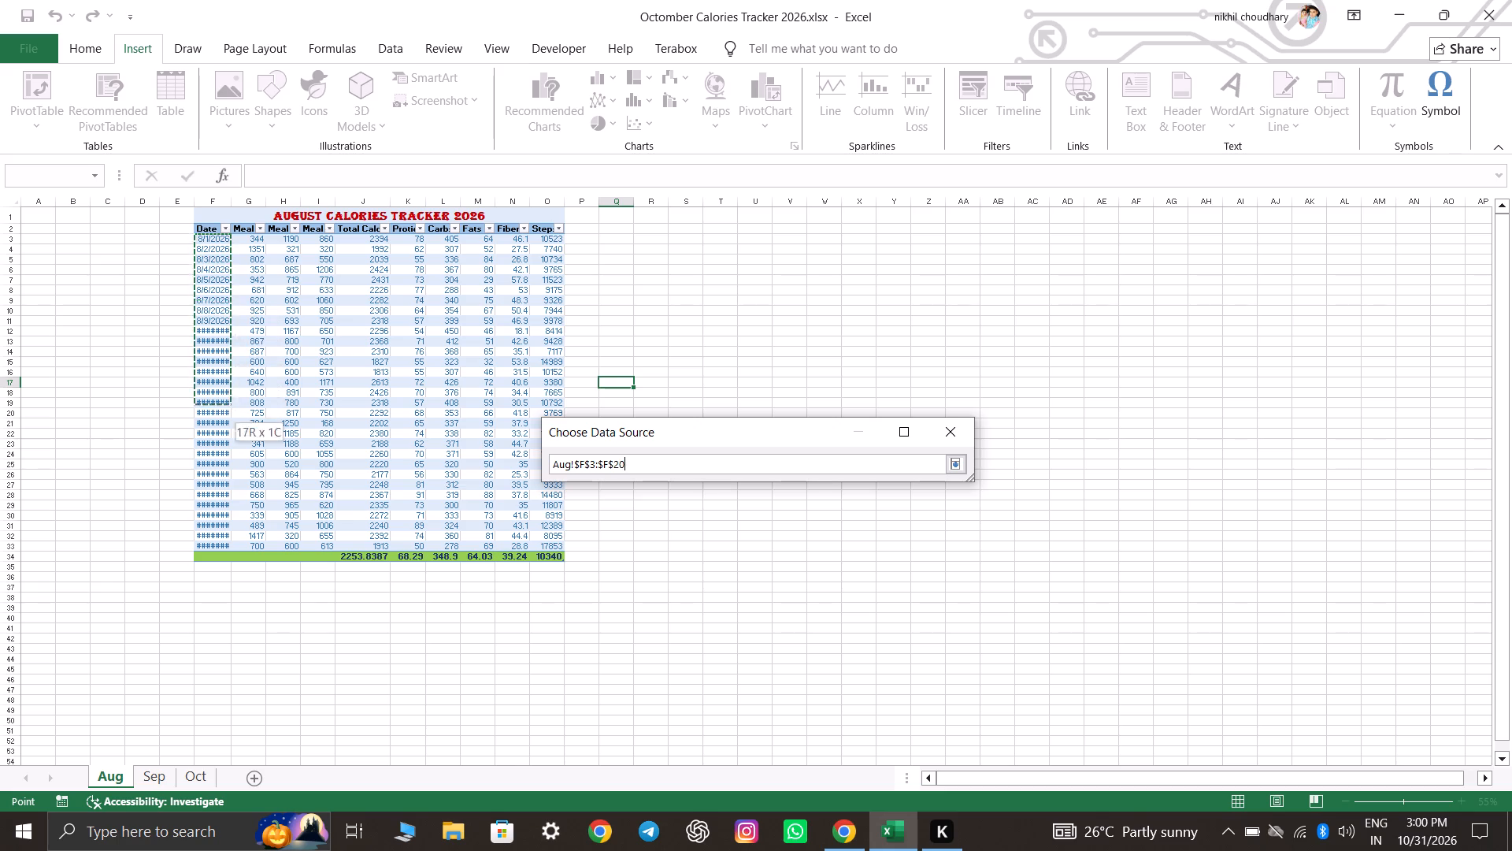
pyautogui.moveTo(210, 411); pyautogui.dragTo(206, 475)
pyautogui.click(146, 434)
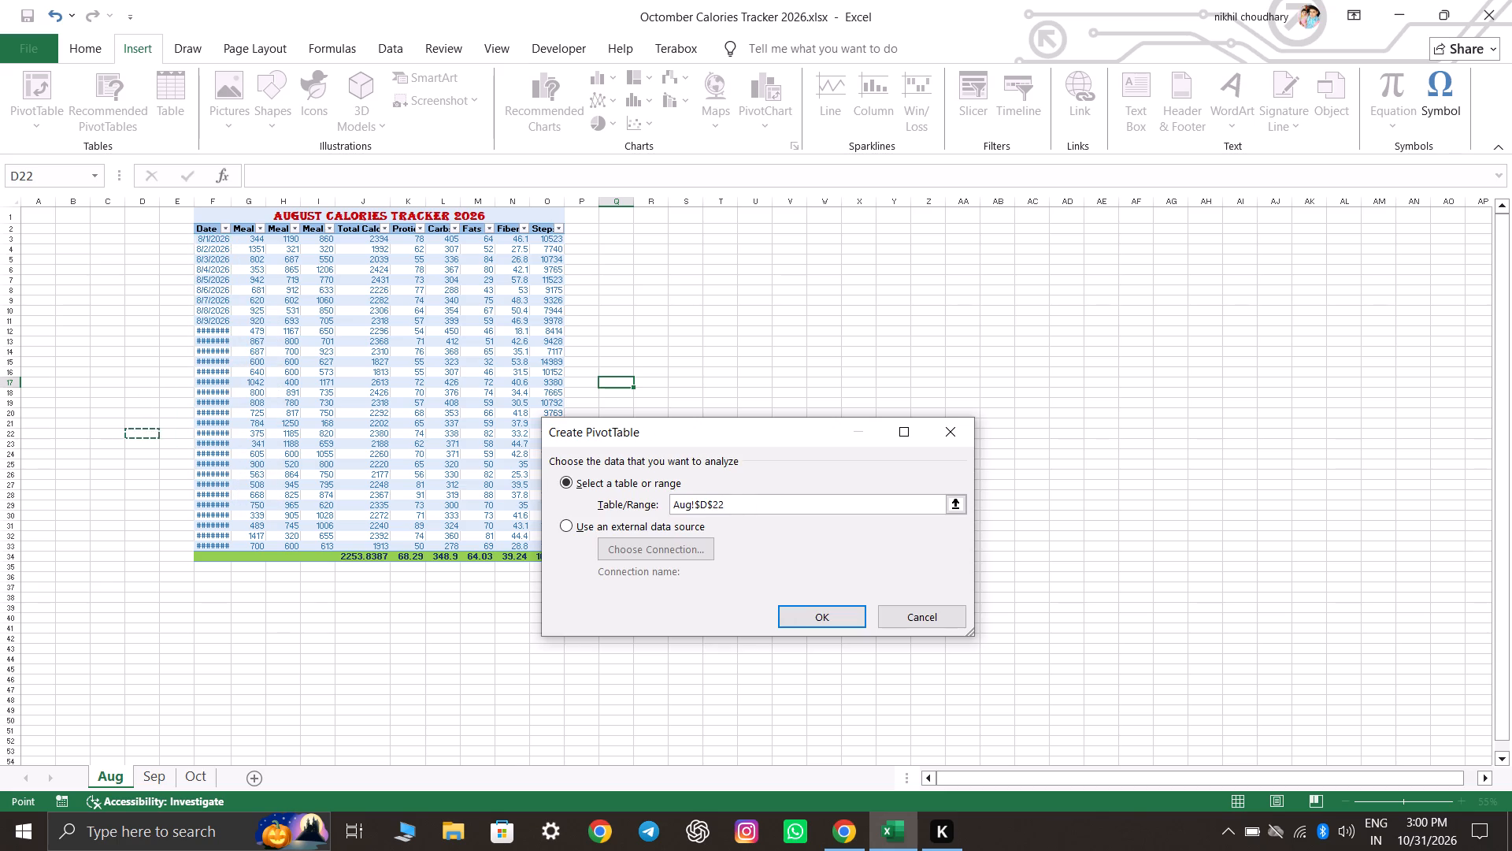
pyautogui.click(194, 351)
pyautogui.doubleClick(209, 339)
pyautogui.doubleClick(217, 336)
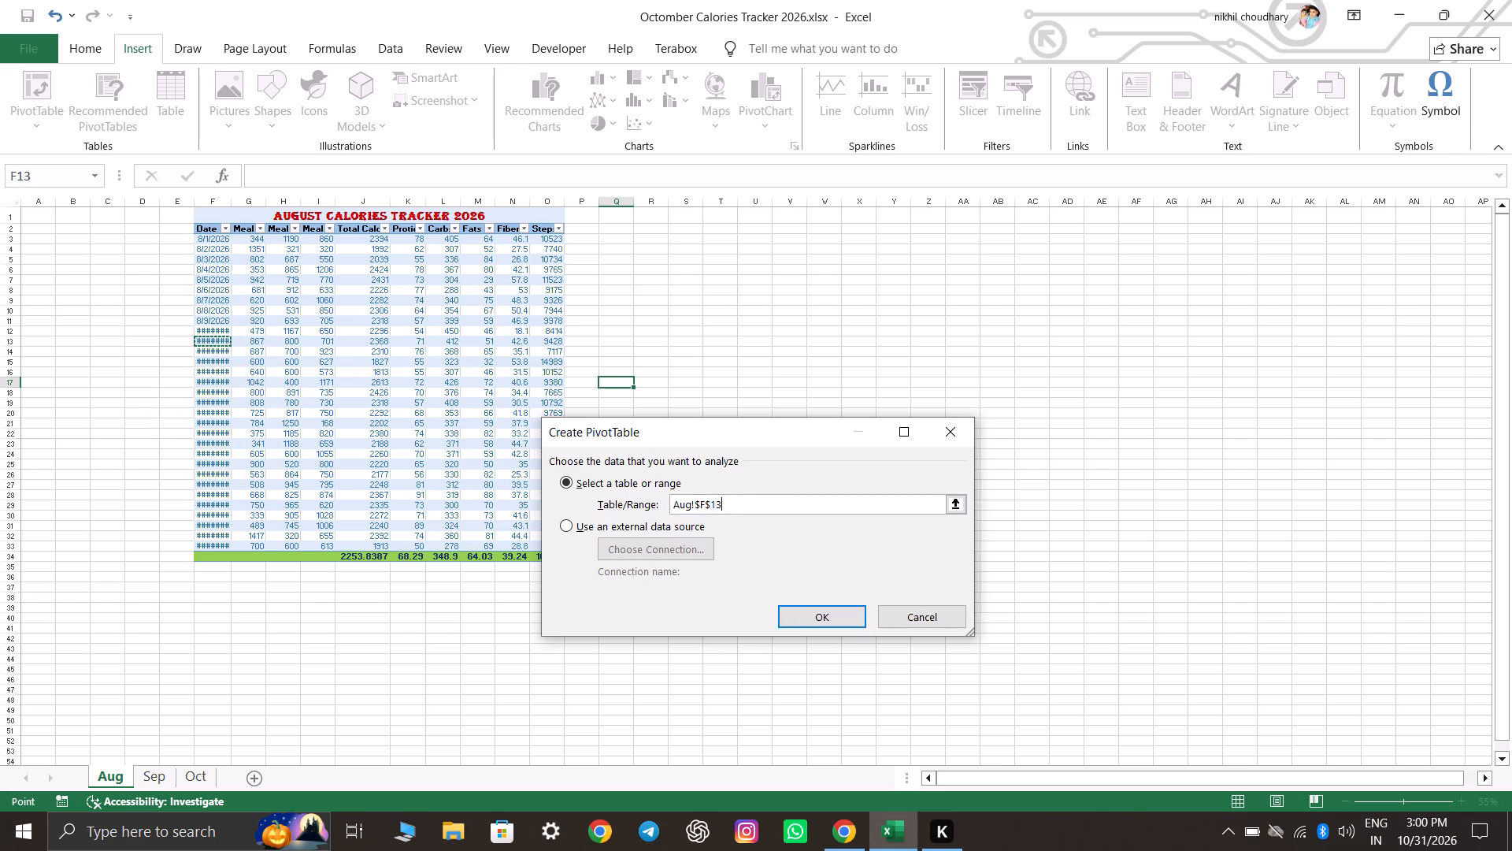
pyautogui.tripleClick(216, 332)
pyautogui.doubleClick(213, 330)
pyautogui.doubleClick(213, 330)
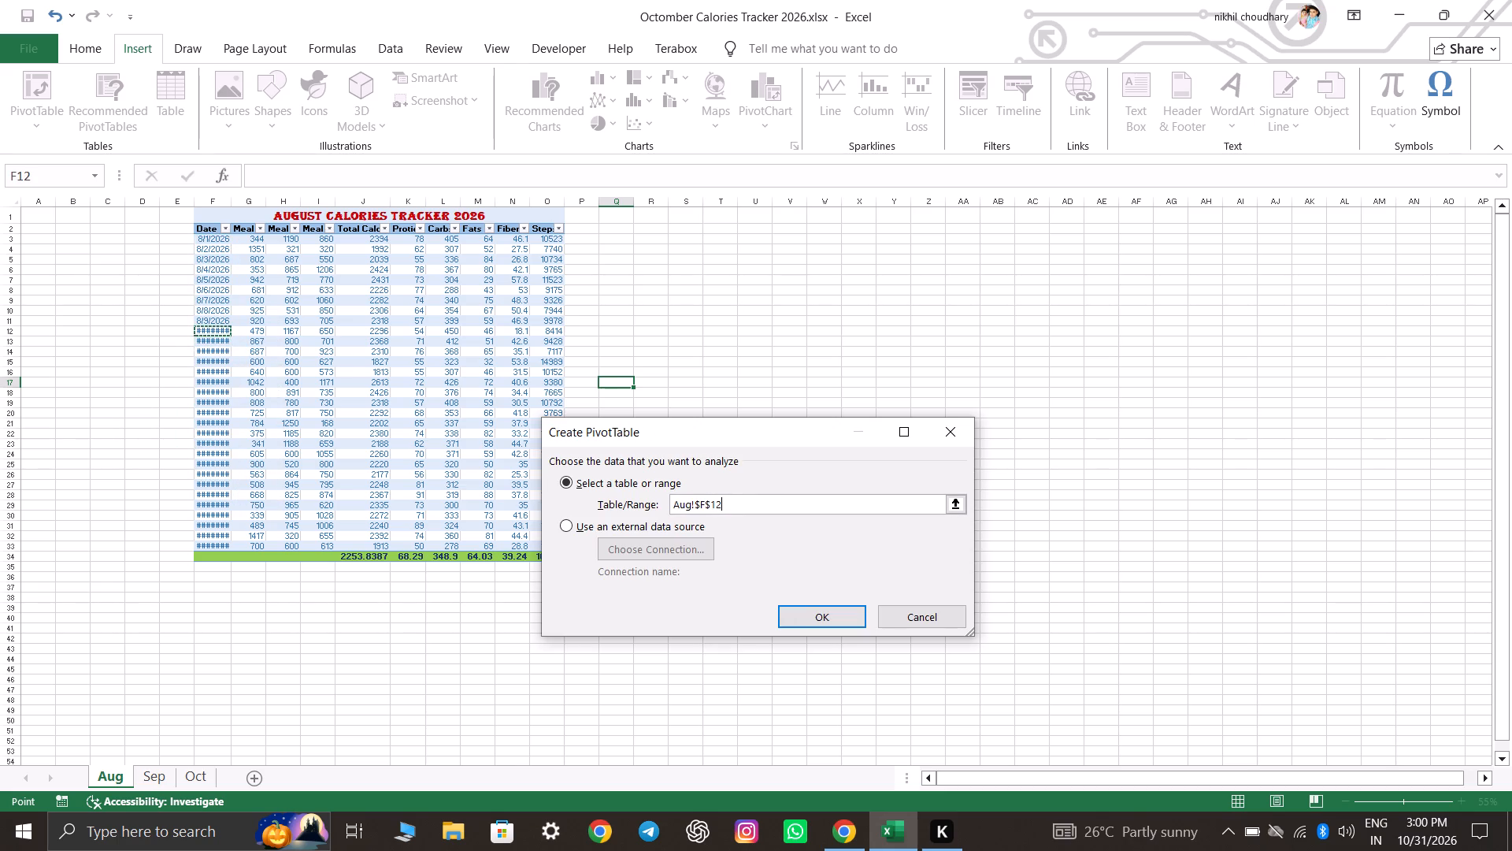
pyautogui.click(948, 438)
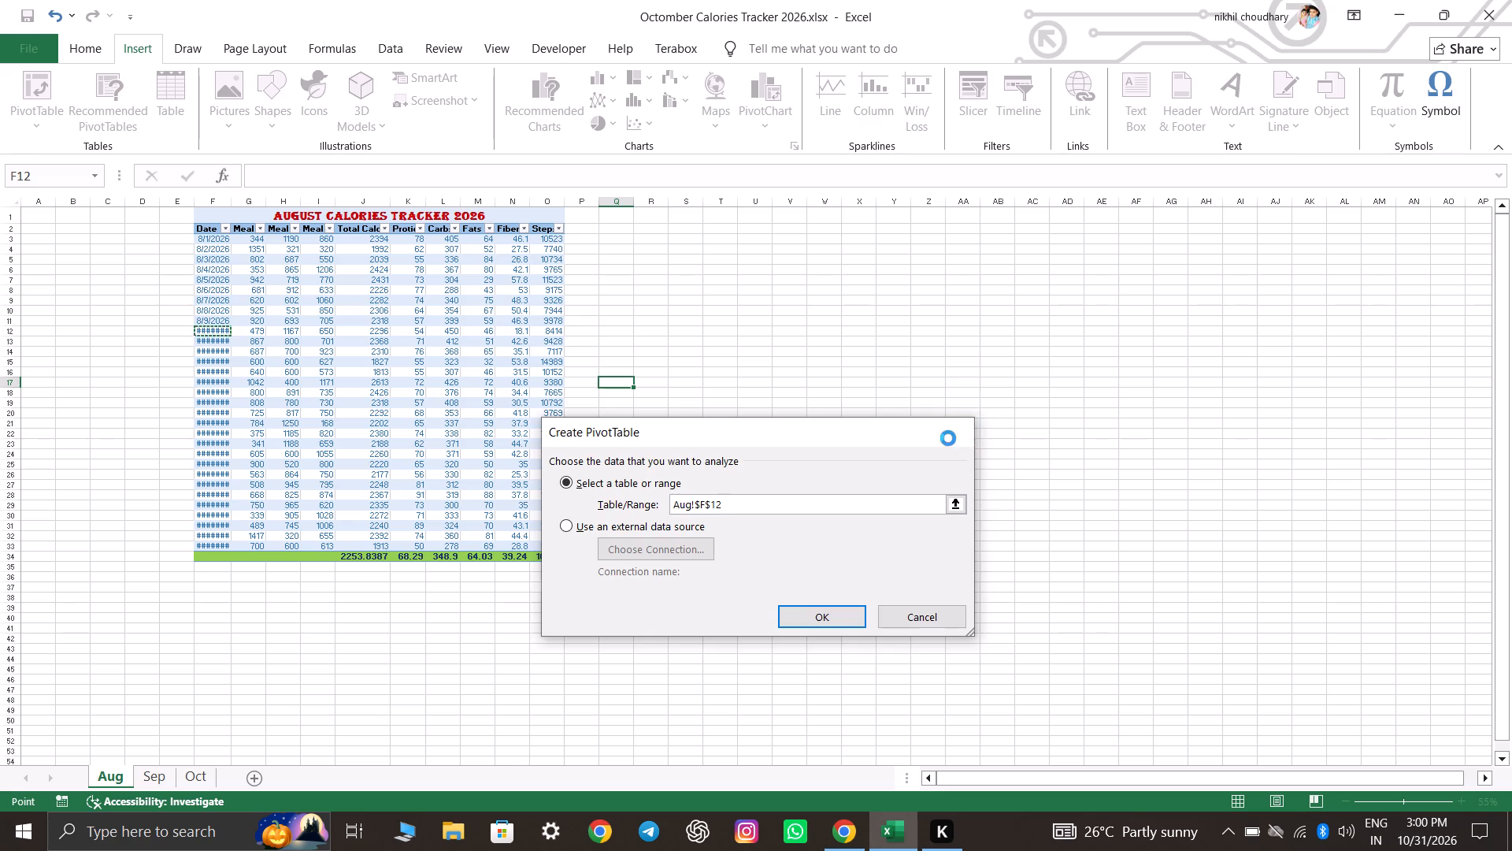
# Inspect the Date column cells from 8/10/2026 onward that display hash marks instead of dates.
pyautogui.doubleClick(219, 336)
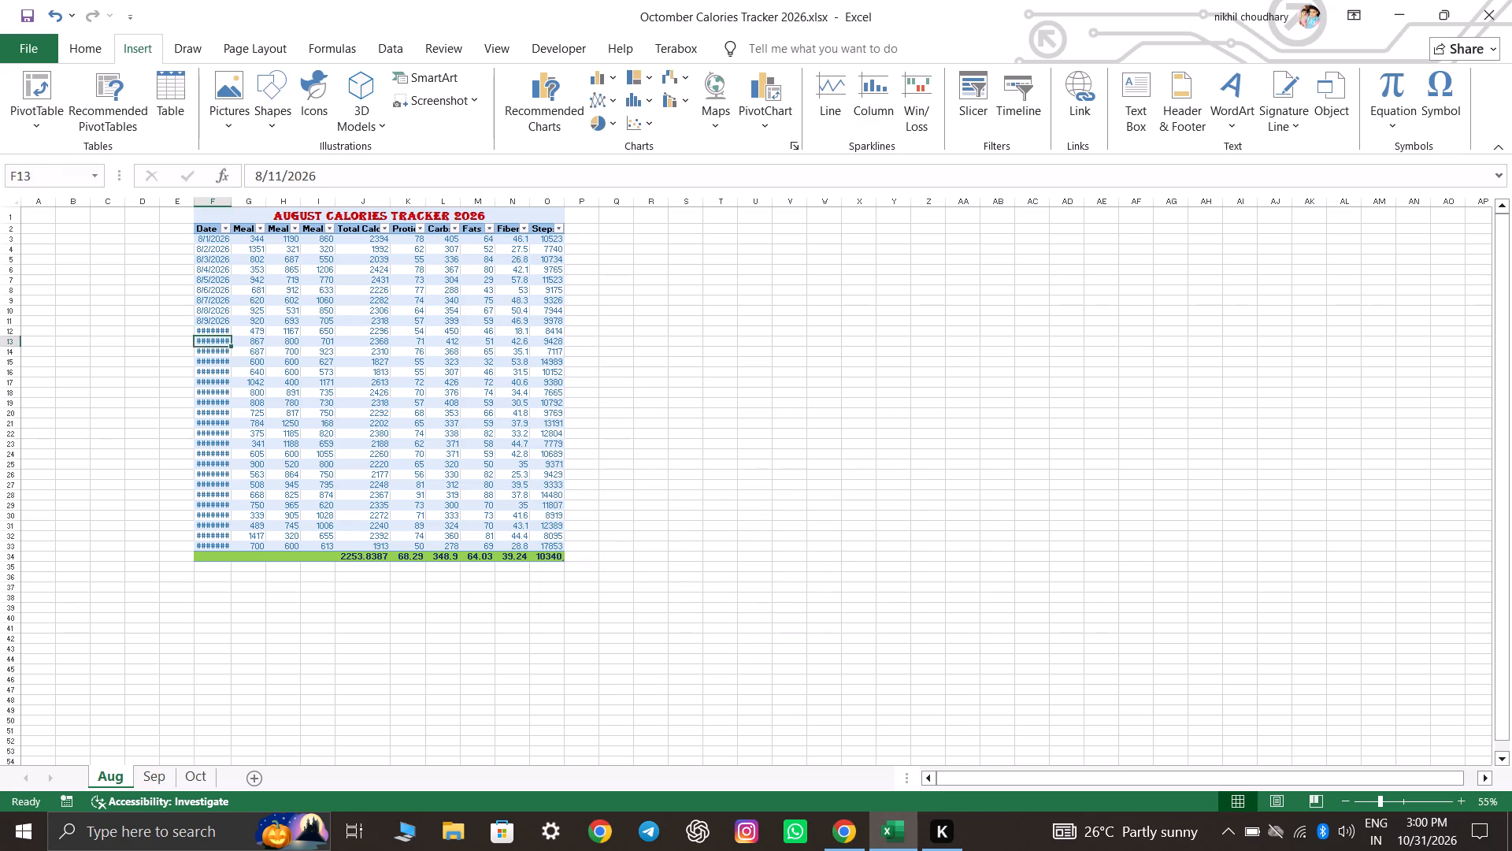
pyautogui.doubleClick(216, 334)
pyautogui.click(215, 321)
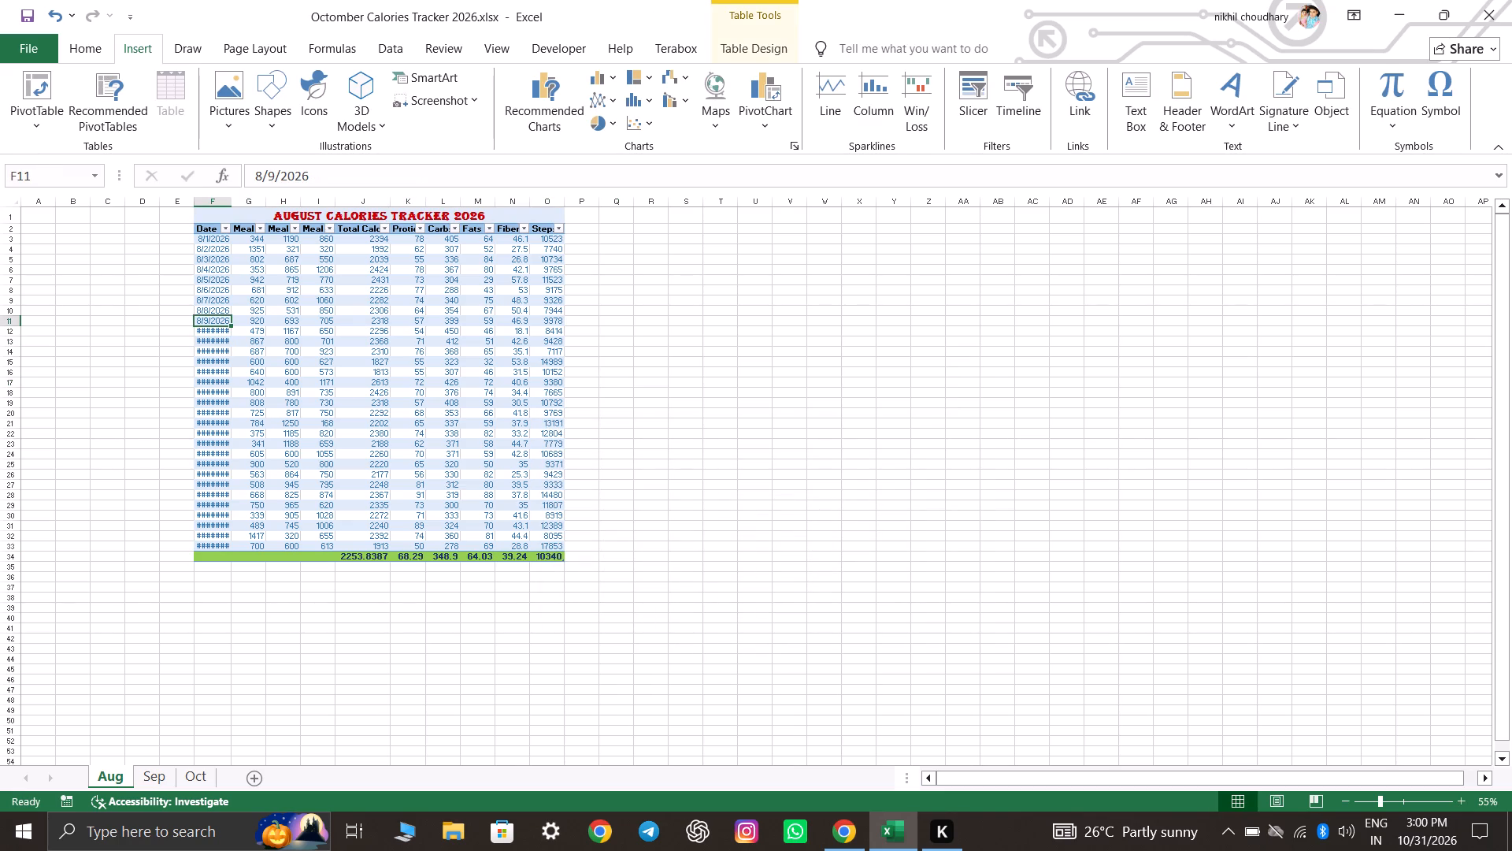
pyautogui.doubleClick(215, 329)
pyautogui.click(674, 388)
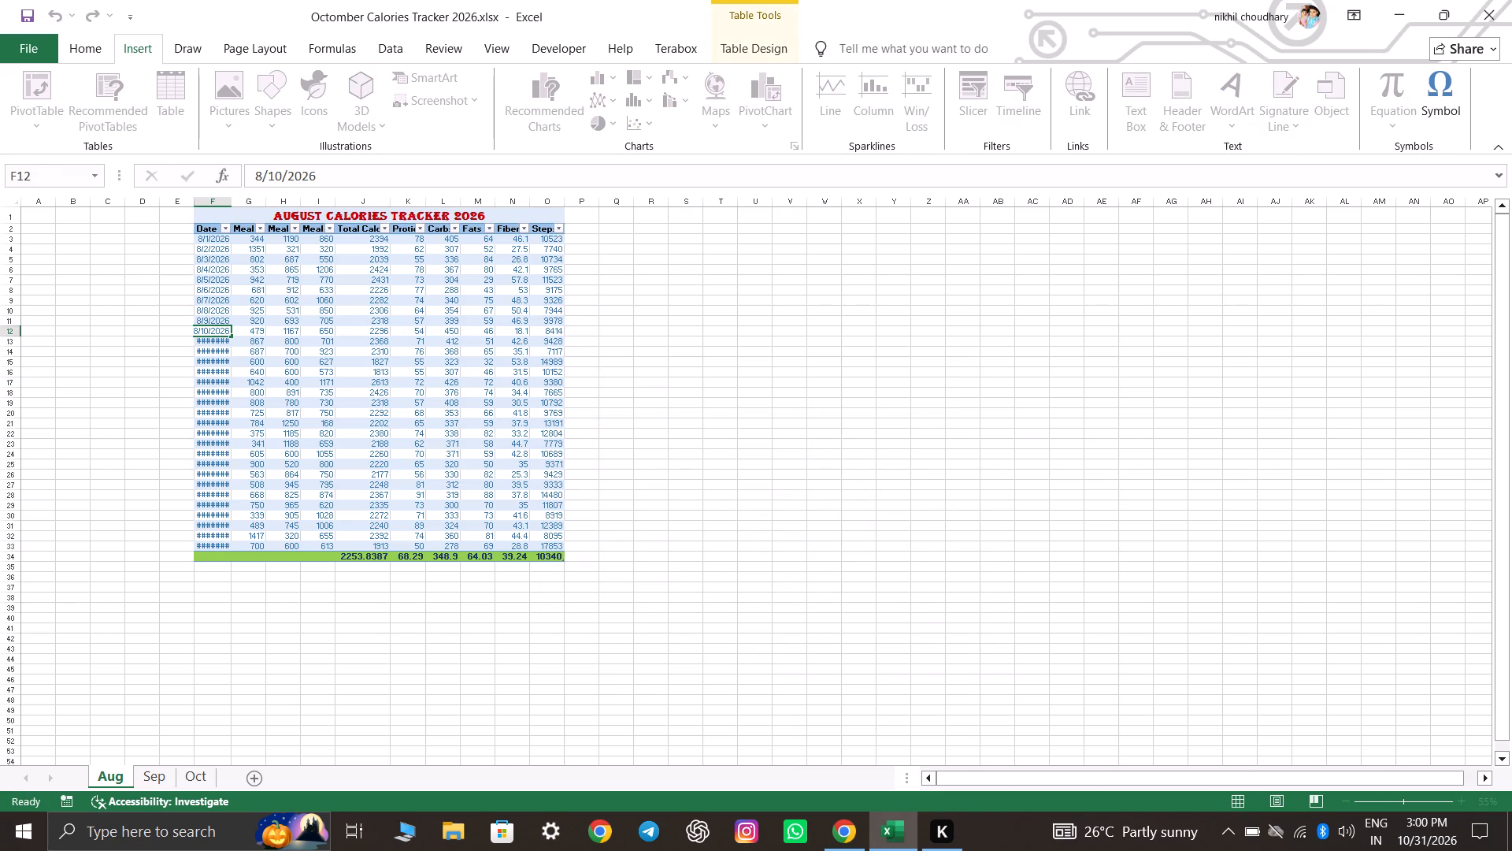
pyautogui.doubleClick(212, 351)
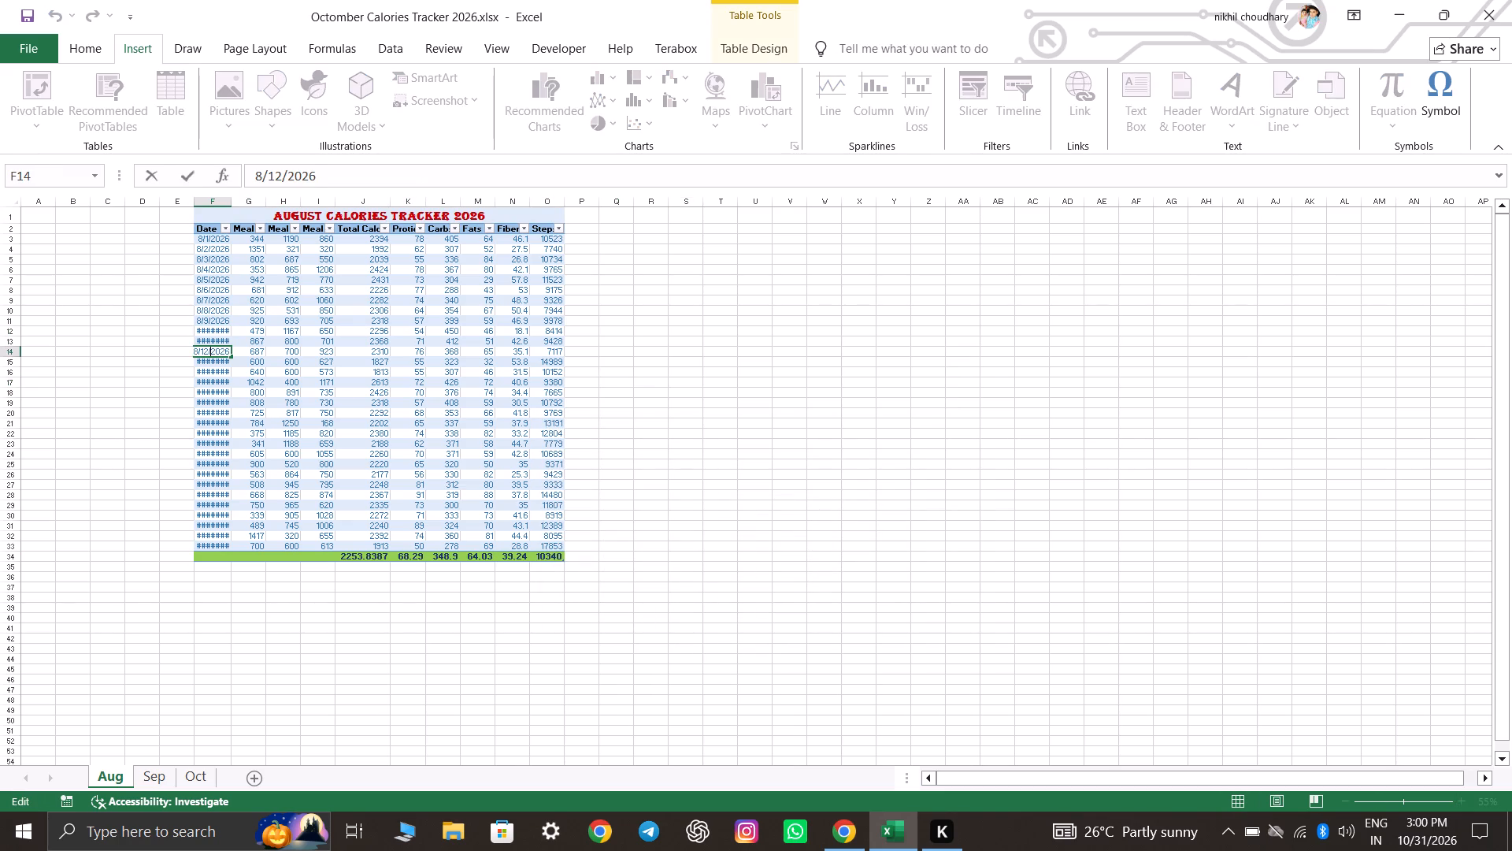
pyautogui.click(744, 387)
pyautogui.click(210, 394)
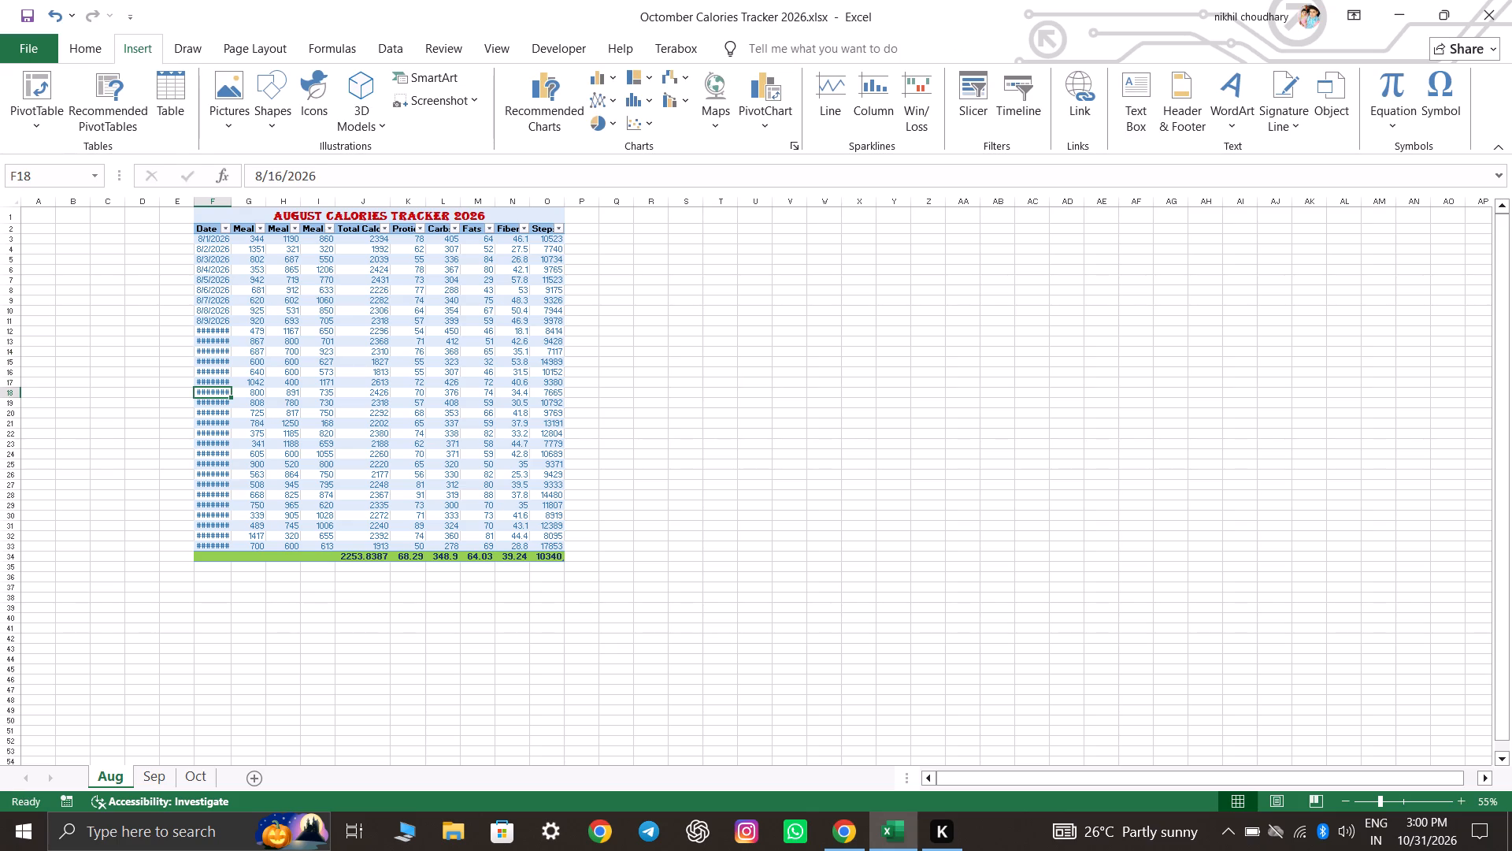
pyautogui.keyDown('ctrl'); pyautogui.scroll(5, 456, 544); pyautogui.keyUp('ctrl')
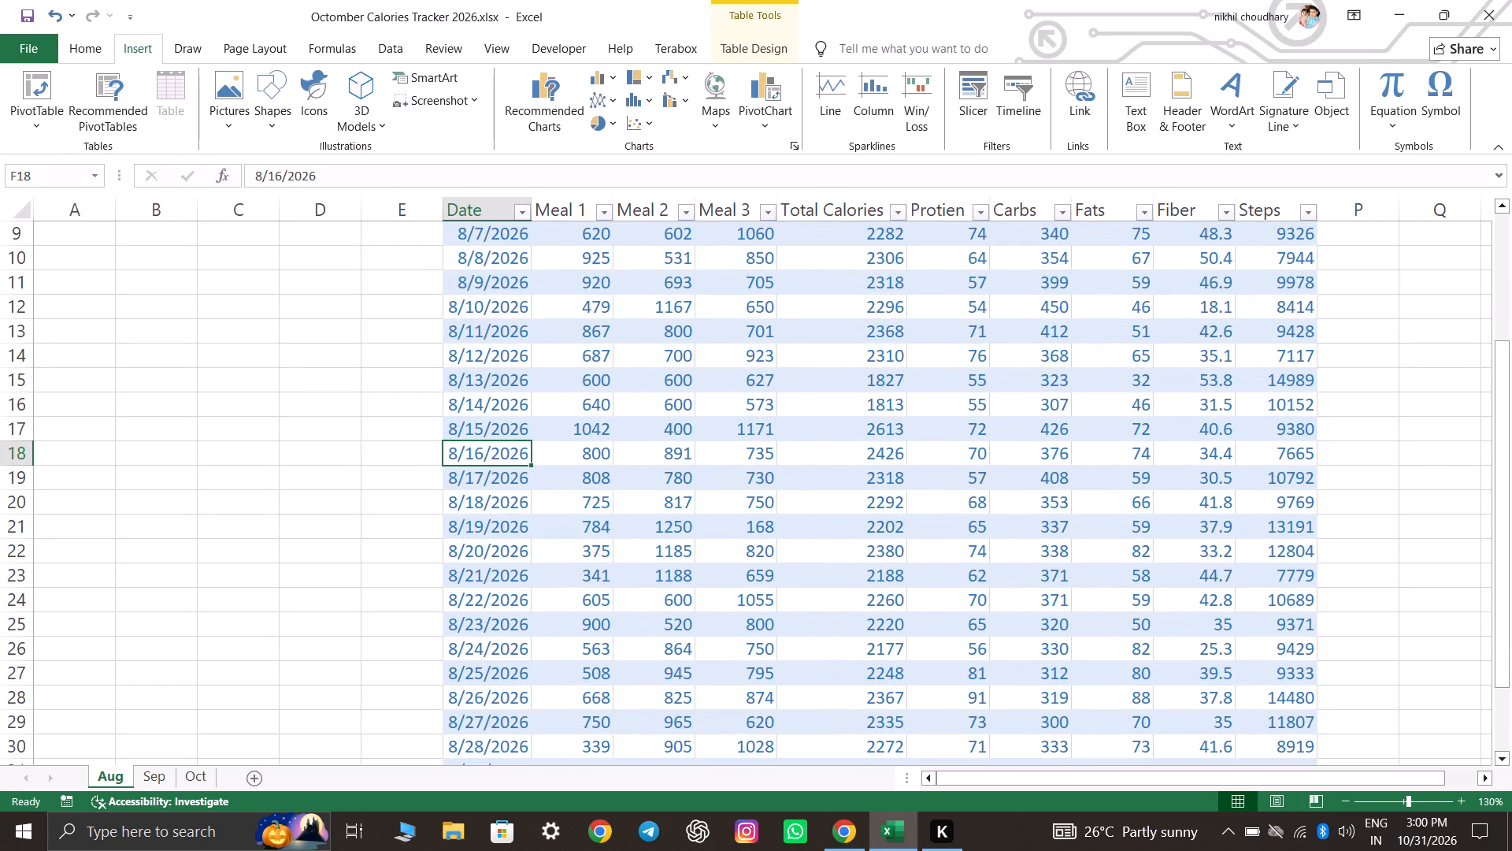
pyautogui.keyDown('ctrl'); pyautogui.scroll(-6, 459, 539); pyautogui.keyUp('ctrl')
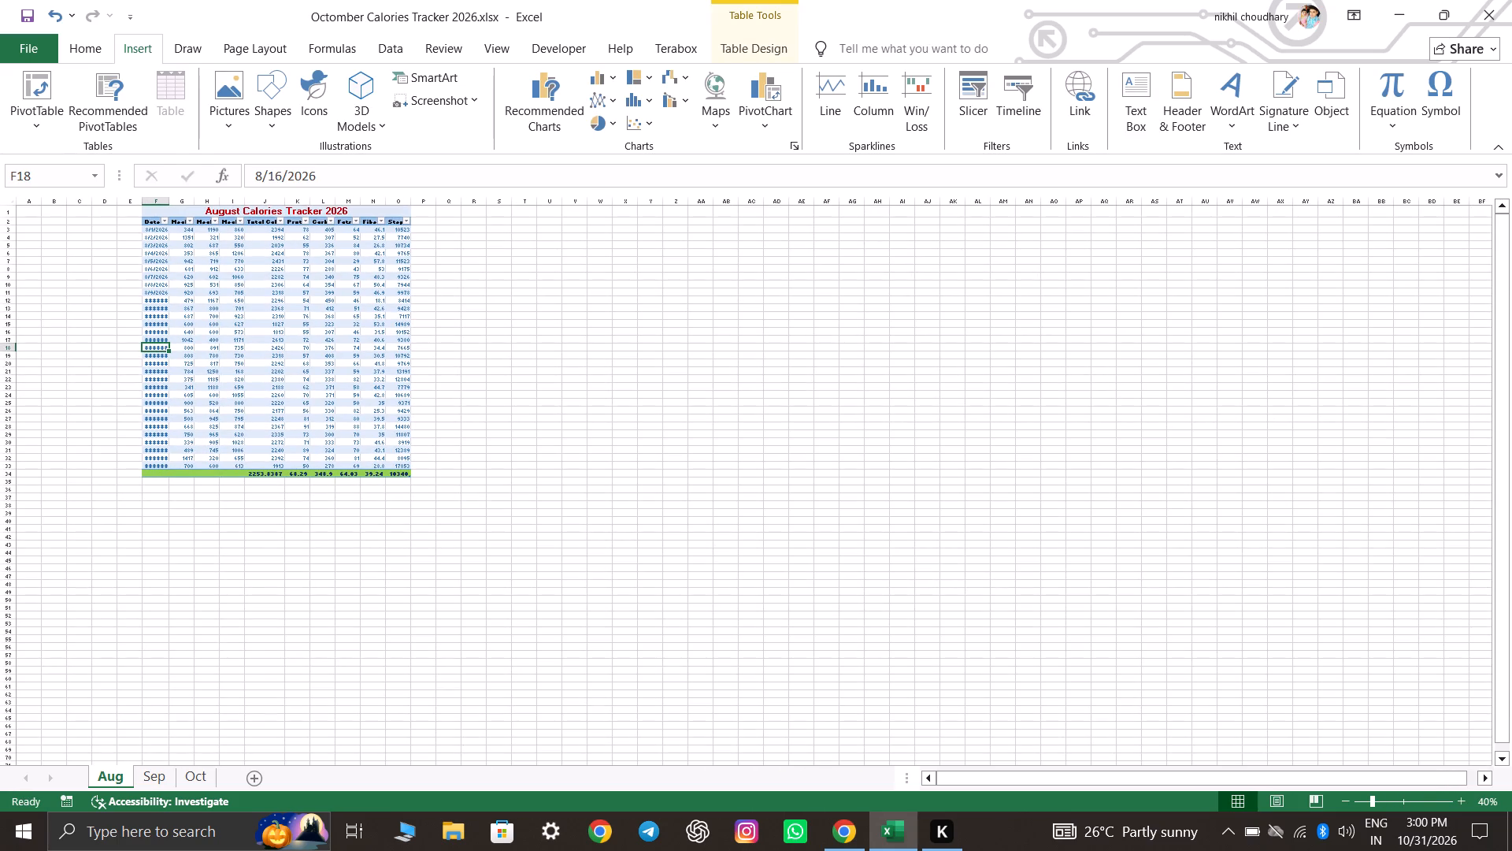
pyautogui.keyDown('ctrl'); pyautogui.scroll(5, 574, 505); pyautogui.keyUp('ctrl')
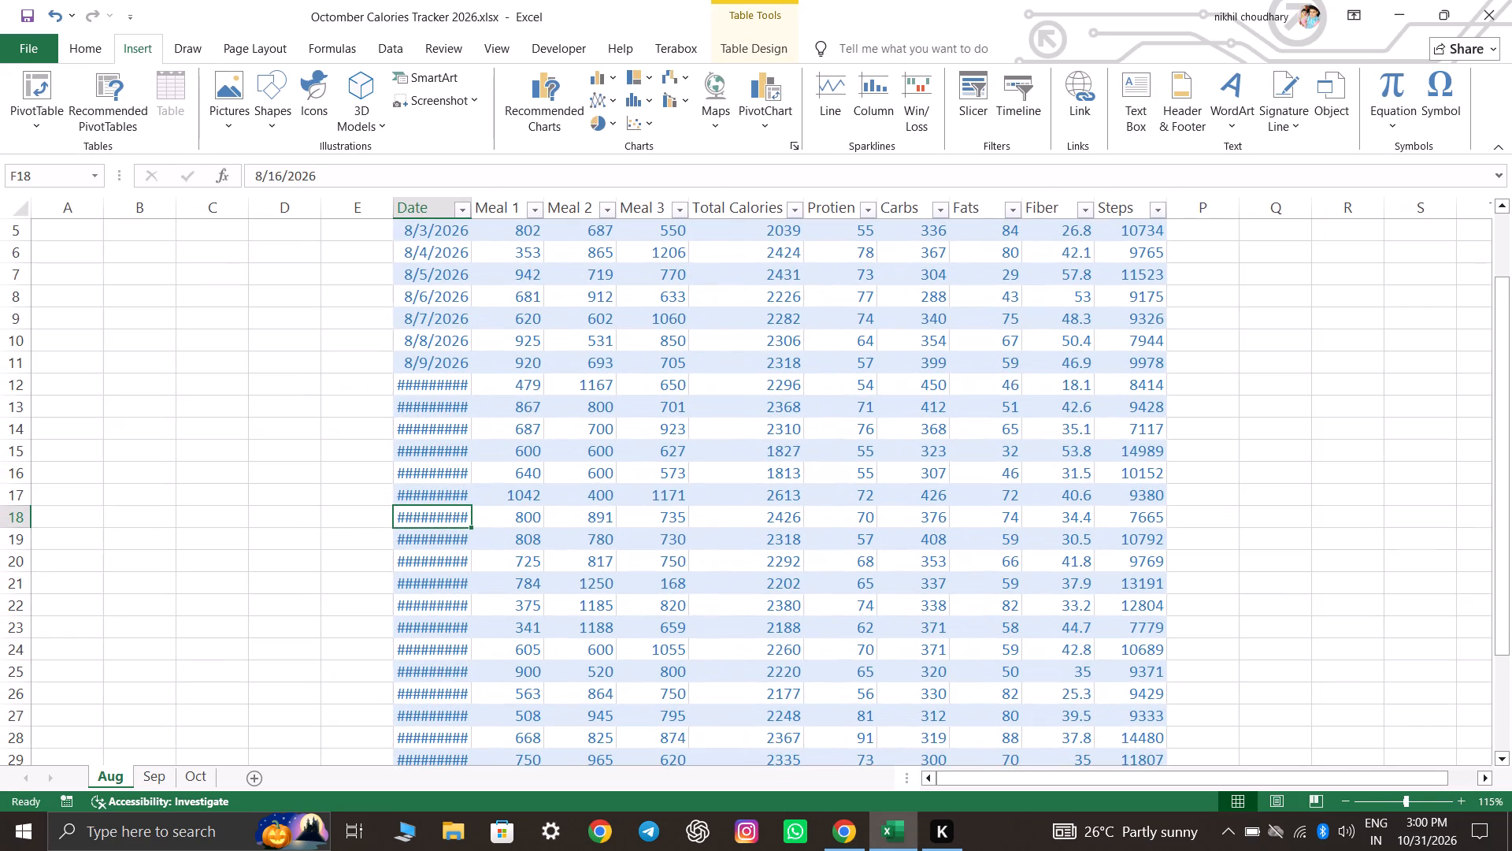
pyautogui.keyDown('ctrl'); pyautogui.scroll(1, 510, 490); pyautogui.keyUp('ctrl')
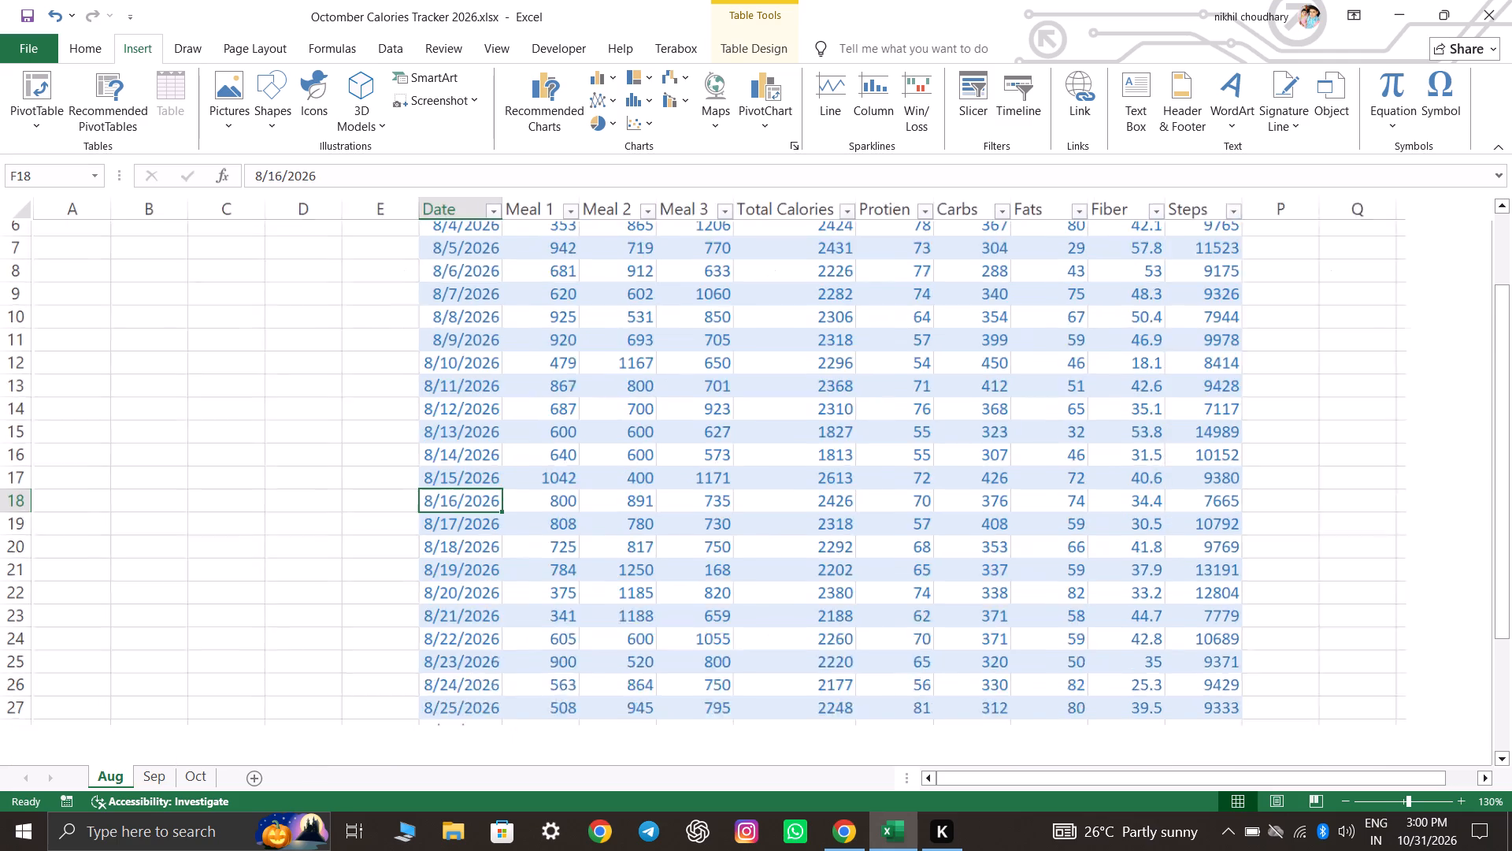
pyautogui.keyDown('ctrl'); pyautogui.scroll(1, 510, 490); pyautogui.keyUp('ctrl')
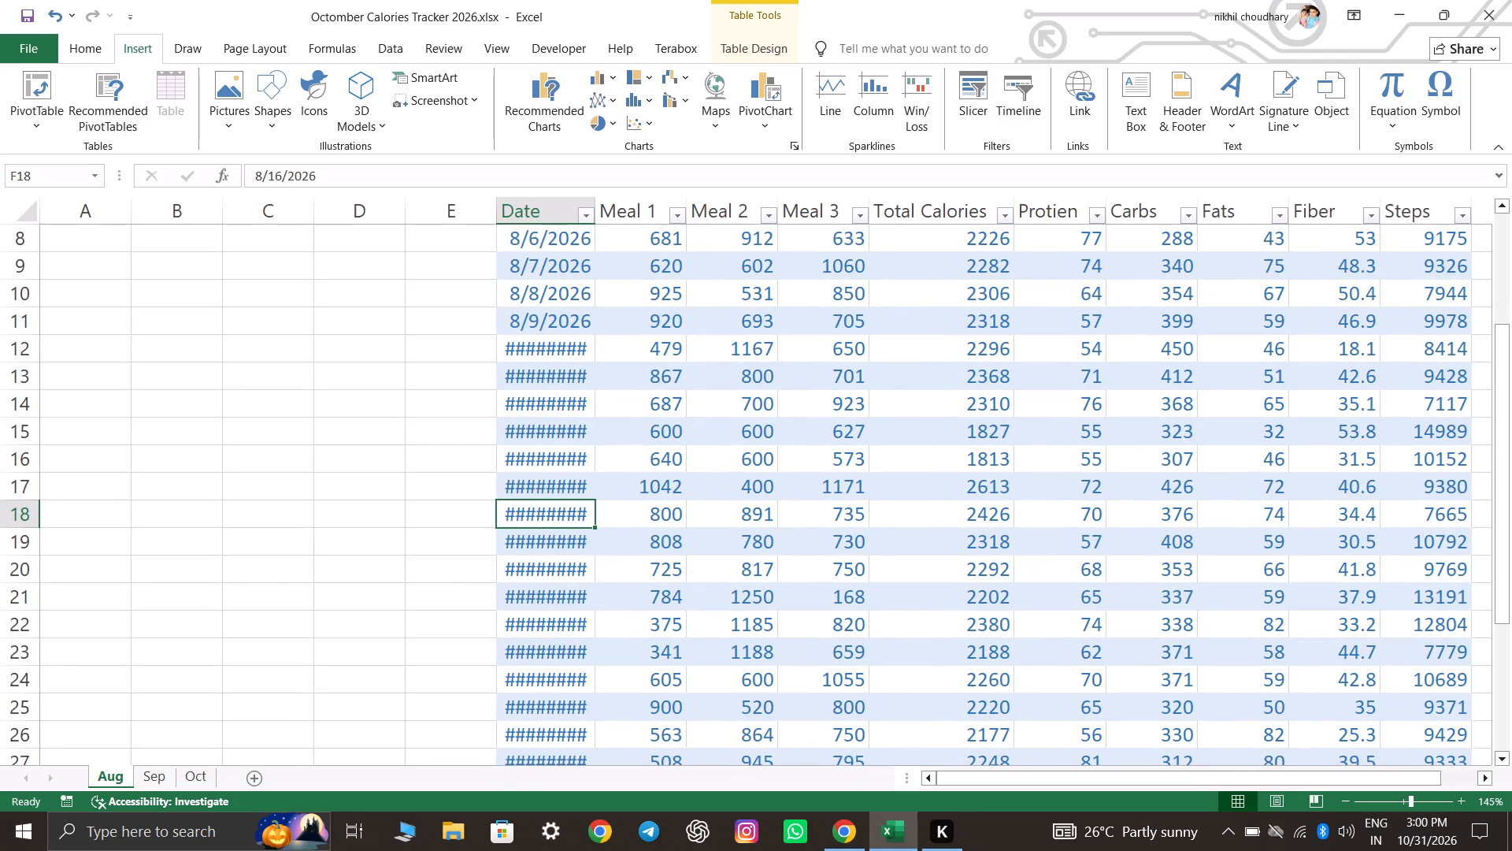
pyautogui.tripleClick(558, 467)
pyautogui.click(408, 484)
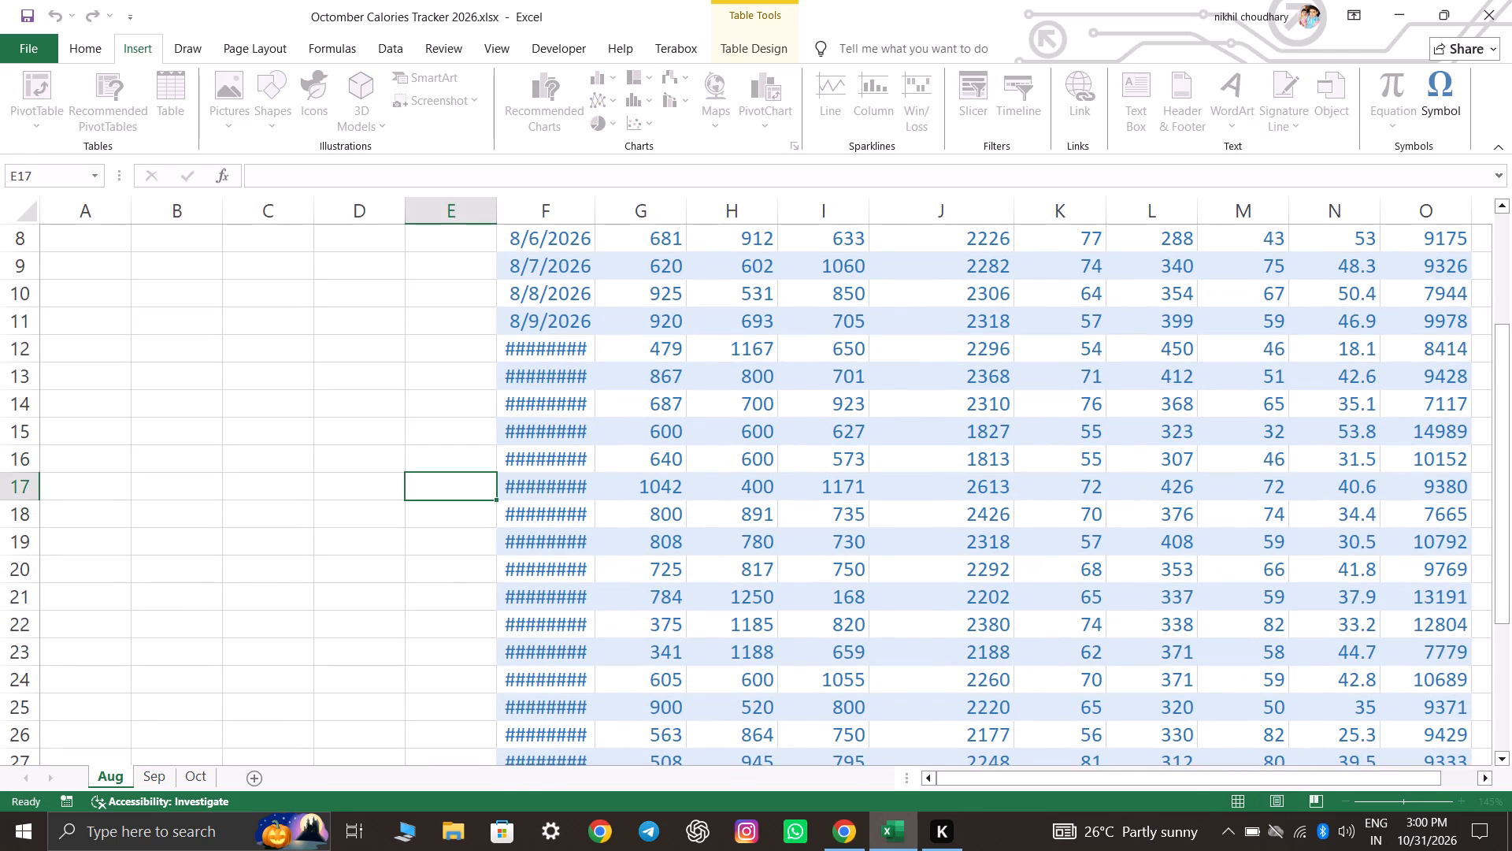
pyautogui.doubleClick(547, 351)
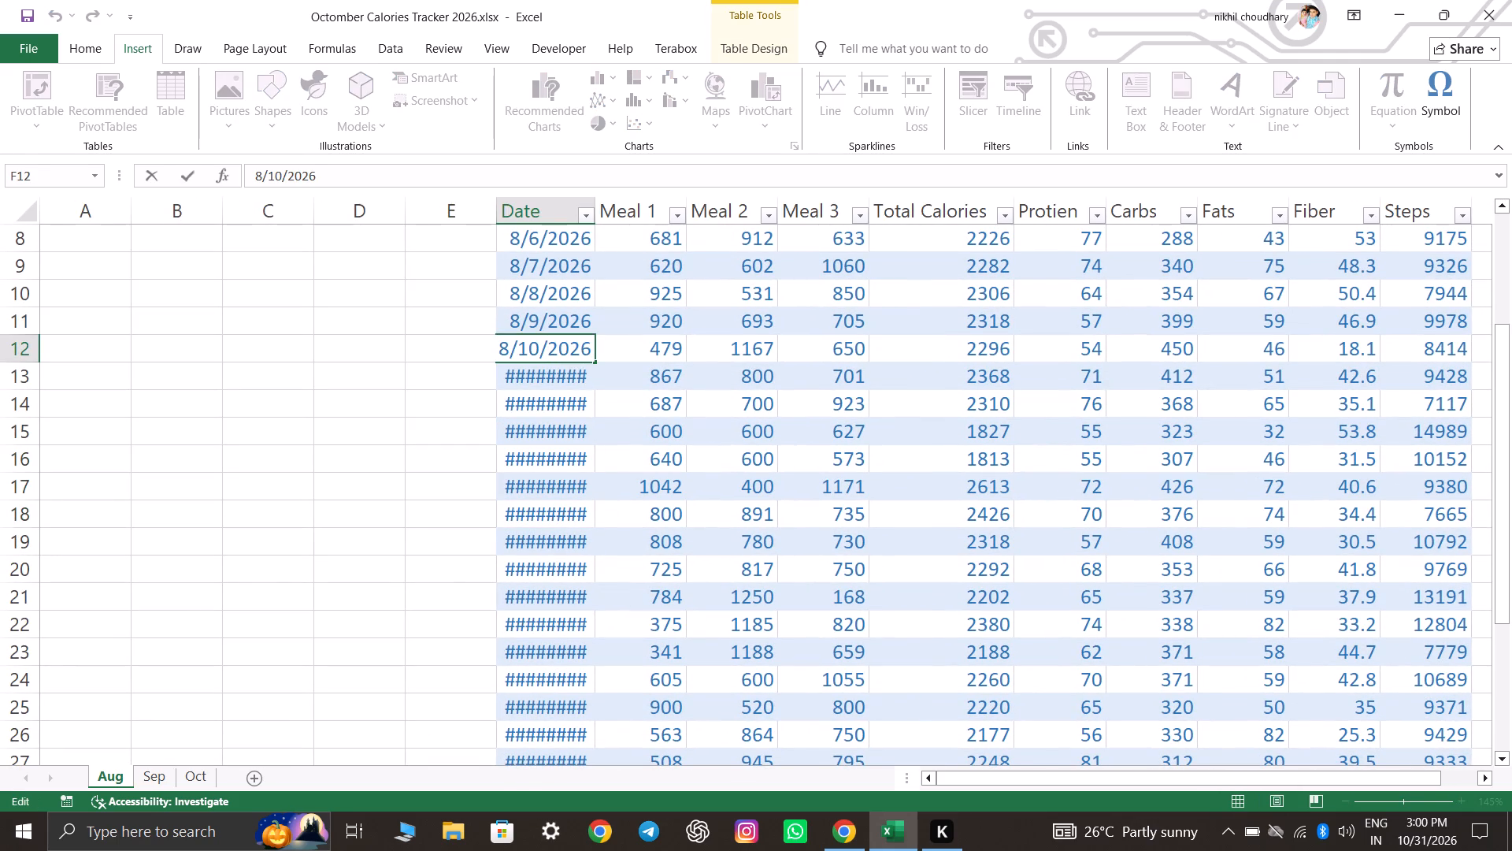
pyautogui.click(594, 362)
pyautogui.click(432, 399)
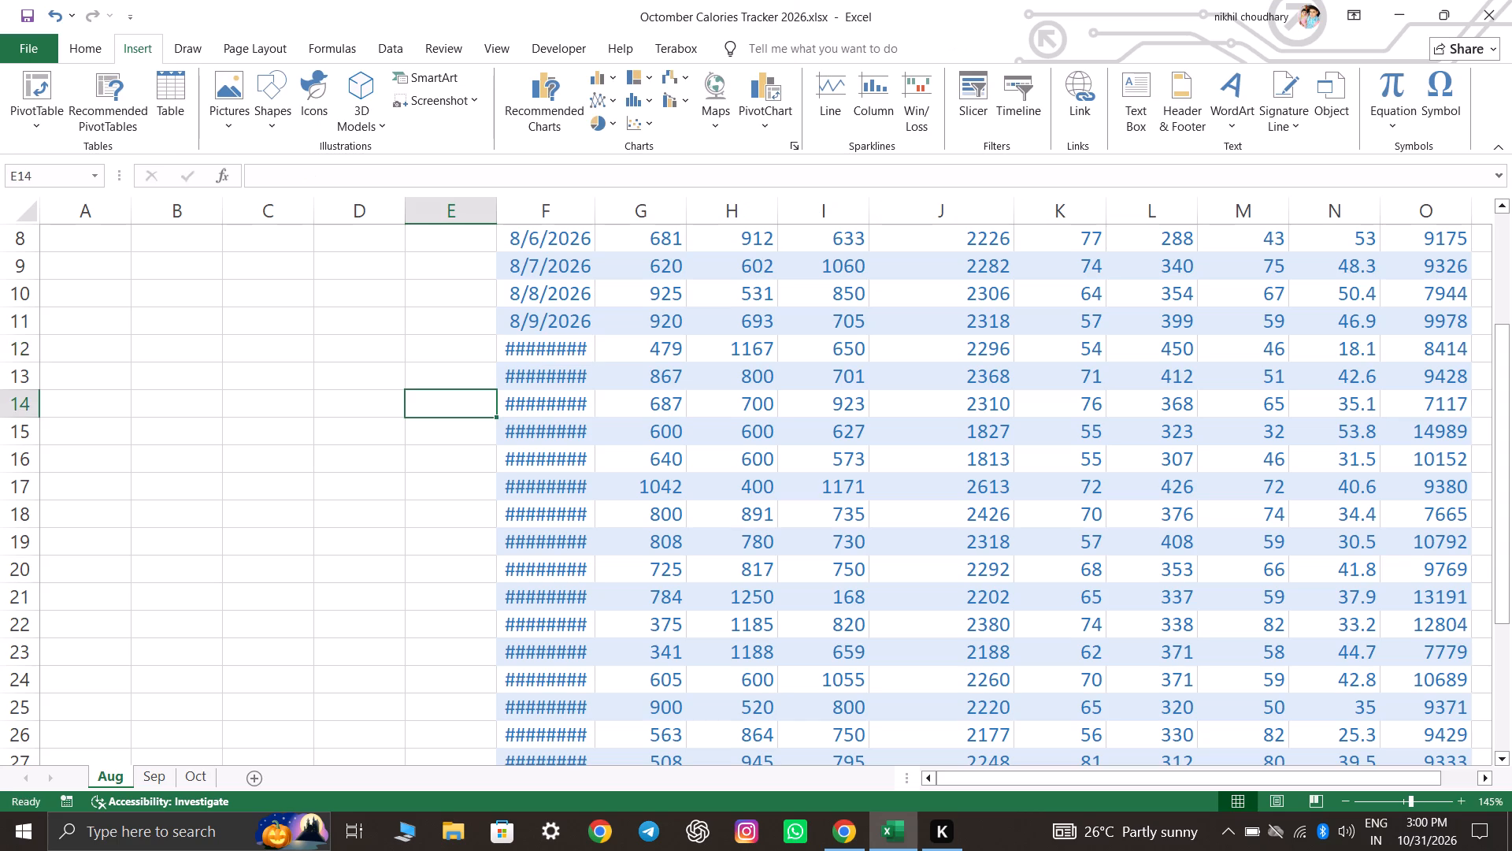
# Review the whole August table at 100% zoom, checking the dates and the green summary row.
pyautogui.scroll(-9, 854, 541)
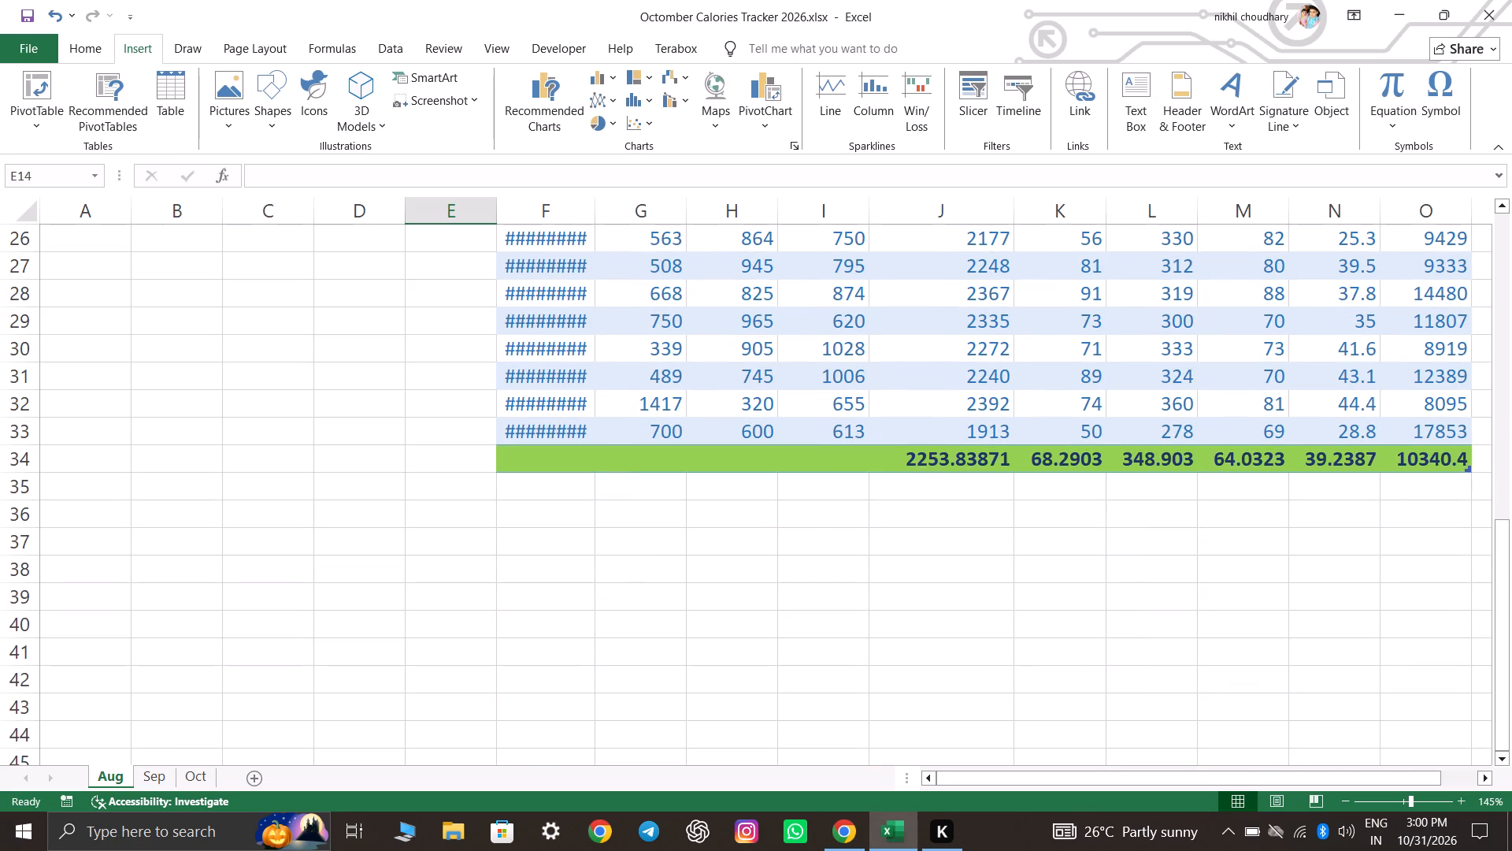
pyautogui.keyDown('ctrl'); pyautogui.scroll(-4, 957, 556); pyautogui.keyUp('ctrl')
pyautogui.keyDown('ctrl'); pyautogui.scroll(1, 600, 508); pyautogui.keyUp('ctrl')
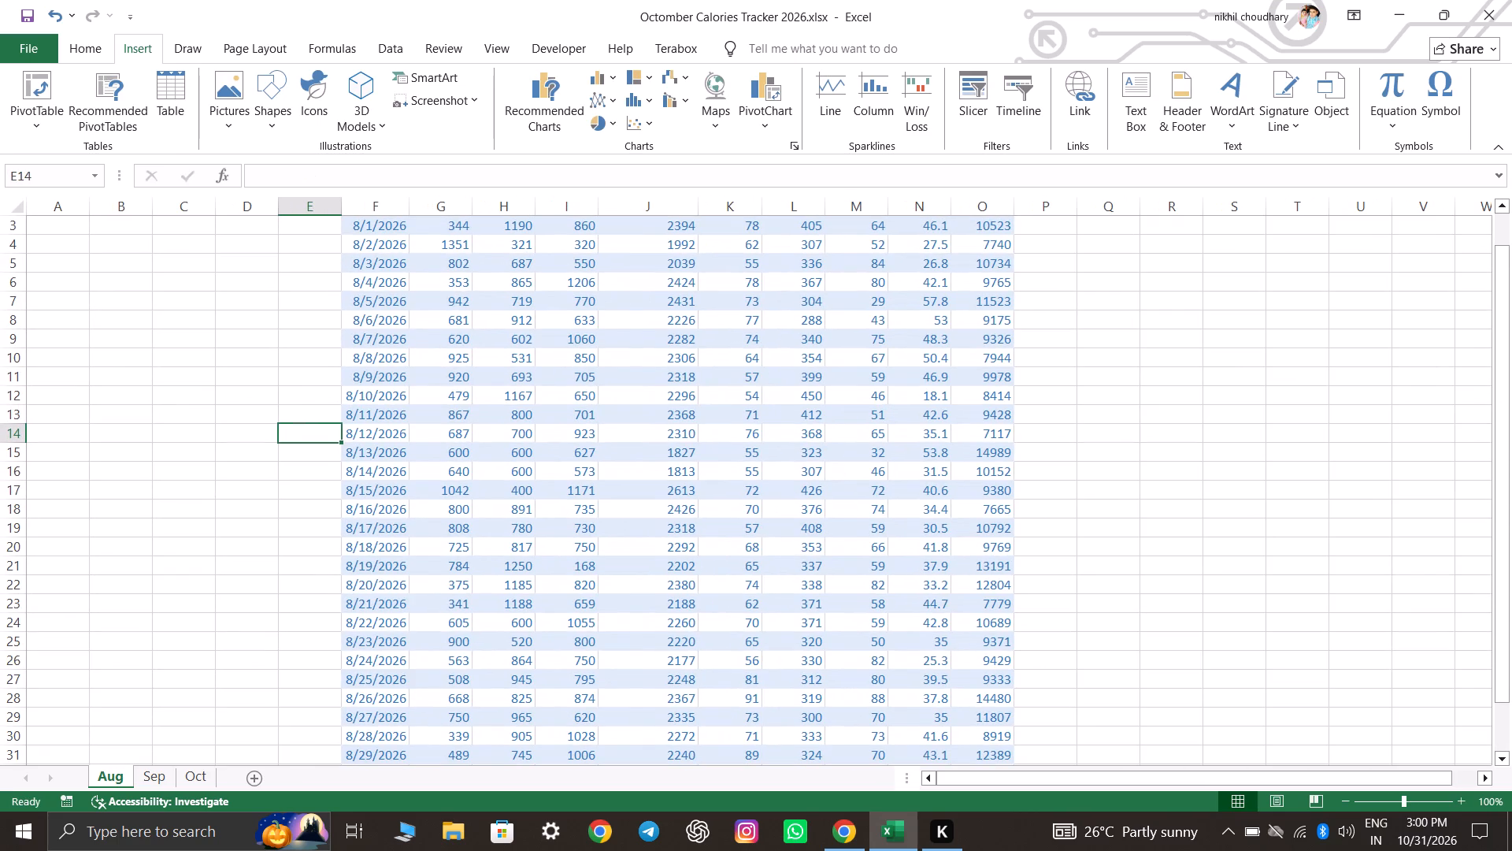
pyautogui.scroll(-3, 1113, 516)
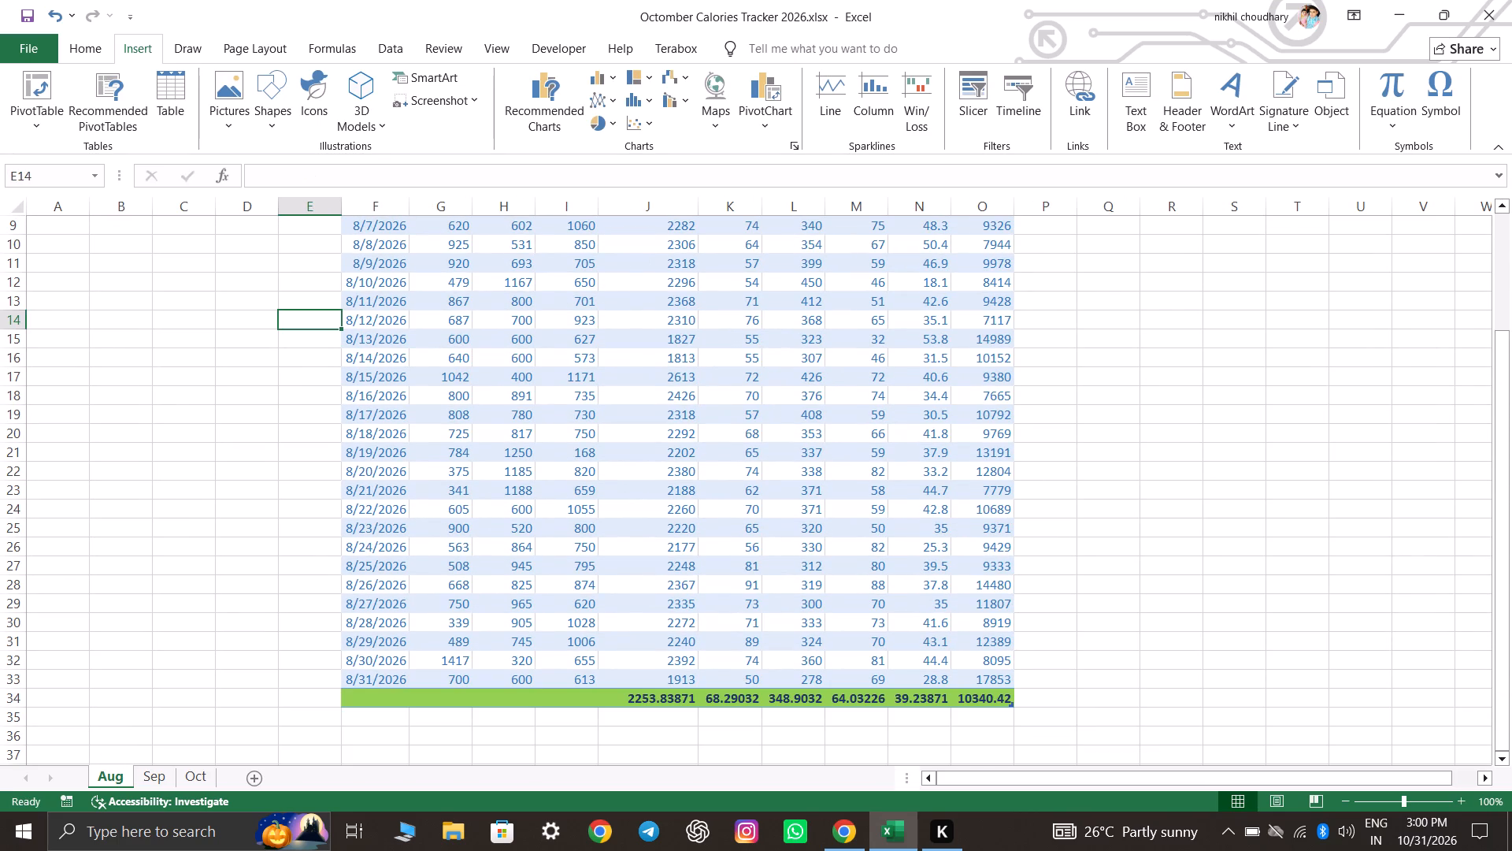
pyautogui.scroll(4, 1129, 524)
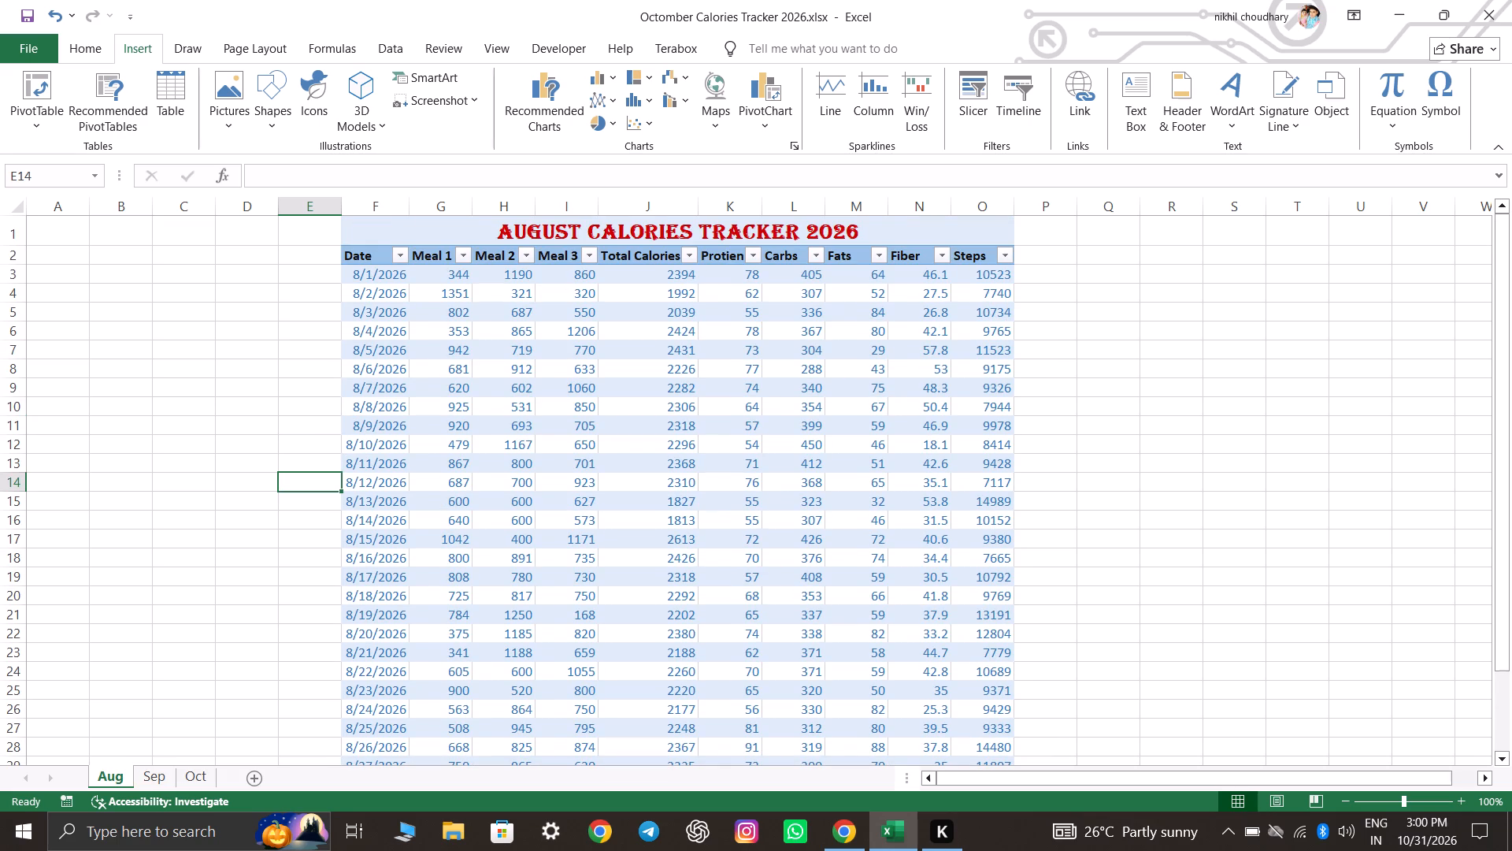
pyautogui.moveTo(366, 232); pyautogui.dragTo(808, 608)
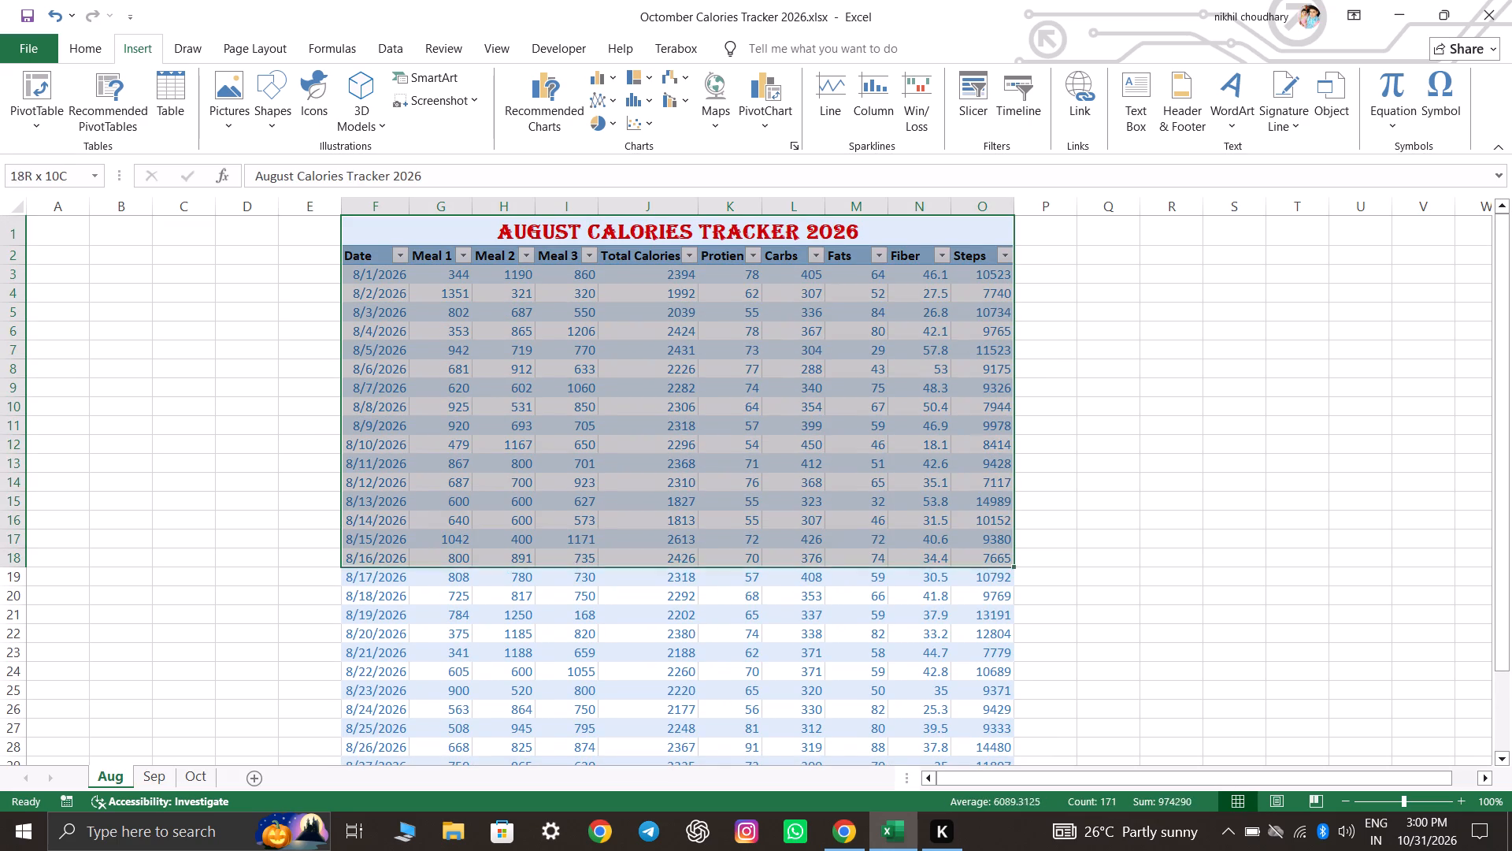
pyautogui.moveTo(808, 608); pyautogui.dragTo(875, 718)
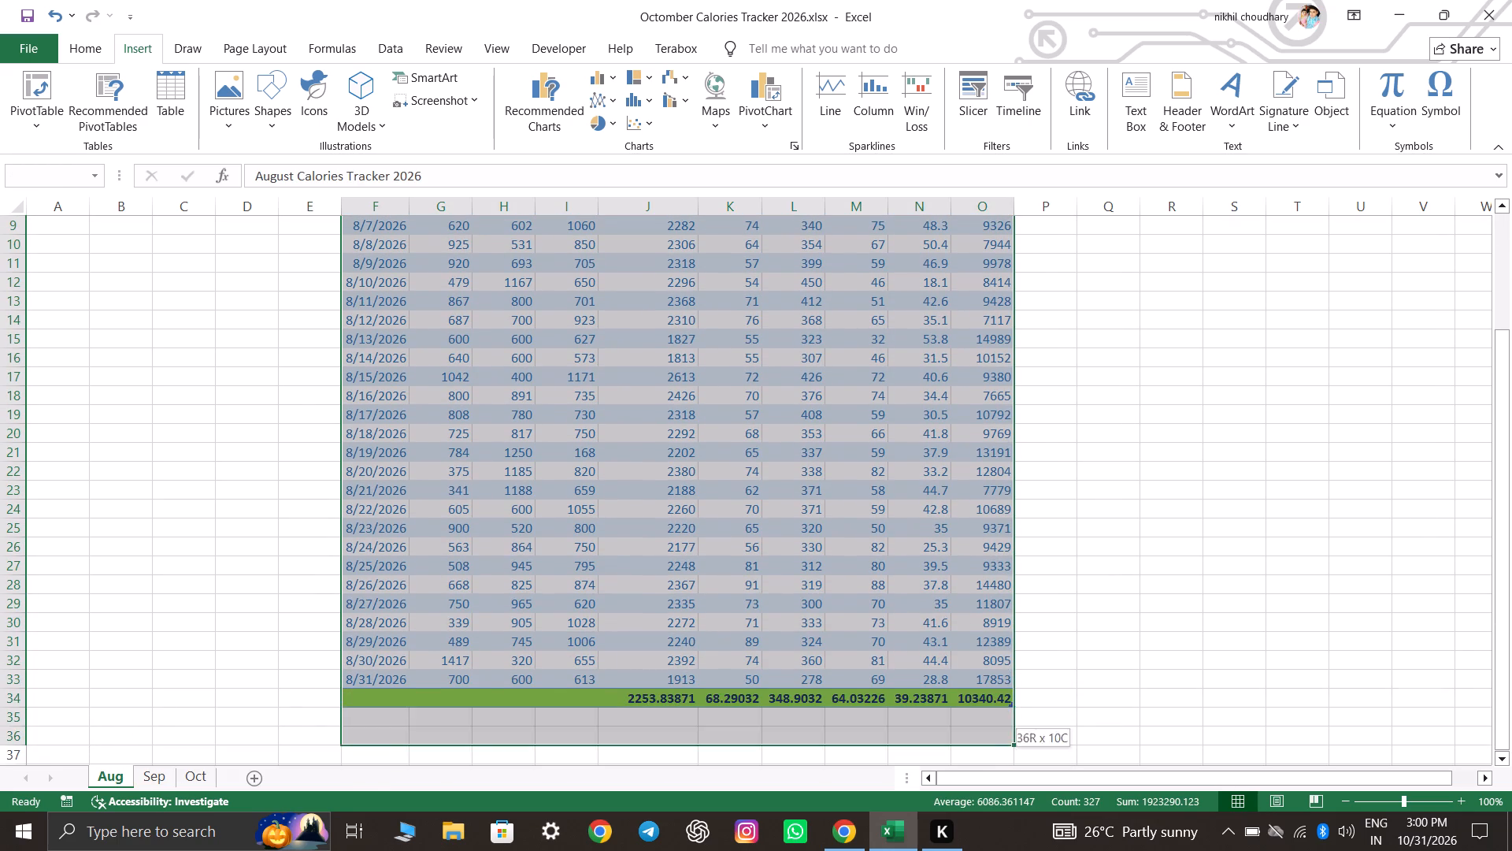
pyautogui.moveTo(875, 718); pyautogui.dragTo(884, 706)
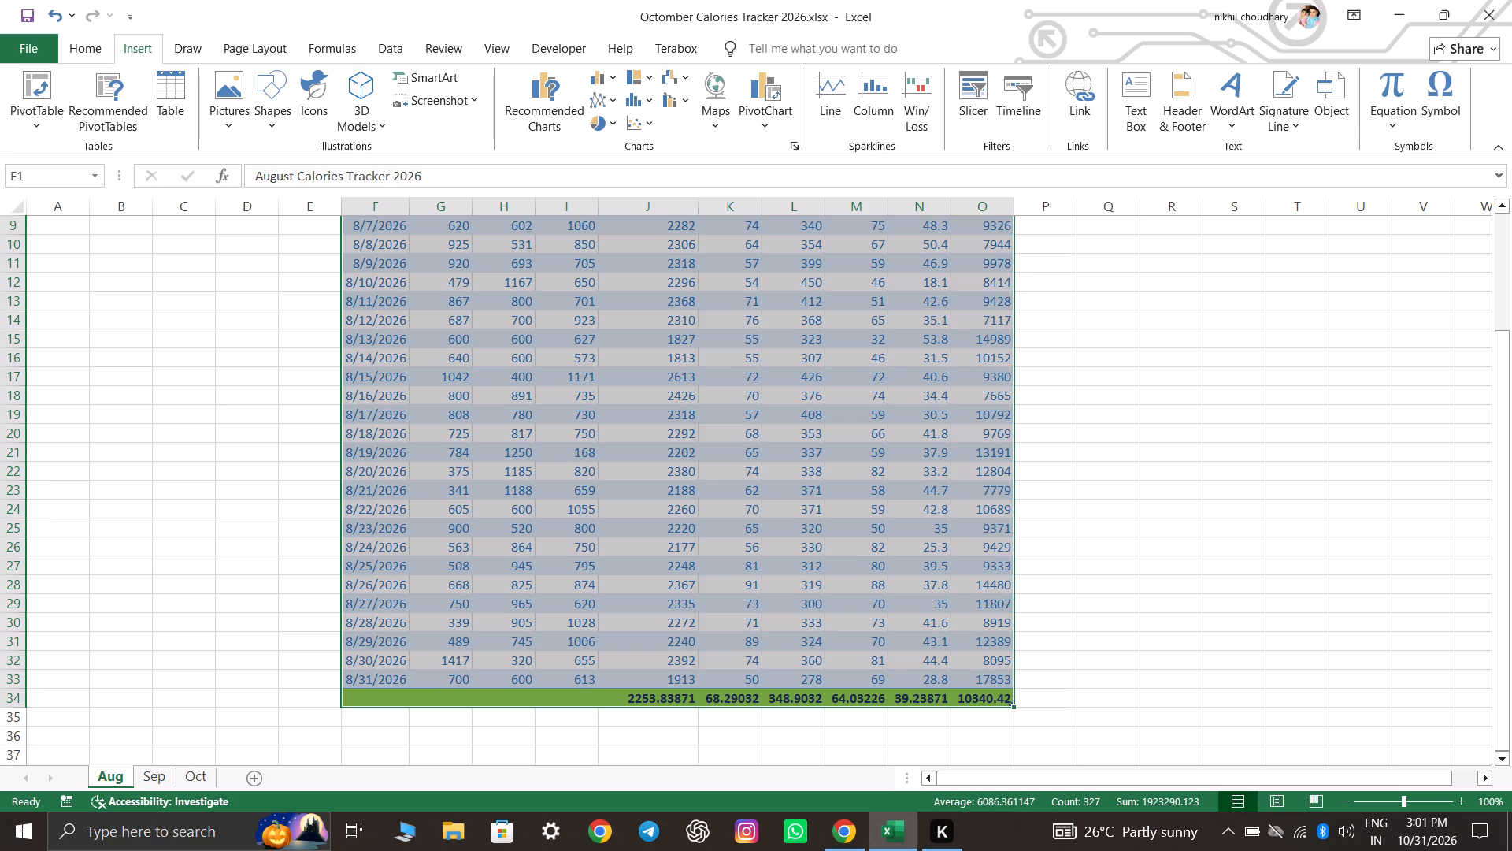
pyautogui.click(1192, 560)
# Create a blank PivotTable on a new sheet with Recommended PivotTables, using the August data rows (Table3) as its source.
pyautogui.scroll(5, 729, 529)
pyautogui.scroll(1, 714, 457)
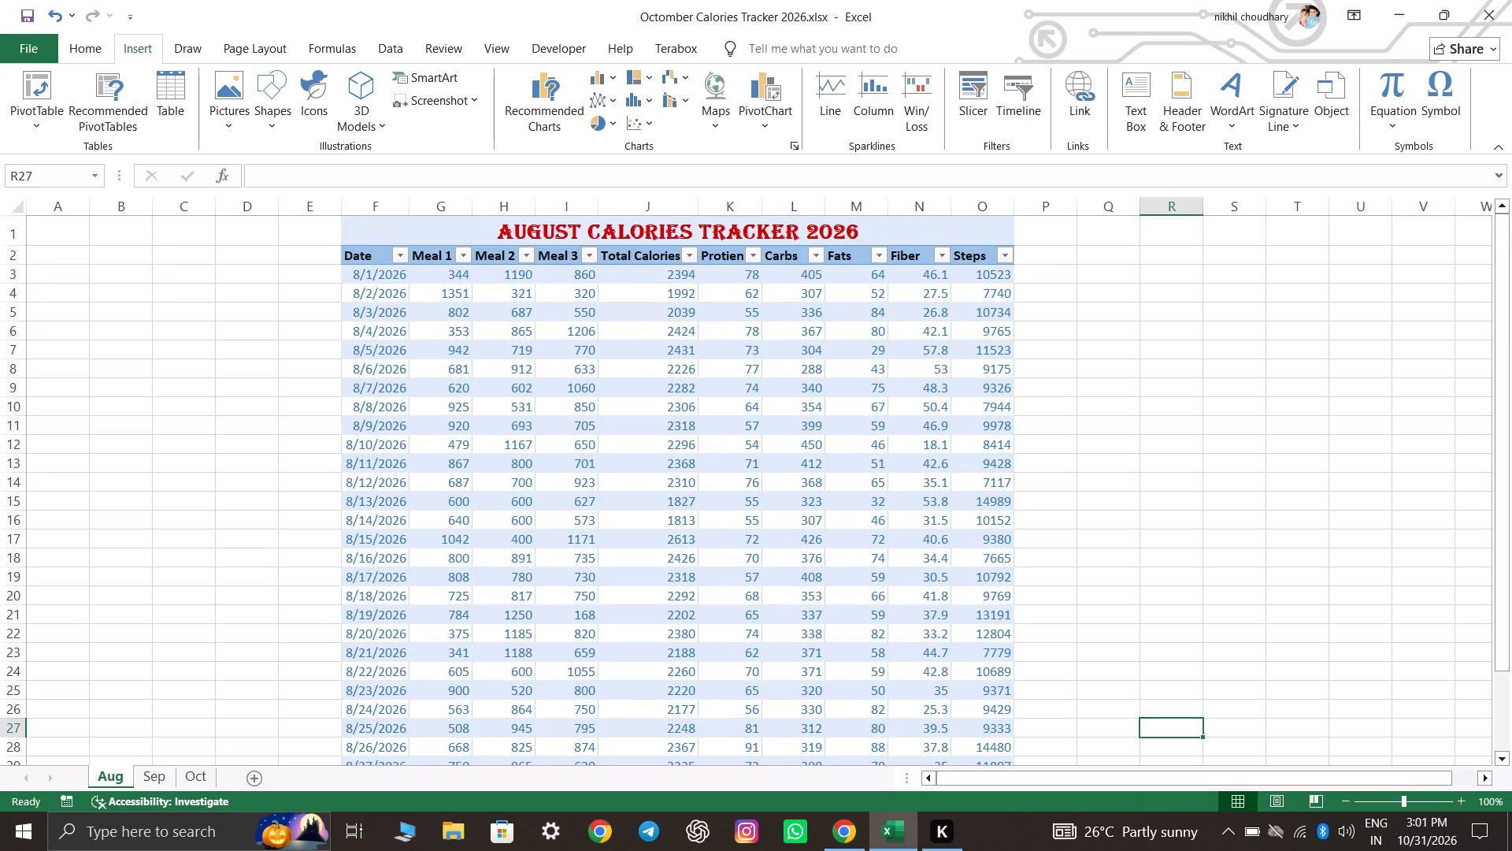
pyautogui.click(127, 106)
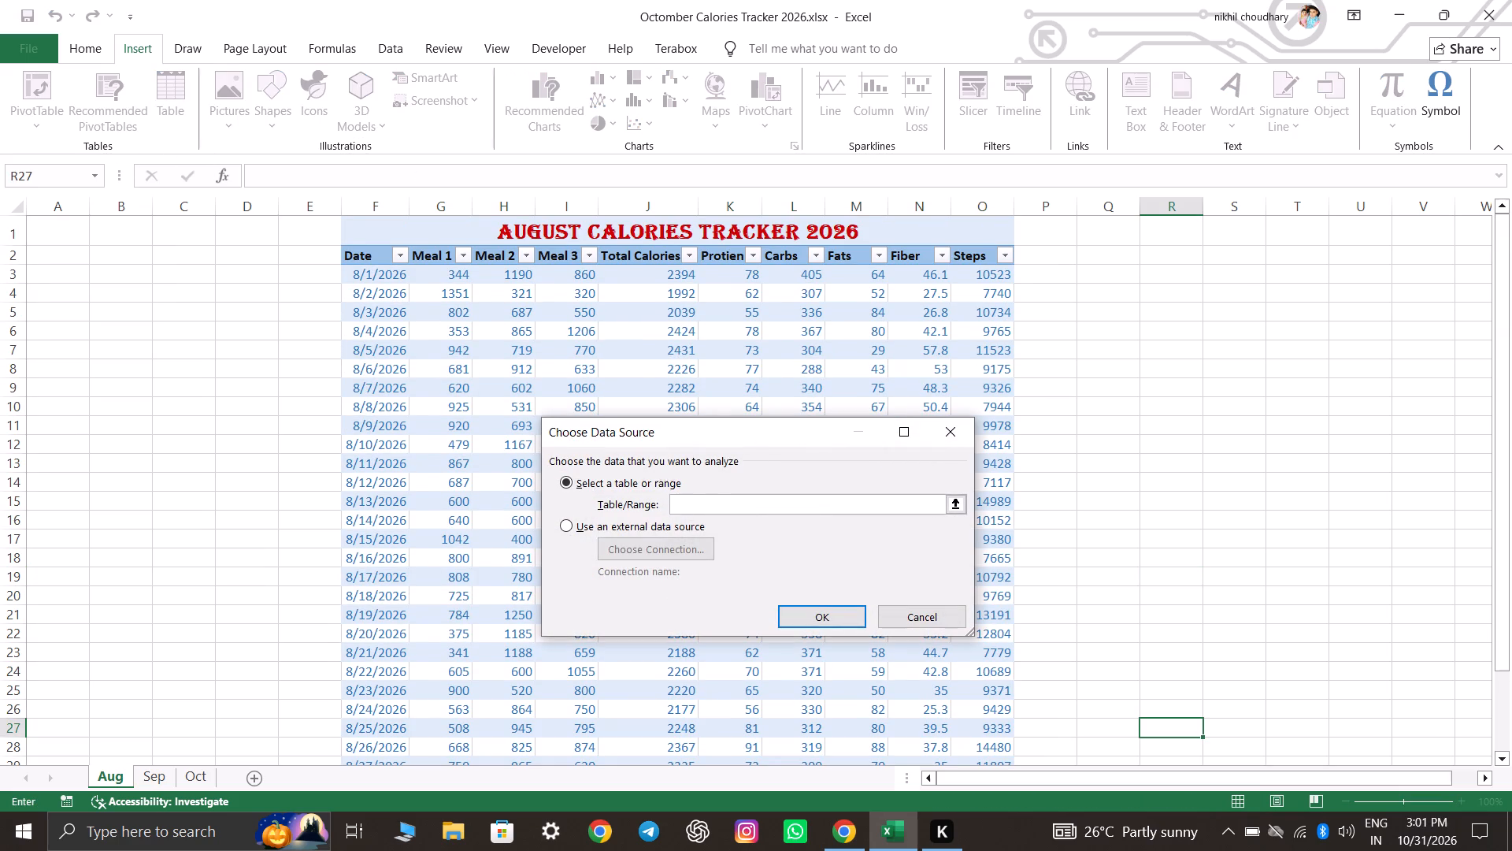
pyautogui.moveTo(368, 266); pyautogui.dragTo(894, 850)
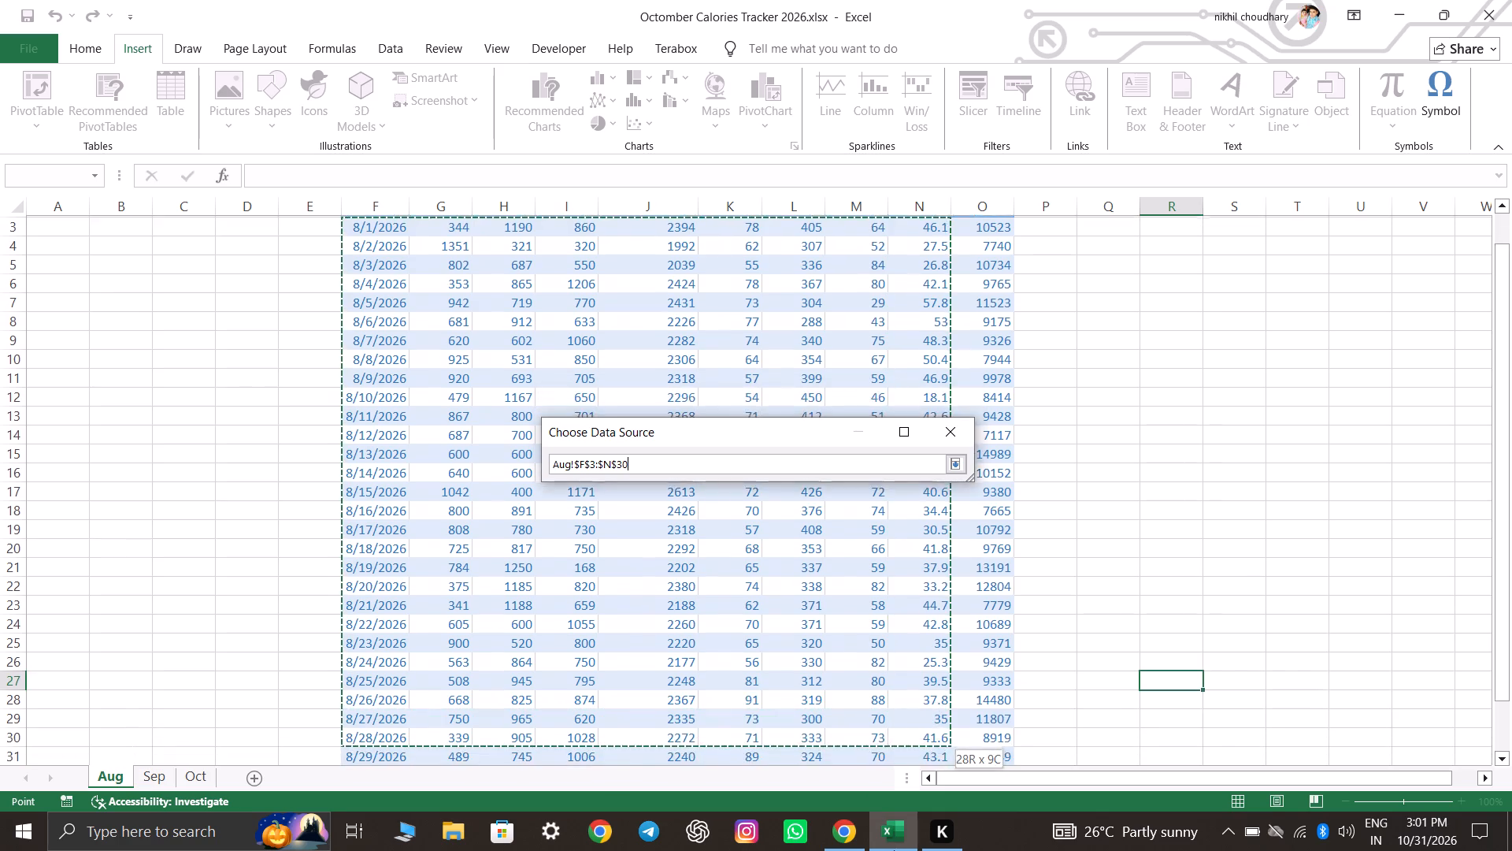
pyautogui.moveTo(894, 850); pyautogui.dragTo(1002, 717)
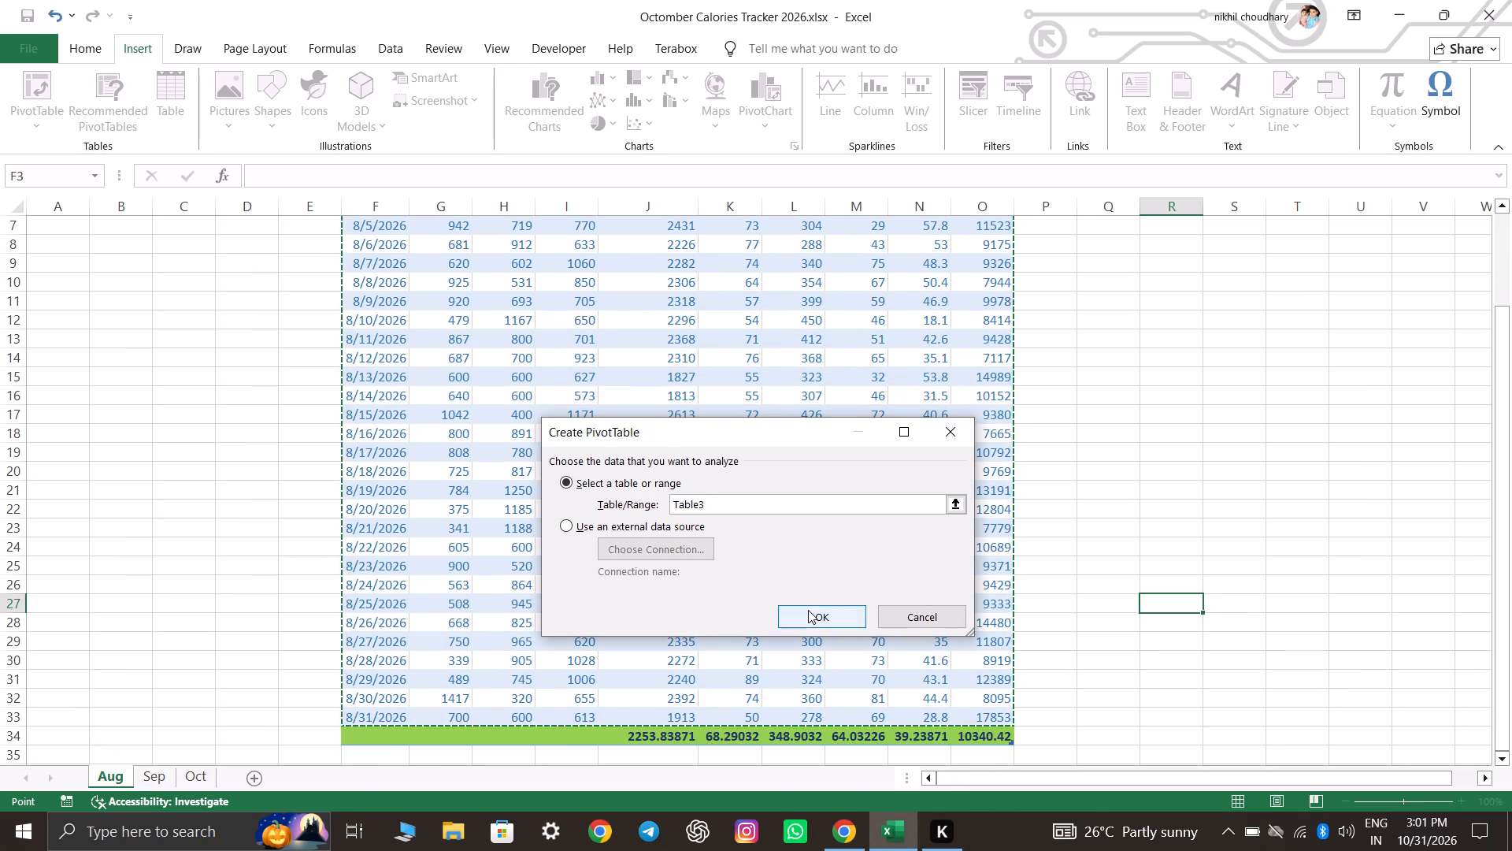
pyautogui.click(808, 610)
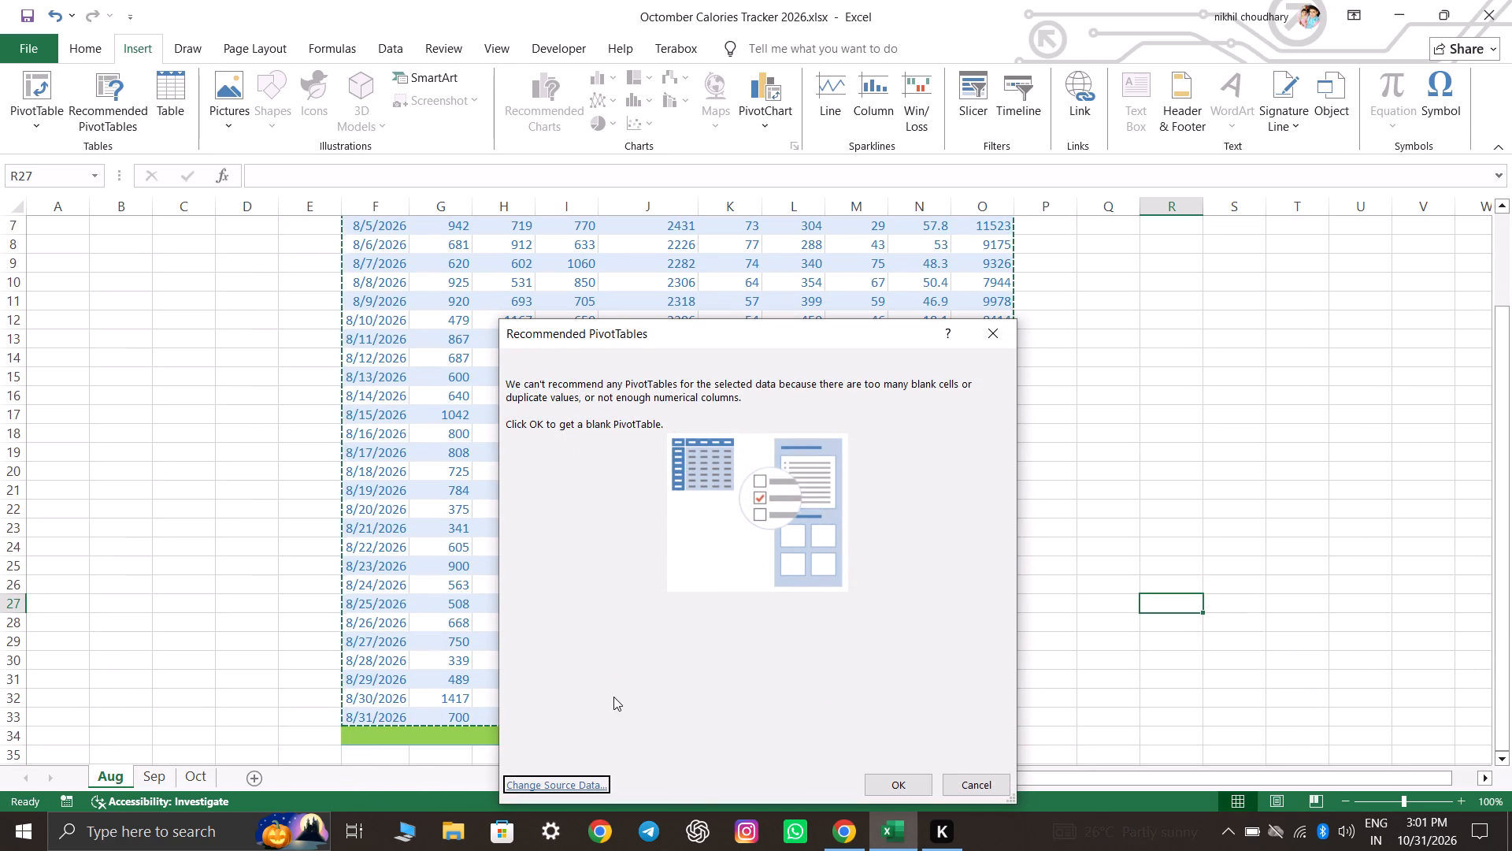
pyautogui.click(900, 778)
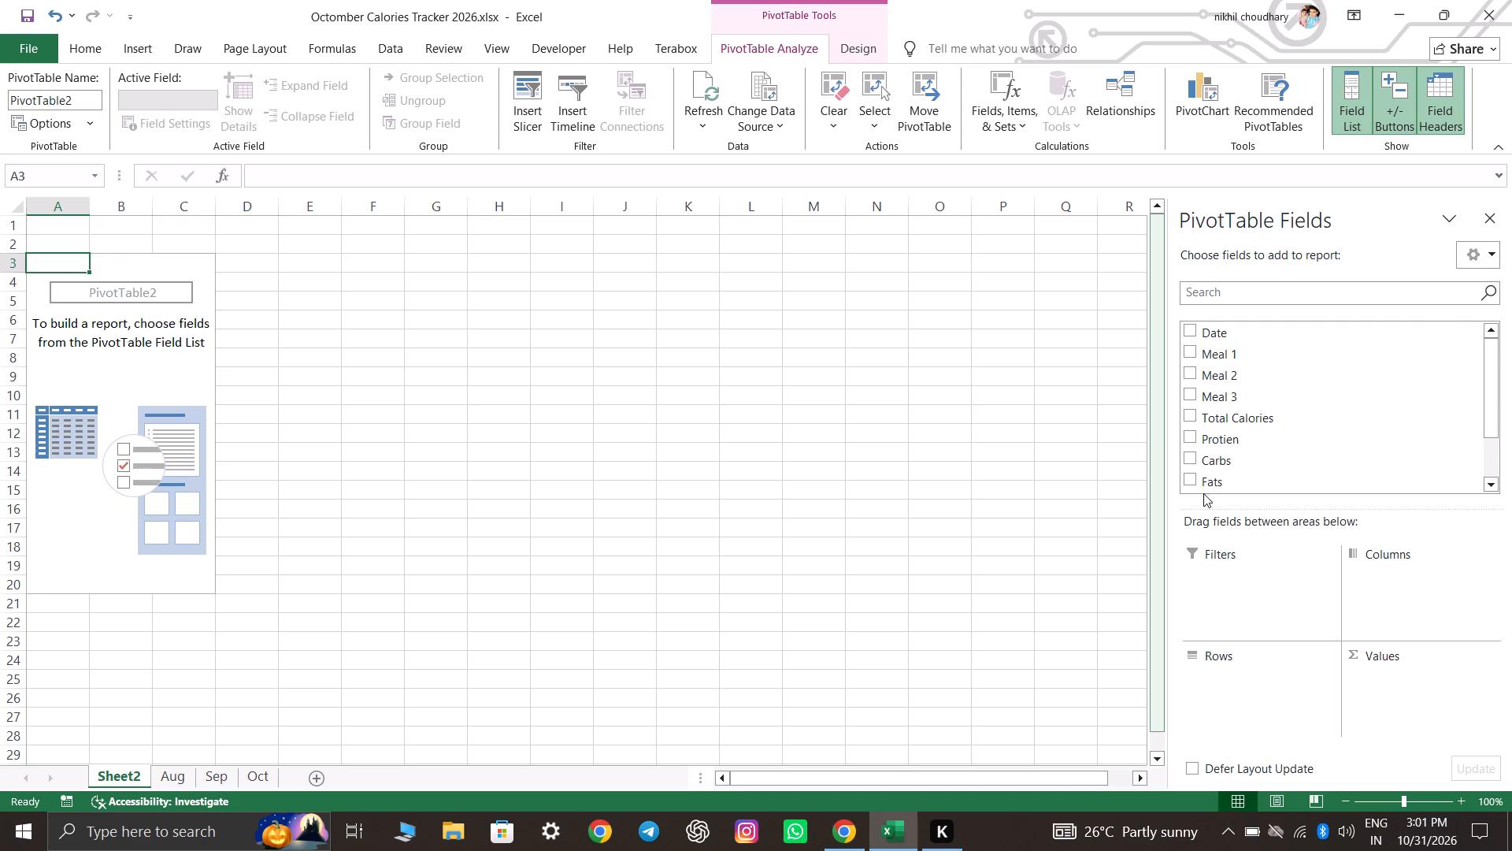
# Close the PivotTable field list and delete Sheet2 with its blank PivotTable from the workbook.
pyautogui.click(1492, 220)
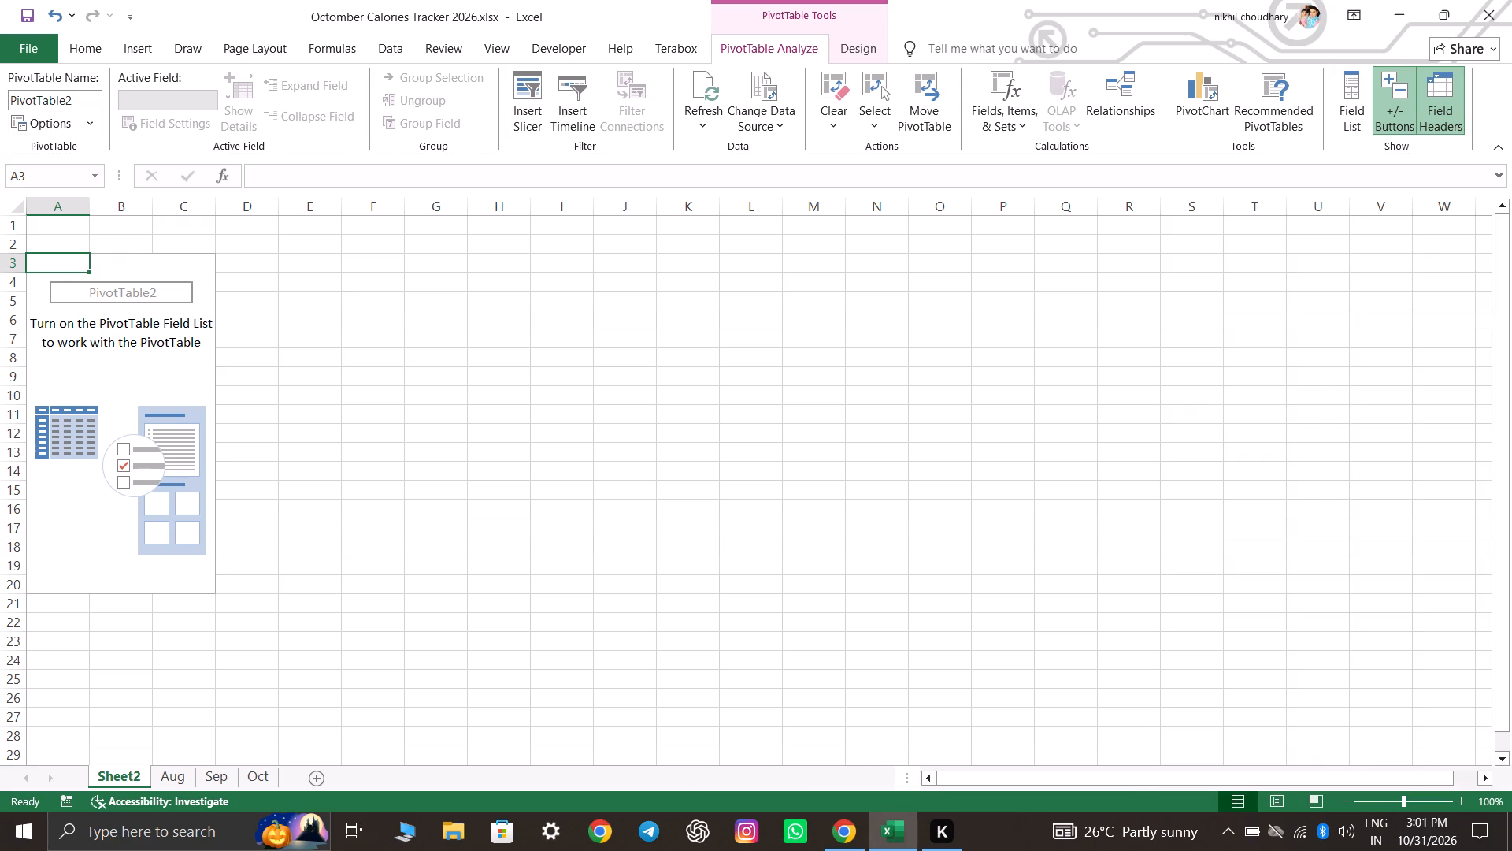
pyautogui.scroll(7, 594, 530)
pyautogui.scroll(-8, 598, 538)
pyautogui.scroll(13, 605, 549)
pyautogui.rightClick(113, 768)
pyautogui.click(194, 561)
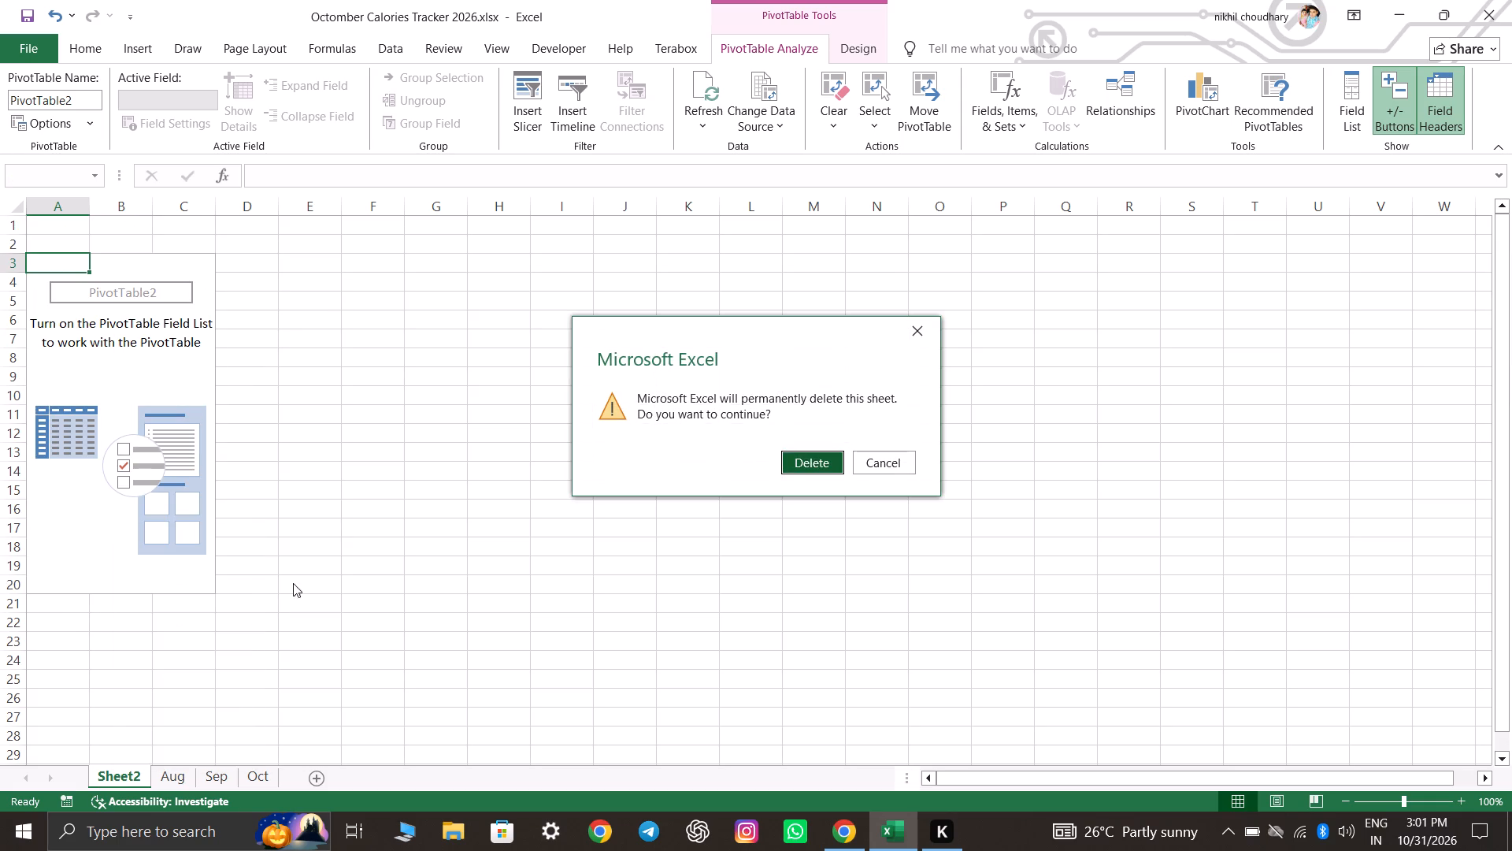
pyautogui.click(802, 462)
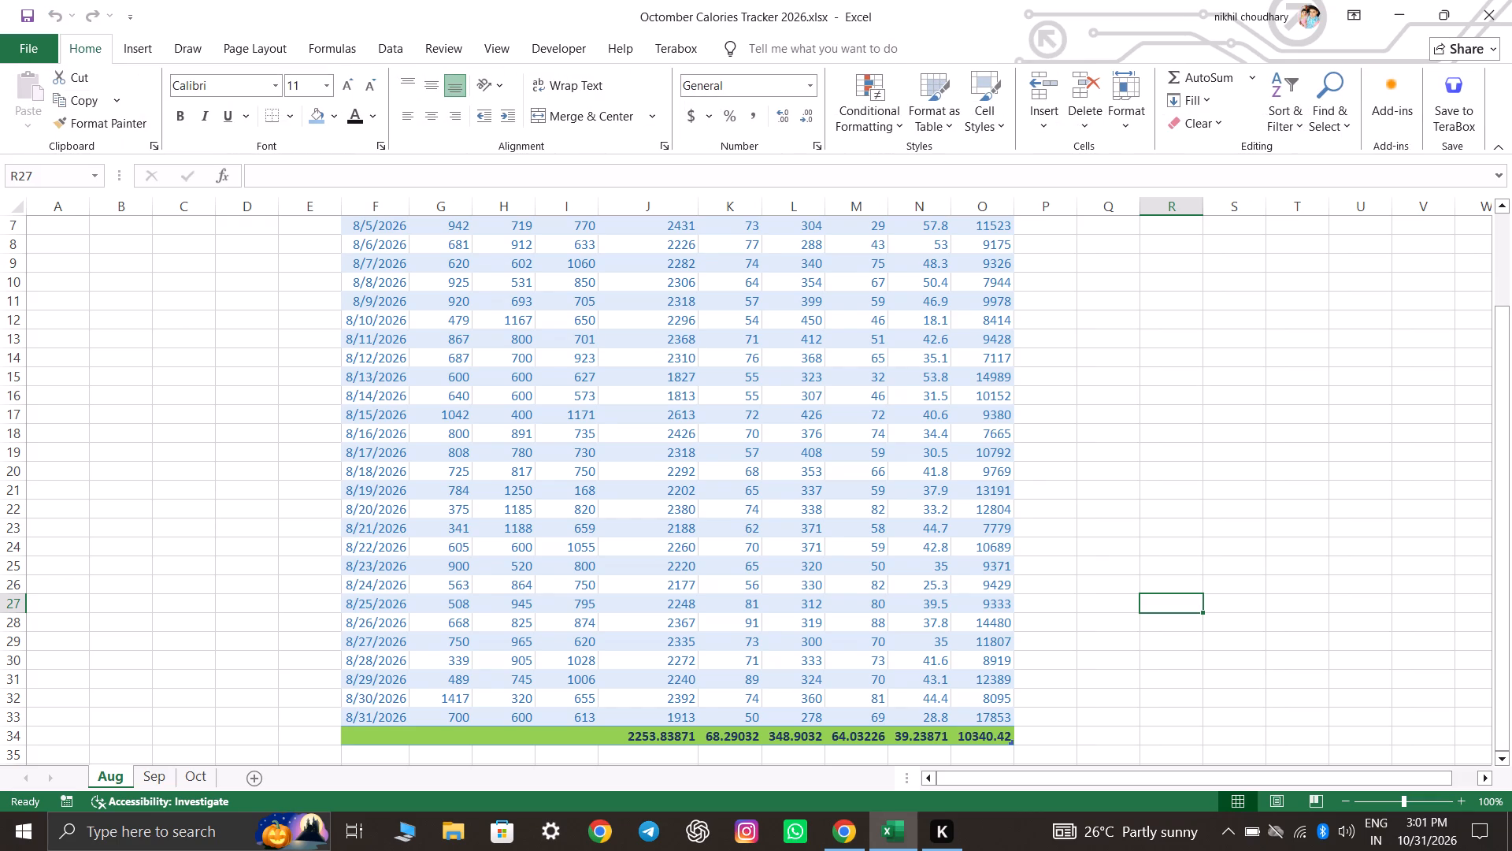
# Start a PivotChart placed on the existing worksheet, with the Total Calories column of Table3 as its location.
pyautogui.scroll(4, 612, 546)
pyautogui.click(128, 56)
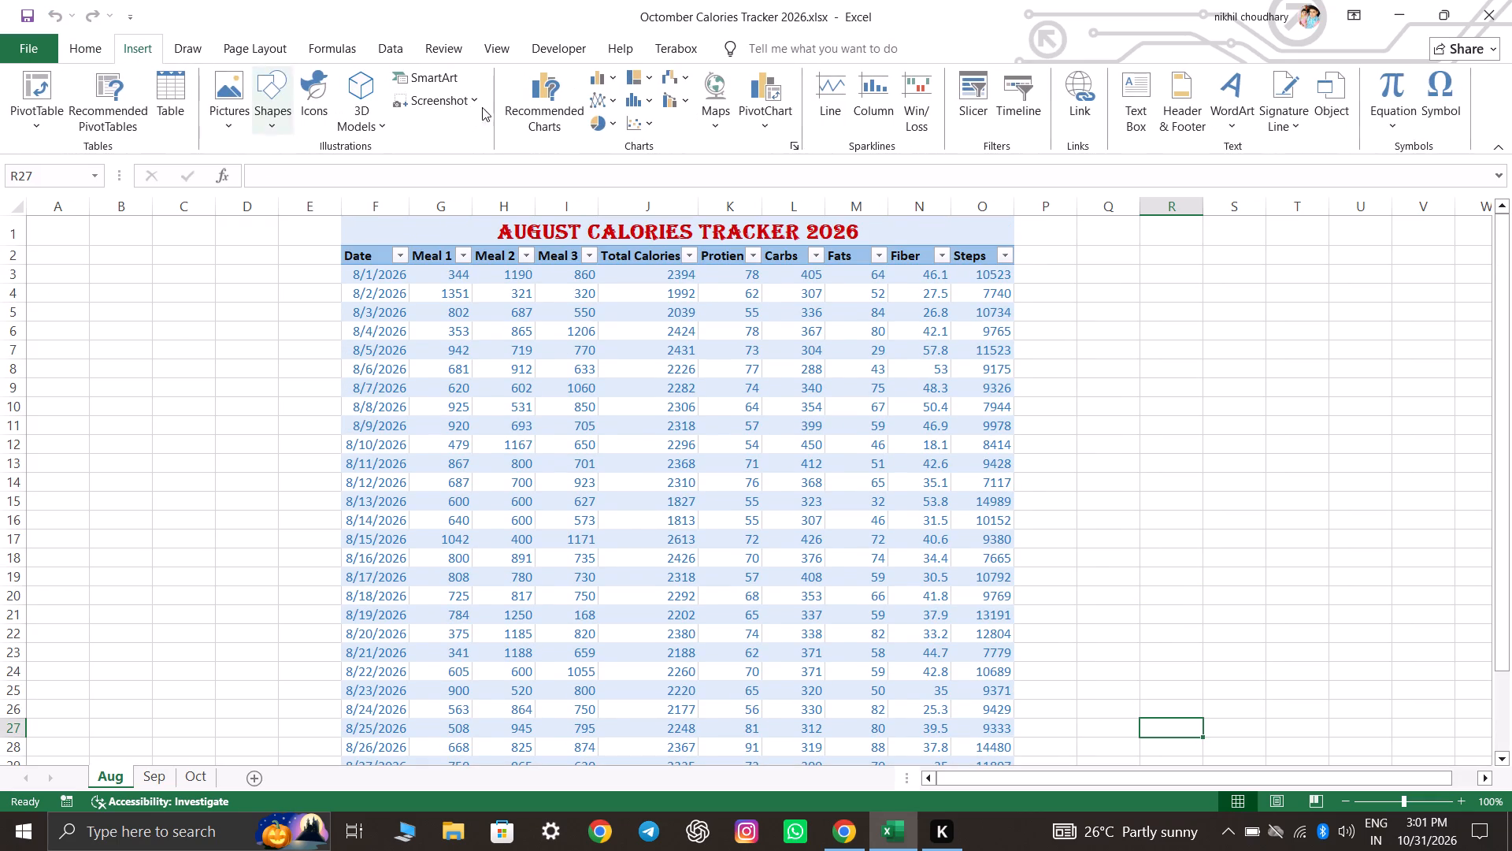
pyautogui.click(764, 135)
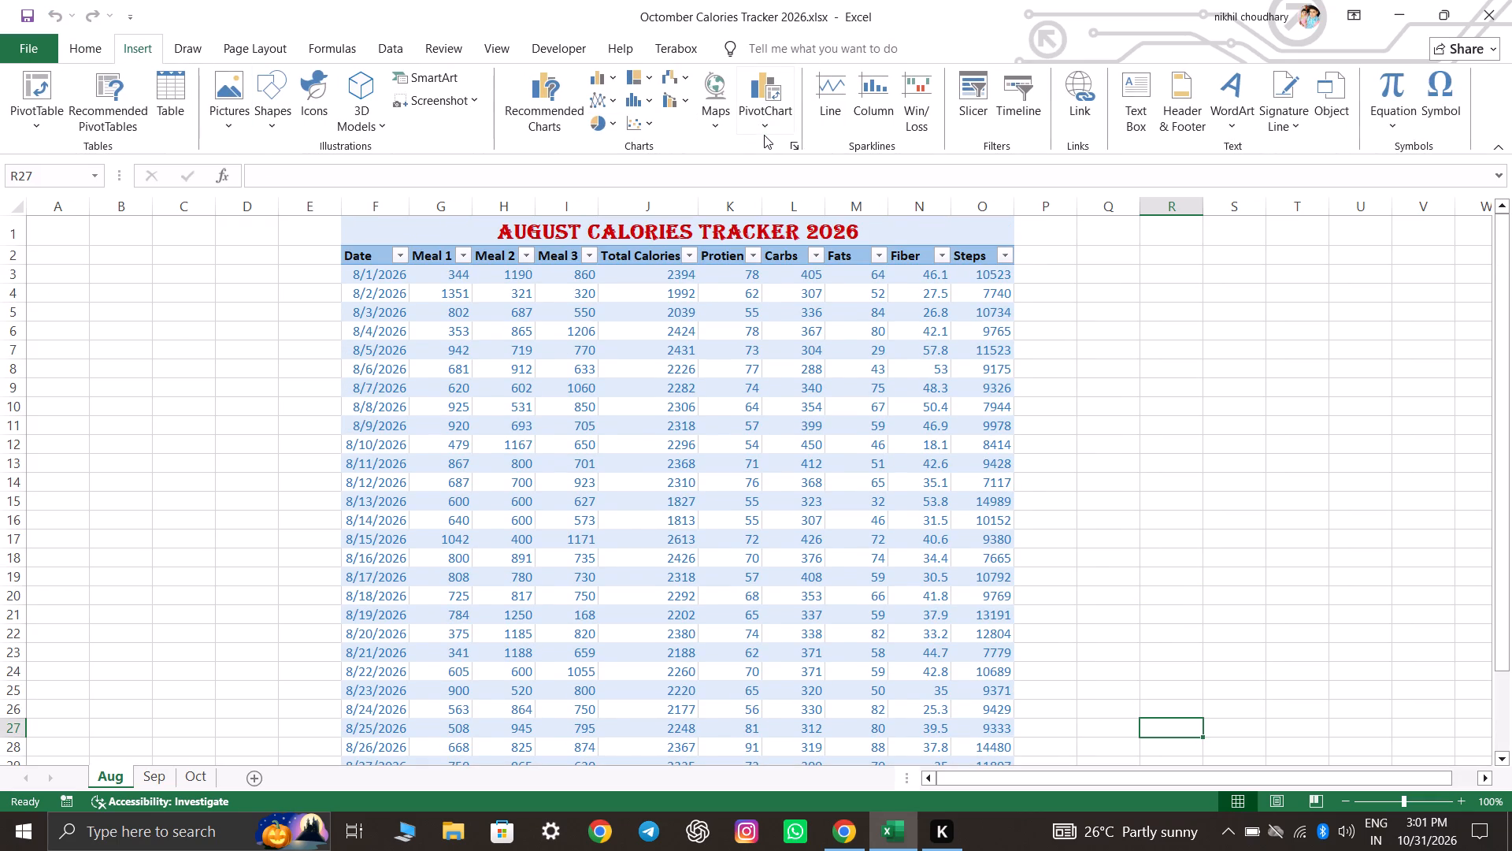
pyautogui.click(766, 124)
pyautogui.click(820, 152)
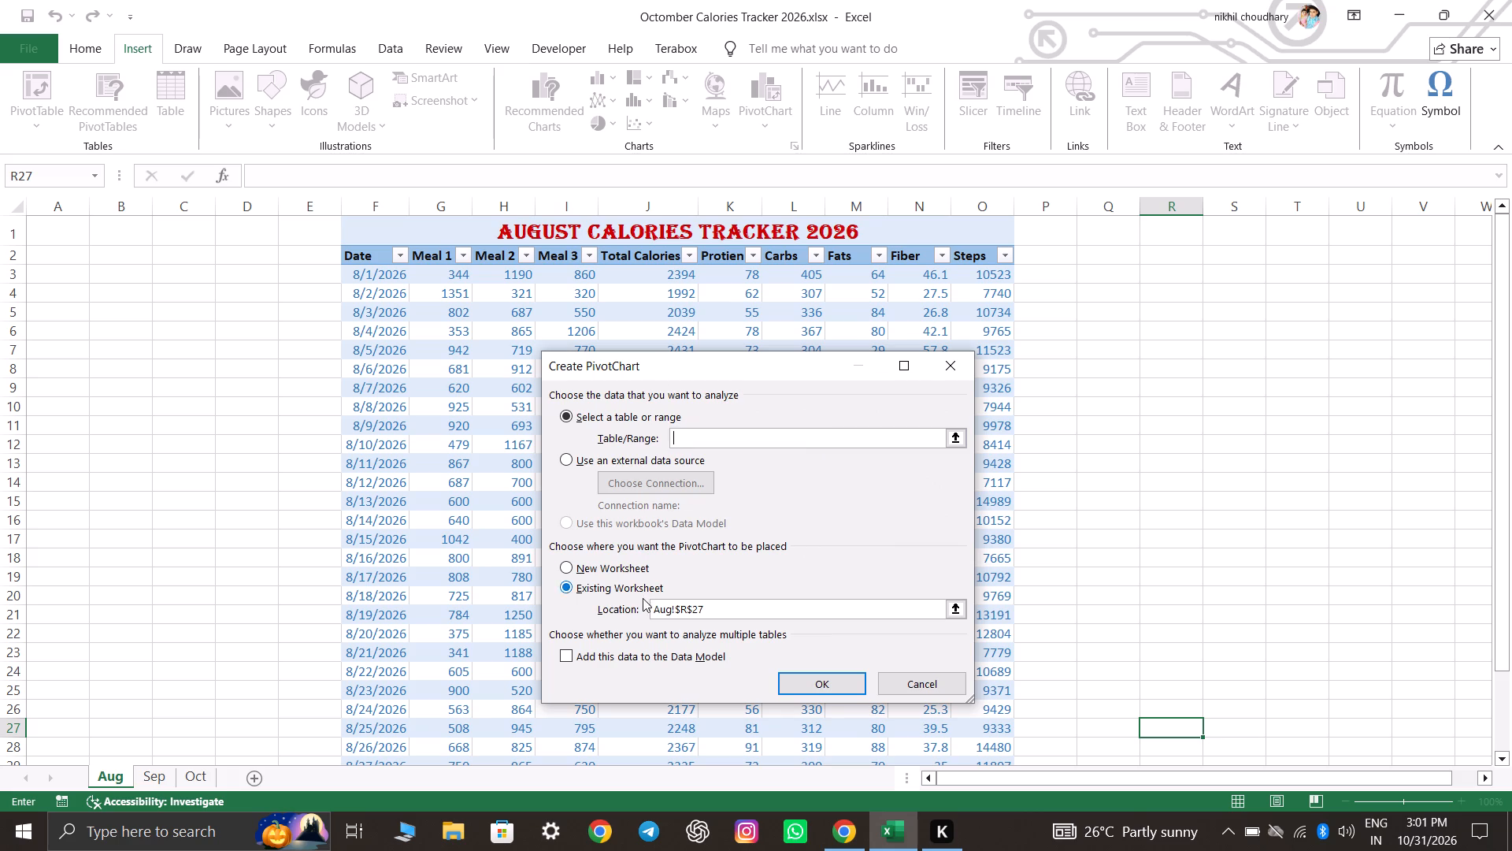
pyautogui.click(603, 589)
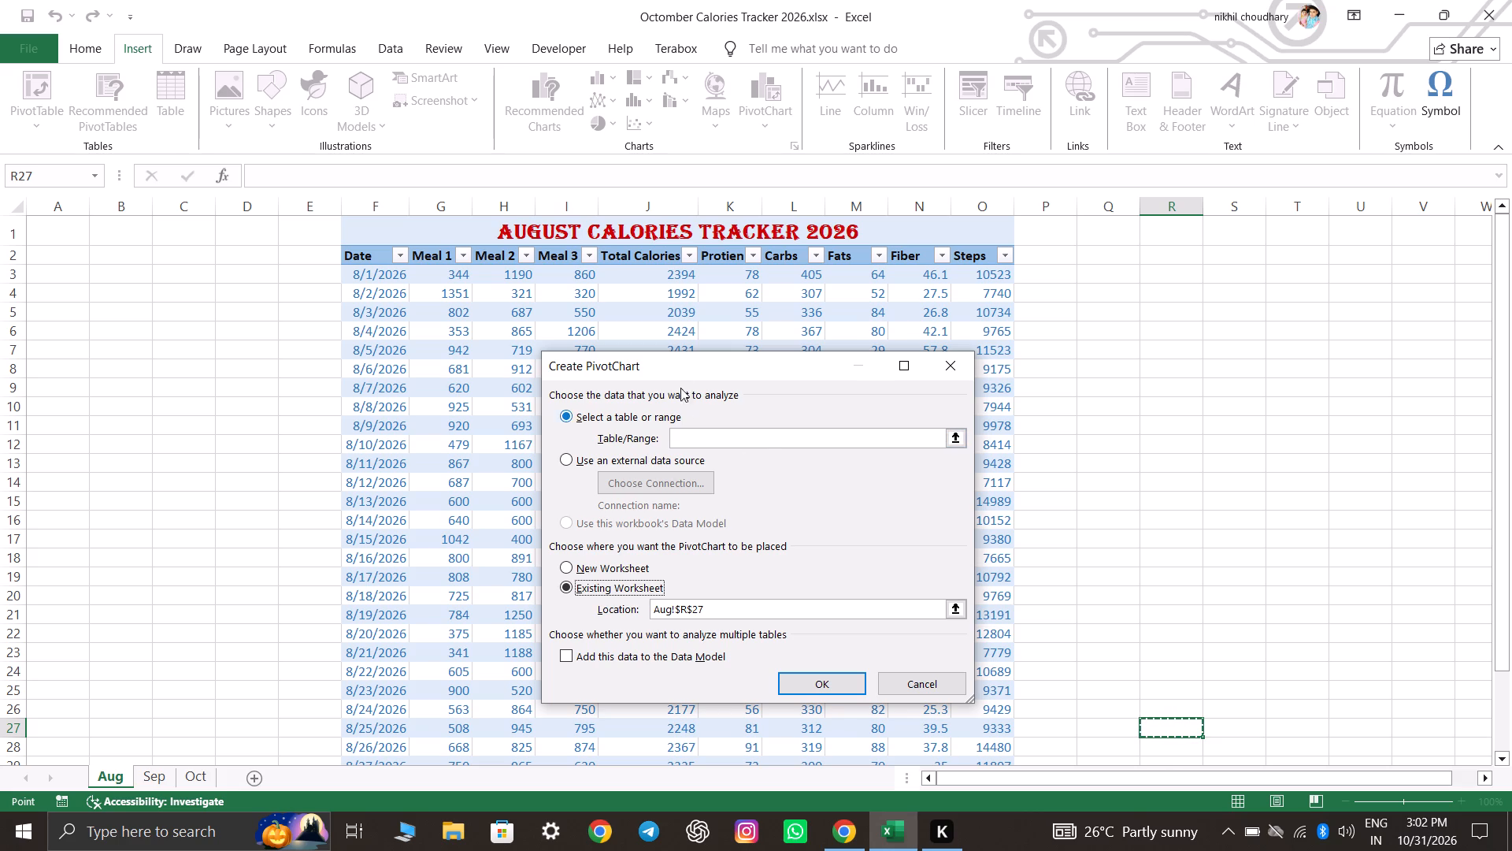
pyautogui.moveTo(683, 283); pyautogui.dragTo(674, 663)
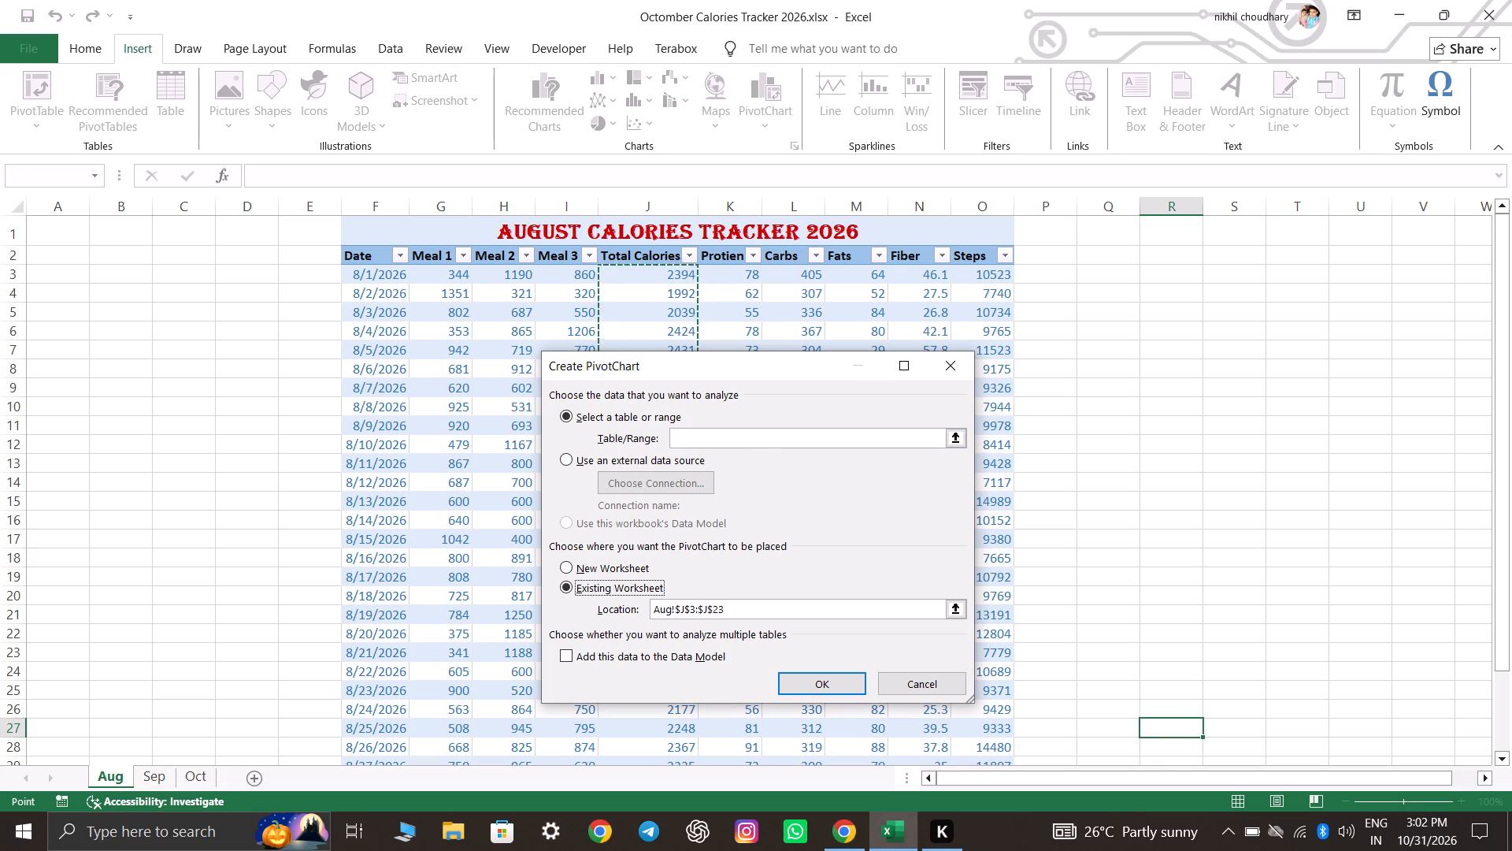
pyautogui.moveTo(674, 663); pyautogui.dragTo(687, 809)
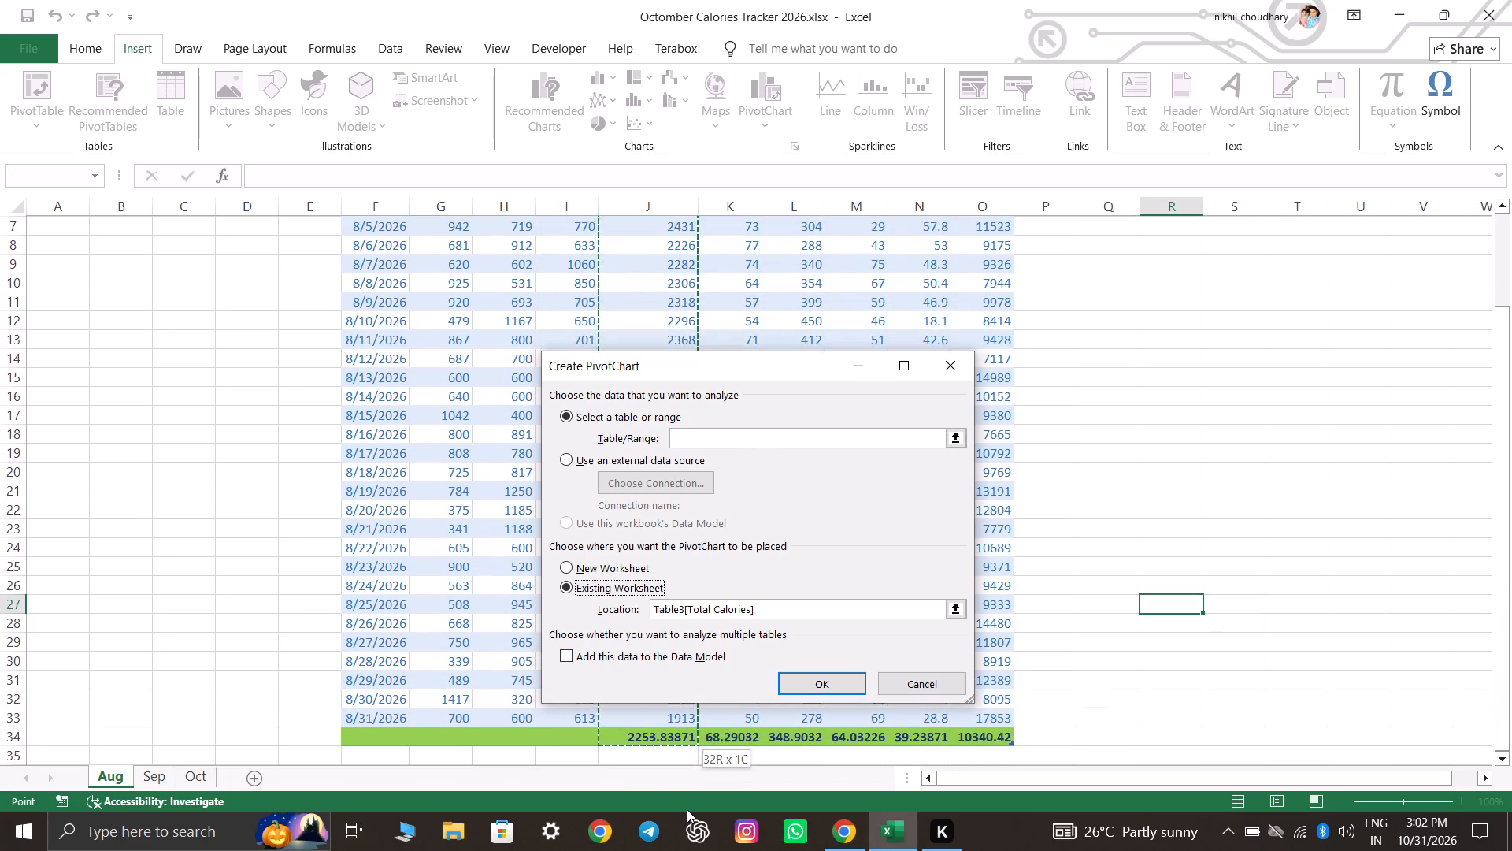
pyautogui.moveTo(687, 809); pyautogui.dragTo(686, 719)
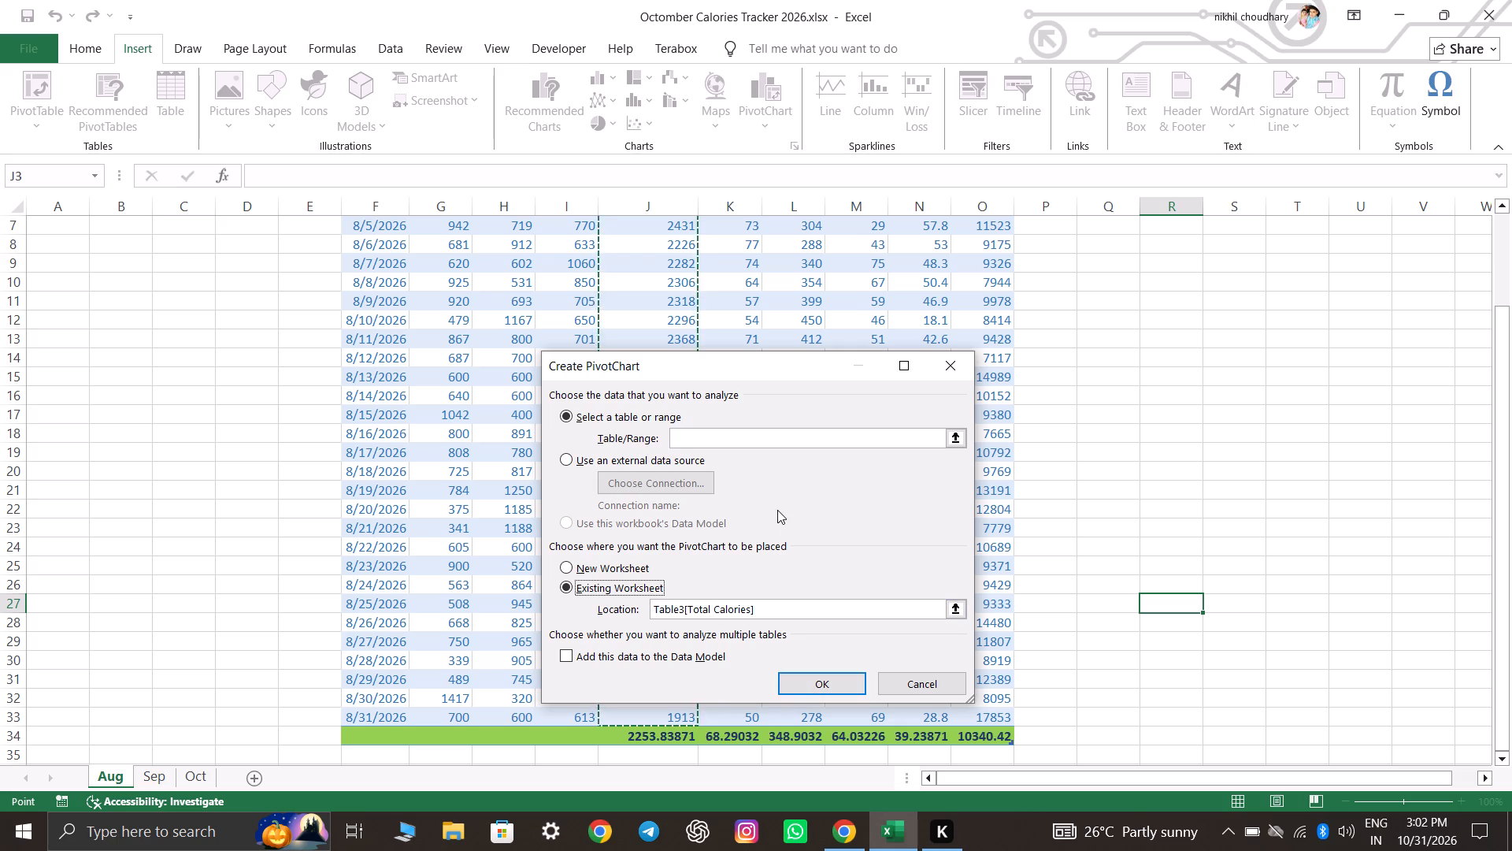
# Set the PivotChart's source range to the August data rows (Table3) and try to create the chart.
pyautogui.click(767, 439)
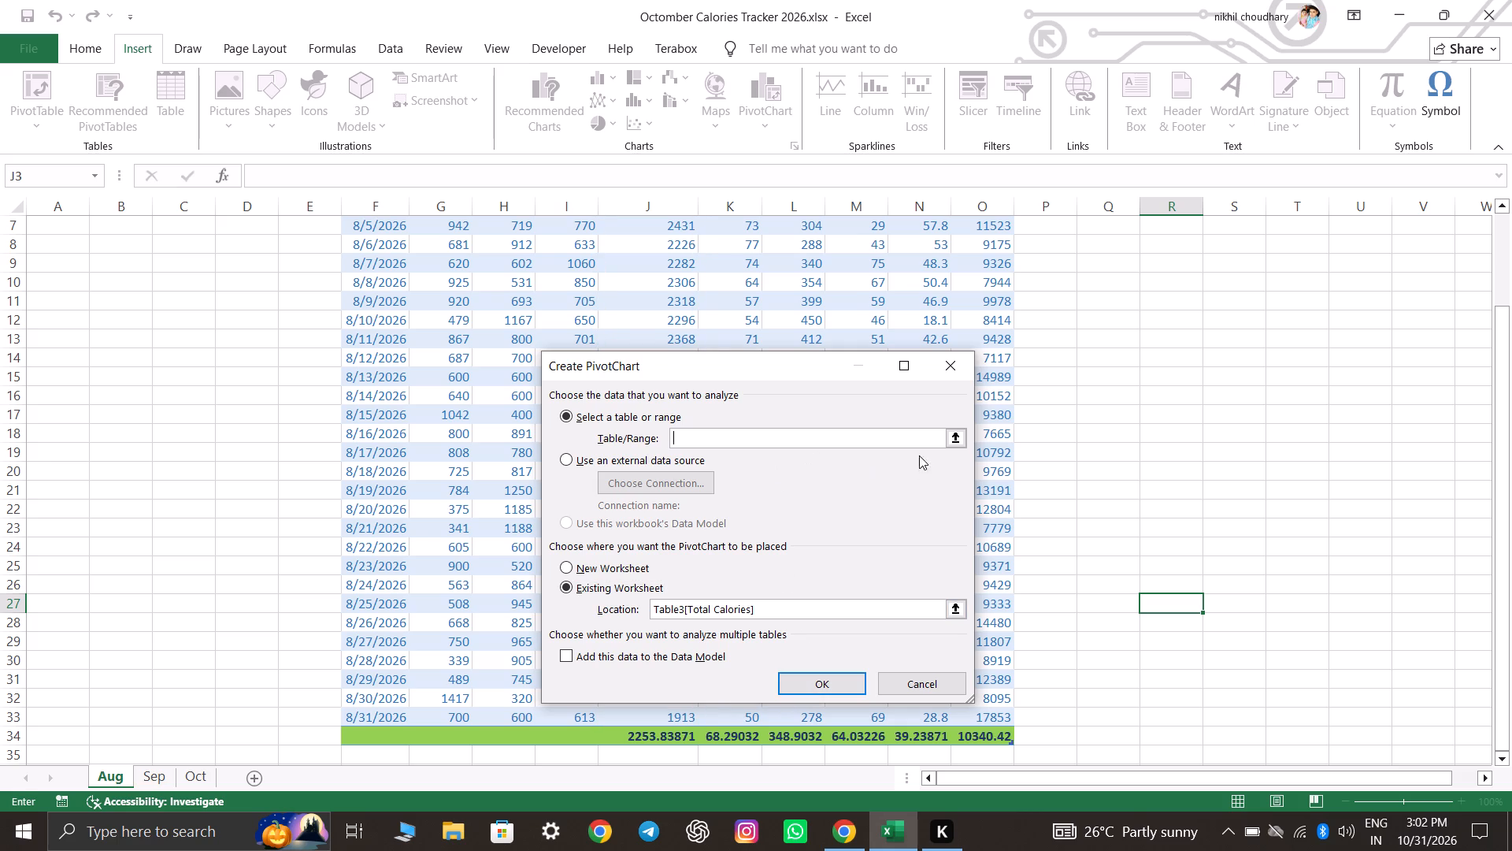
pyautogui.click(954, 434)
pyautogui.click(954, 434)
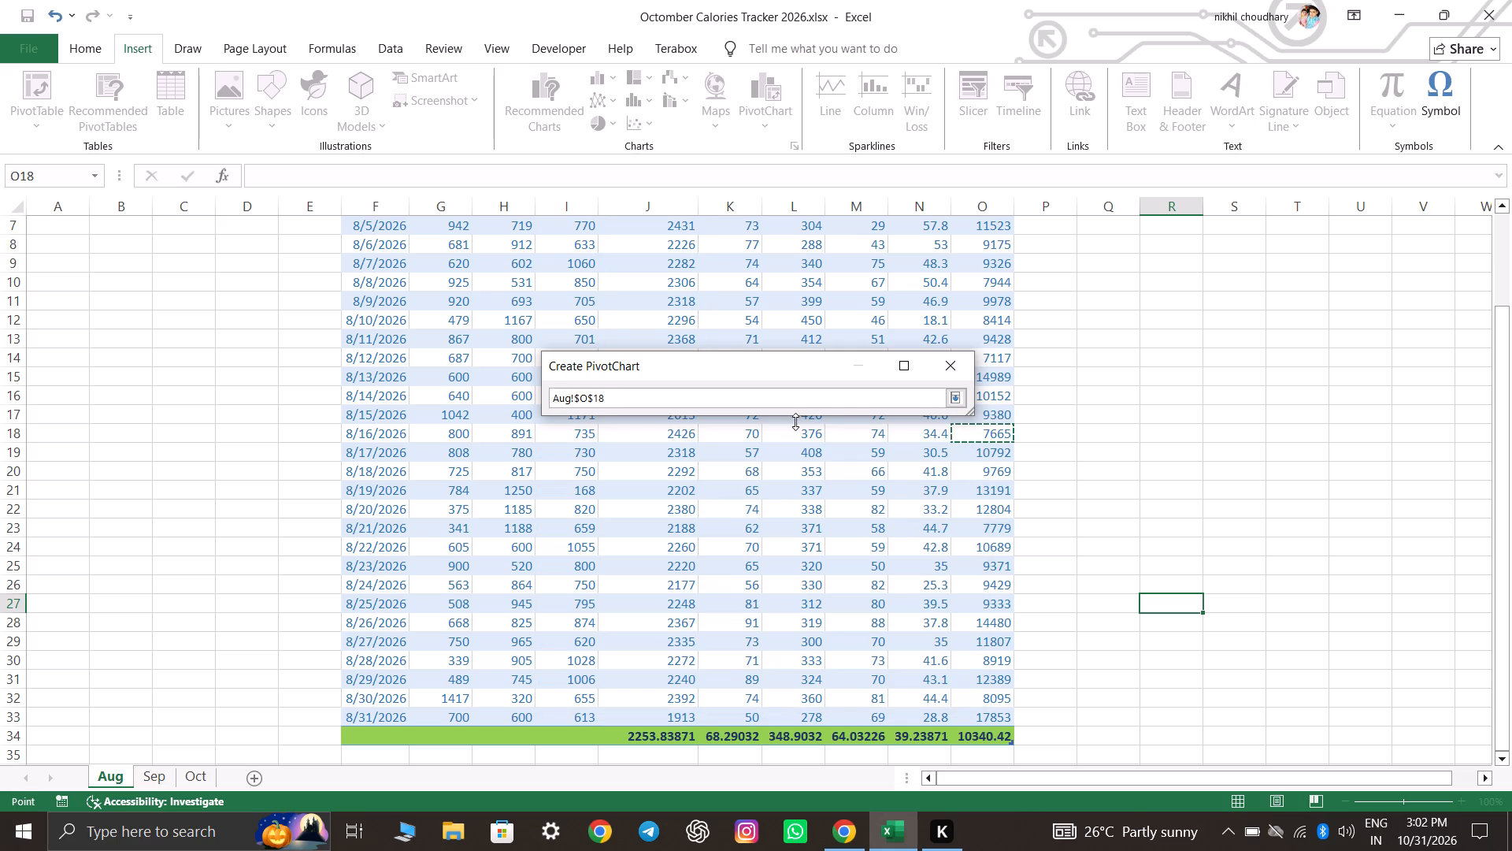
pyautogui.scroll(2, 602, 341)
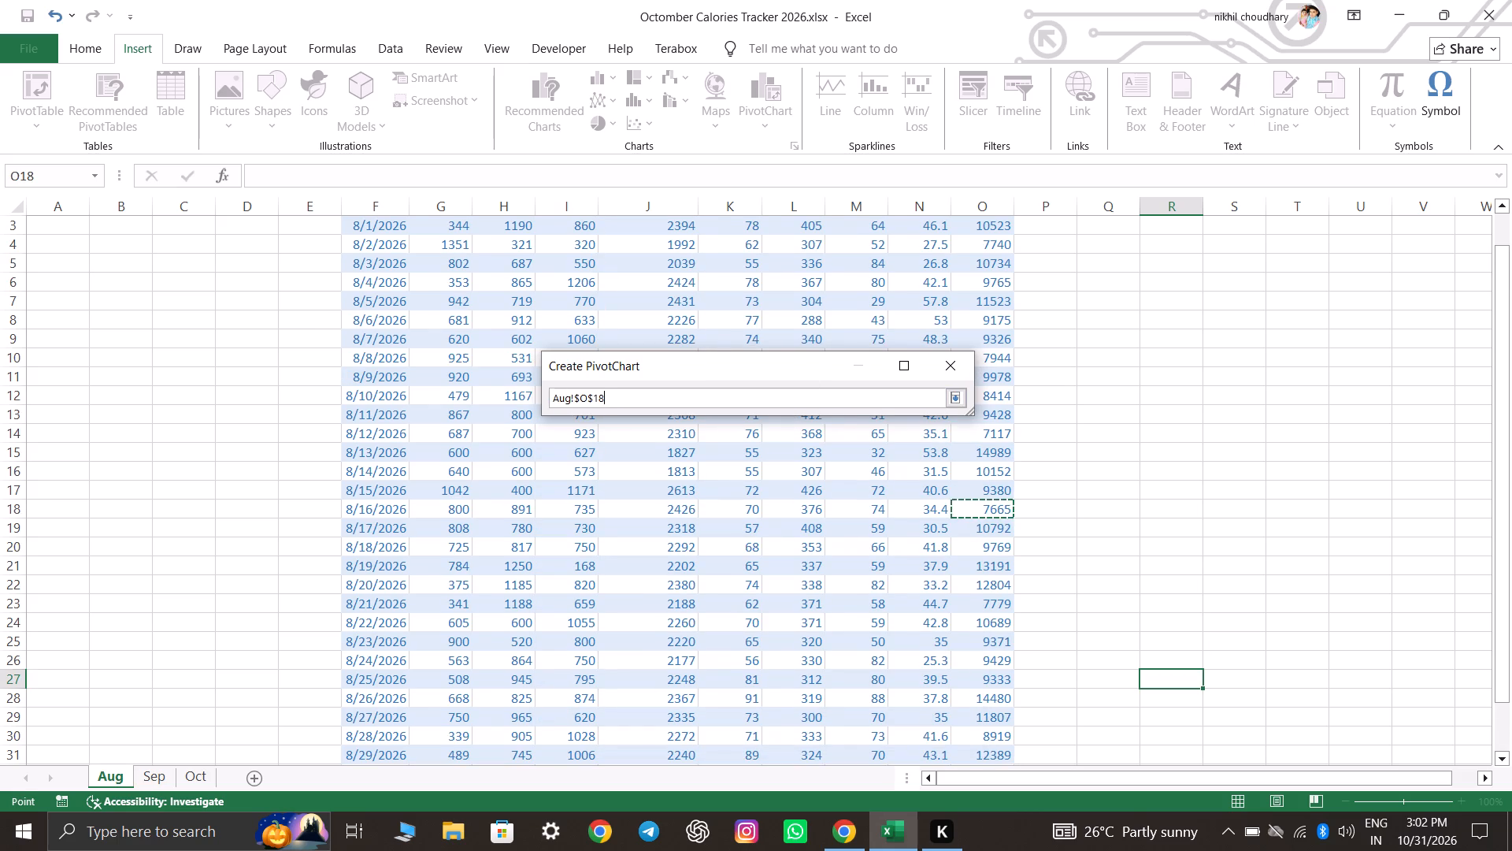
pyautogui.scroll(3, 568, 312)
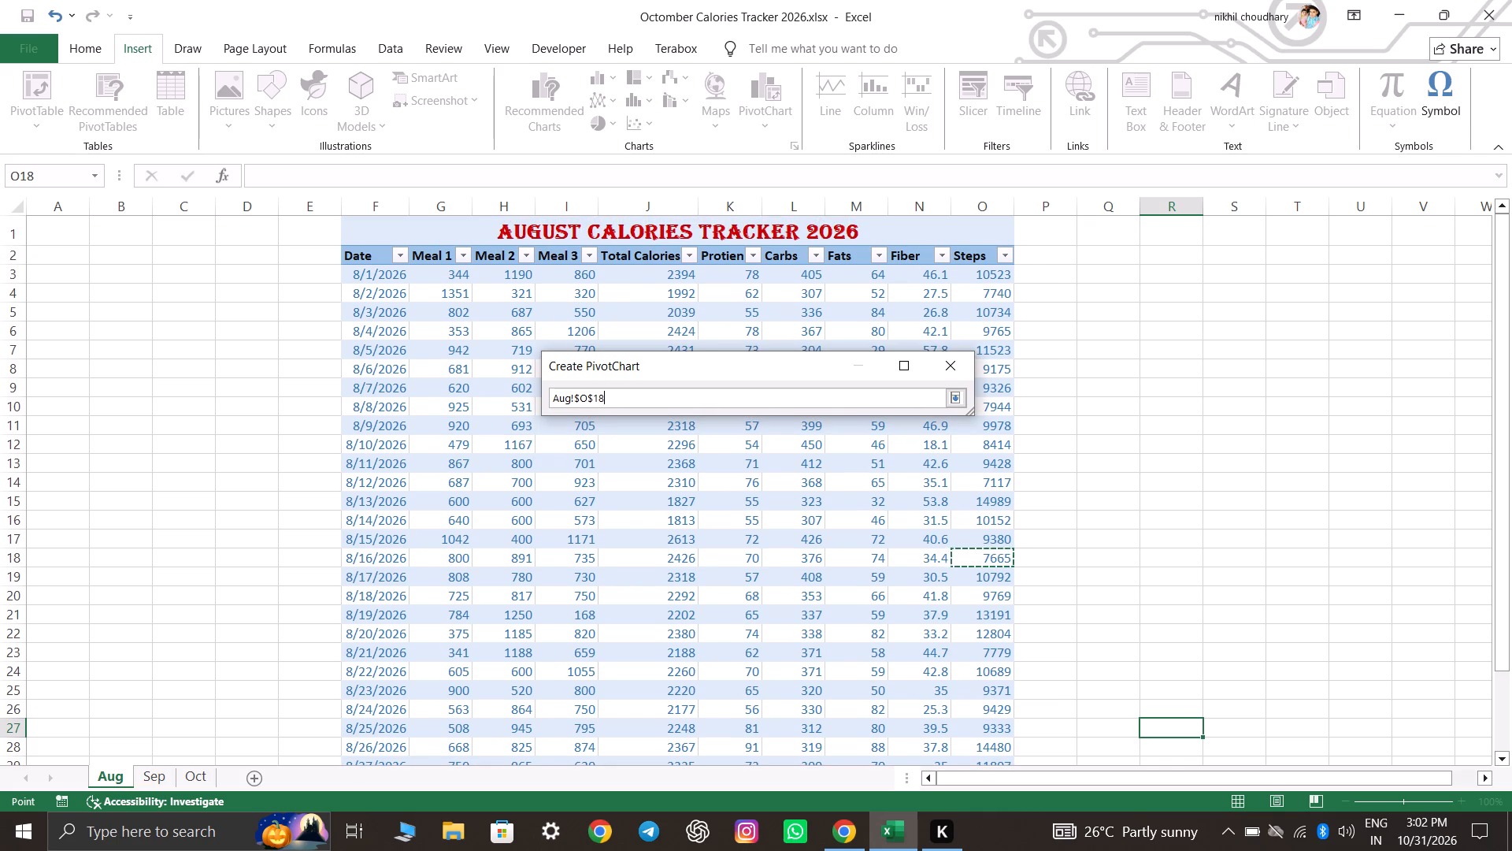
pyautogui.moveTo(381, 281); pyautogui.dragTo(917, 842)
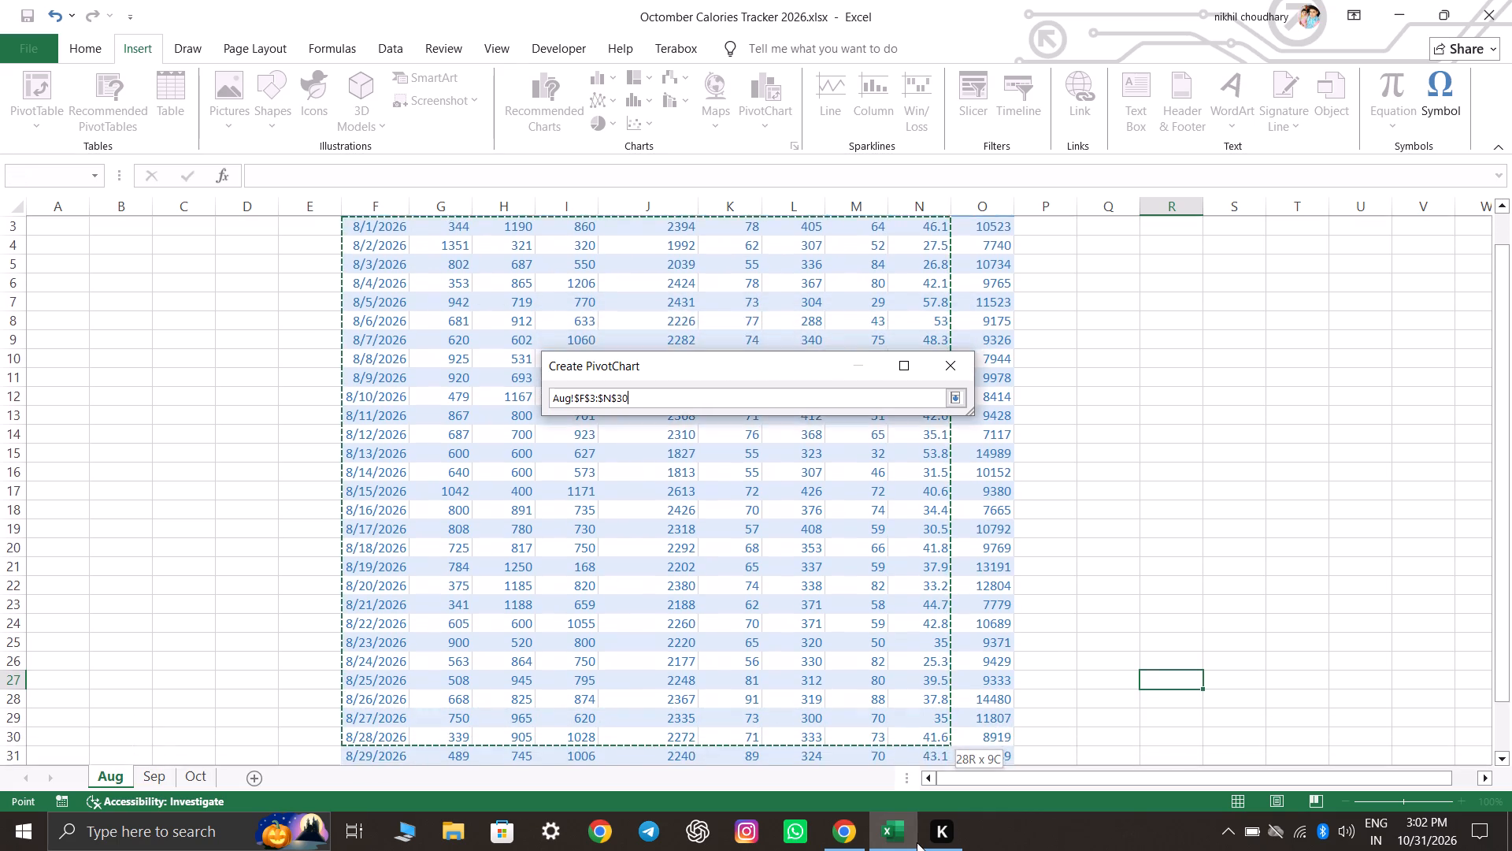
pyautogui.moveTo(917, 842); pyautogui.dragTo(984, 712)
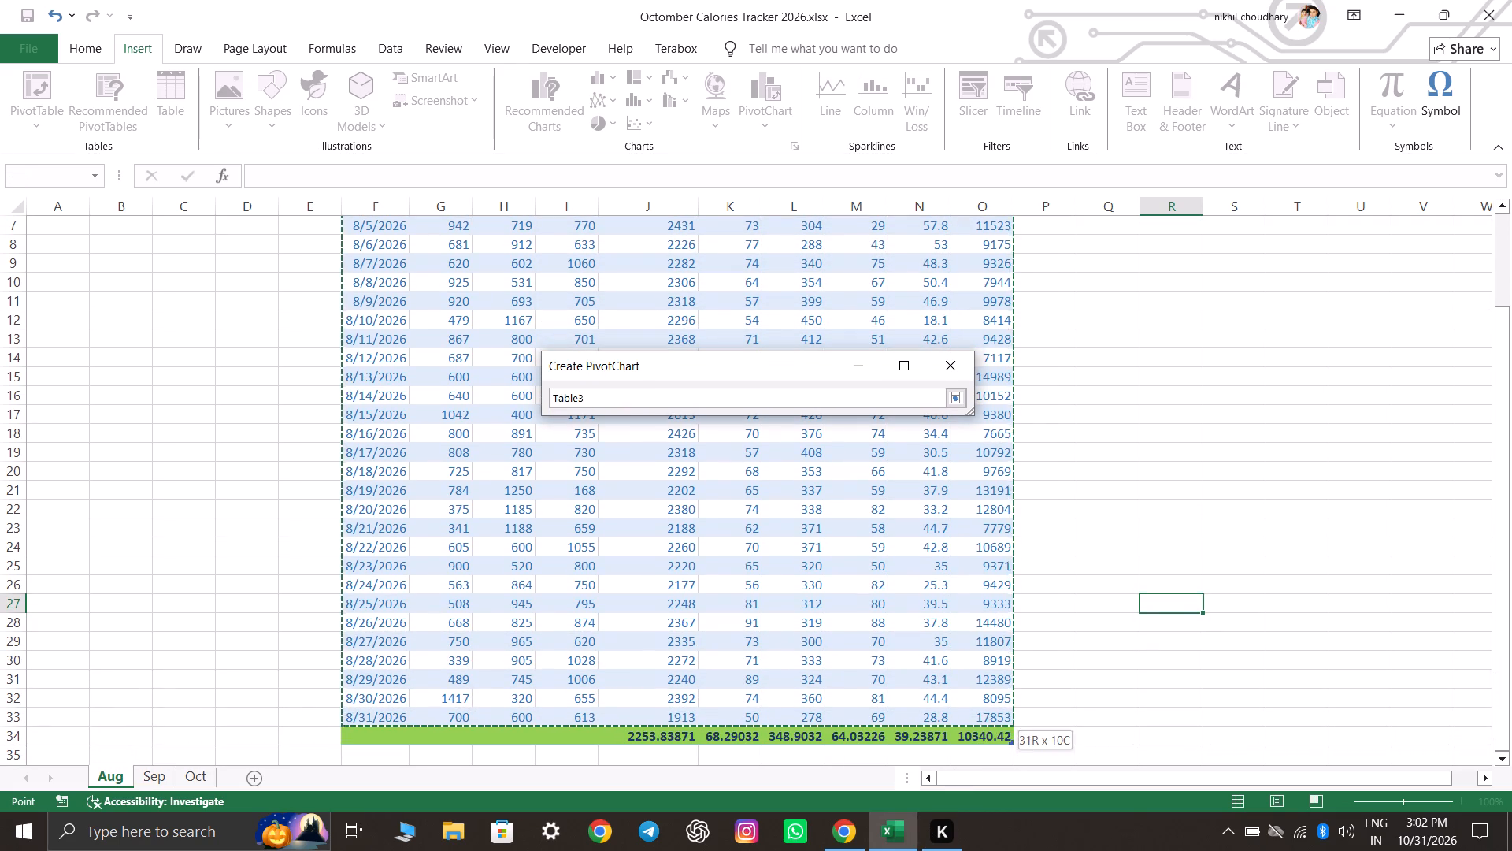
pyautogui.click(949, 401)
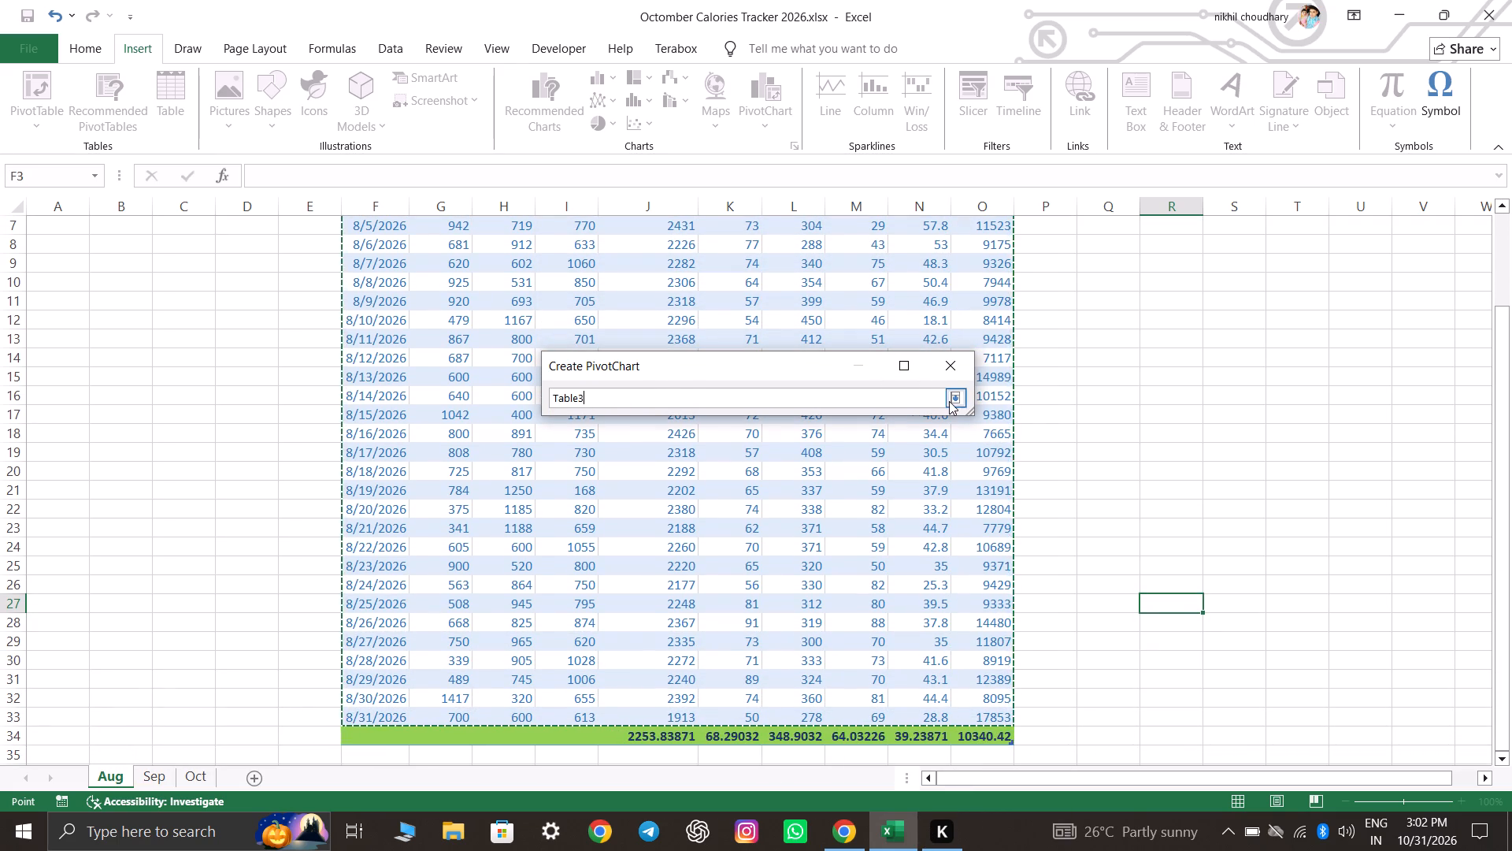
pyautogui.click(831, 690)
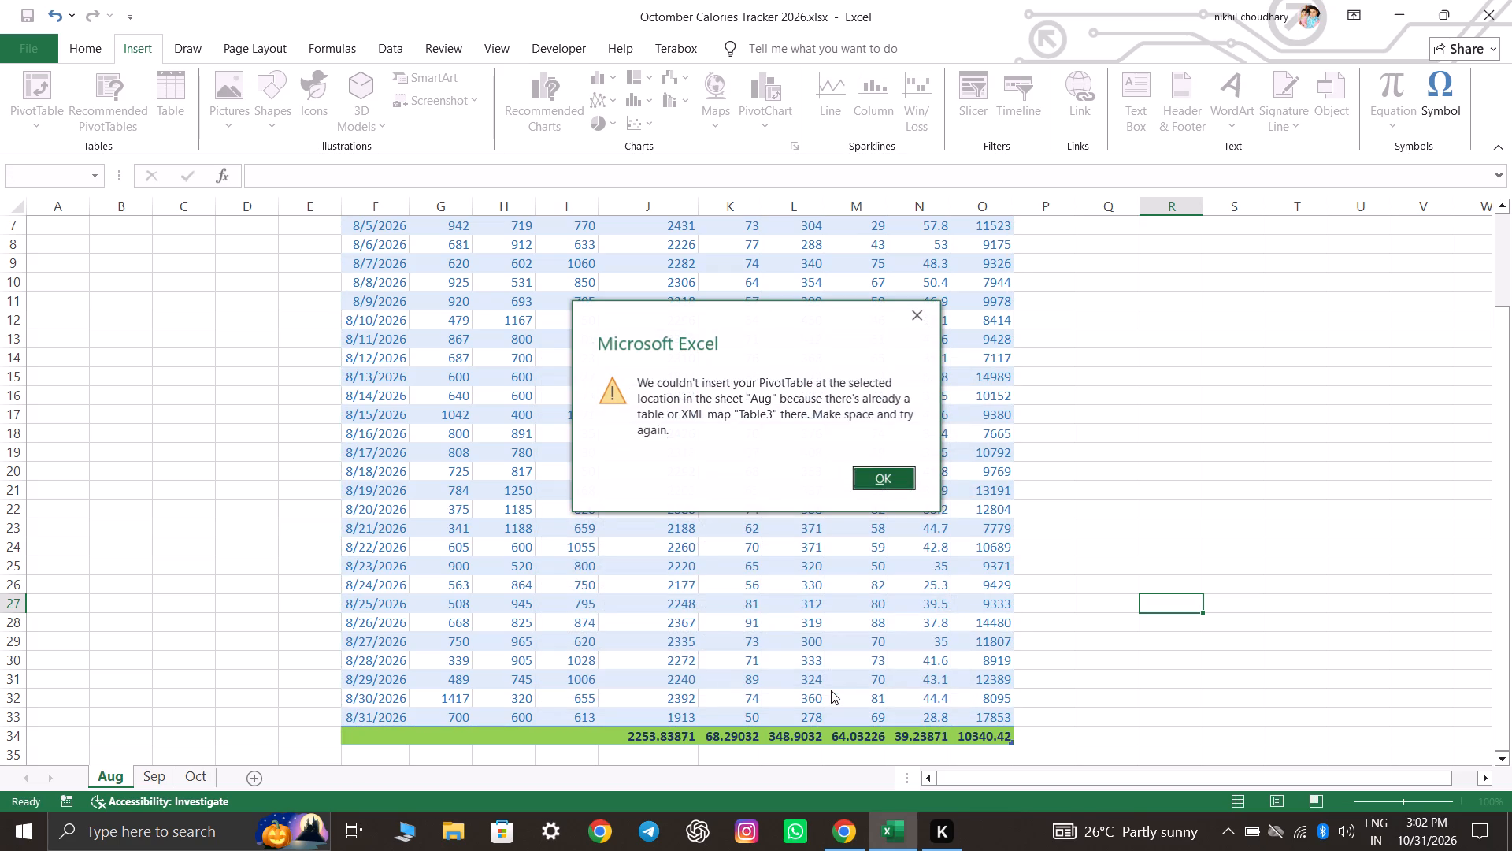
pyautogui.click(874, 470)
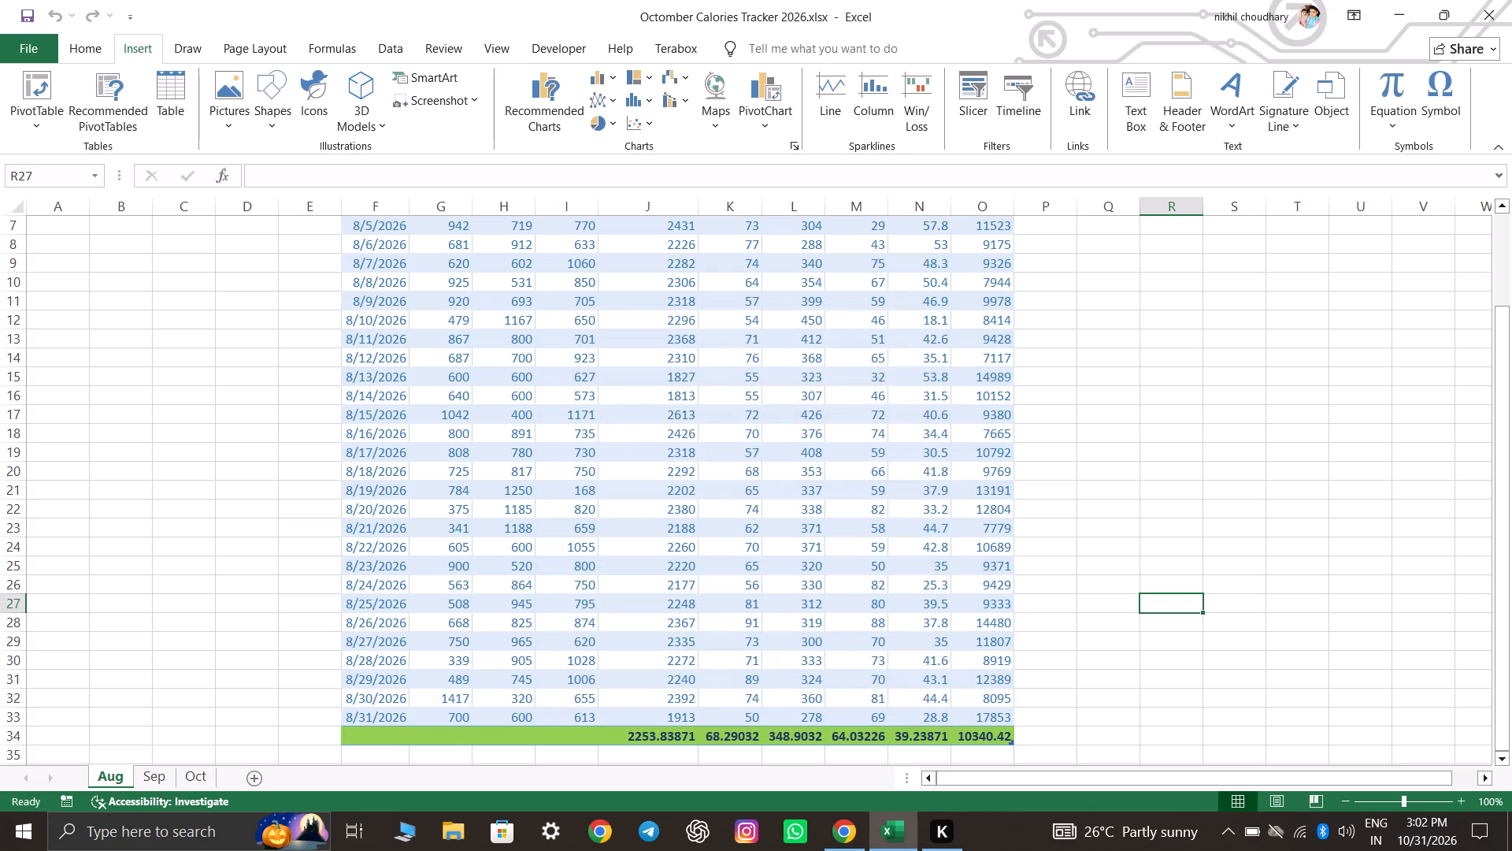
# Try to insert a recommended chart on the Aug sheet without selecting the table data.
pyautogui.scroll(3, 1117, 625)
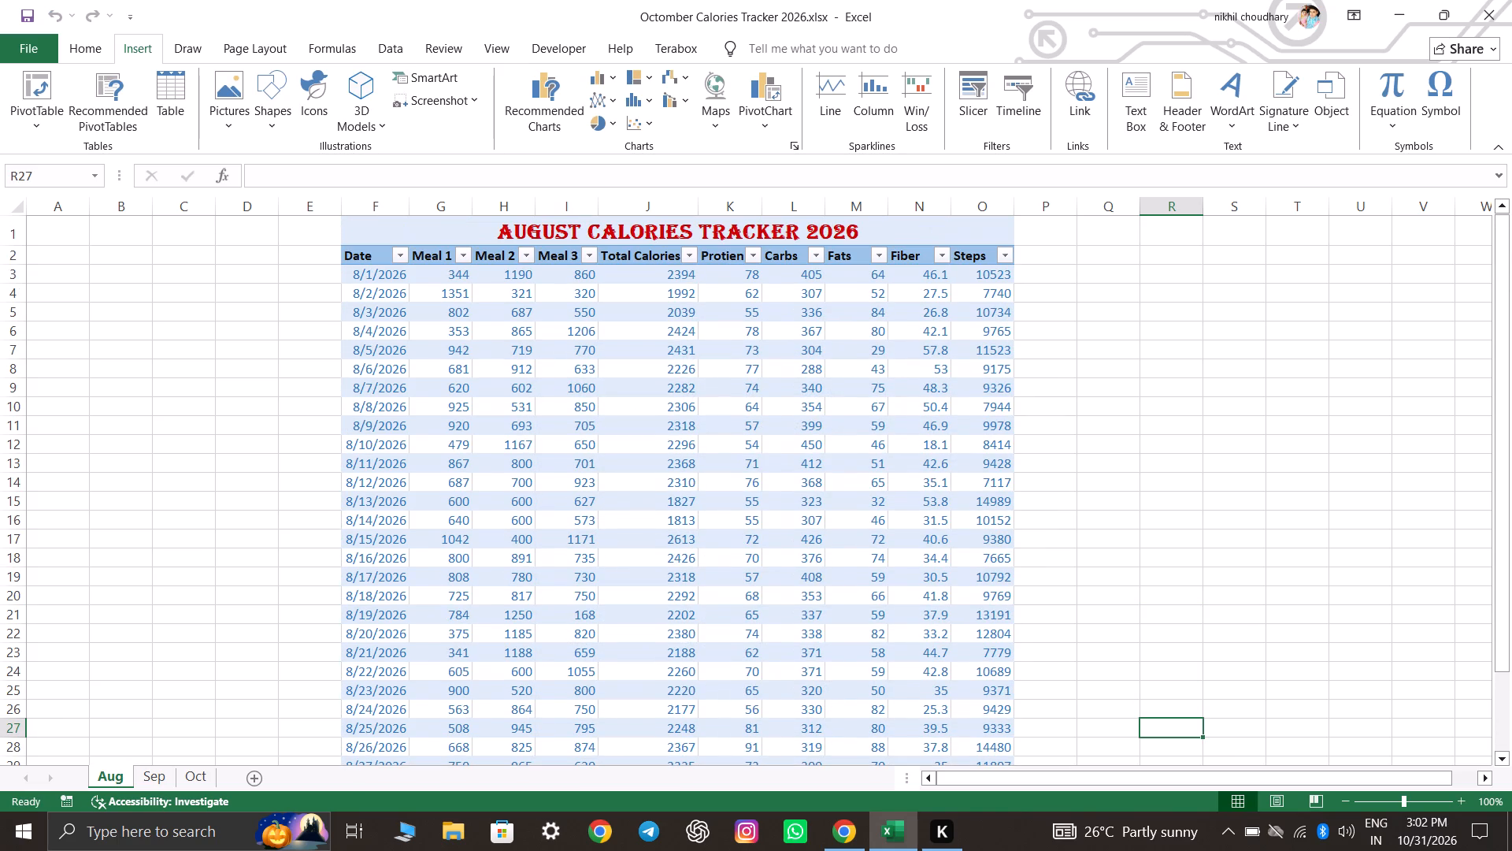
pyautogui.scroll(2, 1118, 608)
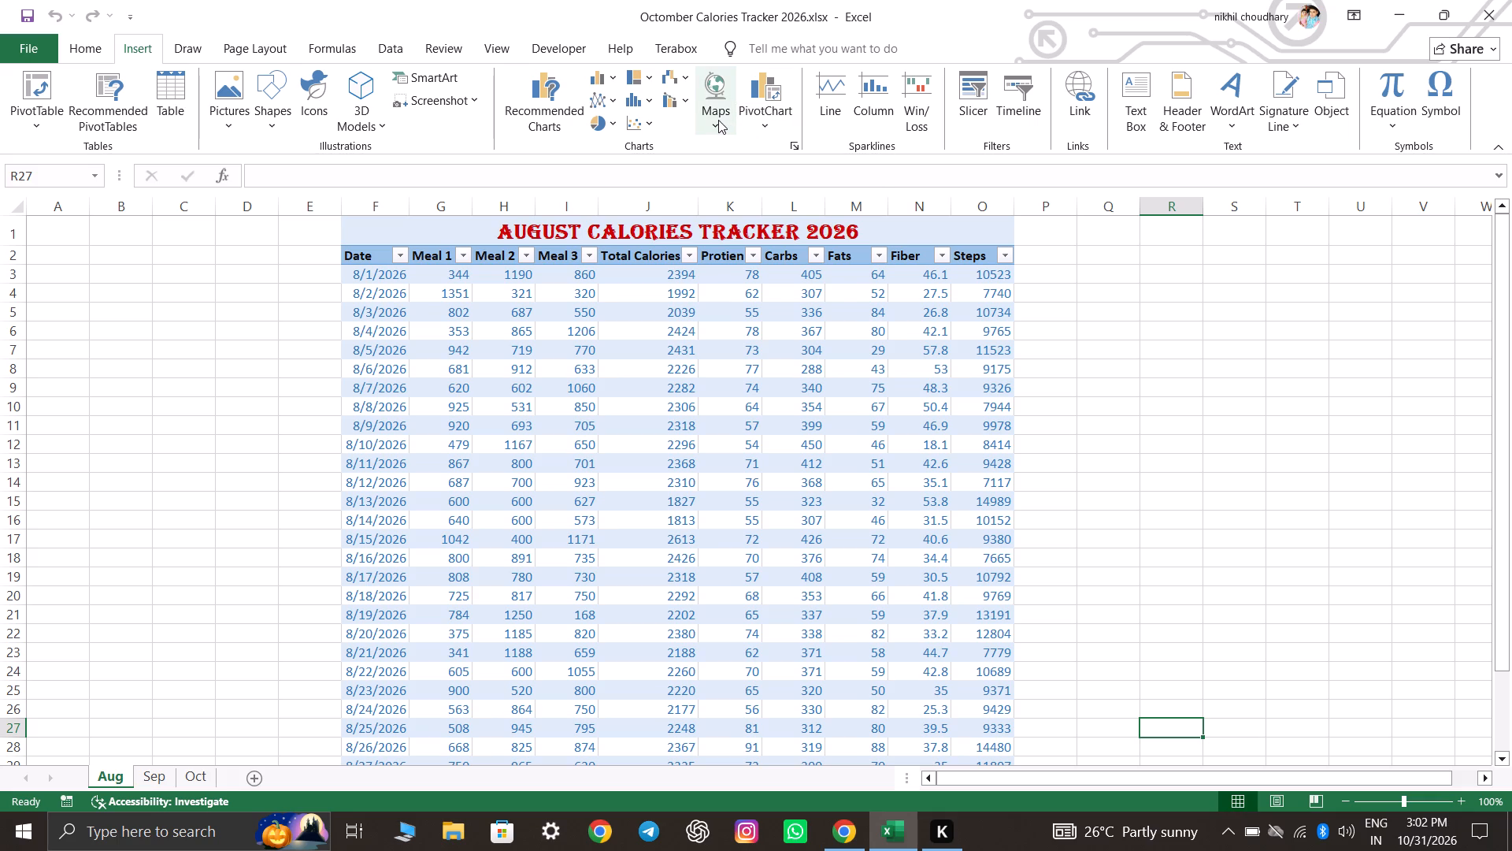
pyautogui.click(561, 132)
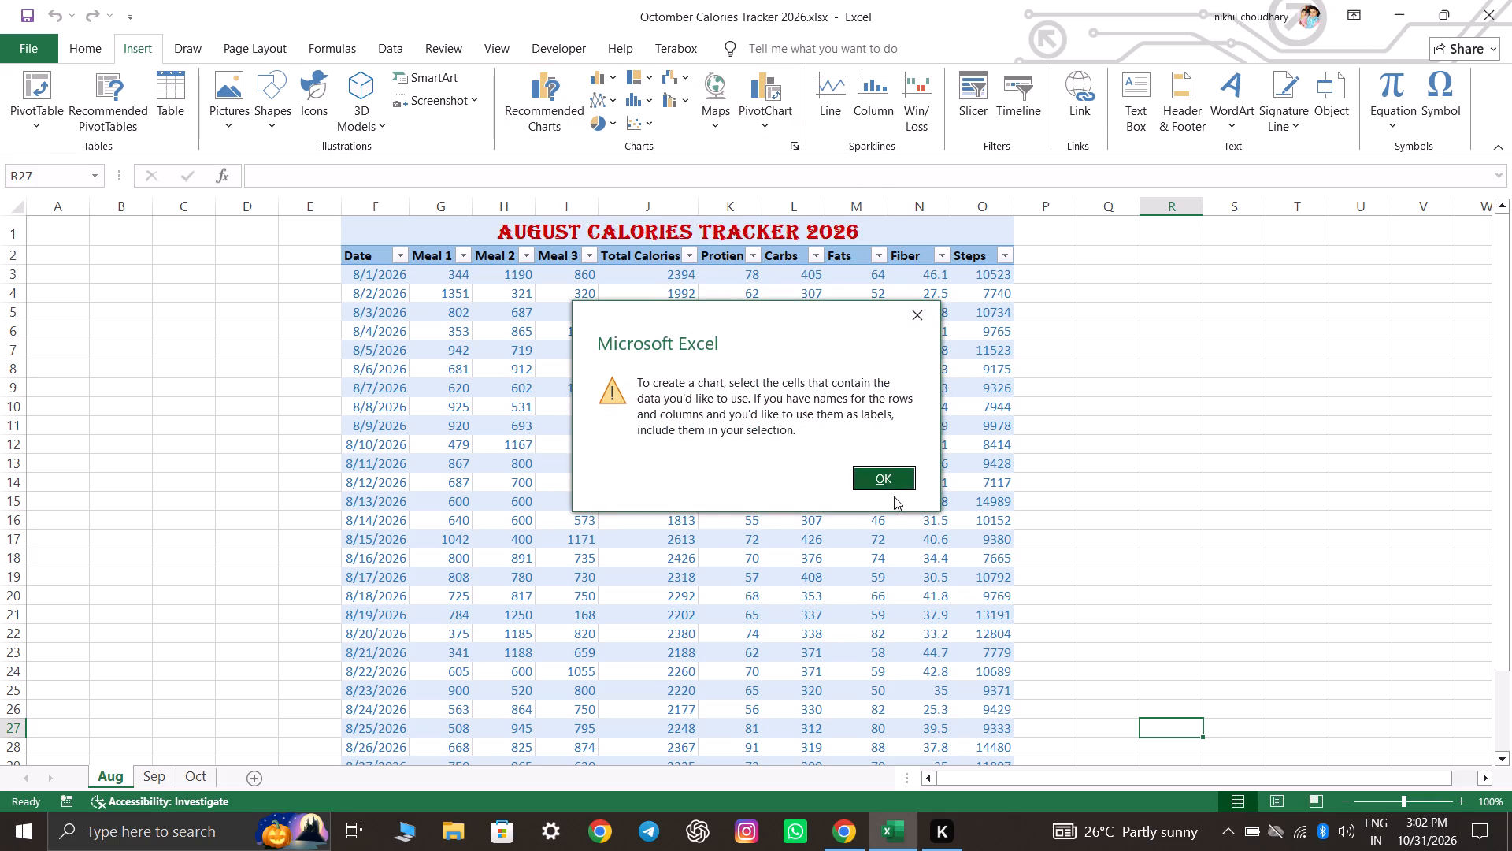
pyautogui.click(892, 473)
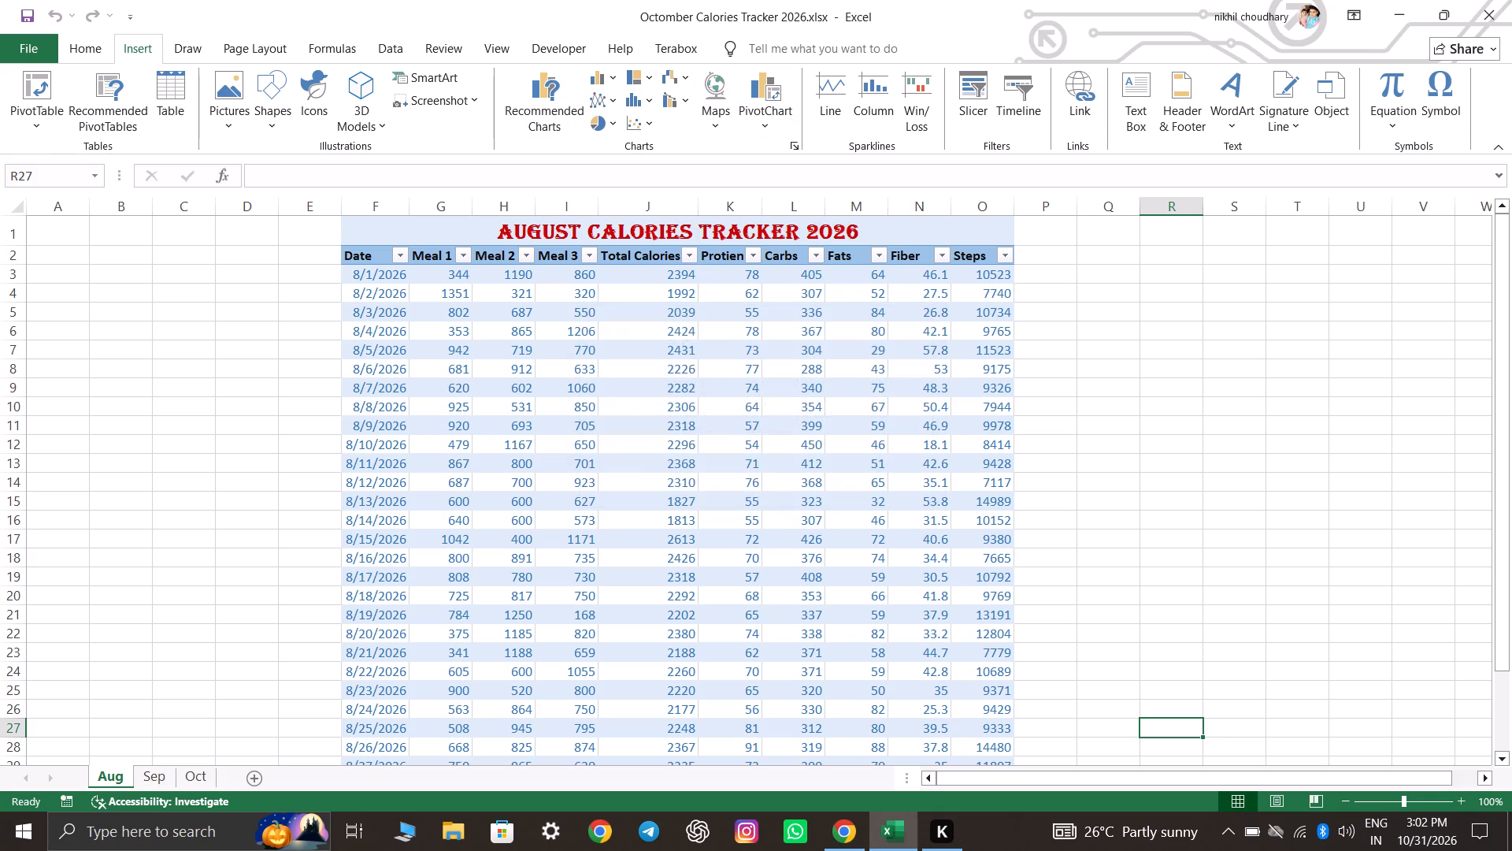
# Preview the recommended charts for all August data rows, including Stacked Area and Histogram, and close without inserting one.
pyautogui.click(410, 278)
pyautogui.moveTo(393, 272); pyautogui.dragTo(956, 790)
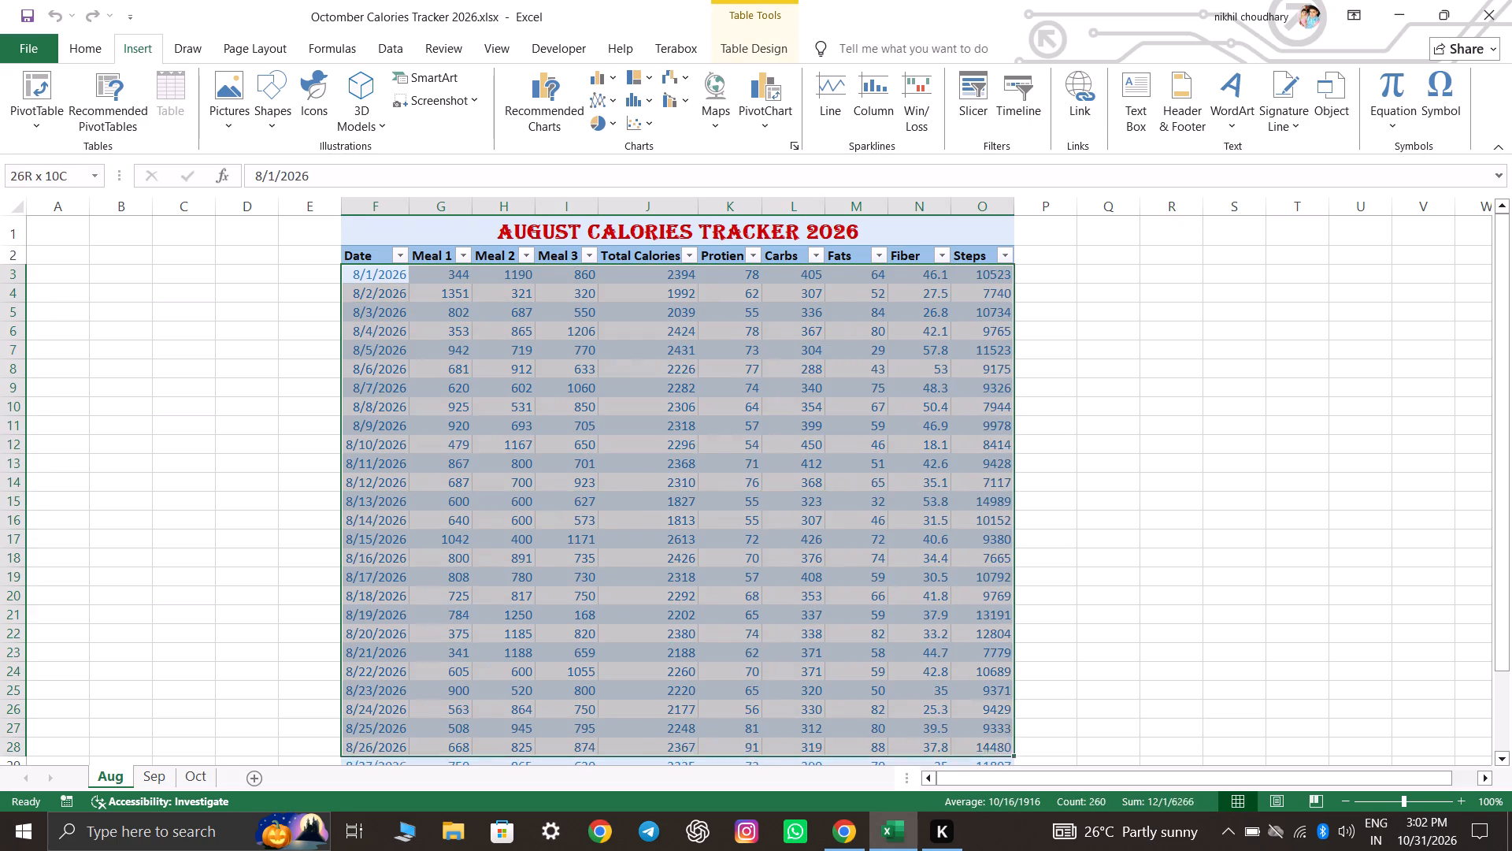
pyautogui.moveTo(956, 790); pyautogui.dragTo(964, 715)
pyautogui.click(542, 127)
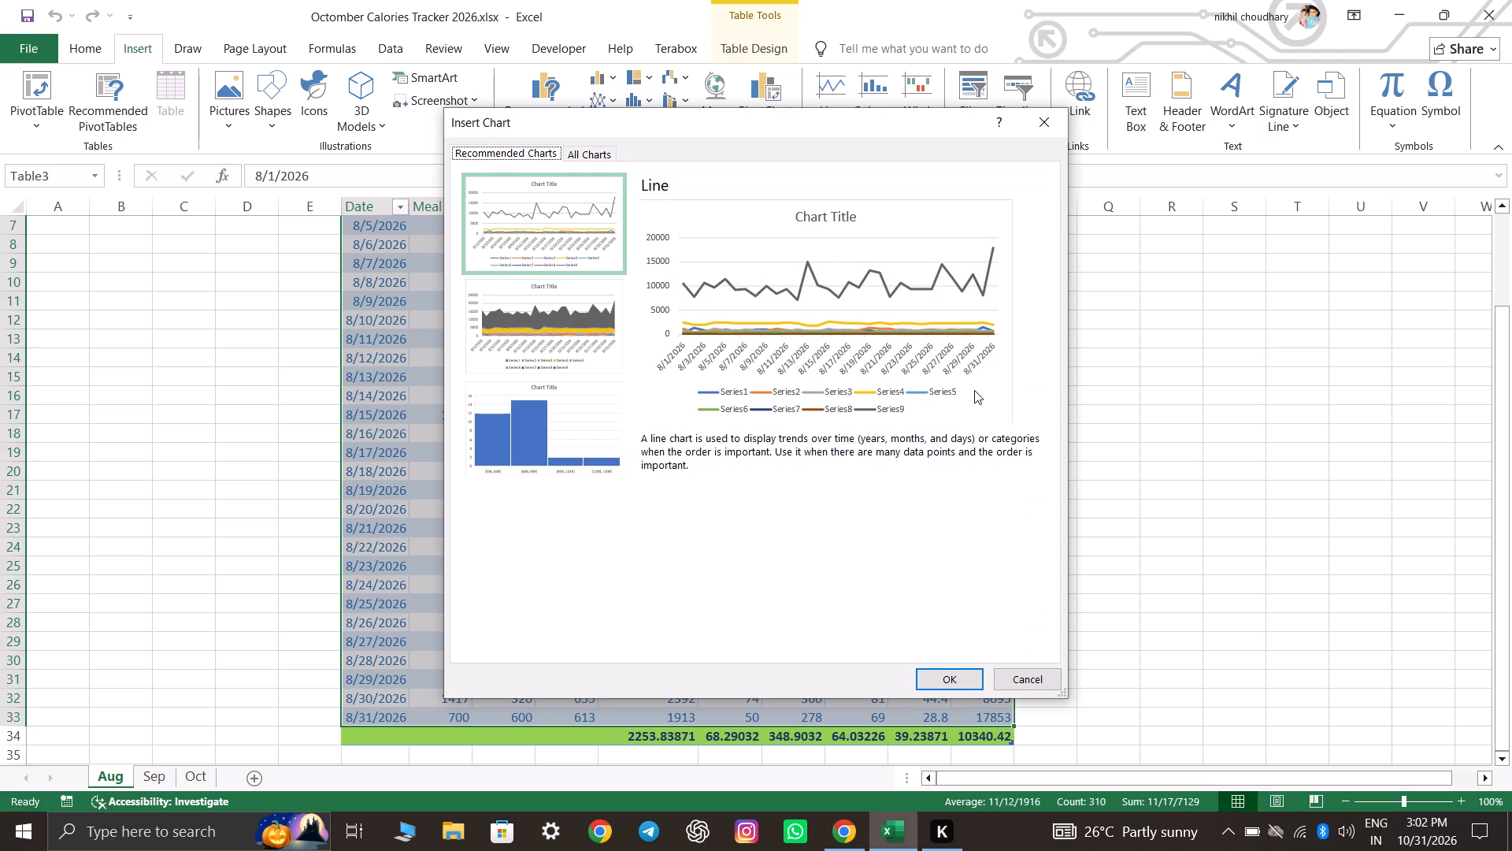
pyautogui.click(547, 297)
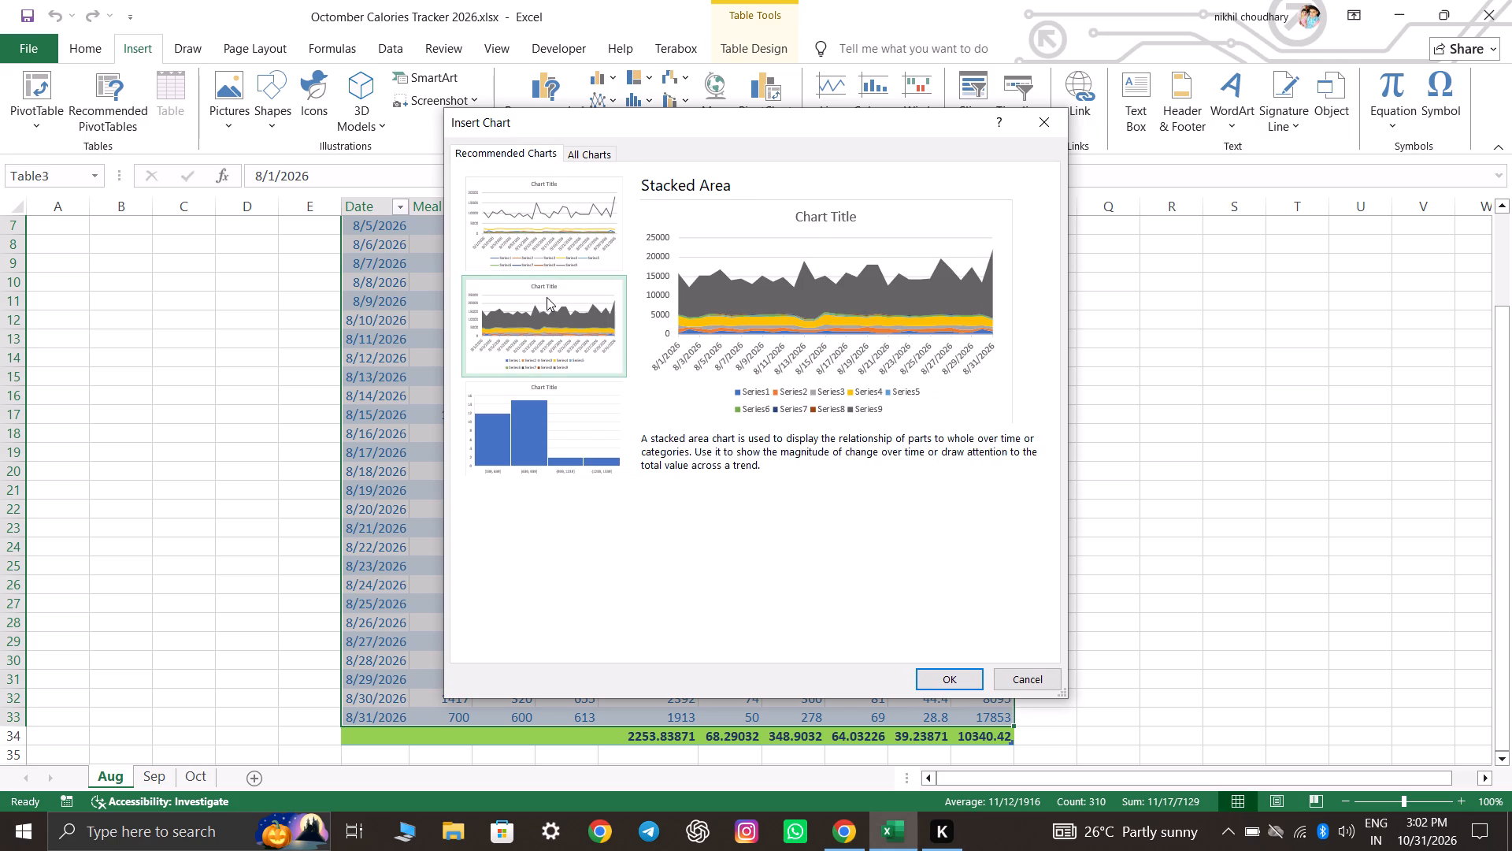
pyautogui.click(560, 433)
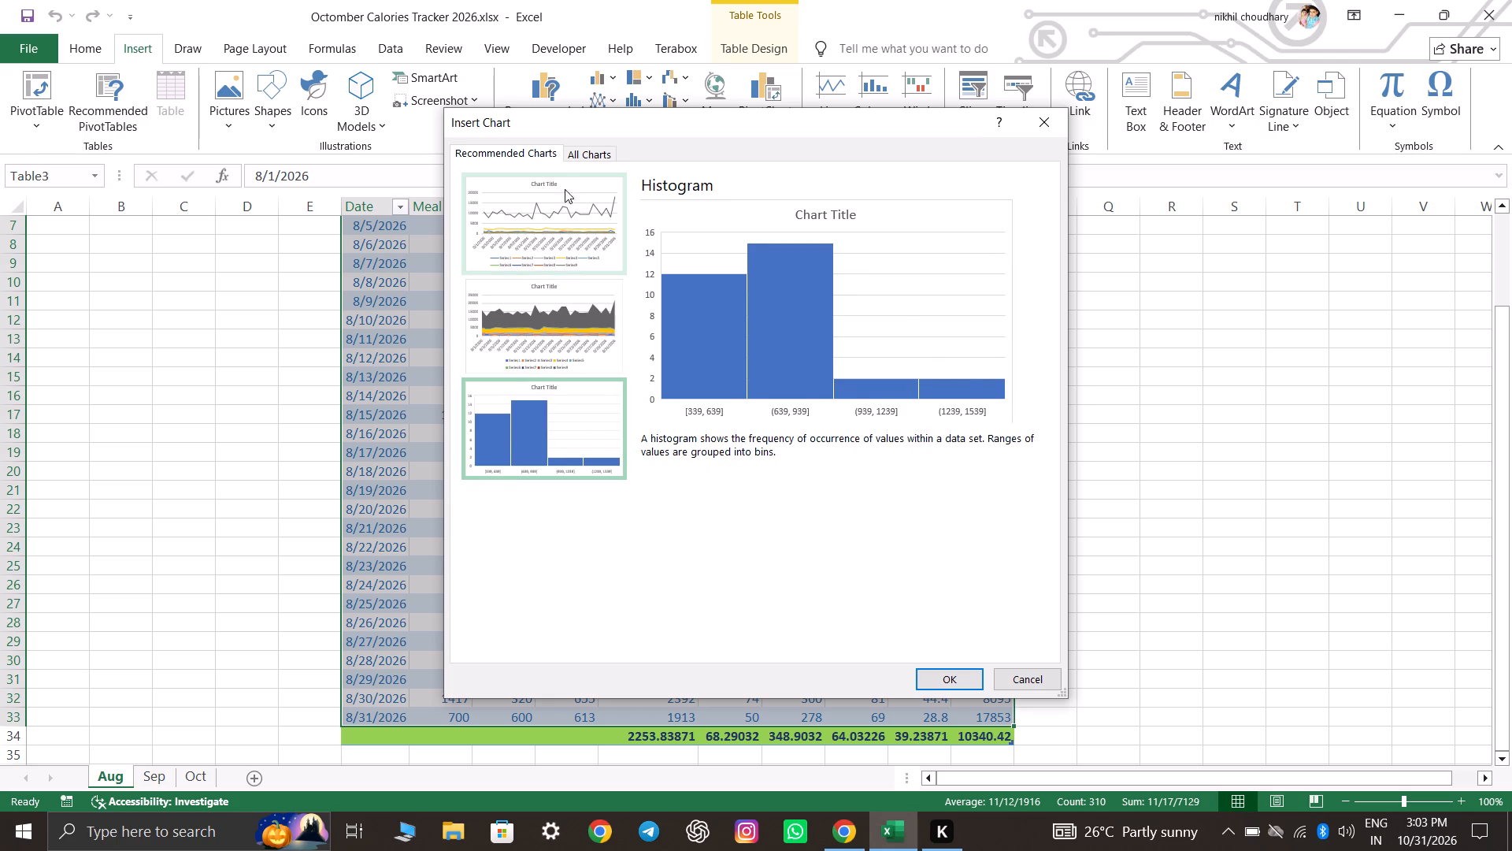
pyautogui.click(571, 152)
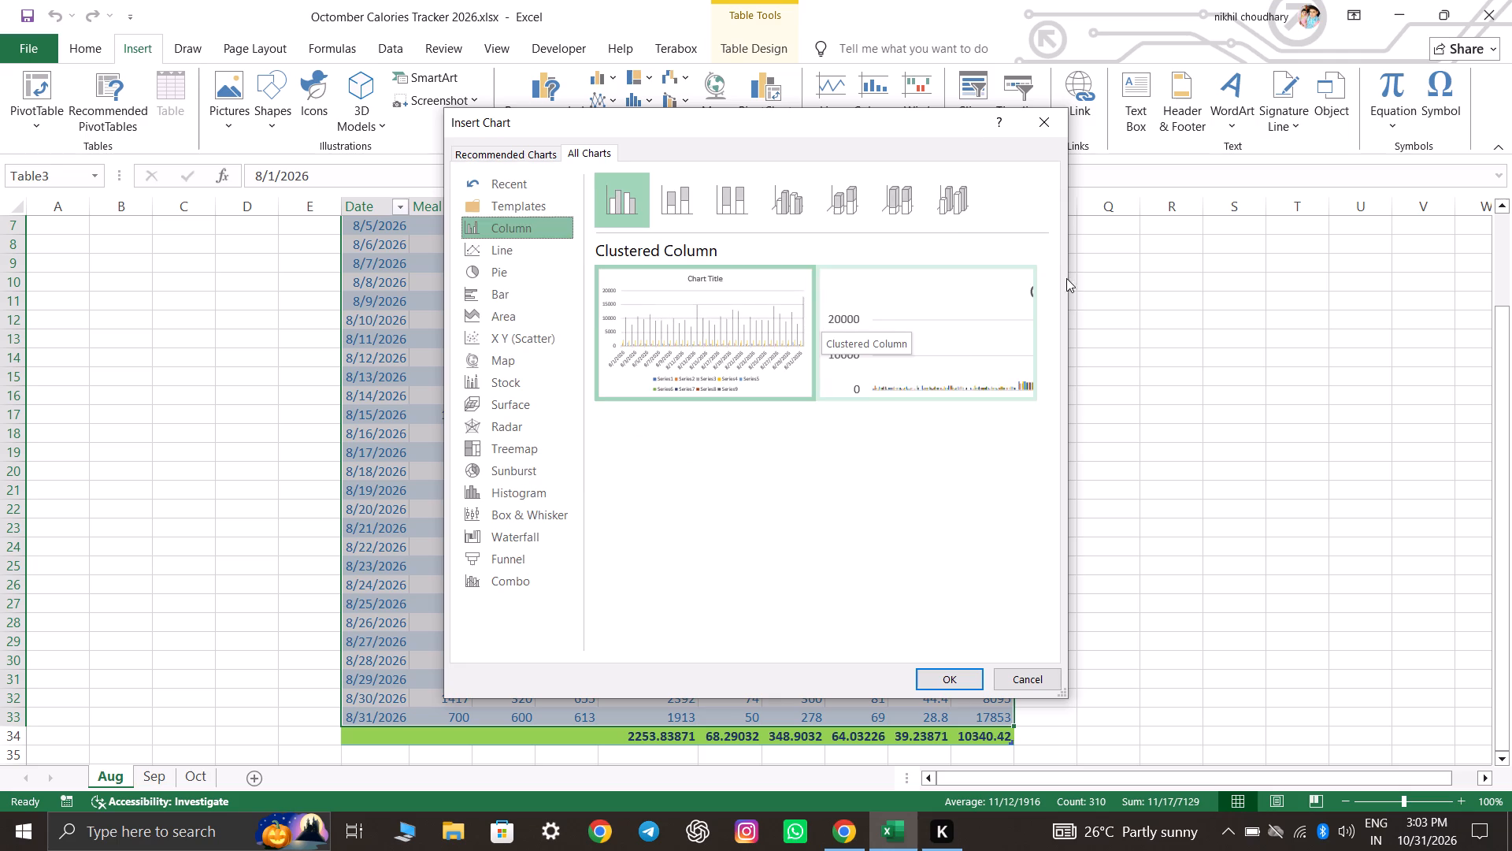
pyautogui.click(1002, 671)
pyautogui.click(1154, 501)
# Select the Date and Total Calories values for 8/1/2026 through 8/31/2026 and open the recommended charts for them.
pyautogui.scroll(1, 749, 487)
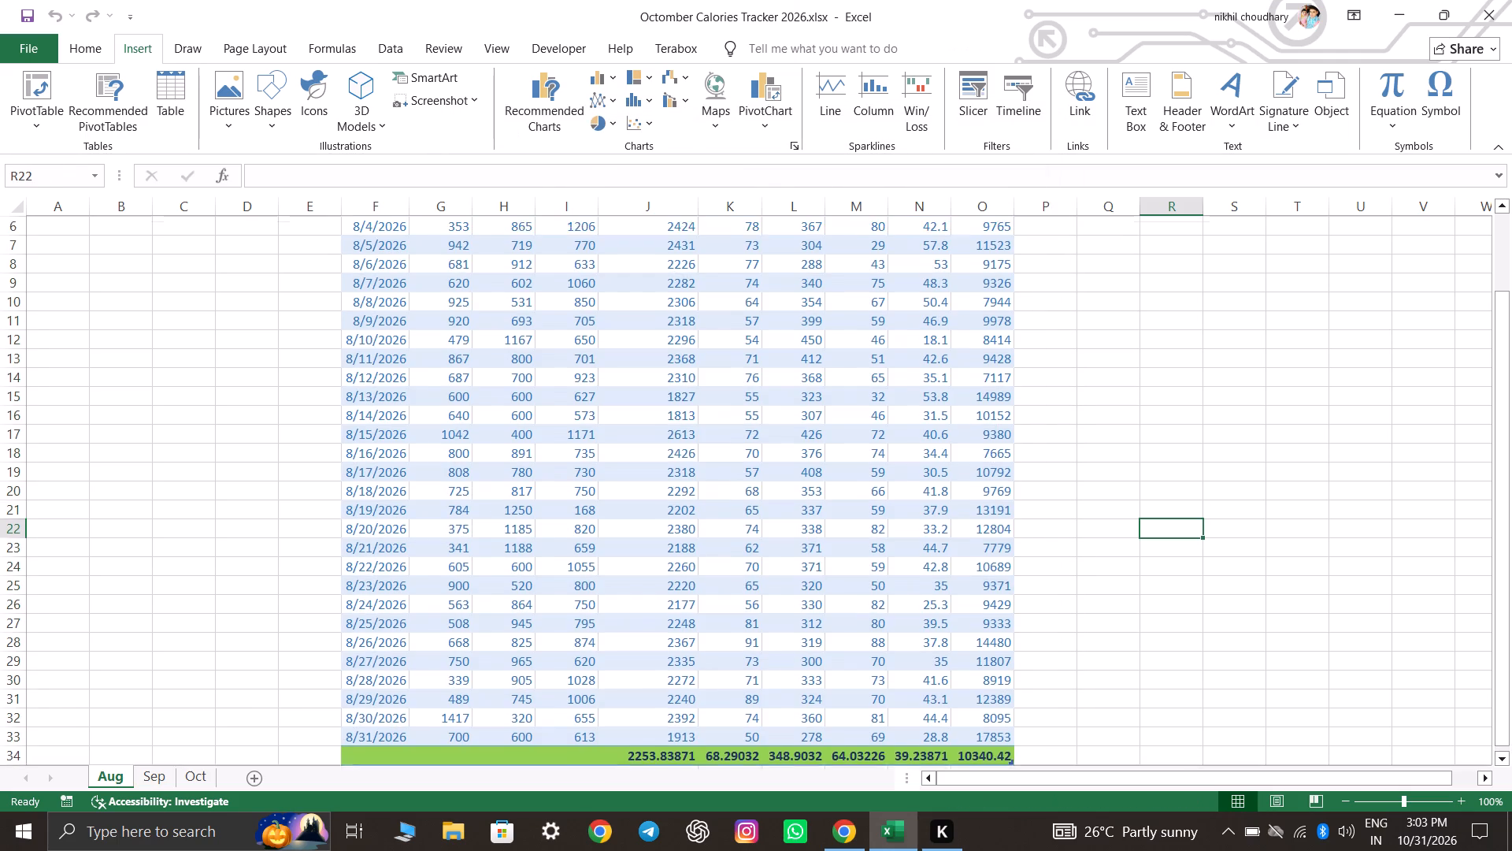
pyautogui.scroll(2, 749, 487)
pyautogui.scroll(-2, 749, 487)
pyautogui.scroll(2, 749, 487)
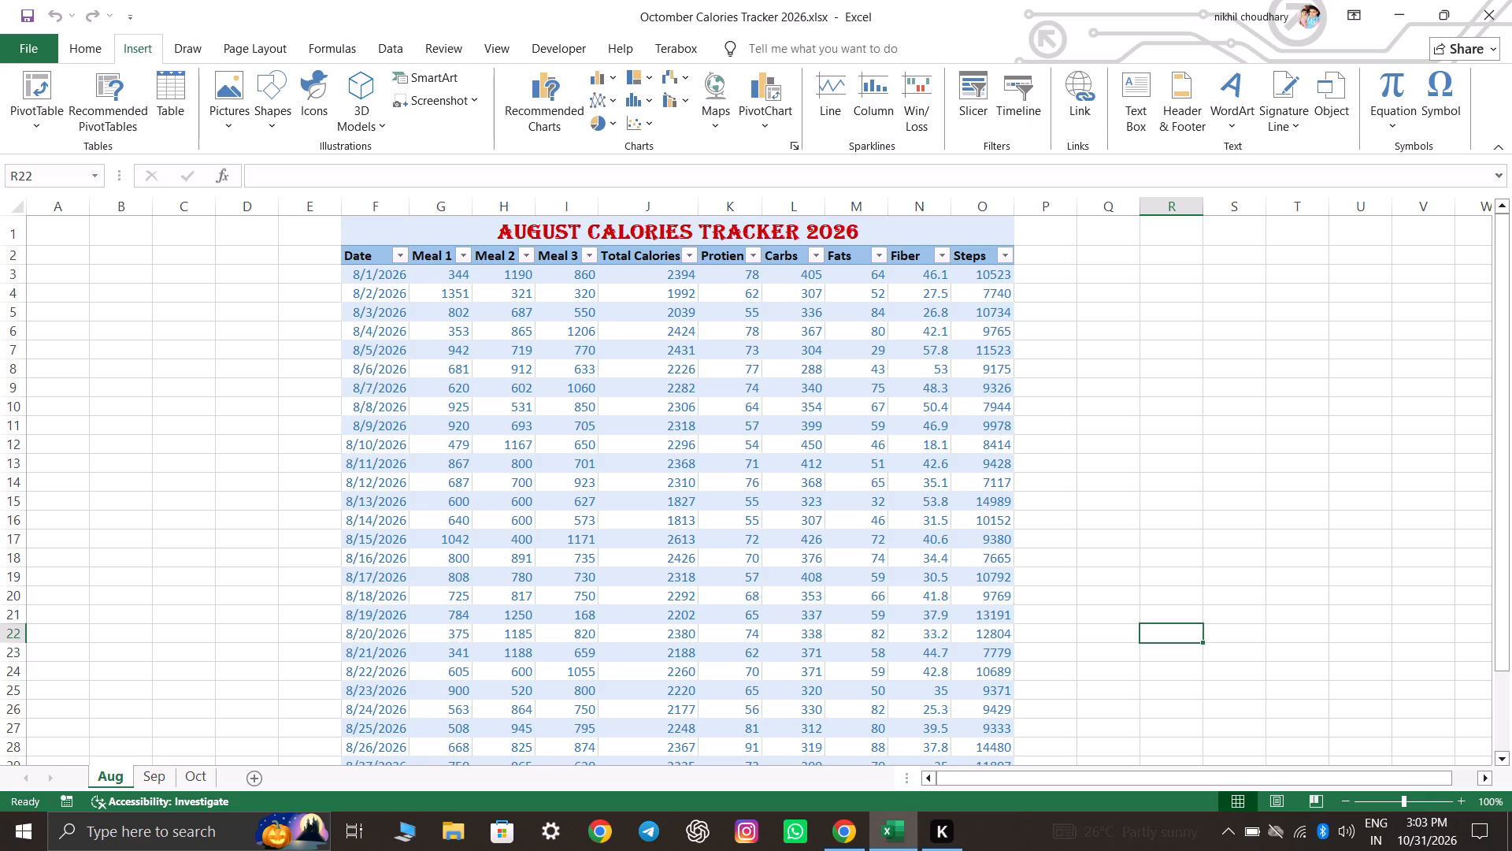
pyautogui.moveTo(384, 277); pyautogui.dragTo(384, 296)
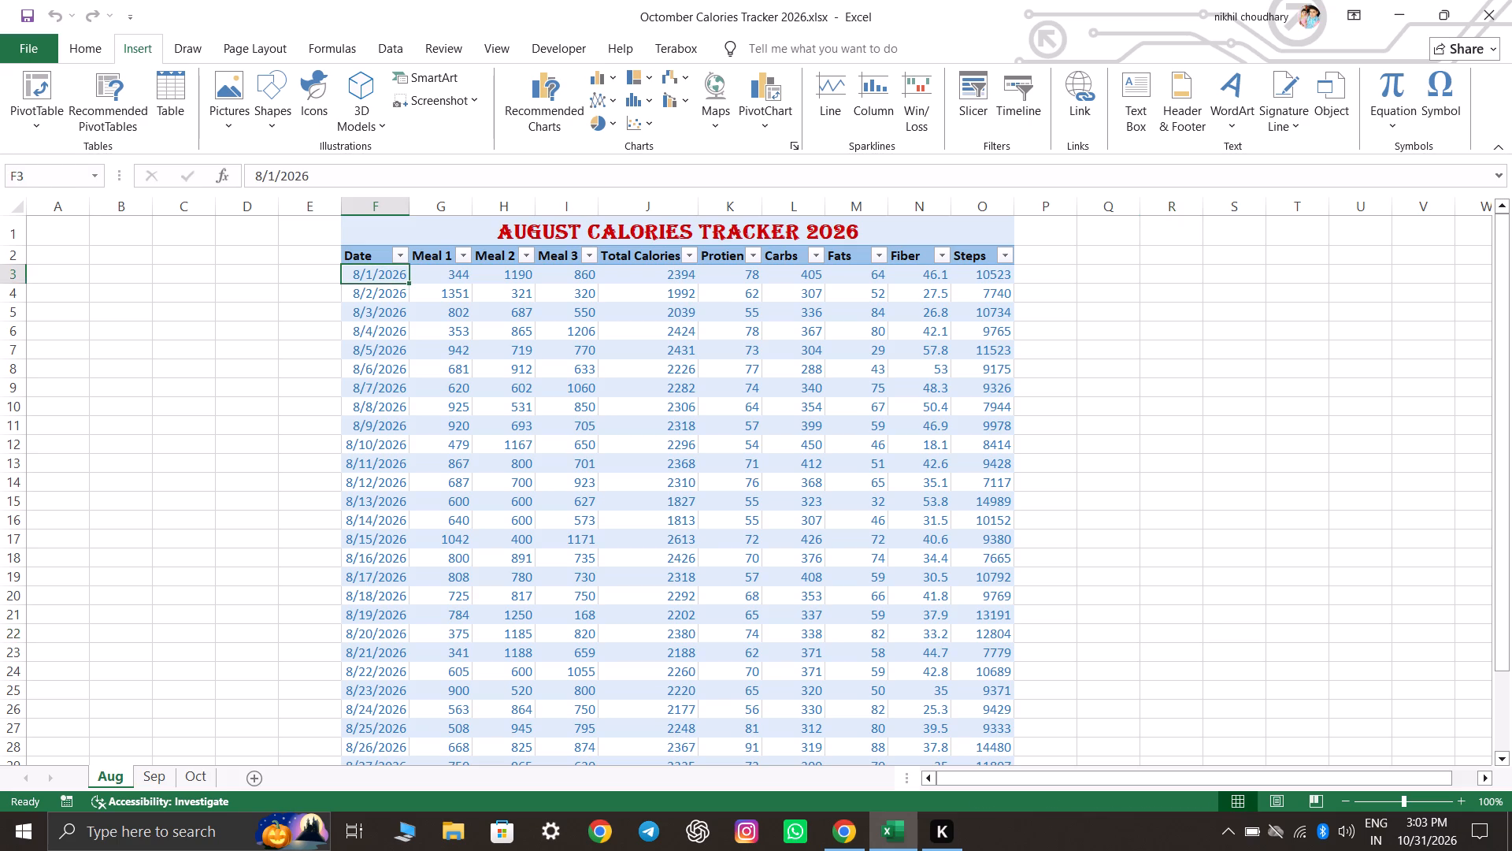
pyautogui.moveTo(384, 296); pyautogui.dragTo(355, 722)
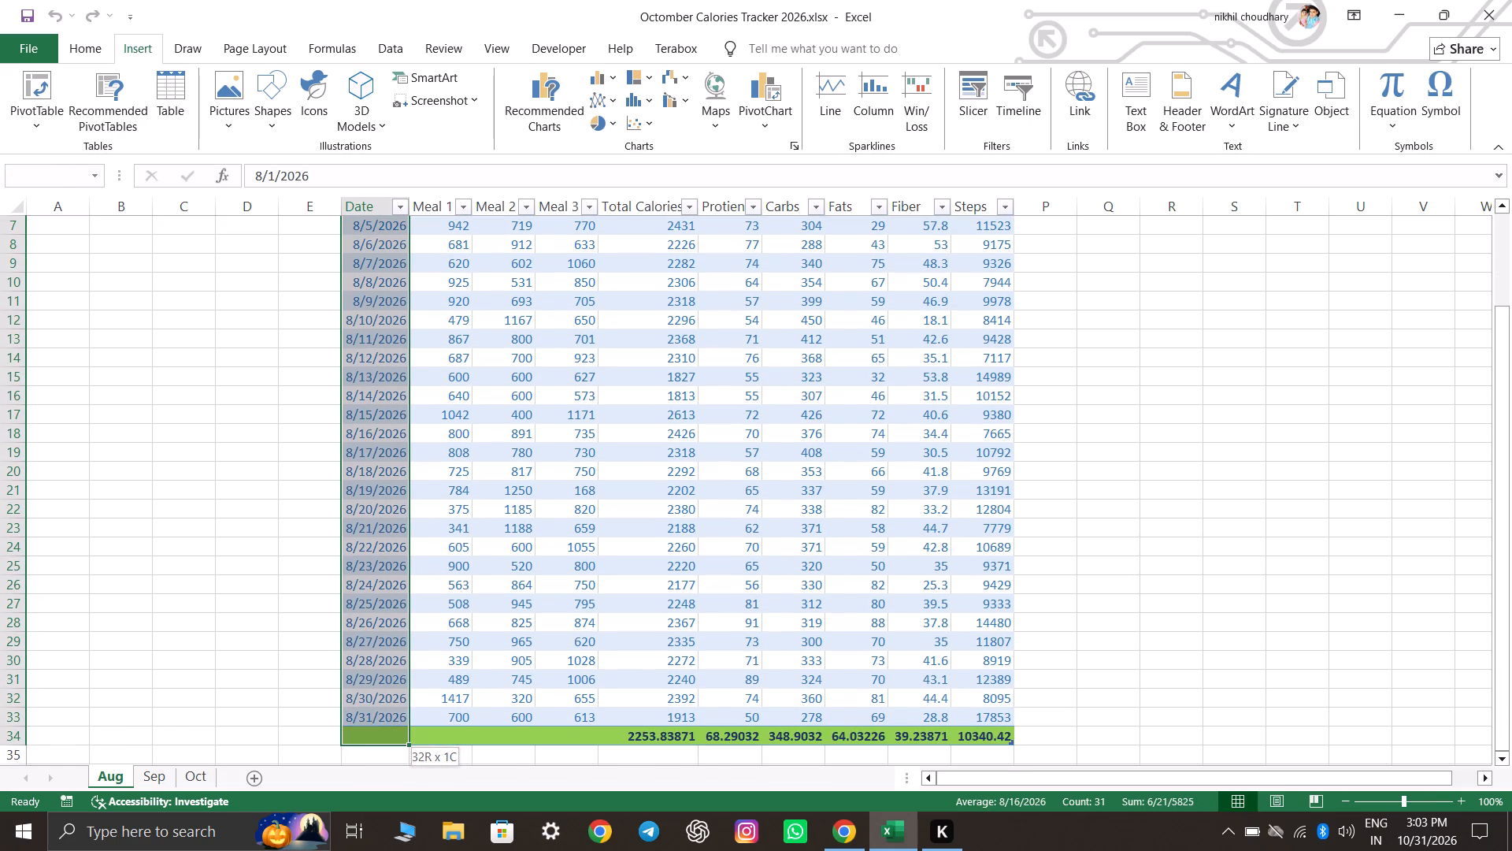
pyautogui.moveTo(355, 722); pyautogui.dragTo(360, 717)
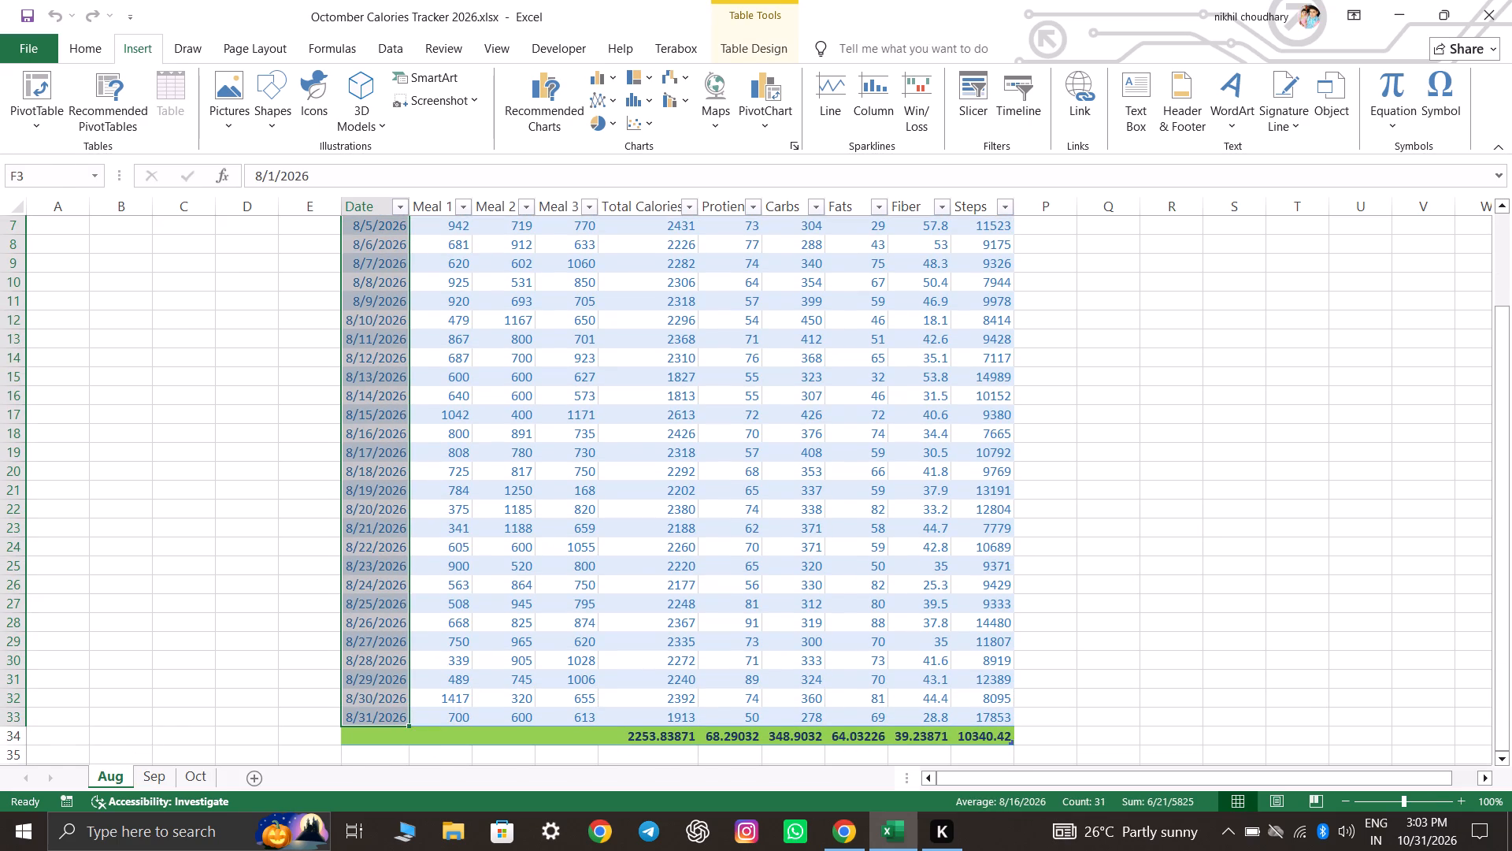
pyautogui.scroll(3, 815, 558)
pyautogui.keyDown('ctrl'); pyautogui.moveTo(673, 275); pyautogui.dragTo(689, 466); pyautogui.keyUp('ctrl')
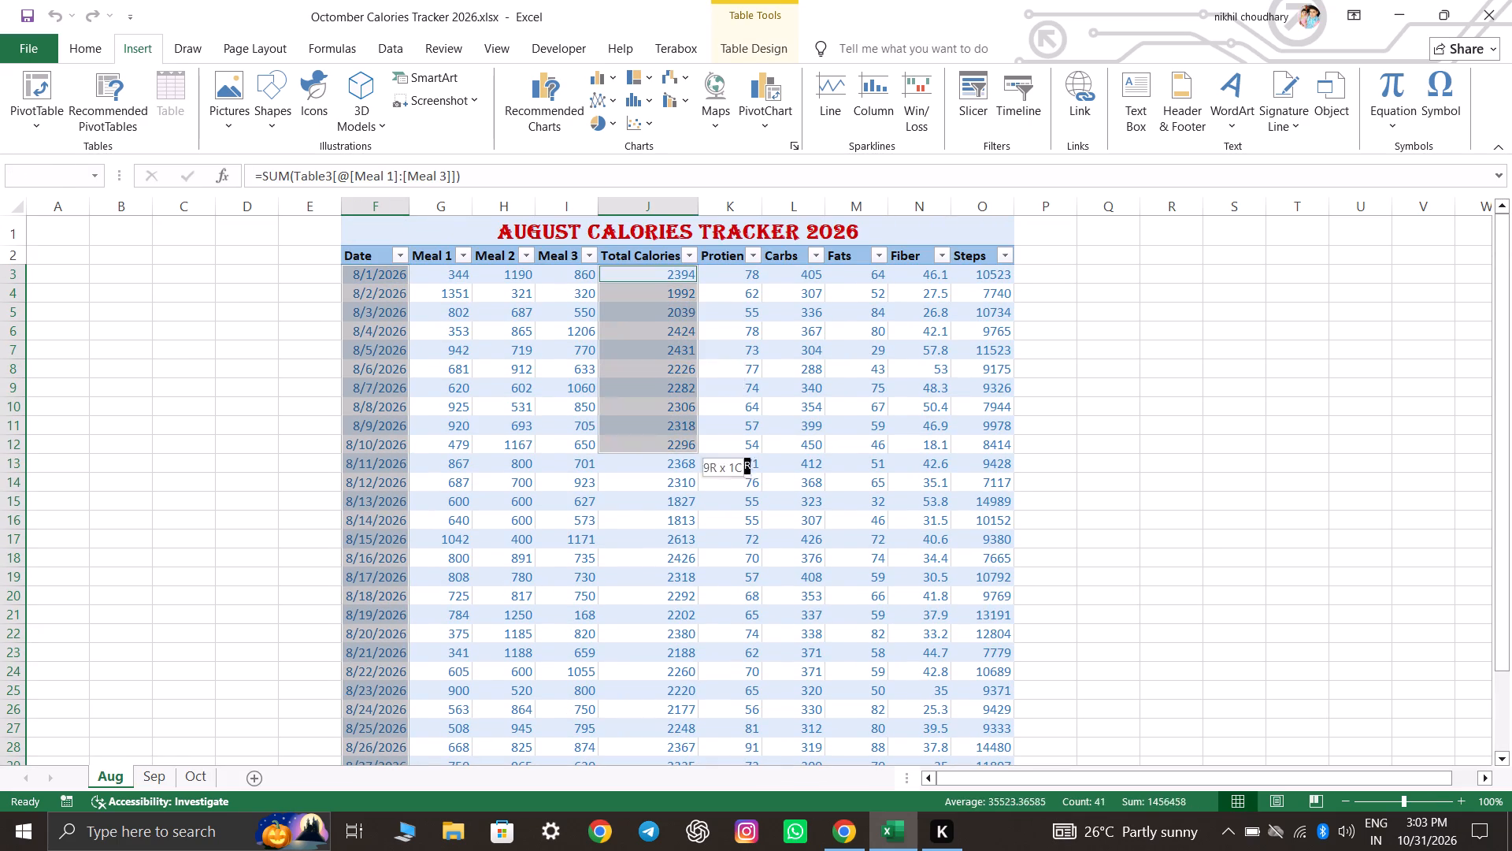
pyautogui.keyDown('ctrl'); pyautogui.moveTo(689, 466); pyautogui.dragTo(671, 719); pyautogui.keyUp('ctrl')
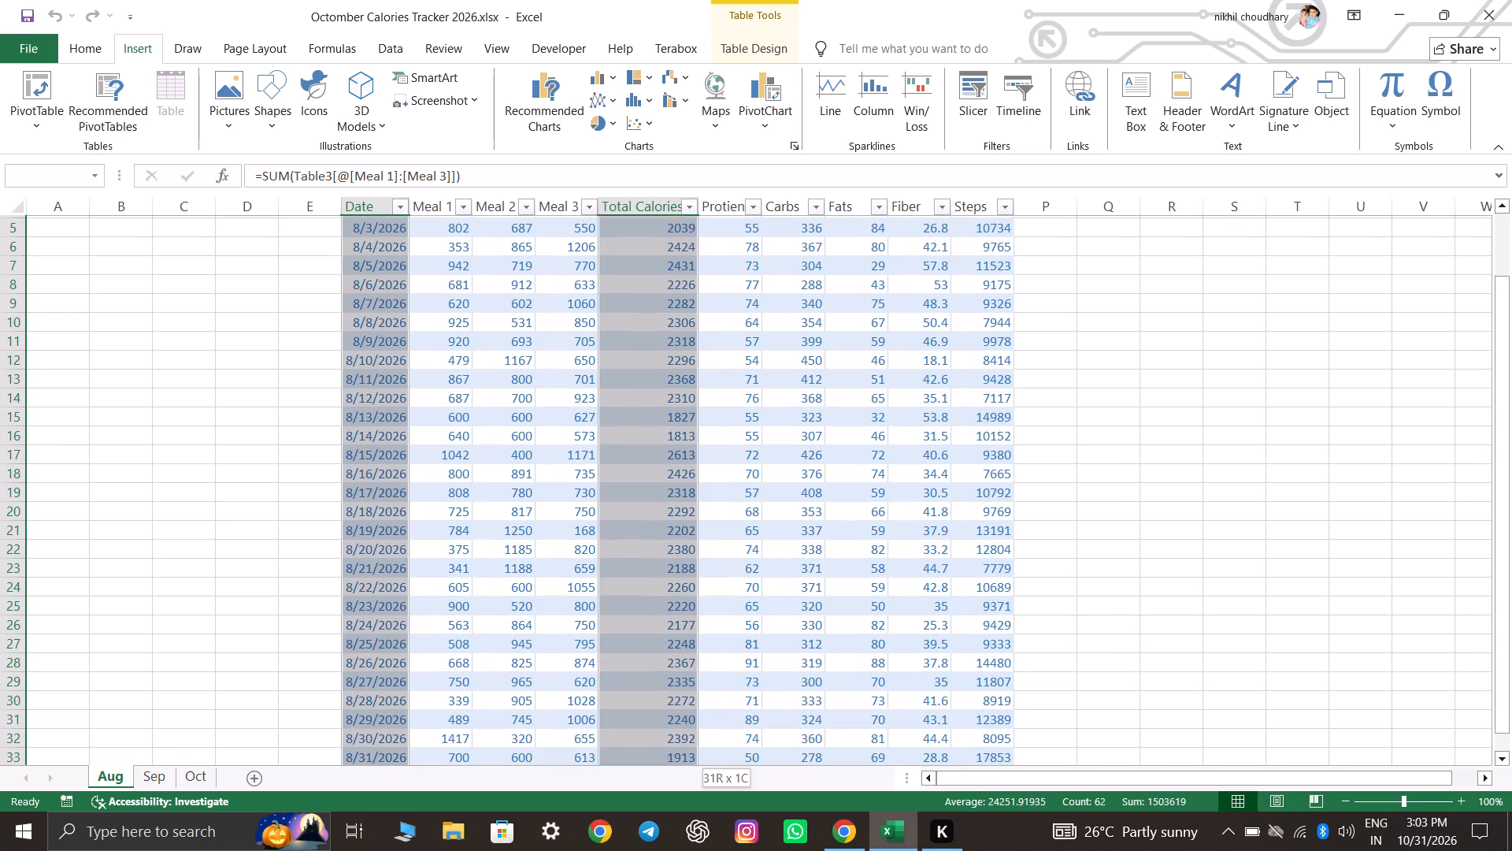
pyautogui.keyDown('ctrl'); pyautogui.moveTo(671, 719); pyautogui.dragTo(671, 711); pyautogui.keyUp('ctrl')
pyautogui.click(555, 127)
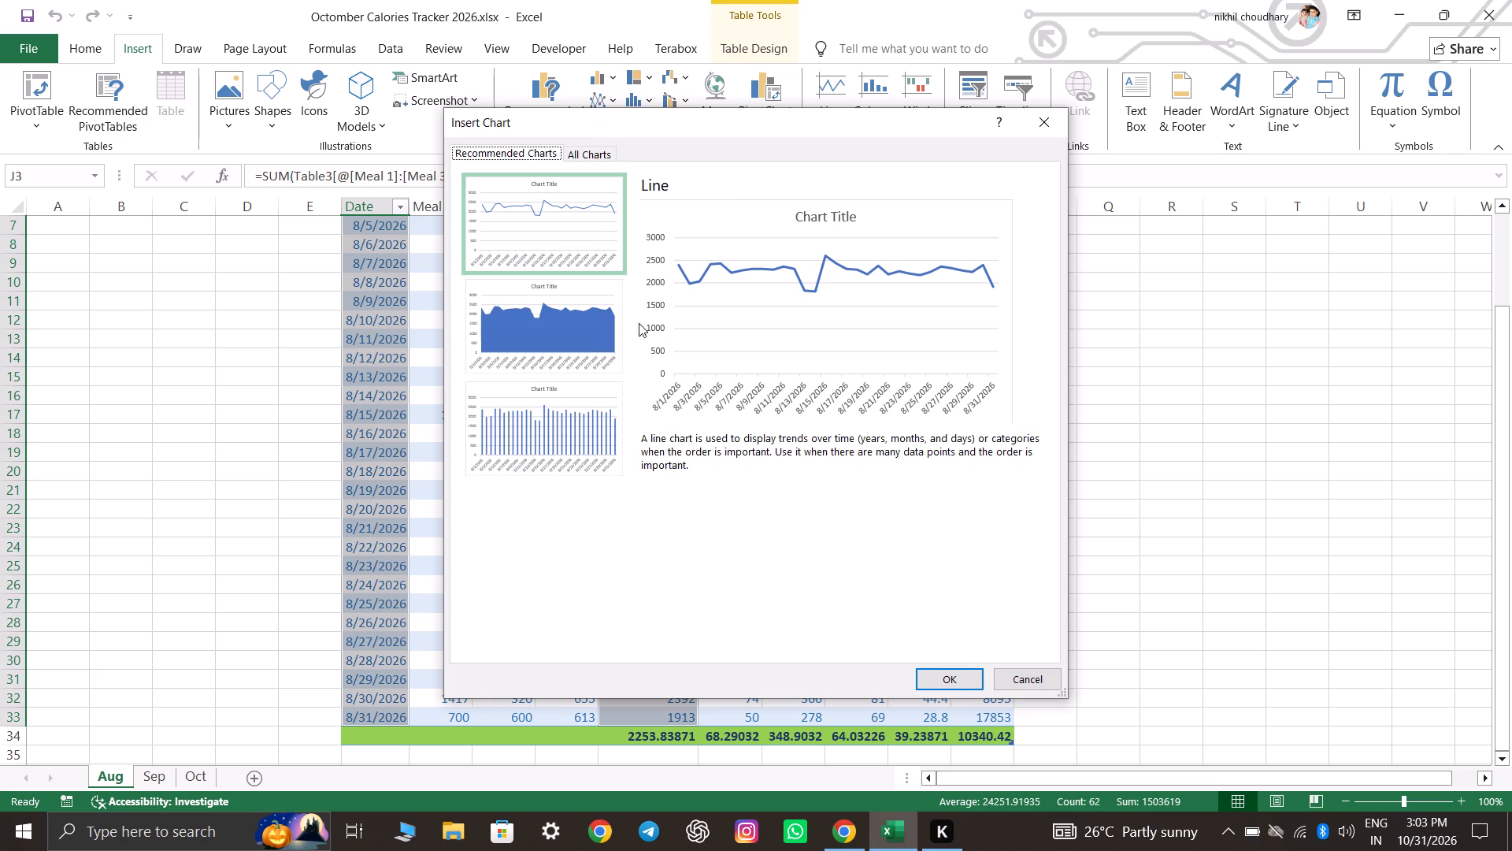
# Compare the recommended area, Clustered Column and Line charts for the daily Total Calories.
pyautogui.click(587, 333)
pyautogui.click(564, 399)
pyautogui.scroll(-3, 601, 388)
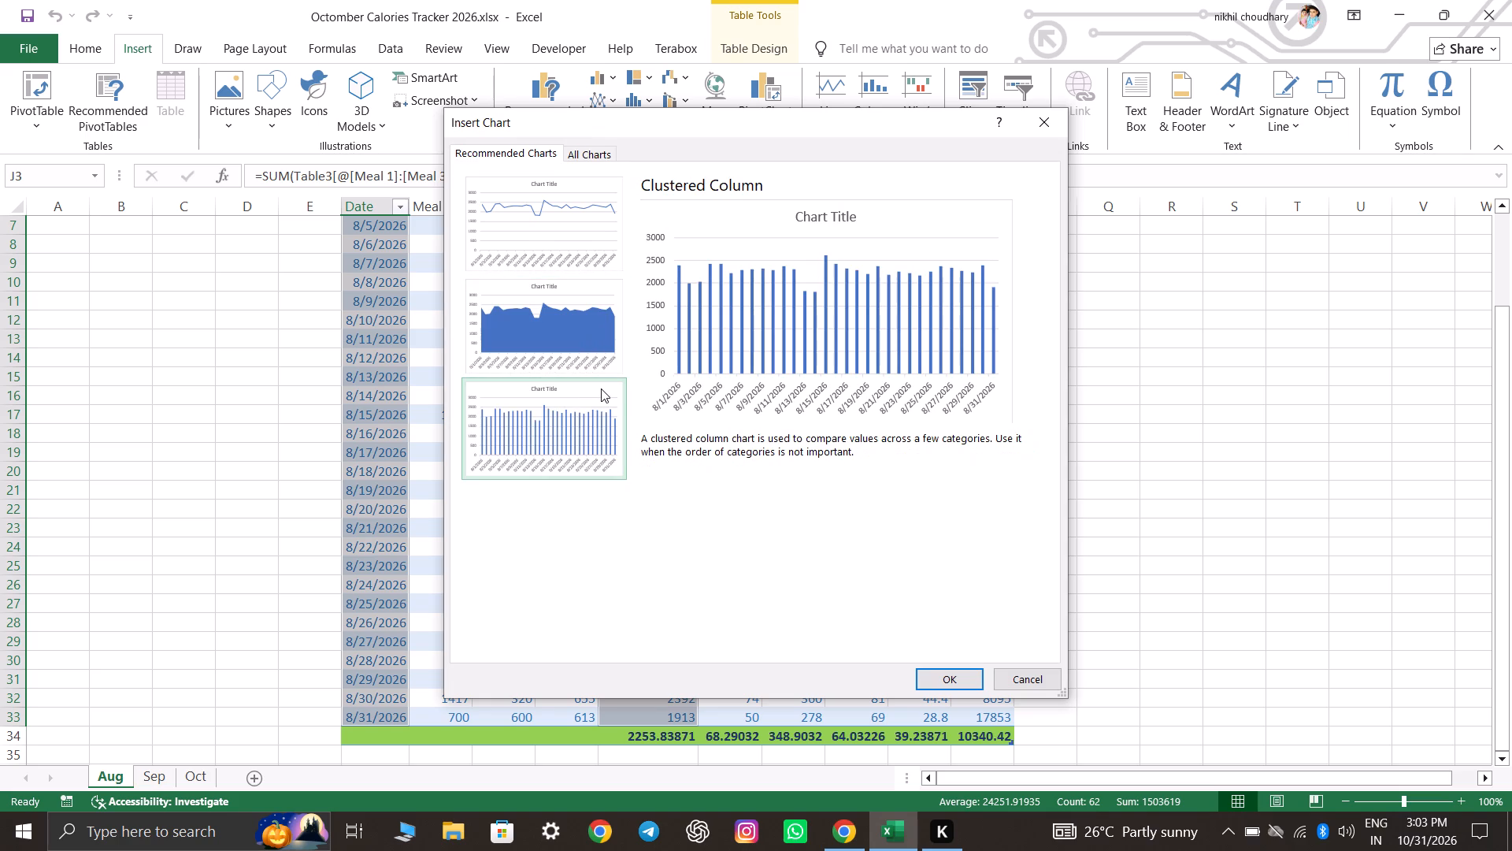
pyautogui.scroll(-2, 601, 388)
pyautogui.scroll(4, 578, 450)
pyautogui.click(564, 248)
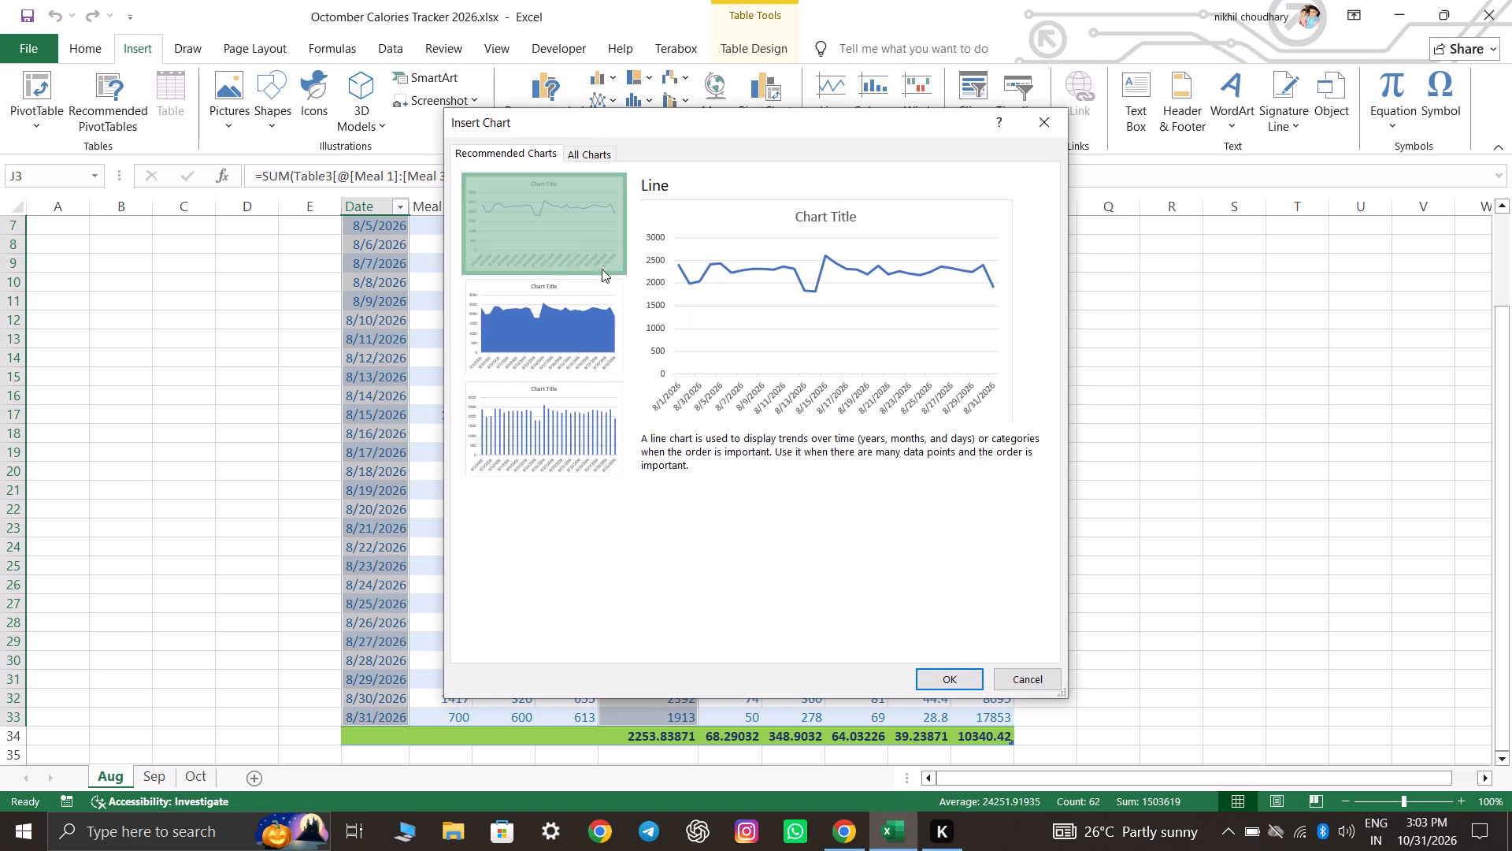
# Browse all chart types and compare the pie variants, including 3-D Pie, Doughnut and Pie of Pie.
pyautogui.click(574, 157)
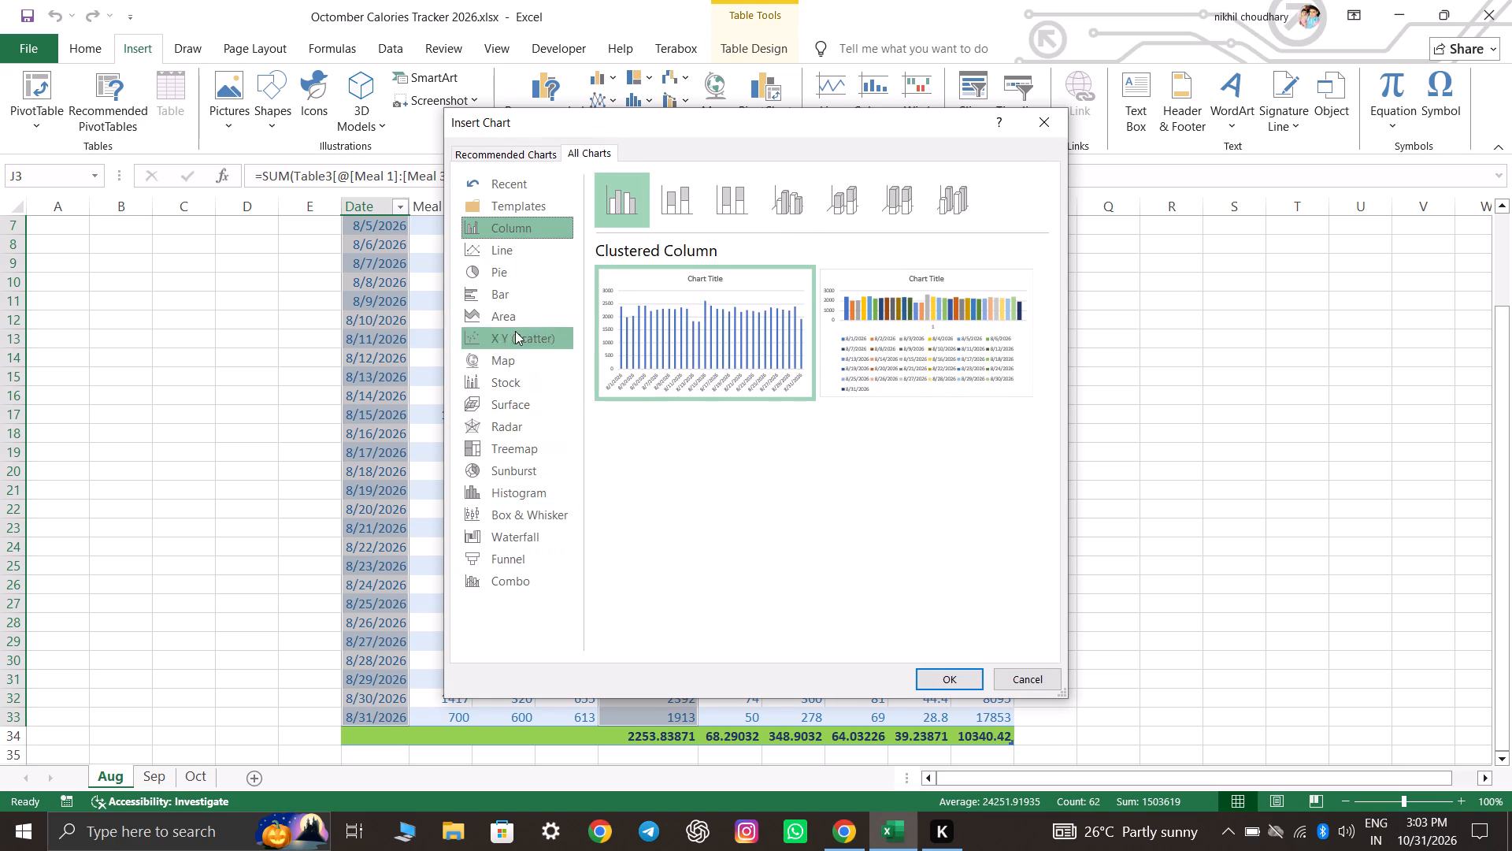
pyautogui.click(514, 277)
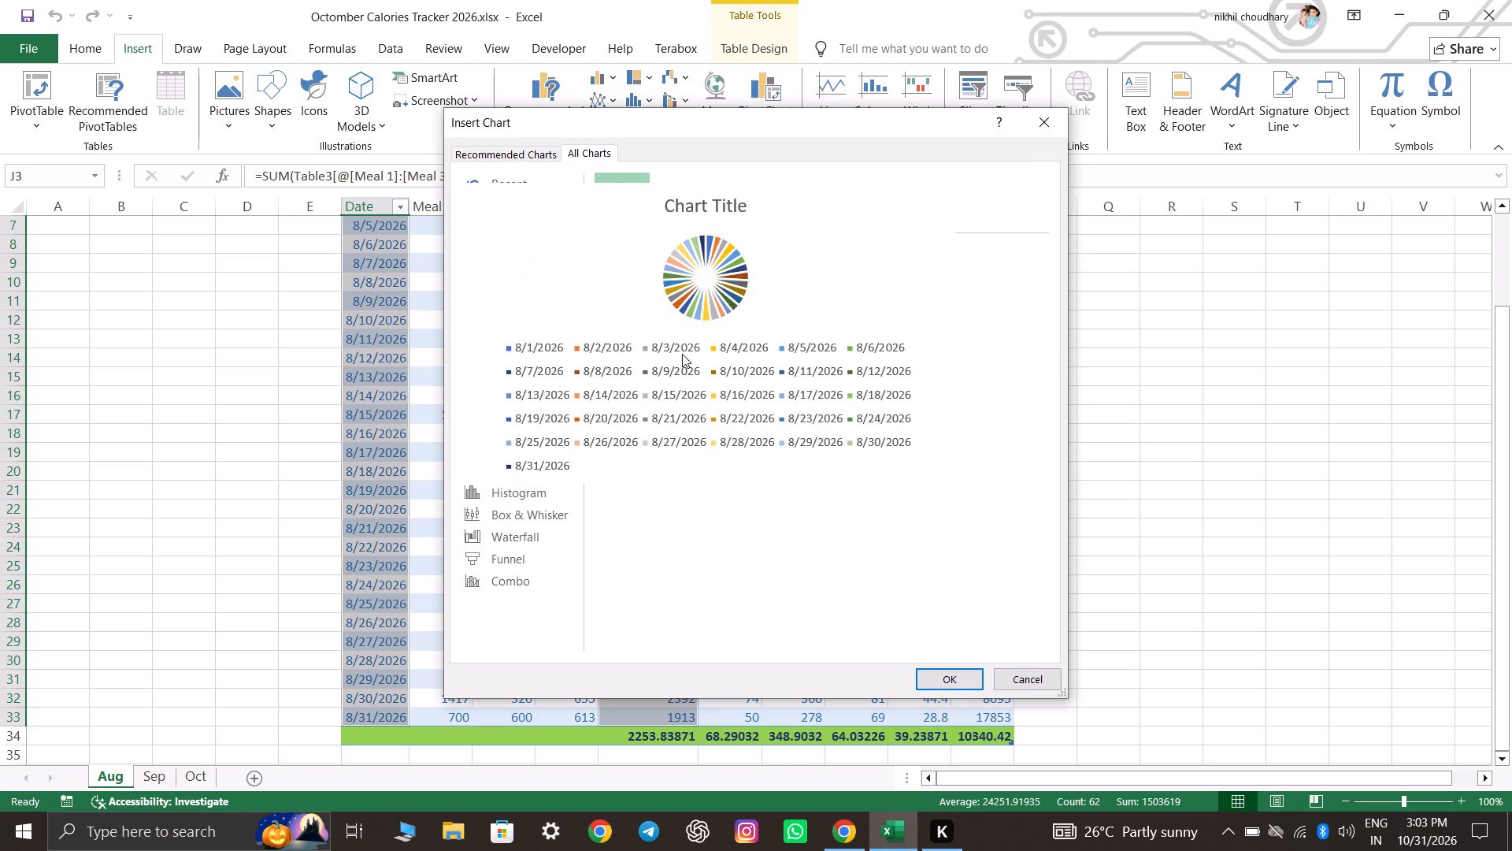
pyautogui.click(690, 204)
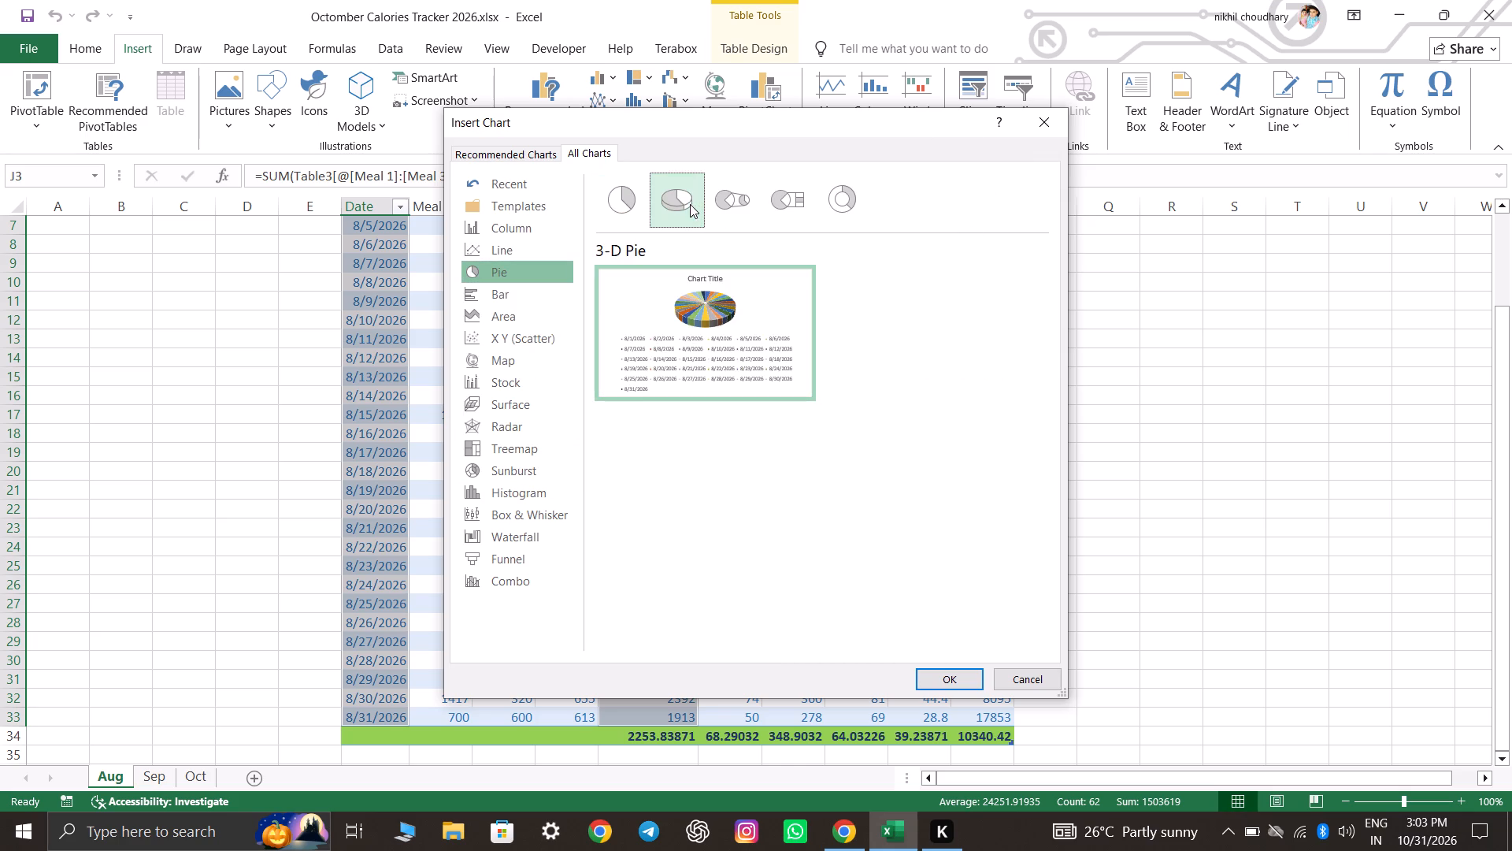
pyautogui.click(755, 210)
pyautogui.click(795, 203)
pyautogui.click(844, 192)
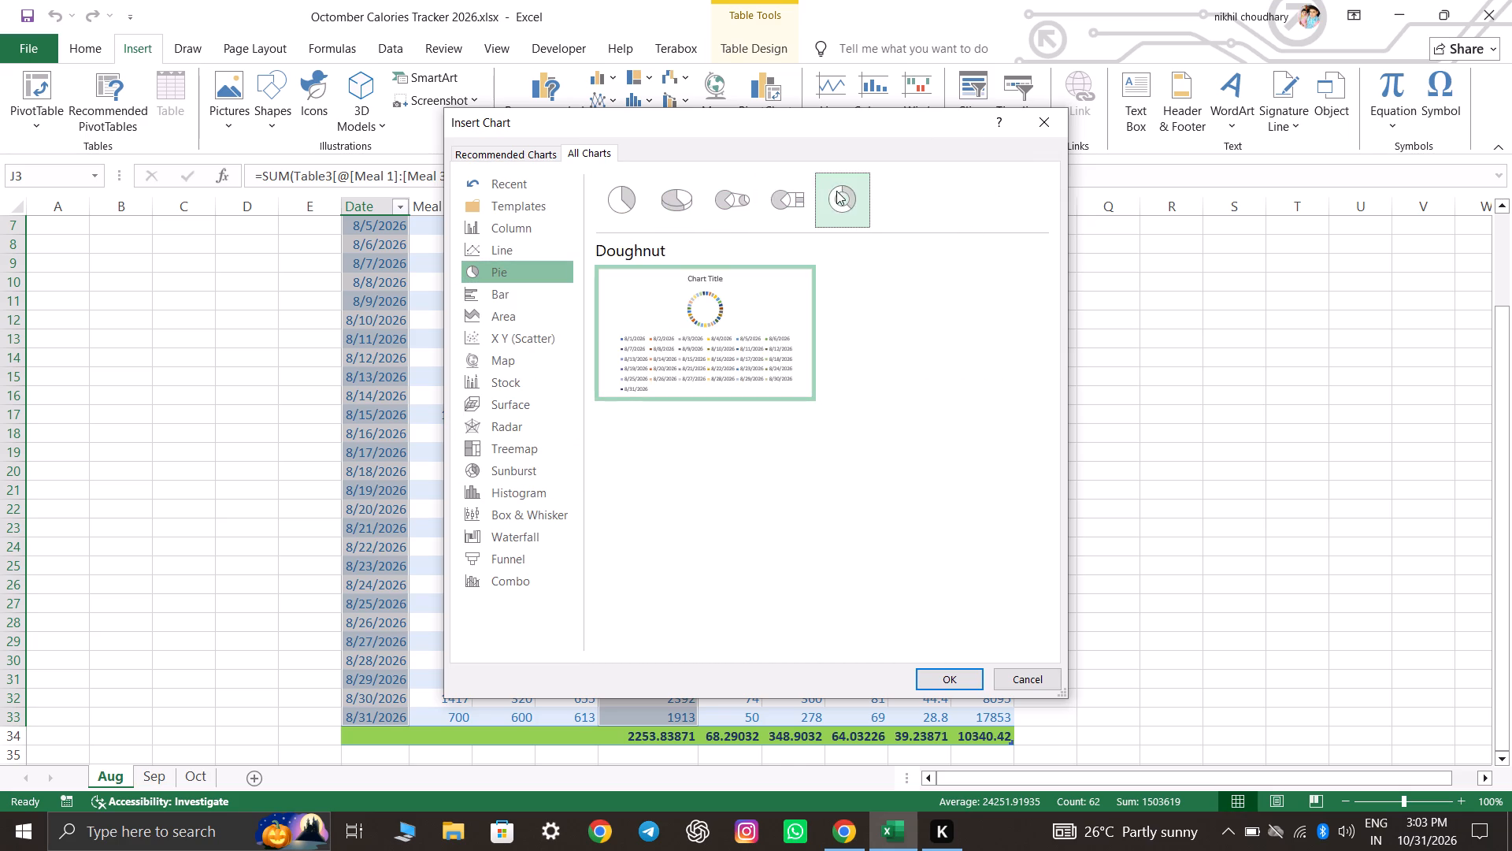
pyautogui.click(776, 199)
pyautogui.click(744, 199)
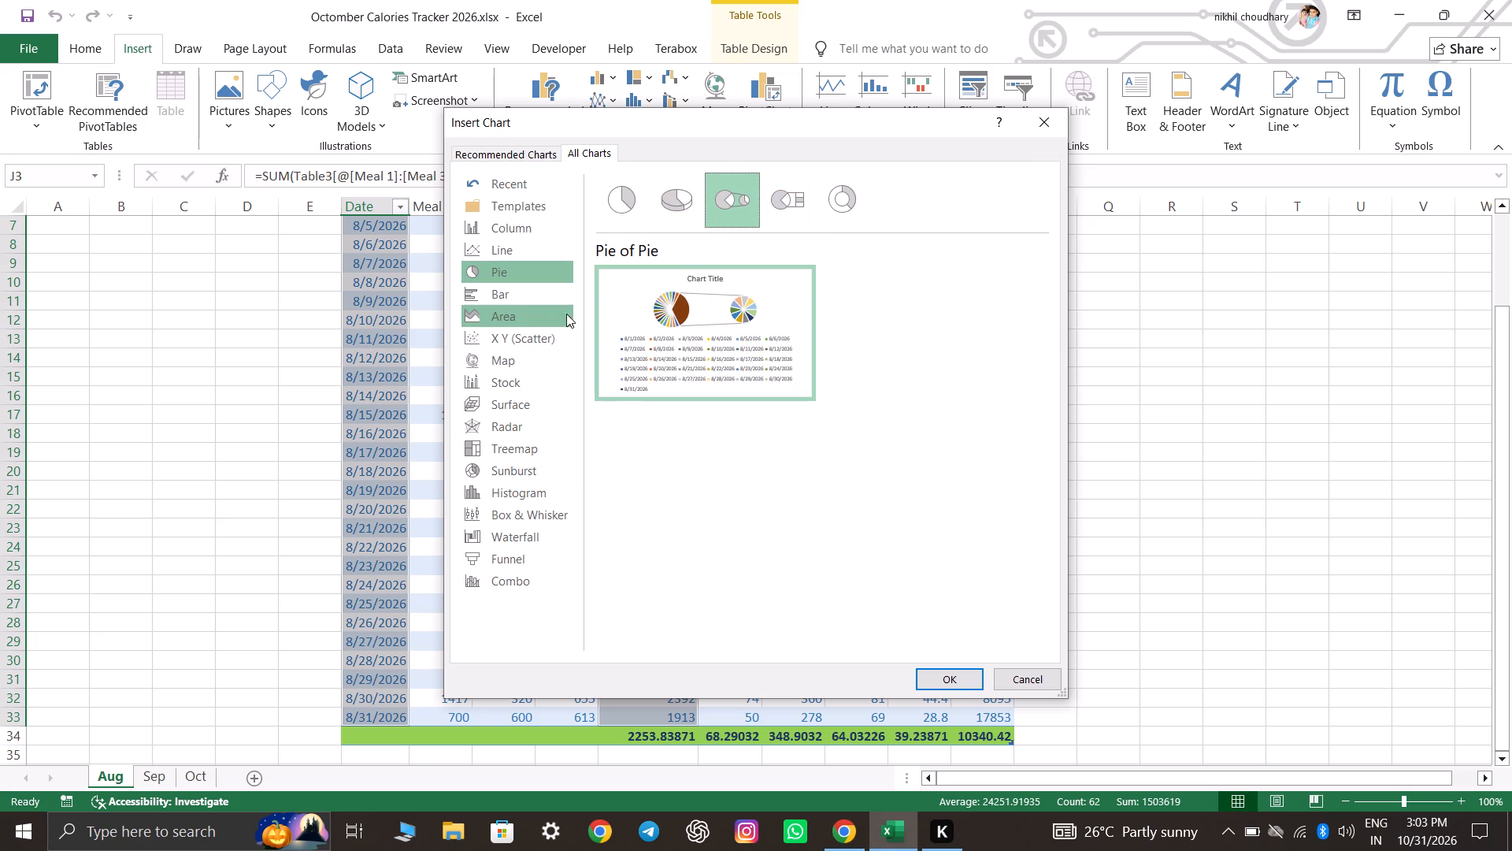
# Preview the remaining chart types for the selected data, from Scatter, Stock and Radar through Sunburst, Histogram, Waterfall and Funnel to the Combo variants.
pyautogui.click(497, 284)
pyautogui.click(532, 334)
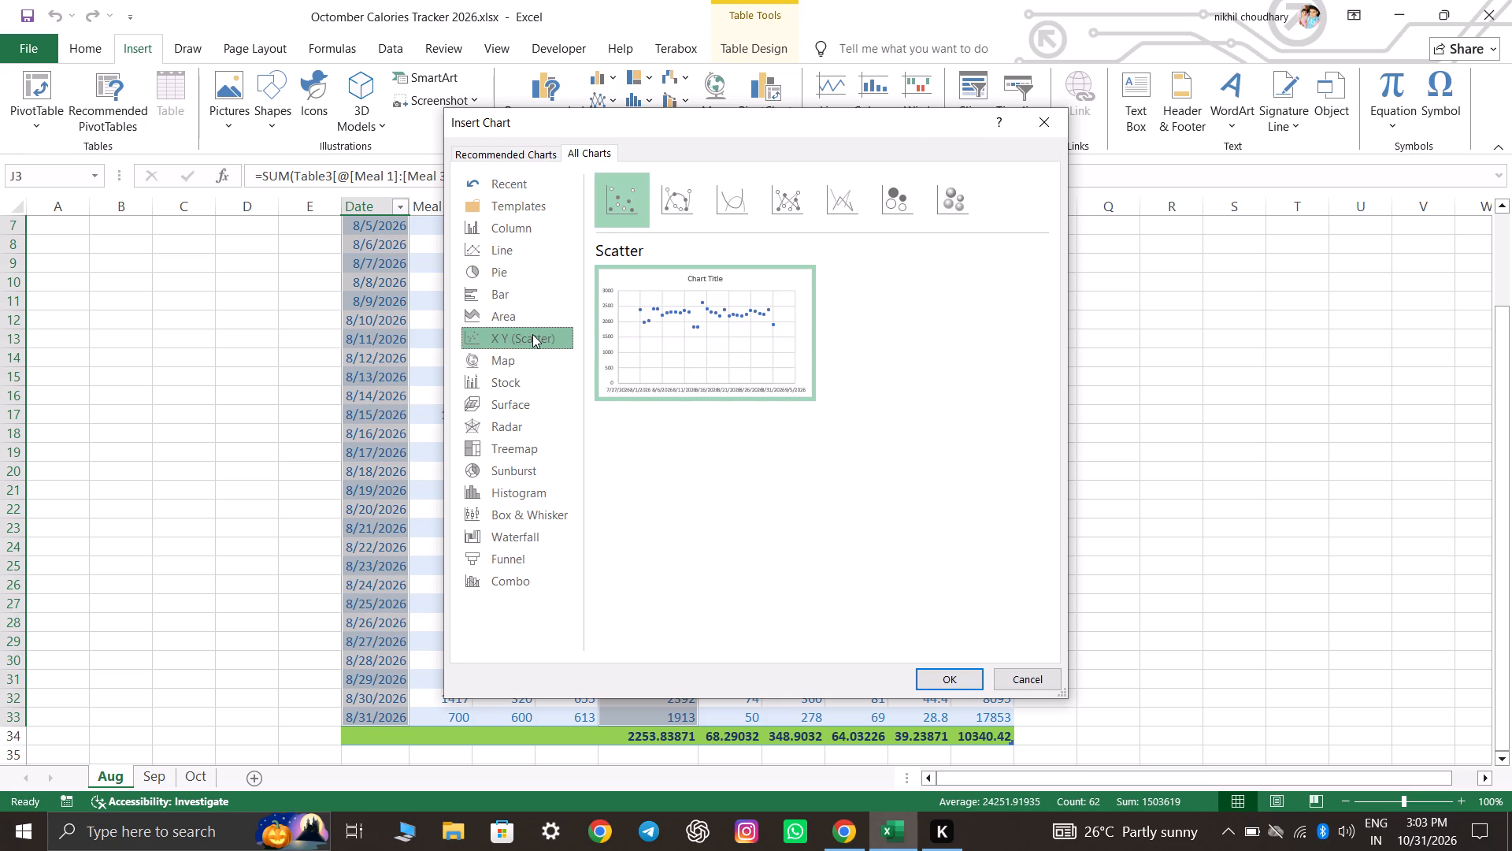
pyautogui.click(532, 361)
pyautogui.click(531, 382)
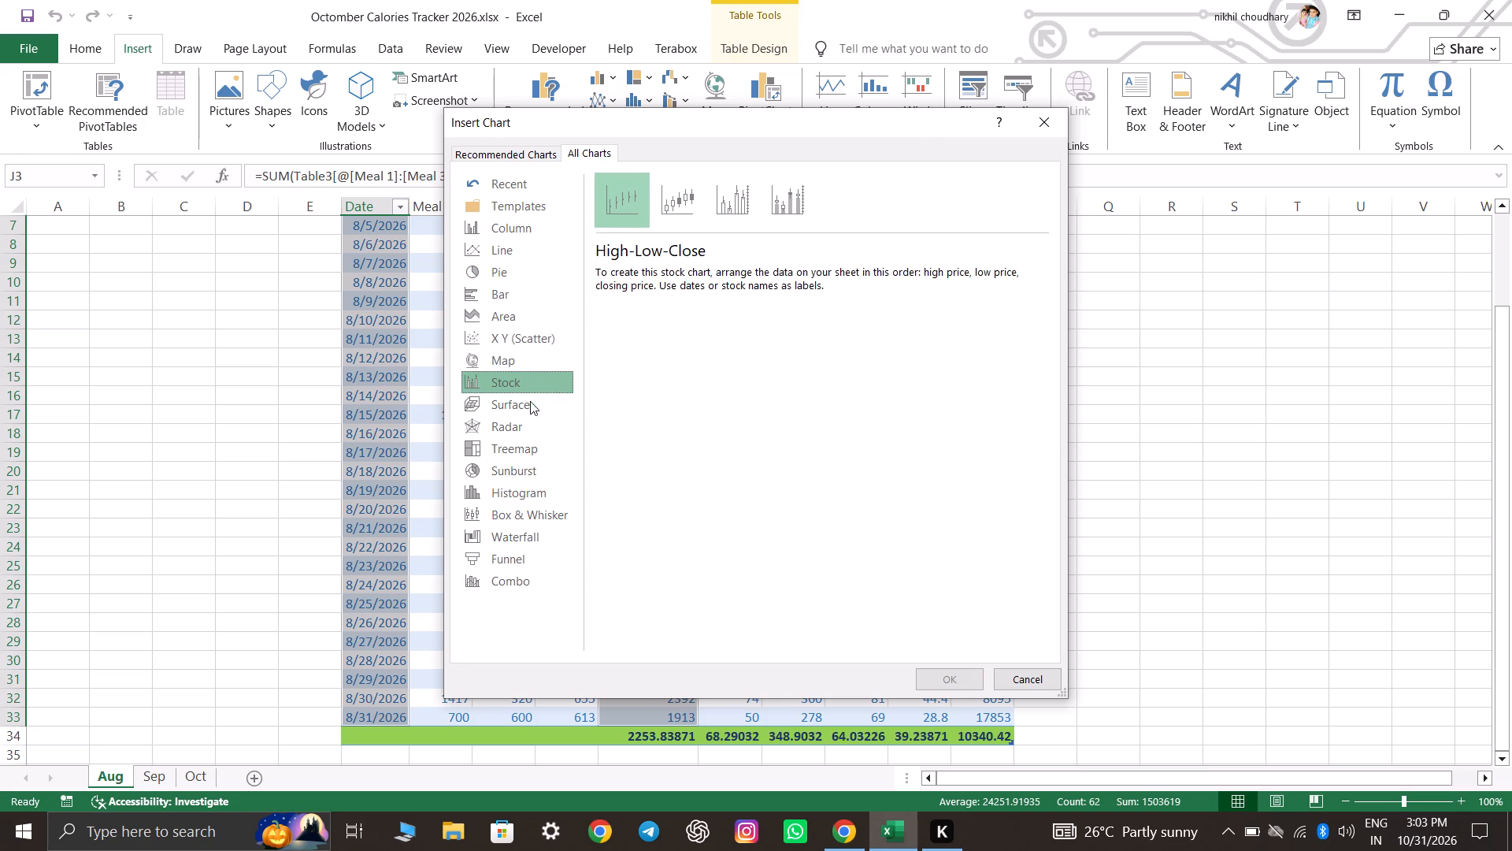
pyautogui.click(528, 408)
pyautogui.click(528, 430)
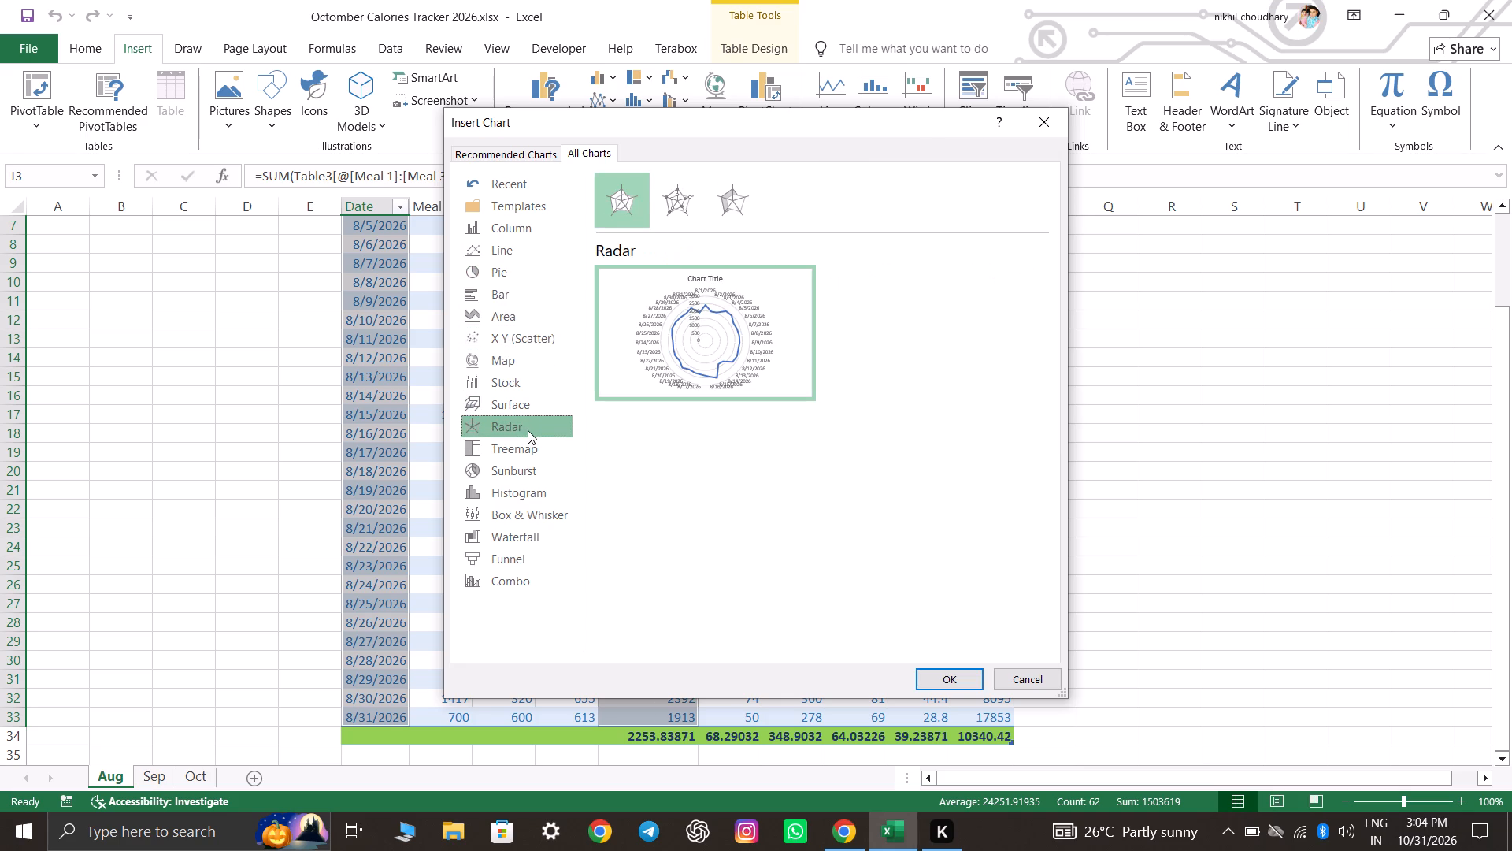
pyautogui.click(507, 466)
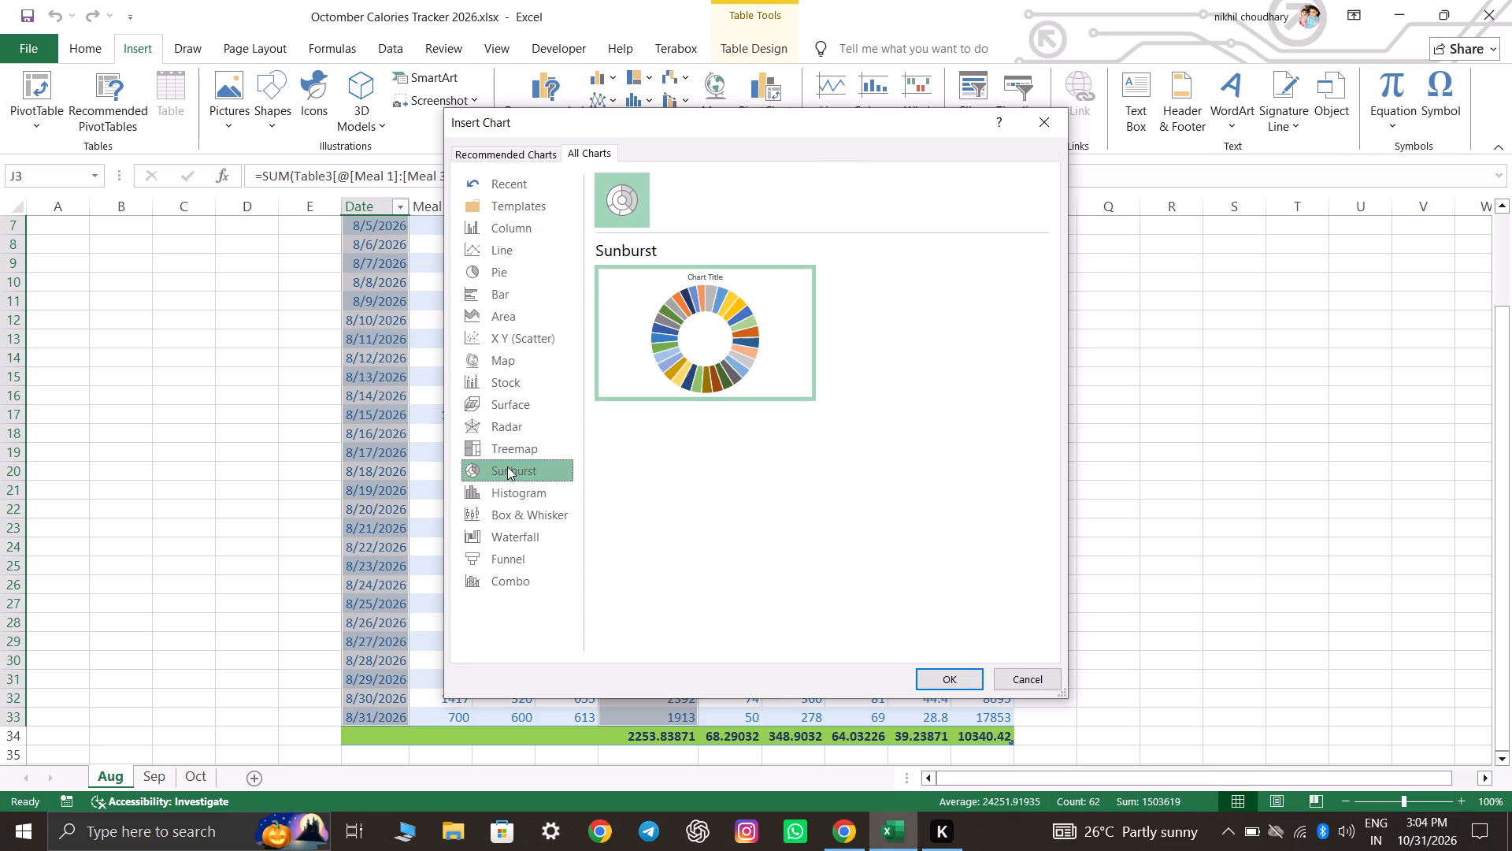
pyautogui.click(519, 447)
pyautogui.click(517, 490)
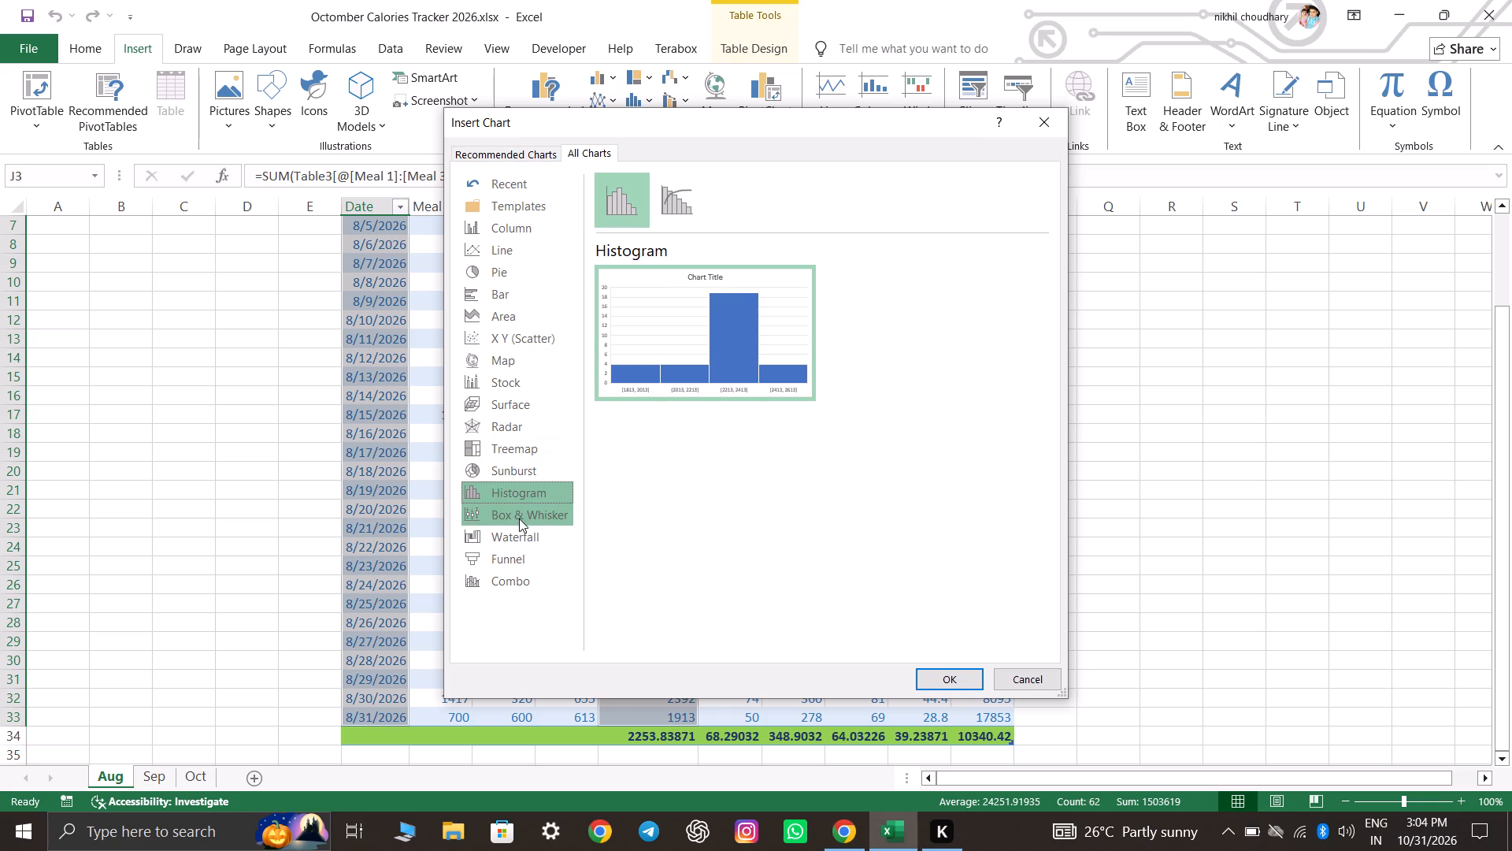
pyautogui.click(517, 517)
pyautogui.click(519, 537)
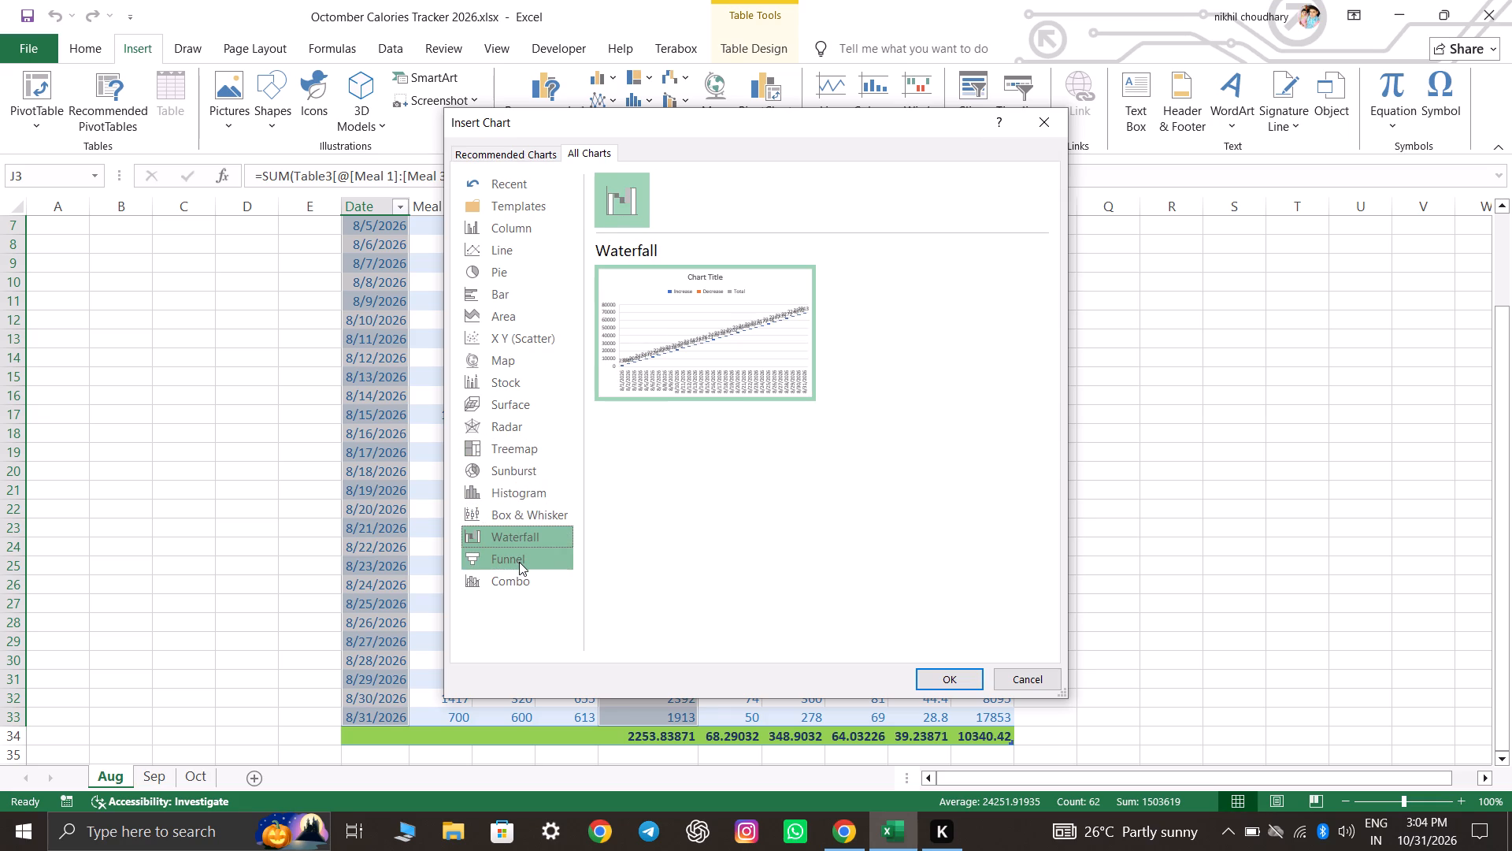
pyautogui.click(519, 562)
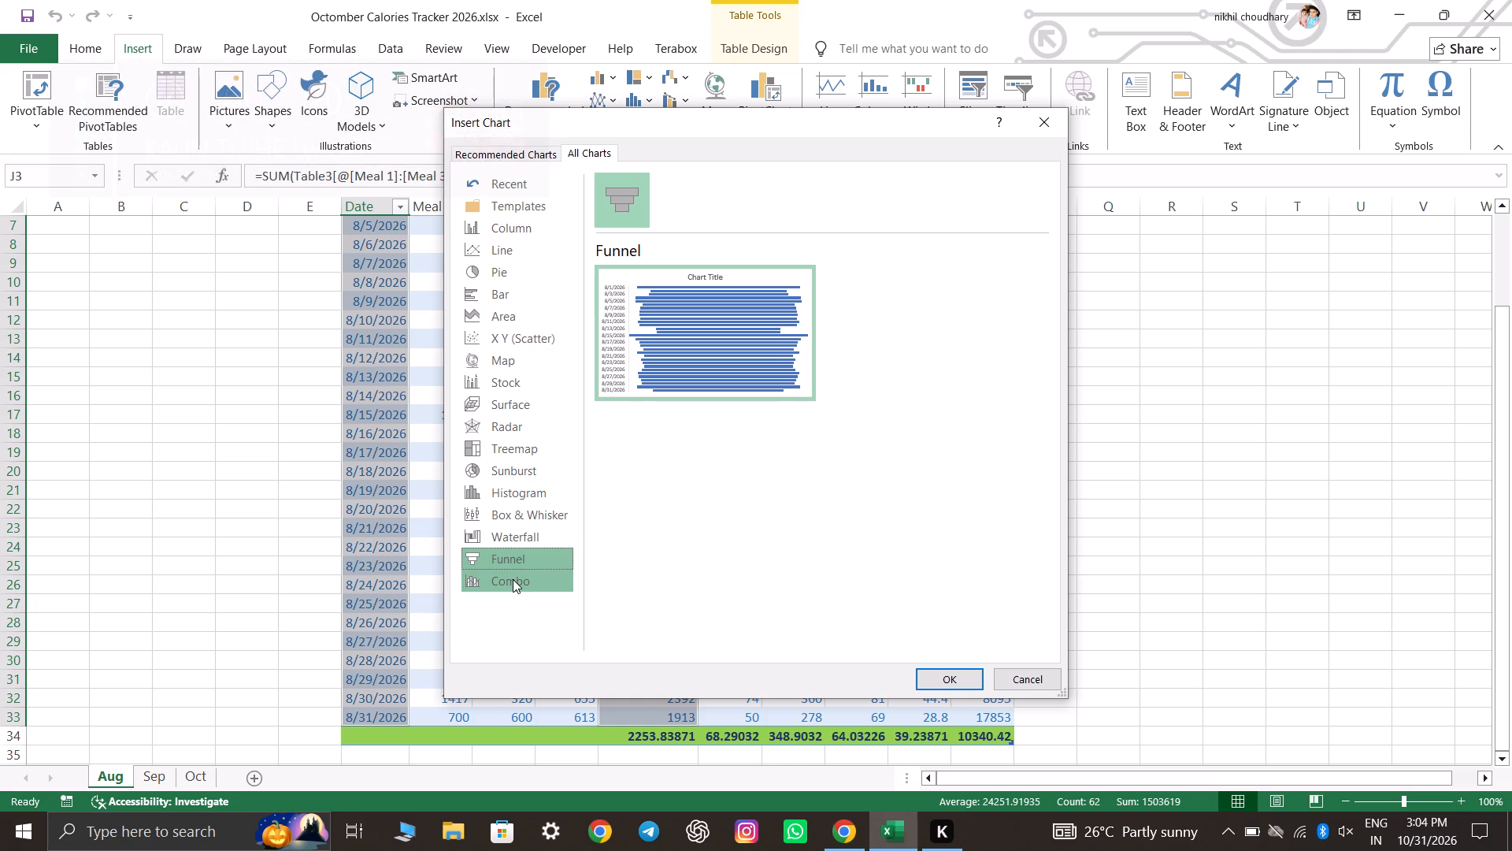
pyautogui.click(506, 591)
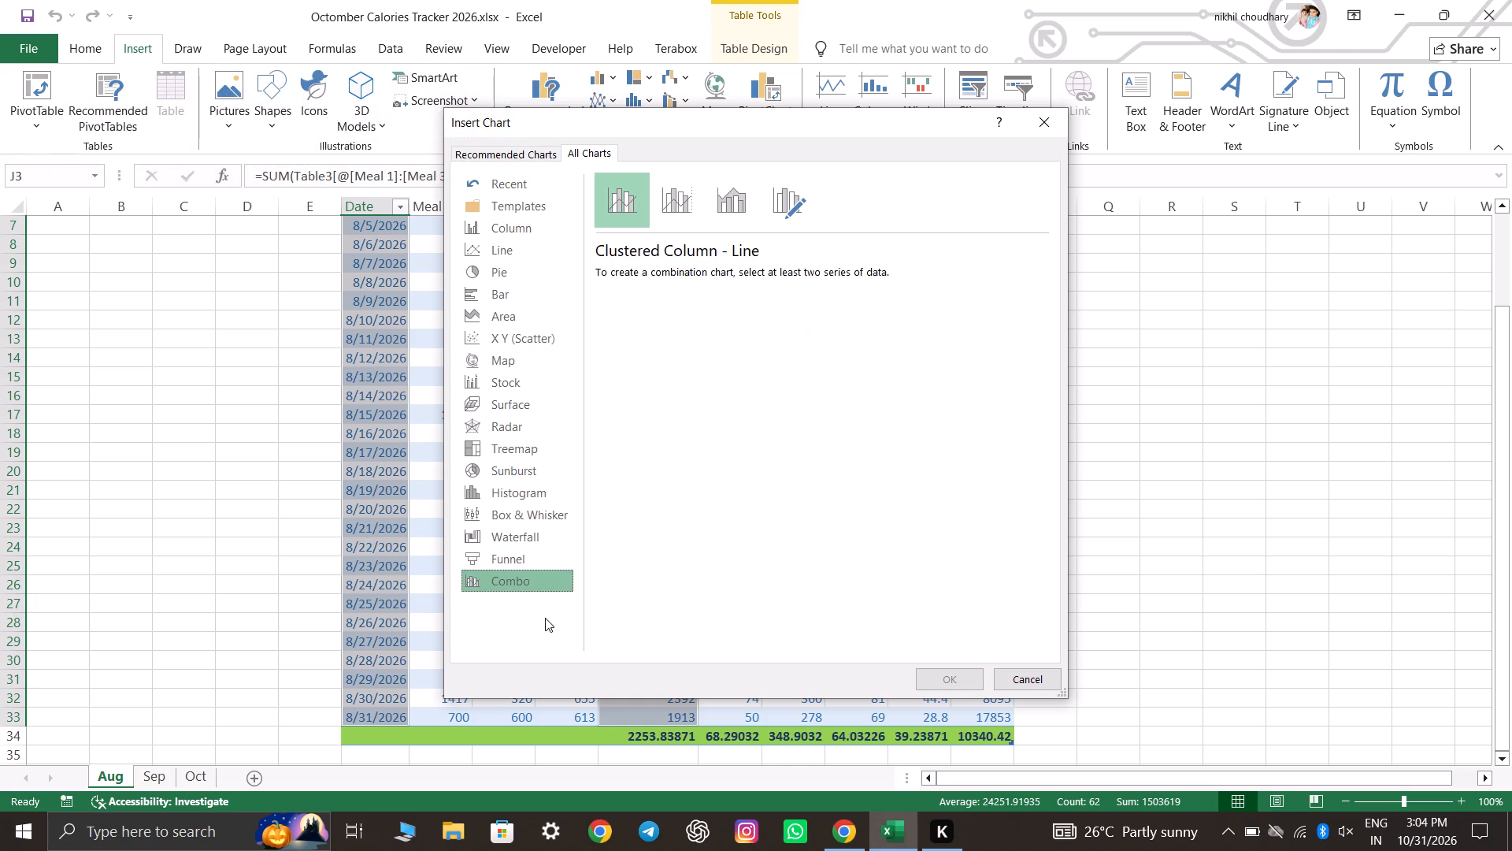
pyautogui.click(695, 212)
pyautogui.click(725, 203)
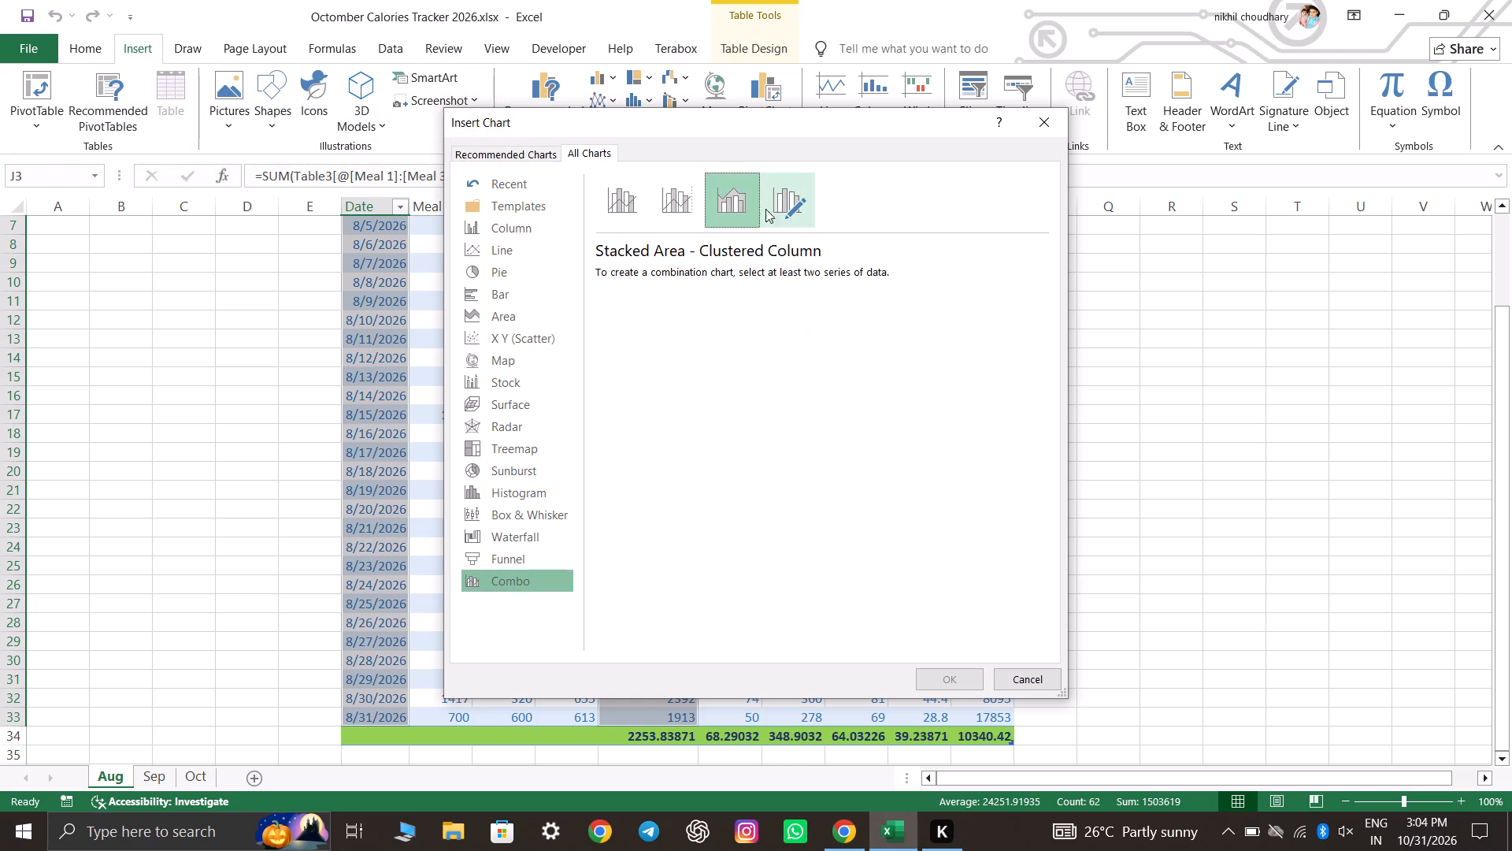
pyautogui.click(780, 209)
# Compare the line chart variants for the selected data, including Stacked Line, 100% Stacked Line, Line with Markers and 3-D Line.
pyautogui.click(561, 250)
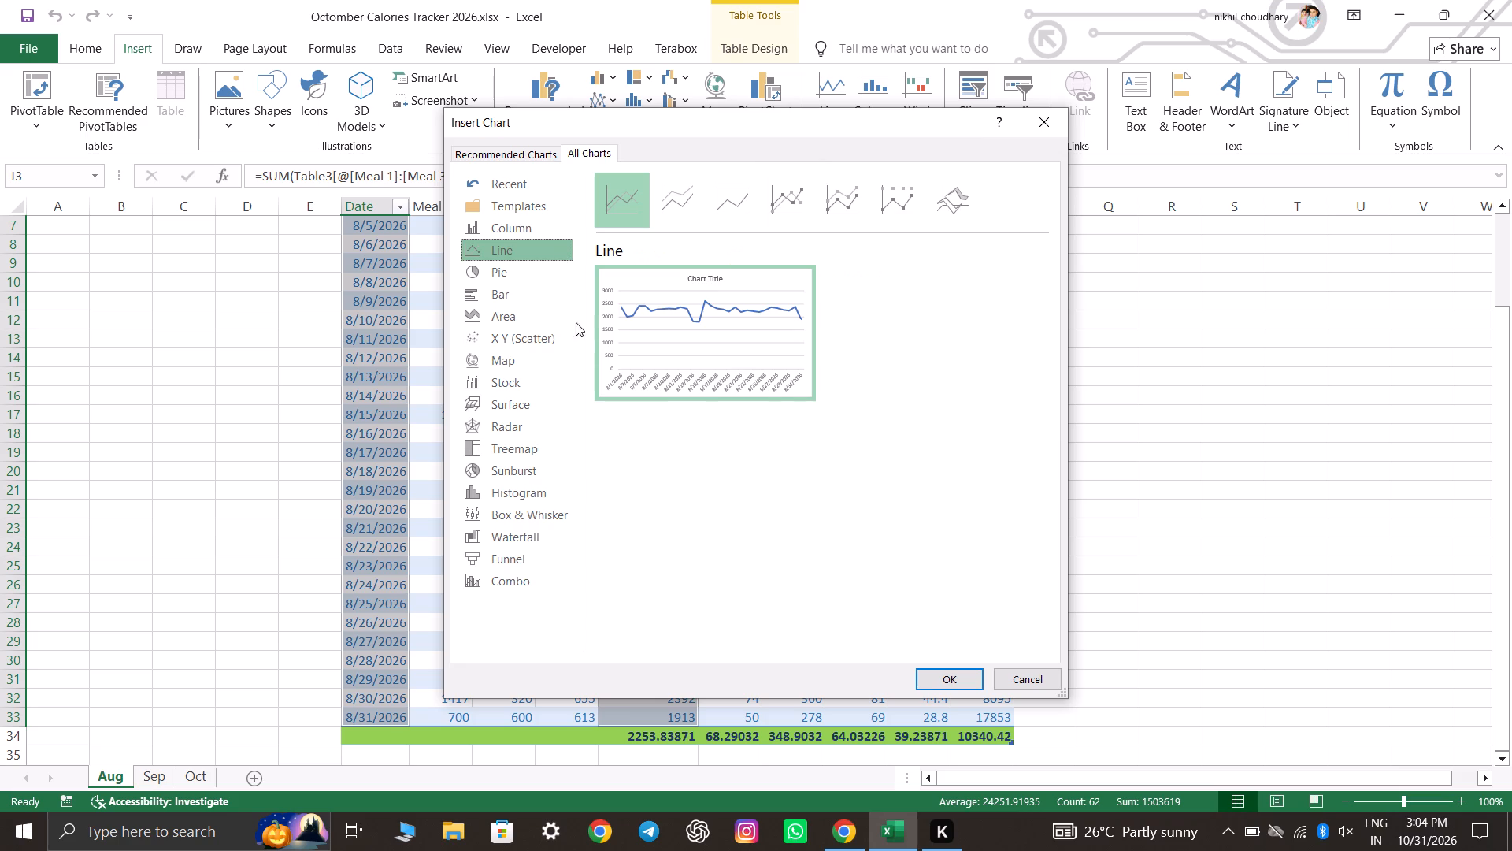
pyautogui.click(677, 195)
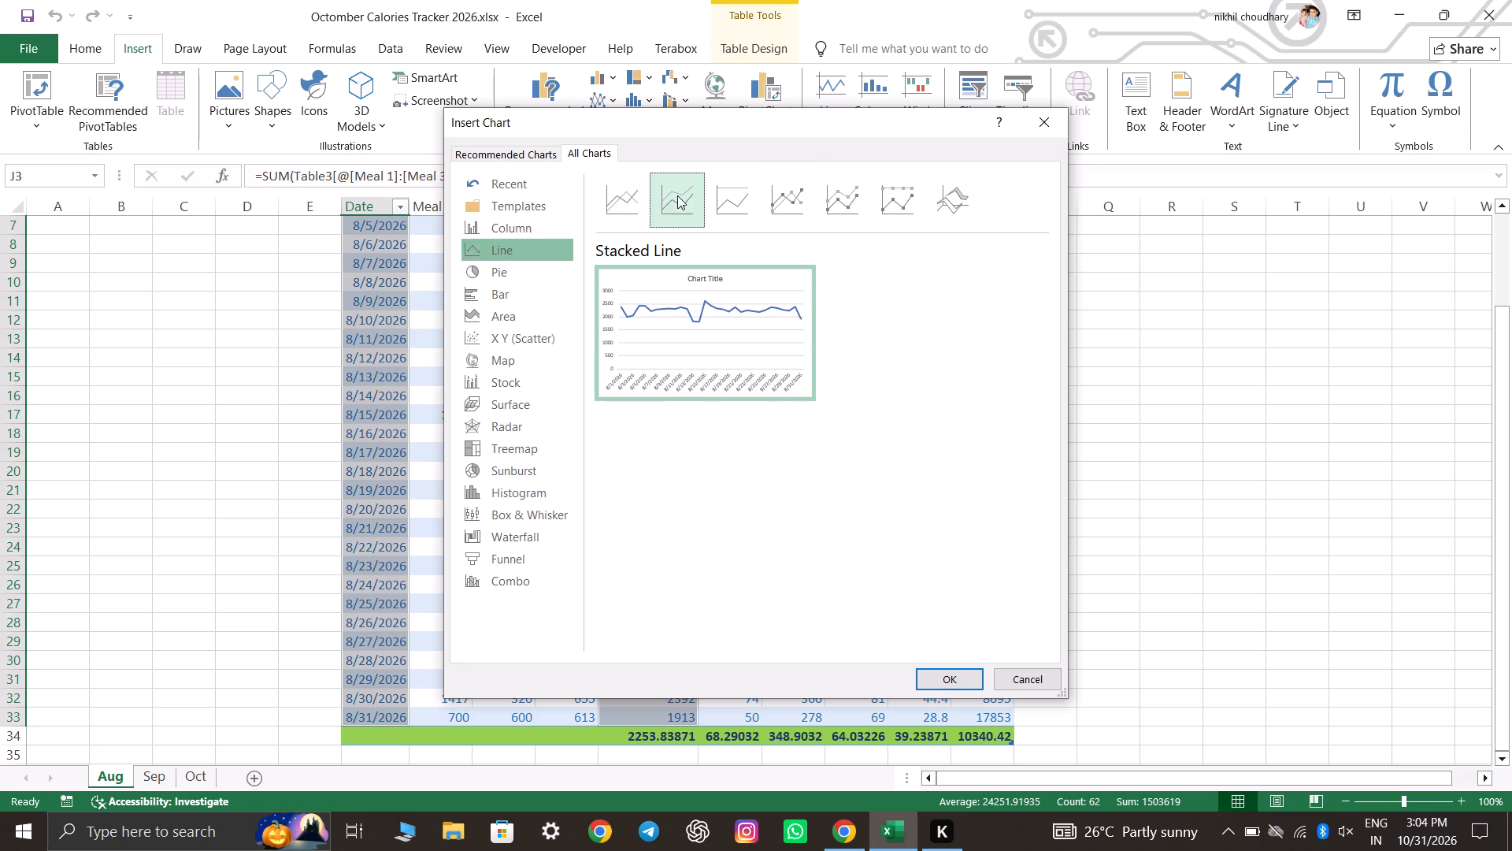
pyautogui.click(731, 200)
pyautogui.click(773, 205)
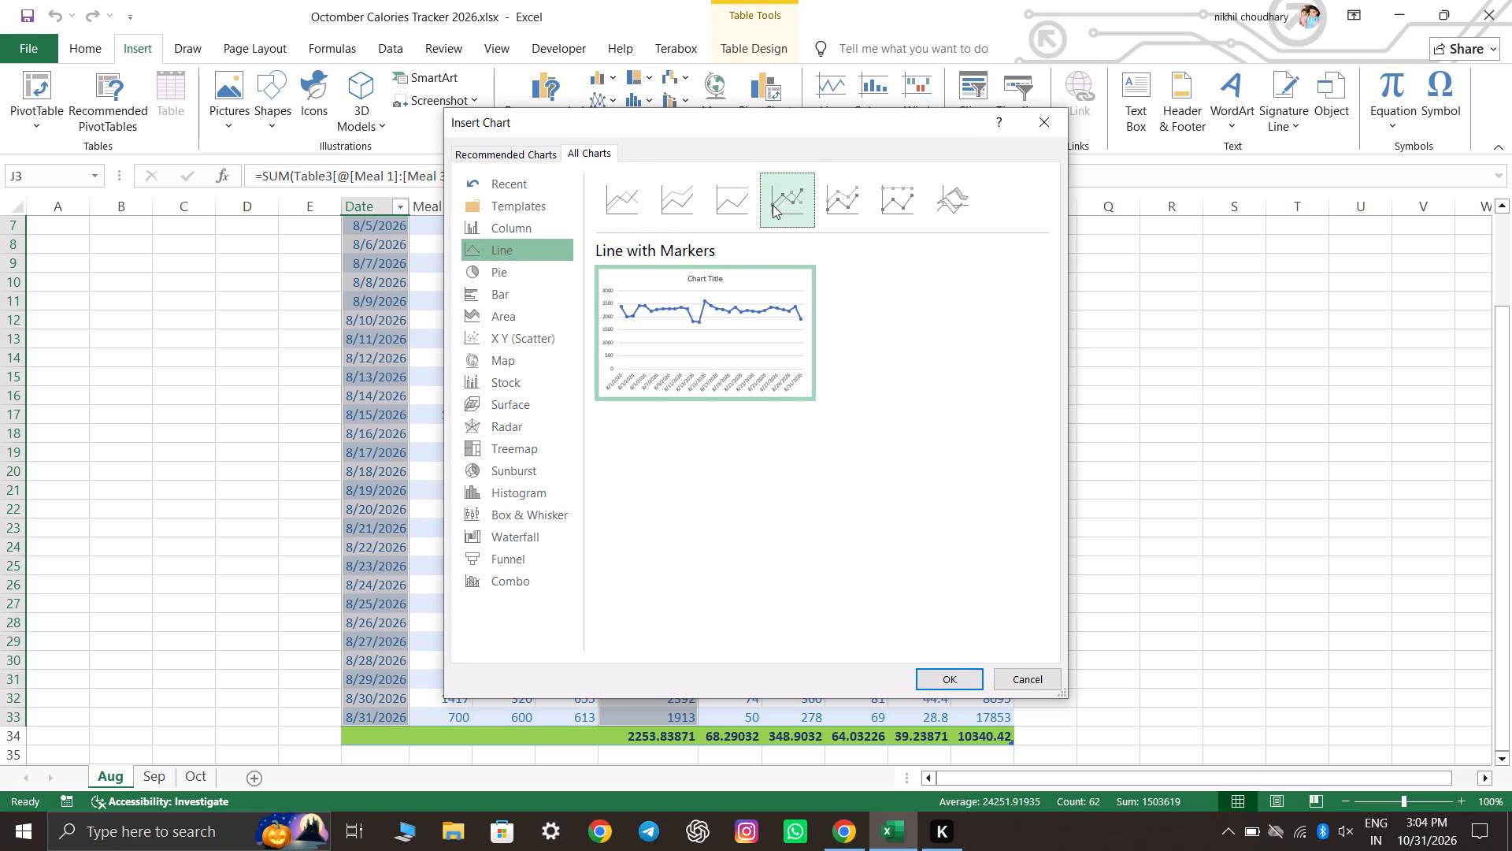
pyautogui.click(851, 209)
pyautogui.click(899, 196)
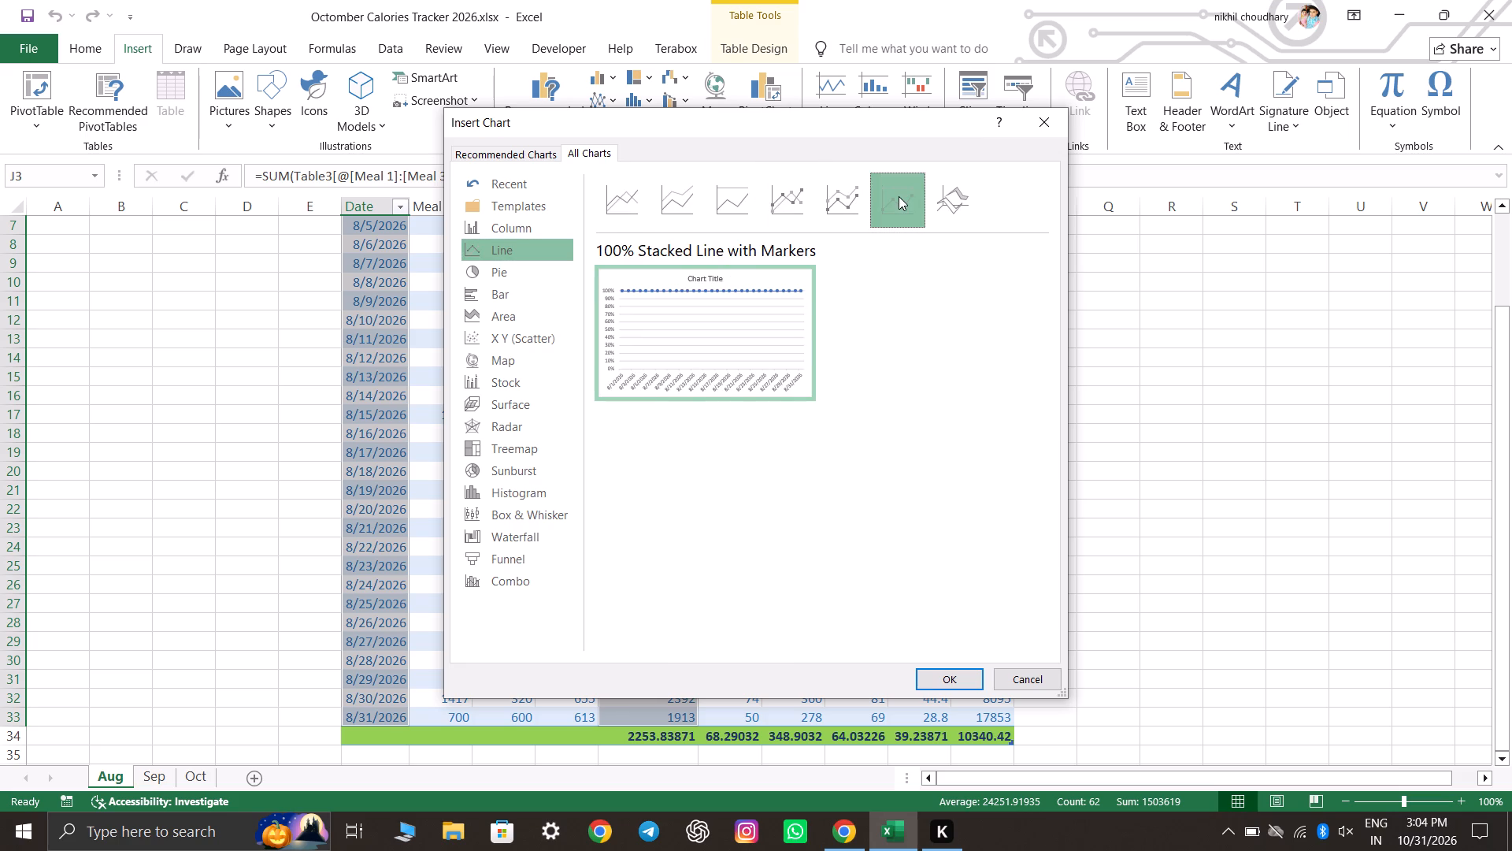
pyautogui.click(954, 195)
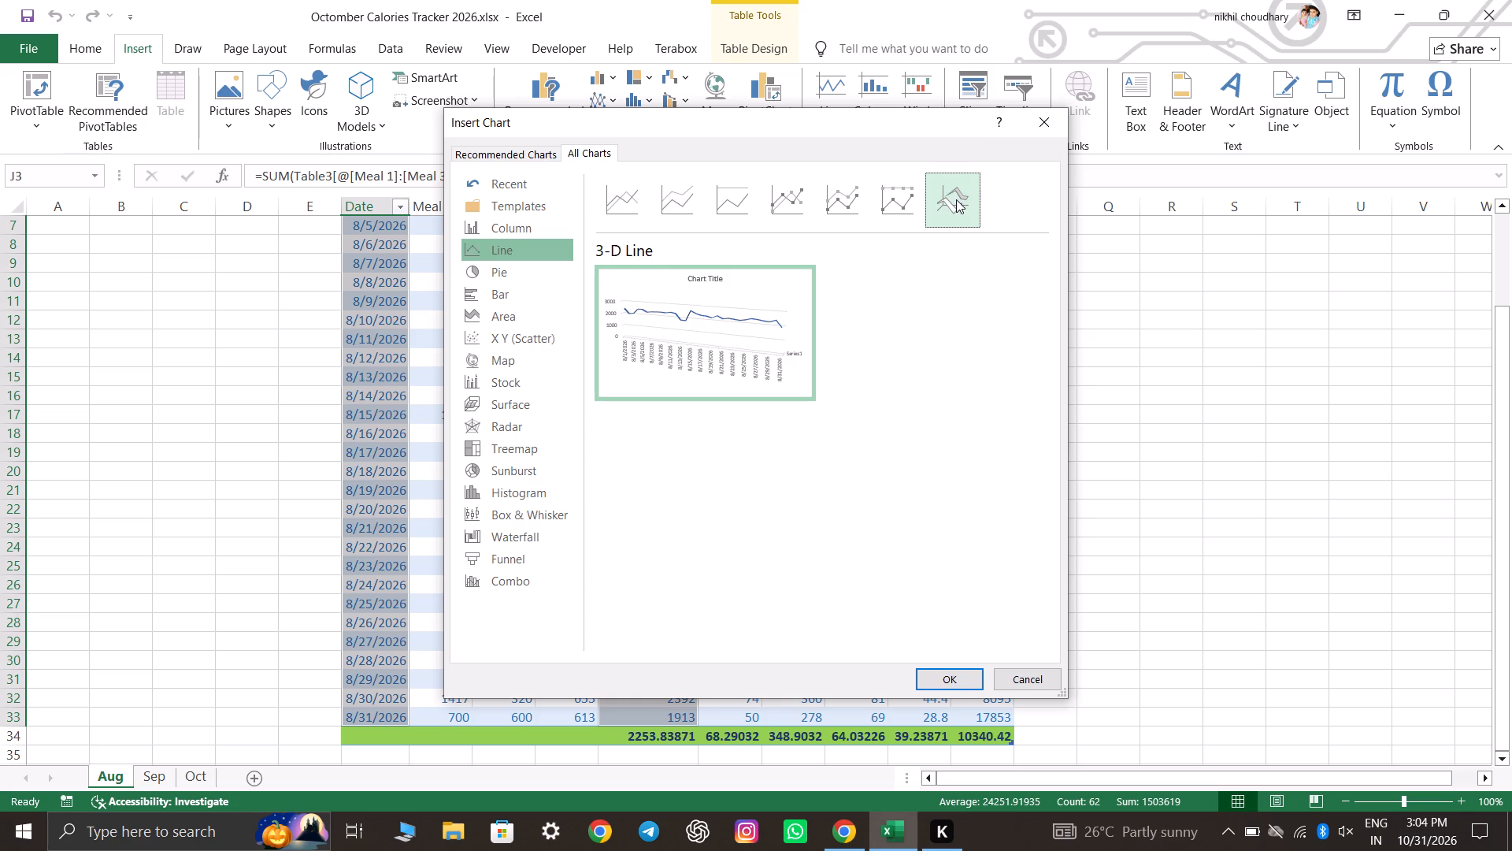
pyautogui.click(842, 197)
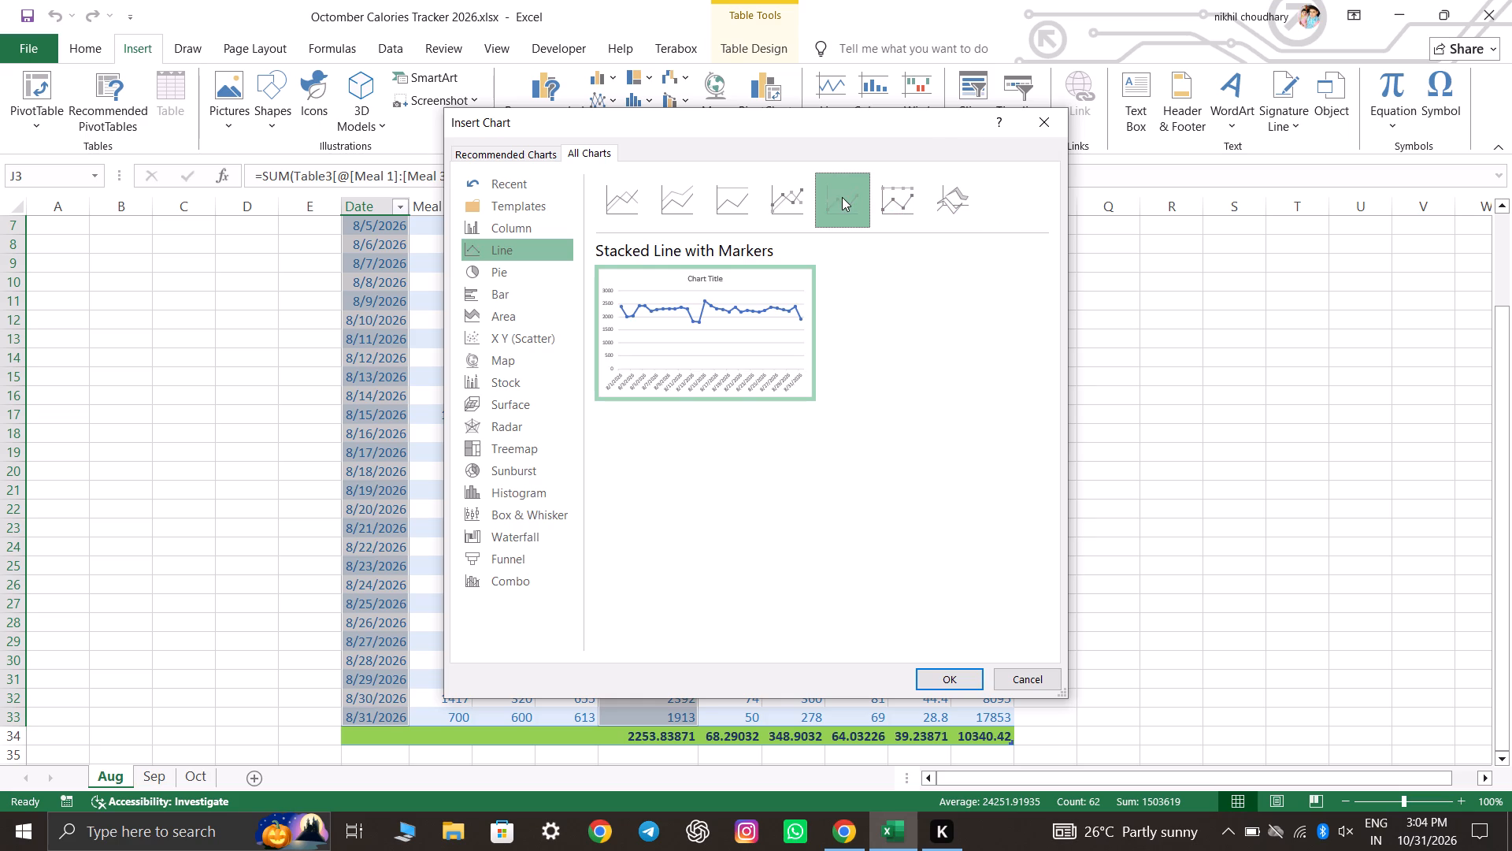
pyautogui.click(738, 201)
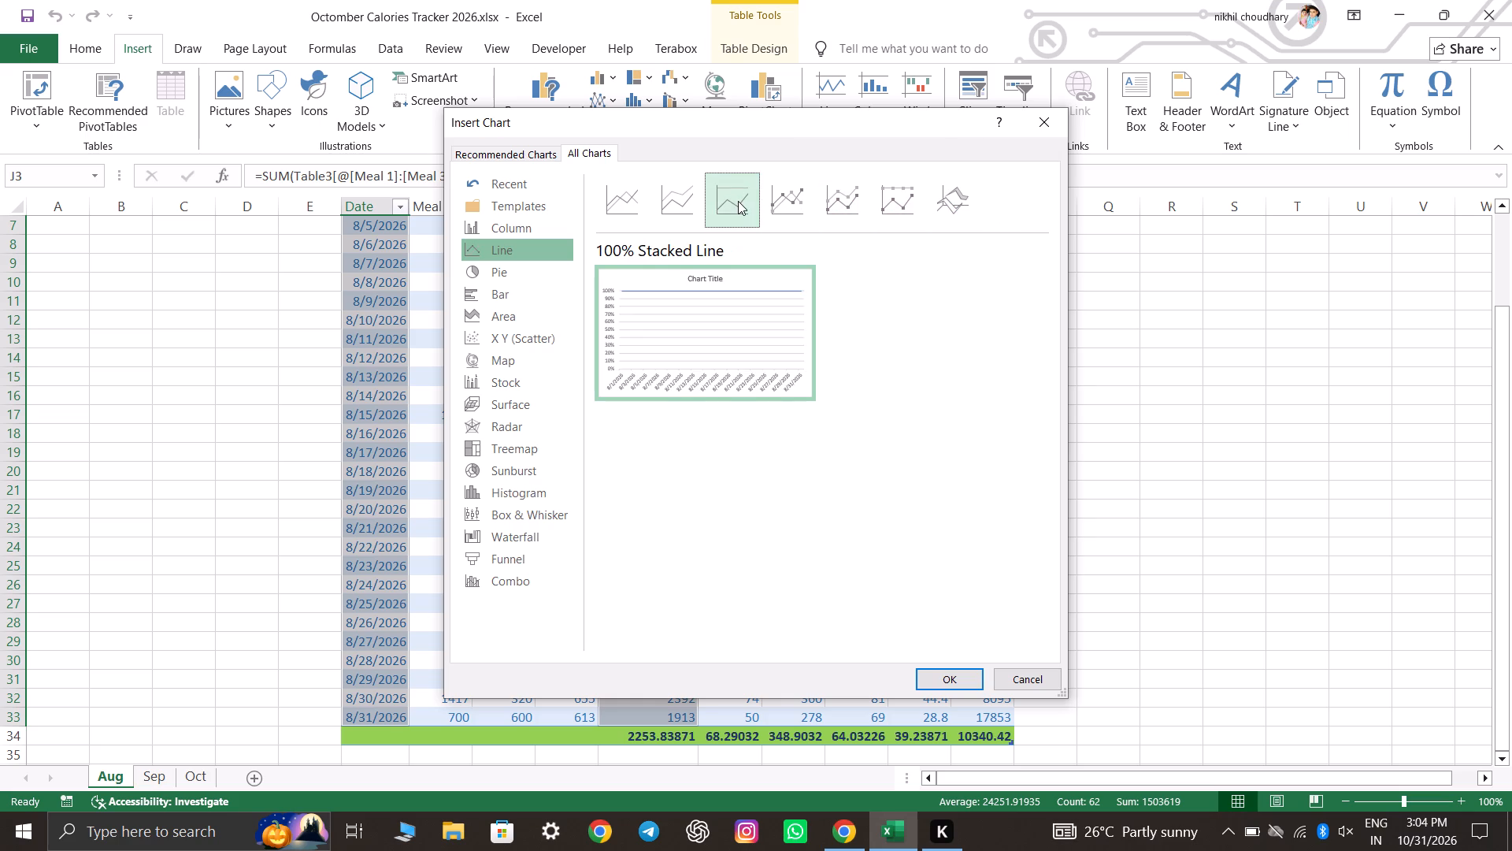
pyautogui.click(684, 206)
pyautogui.click(629, 205)
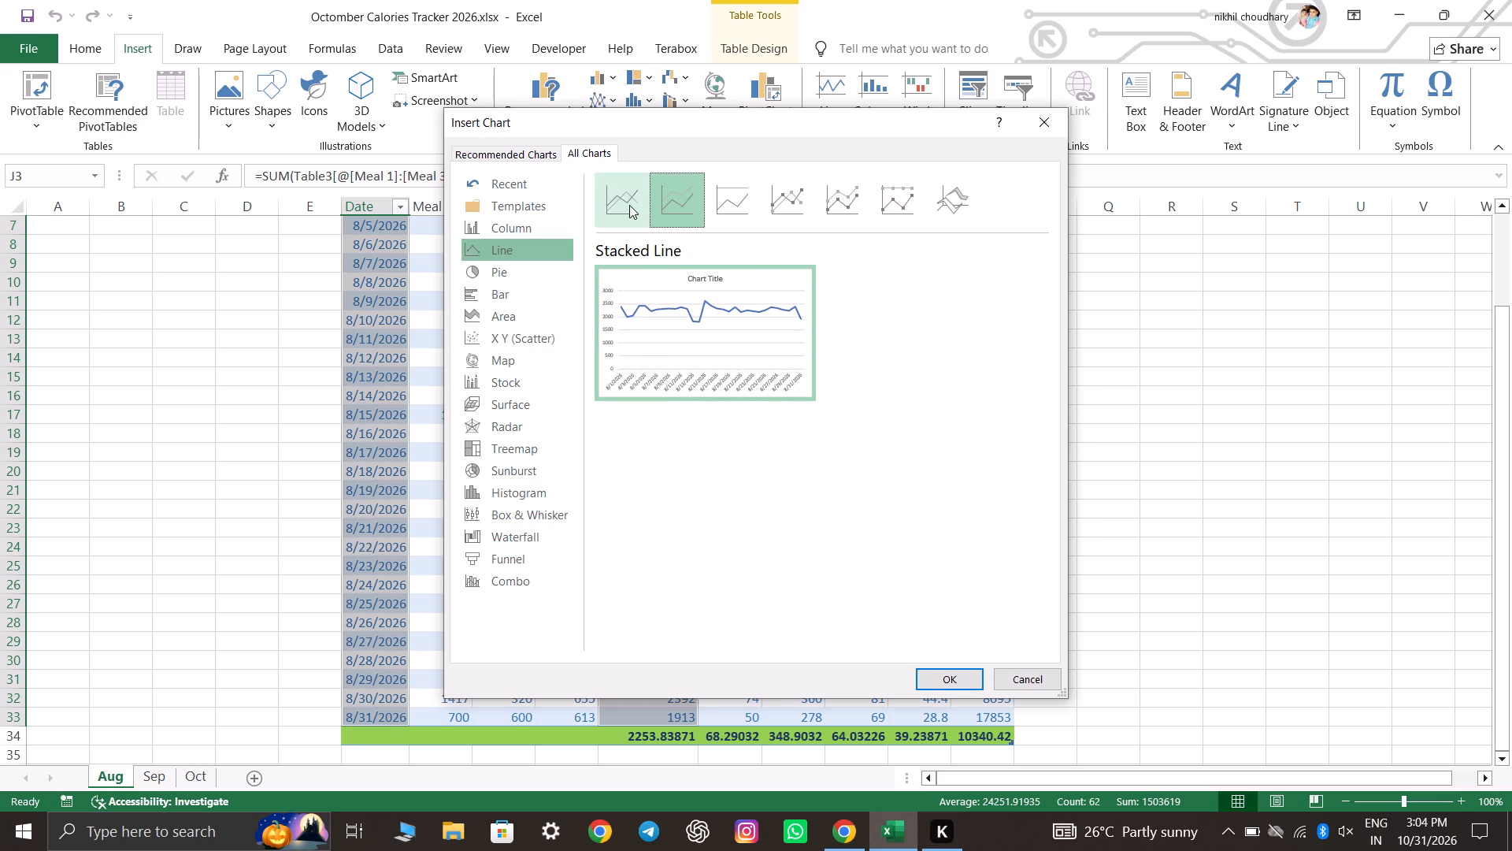
# Insert a Line with Markers chart of the daily Total Calories.
pyautogui.click(790, 193)
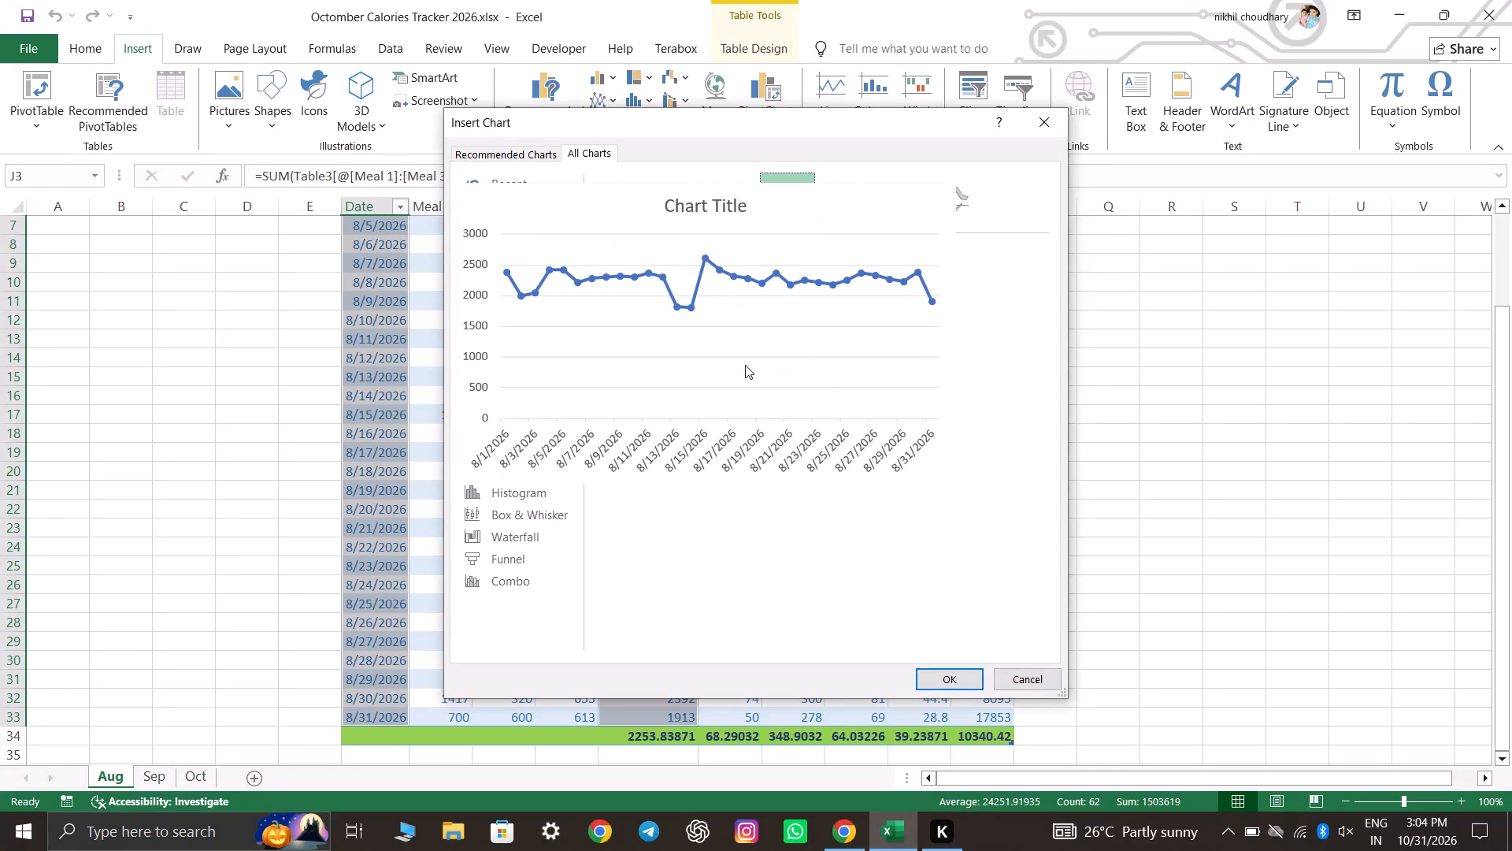
pyautogui.click(947, 670)
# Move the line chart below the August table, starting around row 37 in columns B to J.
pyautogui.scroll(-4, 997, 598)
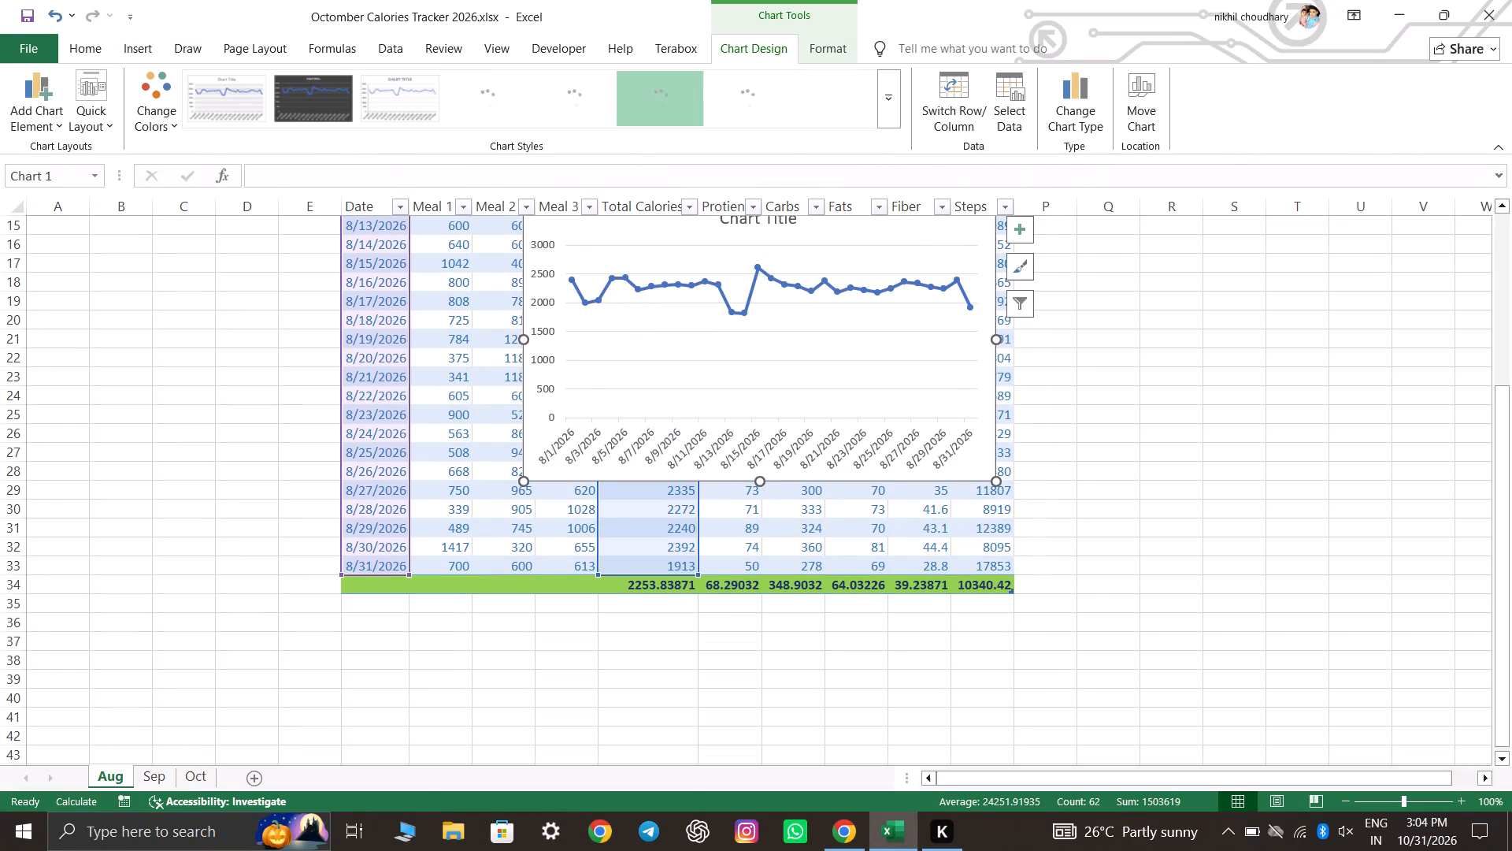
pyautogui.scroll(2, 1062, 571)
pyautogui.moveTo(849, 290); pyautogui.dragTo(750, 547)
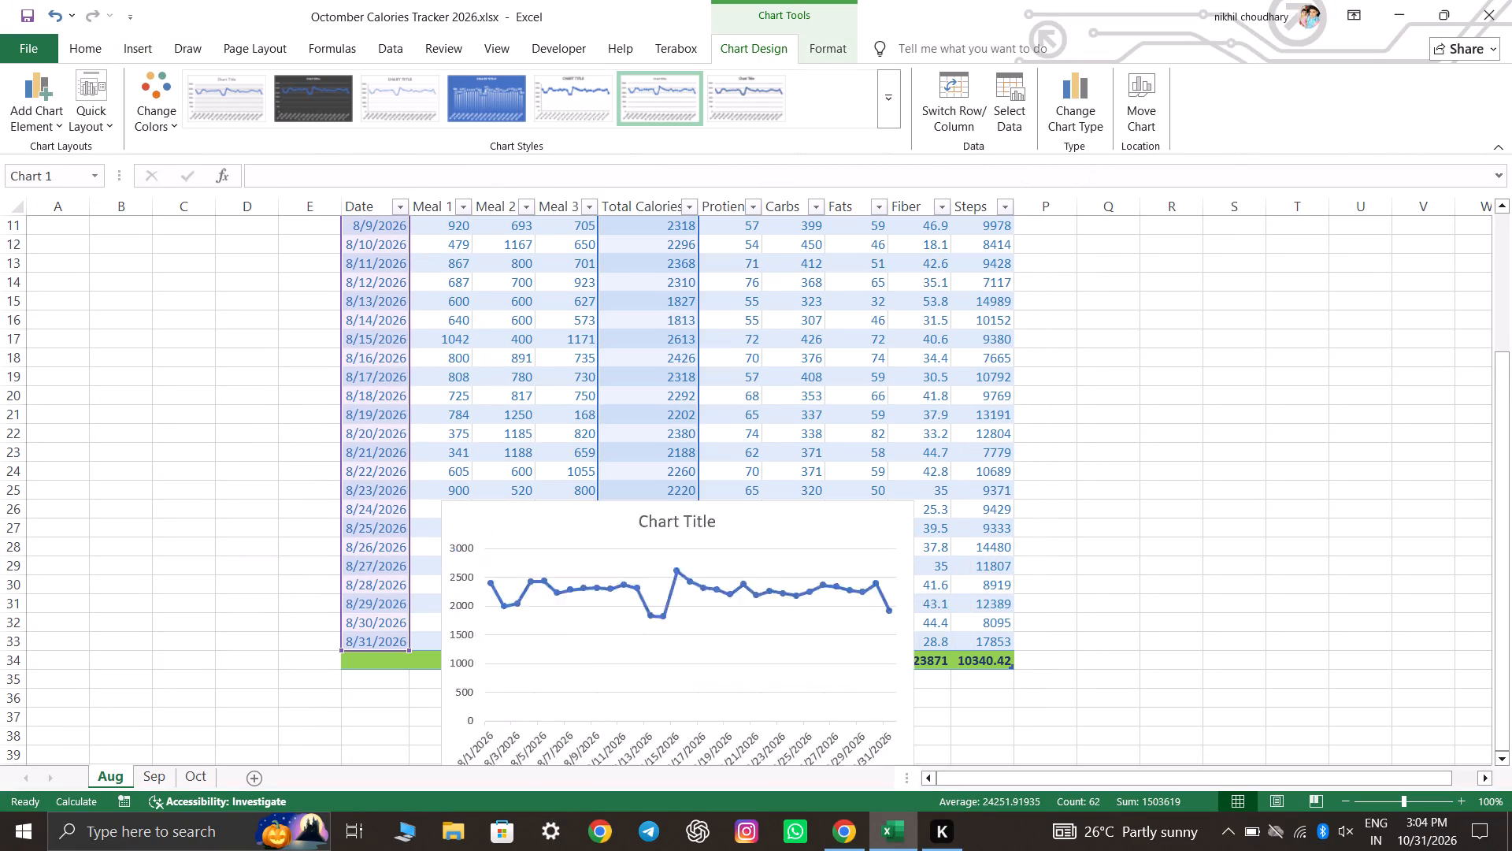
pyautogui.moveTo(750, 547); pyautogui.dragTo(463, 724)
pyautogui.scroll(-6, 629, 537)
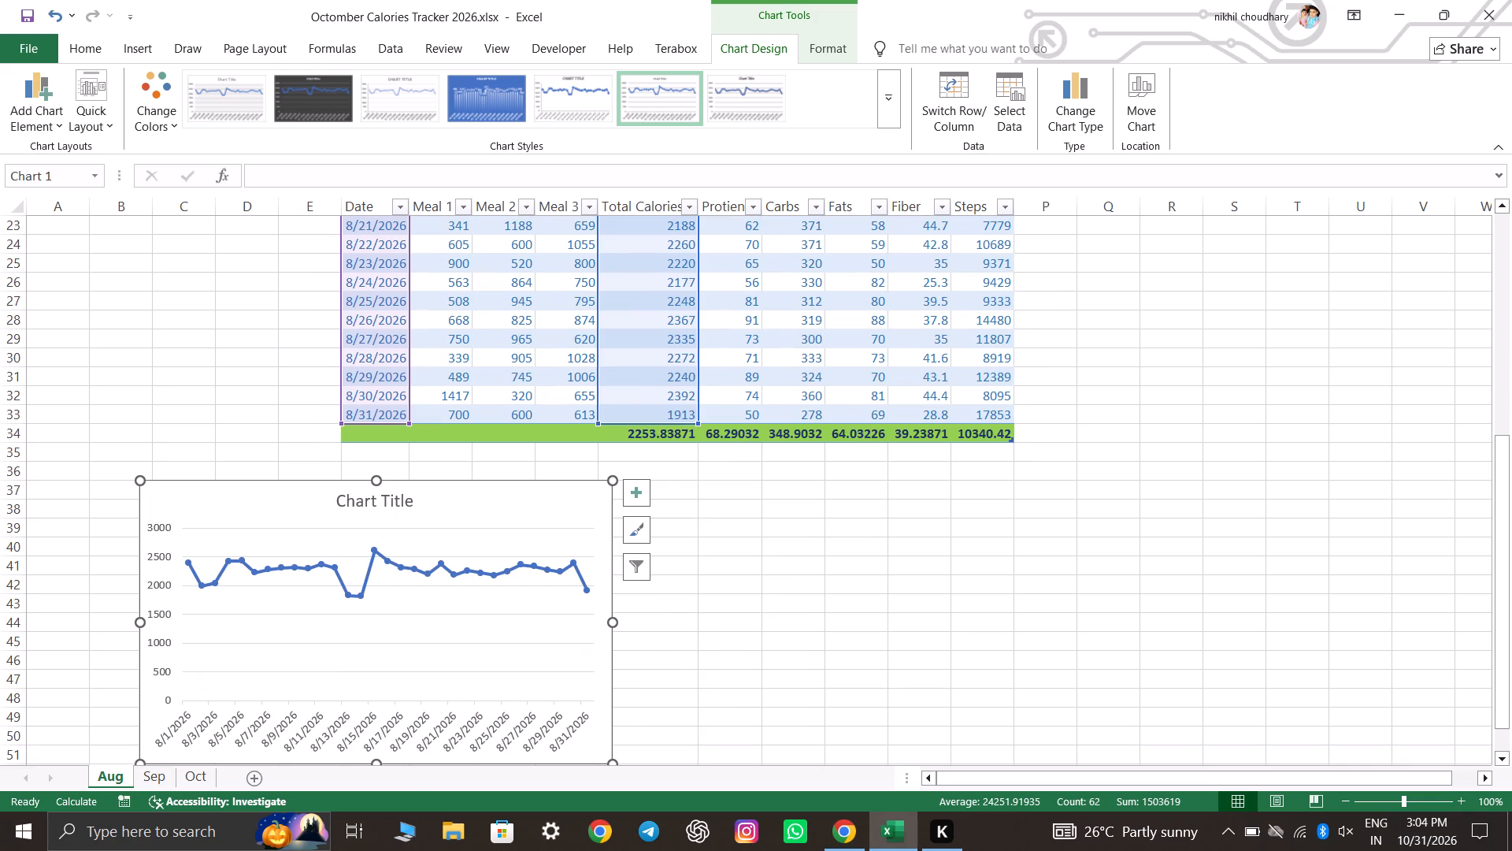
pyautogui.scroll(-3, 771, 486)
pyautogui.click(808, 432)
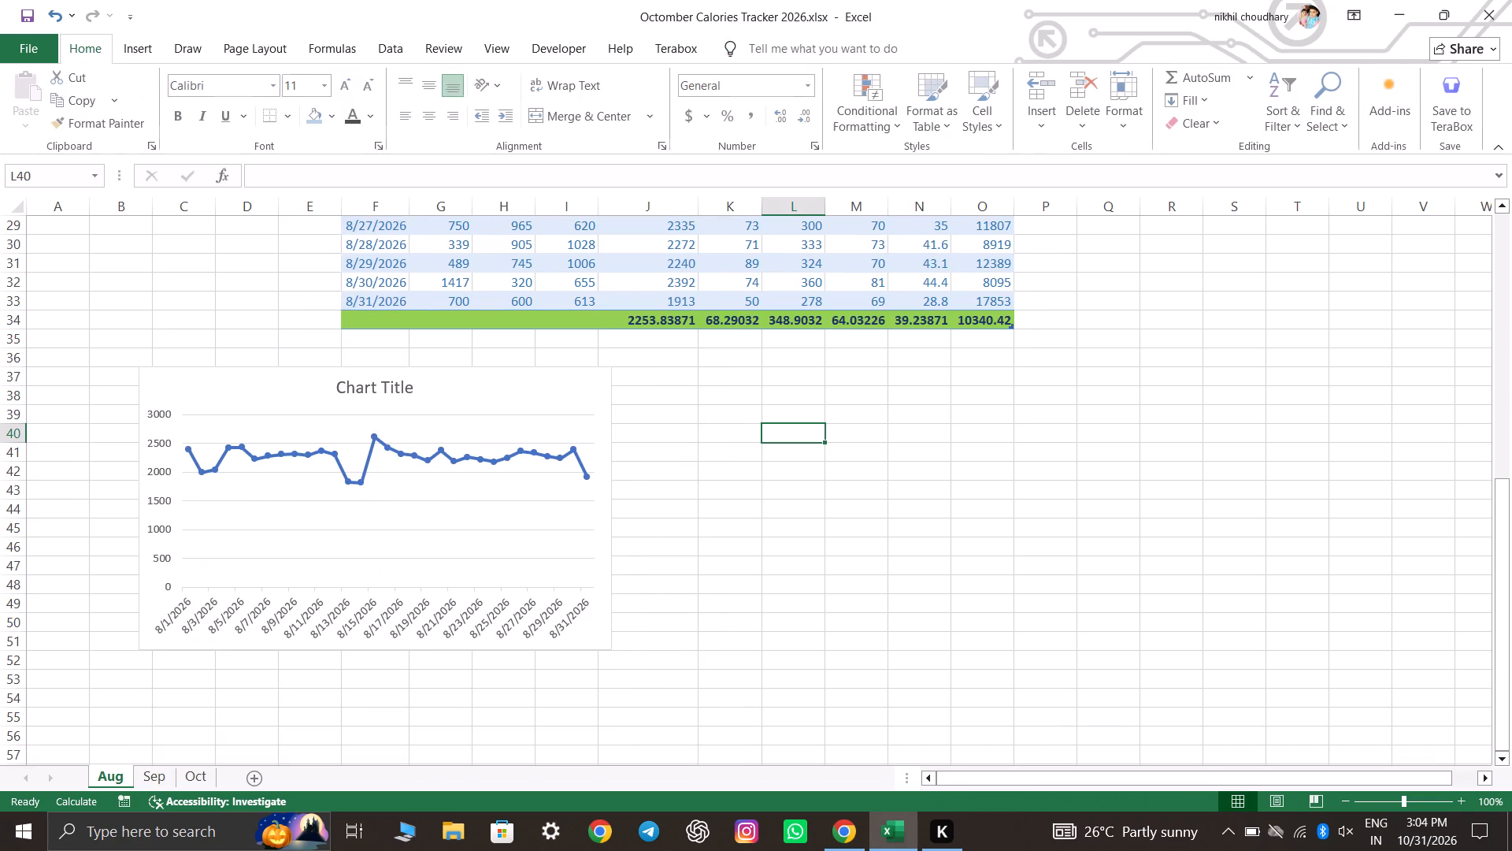
# Move the line chart beside the August table, with its upper corner in row 1 of column P.
pyautogui.moveTo(512, 387); pyautogui.dragTo(531, 370)
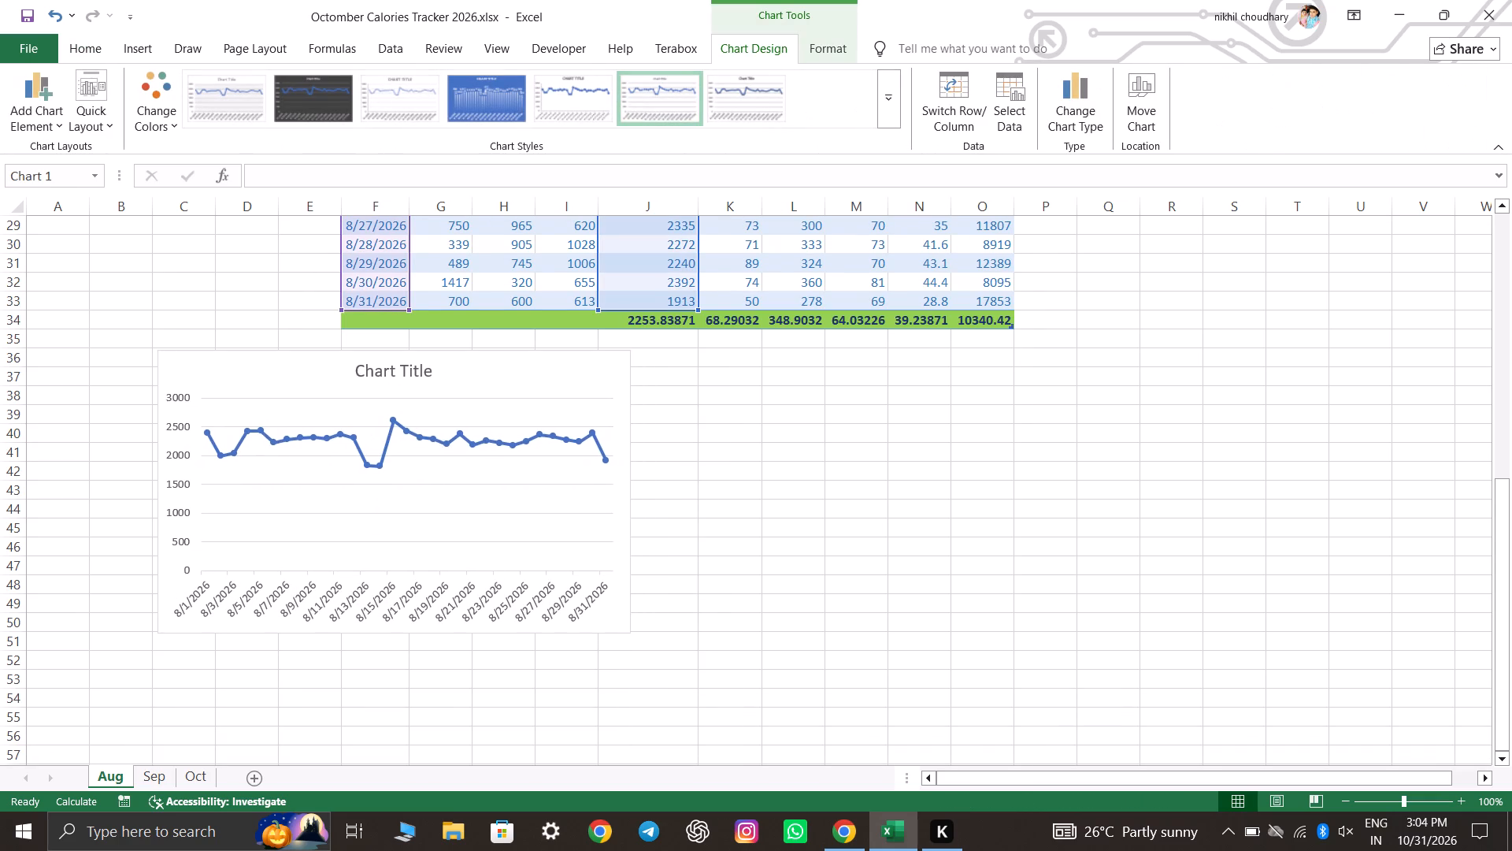
pyautogui.moveTo(531, 370); pyautogui.dragTo(1384, 396)
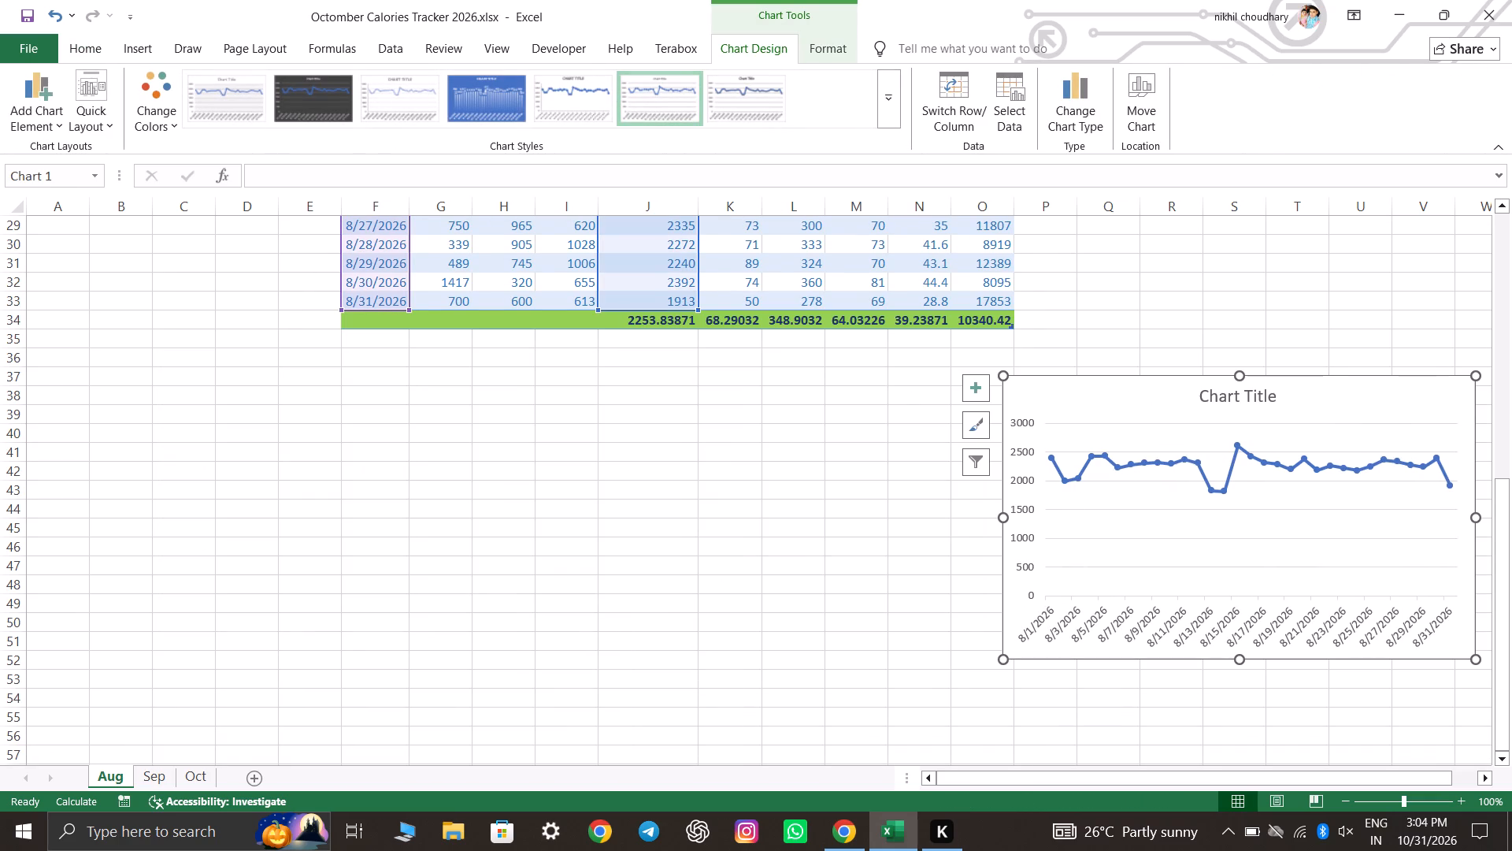
pyautogui.moveTo(1327, 404); pyautogui.dragTo(1319, 226)
pyautogui.scroll(-3, 762, 516)
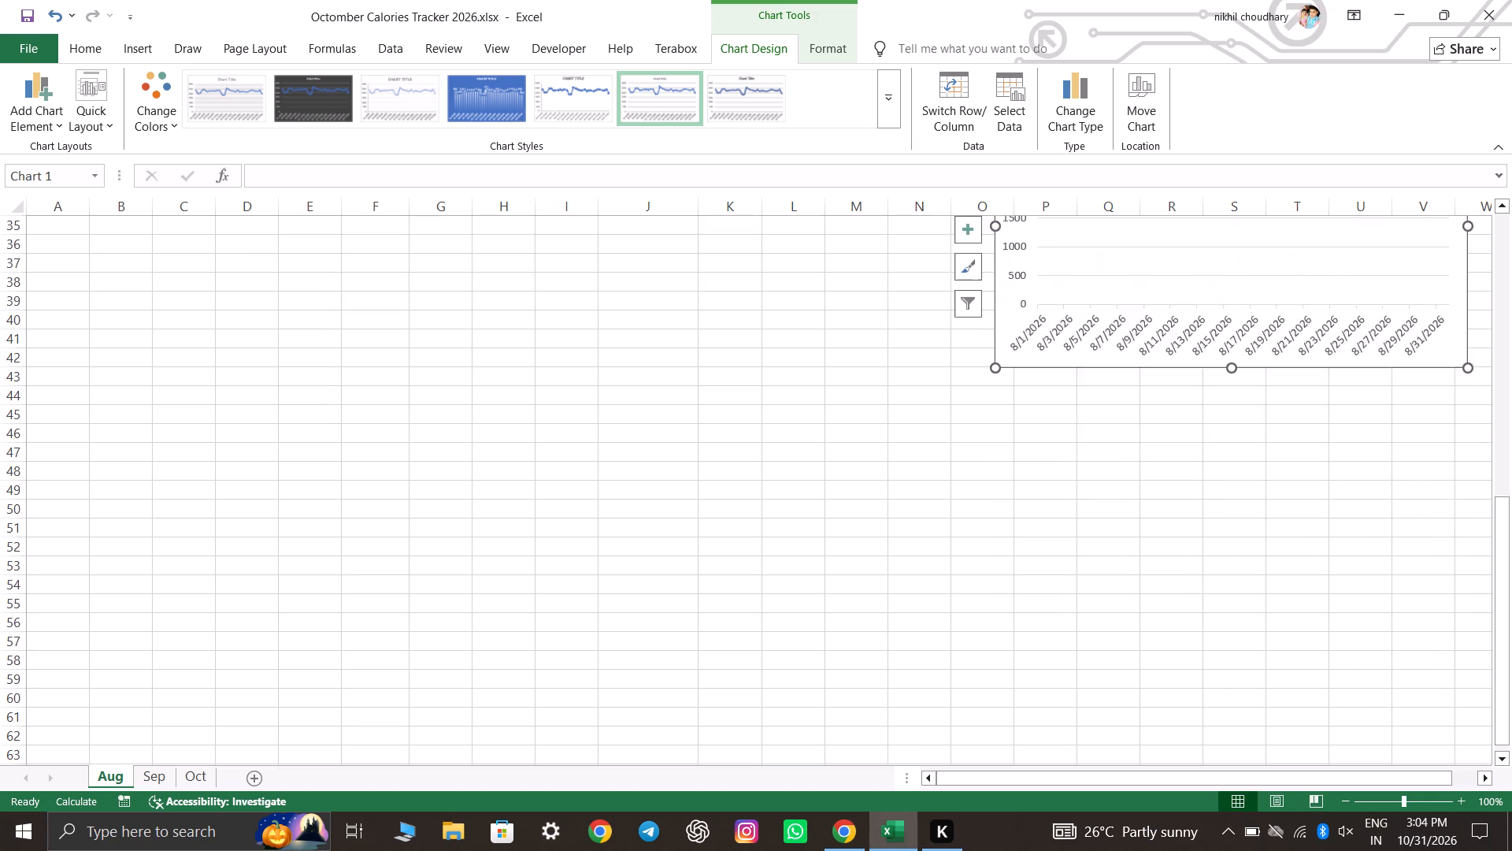
pyautogui.scroll(-1, 762, 516)
pyautogui.scroll(11, 762, 516)
pyautogui.moveTo(1101, 489); pyautogui.dragTo(1142, 399)
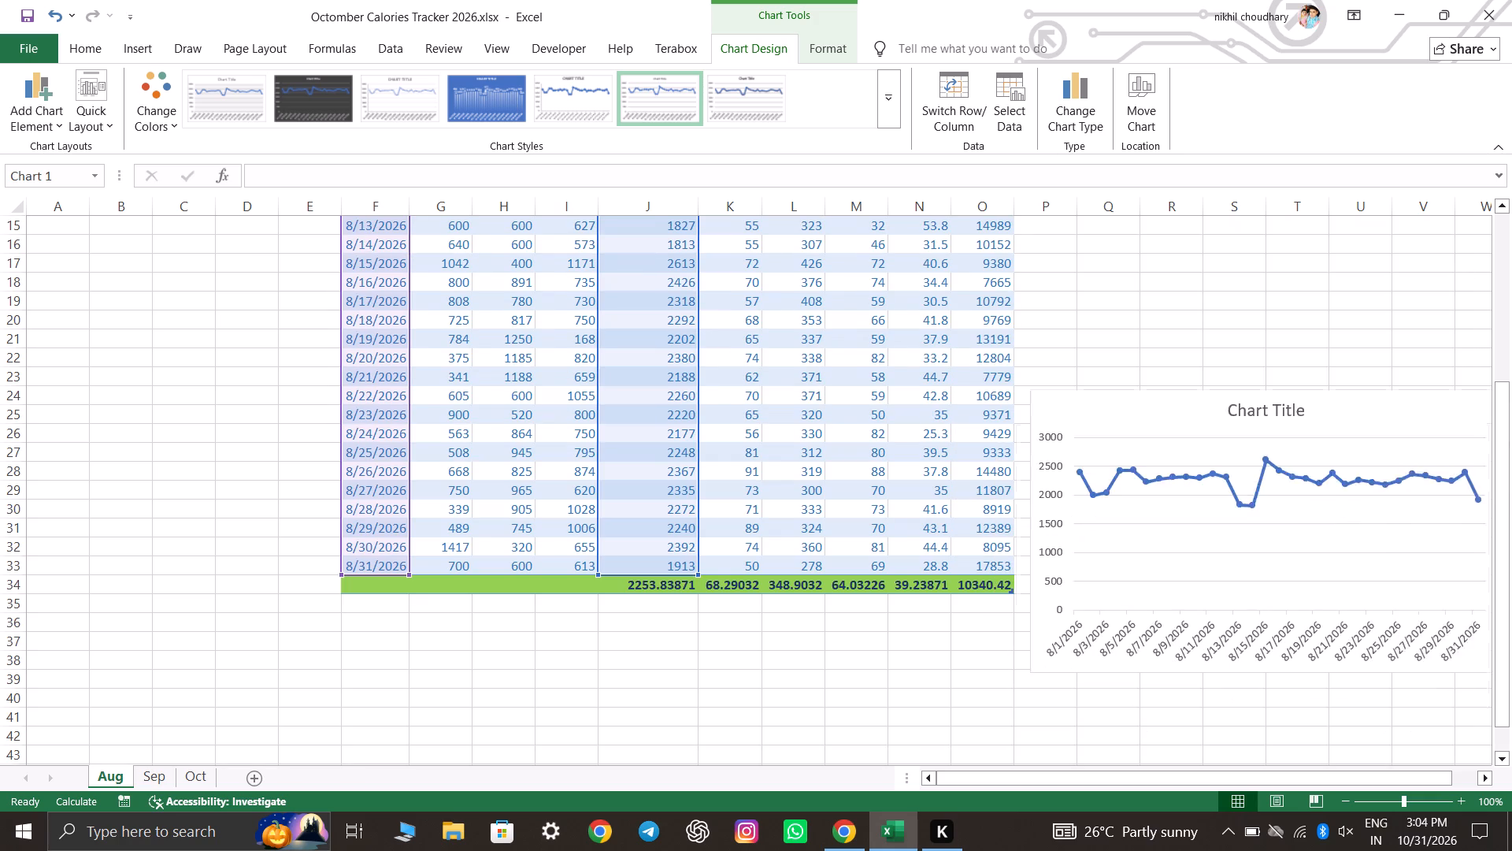
pyautogui.moveTo(1142, 399); pyautogui.dragTo(1147, 241)
pyautogui.scroll(10, 880, 457)
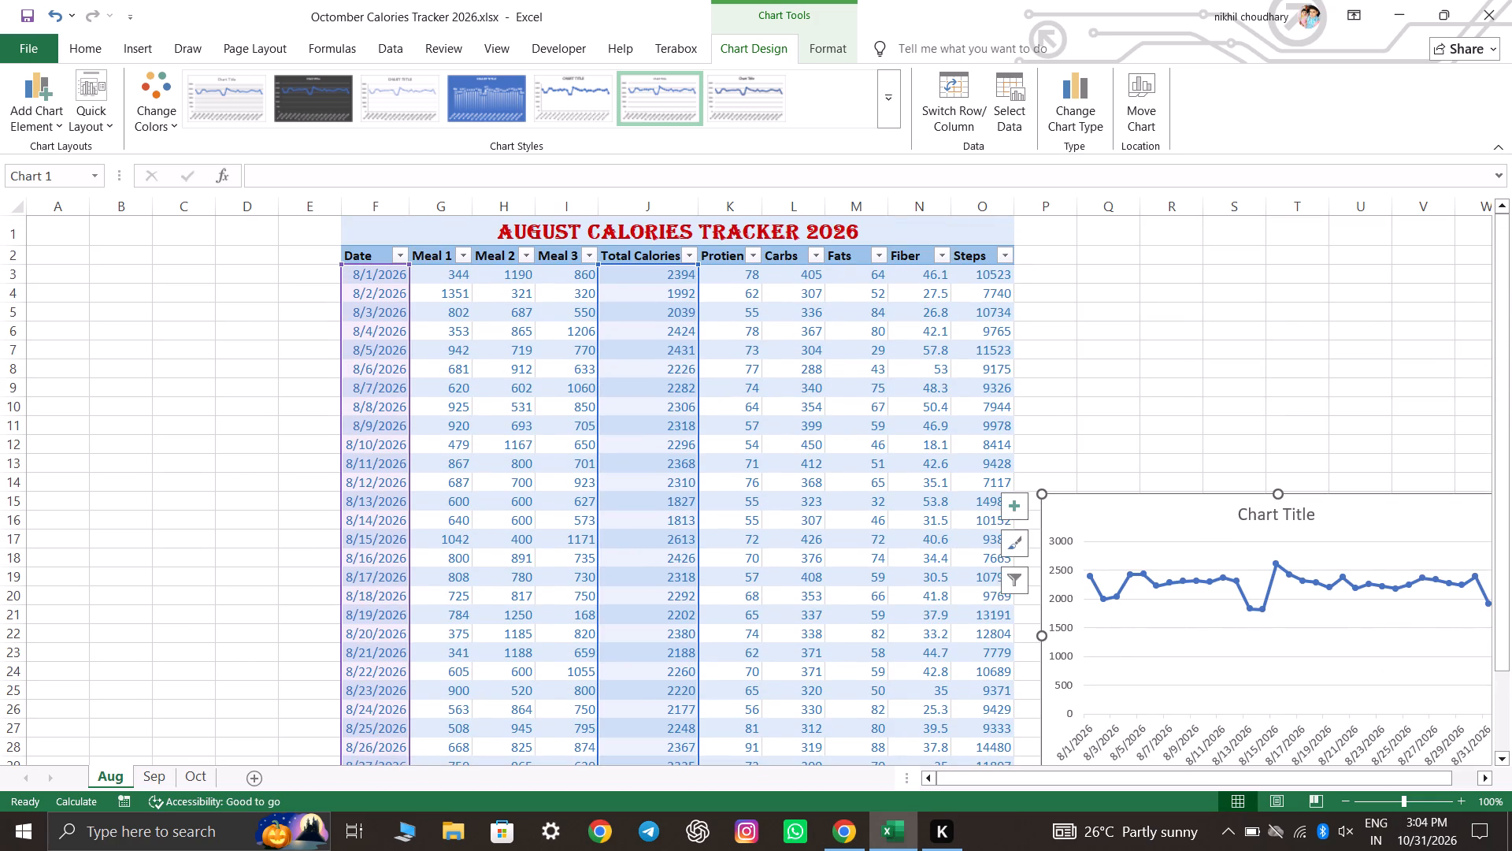
pyautogui.moveTo(1153, 536); pyautogui.dragTo(1131, 271)
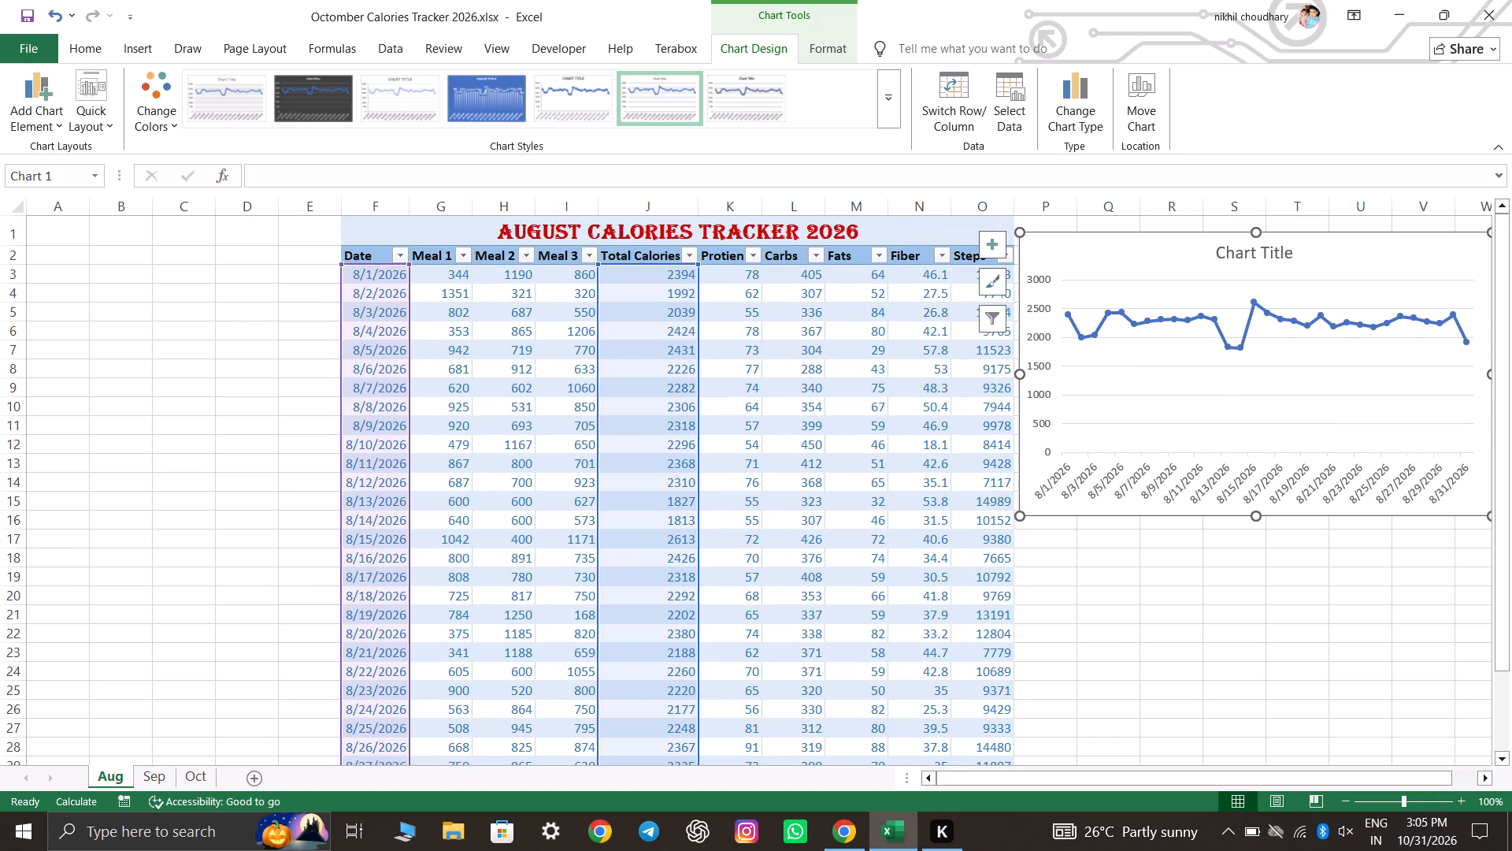
pyautogui.scroll(7, 1191, 592)
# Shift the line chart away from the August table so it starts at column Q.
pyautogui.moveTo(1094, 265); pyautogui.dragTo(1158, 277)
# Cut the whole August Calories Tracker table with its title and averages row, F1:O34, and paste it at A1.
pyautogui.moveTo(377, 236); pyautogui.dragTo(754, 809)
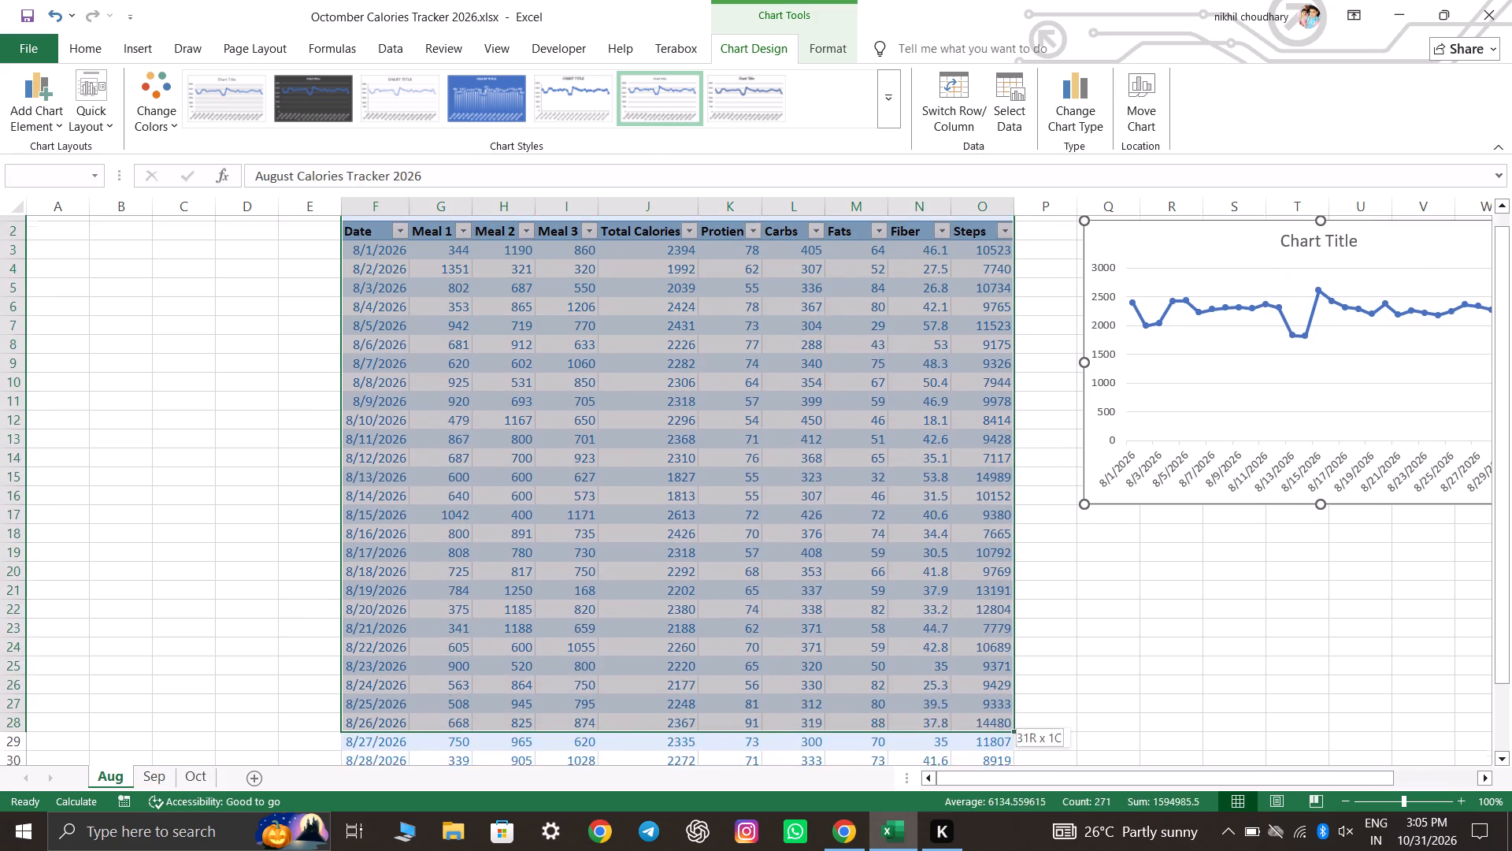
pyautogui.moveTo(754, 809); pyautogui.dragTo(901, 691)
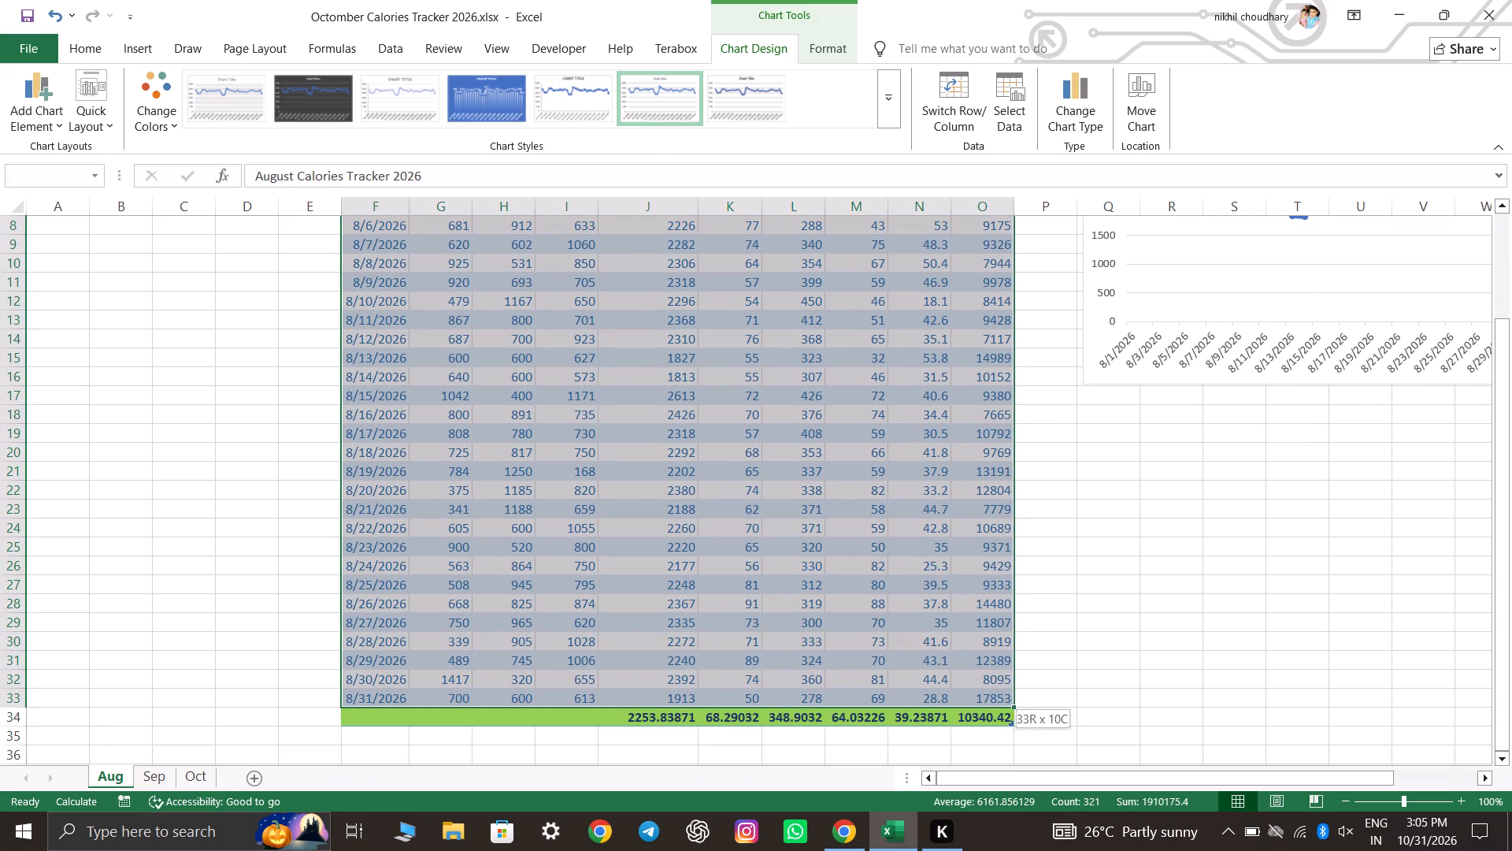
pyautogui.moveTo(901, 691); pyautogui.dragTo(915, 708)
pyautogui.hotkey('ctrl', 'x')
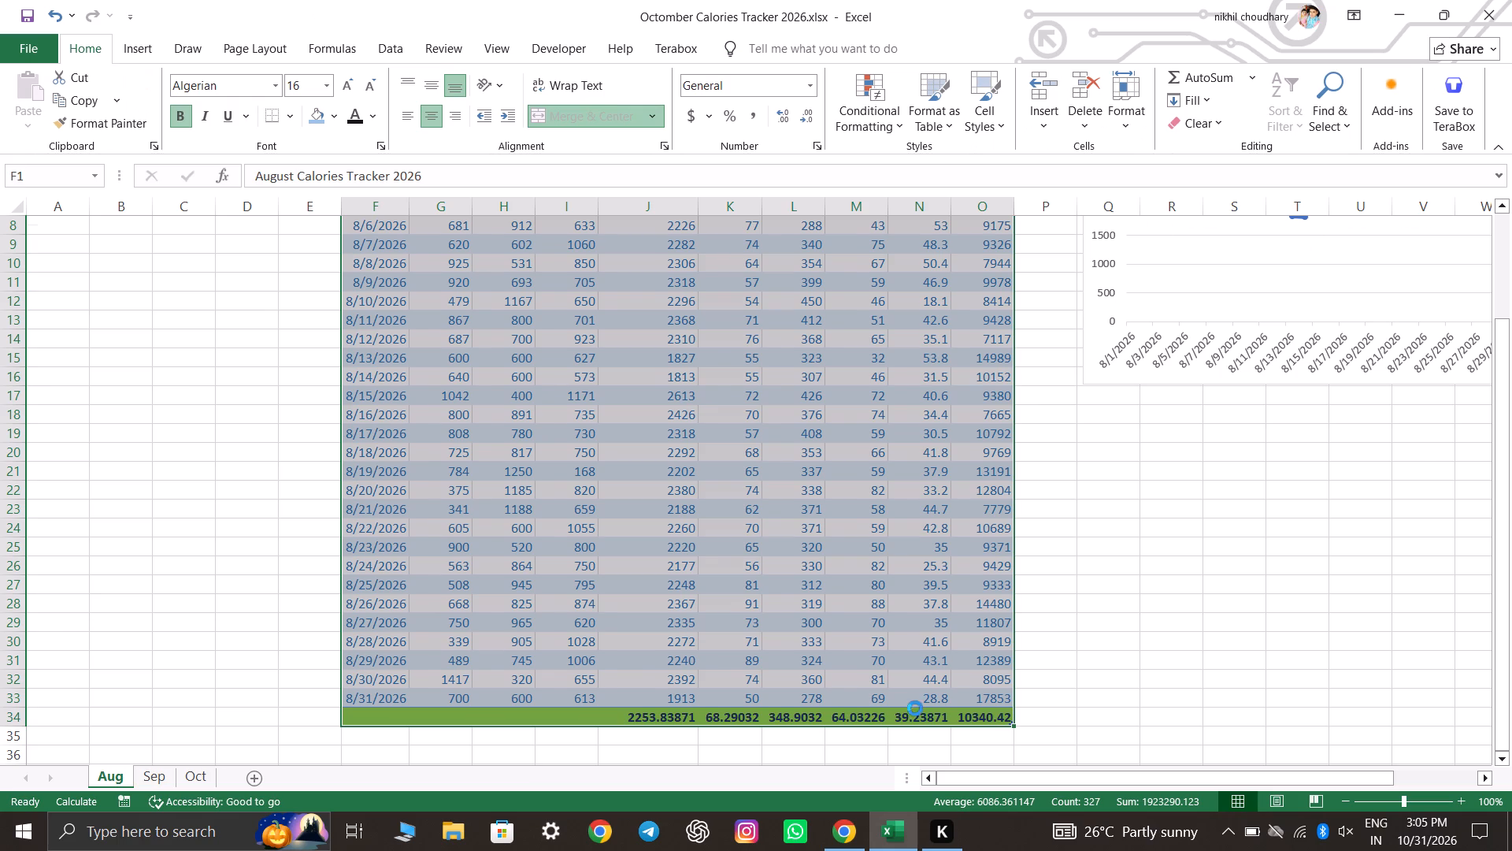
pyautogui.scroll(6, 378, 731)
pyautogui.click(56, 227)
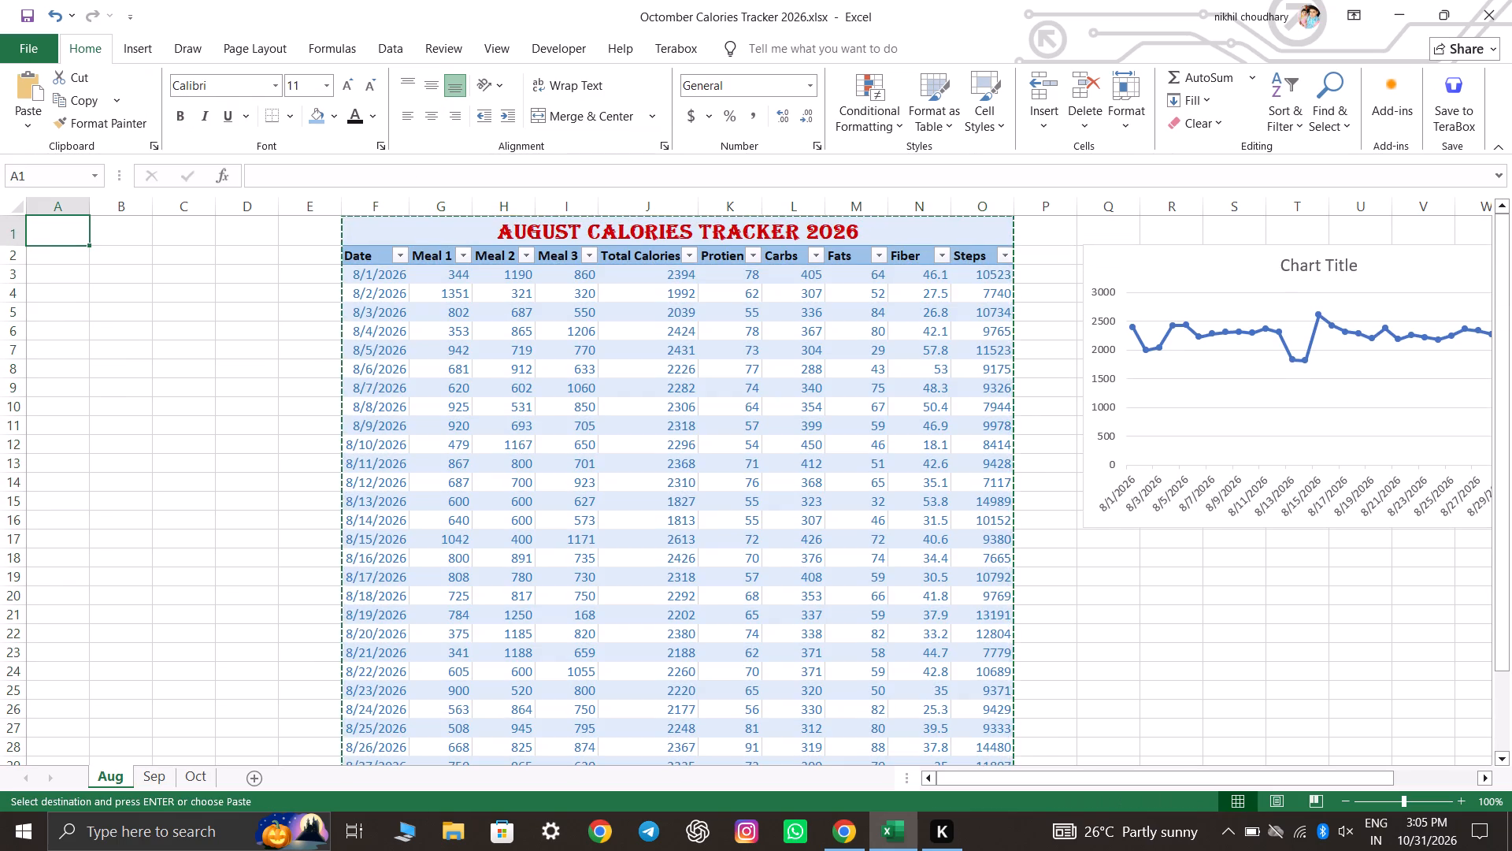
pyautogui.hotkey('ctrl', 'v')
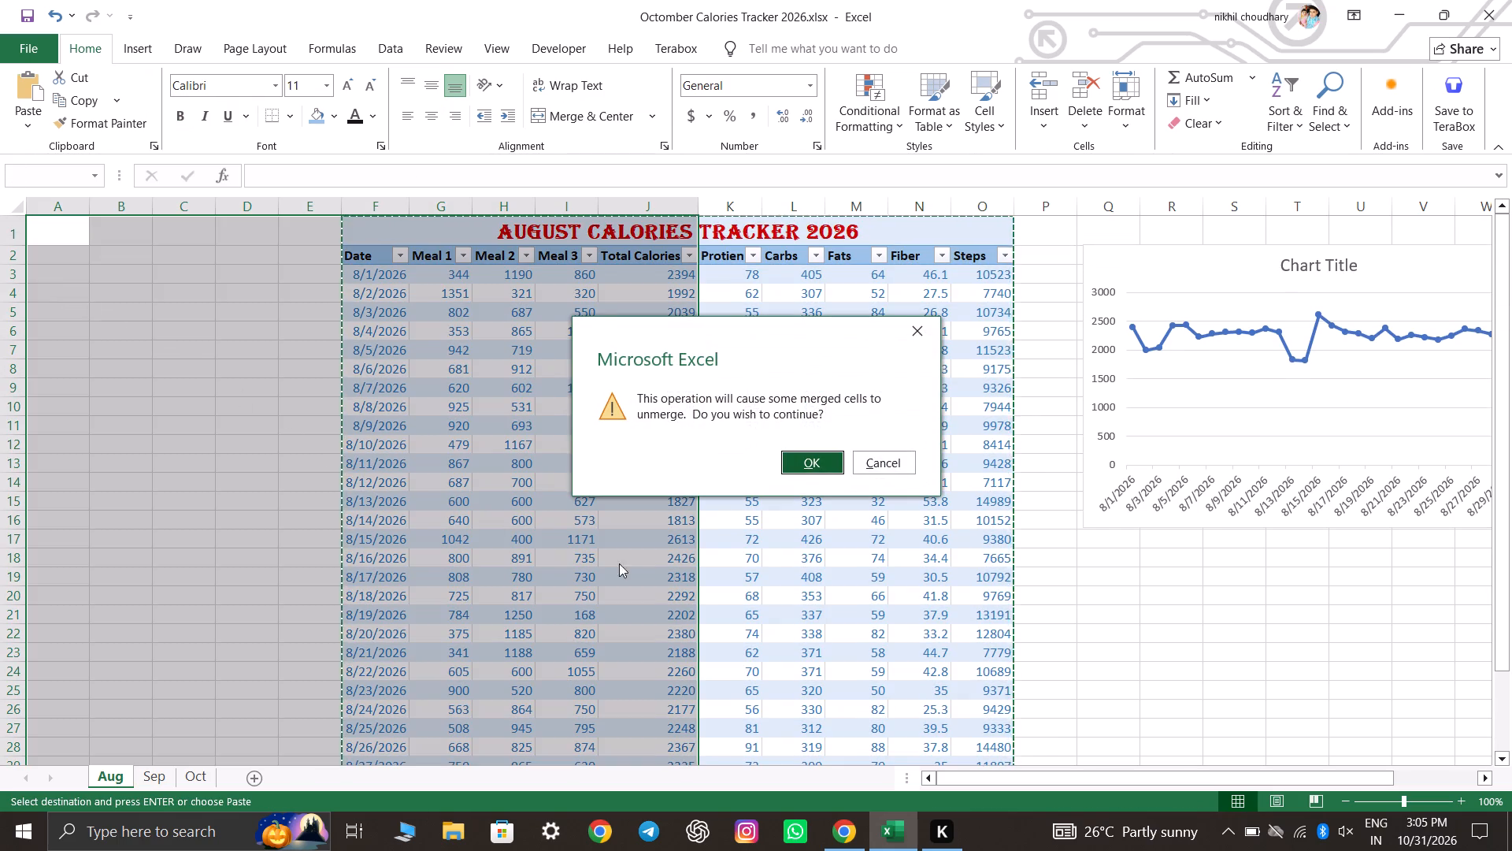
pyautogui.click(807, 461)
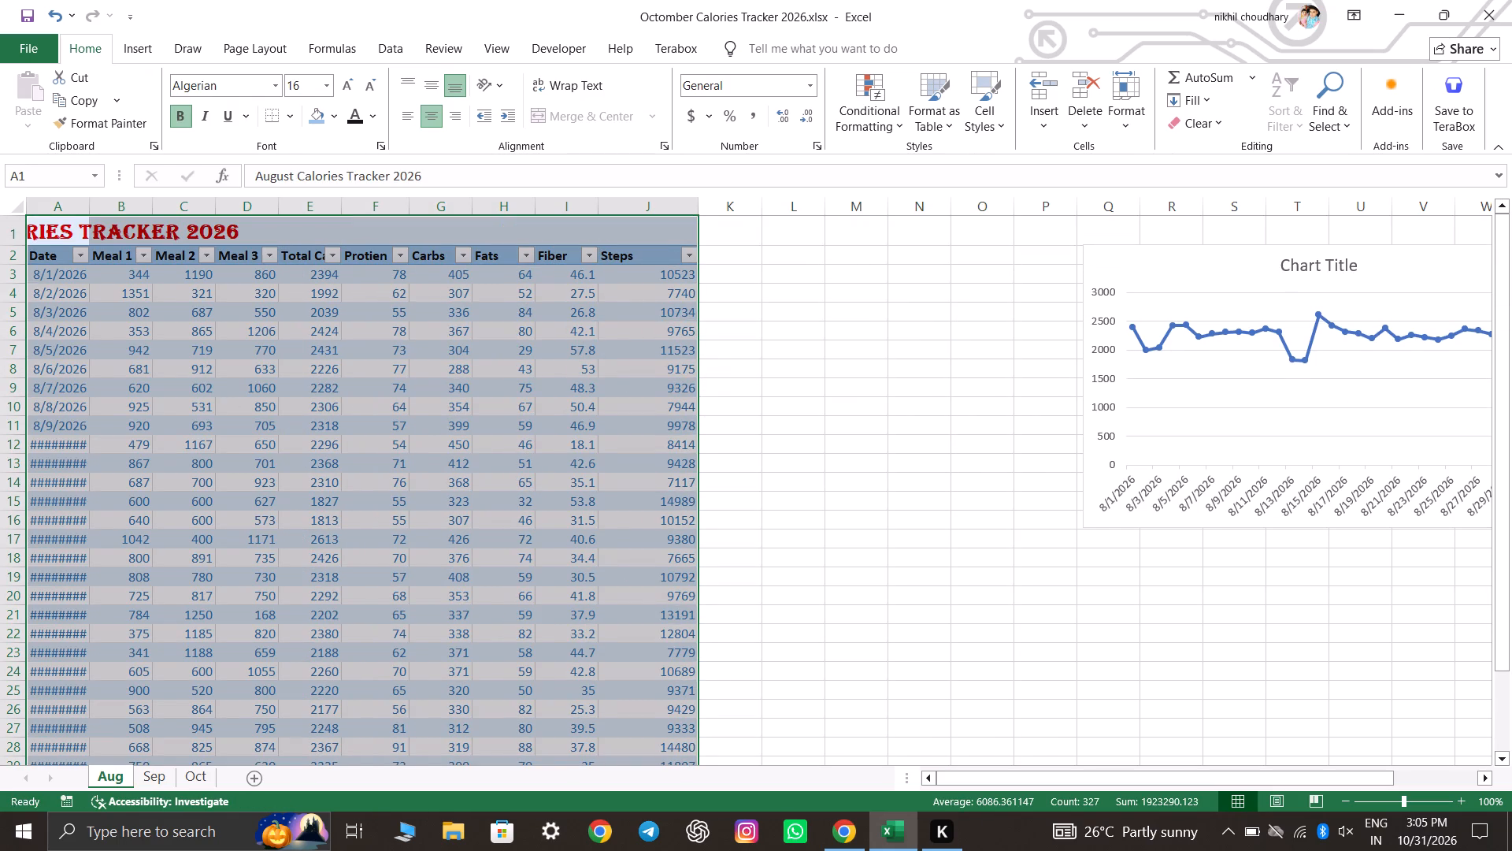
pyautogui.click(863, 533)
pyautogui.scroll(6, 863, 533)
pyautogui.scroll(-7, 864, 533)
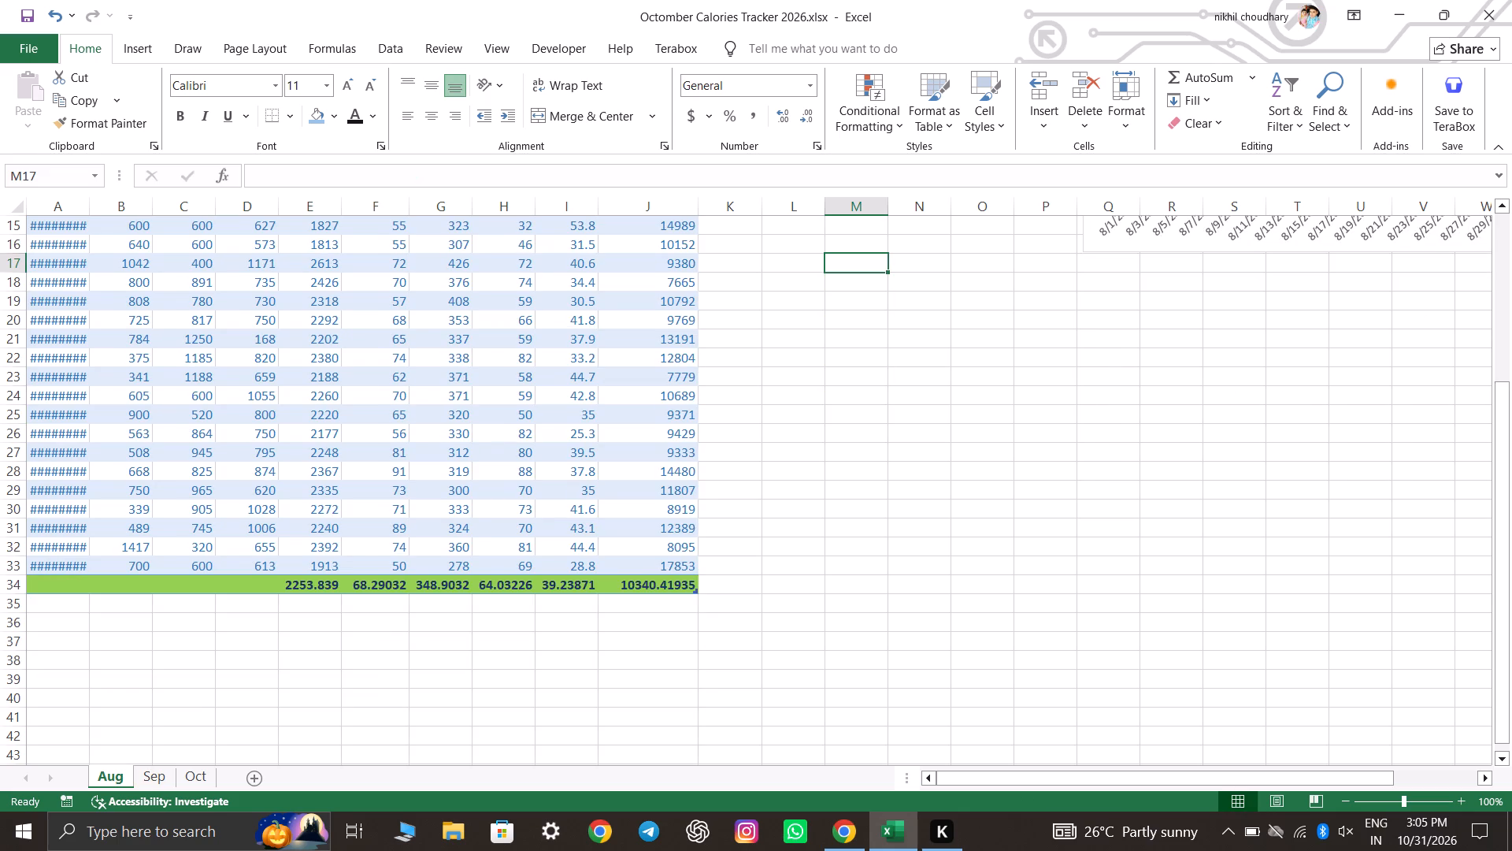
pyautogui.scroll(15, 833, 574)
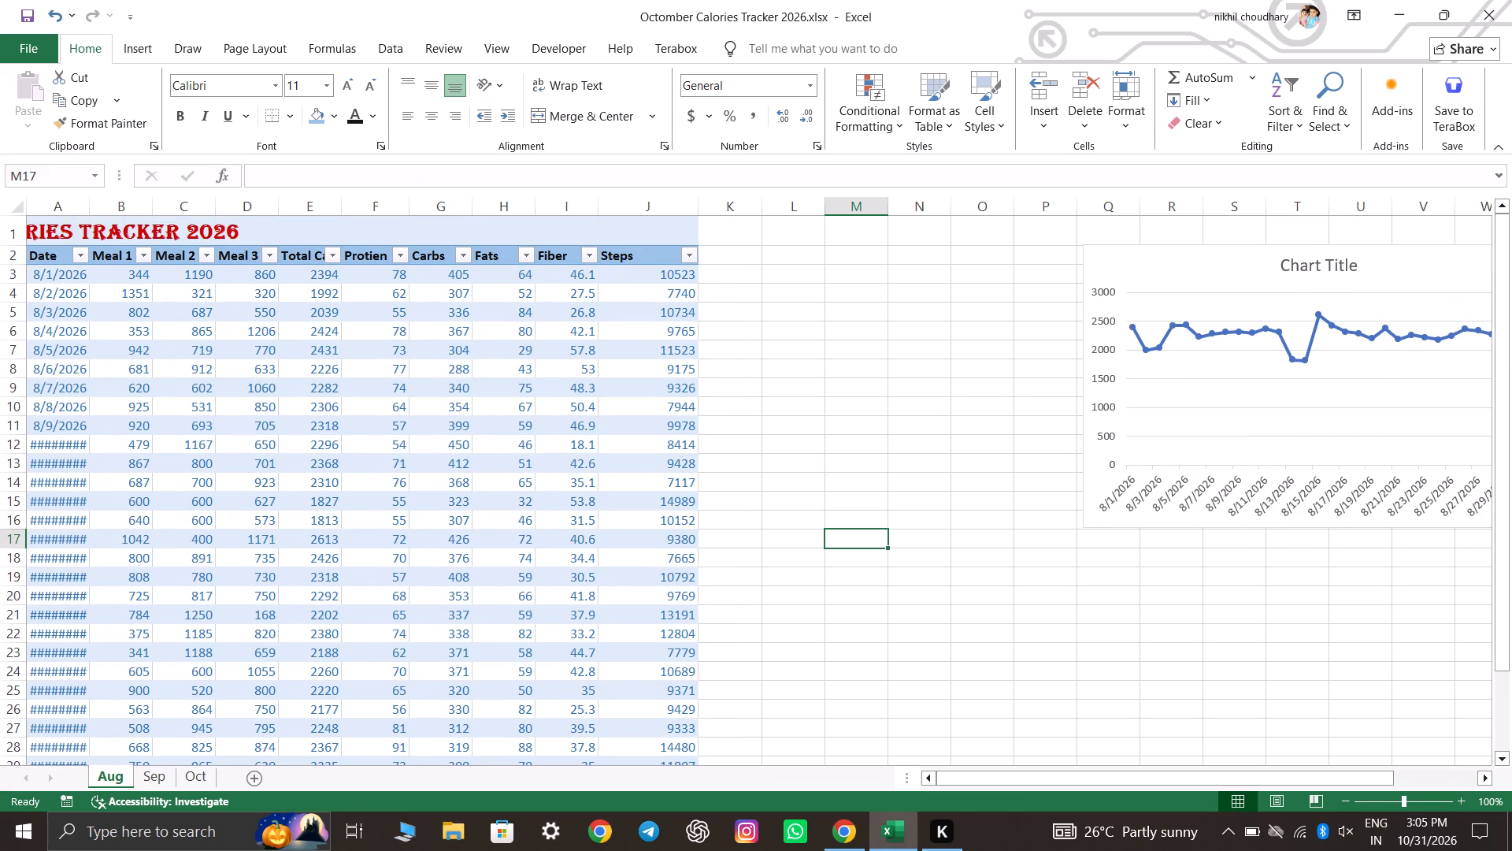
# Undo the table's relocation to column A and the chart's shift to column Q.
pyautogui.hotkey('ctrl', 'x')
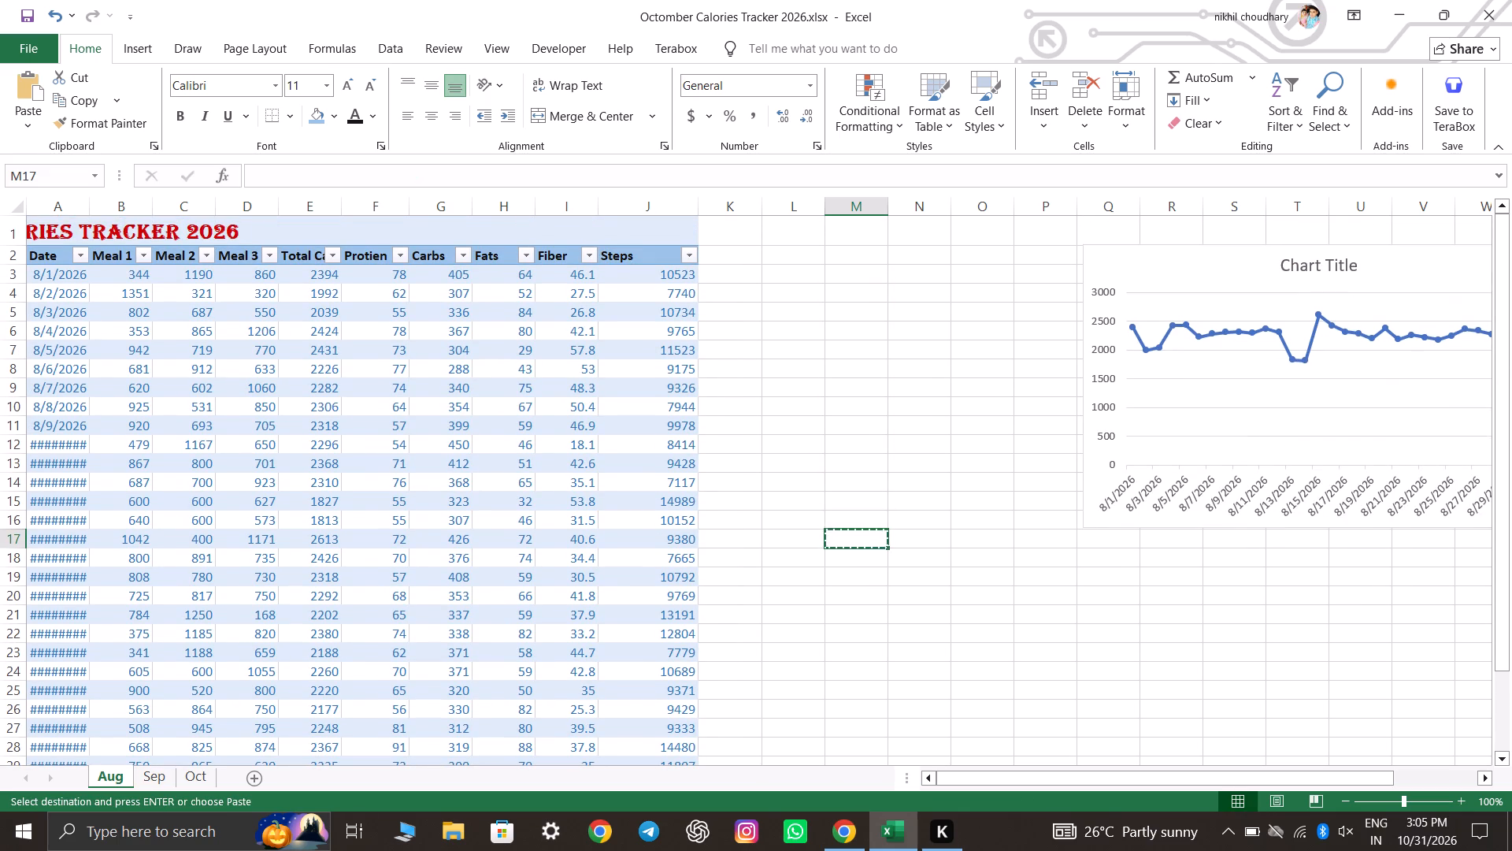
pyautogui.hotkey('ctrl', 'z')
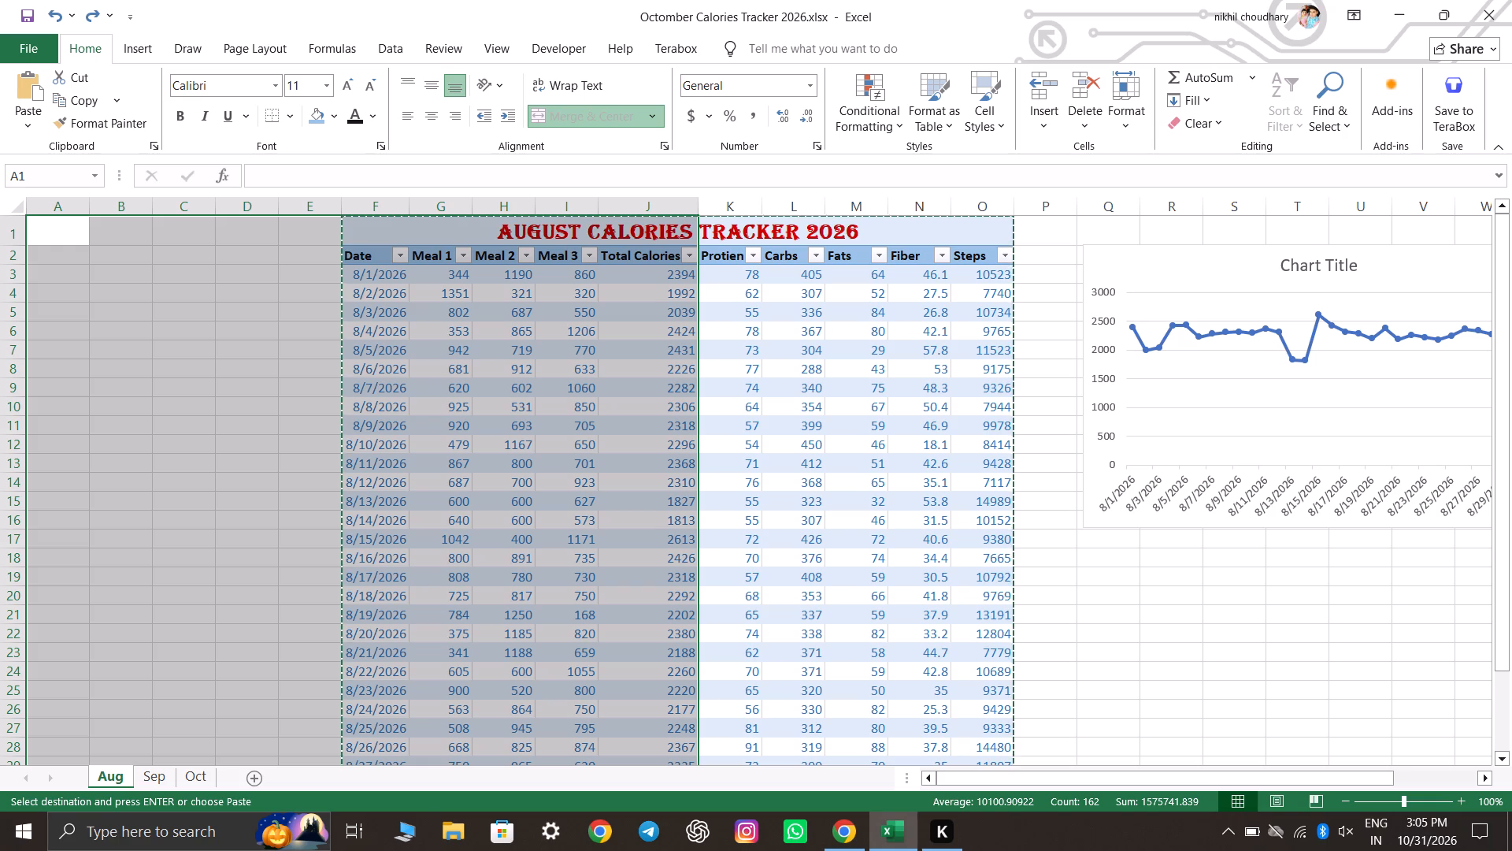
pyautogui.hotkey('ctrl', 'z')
# Slightly reduce the line chart's height by lowering its top edge to near the bottom of row 1.
pyautogui.click(1104, 653)
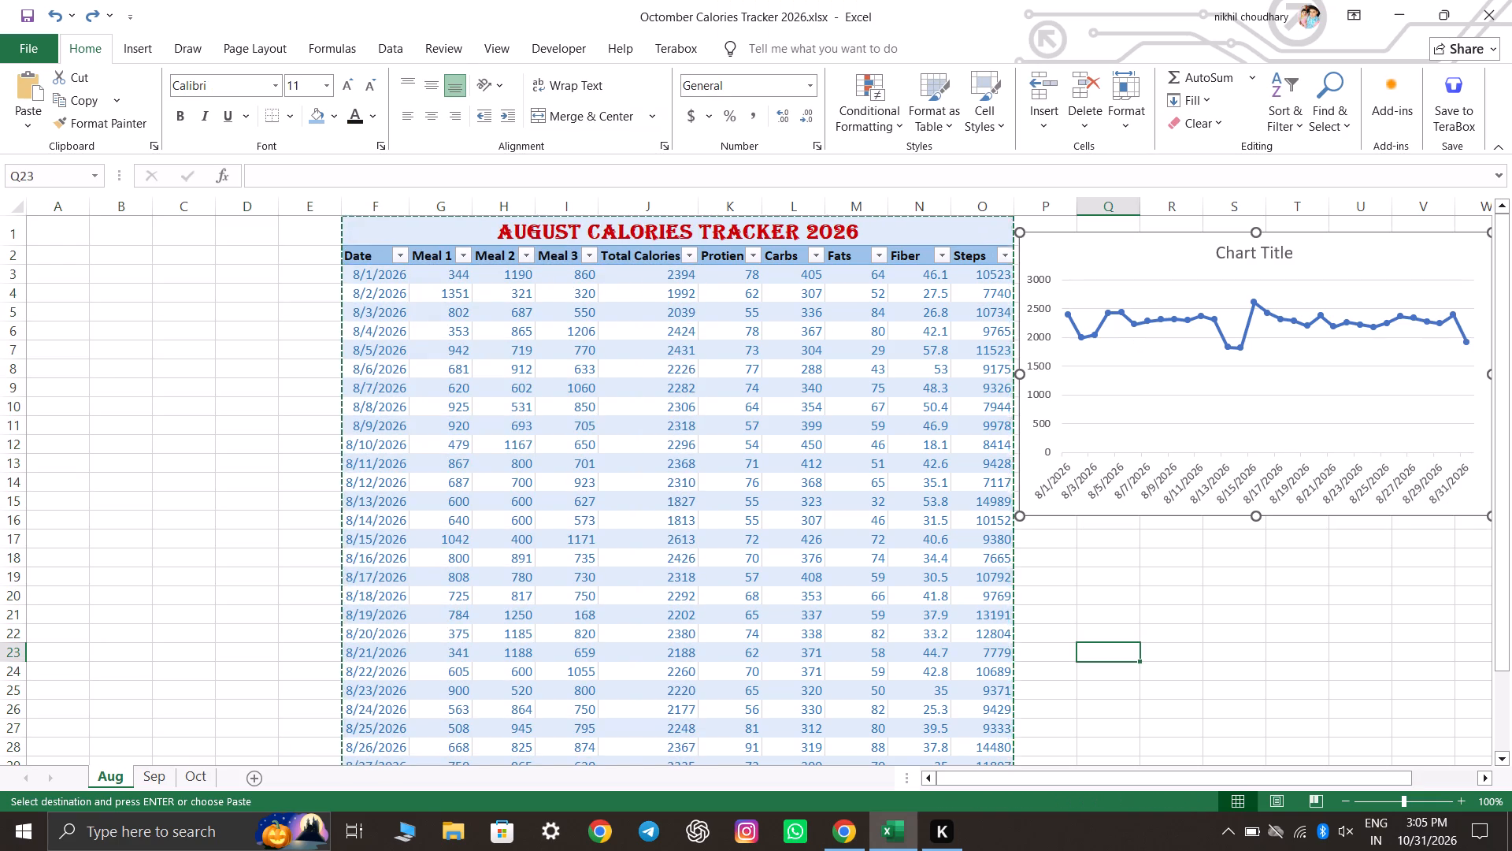
pyautogui.press('Right')
pyautogui.press('Right')
pyautogui.press('Right')
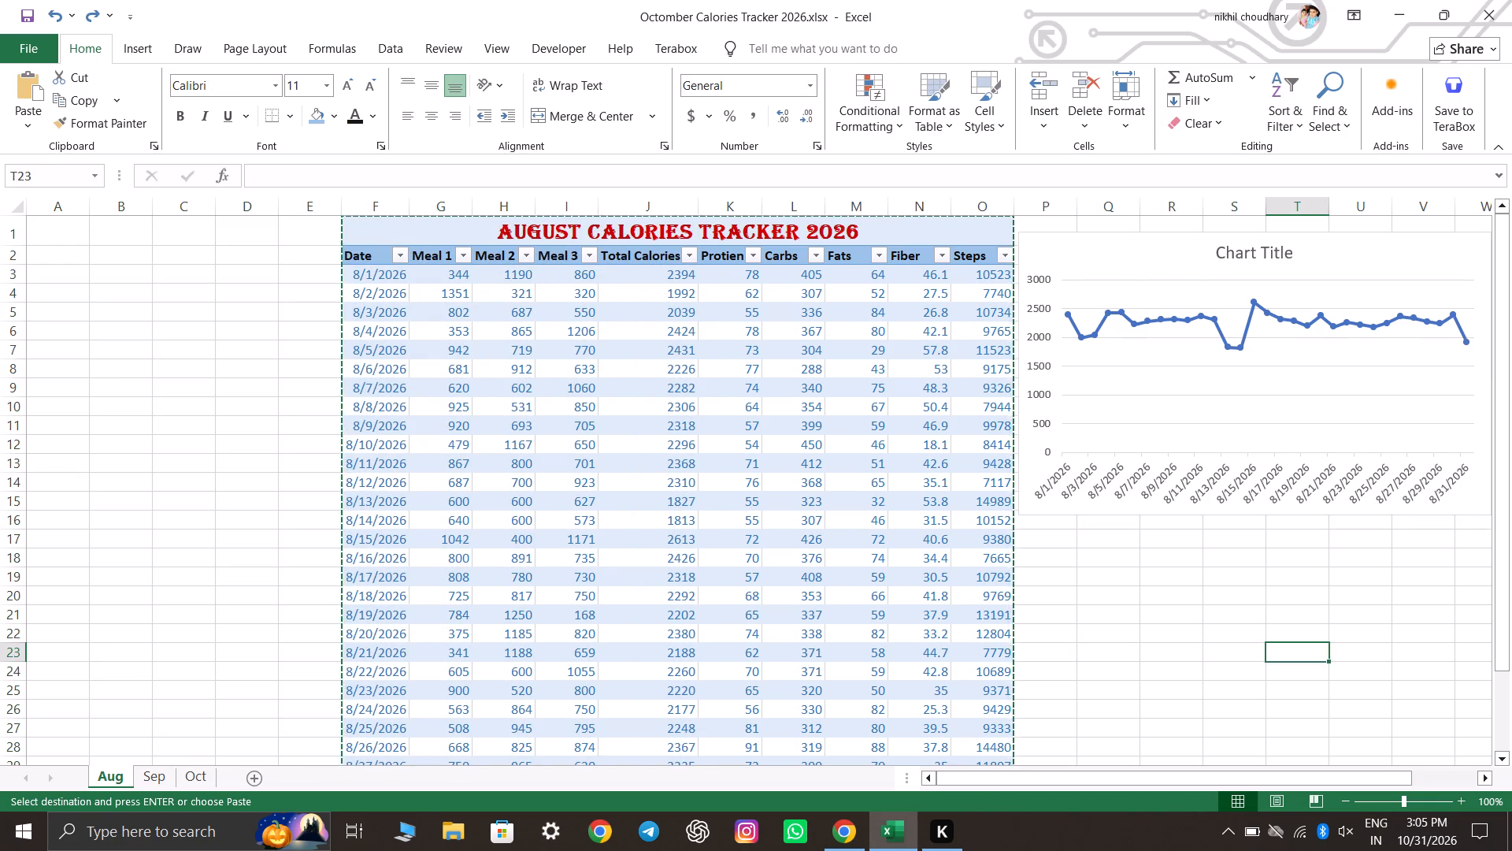
pyautogui.press('Right')
pyautogui.press('Right')
pyautogui.press('Right')
pyautogui.press('Right')
pyautogui.press('Right')
pyautogui.press('Right')
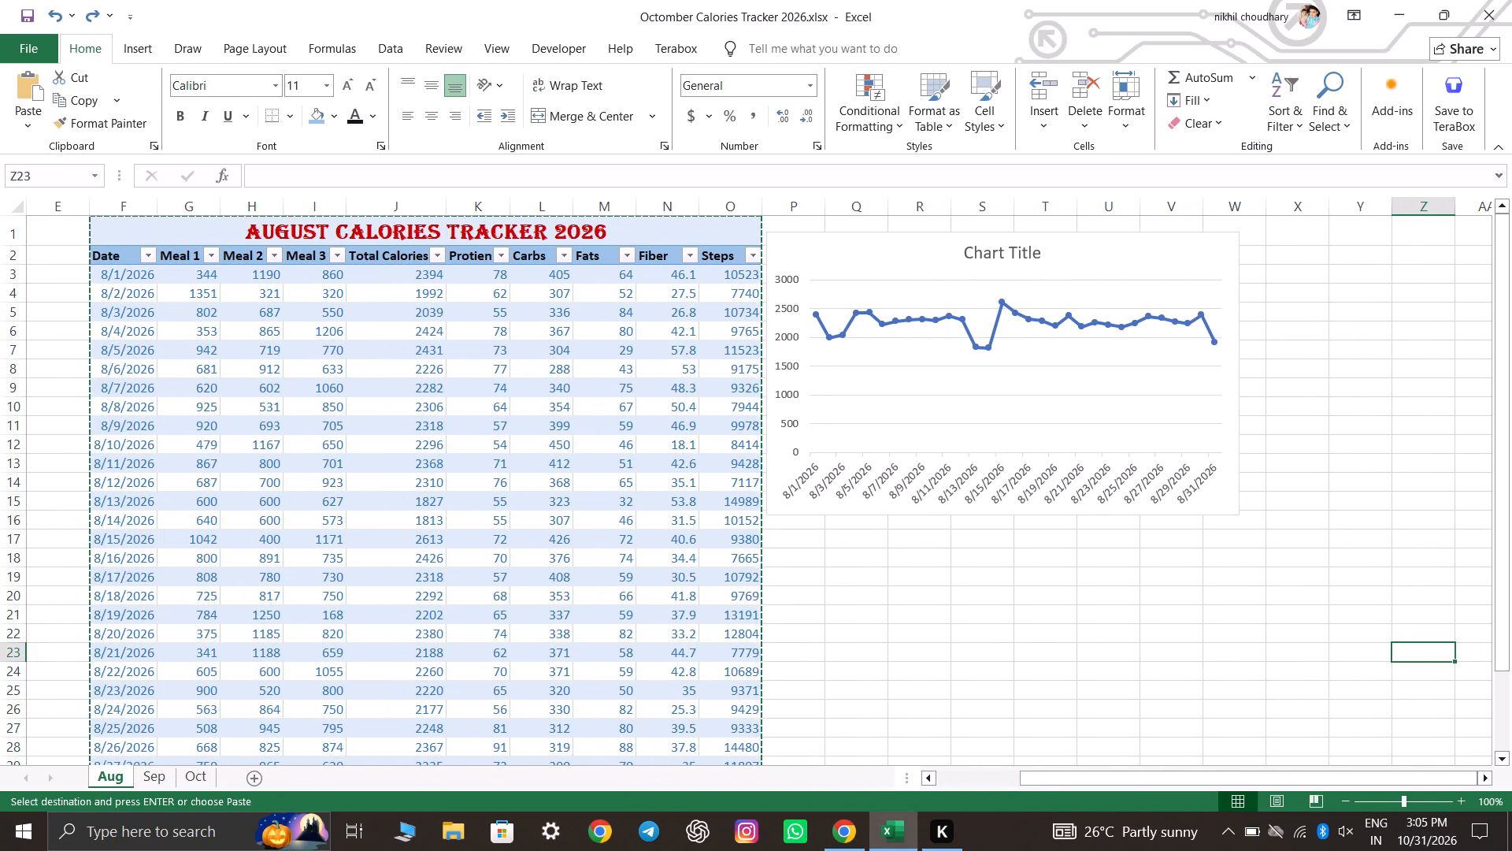
pyautogui.click(1164, 619)
pyautogui.click(1082, 258)
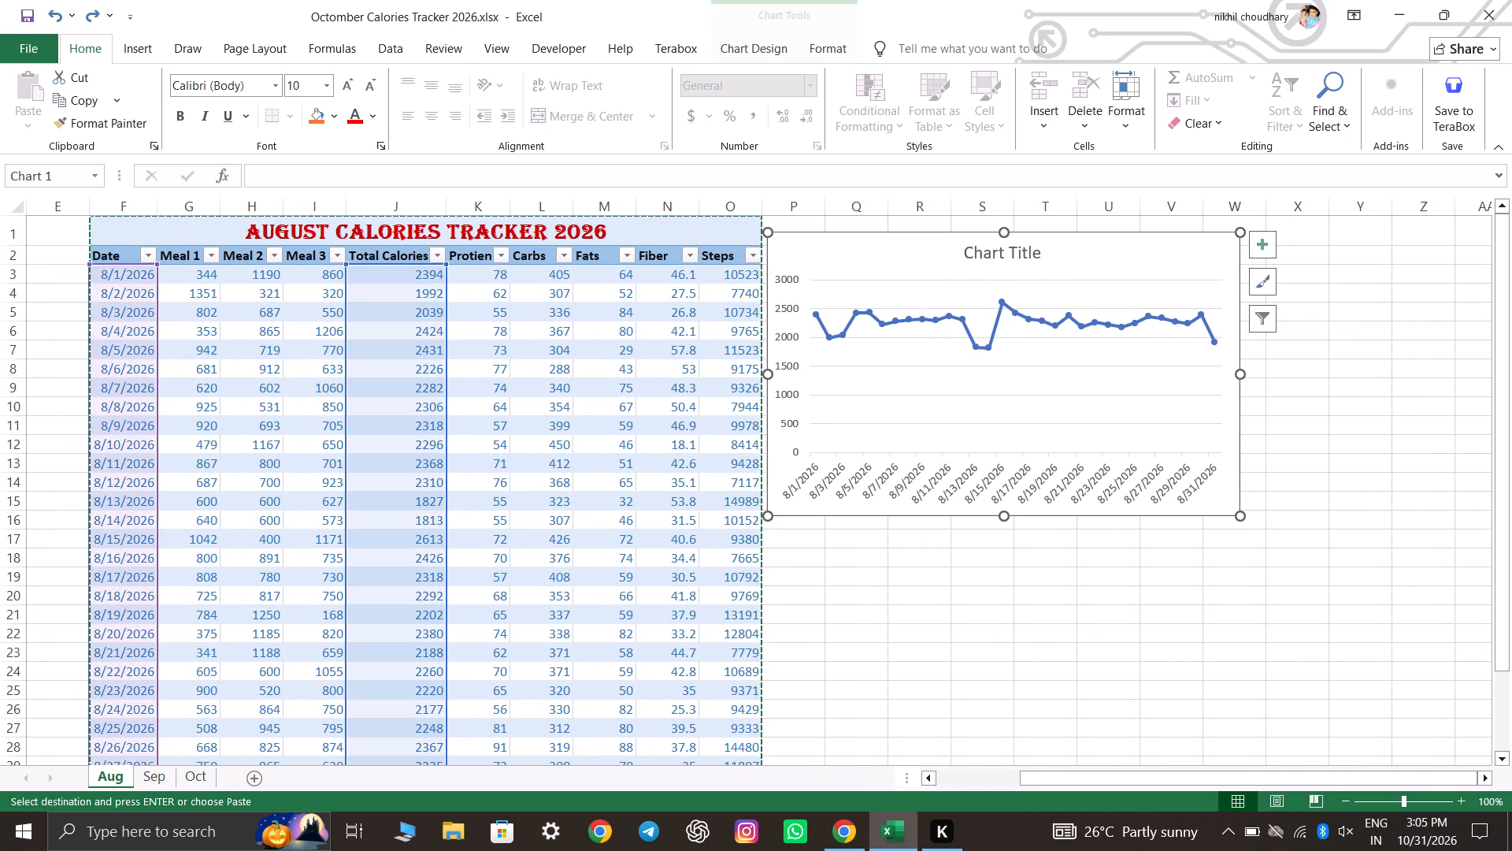
pyautogui.moveTo(1240, 229); pyautogui.dragTo(1273, 220)
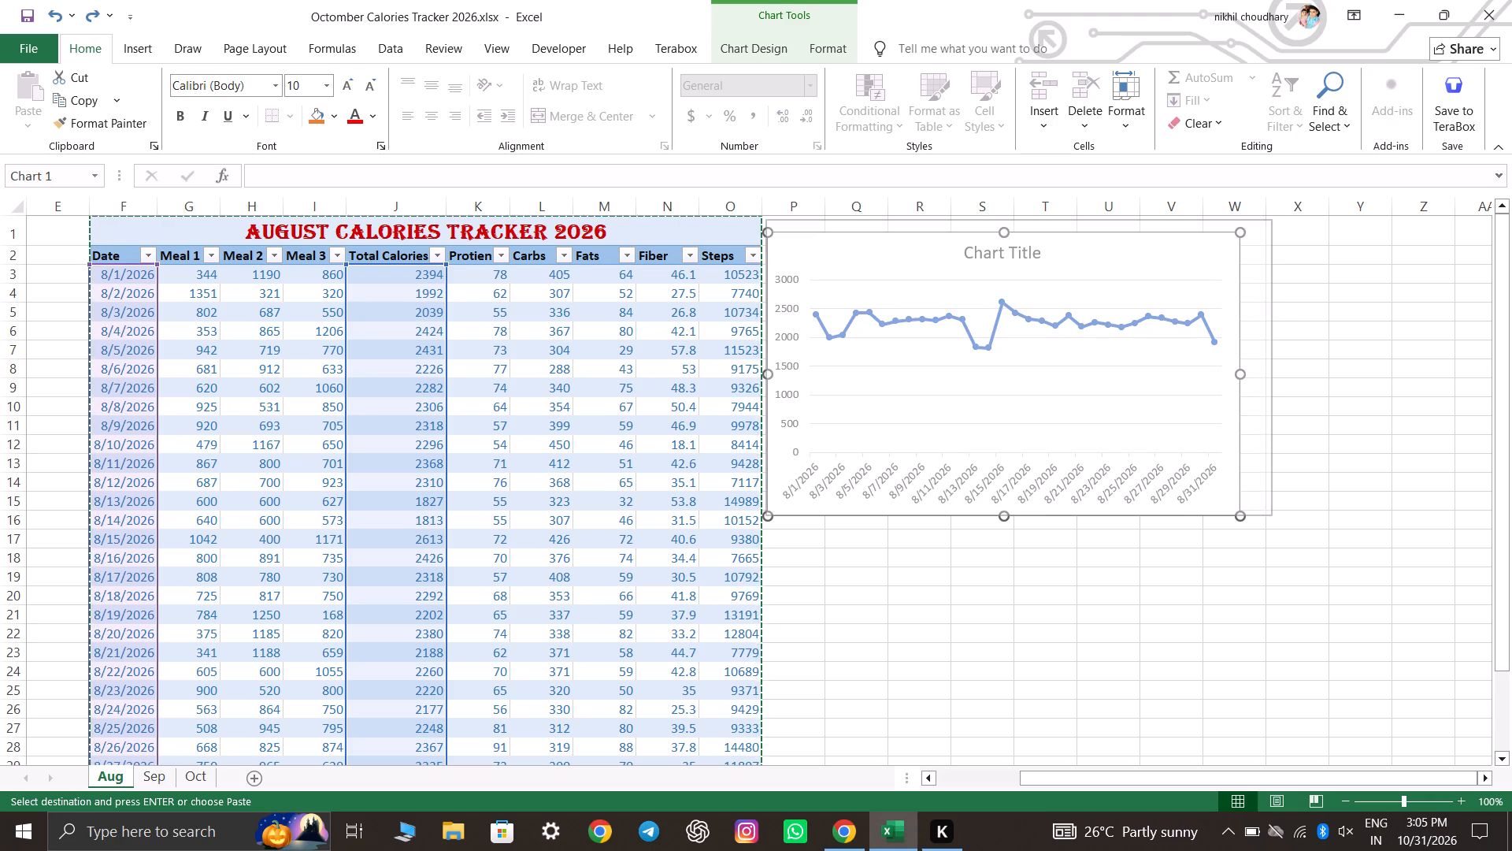
pyautogui.moveTo(1273, 220); pyautogui.dragTo(1240, 239)
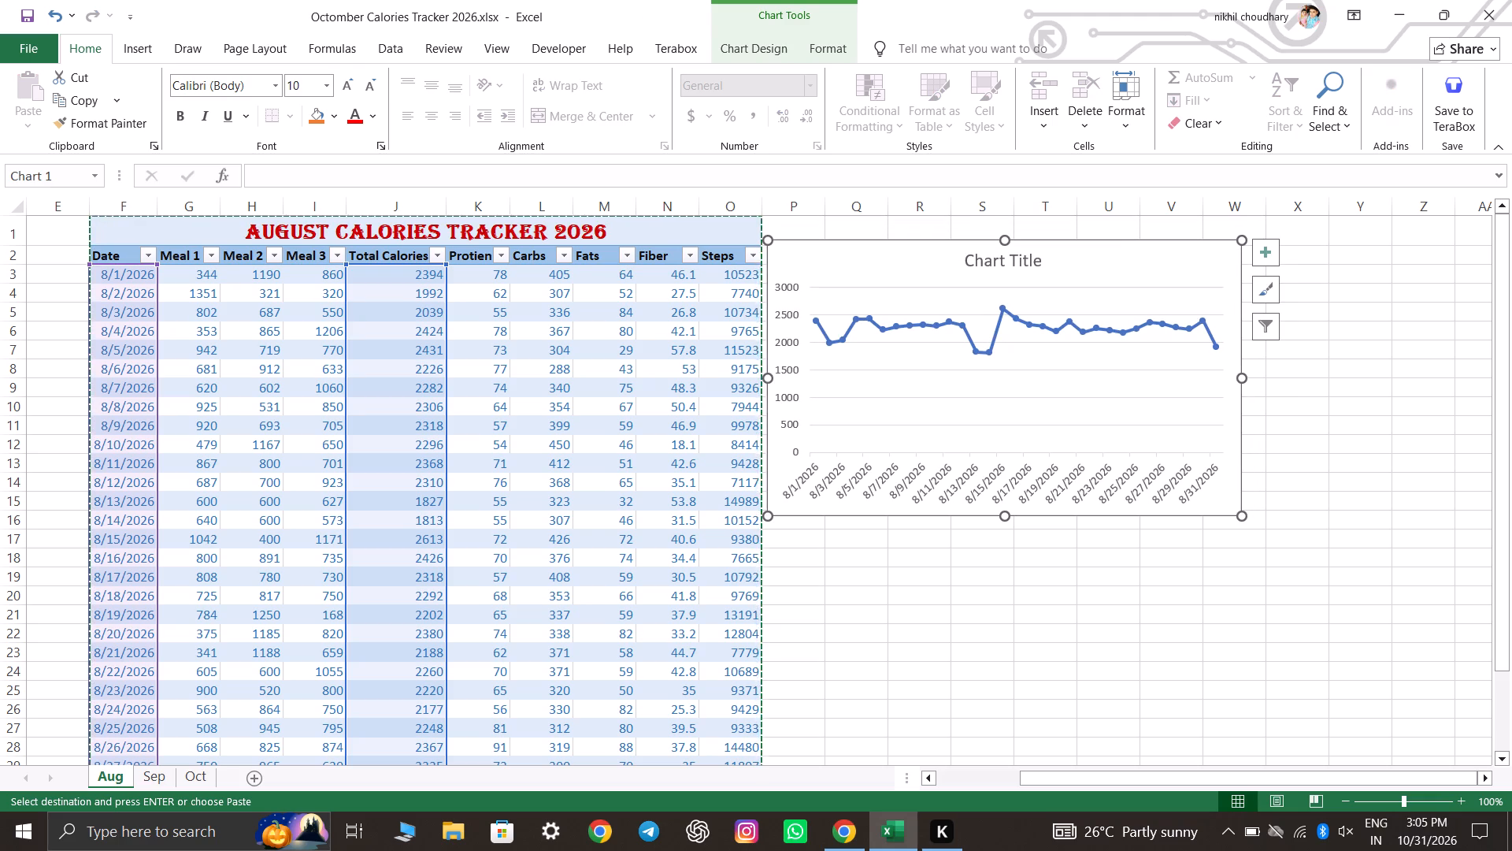
# Enlarge the line chart from its lower corner so it extends to the end of column Y and row 20.
pyautogui.moveTo(1242, 517); pyautogui.dragTo(1377, 595)
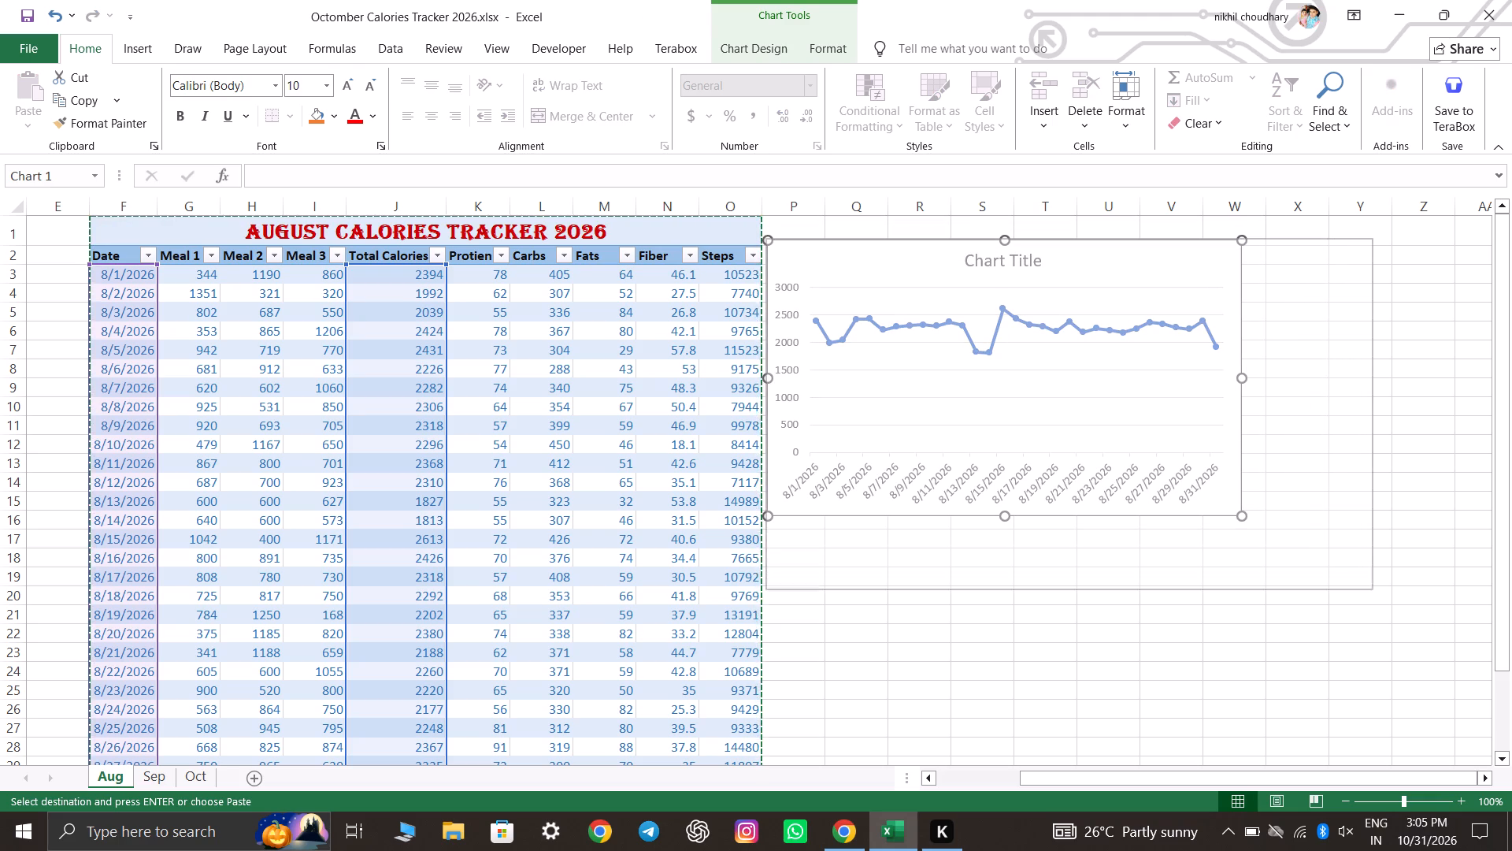
pyautogui.moveTo(1377, 595); pyautogui.dragTo(1386, 609)
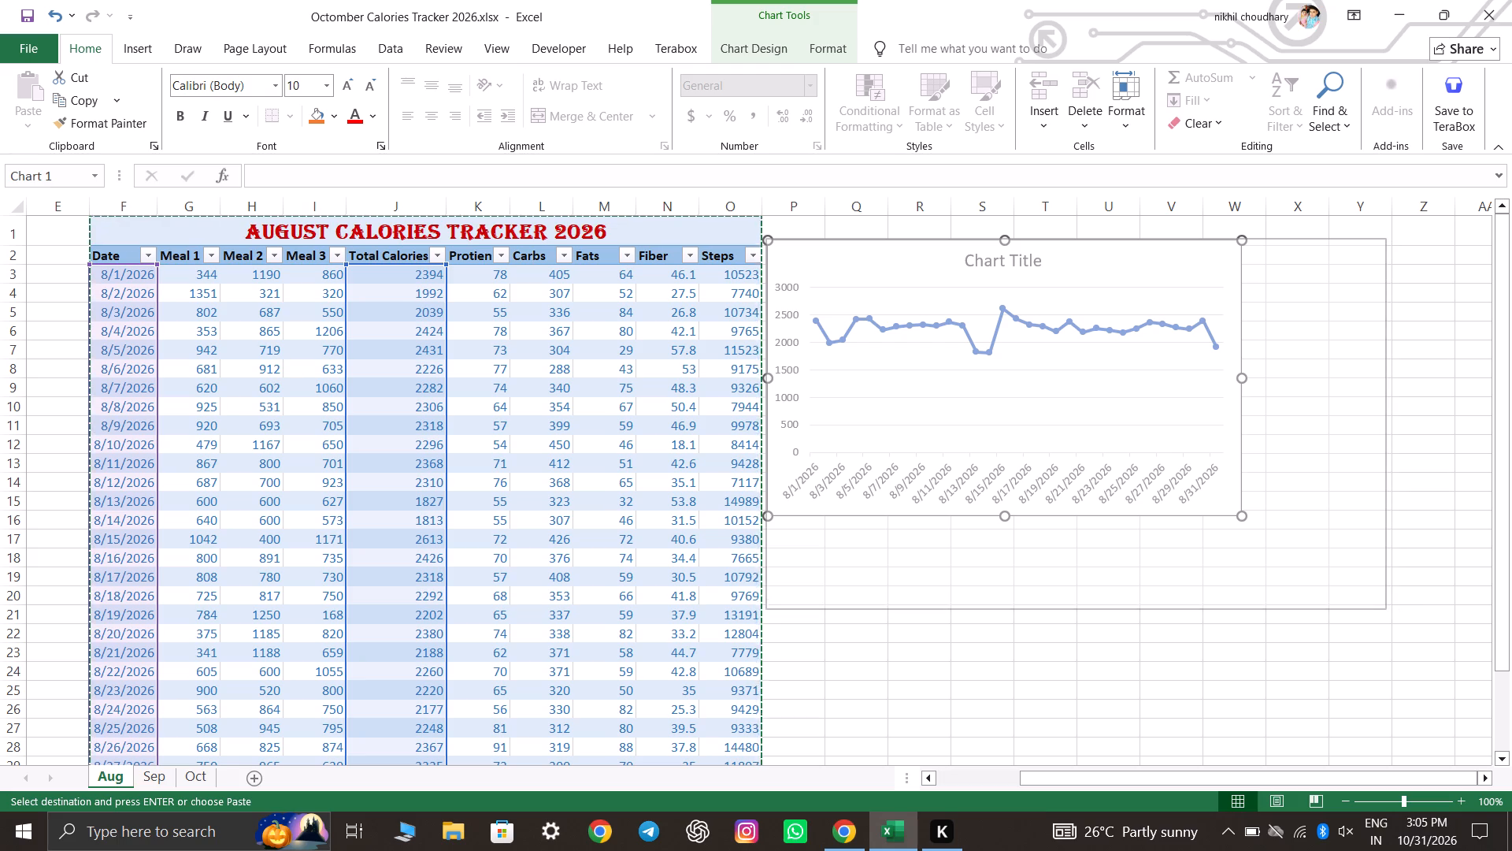
pyautogui.moveTo(1386, 609); pyautogui.dragTo(1393, 604)
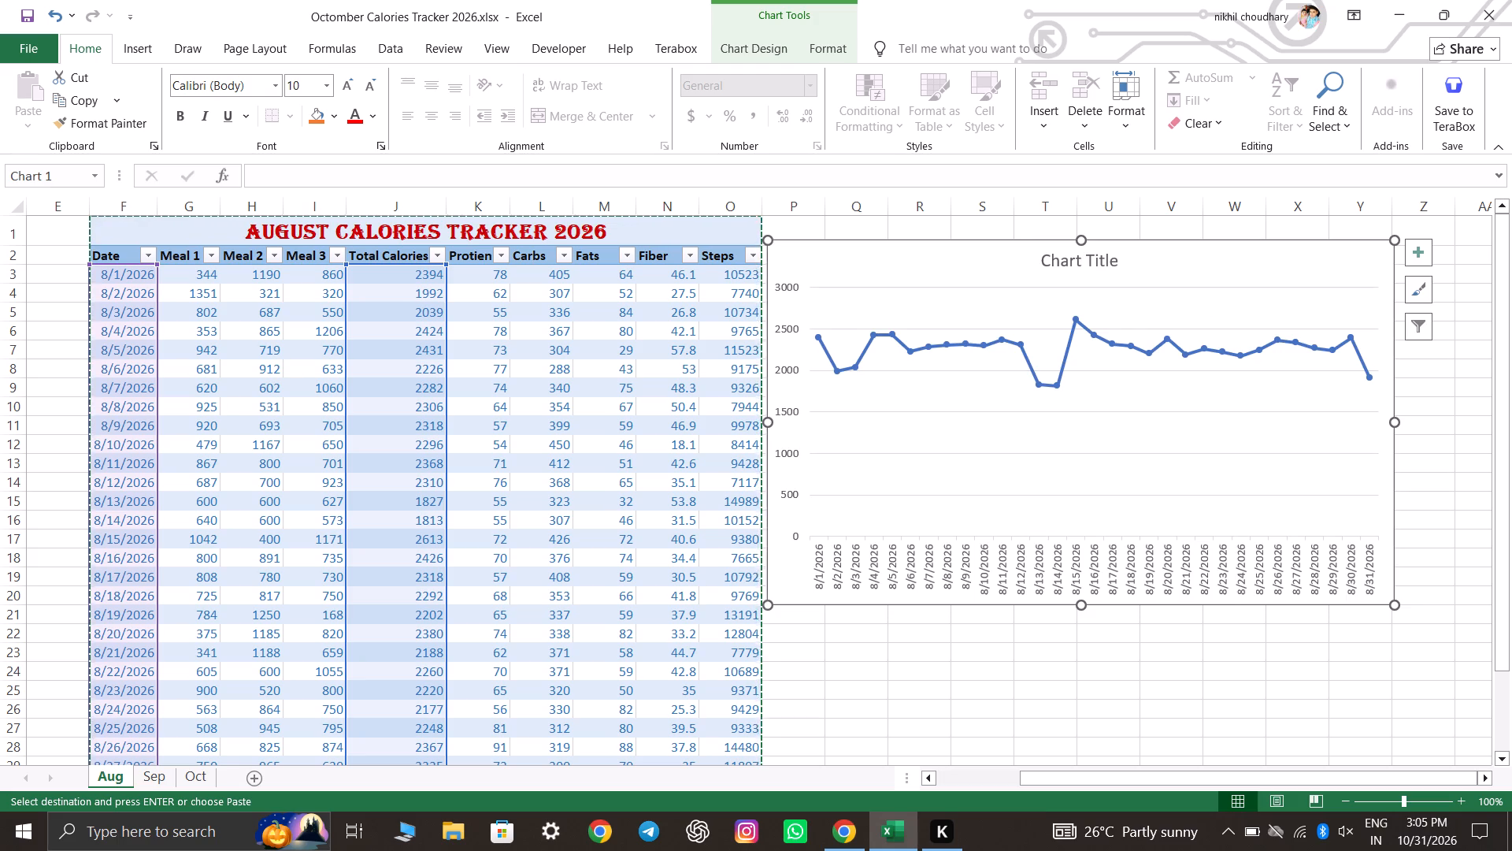
pyautogui.click(1314, 656)
# Move the line chart to the top of the sheet so it starts at cell Q1, one column away from the table.
pyautogui.moveTo(1195, 263); pyautogui.dragTo(1202, 238)
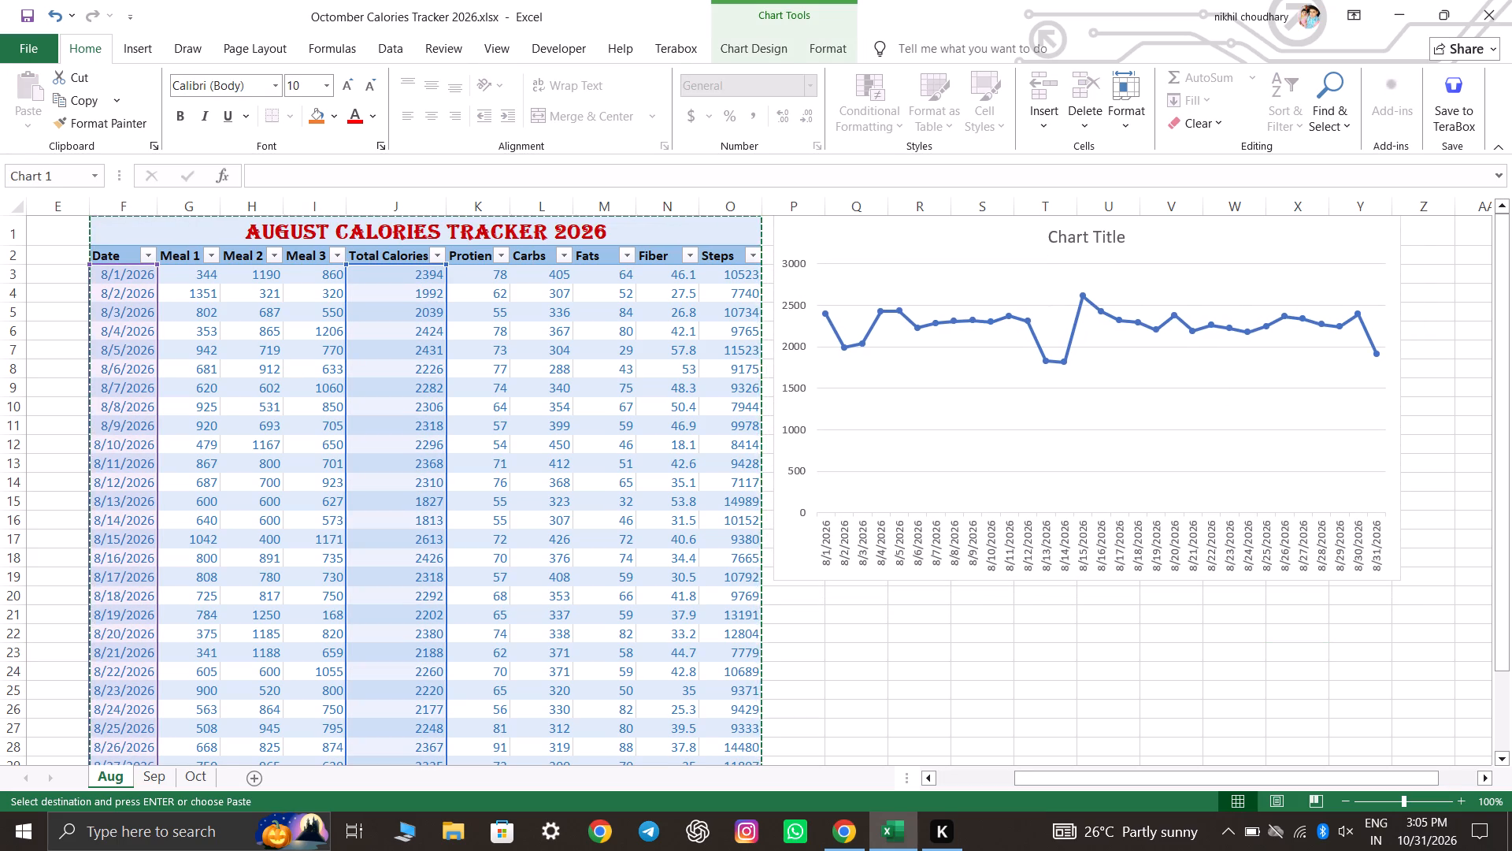
pyautogui.moveTo(1202, 238); pyautogui.dragTo(1261, 234)
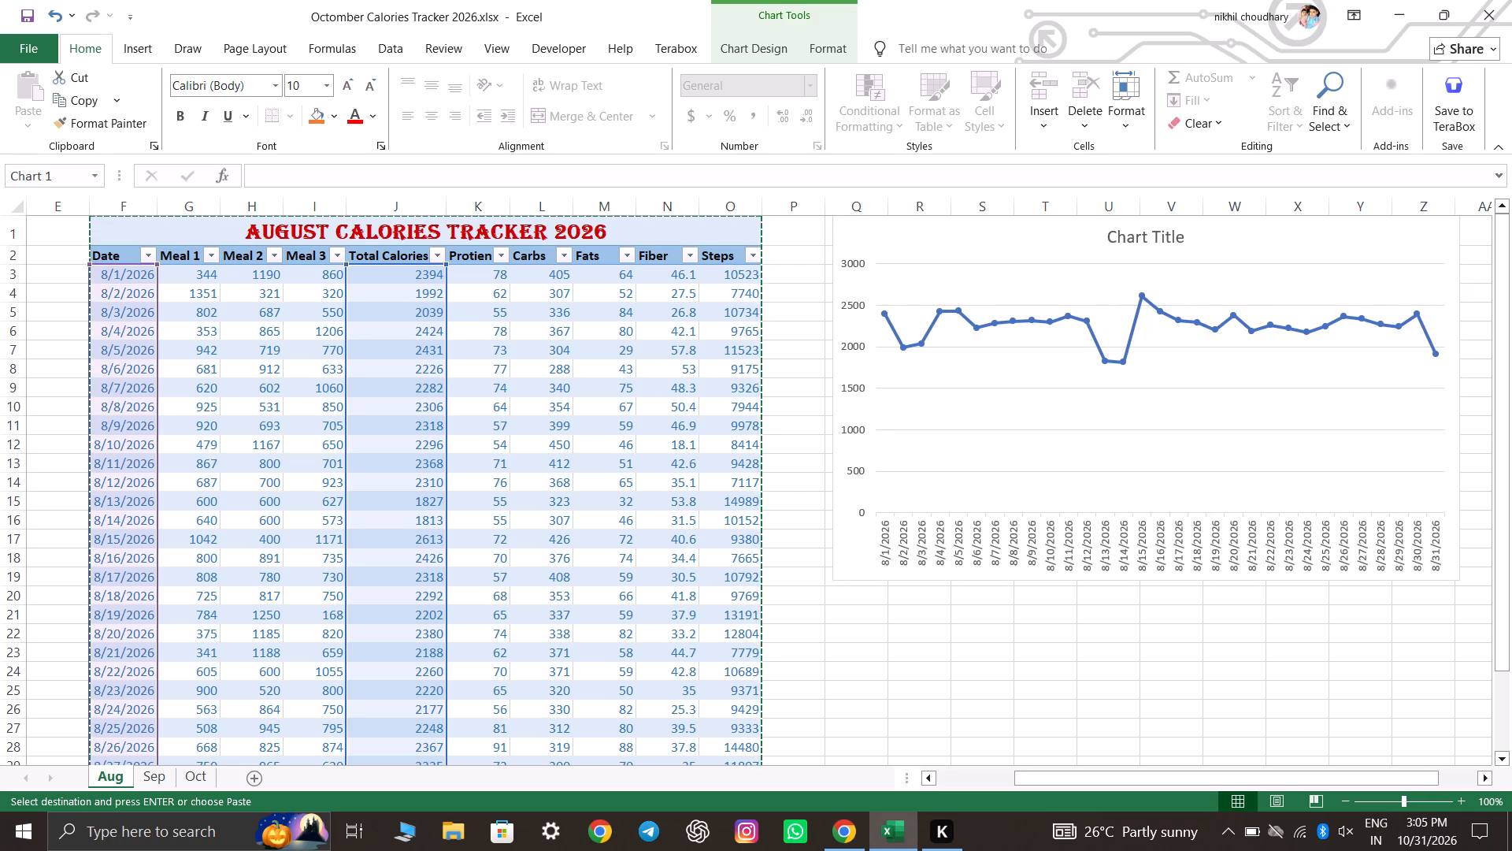
pyautogui.moveTo(1261, 234); pyautogui.dragTo(1253, 232)
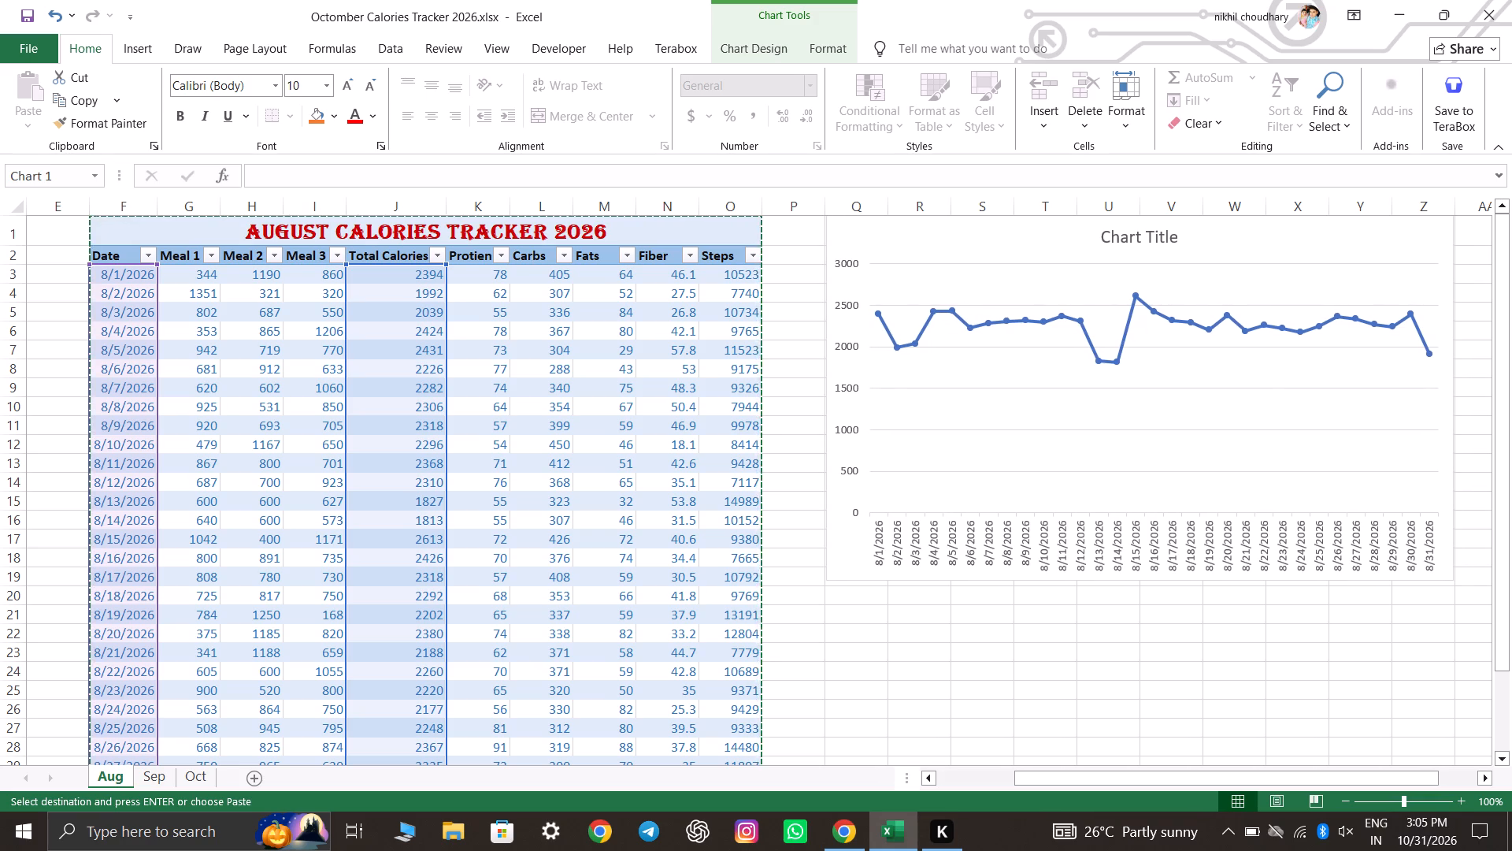
pyautogui.moveTo(1253, 232); pyautogui.dragTo(1252, 236)
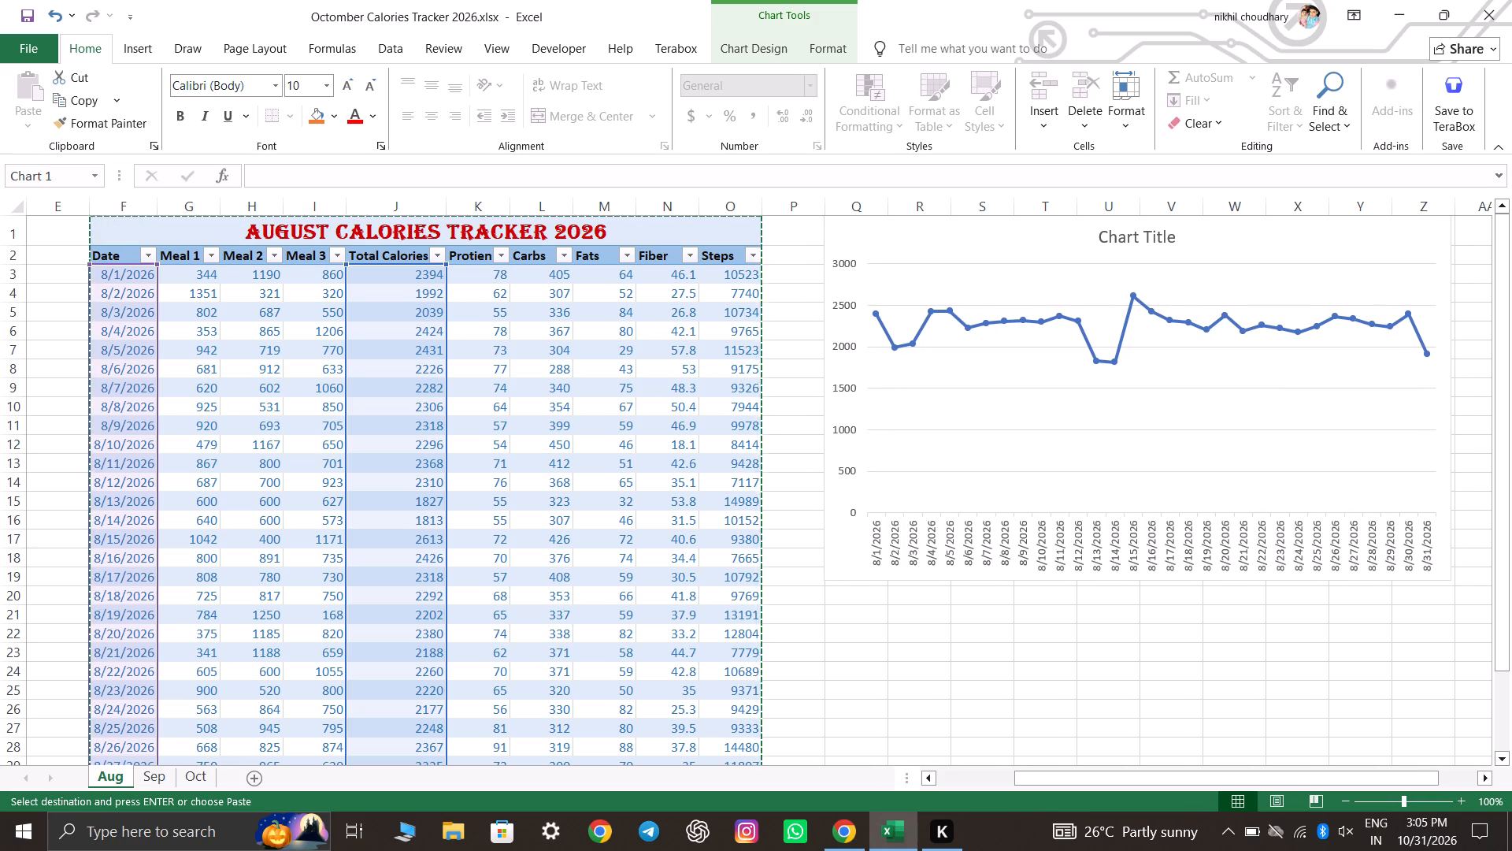
pyautogui.moveTo(1252, 236); pyautogui.dragTo(1256, 235)
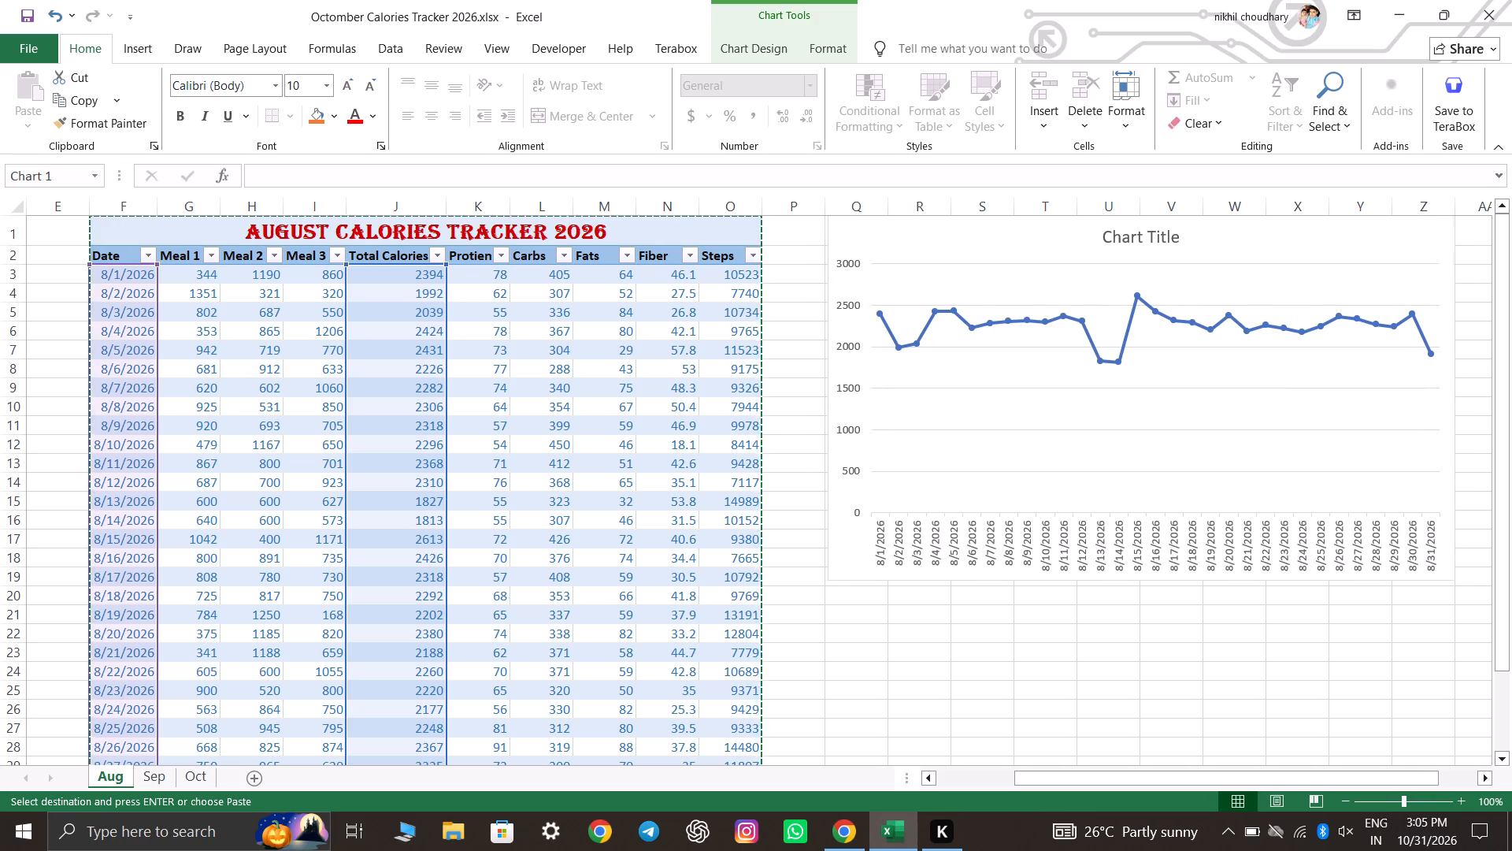
pyautogui.moveTo(1256, 235); pyautogui.dragTo(1254, 234)
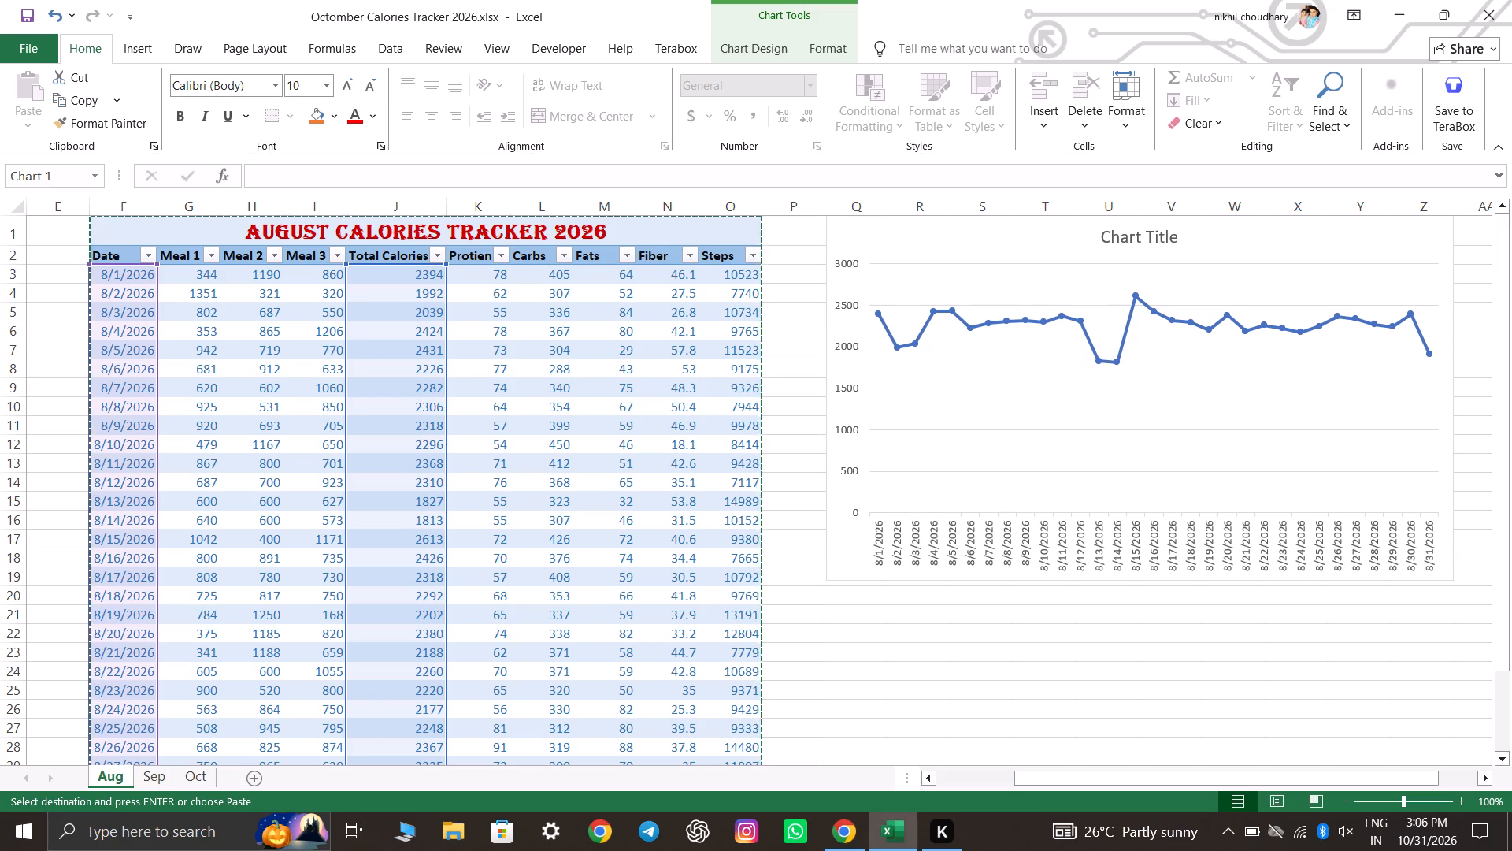
pyautogui.moveTo(1254, 234); pyautogui.dragTo(1253, 234)
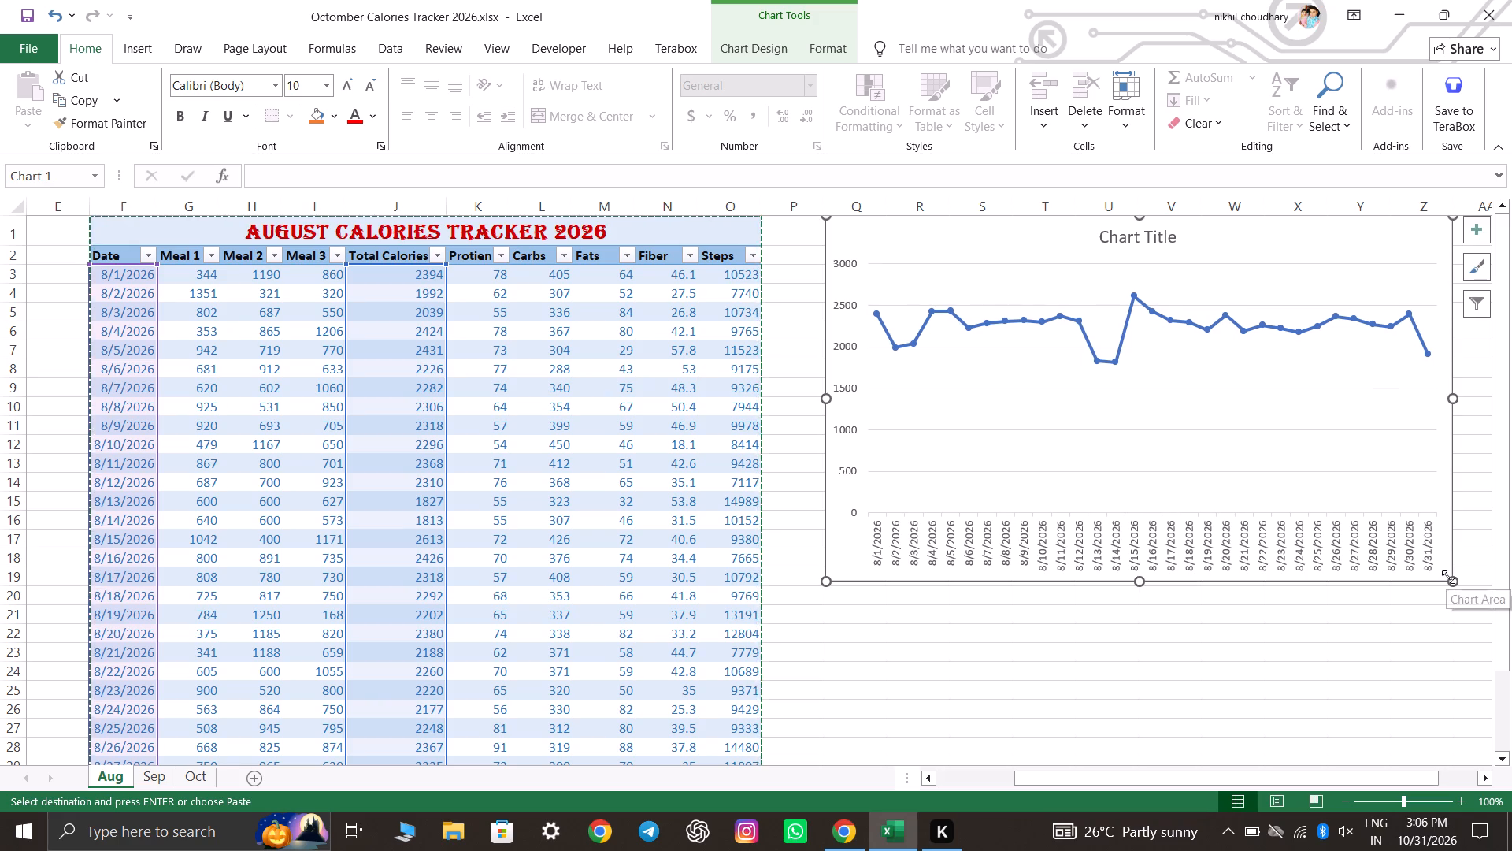
# Slightly enlarge the line chart so its lower corner meets the outer corner of cell Z19.
pyautogui.click(1449, 582)
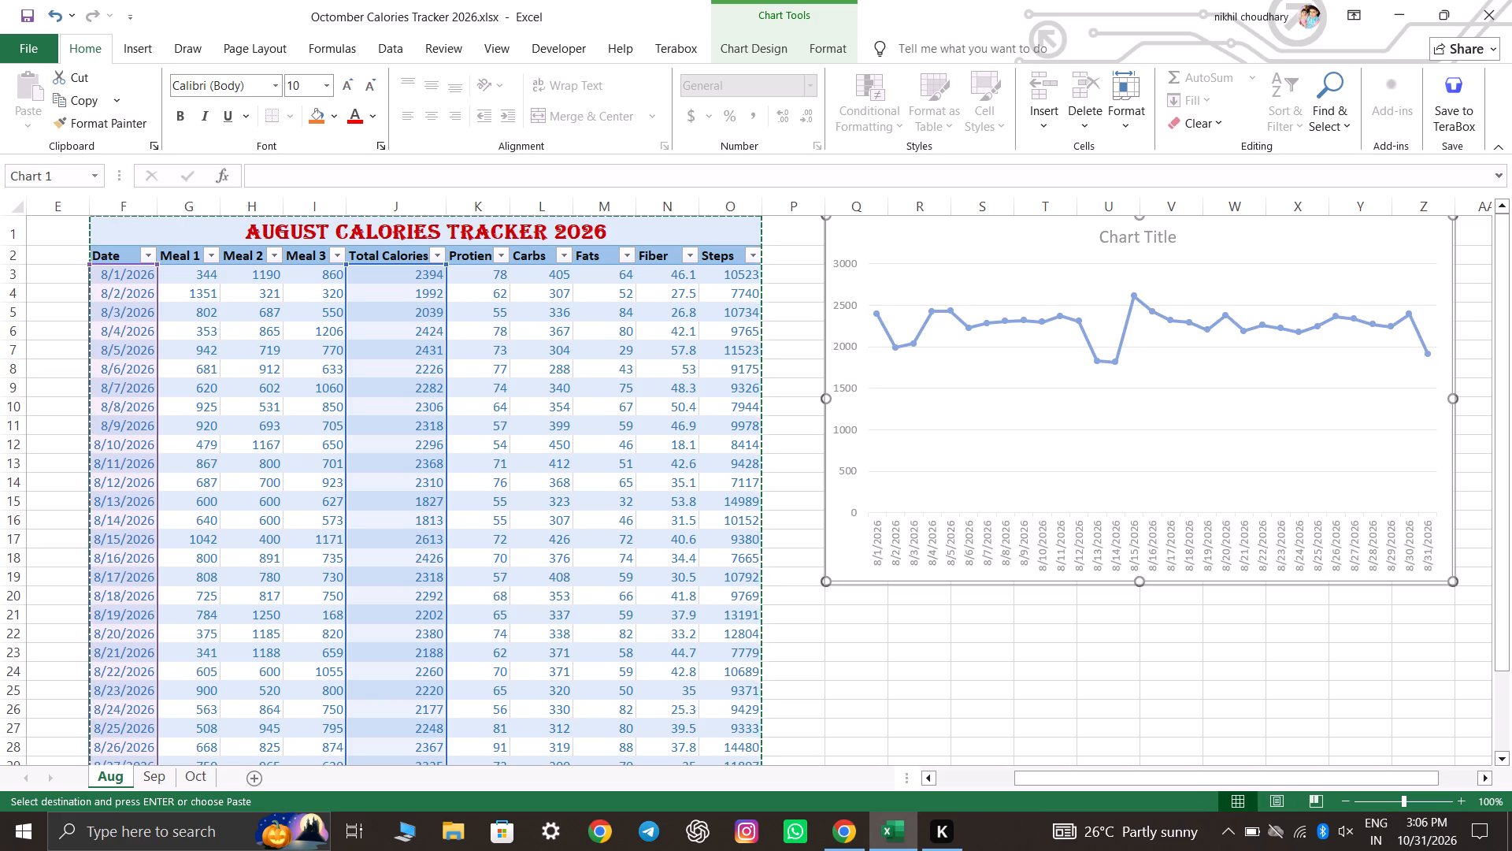
pyautogui.click(1392, 667)
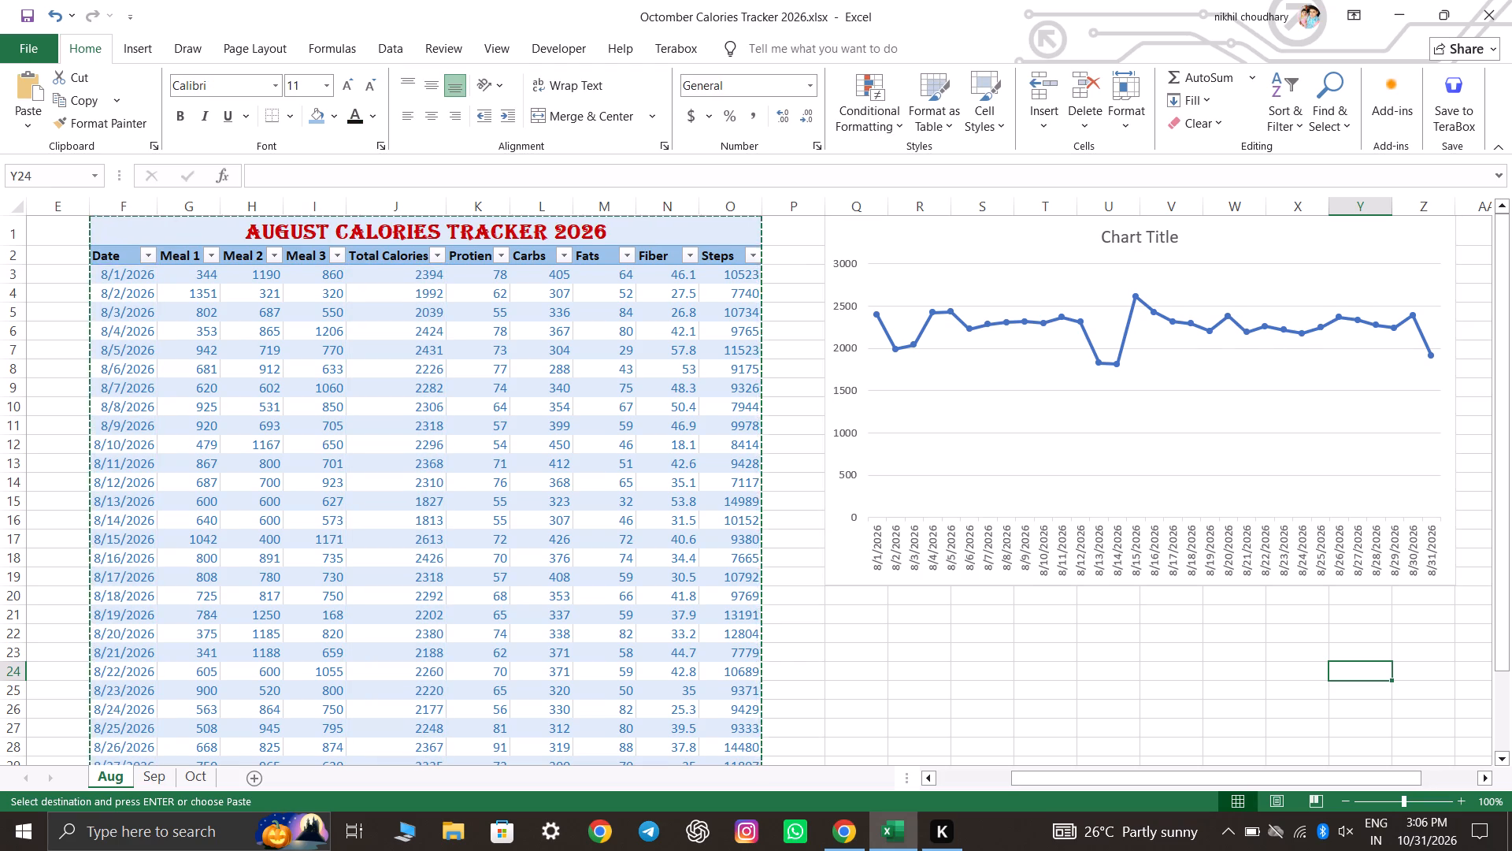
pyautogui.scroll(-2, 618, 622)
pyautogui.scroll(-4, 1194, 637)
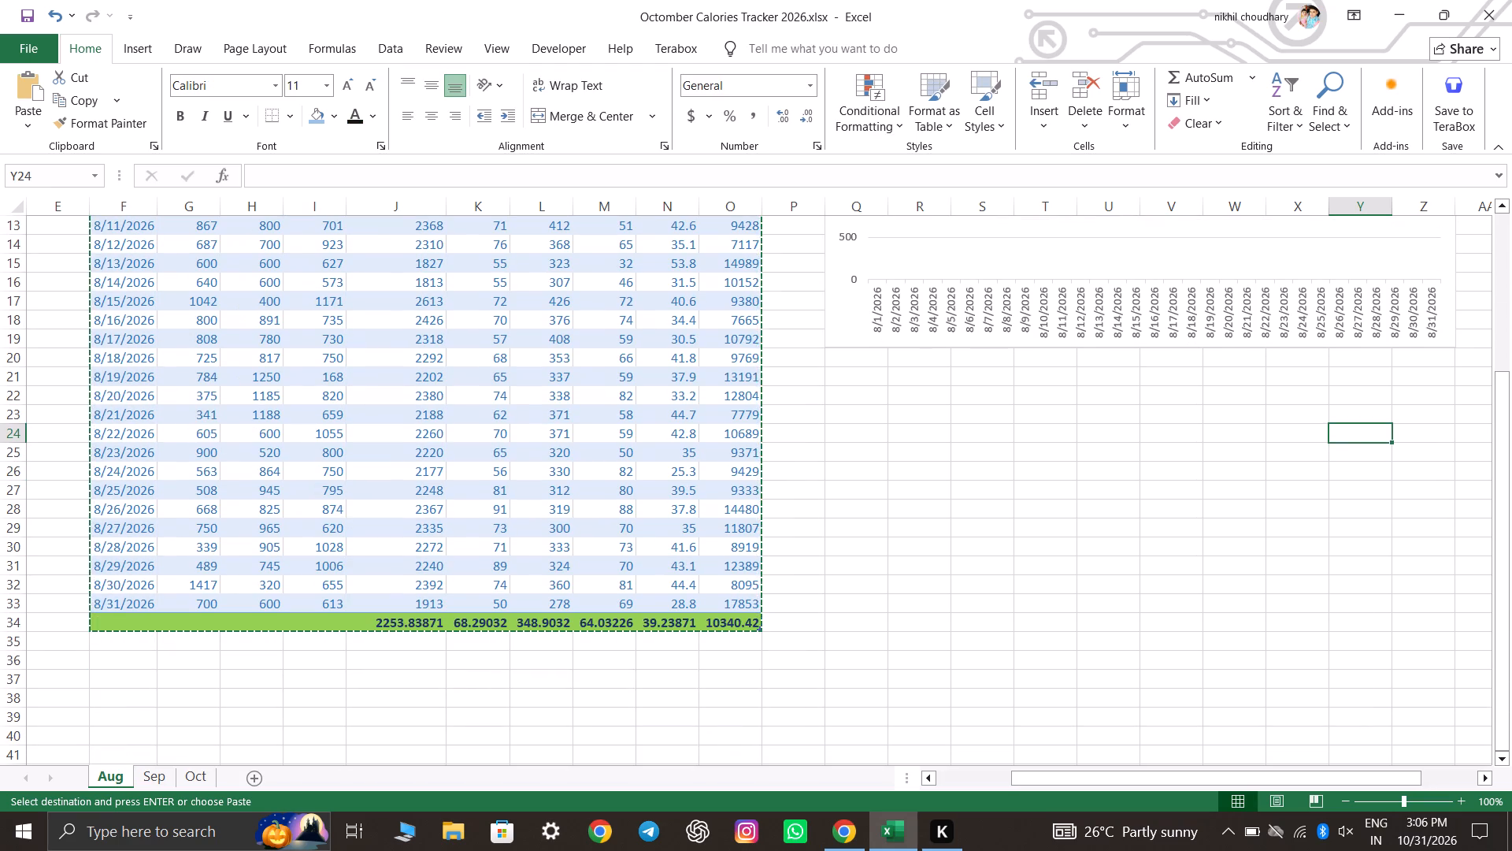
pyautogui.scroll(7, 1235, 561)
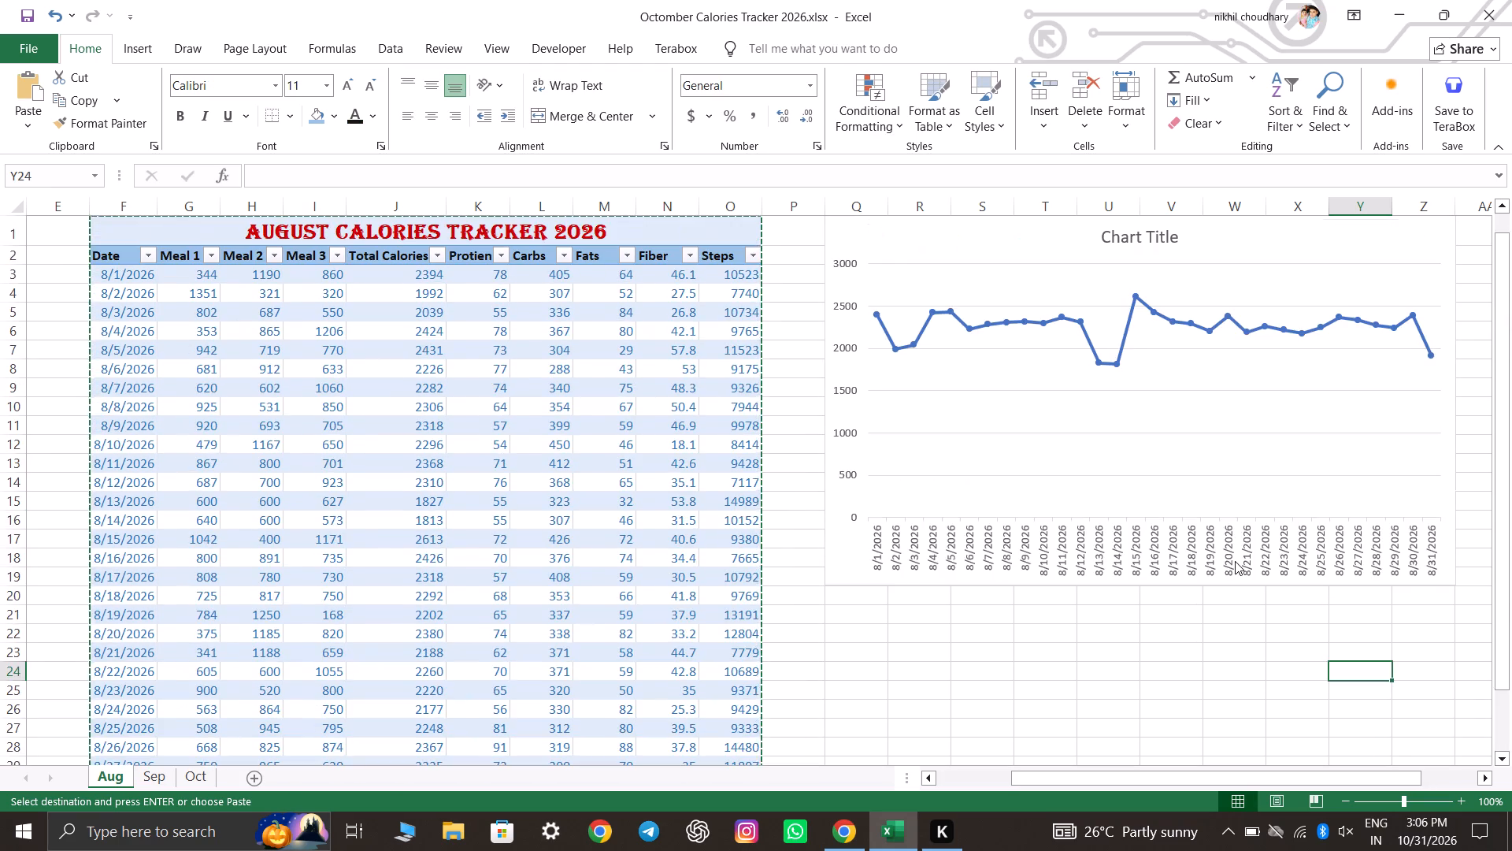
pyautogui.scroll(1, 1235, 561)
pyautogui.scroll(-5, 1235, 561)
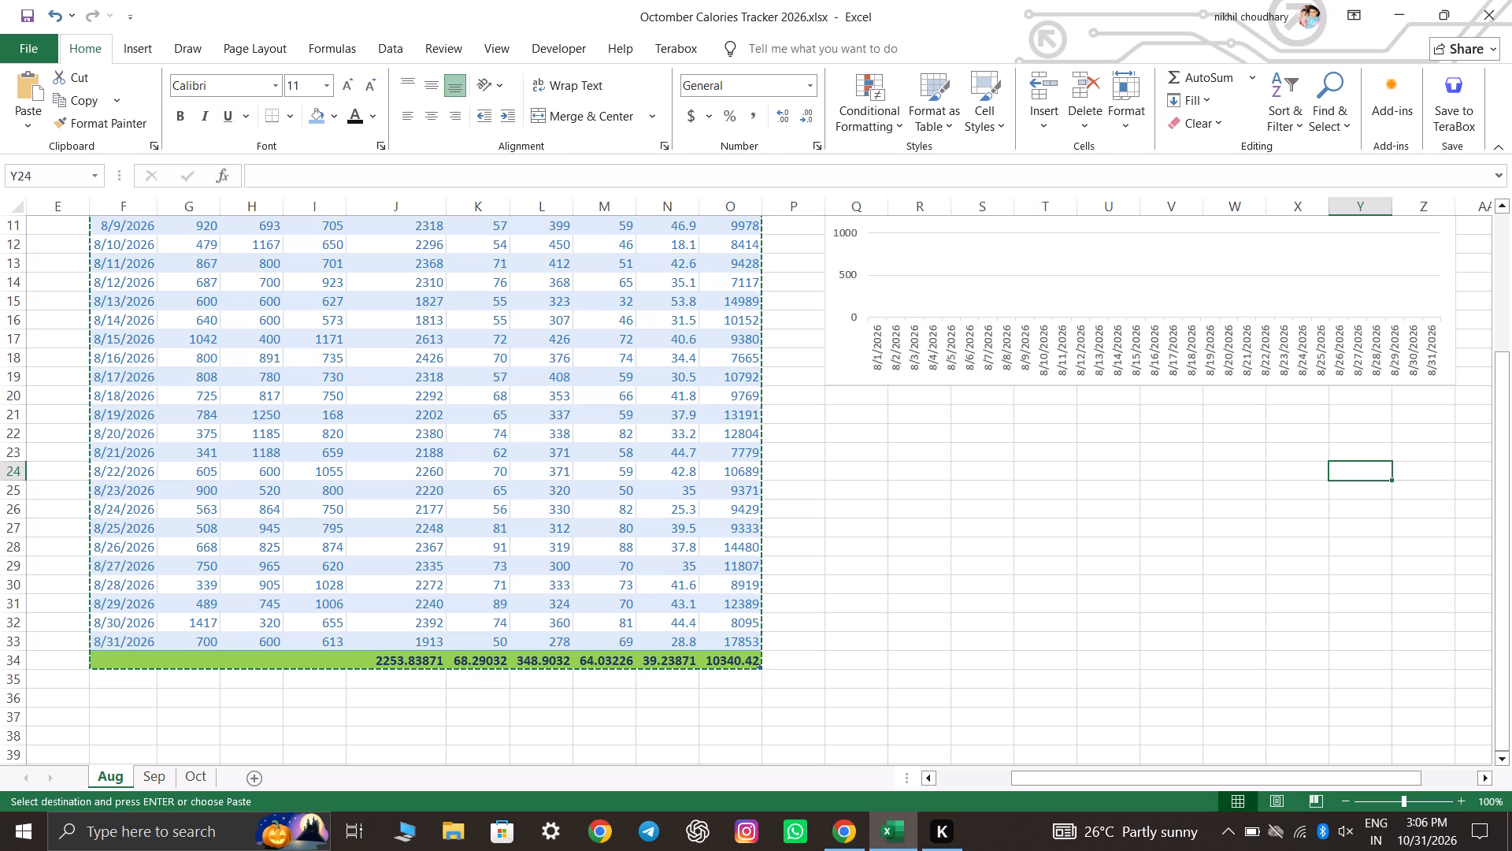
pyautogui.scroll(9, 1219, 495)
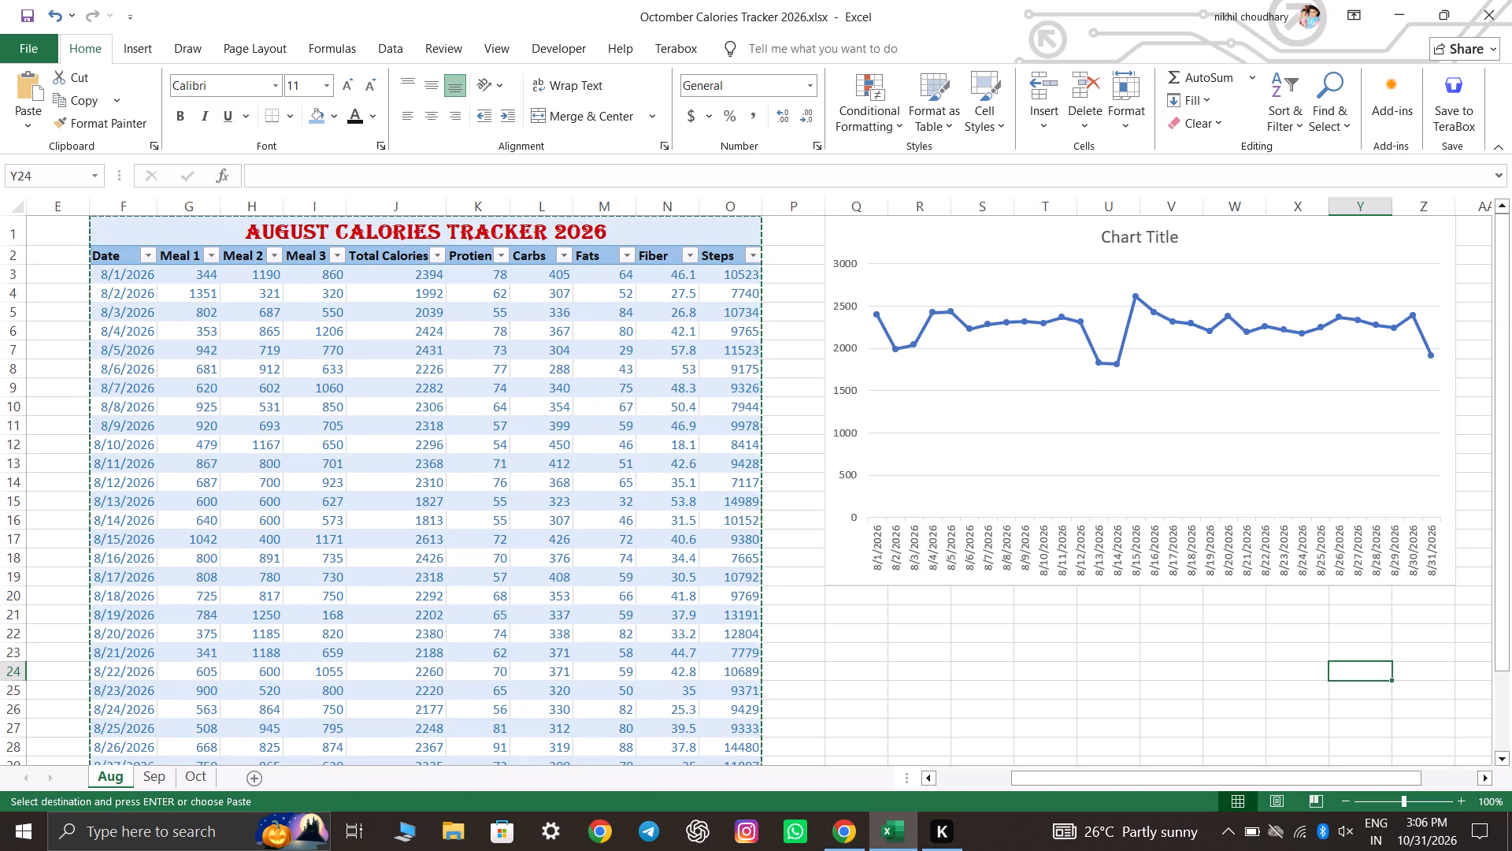
# Fill the line chart's plot area with the lightest grey theme shade in the white column.
pyautogui.doubleClick(1137, 240)
pyautogui.rightClick(1236, 268)
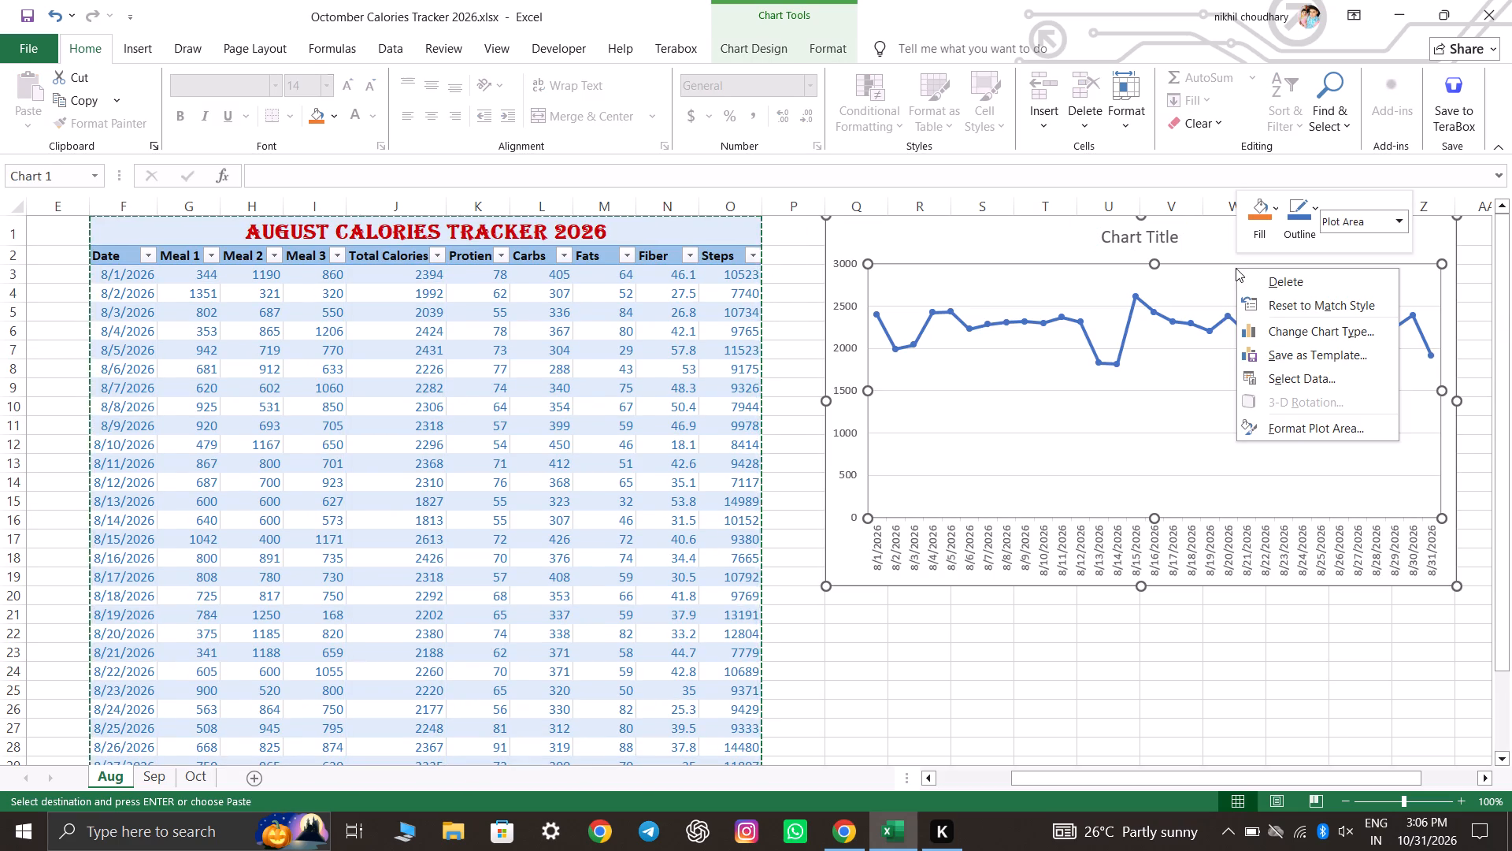
pyautogui.click(1273, 213)
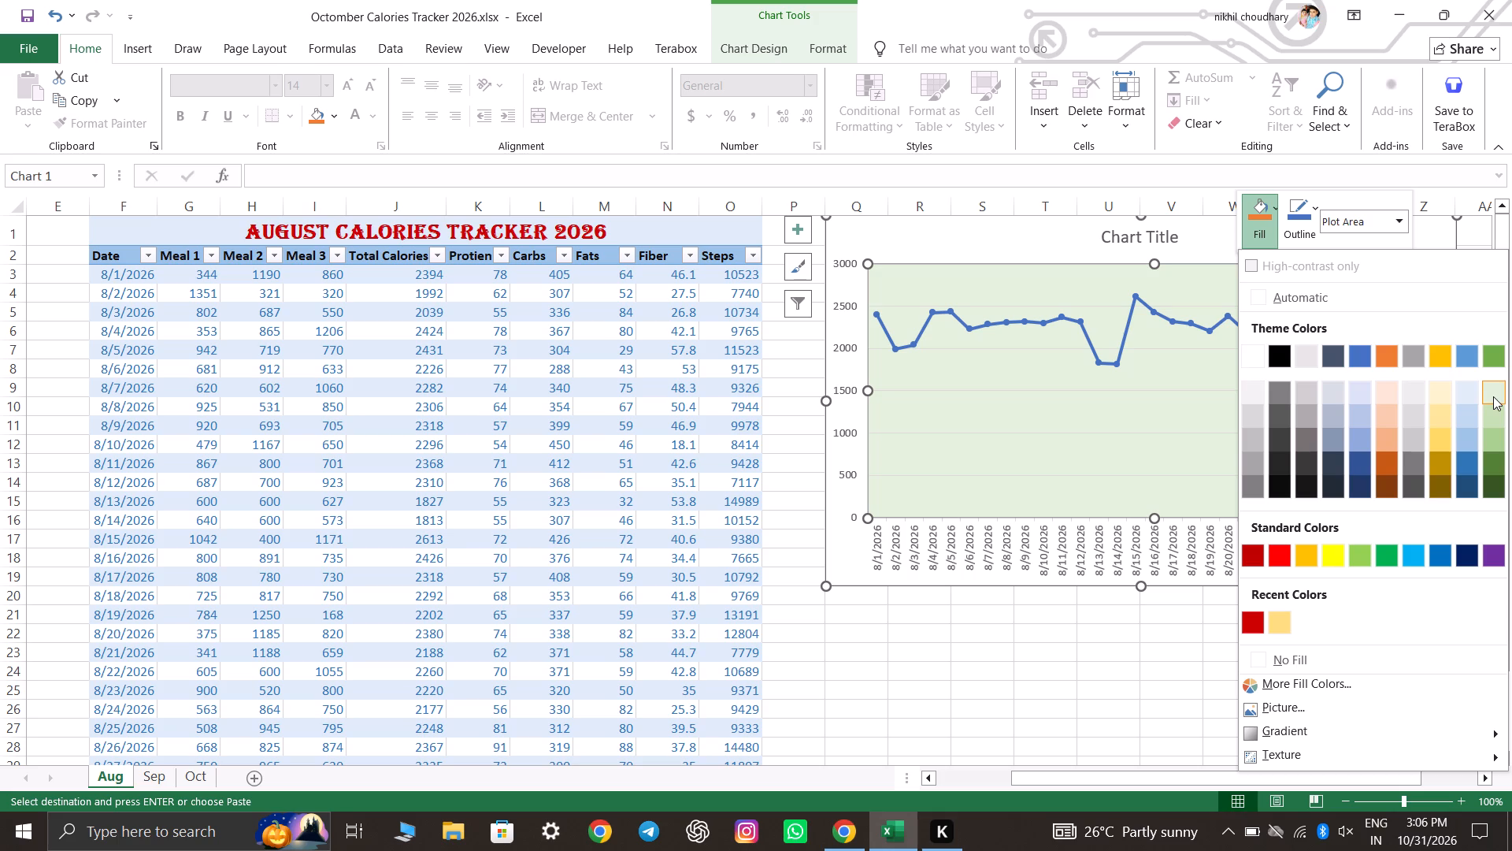
pyautogui.click(1249, 388)
pyautogui.click(1152, 769)
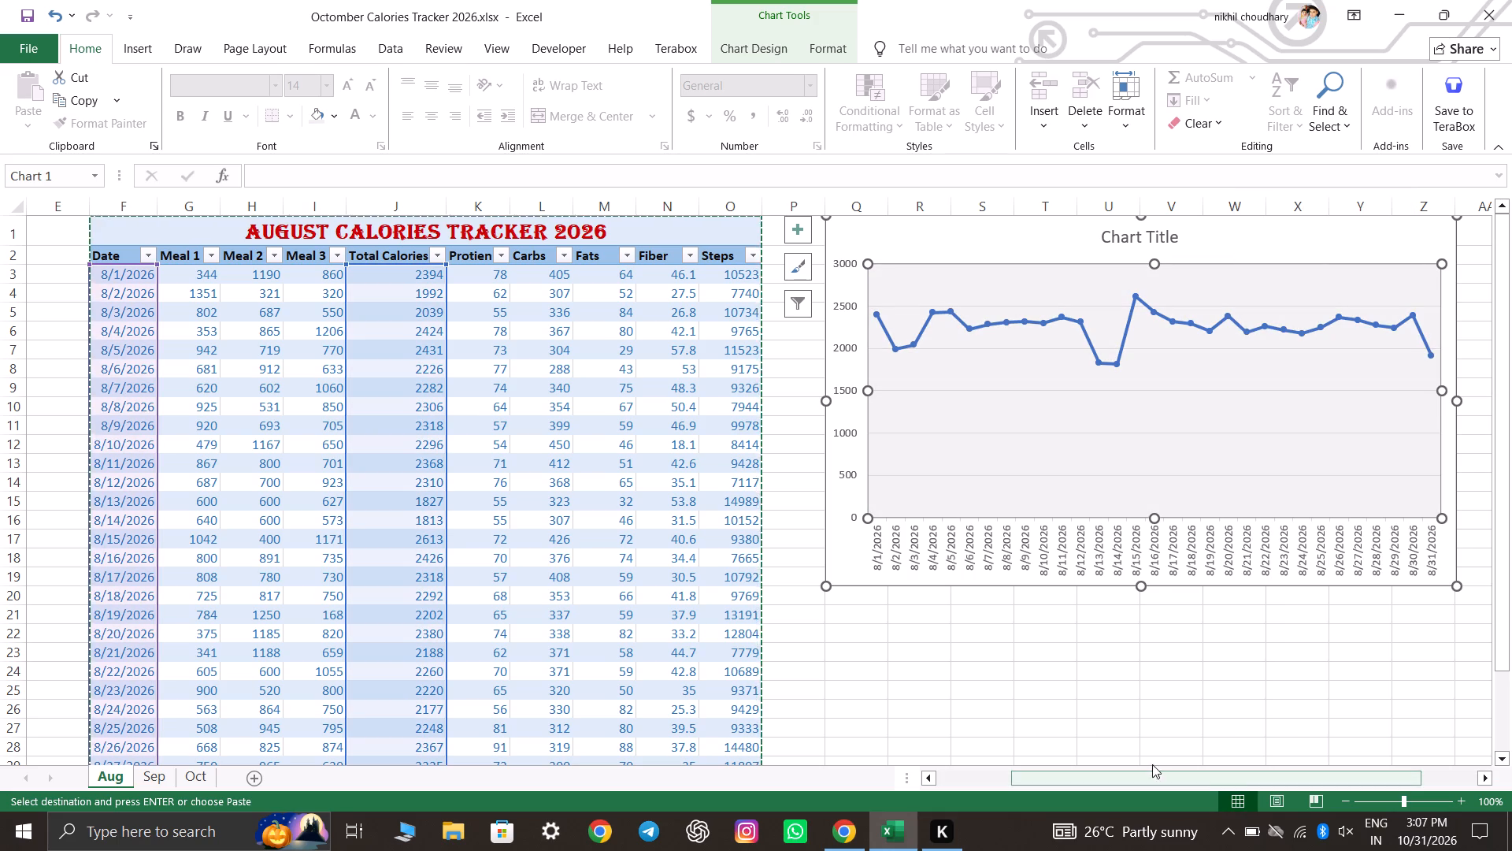
# Replace the chart title's placeholder text with "Calories Tracker".
pyautogui.doubleClick(1140, 241)
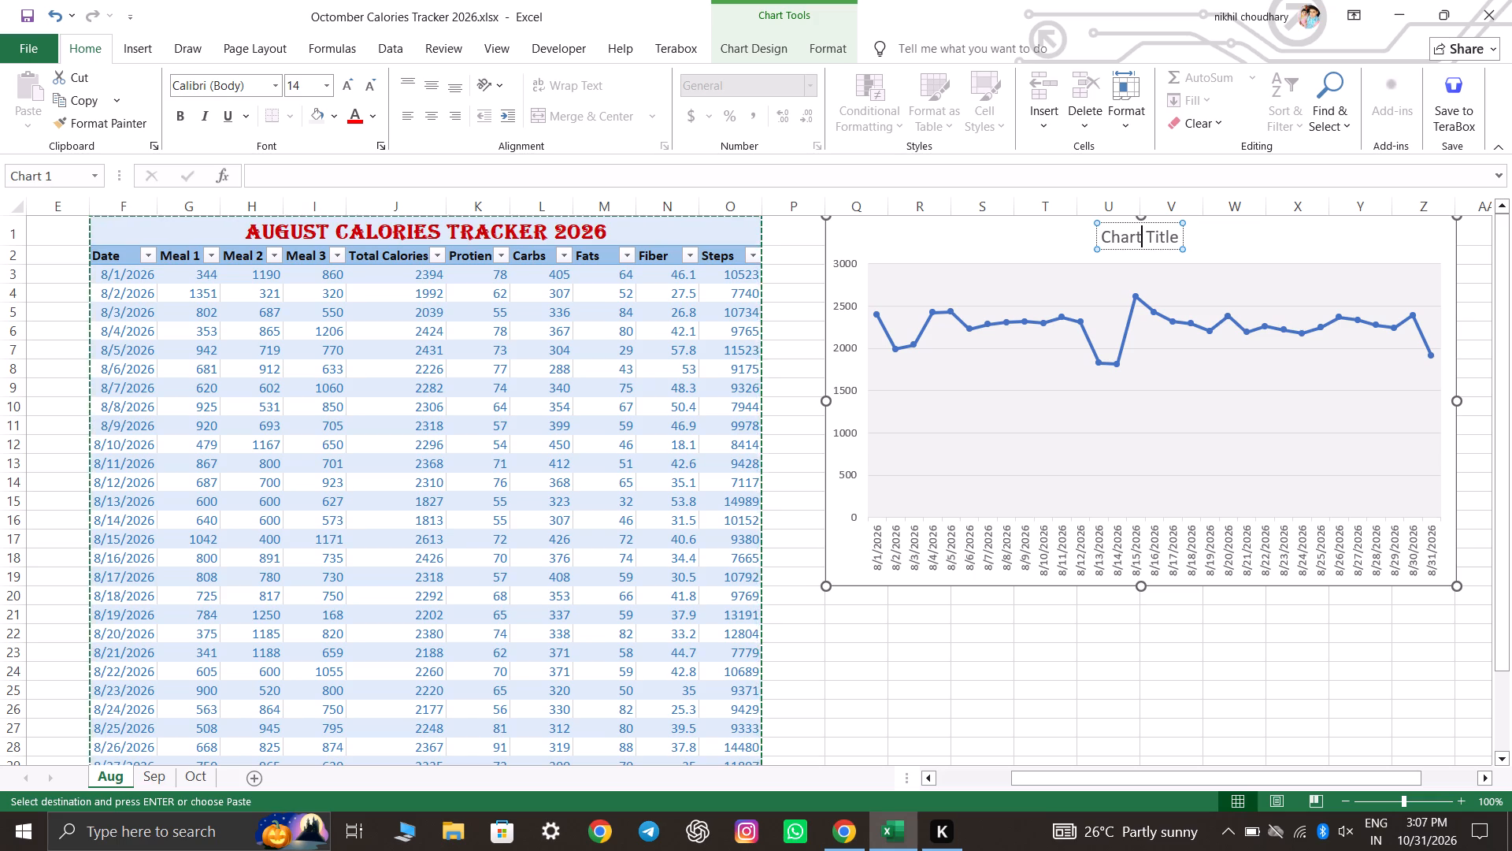
pyautogui.hotkey('ctrl', 'a')
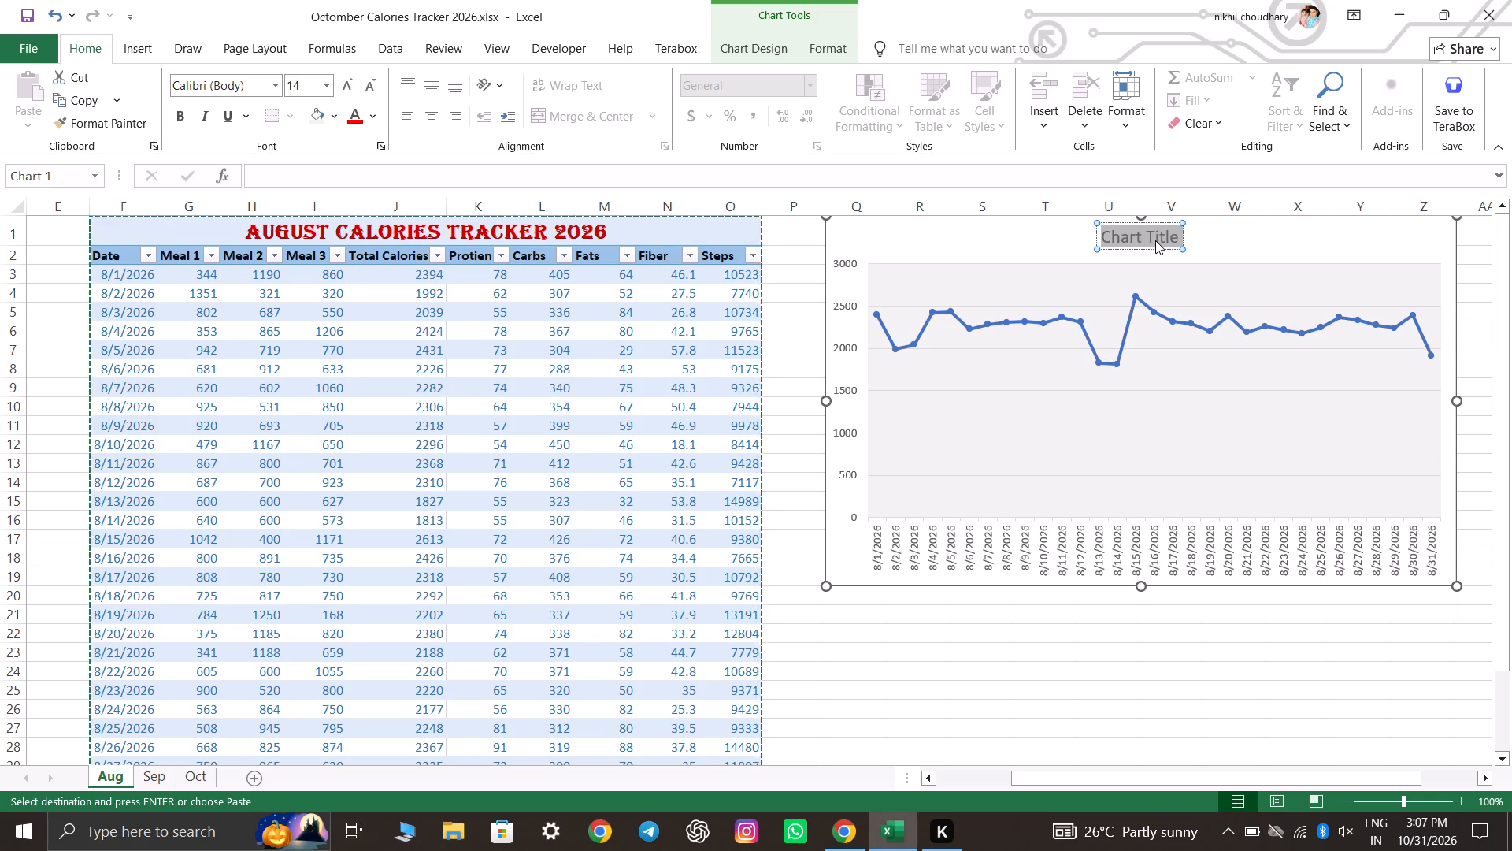
pyautogui.write('Calories')
pyautogui.press('space')
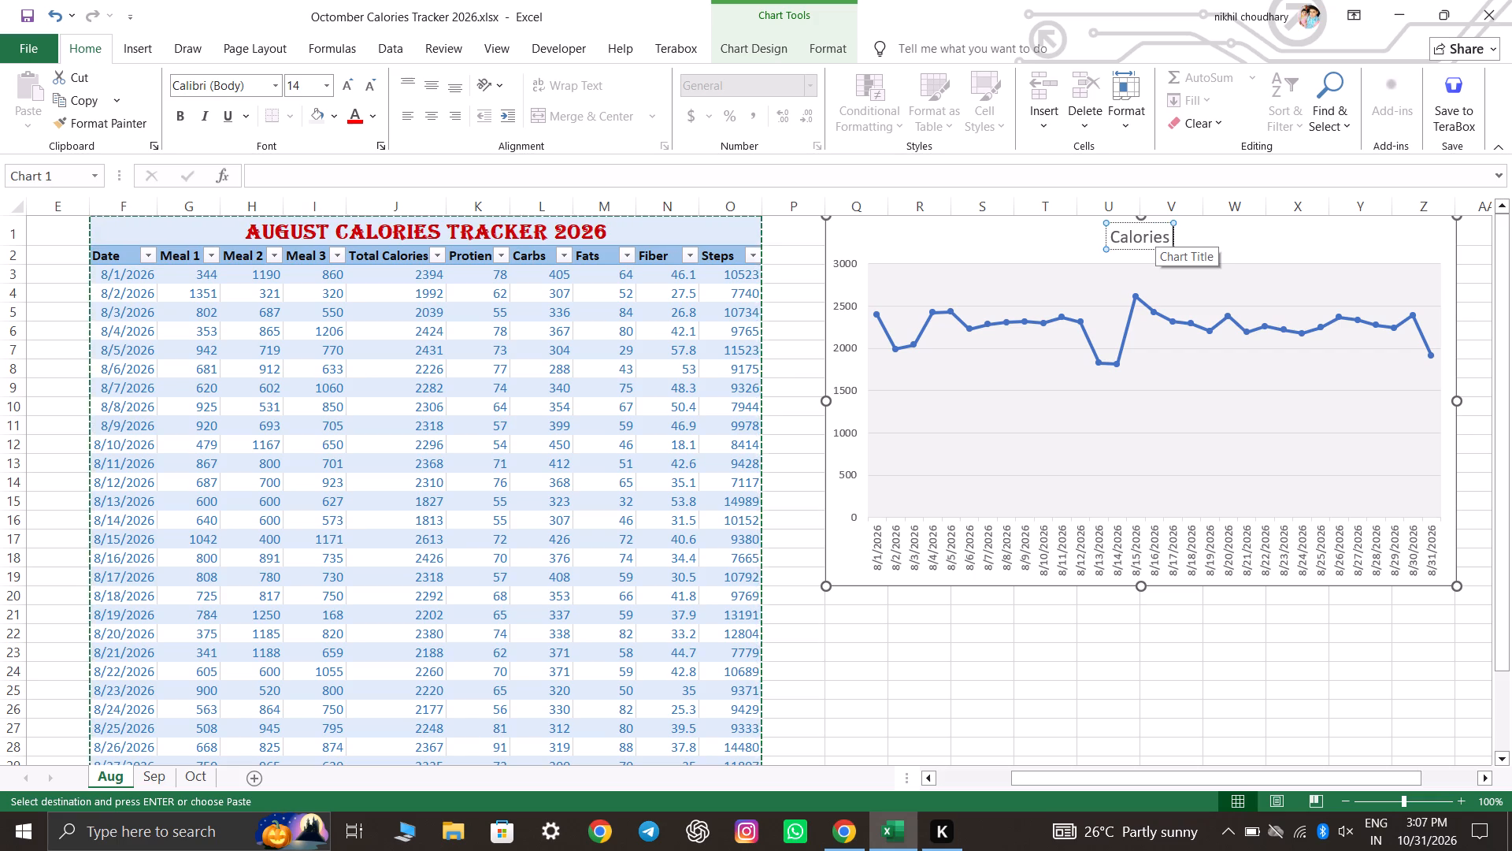
pyautogui.write('Ta')
pyautogui.press('BackSpace')
pyautogui.write('racker')
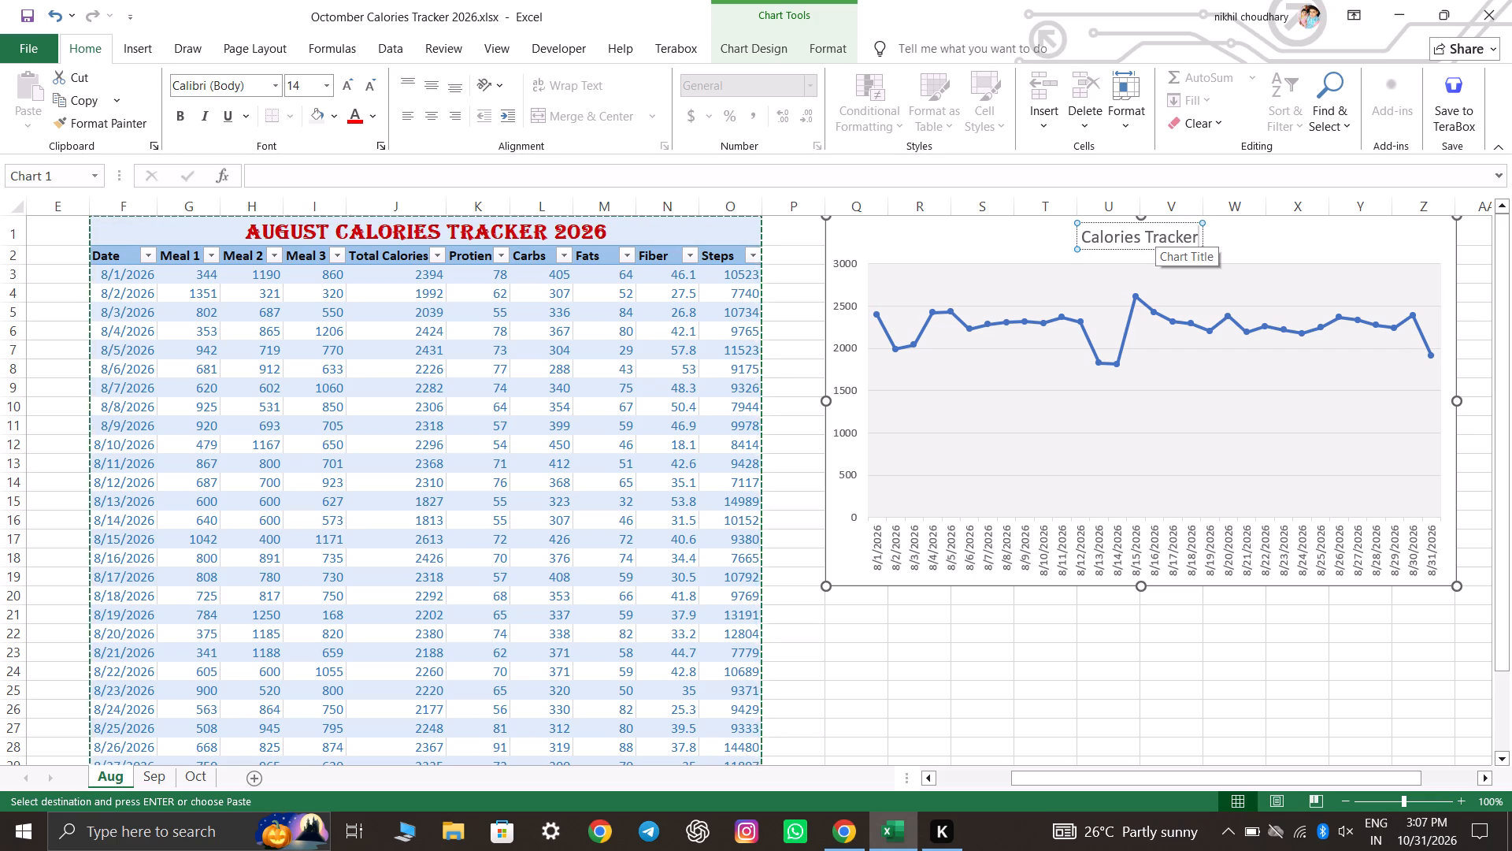
# Format the whole chart title as bold, size 16, in the Algerian font.
pyautogui.click(1109, 232)
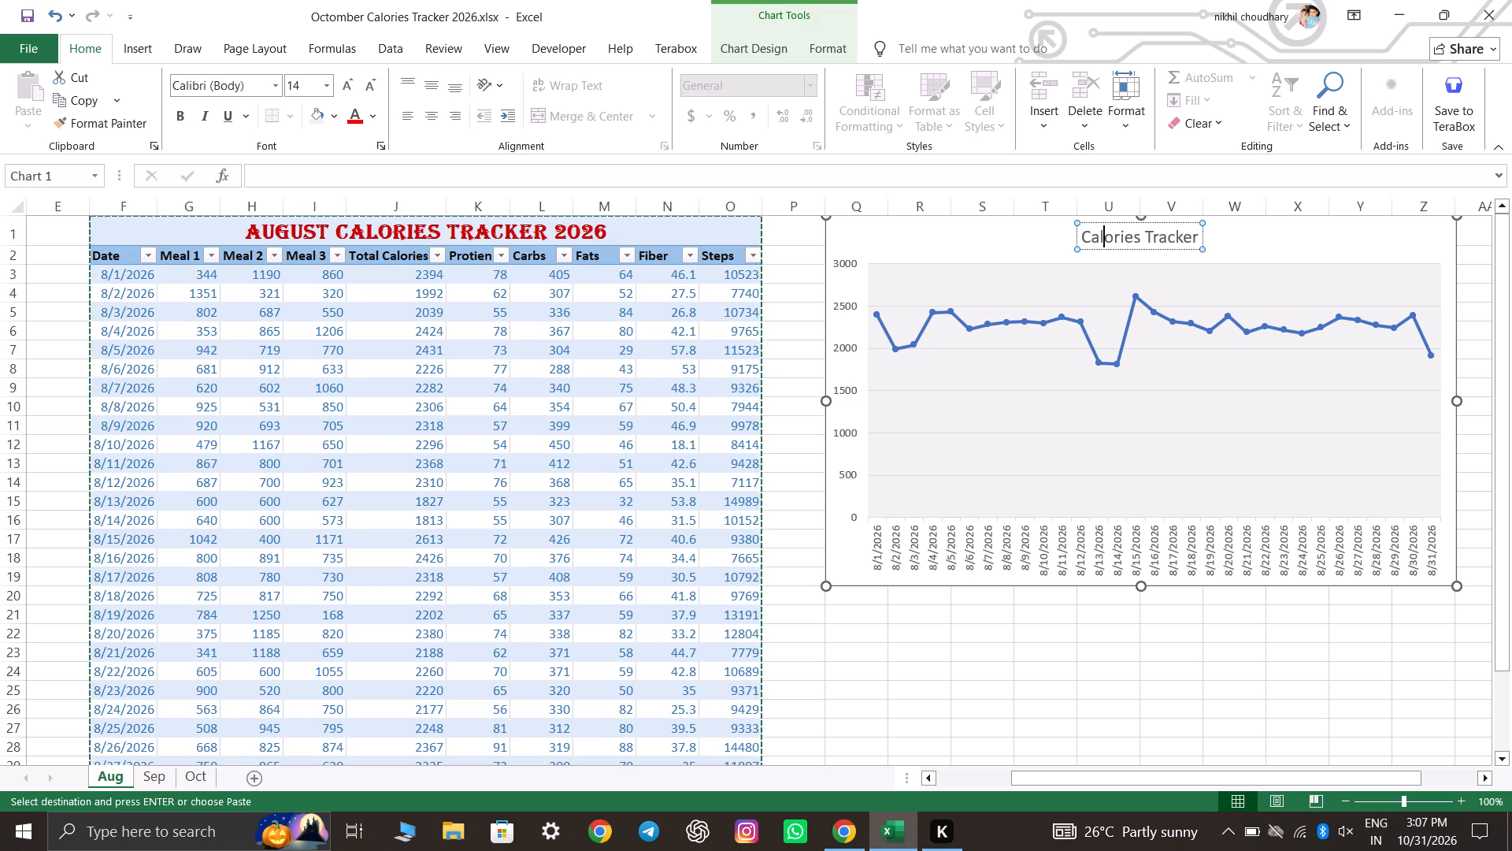
pyautogui.hotkey('ctrl', 'a')
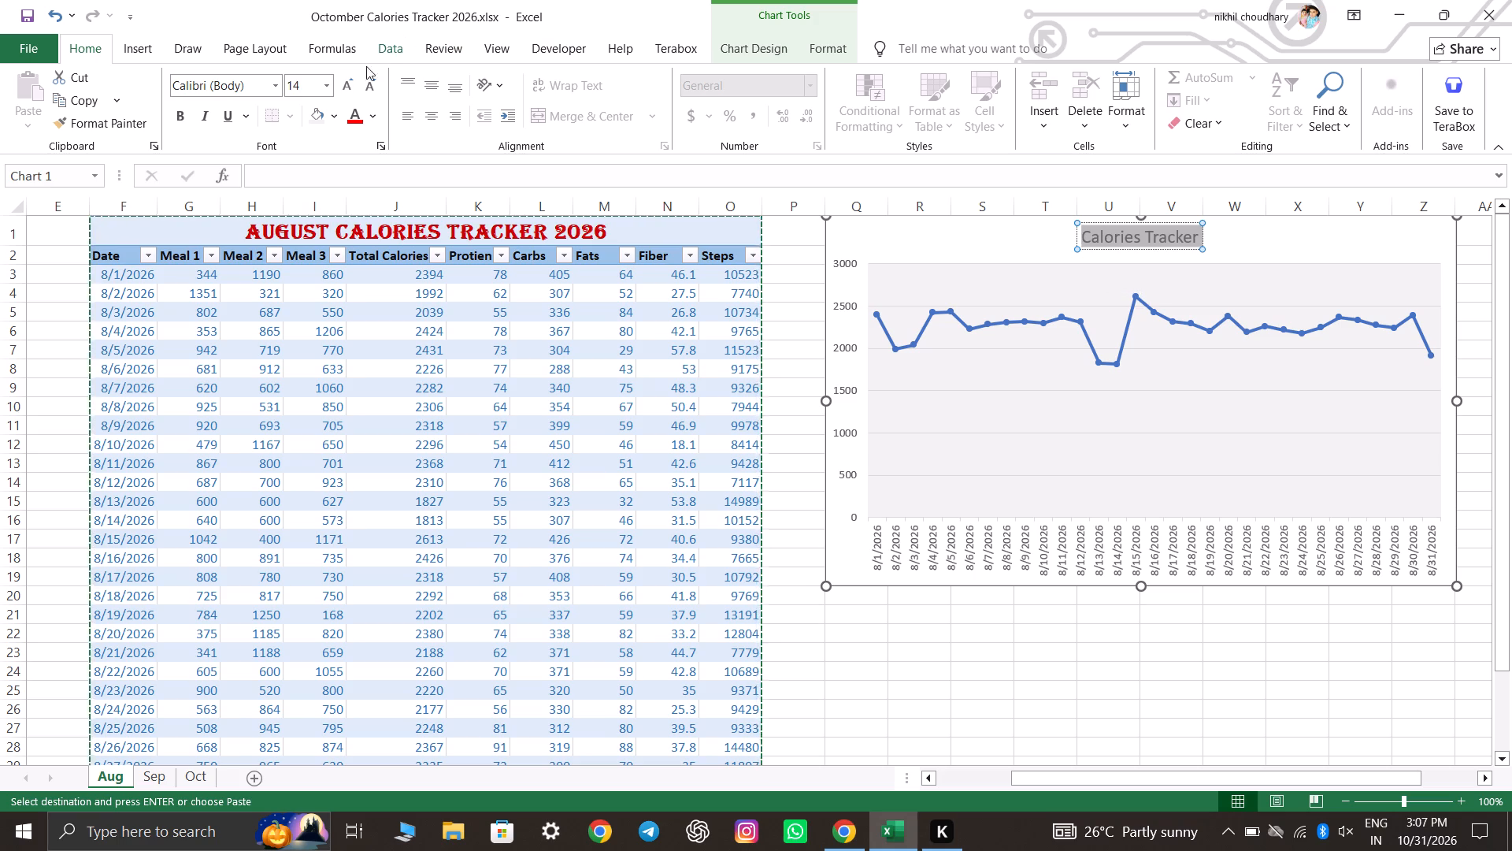
pyautogui.click(182, 117)
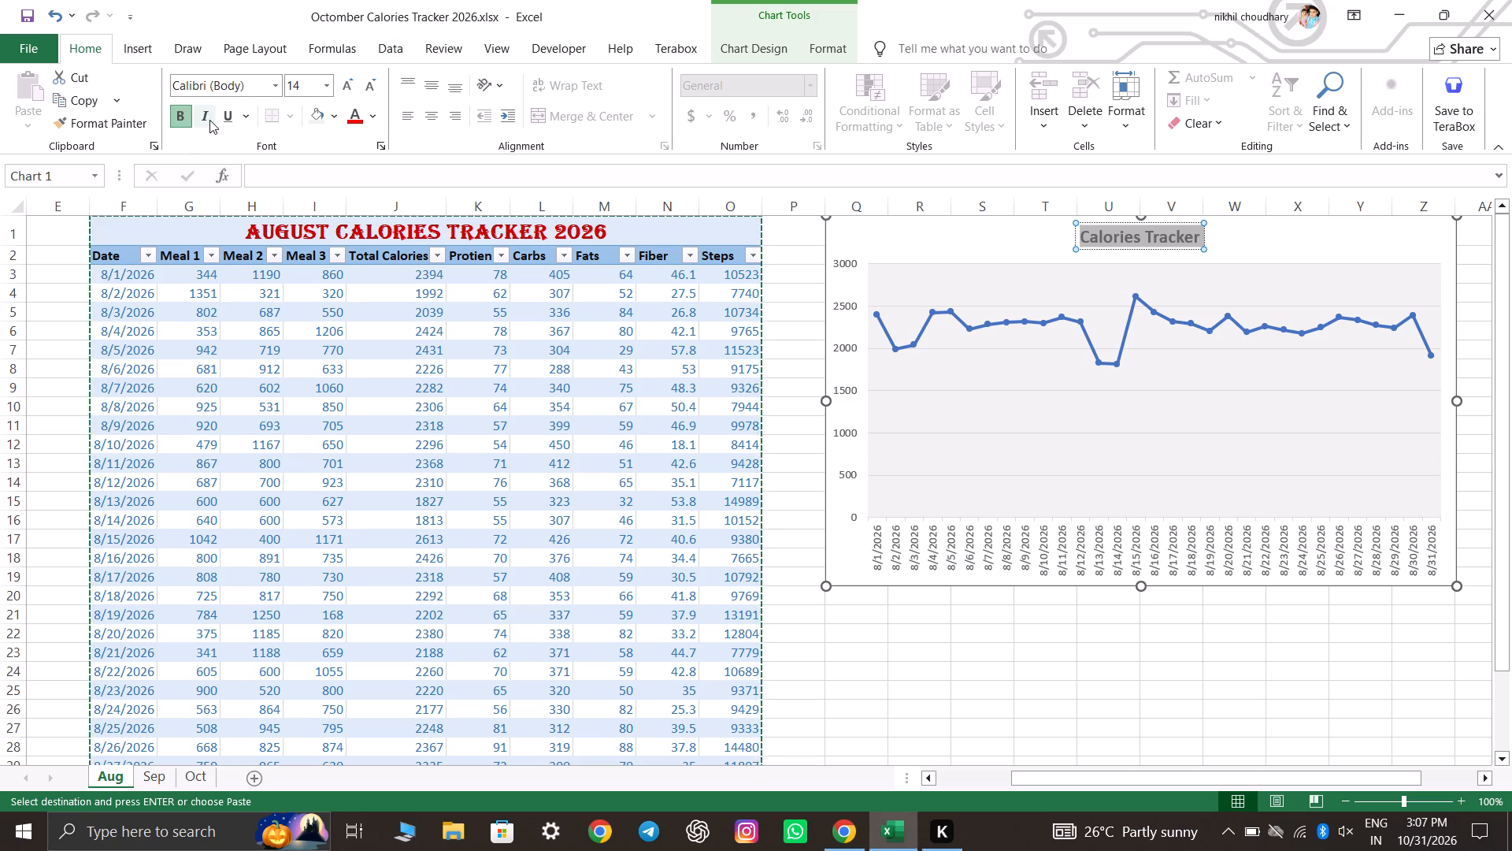
pyautogui.click(346, 83)
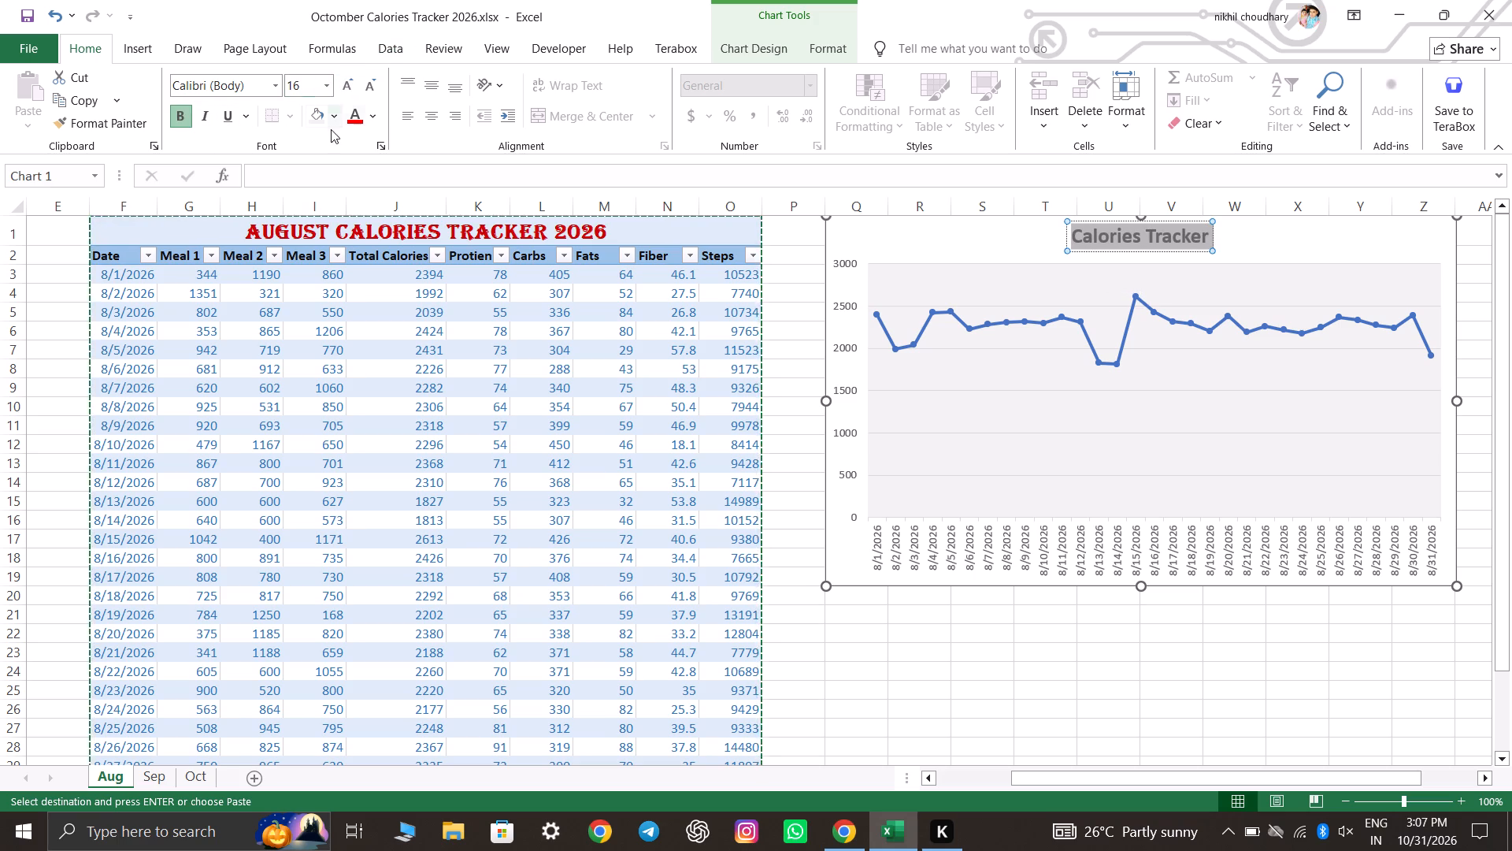
pyautogui.click(286, 87)
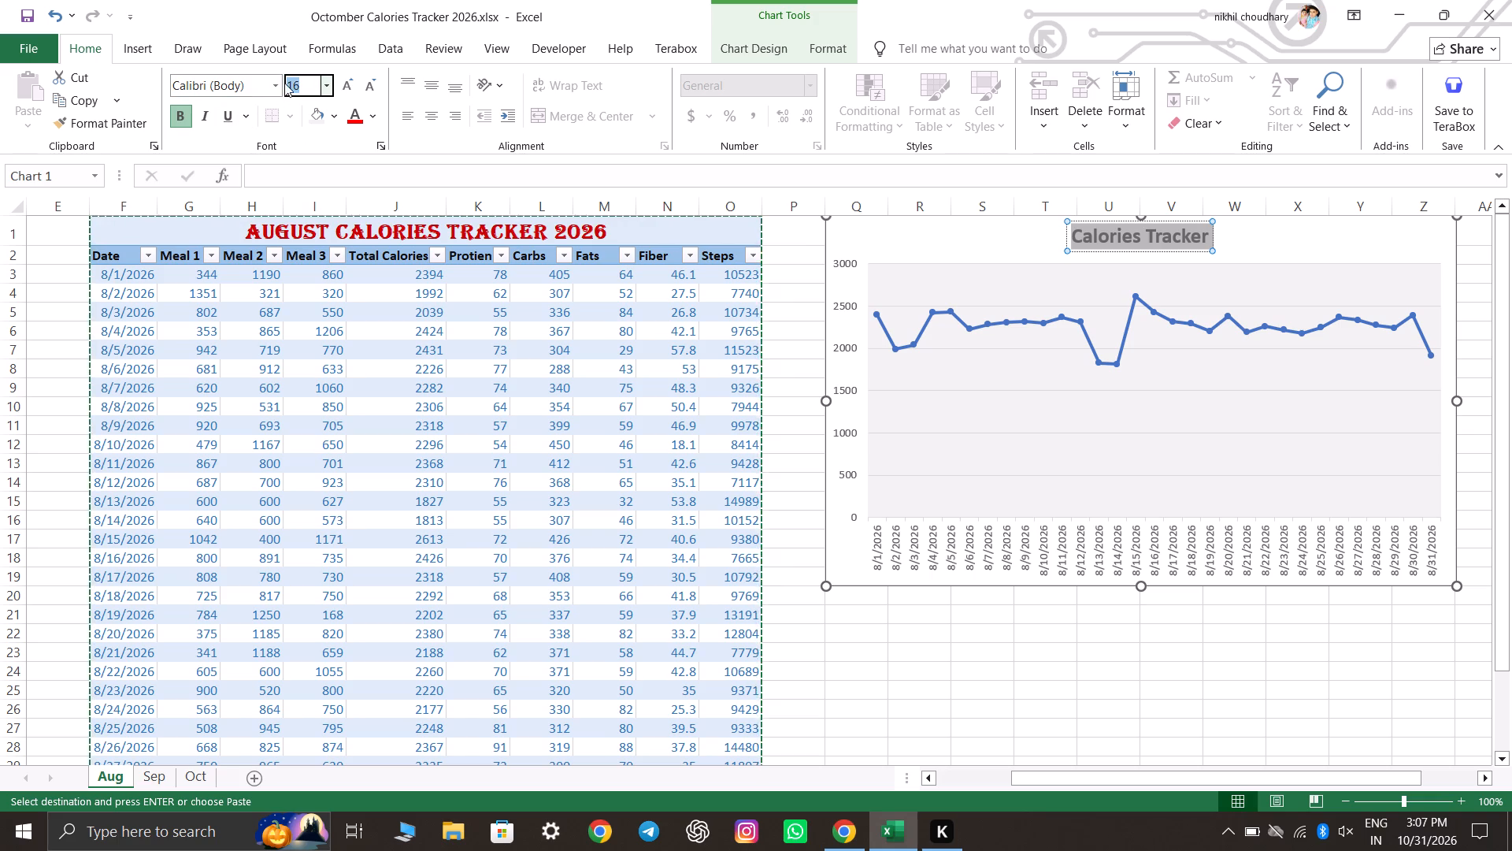
pyautogui.click(277, 83)
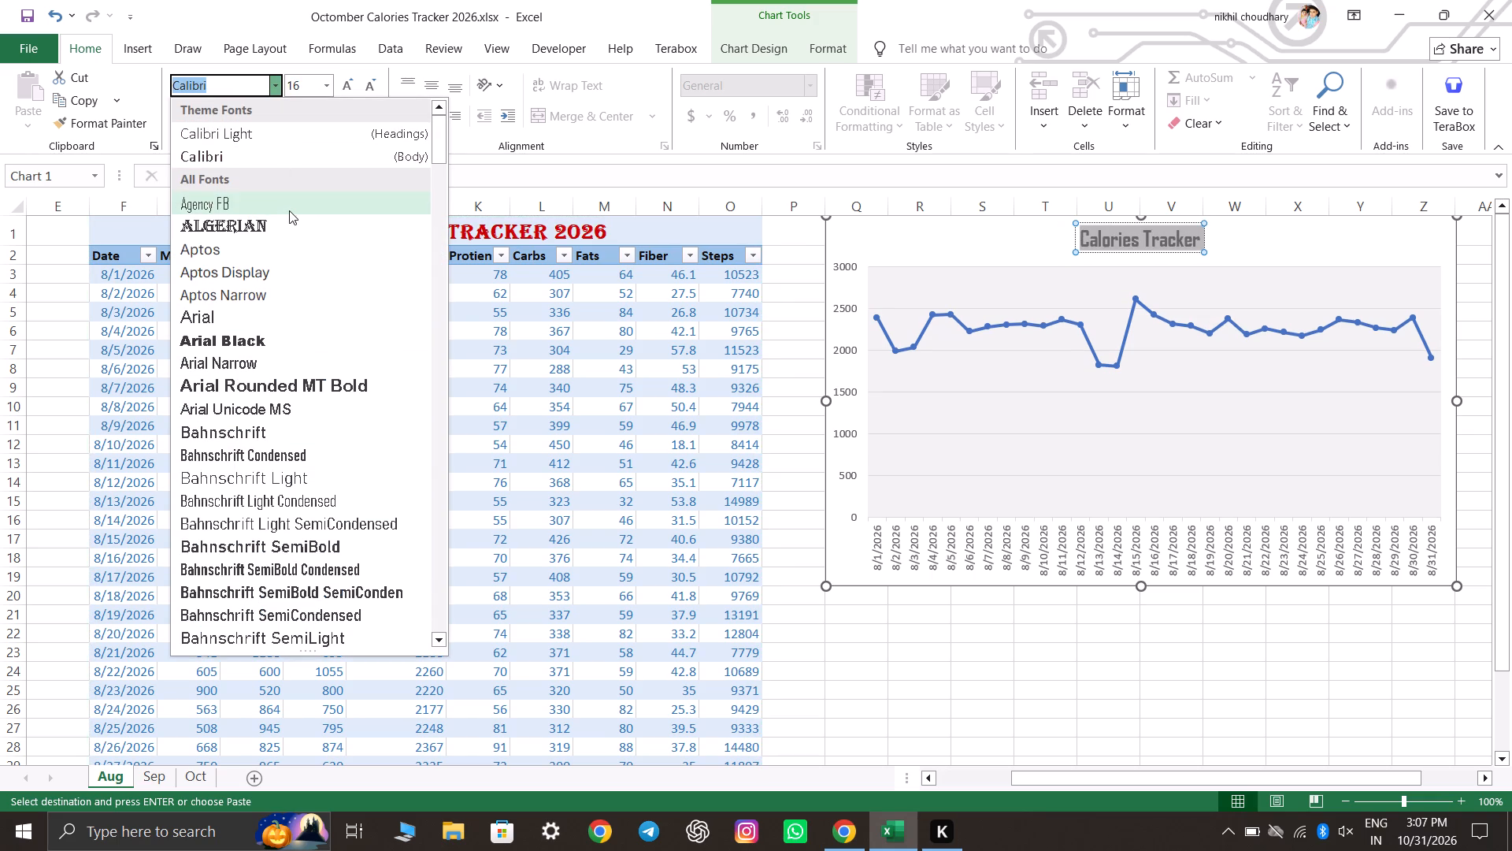
pyautogui.click(289, 223)
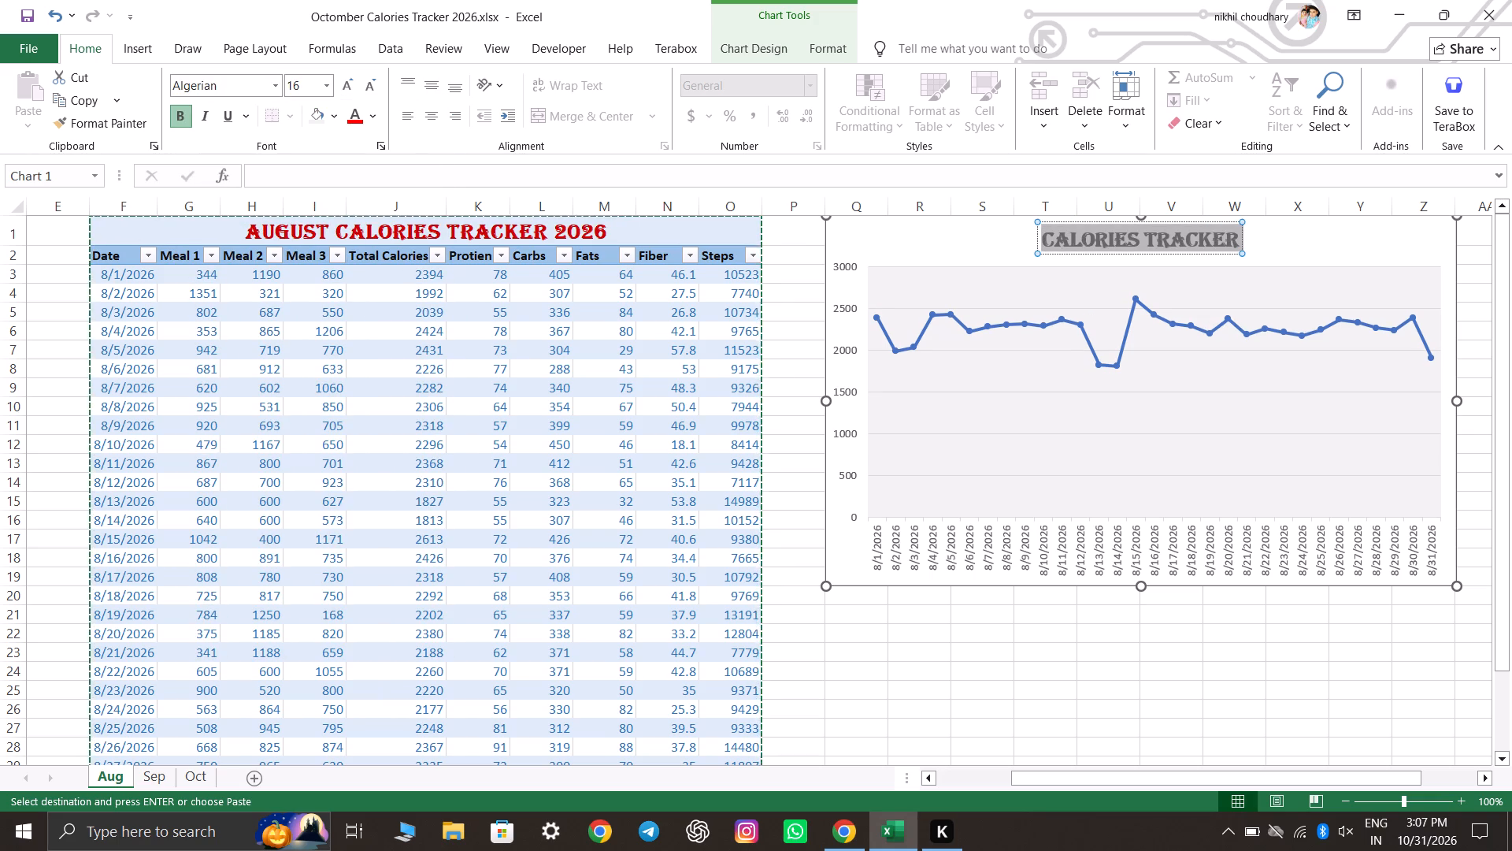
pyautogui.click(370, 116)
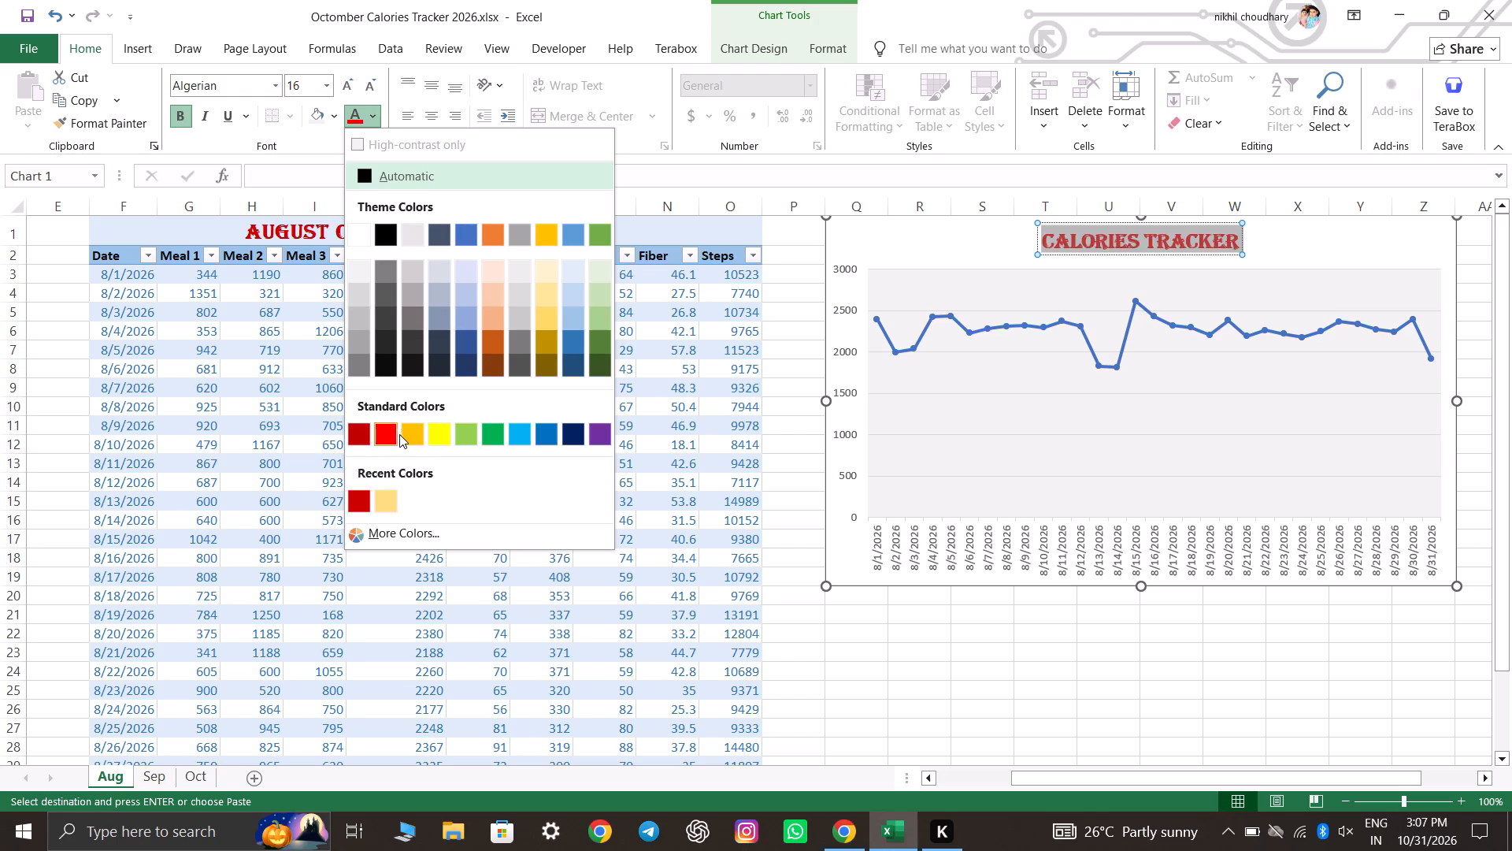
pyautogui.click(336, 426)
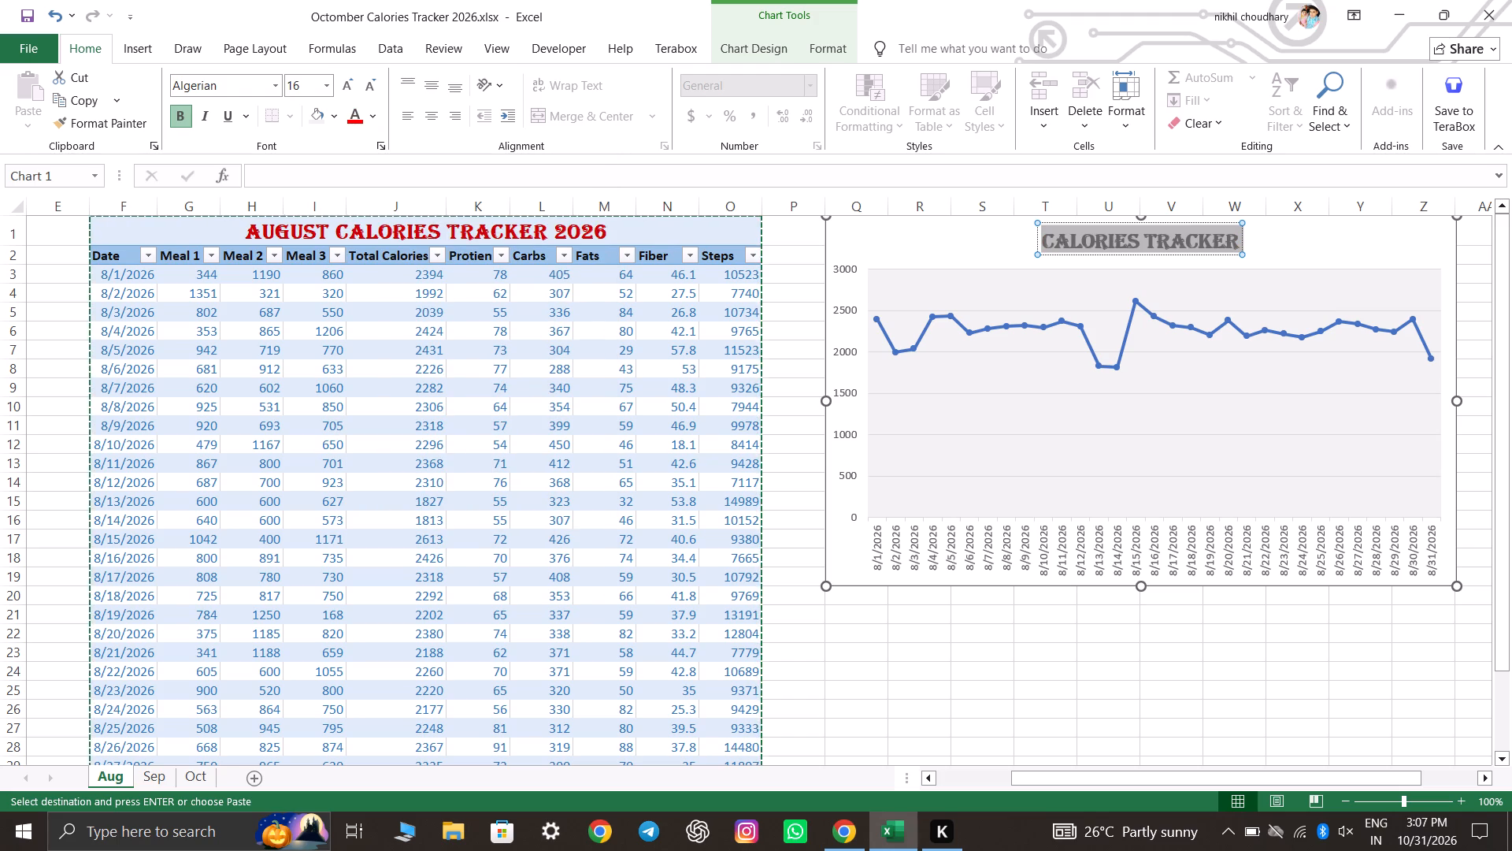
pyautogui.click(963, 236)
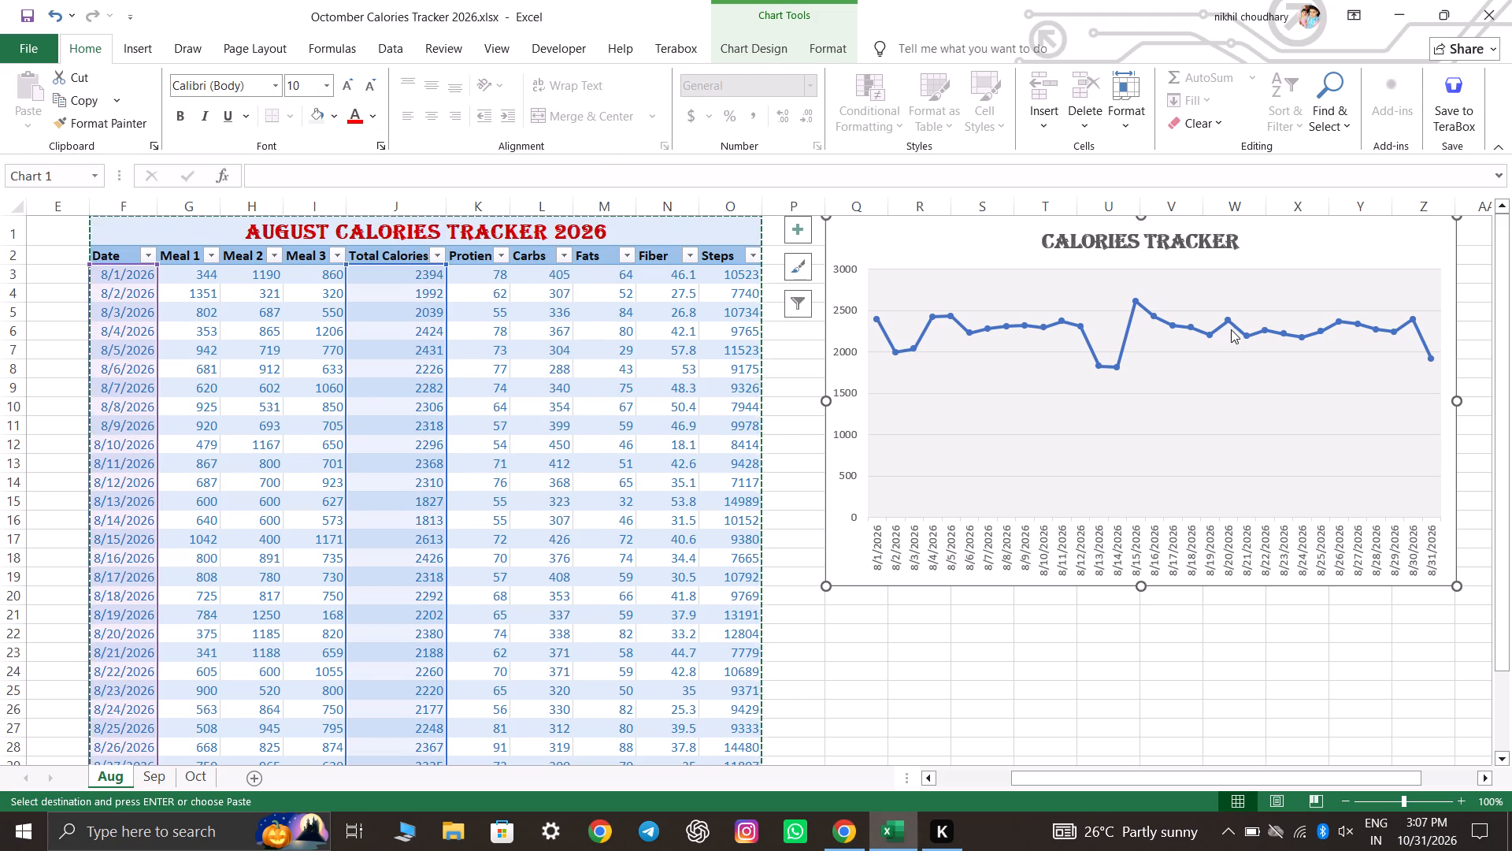
# Colour the Calories Tracker chart title text in the standard dark red.
pyautogui.click(1192, 238)
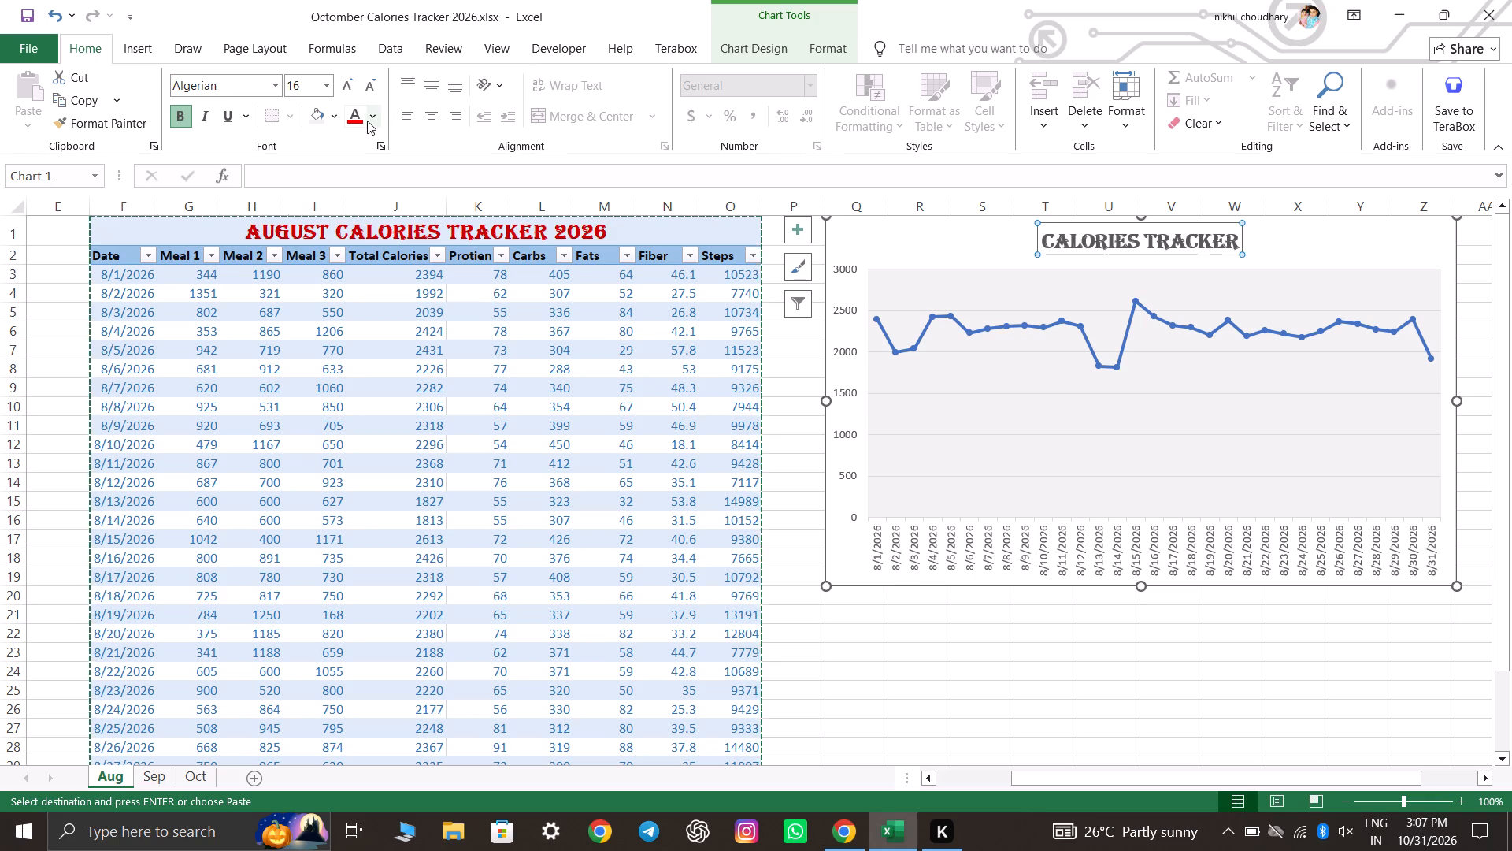
pyautogui.click(380, 129)
pyautogui.click(376, 123)
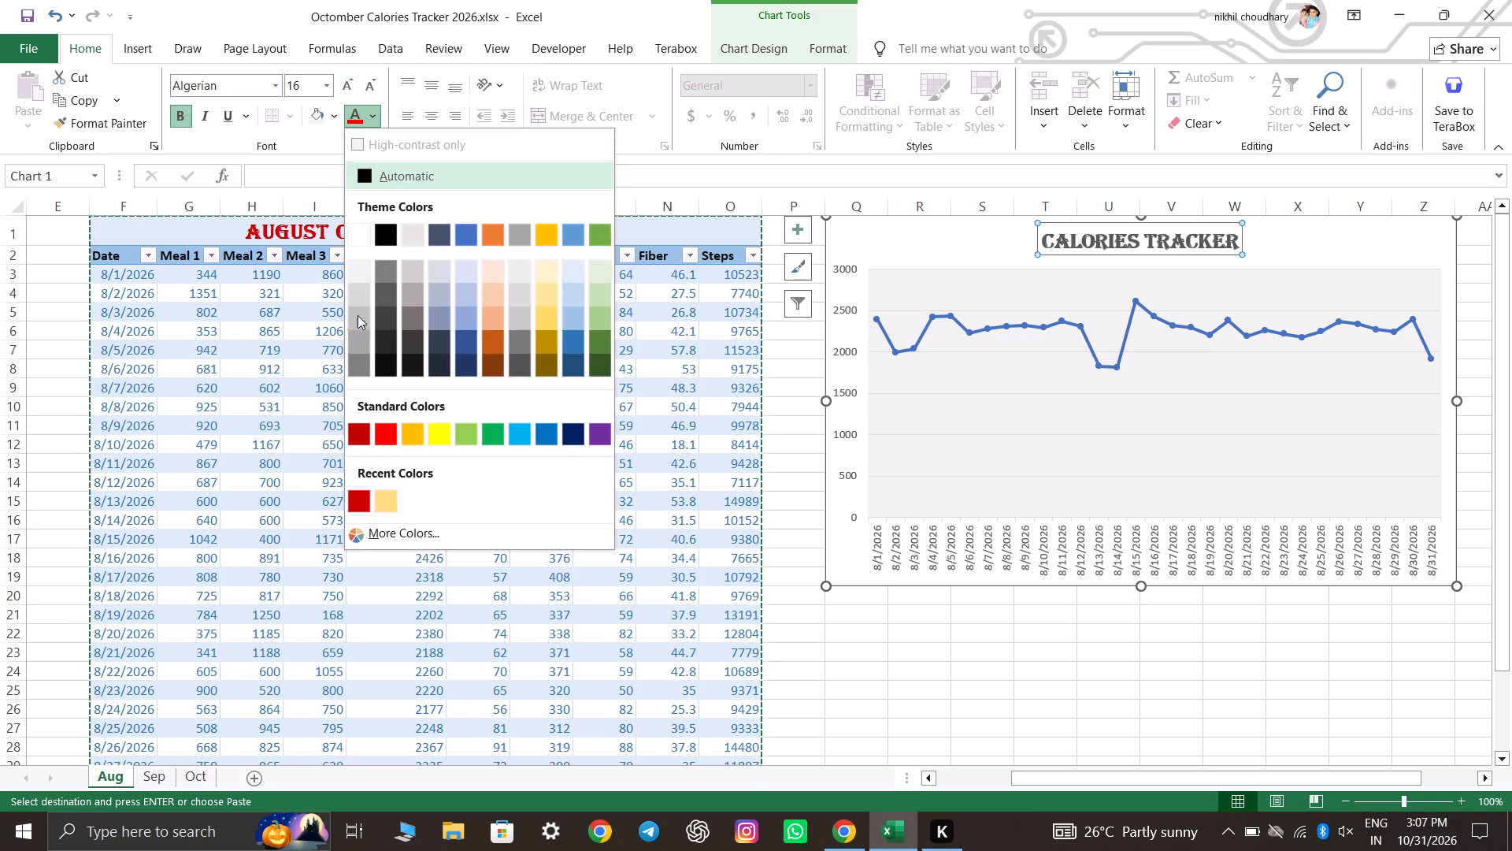
pyautogui.click(363, 426)
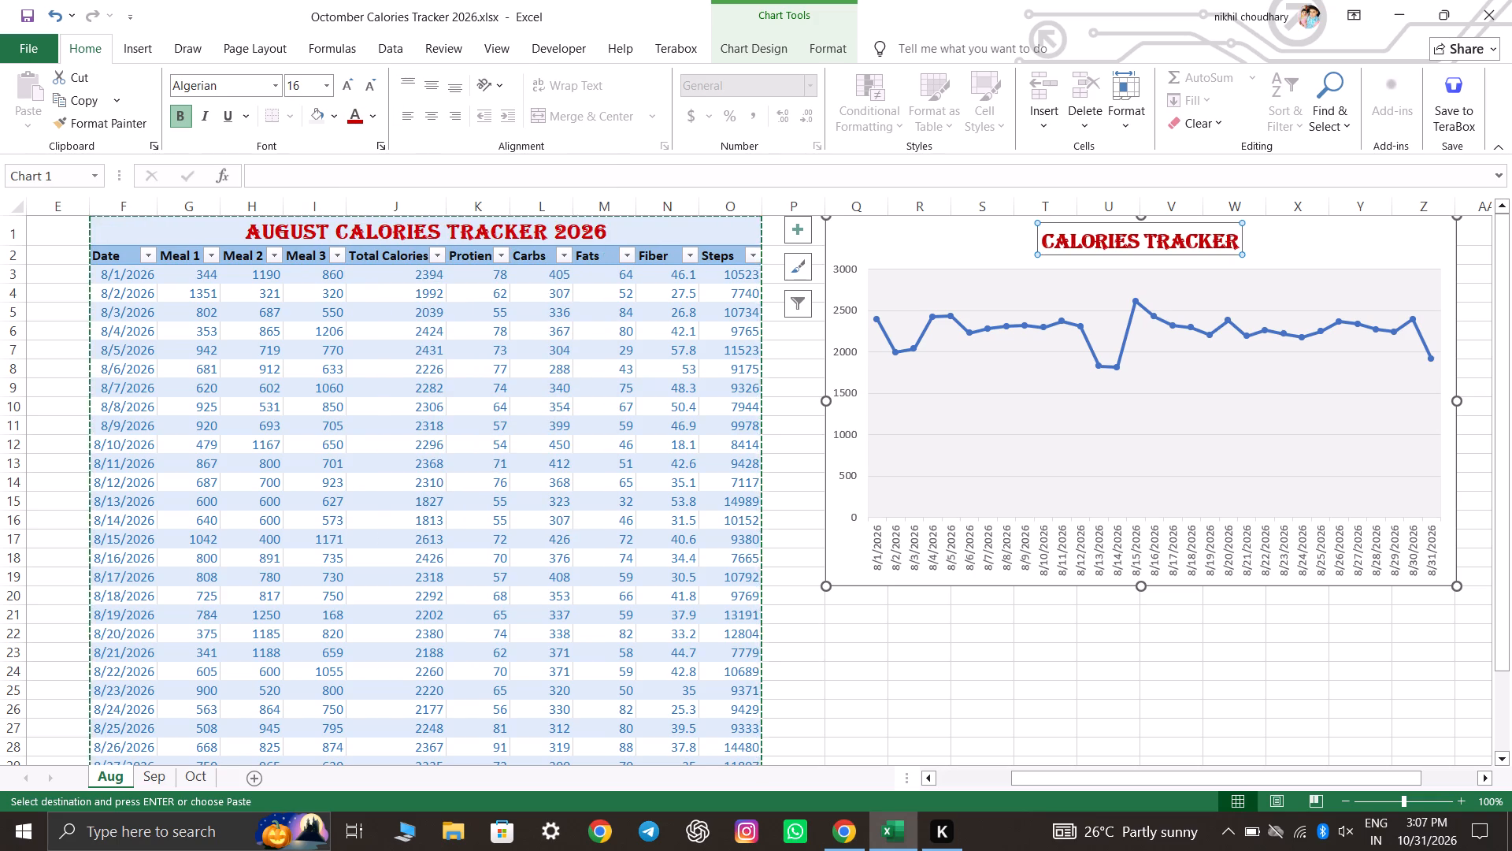
pyautogui.click(1208, 727)
# Select the August dates in F3:F33 together with the Protien values in K3:K33 and bring up the recommended charts for them.
pyautogui.scroll(-5, 1290, 550)
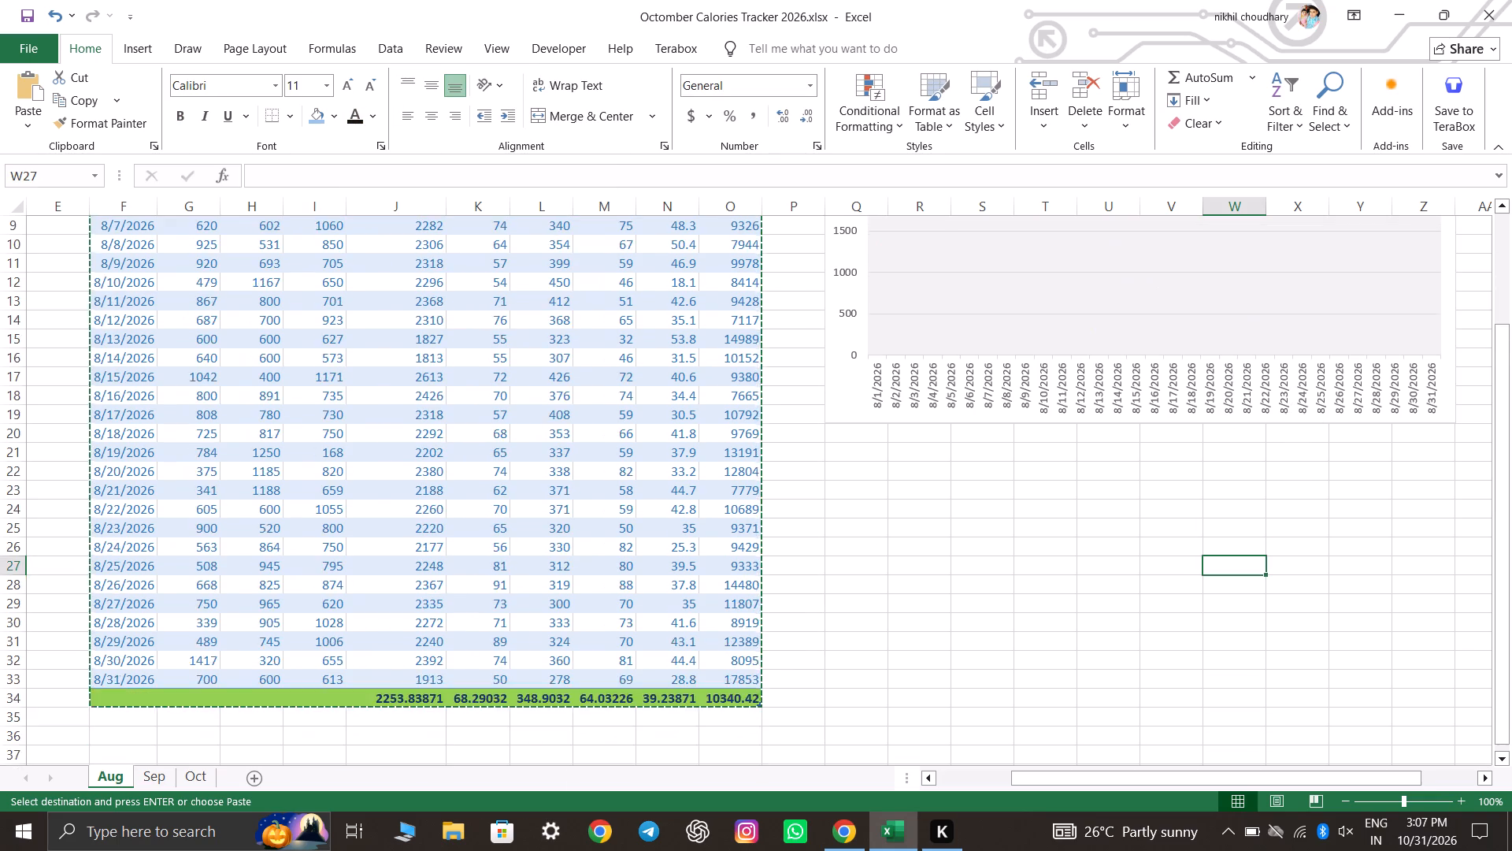
pyautogui.scroll(3, 1291, 546)
pyautogui.click(1039, 614)
pyautogui.scroll(3, 1002, 601)
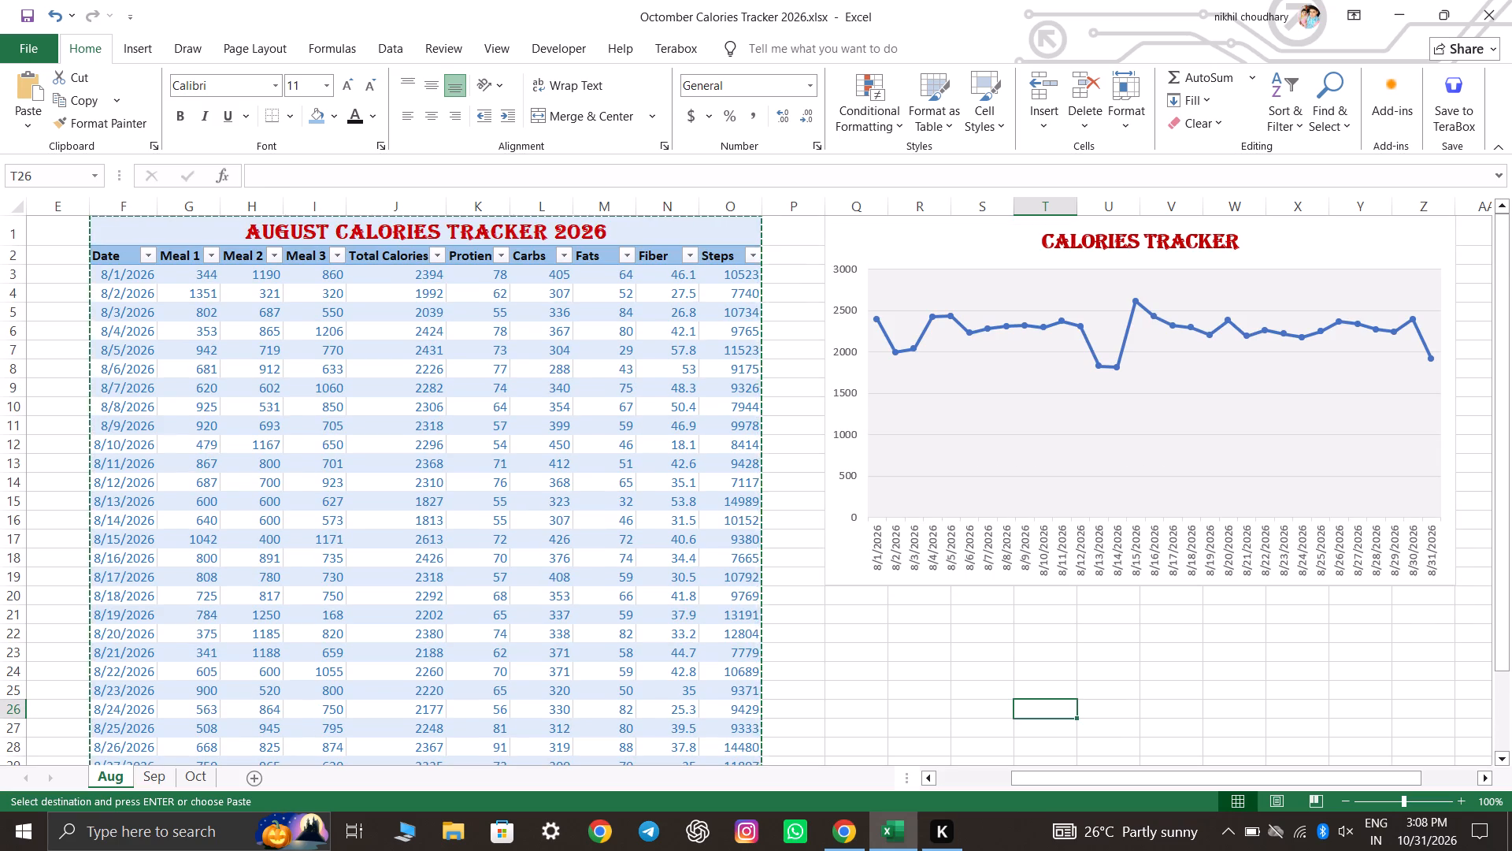
pyautogui.moveTo(118, 273); pyautogui.dragTo(108, 789)
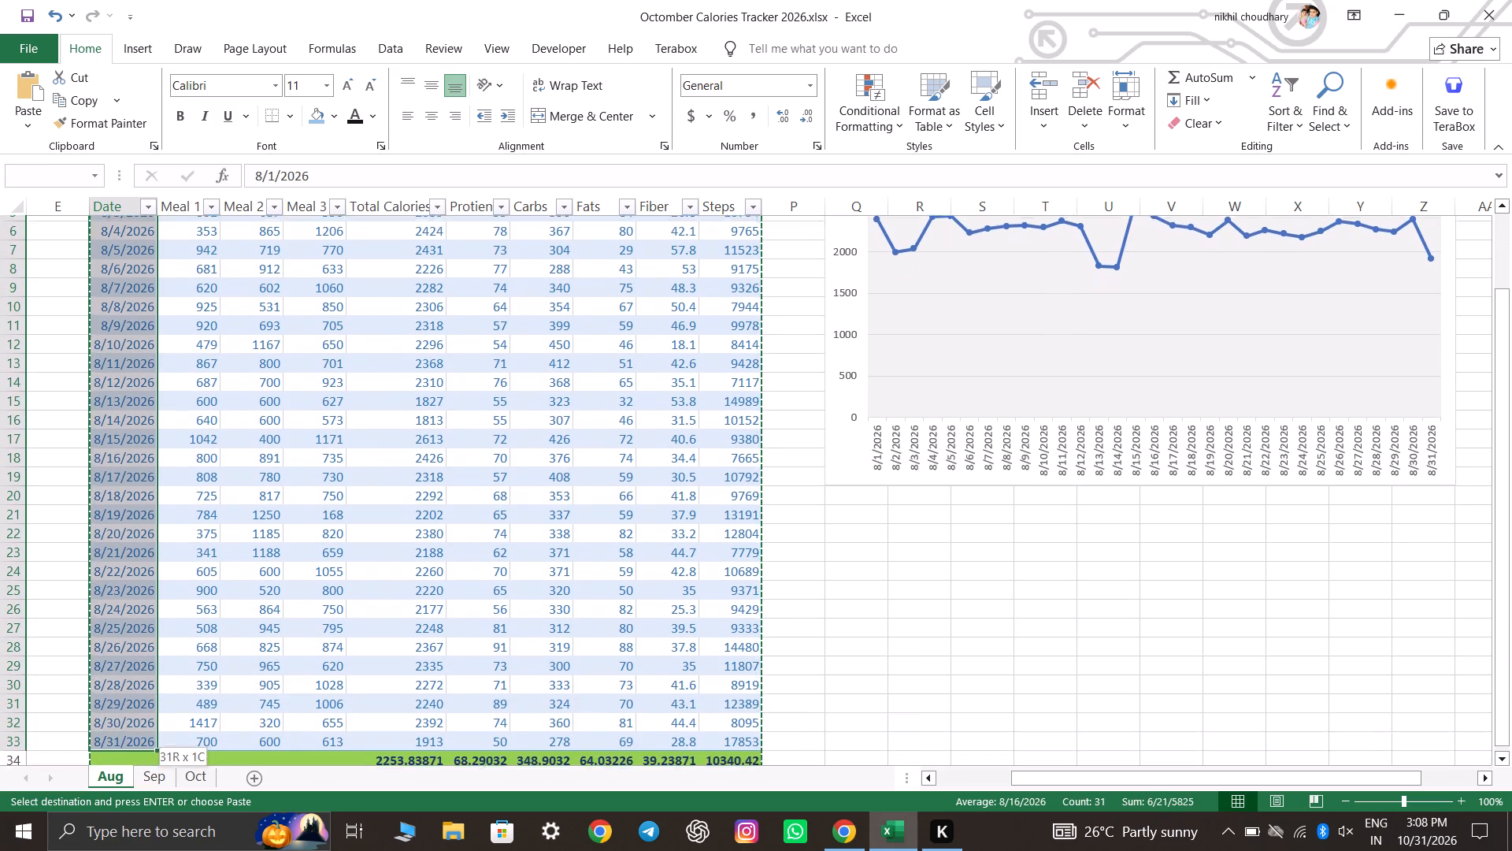
pyautogui.moveTo(108, 789); pyautogui.dragTo(124, 708)
pyautogui.scroll(3, 663, 550)
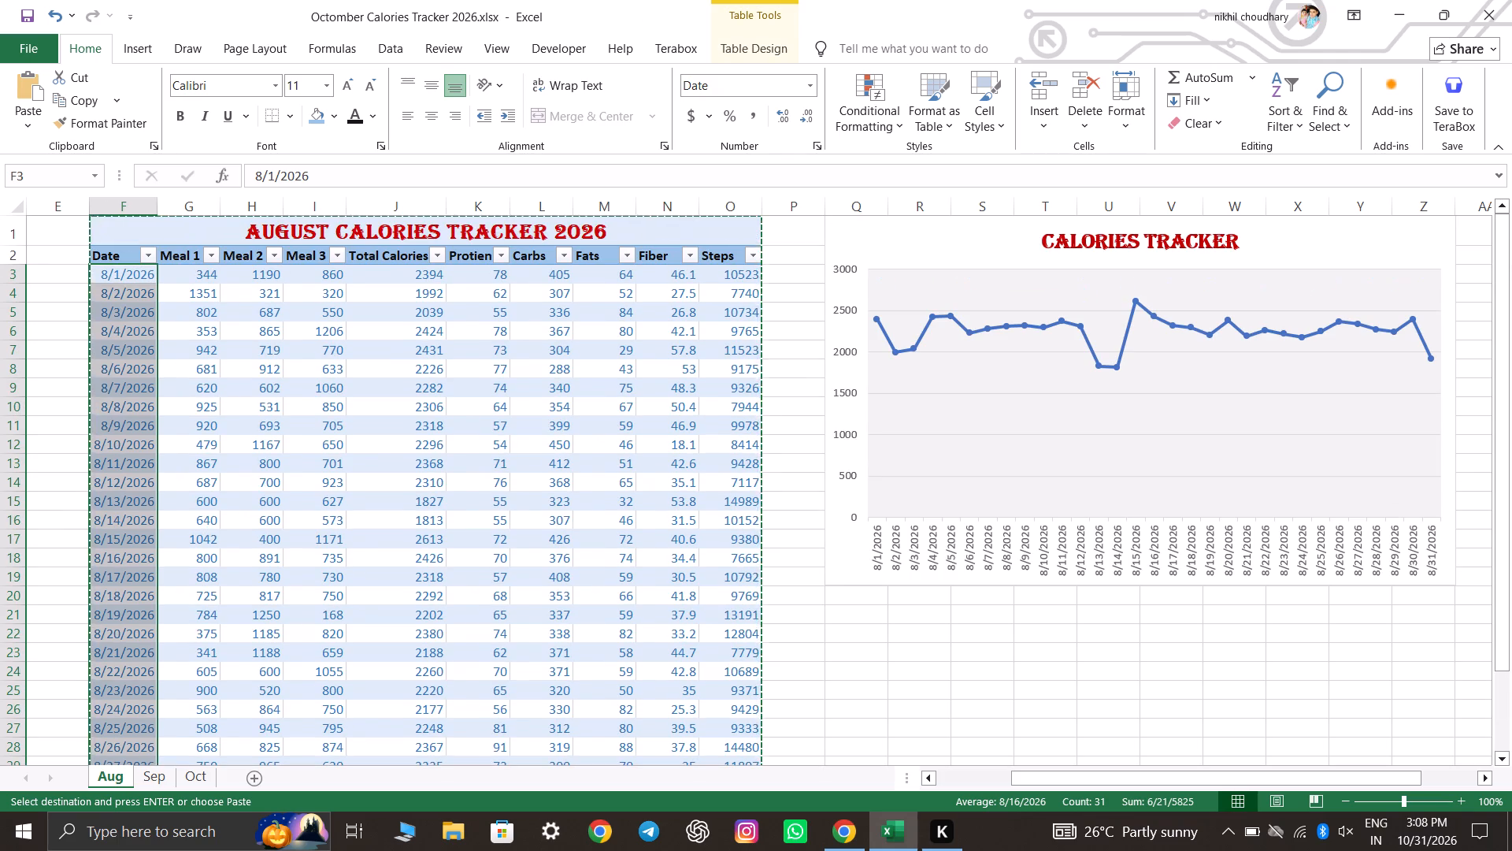
pyautogui.keyDown('ctrl'); pyautogui.moveTo(466, 270); pyautogui.dragTo(462, 850); pyautogui.keyUp('ctrl')
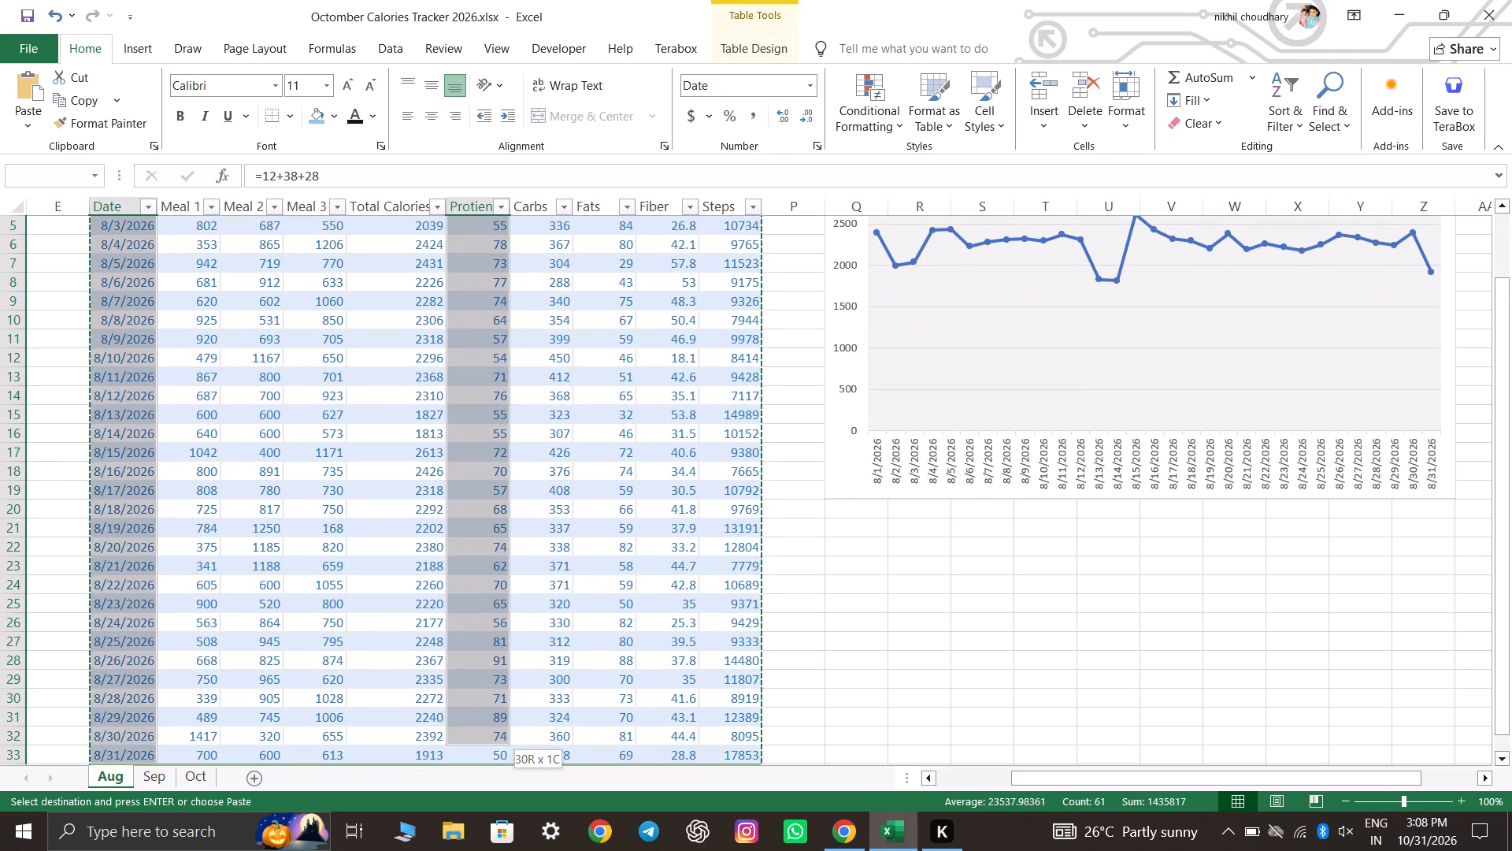
pyautogui.keyDown('ctrl'); pyautogui.moveTo(462, 850); pyautogui.dragTo(484, 710); pyautogui.keyUp('ctrl')
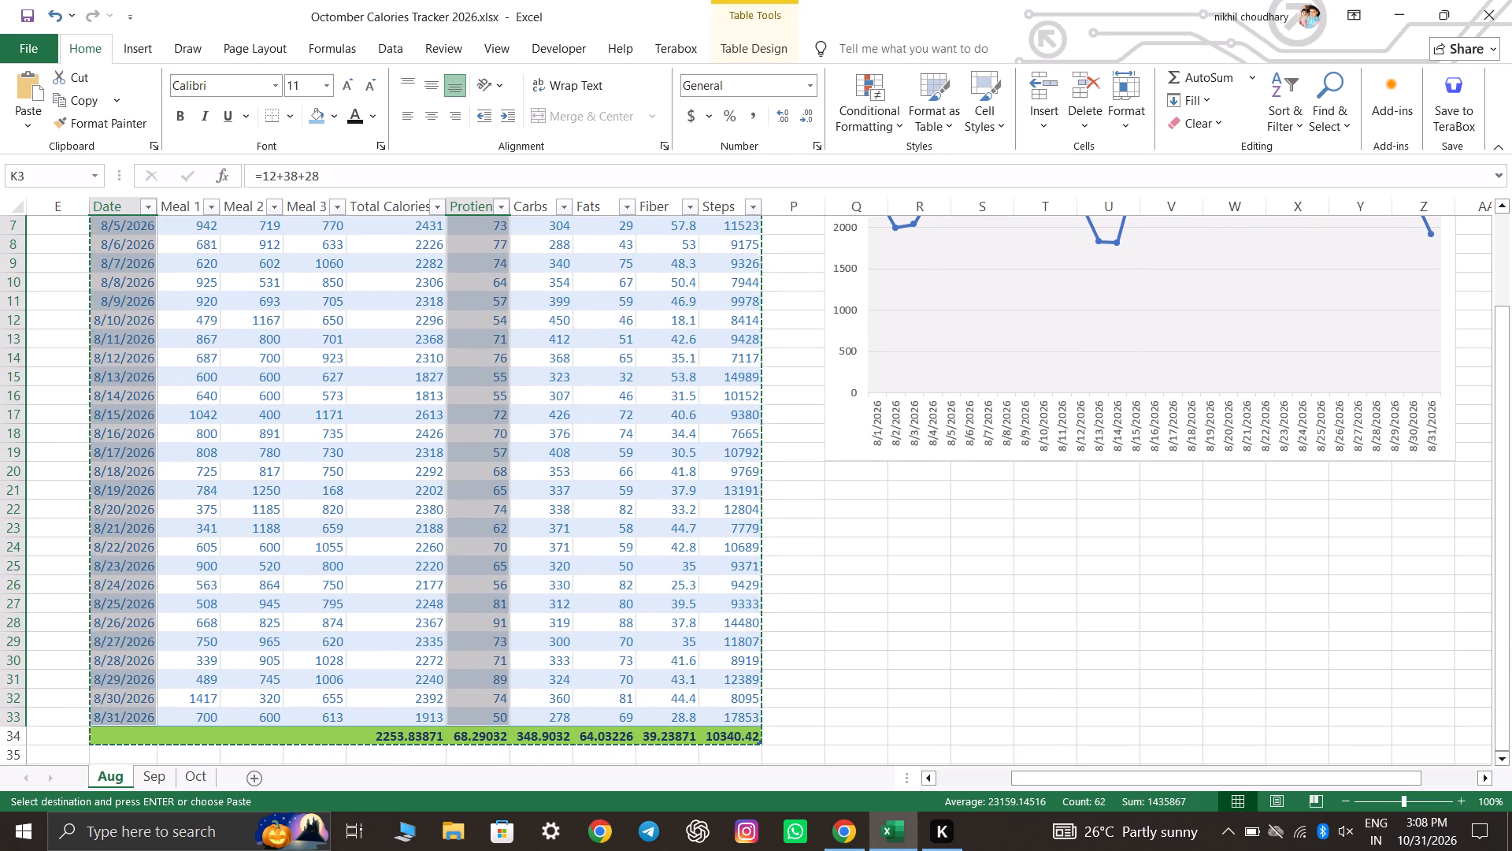
pyautogui.click(150, 53)
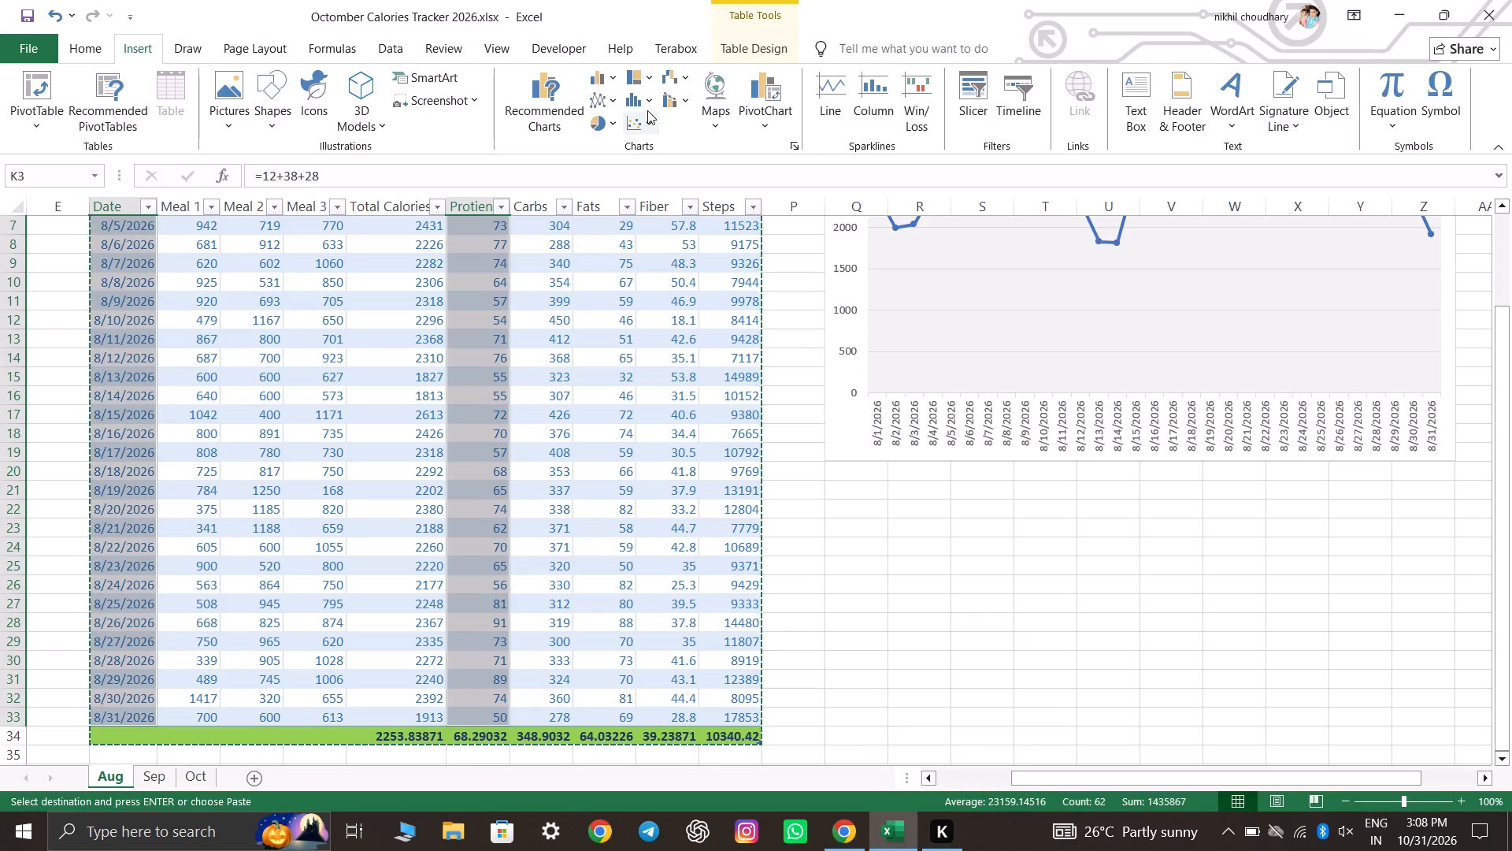
pyautogui.click(567, 118)
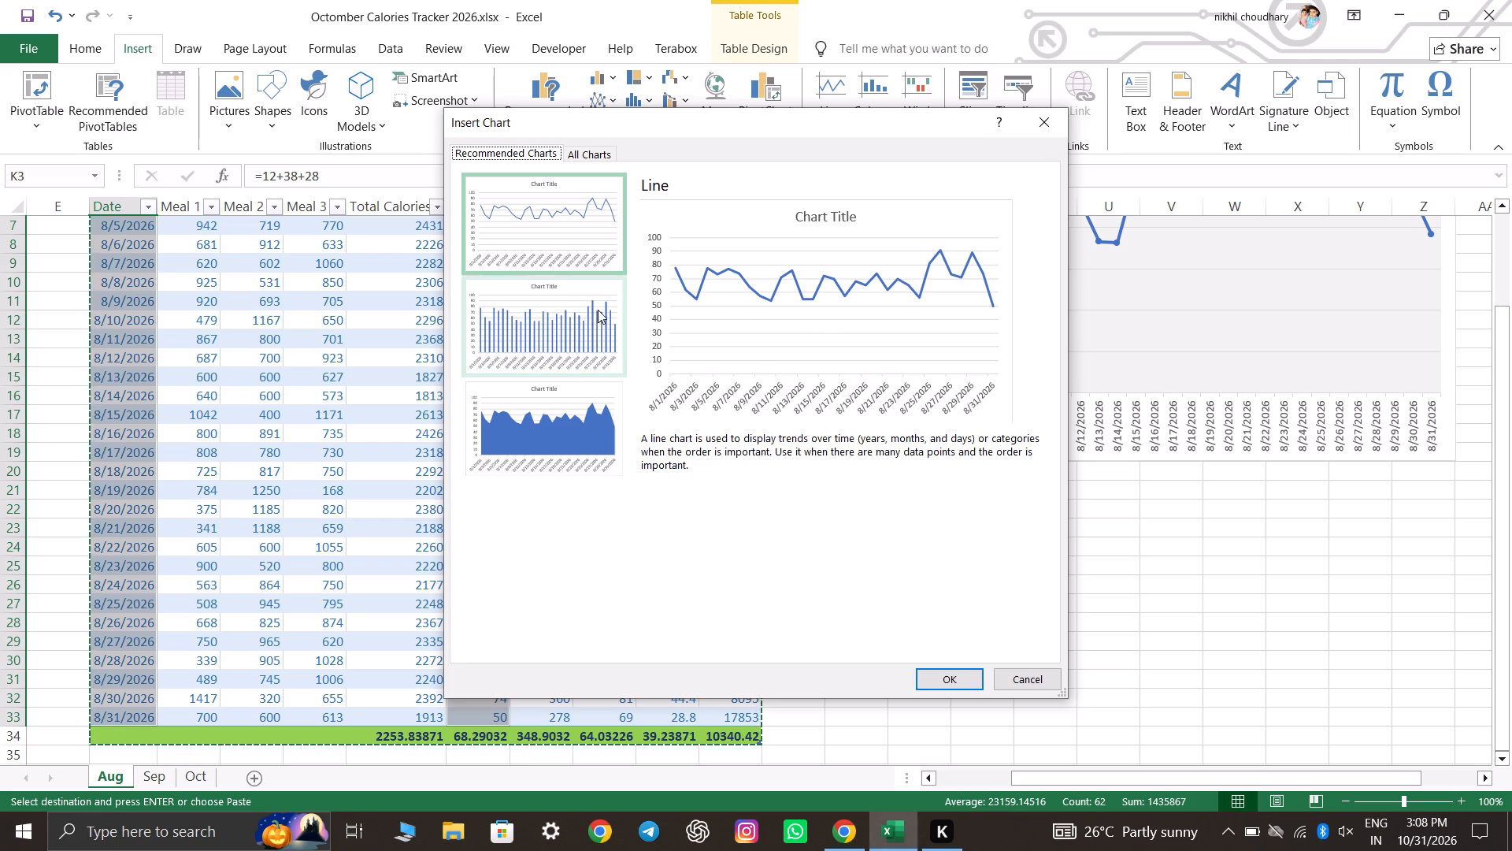
# Compare recommended and available chart types for the protein data, including line, pie, scatter, stock, surface, histogram, funnel and combo.
pyautogui.click(573, 314)
pyautogui.click(584, 413)
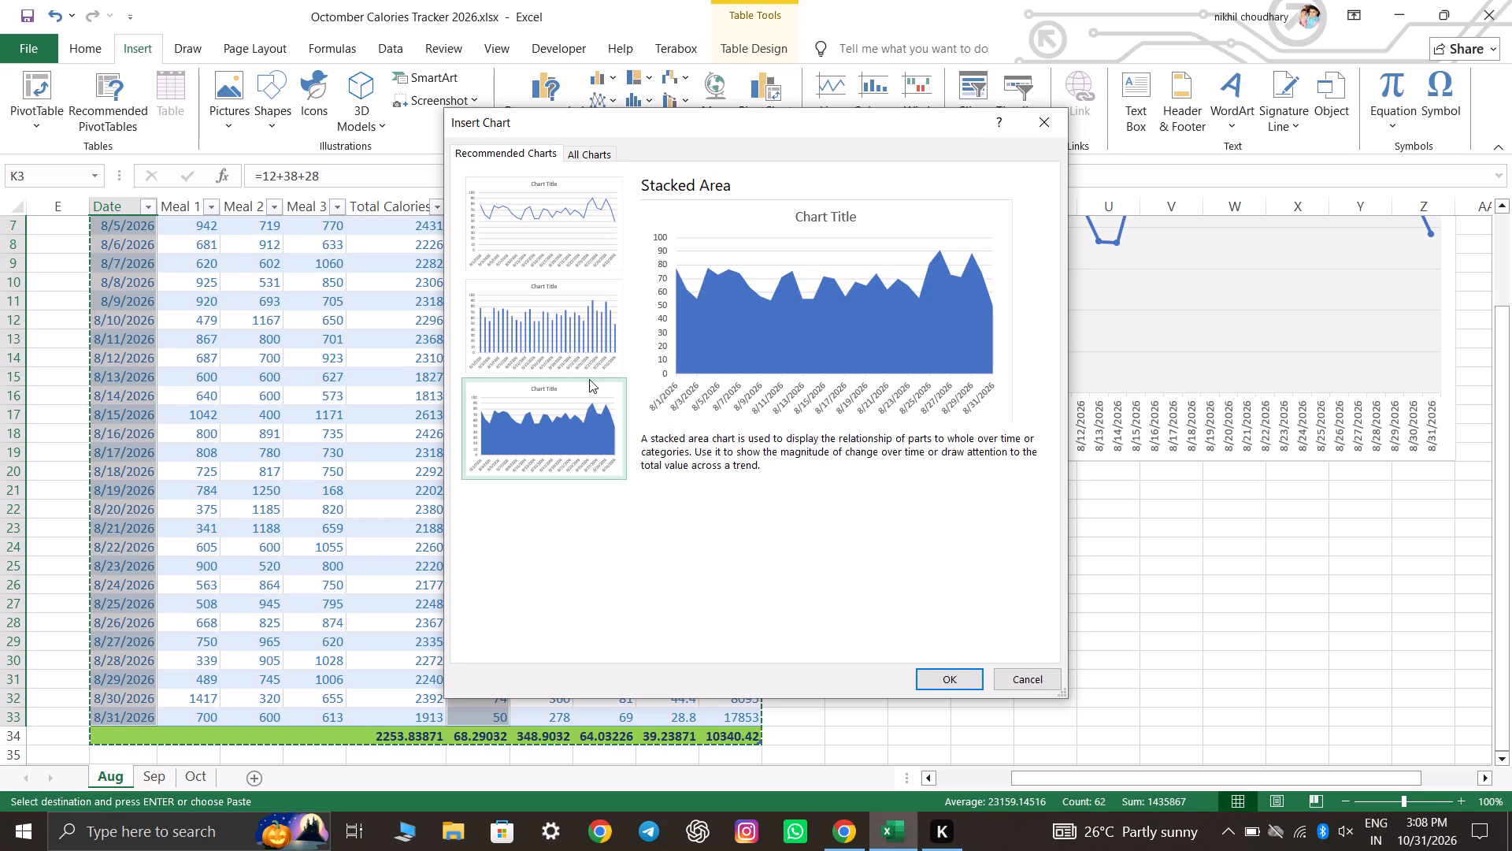
pyautogui.click(587, 161)
pyautogui.click(587, 155)
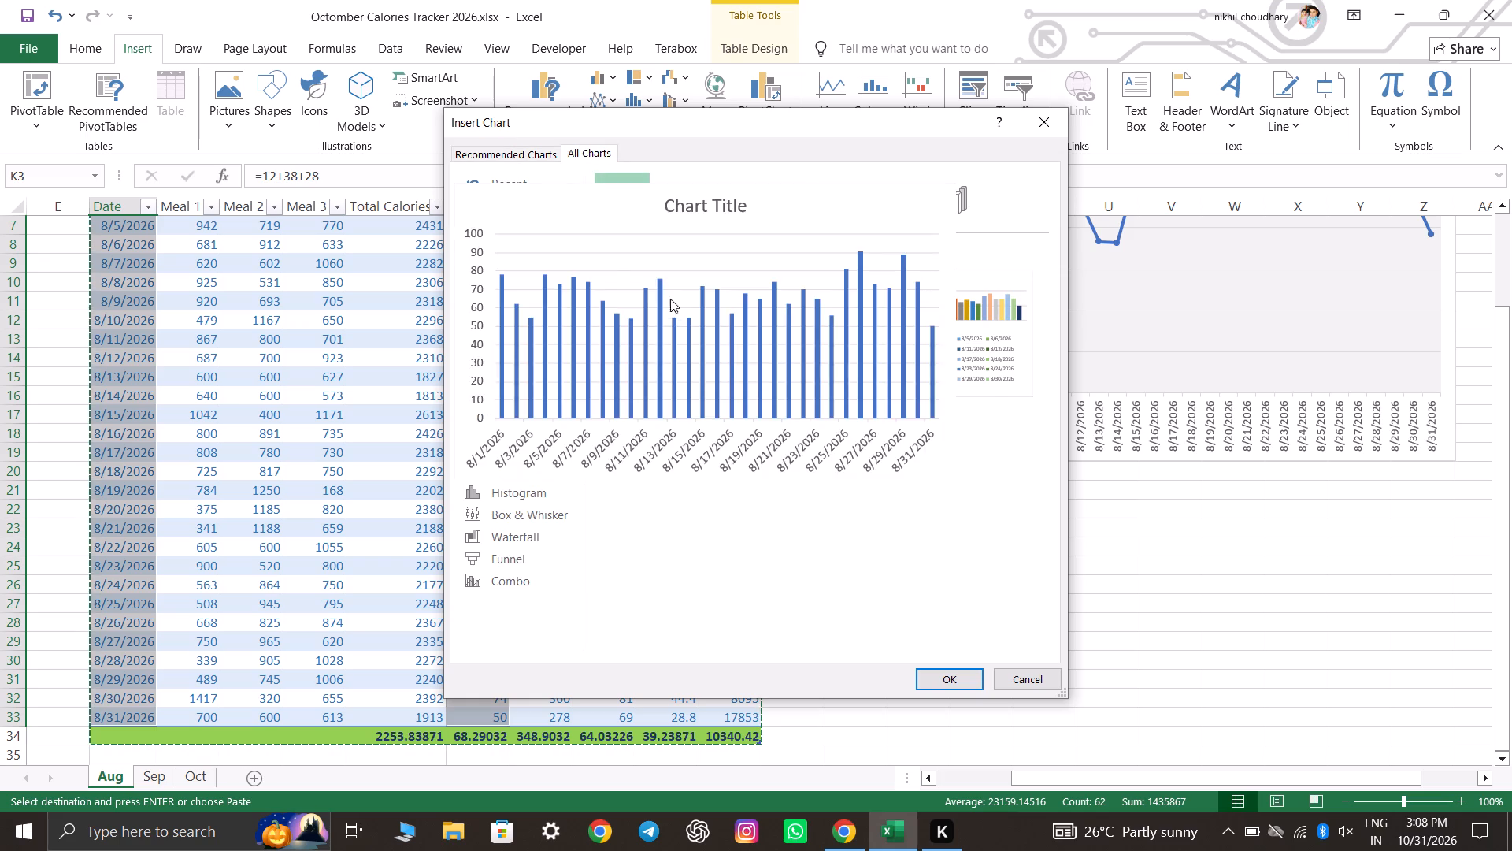
pyautogui.click(516, 259)
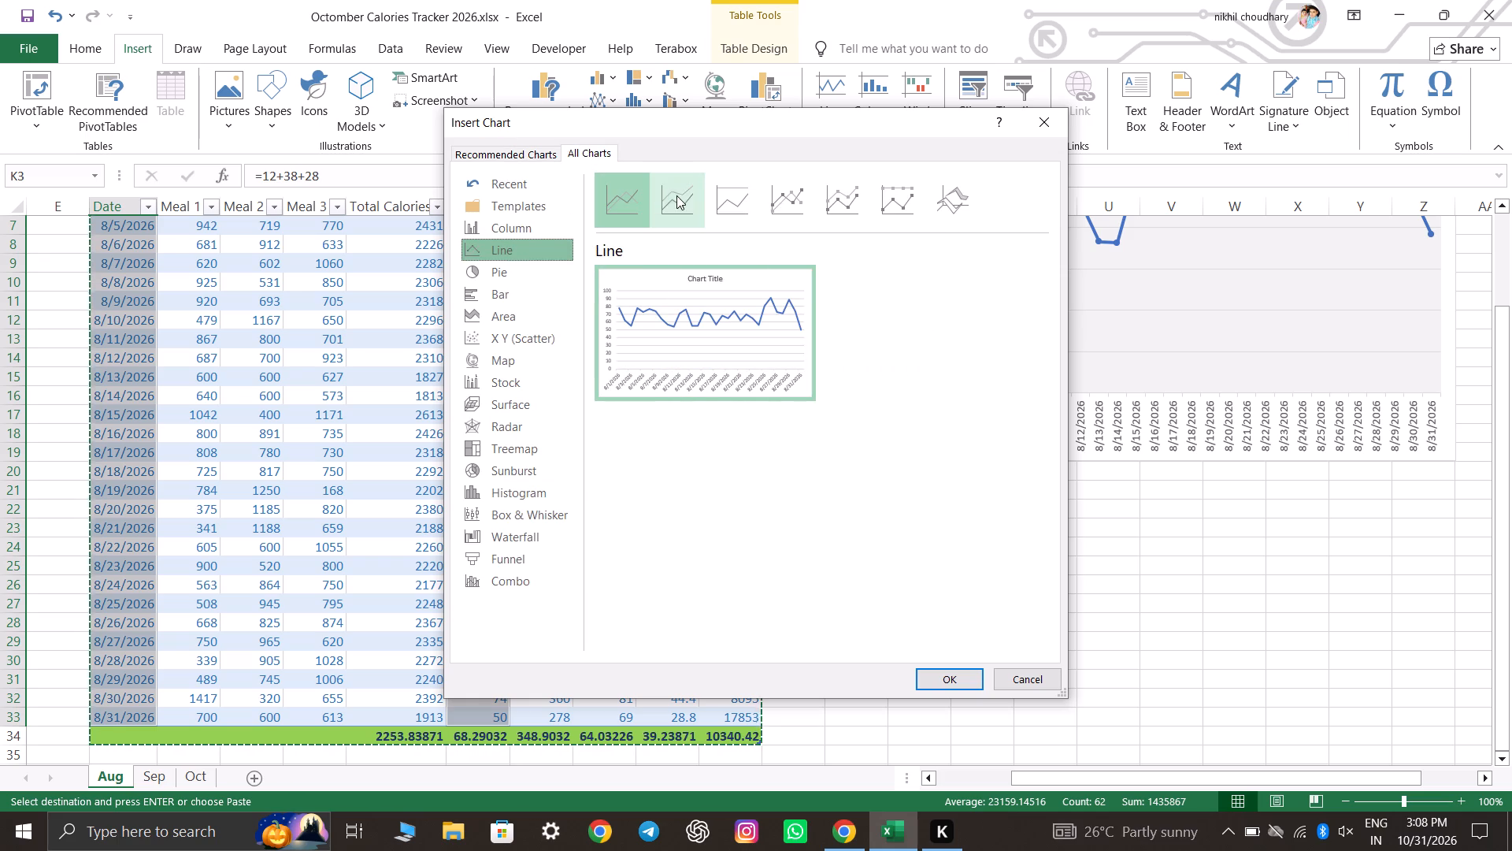
pyautogui.click(520, 302)
pyautogui.click(540, 276)
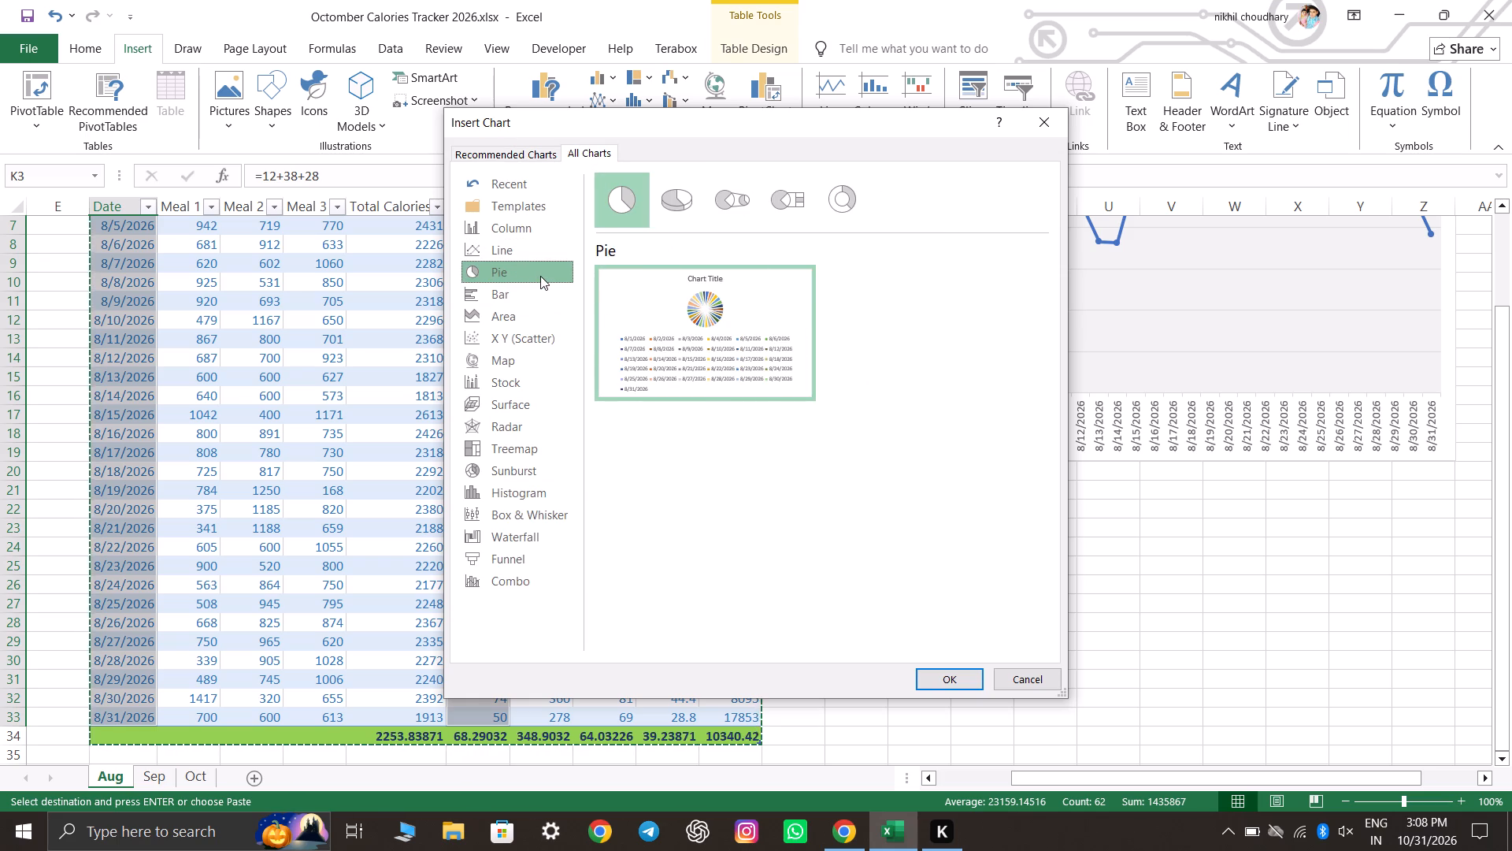
pyautogui.click(517, 328)
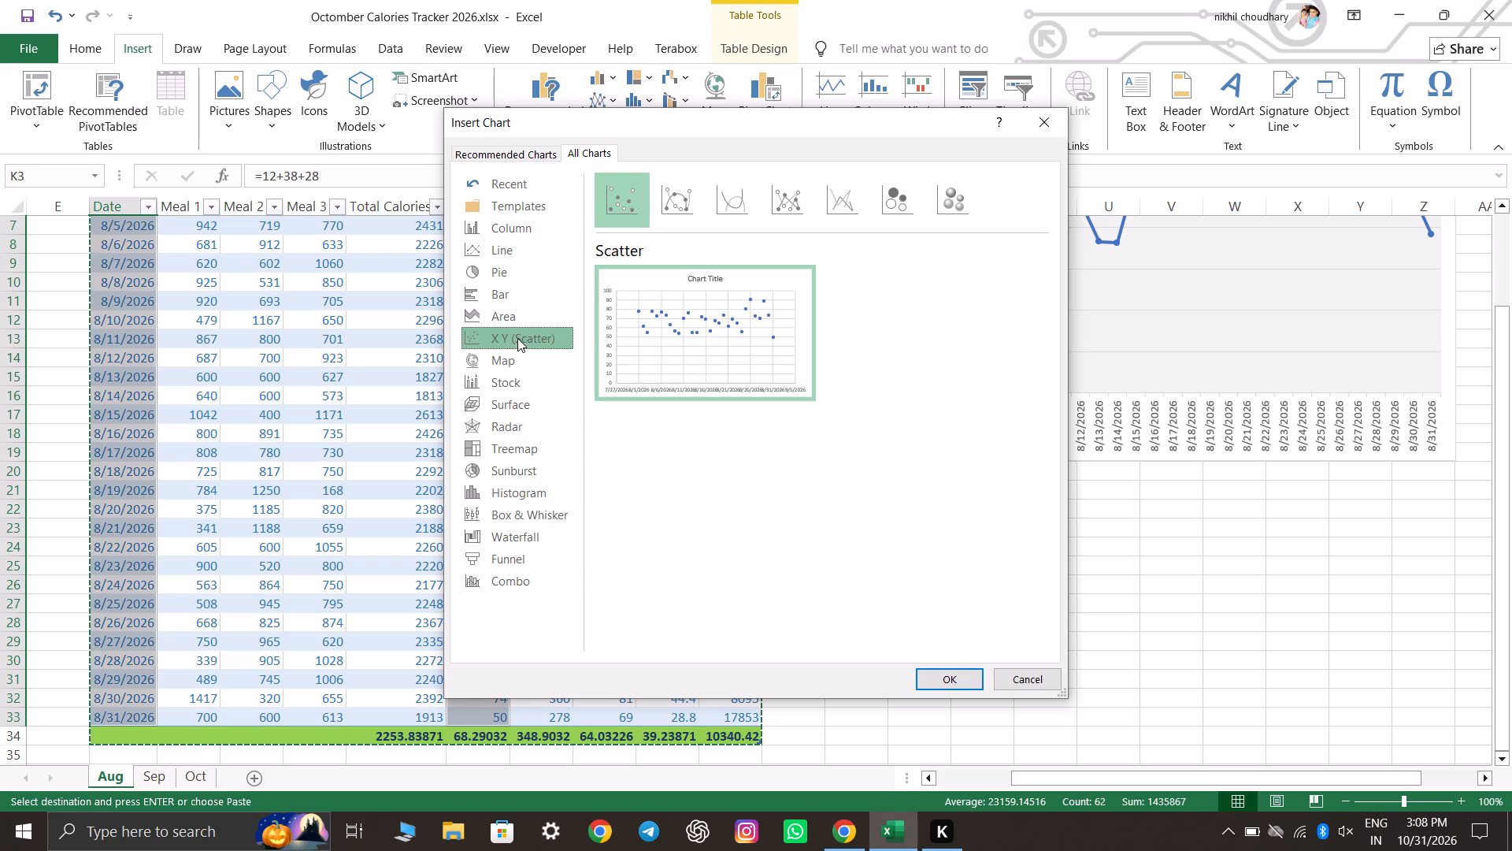
pyautogui.click(517, 356)
pyautogui.click(528, 399)
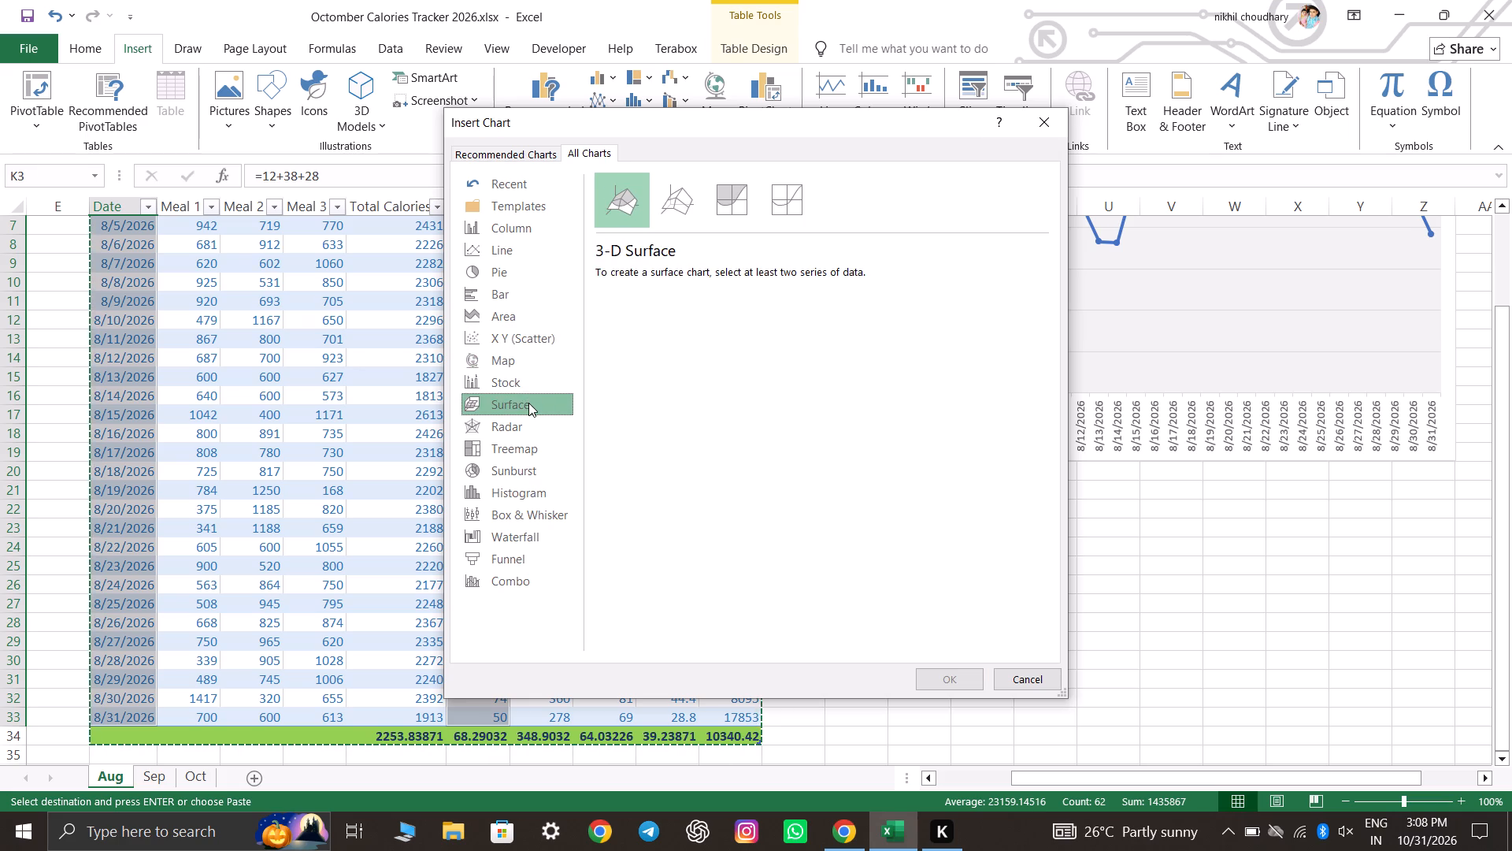
pyautogui.click(532, 377)
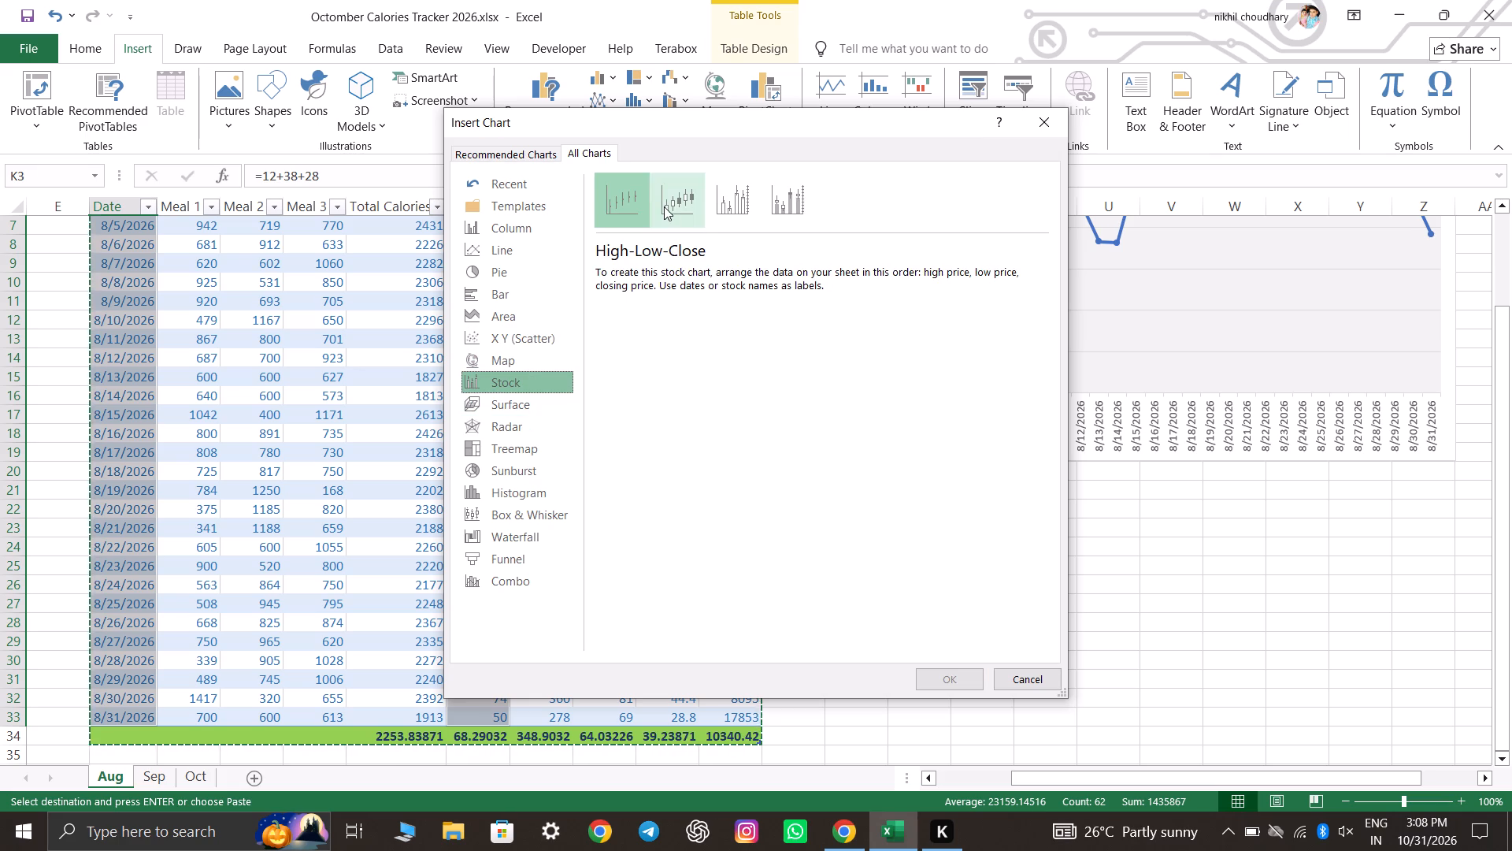
pyautogui.click(665, 206)
pyautogui.click(747, 203)
pyautogui.click(805, 198)
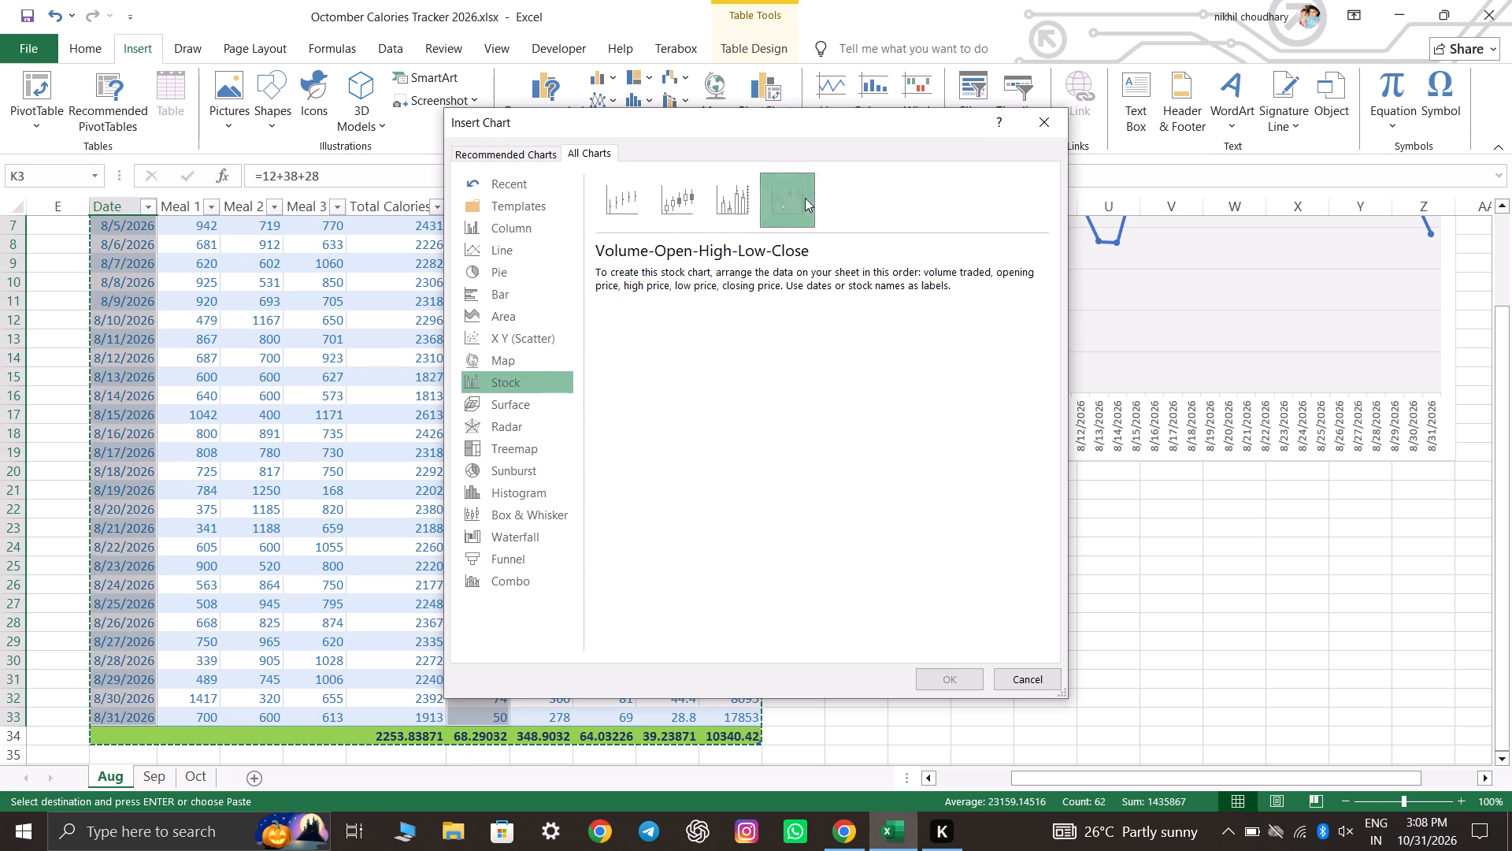
pyautogui.click(516, 397)
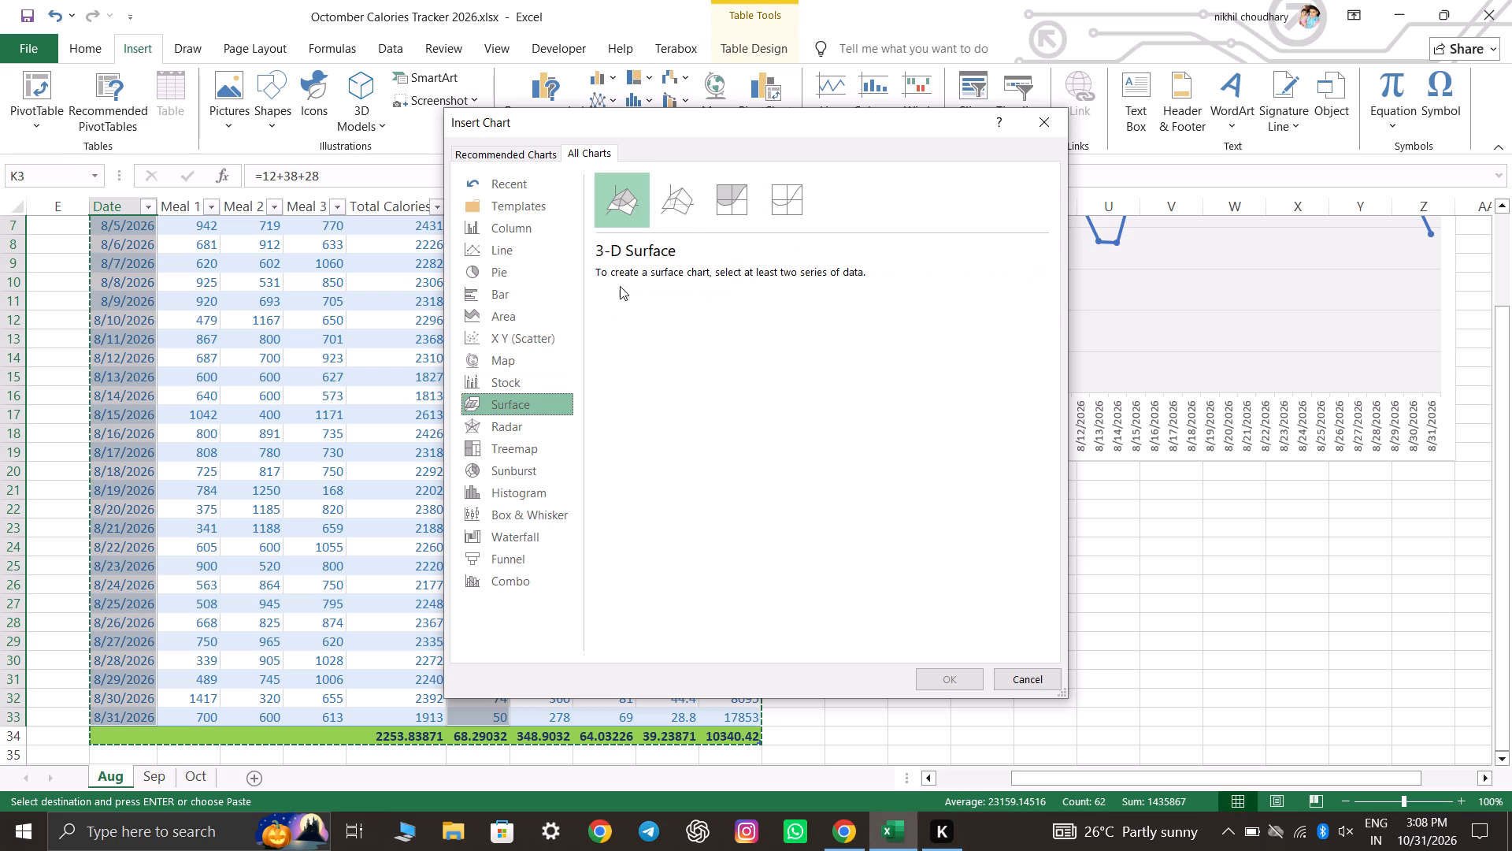
pyautogui.click(703, 203)
pyautogui.click(756, 199)
pyautogui.click(785, 188)
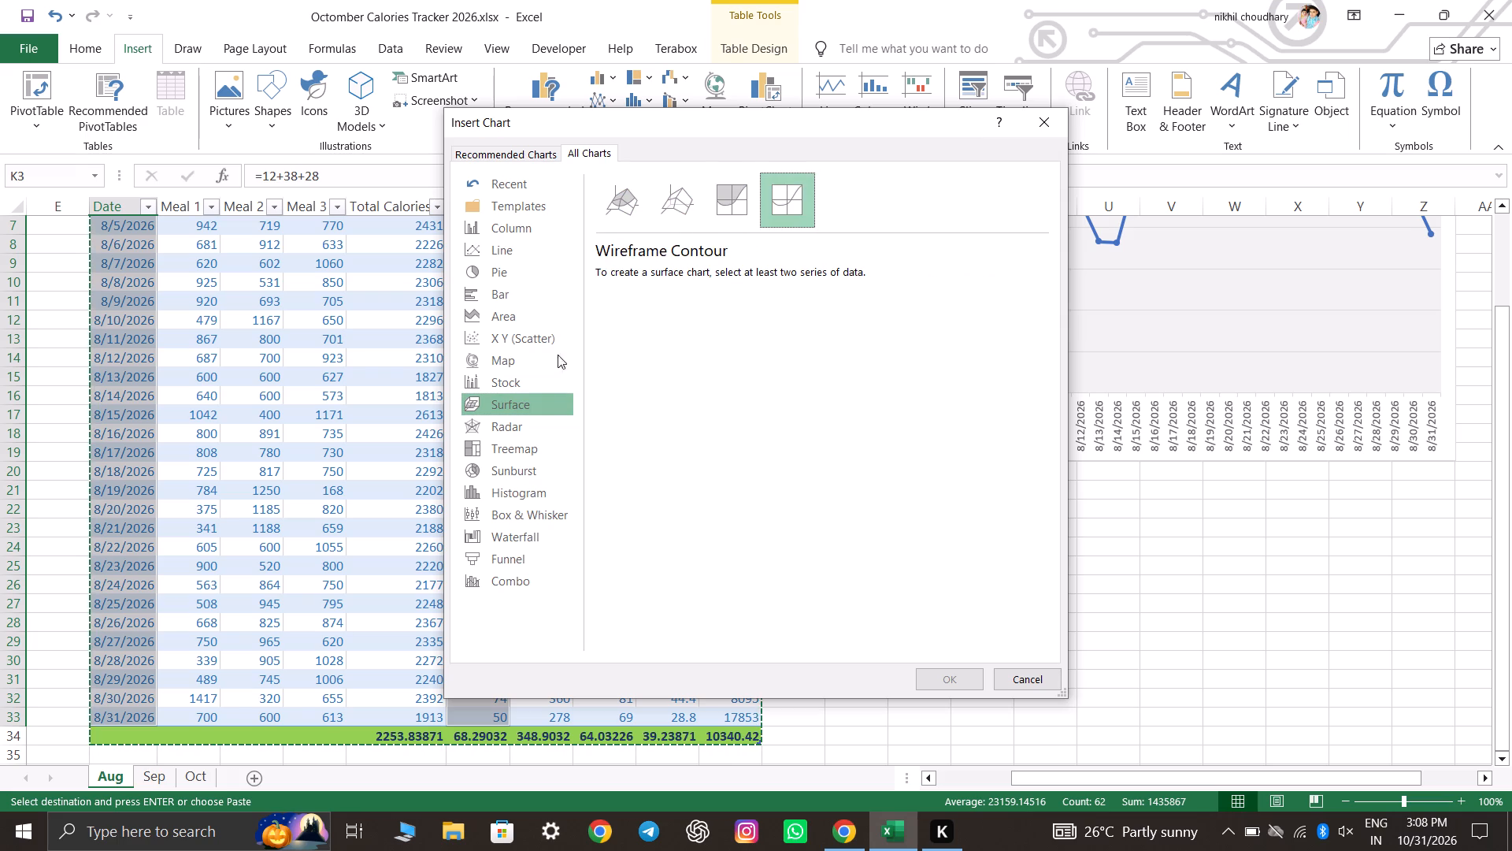
pyautogui.click(495, 456)
pyautogui.click(508, 492)
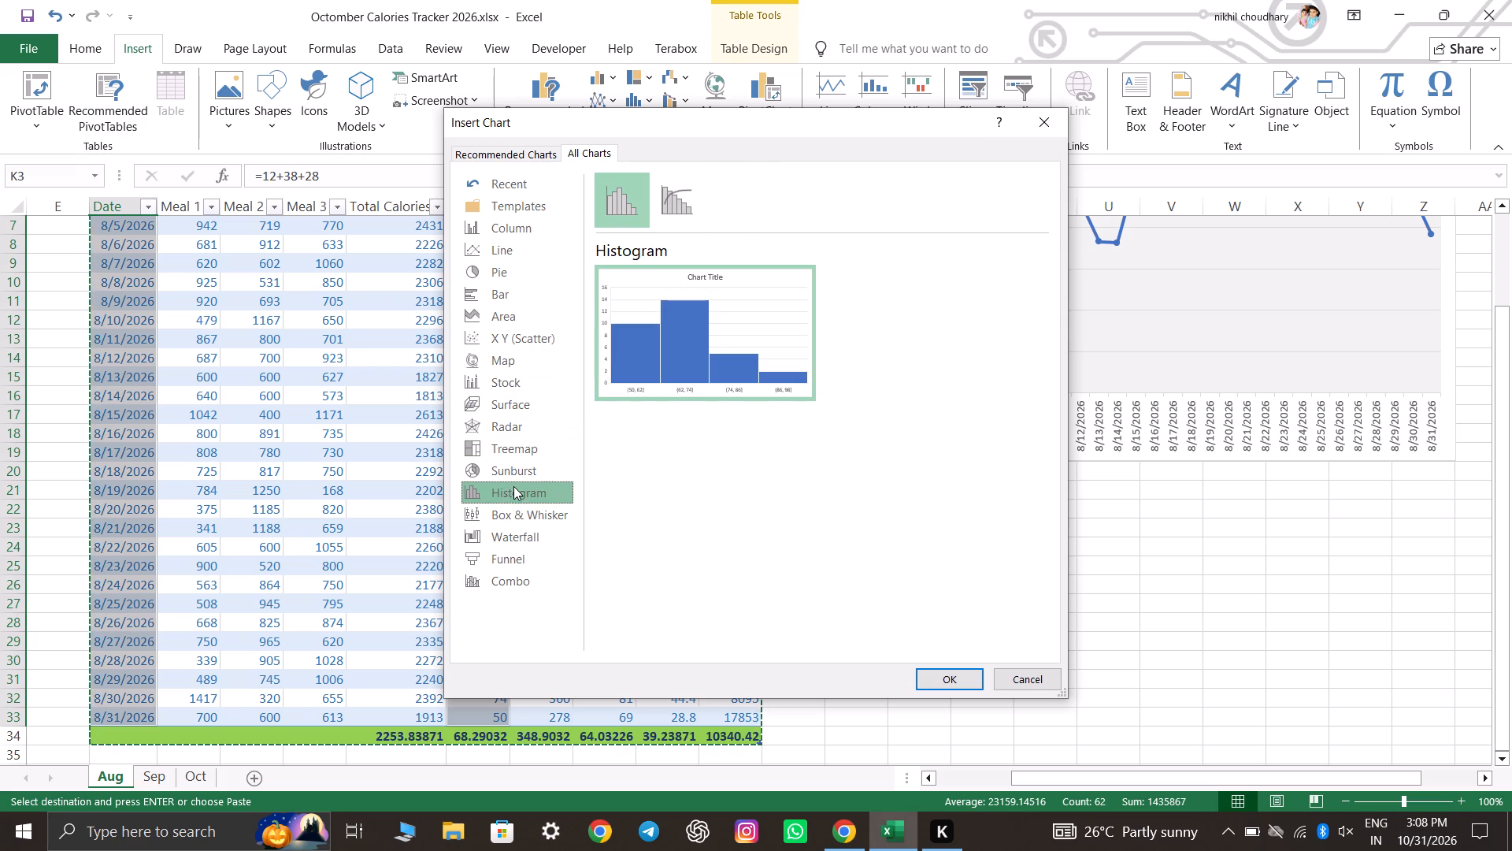
pyautogui.click(513, 505)
pyautogui.click(537, 550)
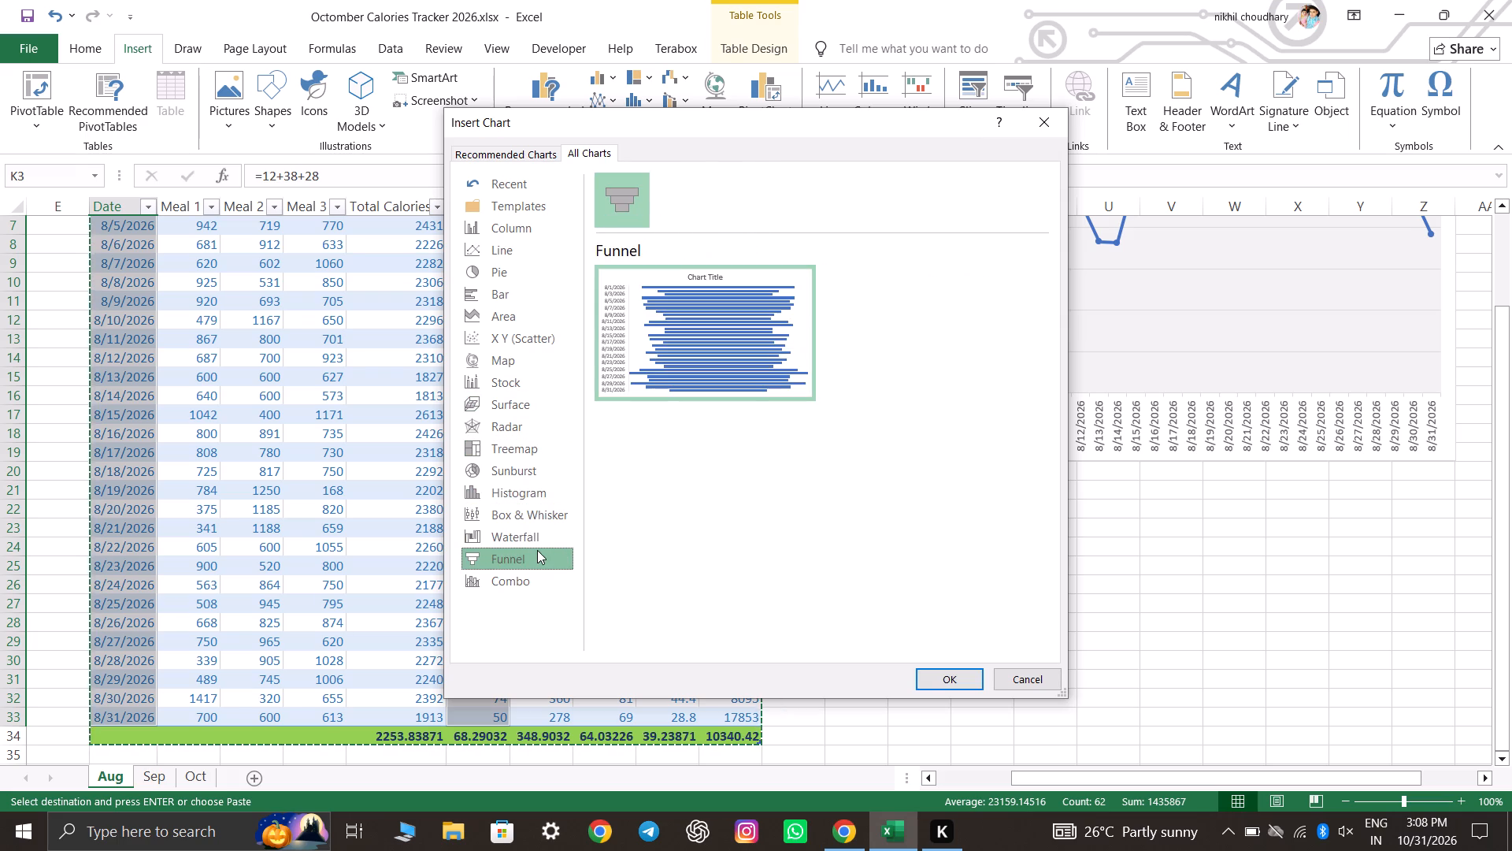
pyautogui.click(535, 572)
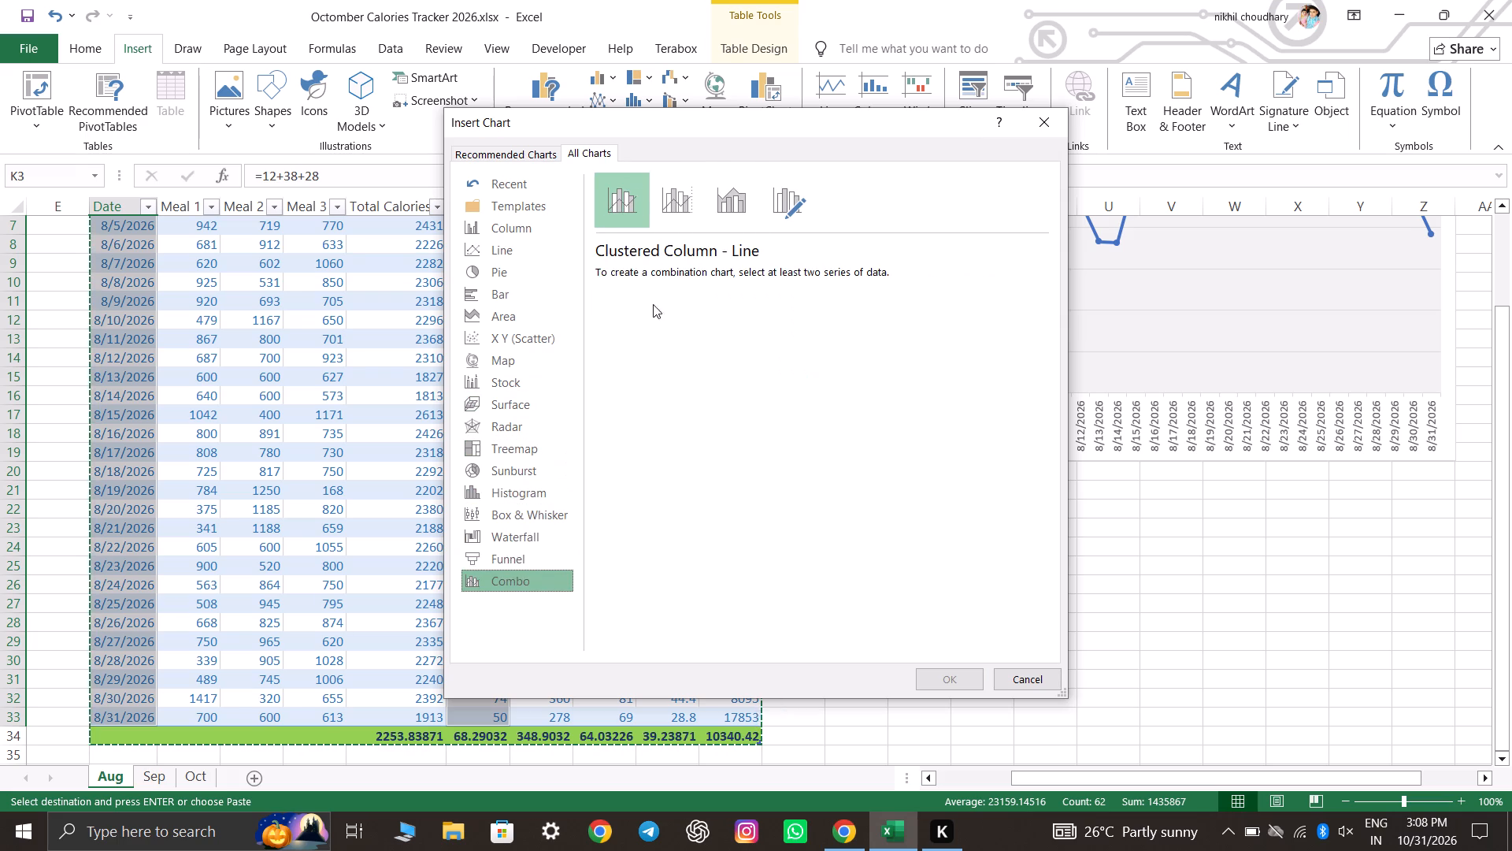
pyautogui.click(665, 205)
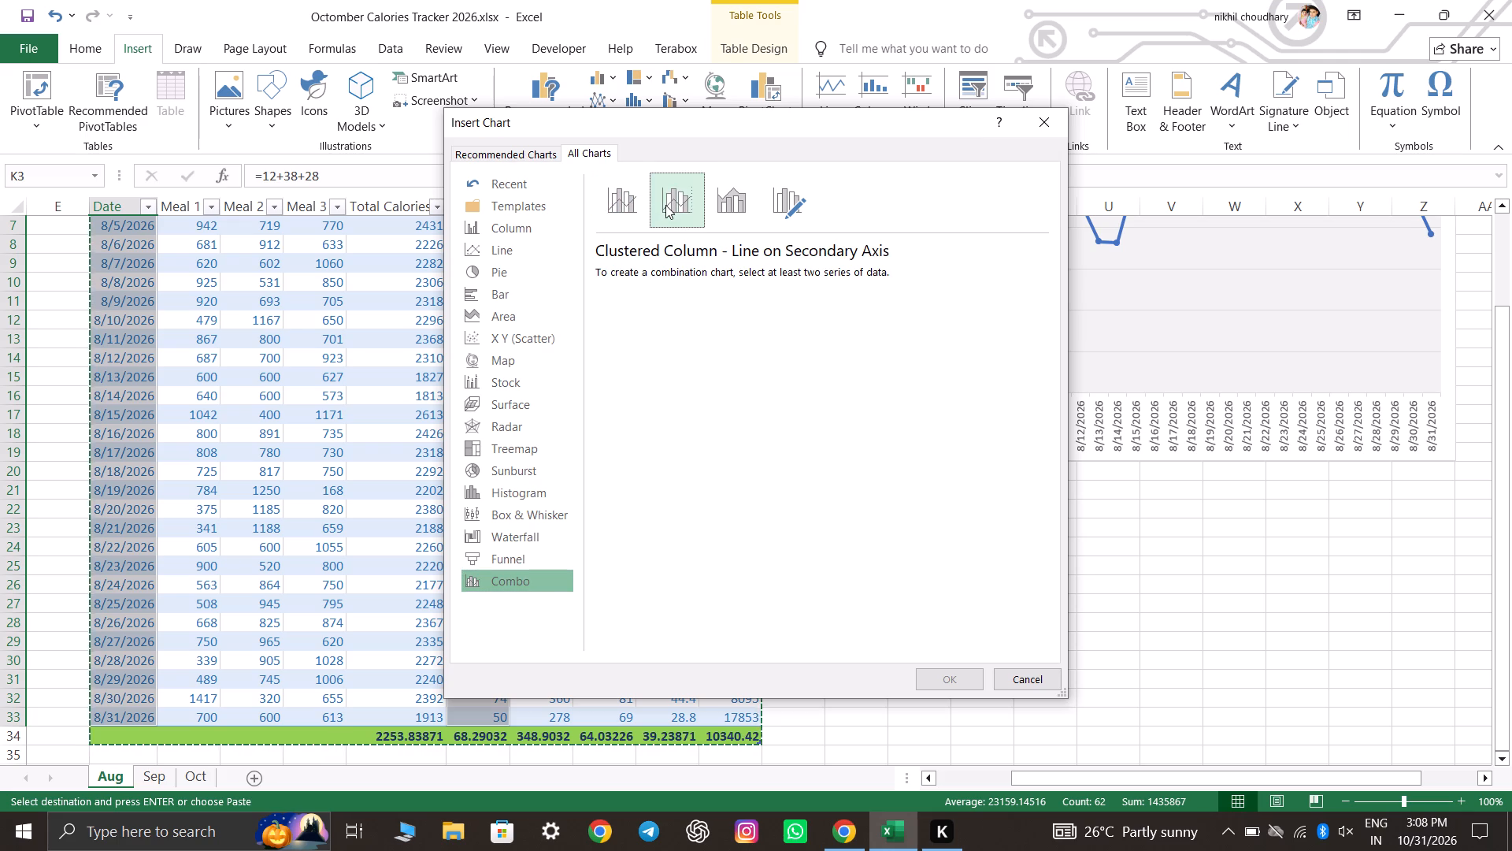
# Compare the column chart variants and insert a 3-D Clustered Column chart of Protien by date as a single series.
pyautogui.click(535, 214)
pyautogui.click(520, 232)
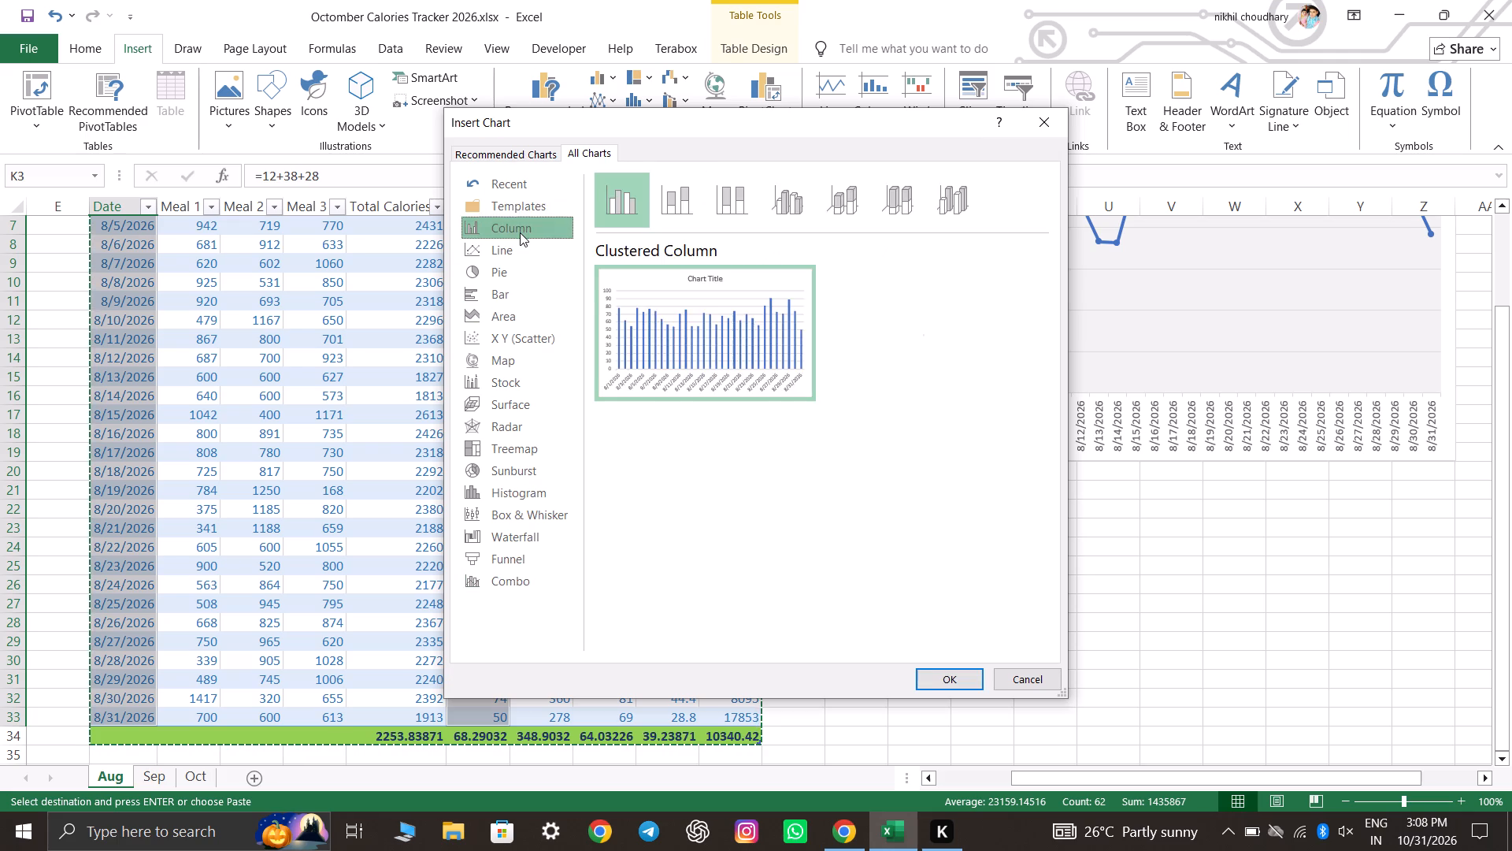
pyautogui.click(693, 200)
pyautogui.click(744, 200)
pyautogui.click(778, 197)
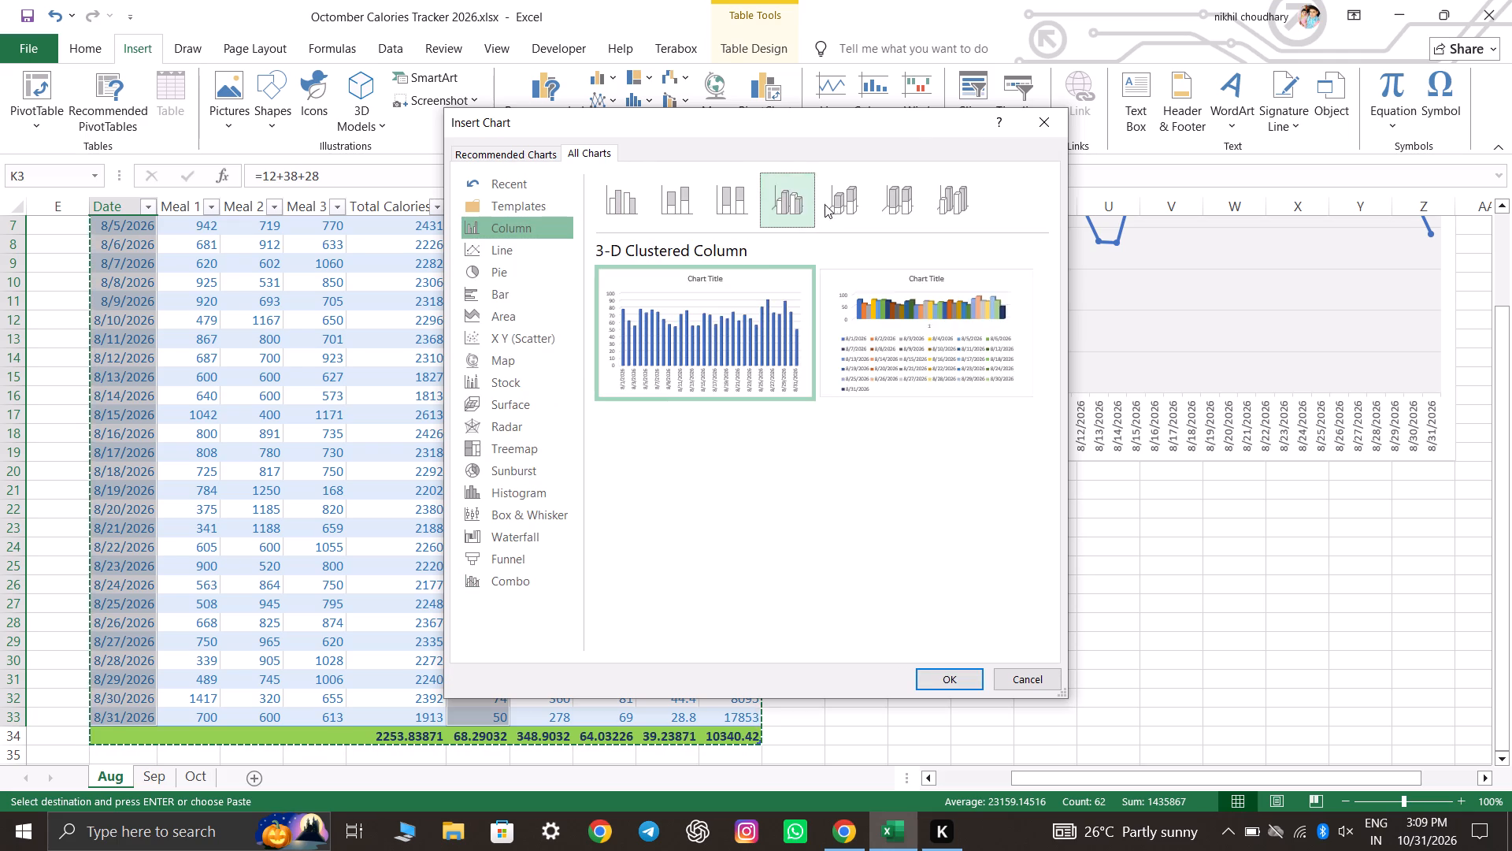
pyautogui.click(828, 204)
pyautogui.click(894, 206)
pyautogui.click(977, 199)
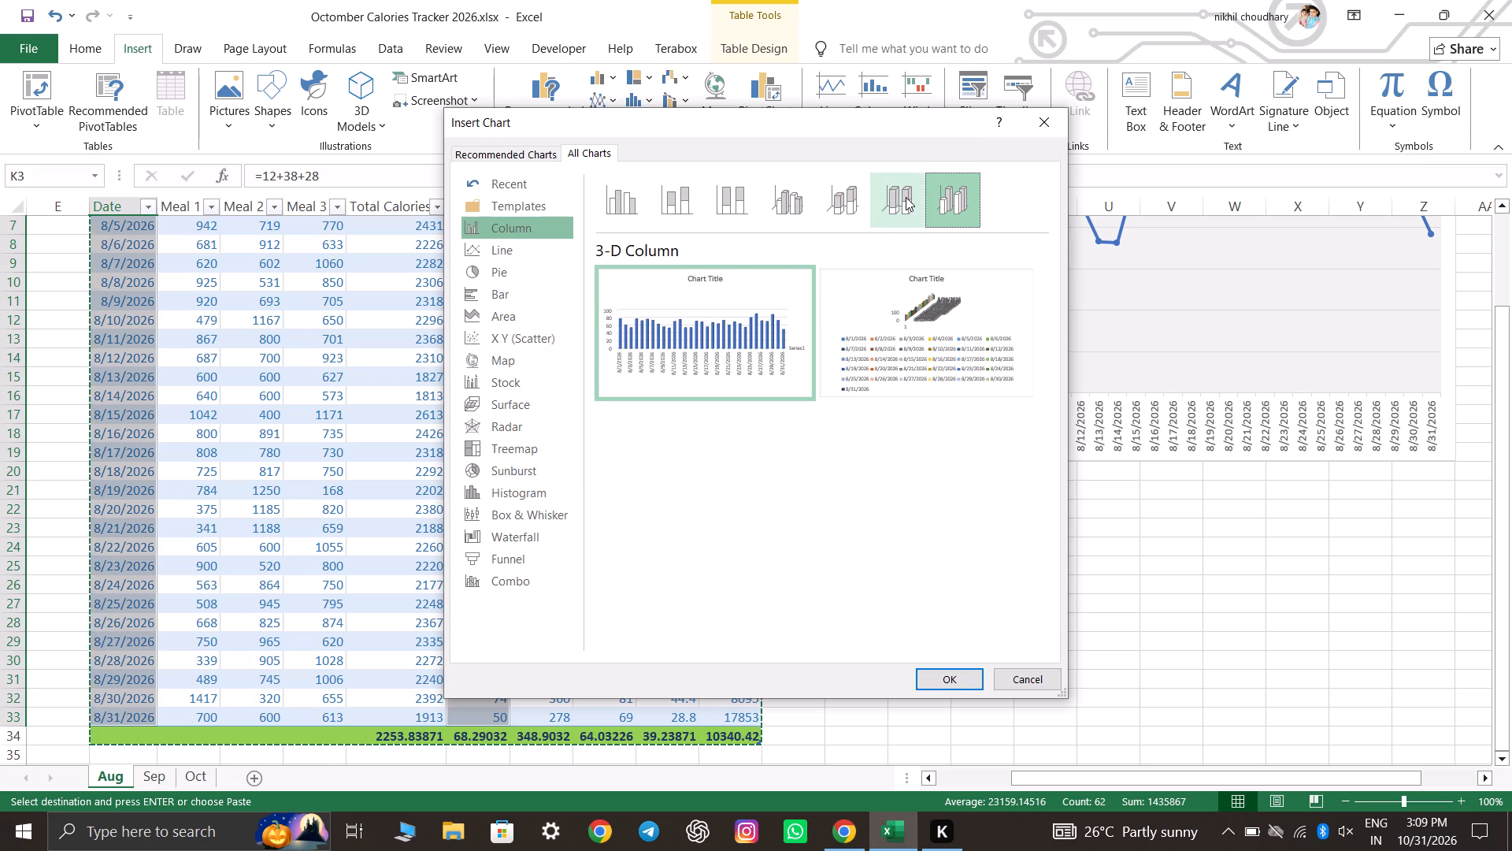
pyautogui.click(906, 197)
pyautogui.click(853, 191)
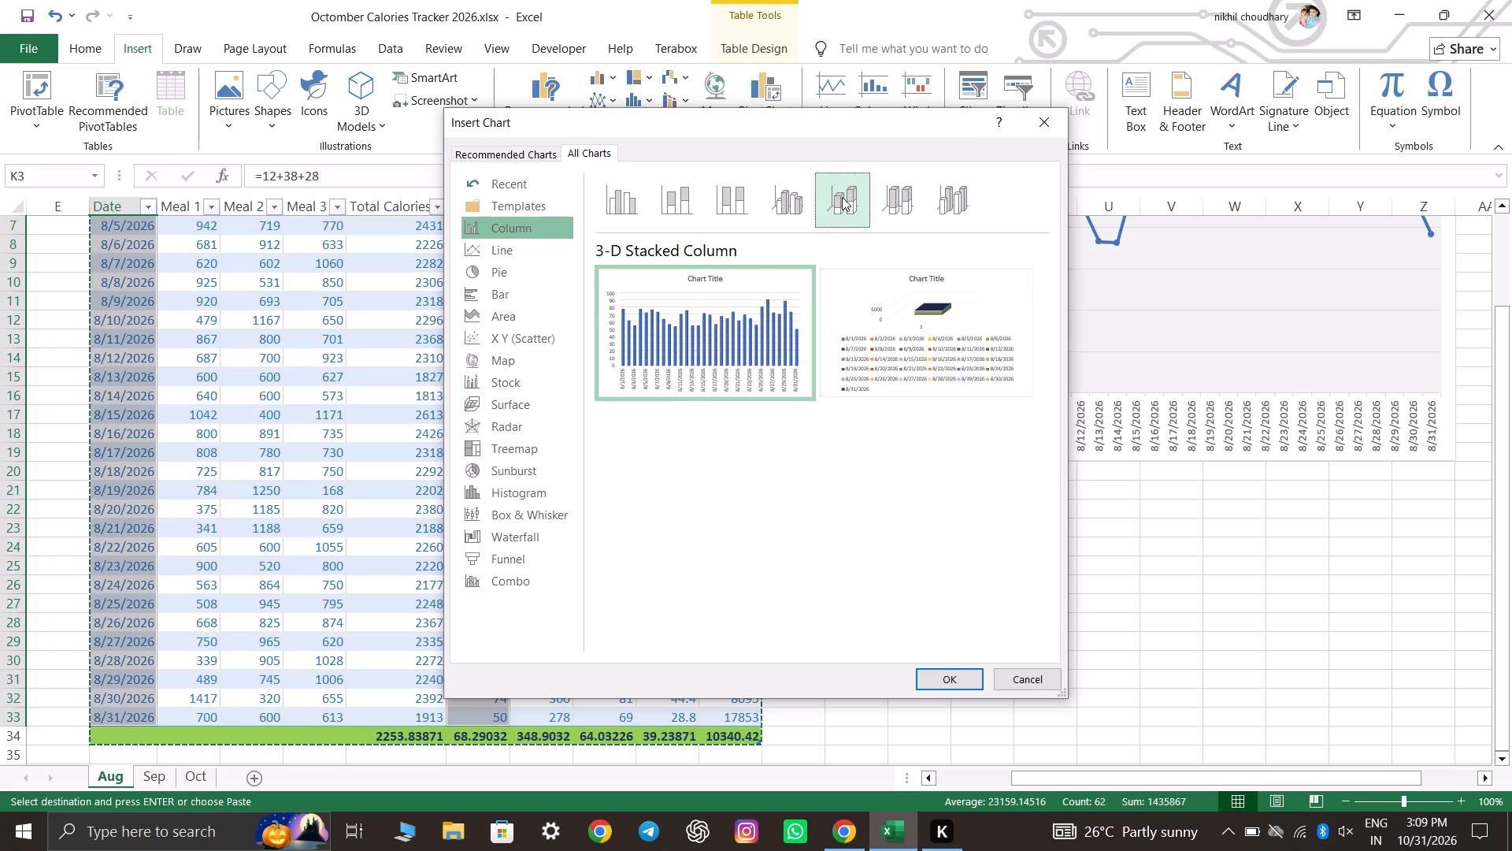
pyautogui.click(782, 214)
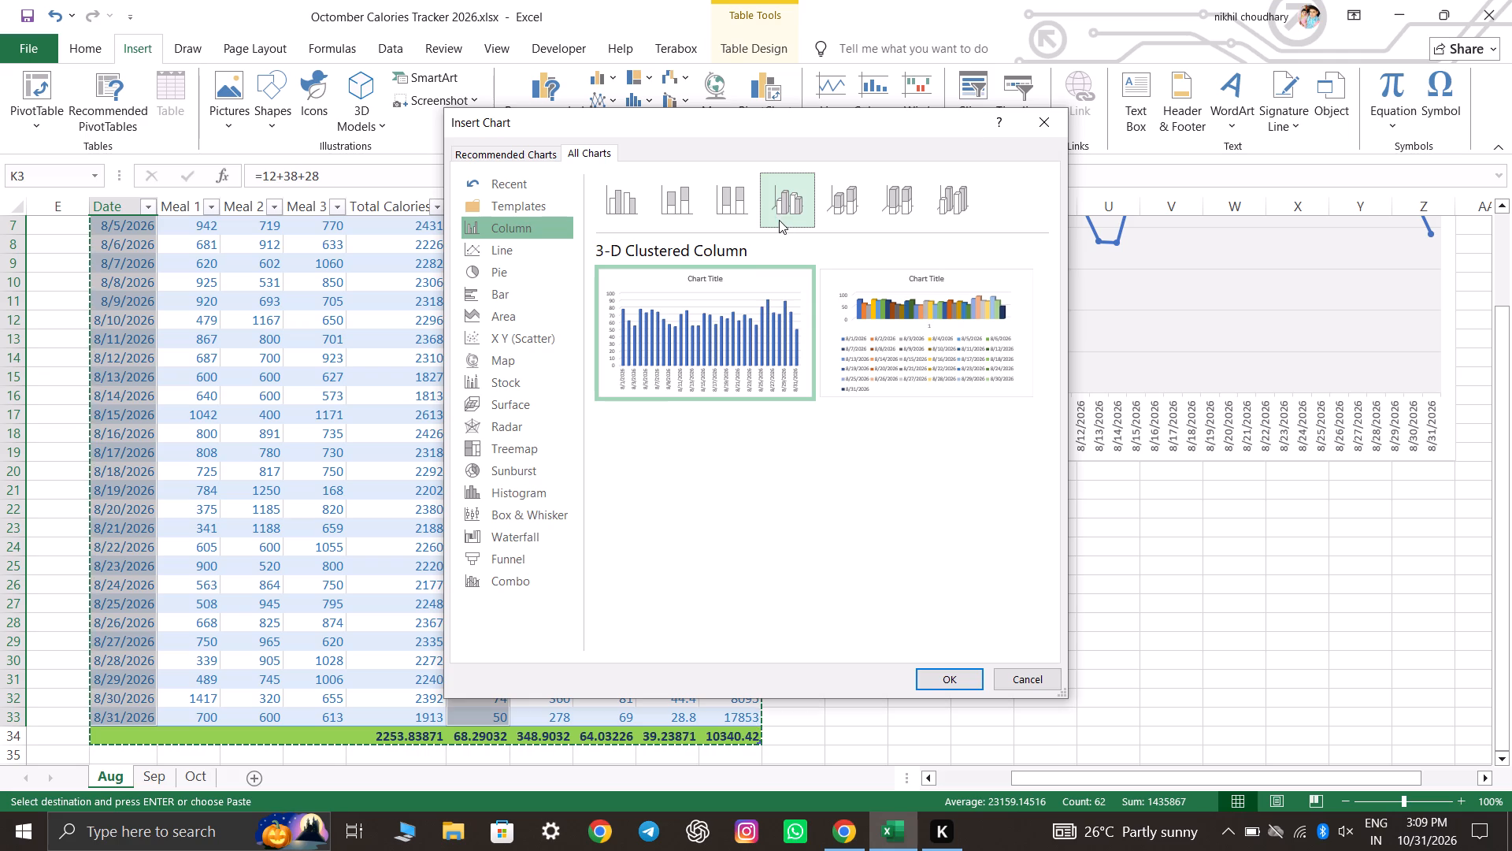
pyautogui.click(780, 206)
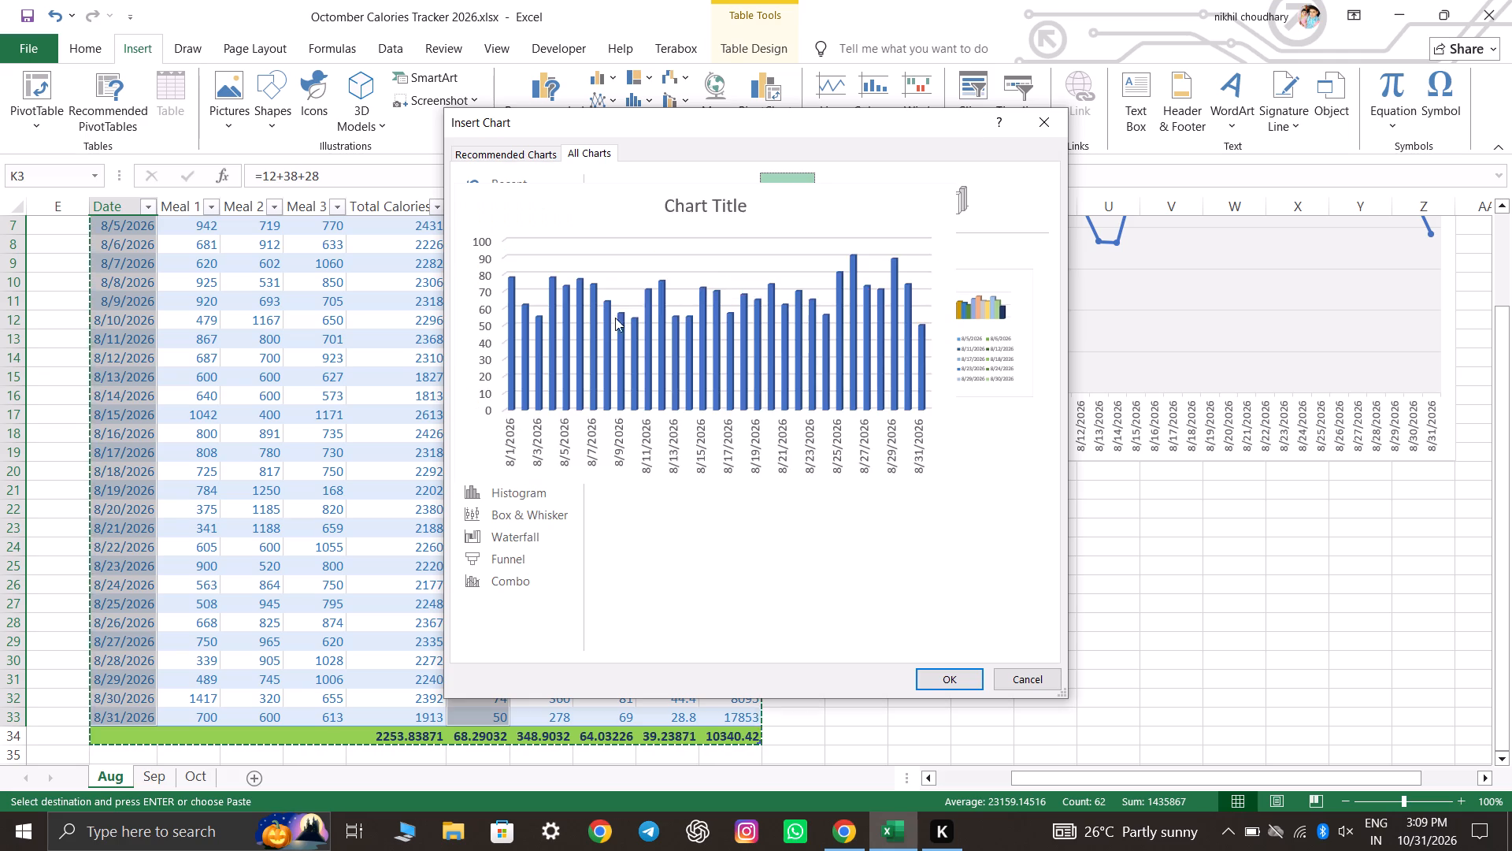
pyautogui.rightClick(691, 372)
pyautogui.rightClick(691, 372)
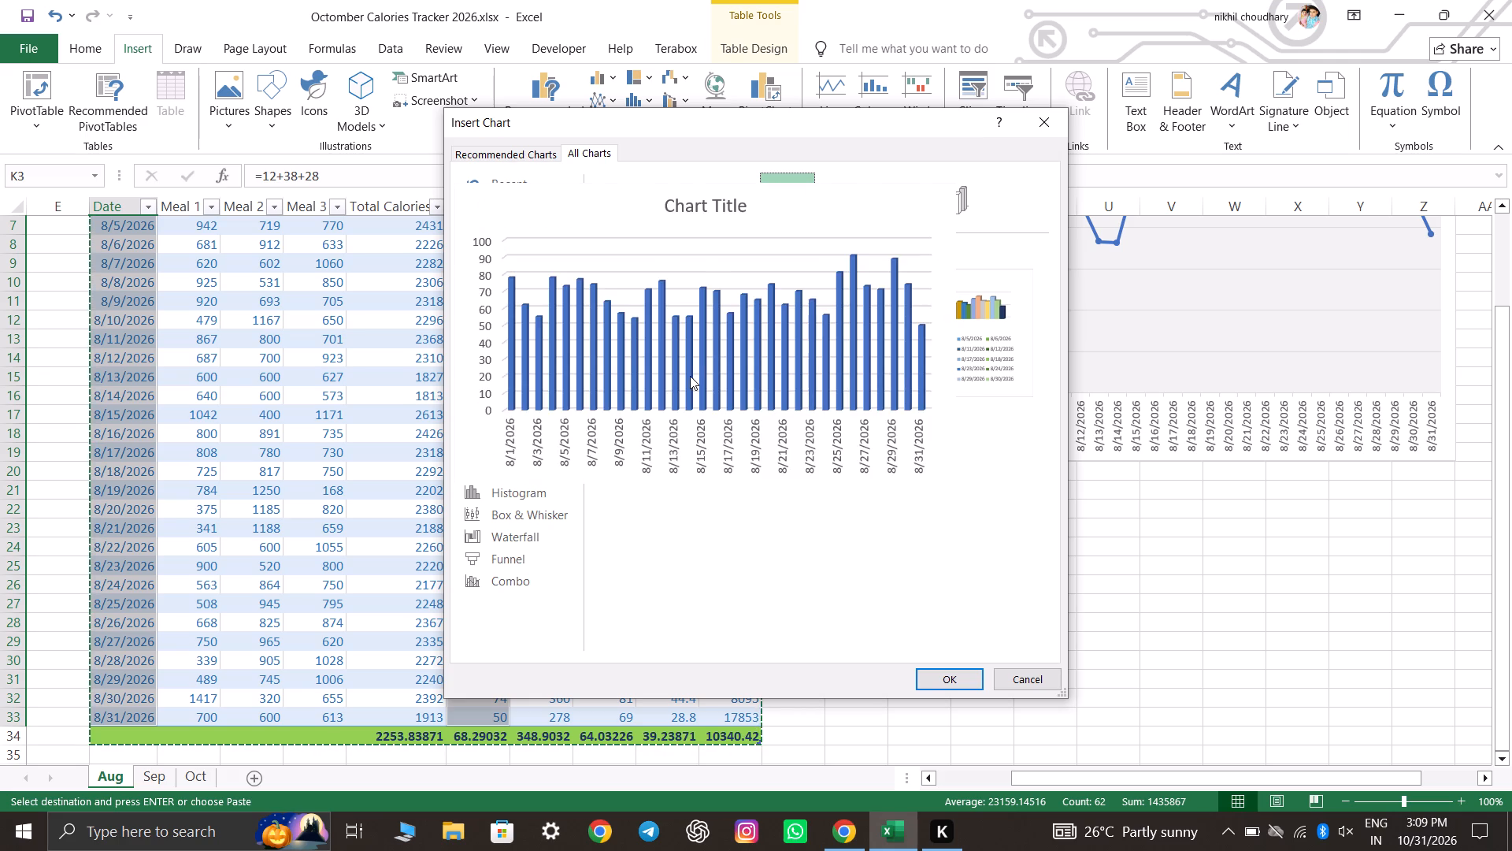
pyautogui.click(732, 373)
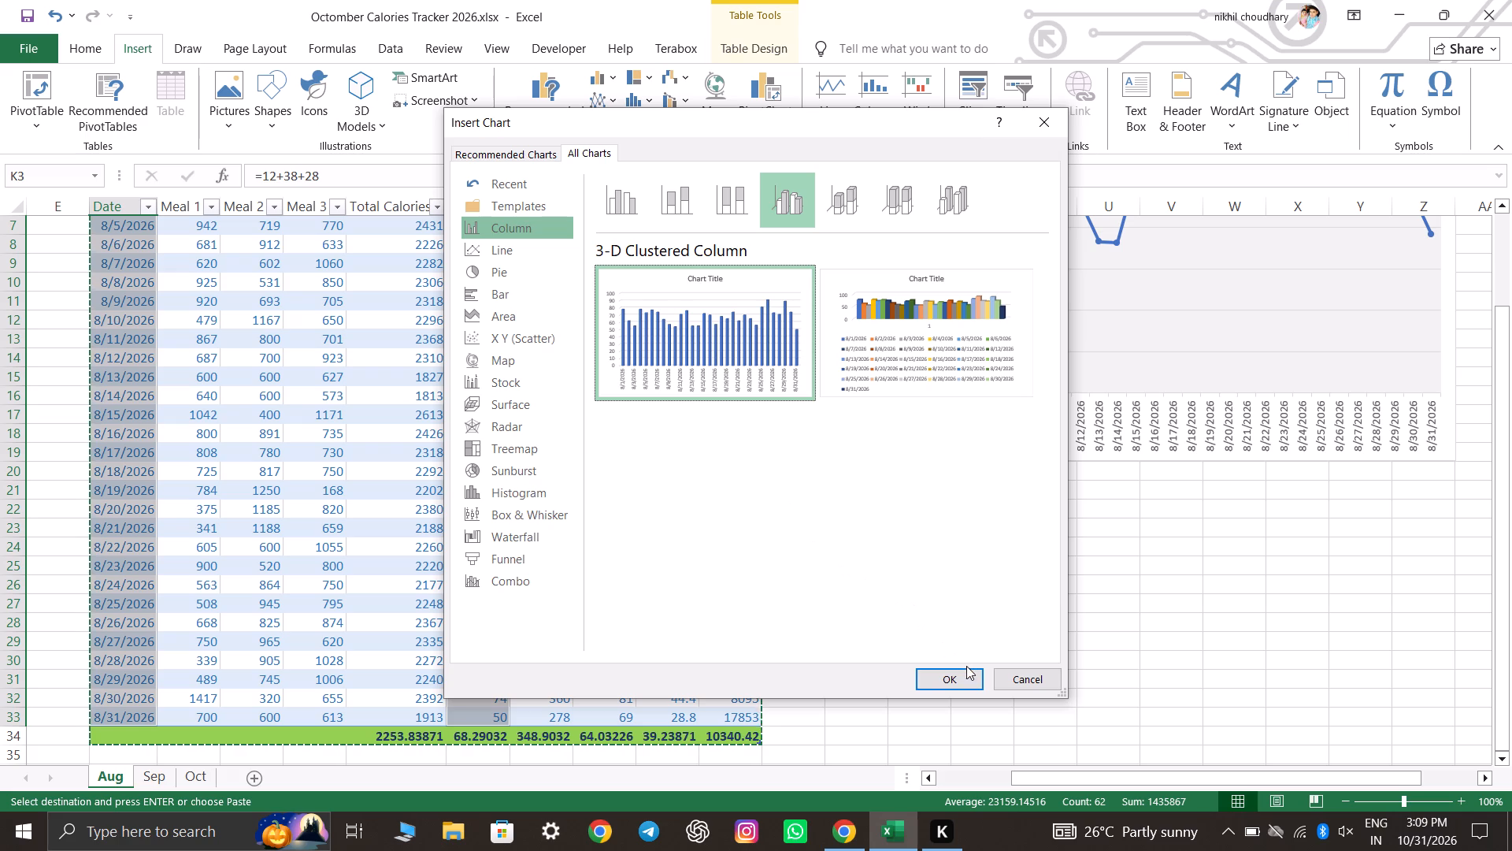
pyautogui.click(966, 668)
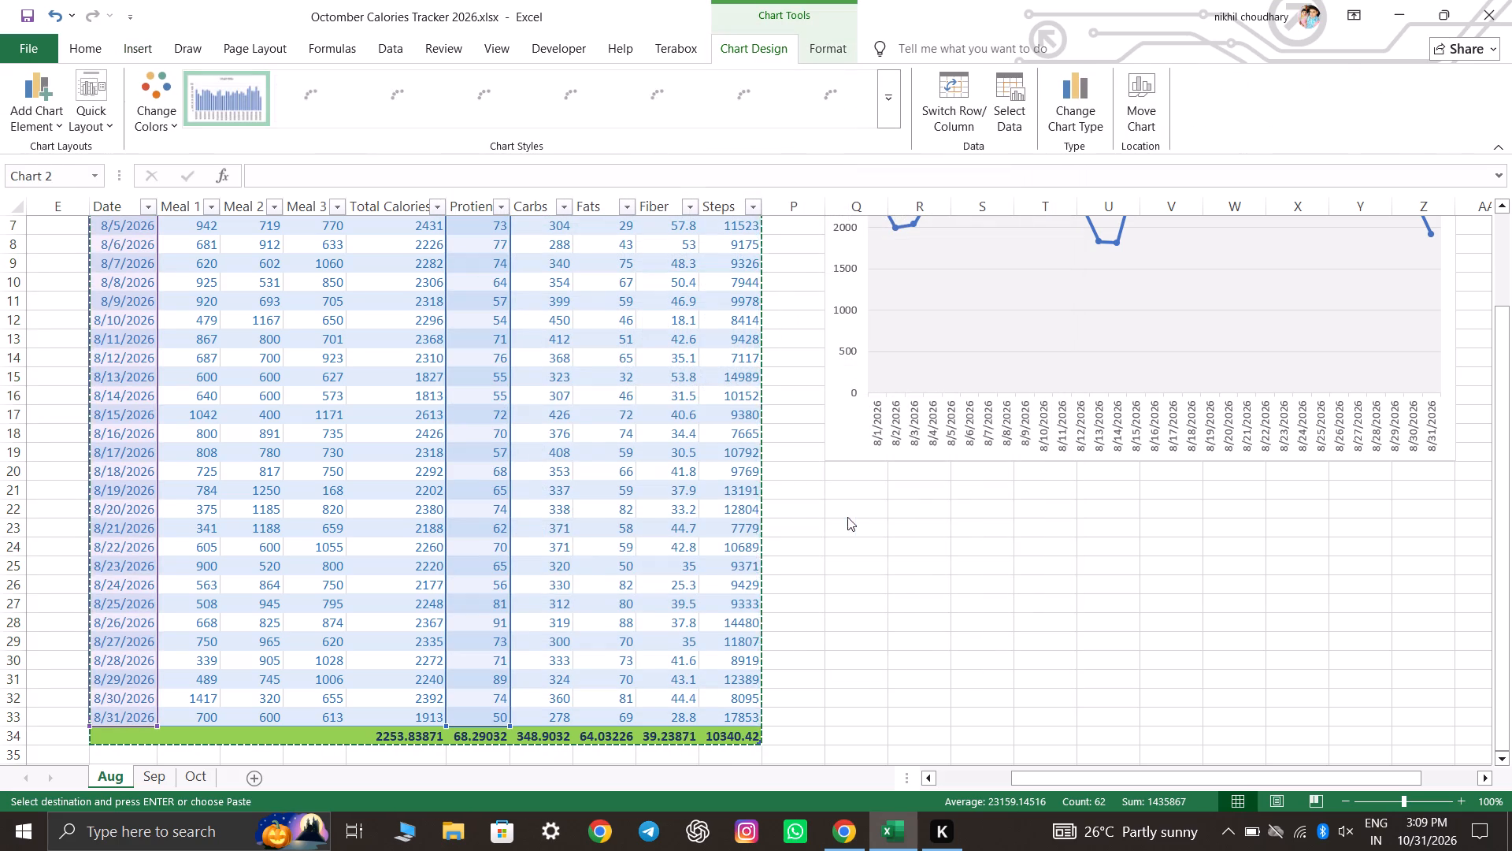
# Place the protein column chart below the Calories Tracker chart and widen it to span about columns Q to Z.
pyautogui.moveTo(686, 359); pyautogui.dragTo(882, 441)
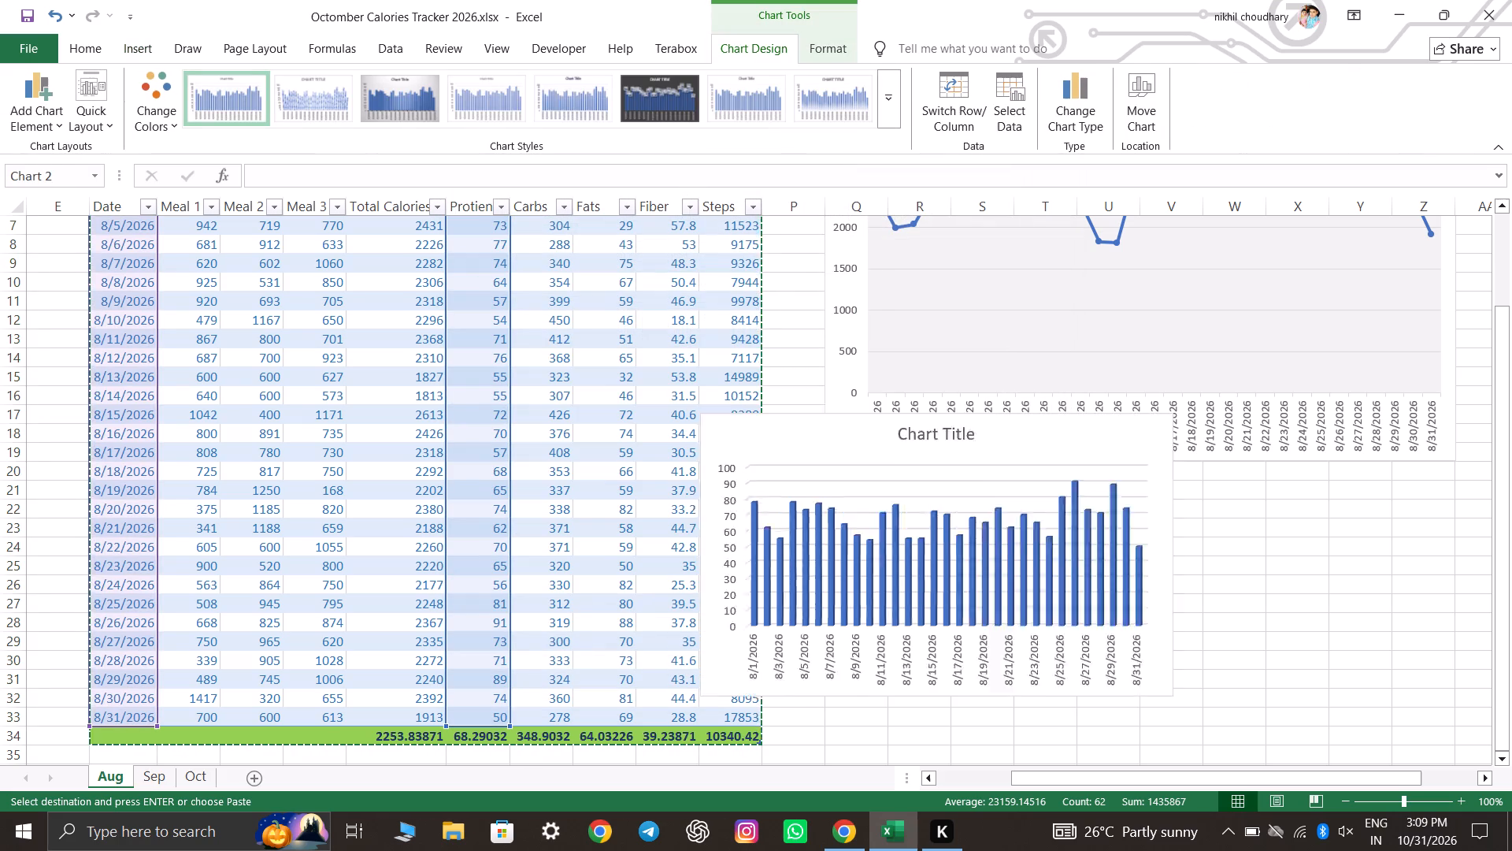
pyautogui.moveTo(882, 441); pyautogui.dragTo(986, 532)
pyautogui.scroll(-4, 1043, 418)
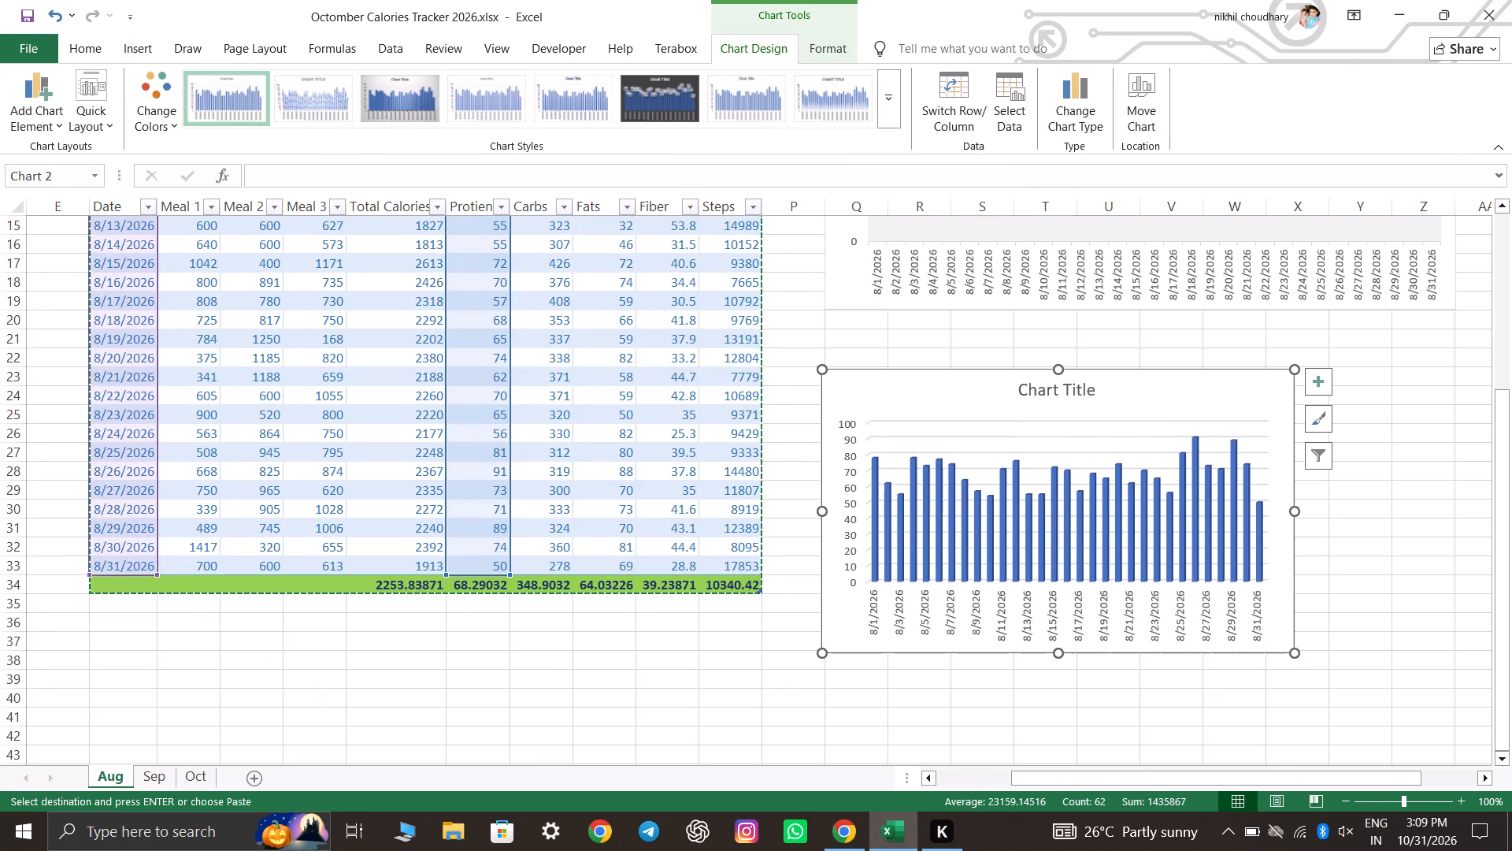
pyautogui.moveTo(1299, 656); pyautogui.dragTo(1461, 667)
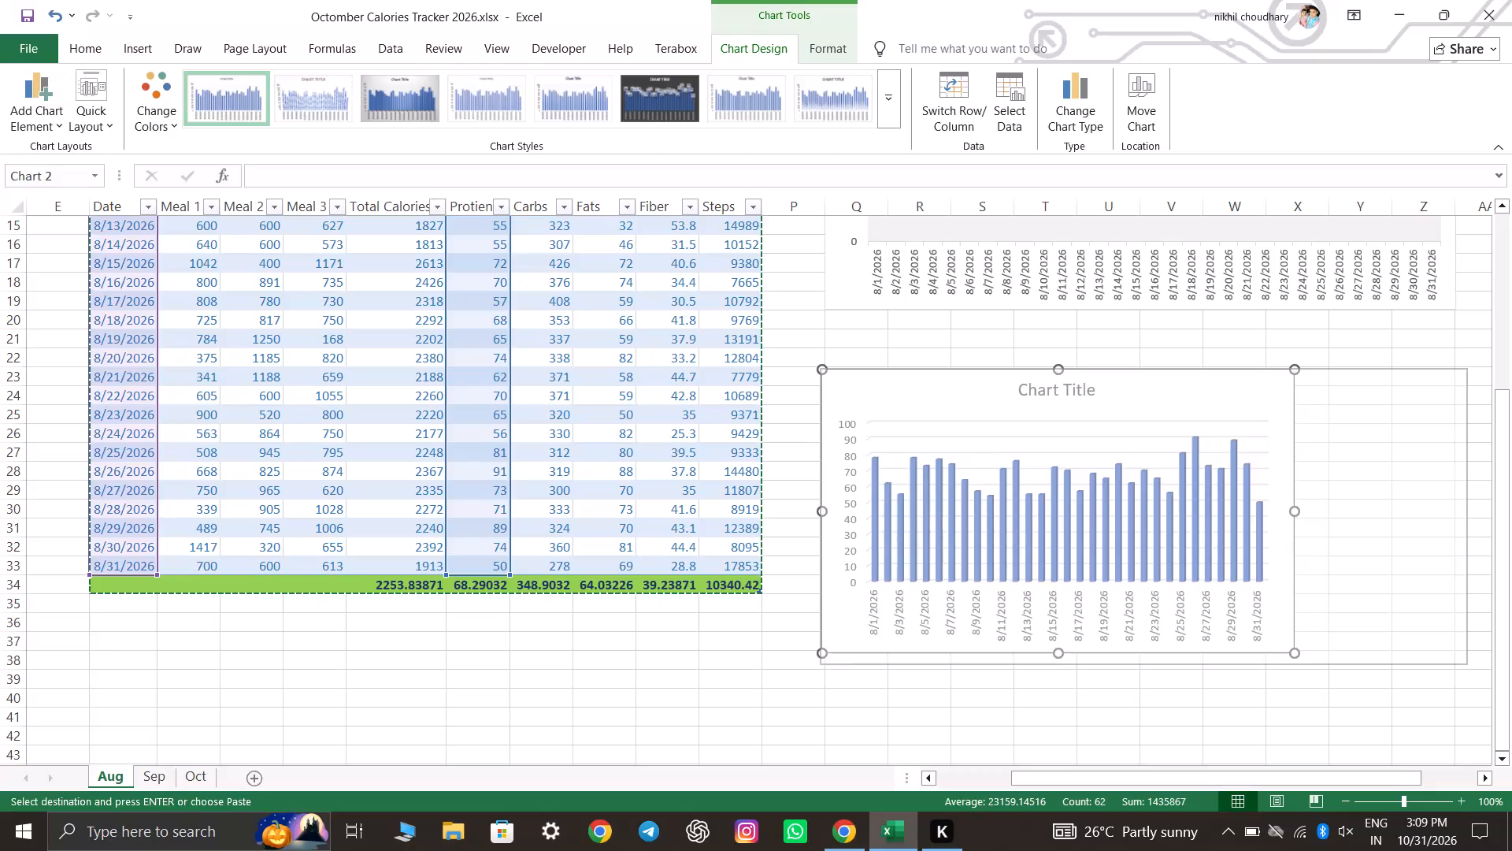
pyautogui.moveTo(1461, 667); pyautogui.dragTo(1458, 668)
pyautogui.moveTo(1236, 427); pyautogui.dragTo(1232, 355)
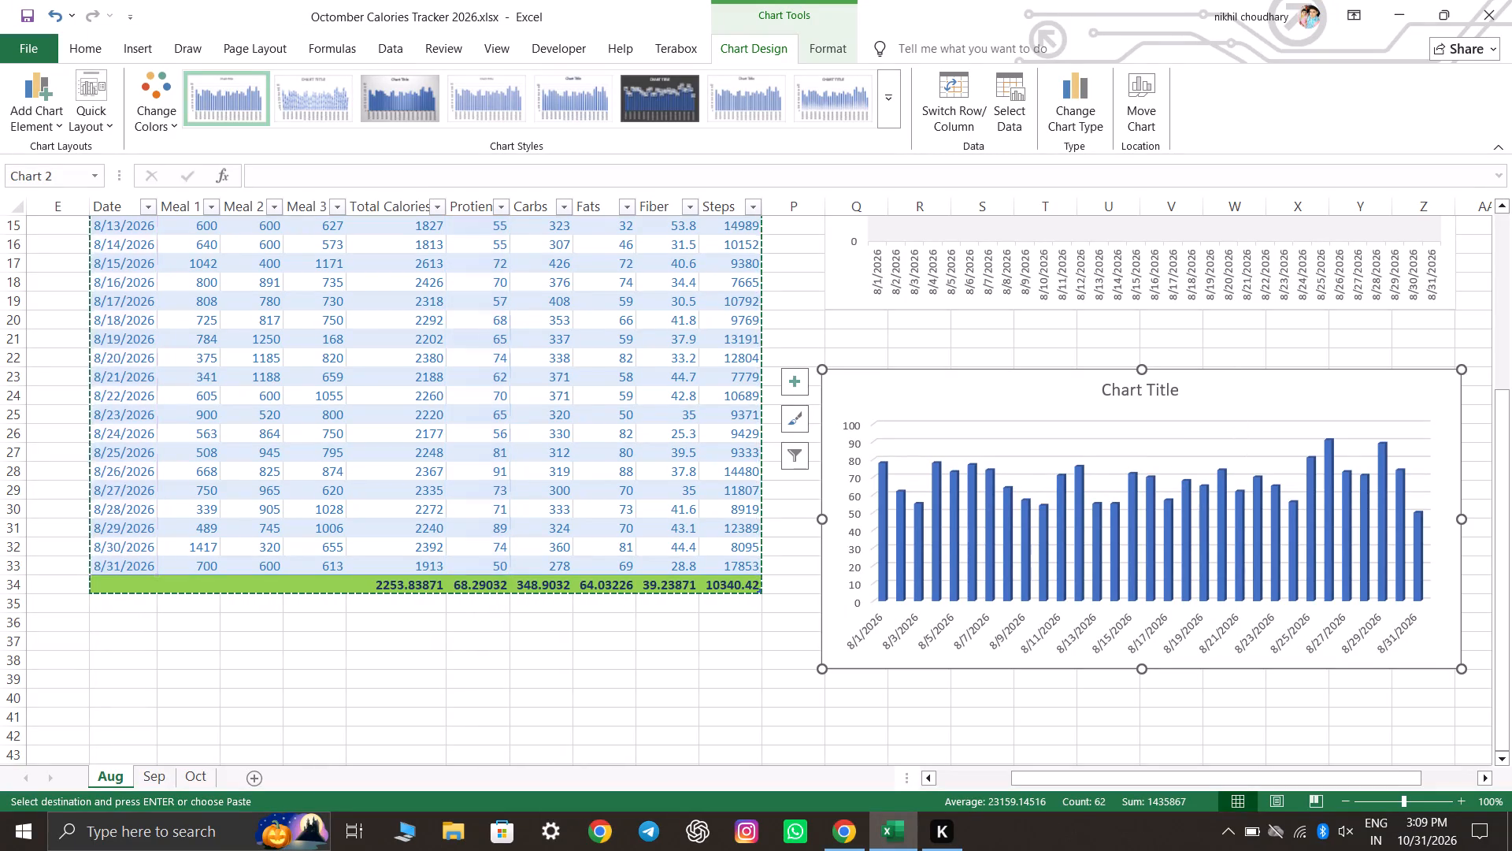
pyautogui.moveTo(1201, 389); pyautogui.dragTo(1208, 343)
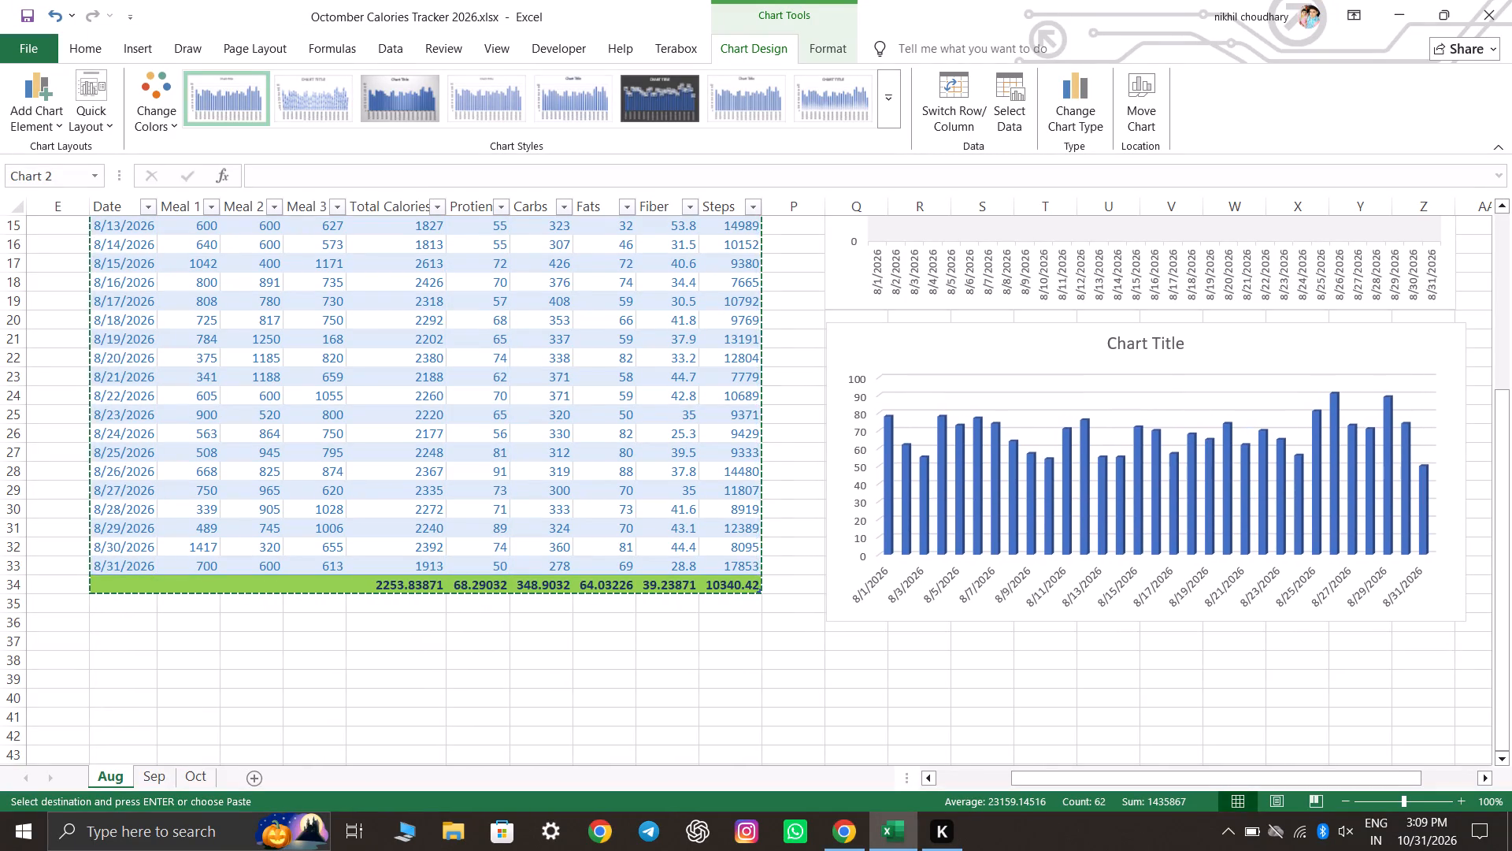
pyautogui.moveTo(1208, 343); pyautogui.dragTo(1203, 357)
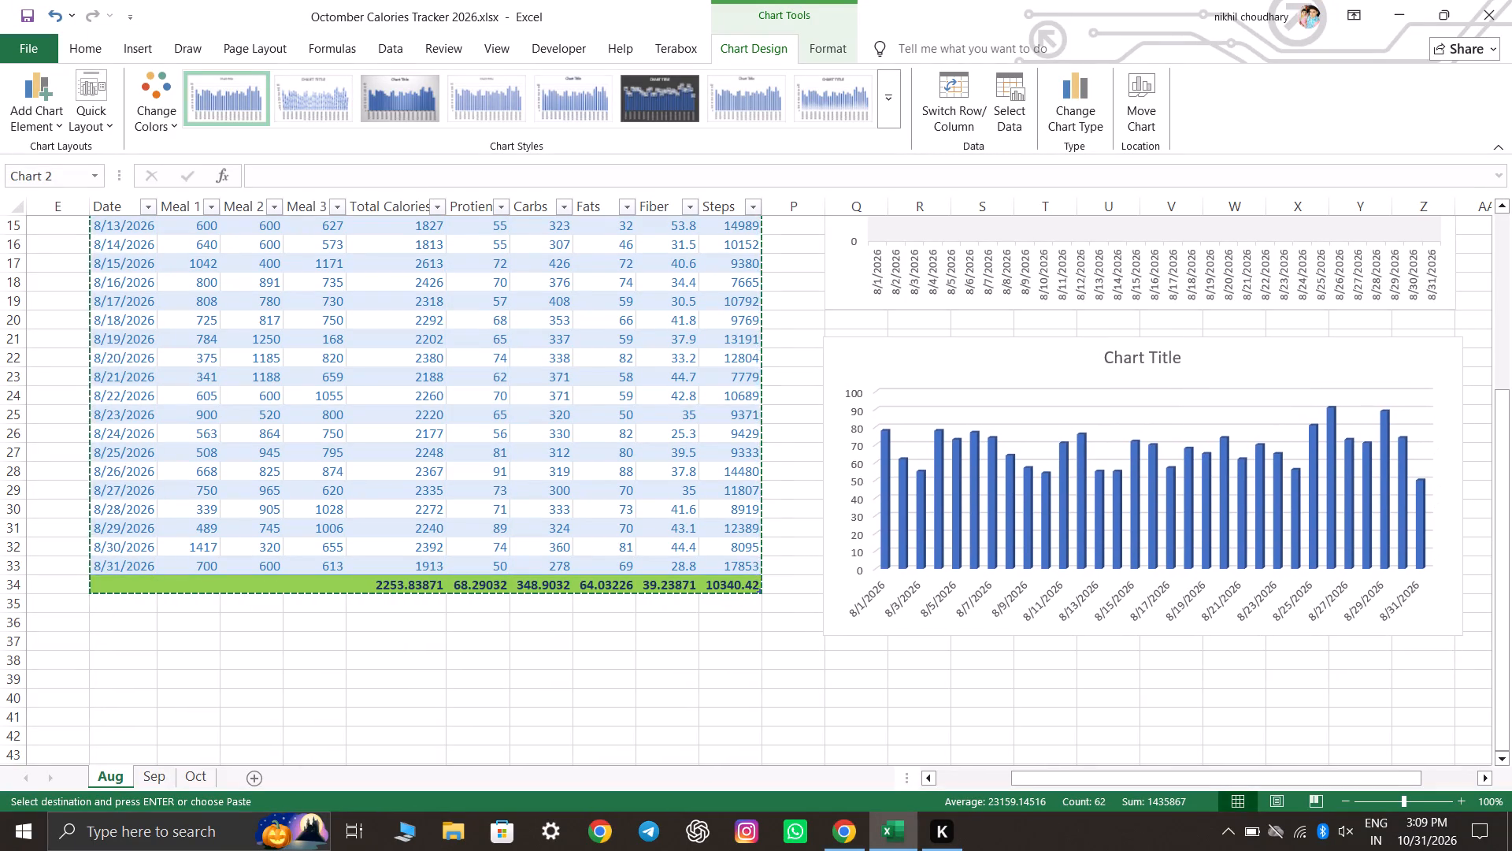
pyautogui.moveTo(1203, 357); pyautogui.dragTo(1203, 346)
pyautogui.press('Right')
pyautogui.press('Right')
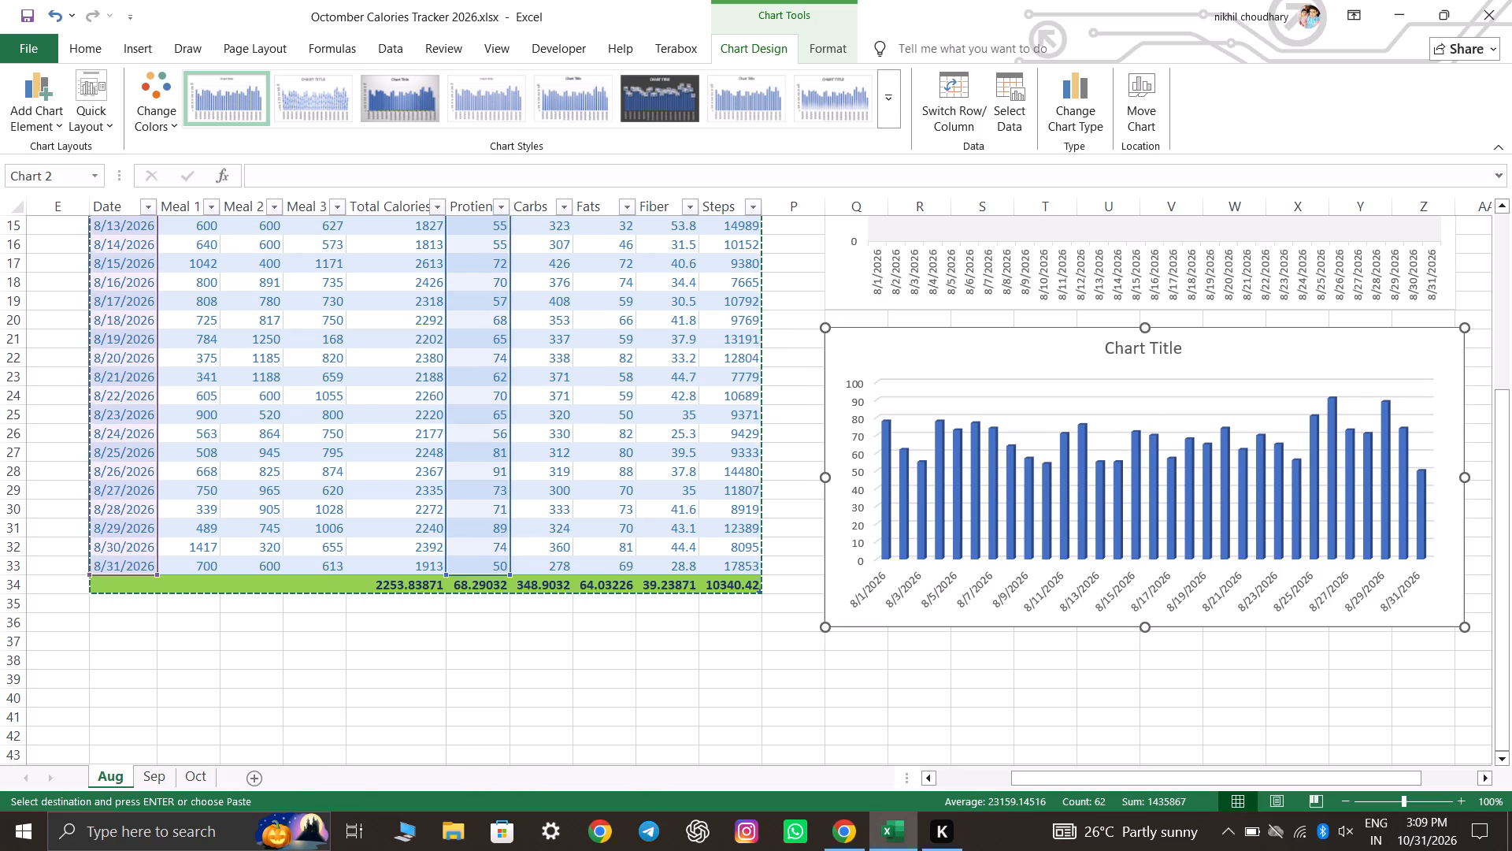
# Resize the protein chart to match the Calories Tracker chart's width and extend its bottom edge to about row 38.
pyautogui.click(974, 687)
pyautogui.press('Right')
pyautogui.press('Right')
pyautogui.press('Right')
pyautogui.press('Right')
pyautogui.press('Right')
pyautogui.press('Right')
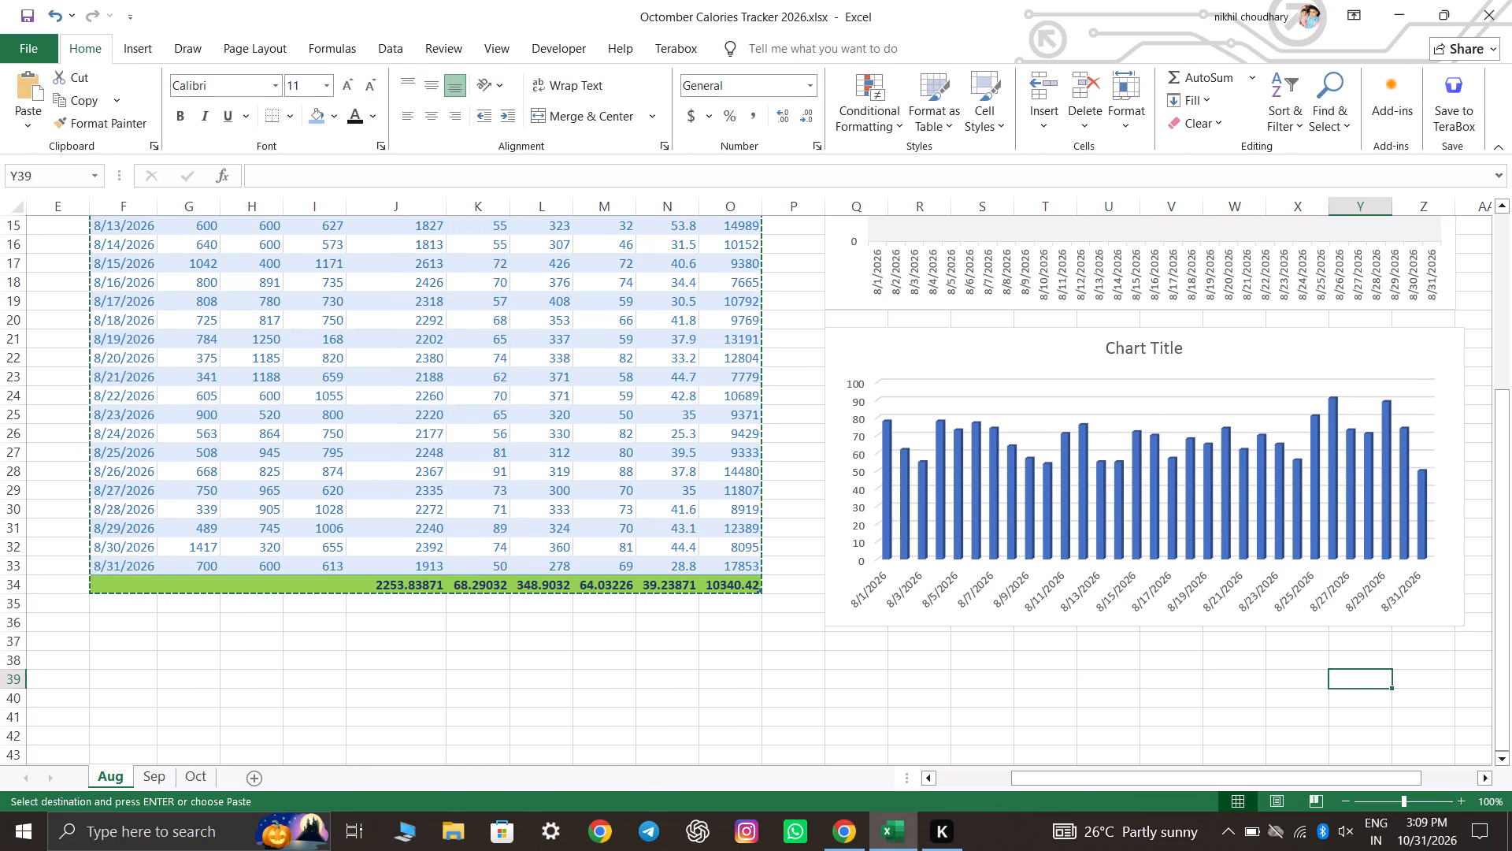
pyautogui.press('Right')
pyautogui.press('Right')
pyautogui.press('Right')
pyautogui.press('Right')
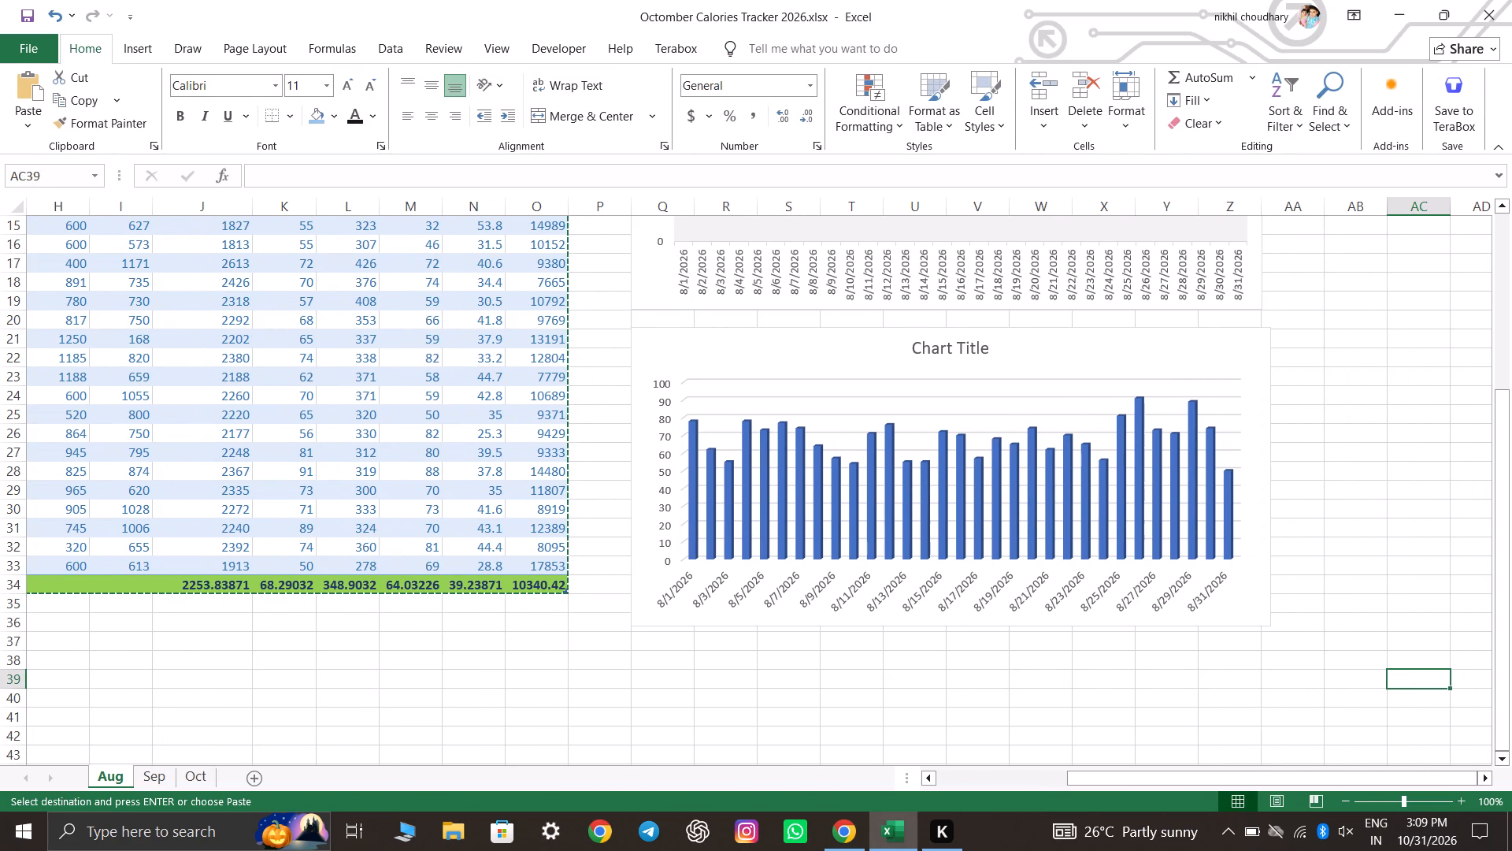
pyautogui.click(1039, 361)
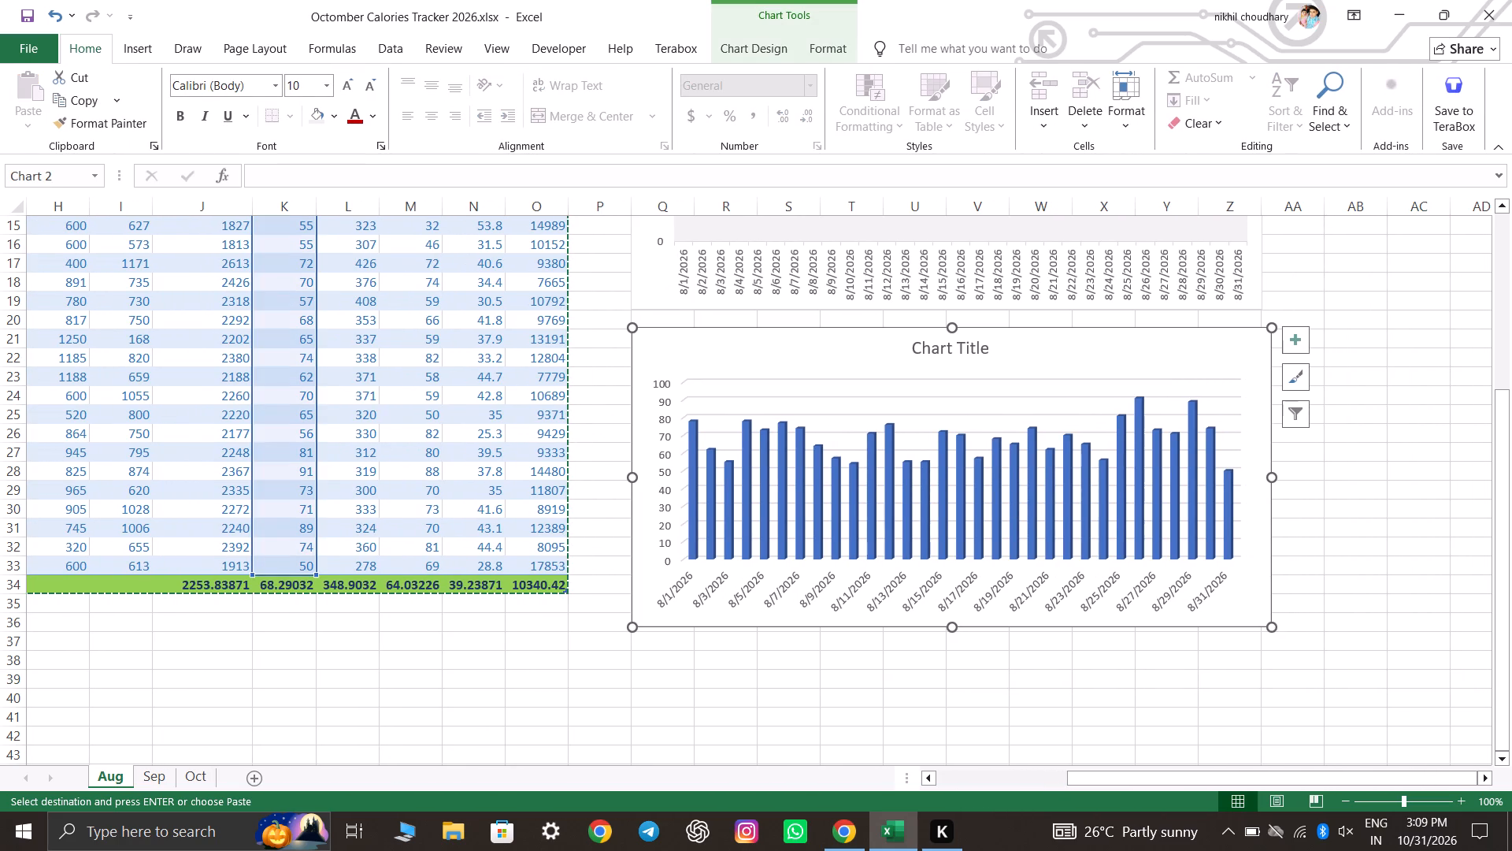
pyautogui.click(1280, 625)
pyautogui.click(1244, 590)
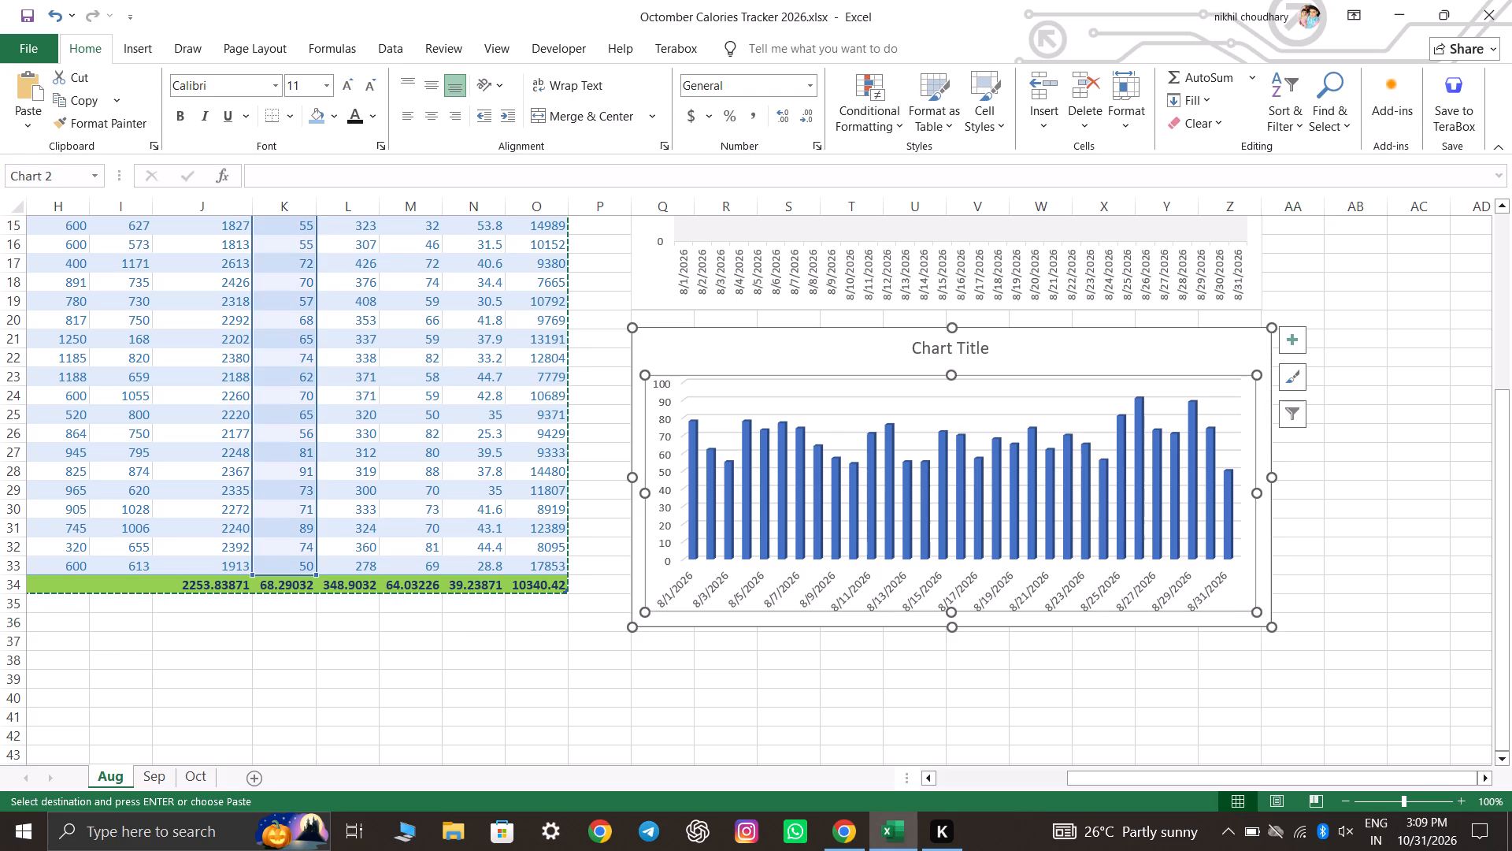
pyautogui.moveTo(1266, 625); pyautogui.dragTo(1265, 643)
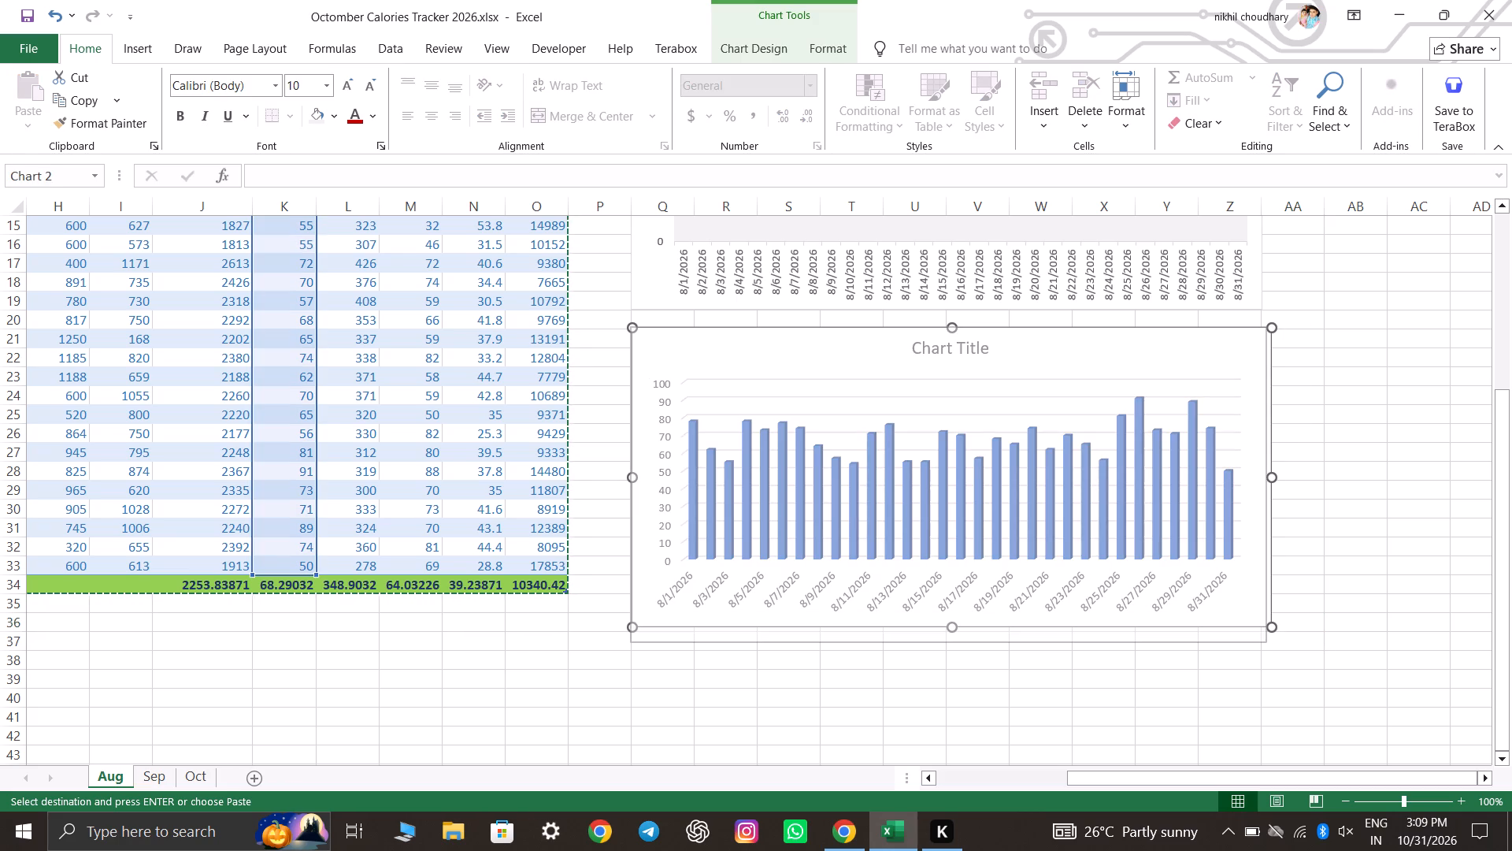
pyautogui.moveTo(1265, 643); pyautogui.dragTo(1263, 665)
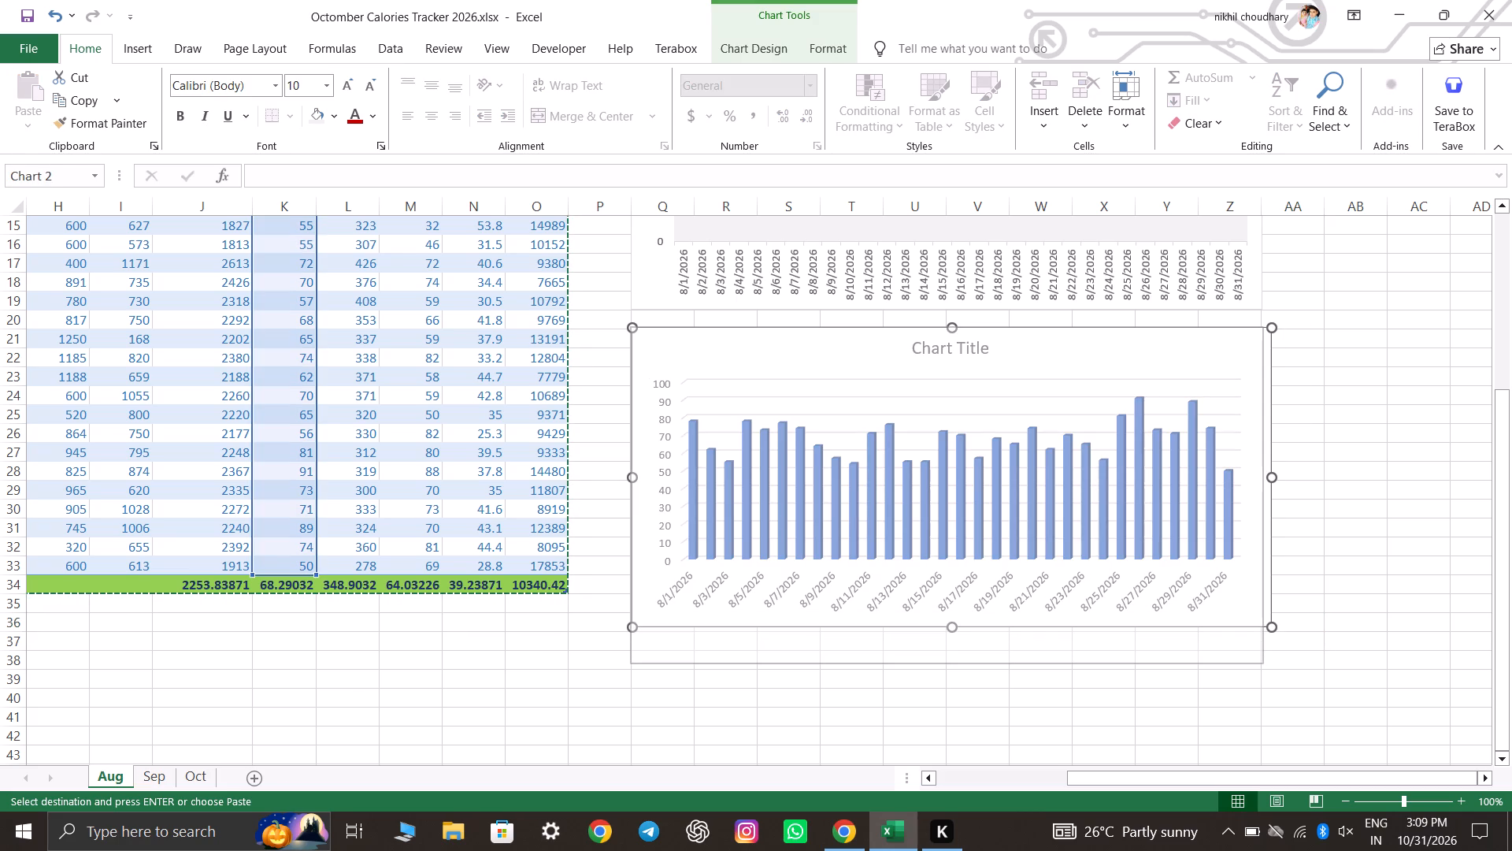
pyautogui.moveTo(1263, 665); pyautogui.dragTo(1263, 672)
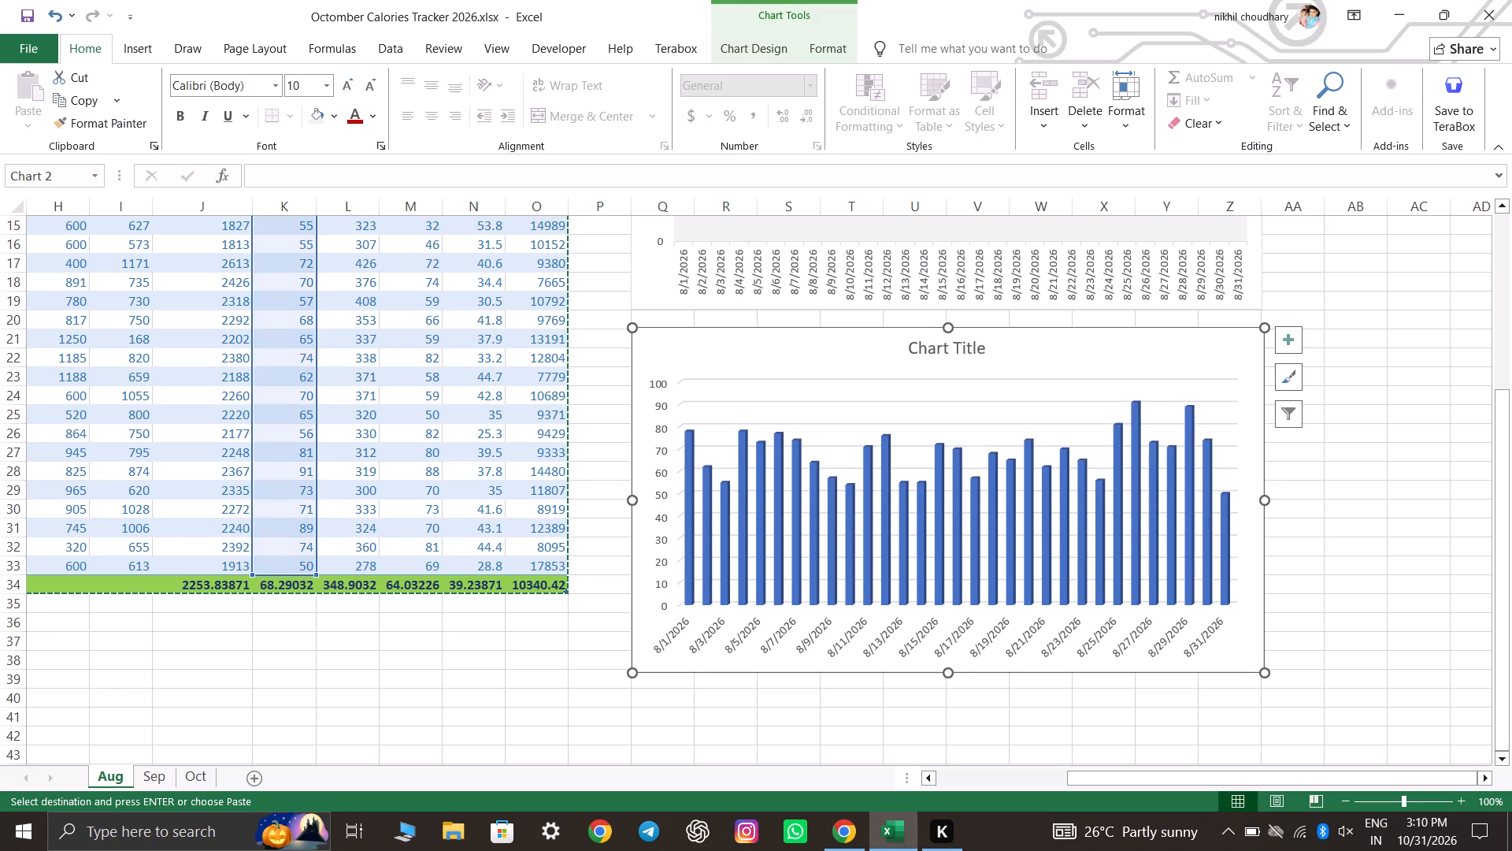
pyautogui.click(1343, 608)
# Change the protein chart's title text to "Protien Intake".
pyautogui.click(958, 344)
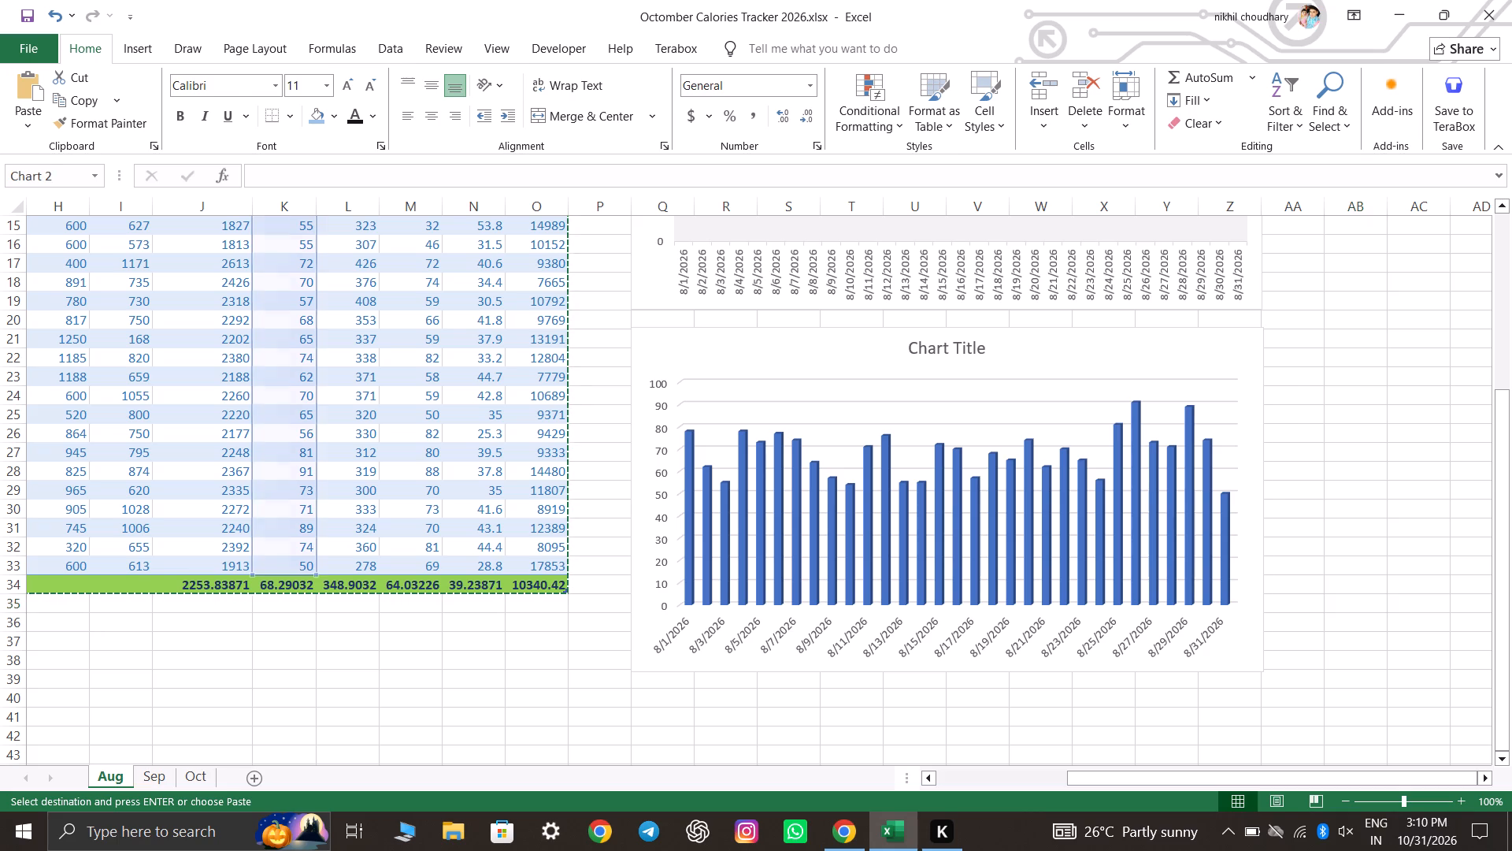
pyautogui.click(958, 344)
pyautogui.click(960, 355)
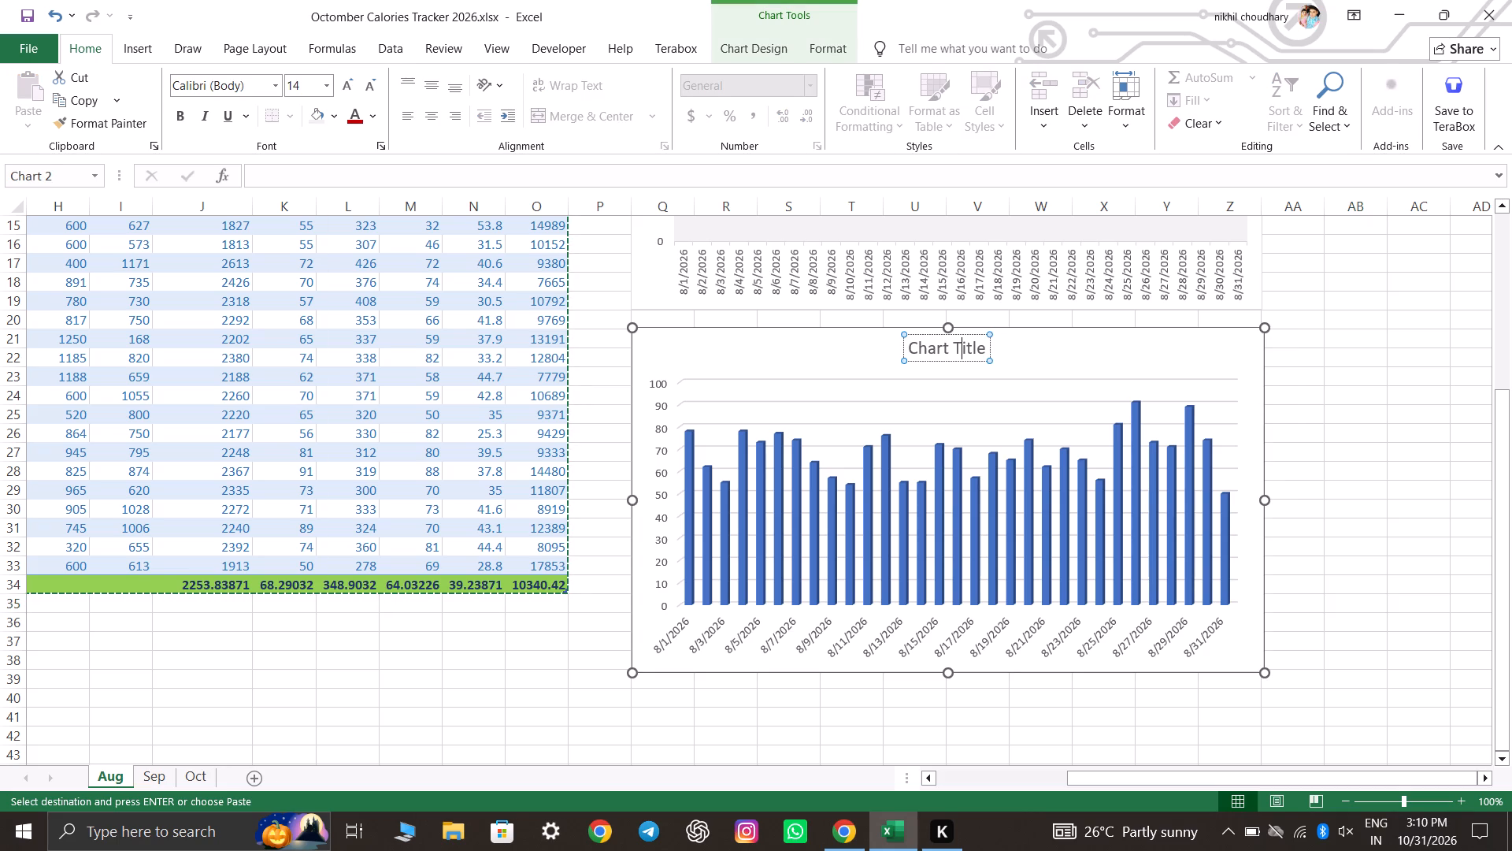
pyautogui.hotkey('ctrl', 'a')
pyautogui.write('Protien Intake')
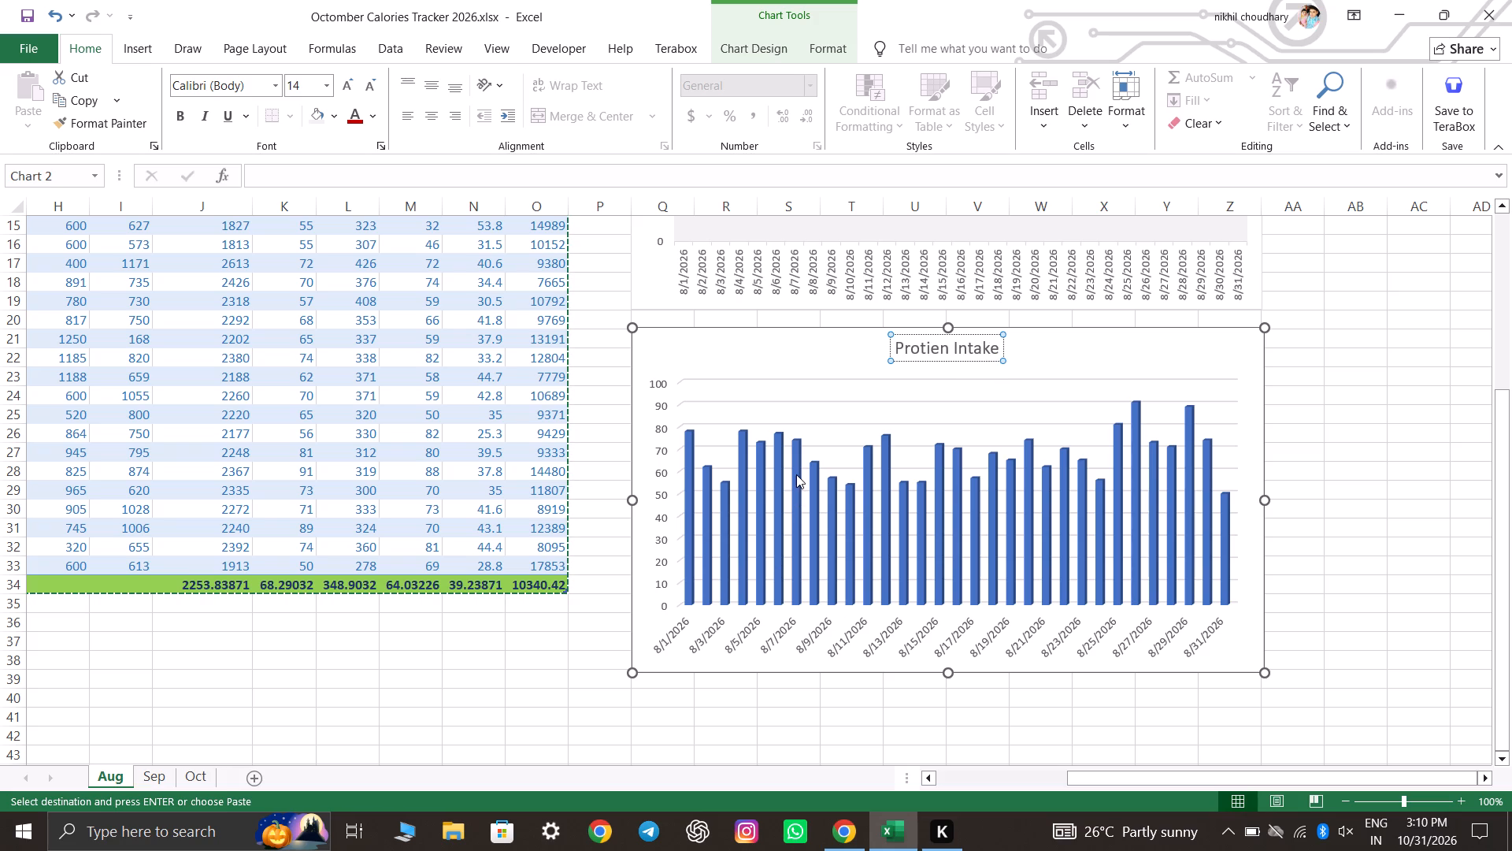
# Format the Protien Intake title as bold Algerian, size 16, in dark red.
pyautogui.hotkey('ctrl', 'a')
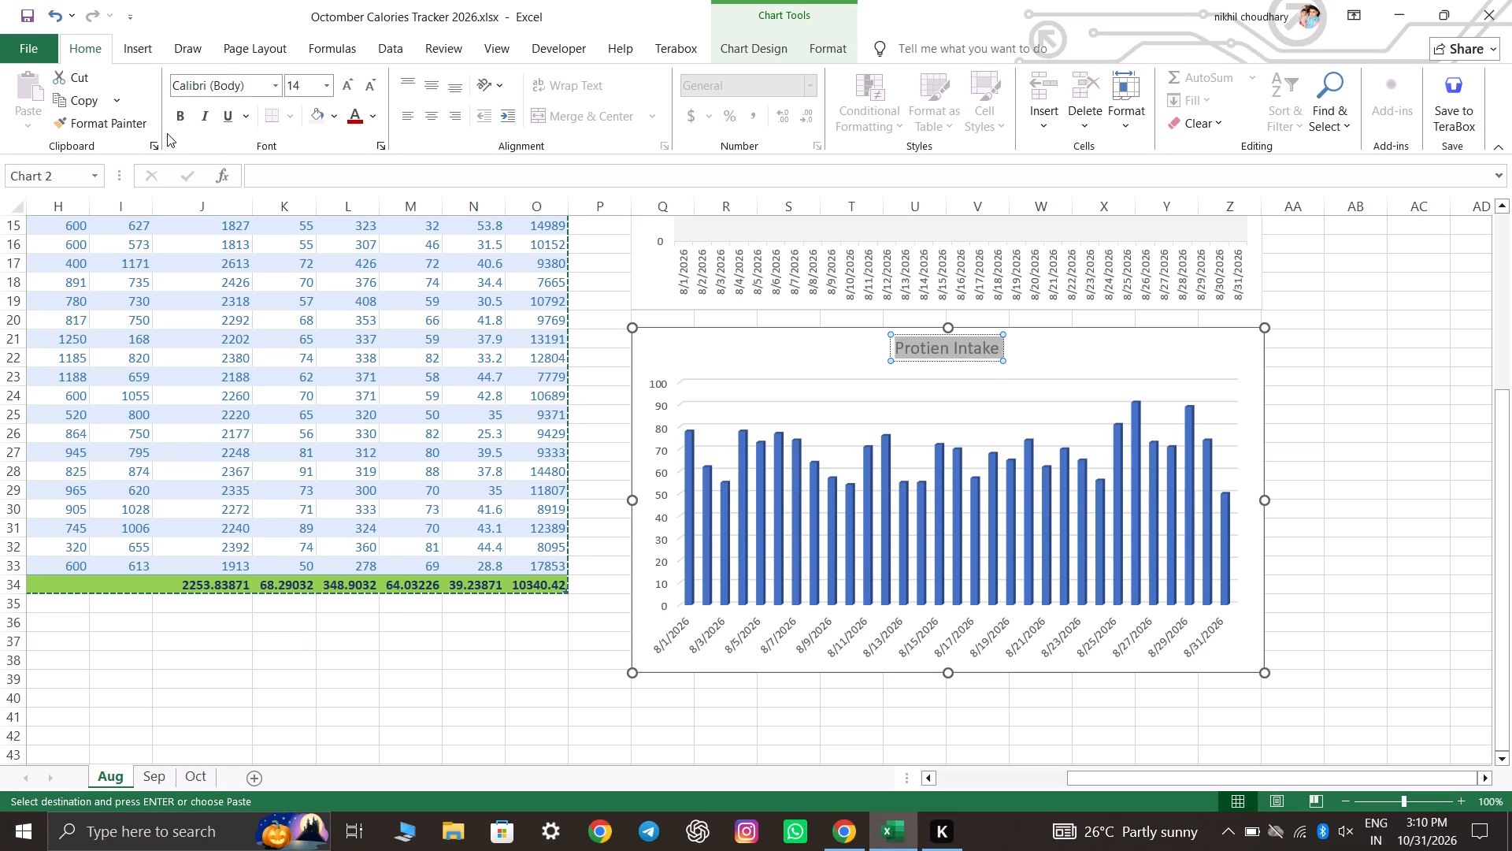
pyautogui.click(173, 111)
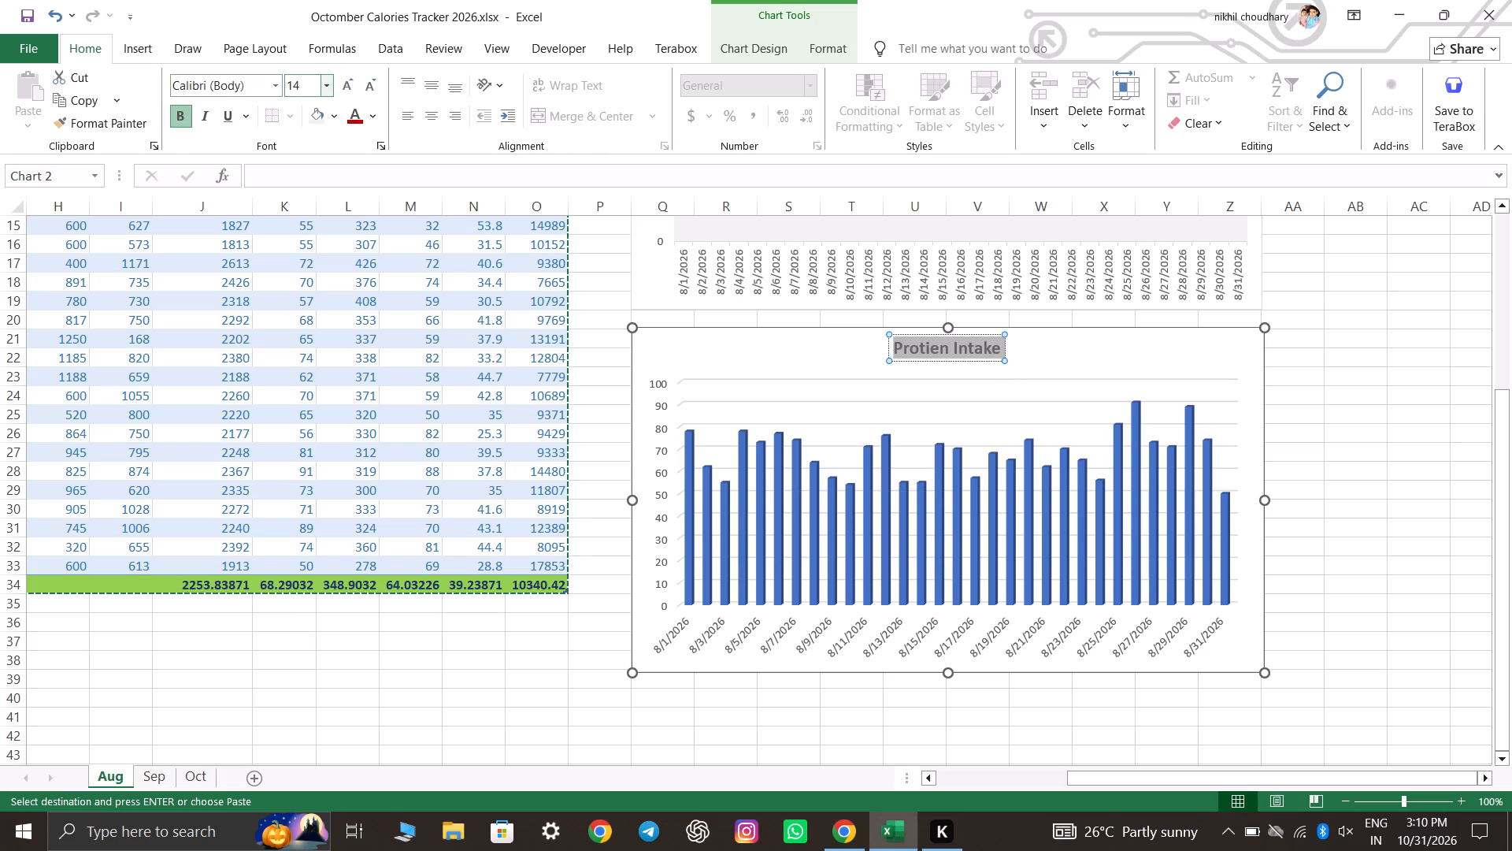
pyautogui.click(359, 88)
pyautogui.doubleClick(350, 83)
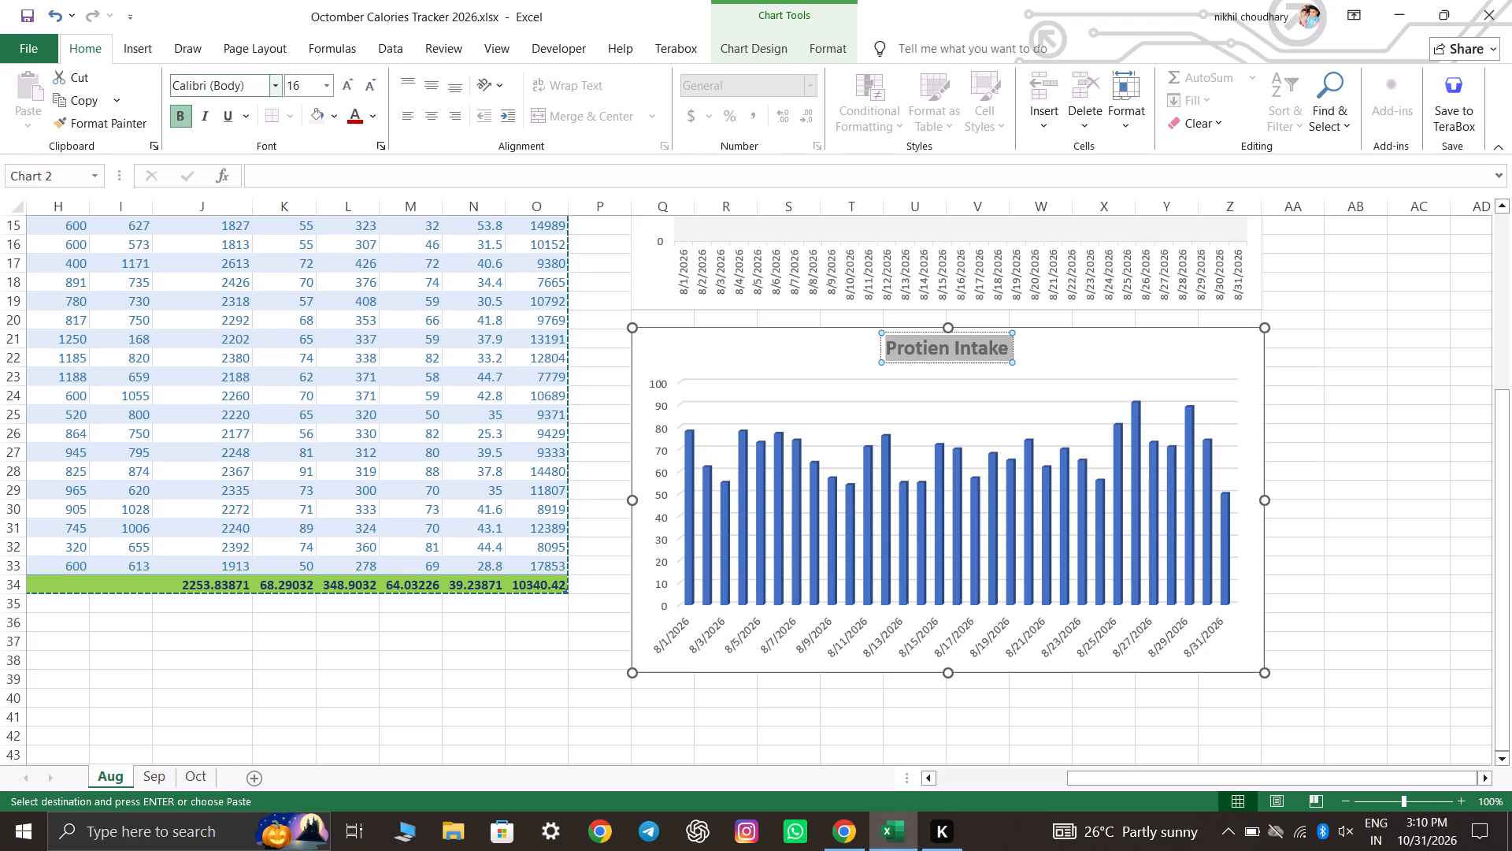
pyautogui.click(273, 87)
pyautogui.click(301, 201)
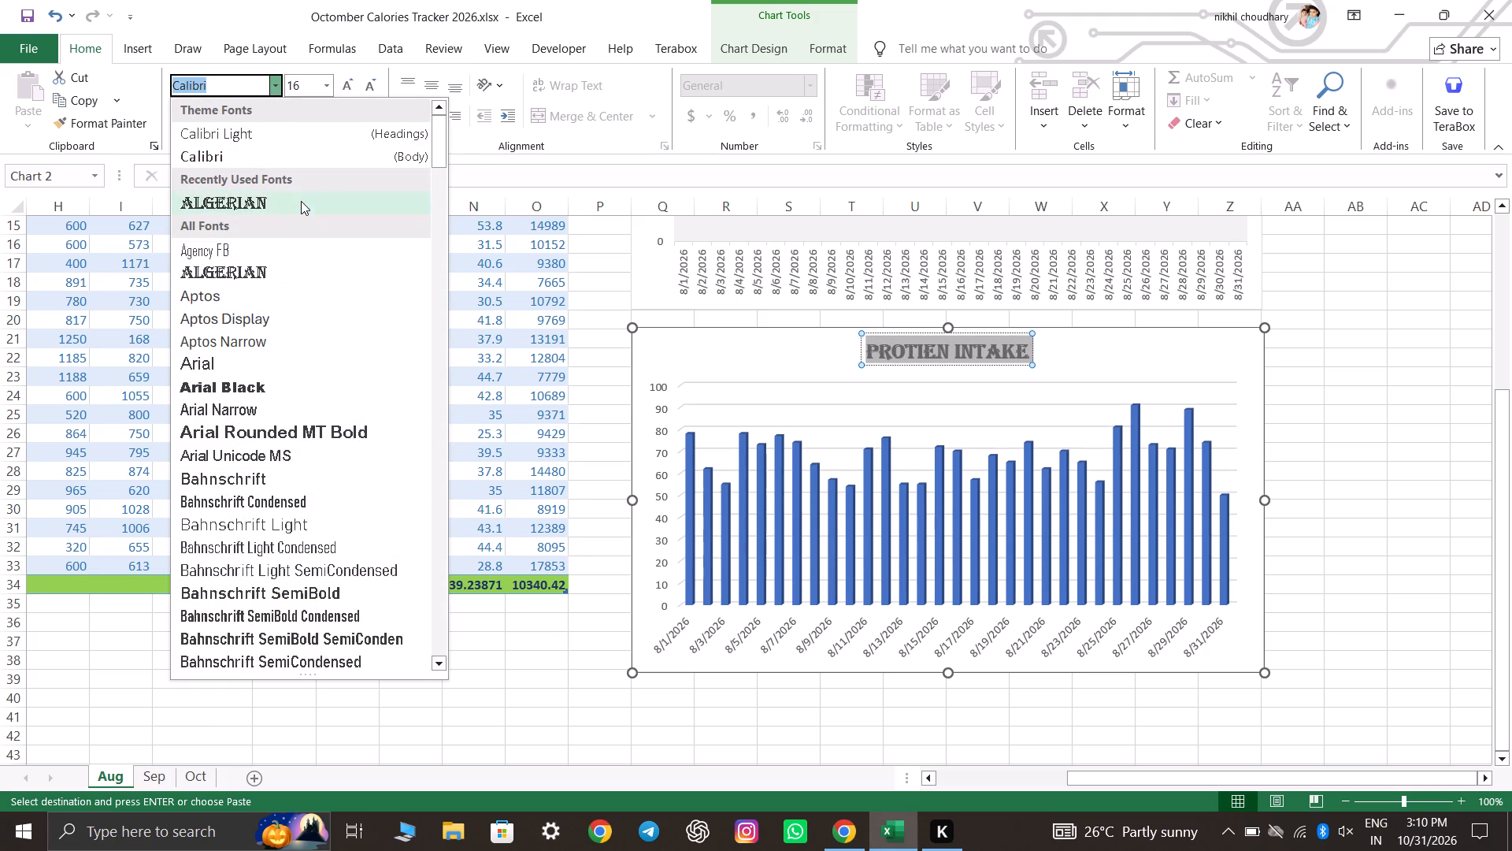
pyautogui.click(354, 111)
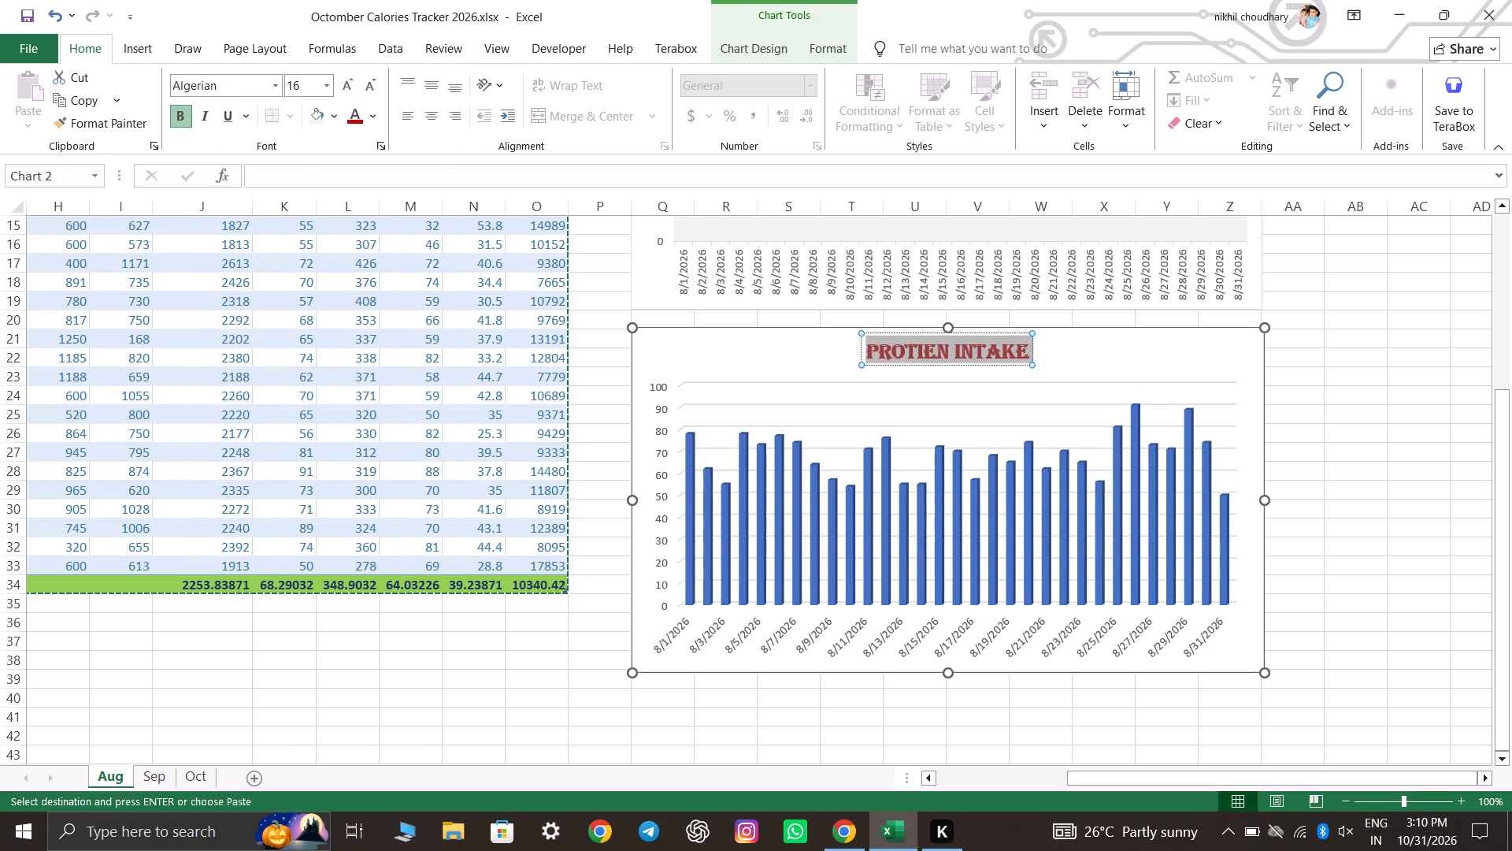
pyautogui.click(1379, 522)
# Review the layout and spacing of both charts beside the August table.
pyautogui.scroll(-2, 1383, 474)
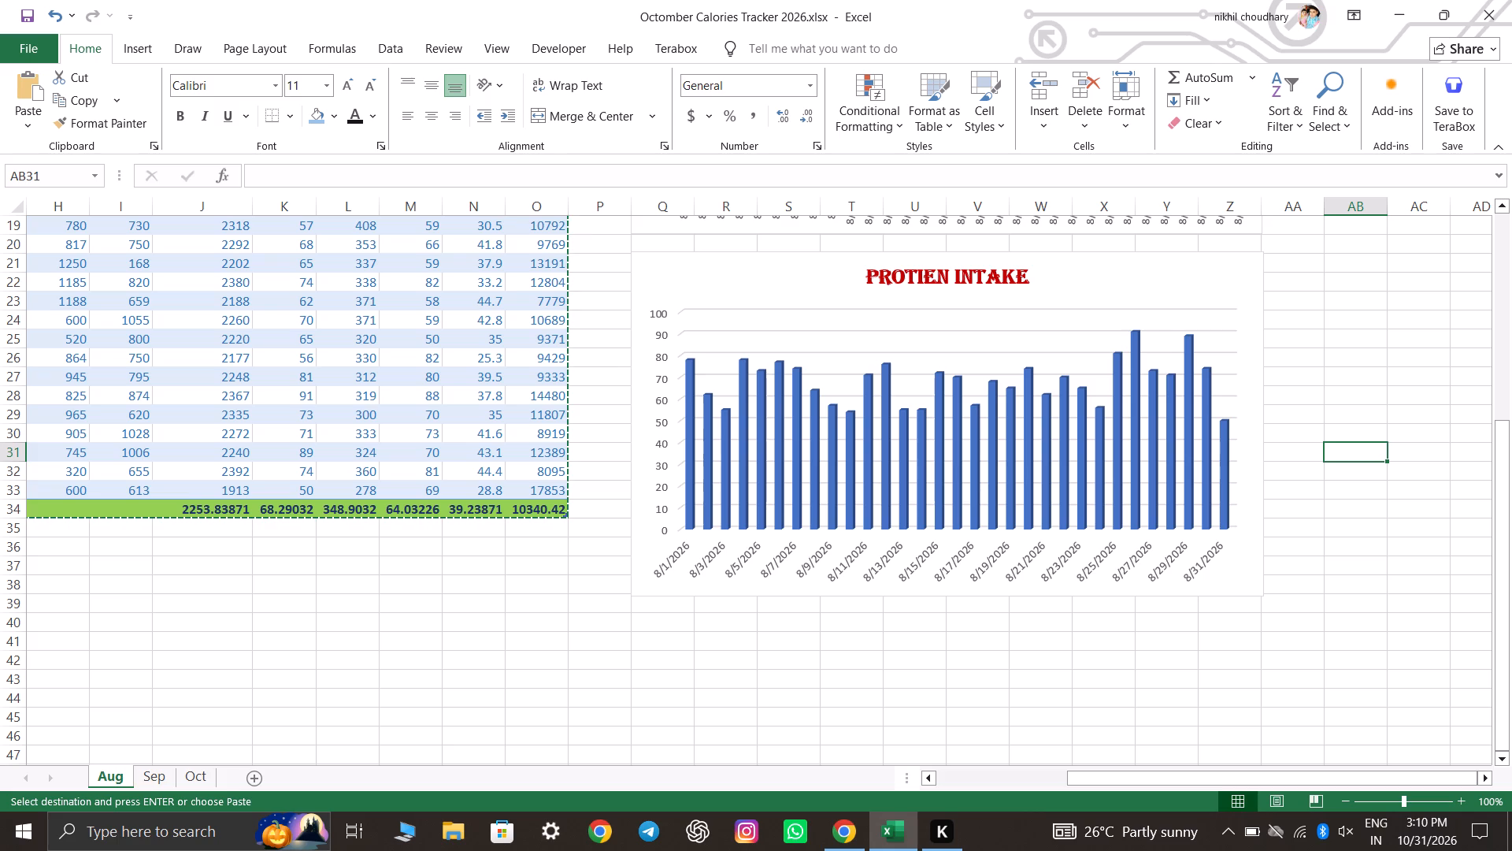
pyautogui.scroll(7, 1385, 541)
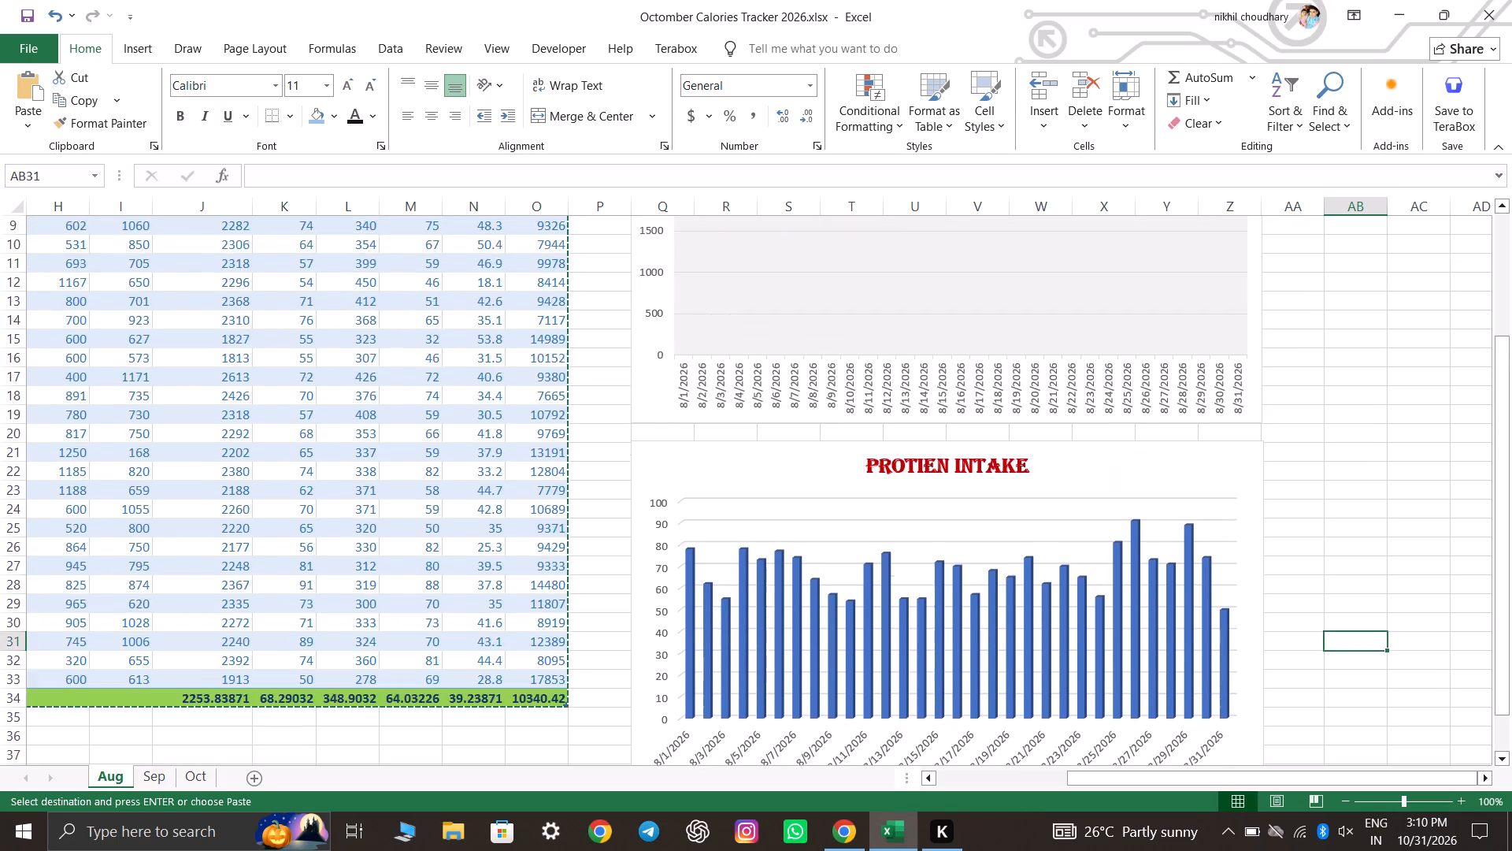
pyautogui.scroll(5, 1385, 541)
pyautogui.scroll(-5, 1368, 515)
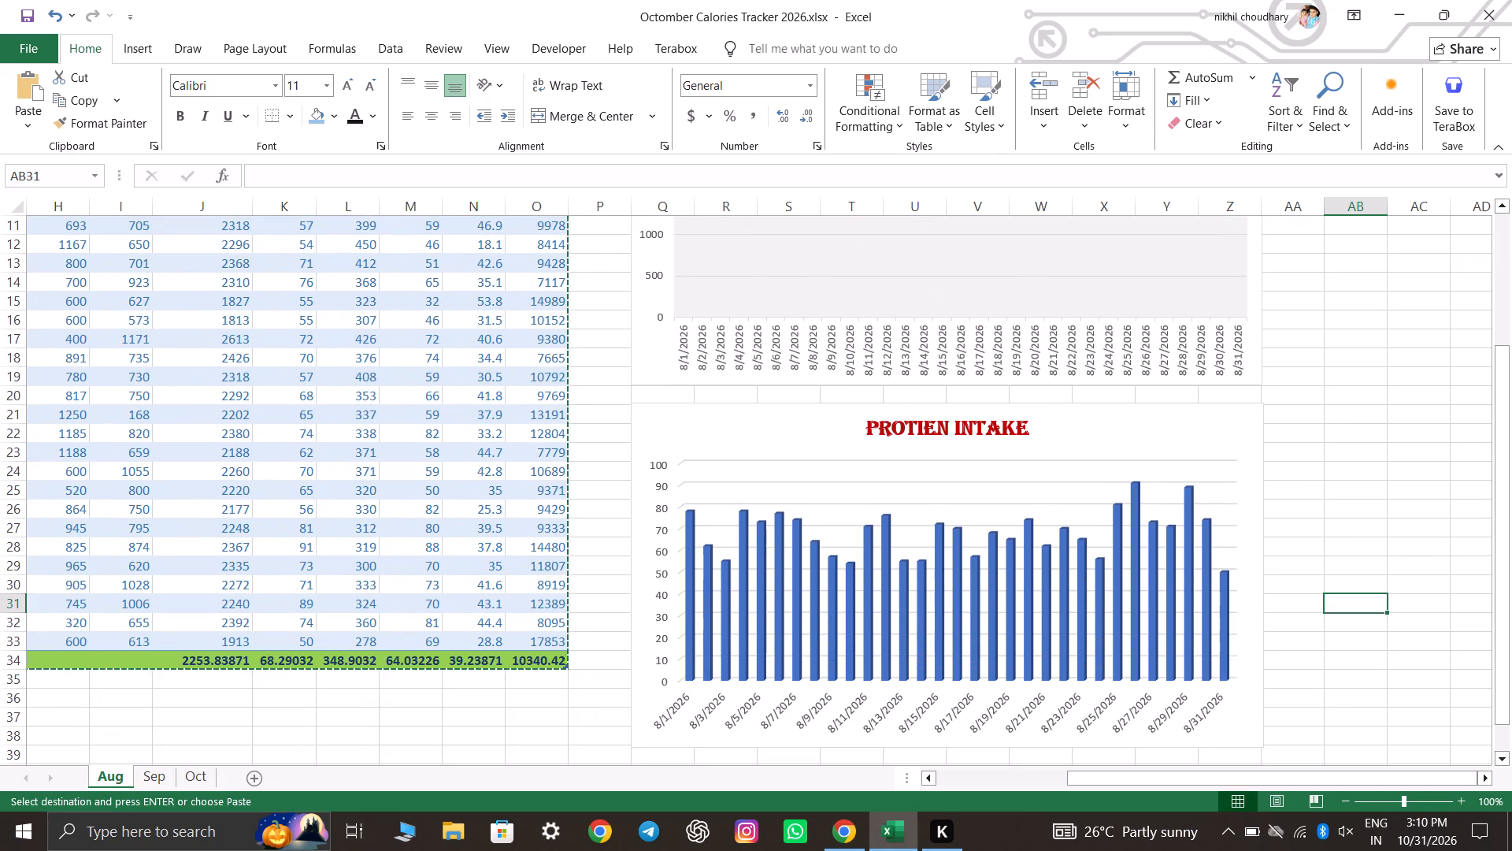
pyautogui.scroll(-9, 1367, 515)
pyautogui.scroll(4, 1331, 604)
pyautogui.scroll(10, 1383, 519)
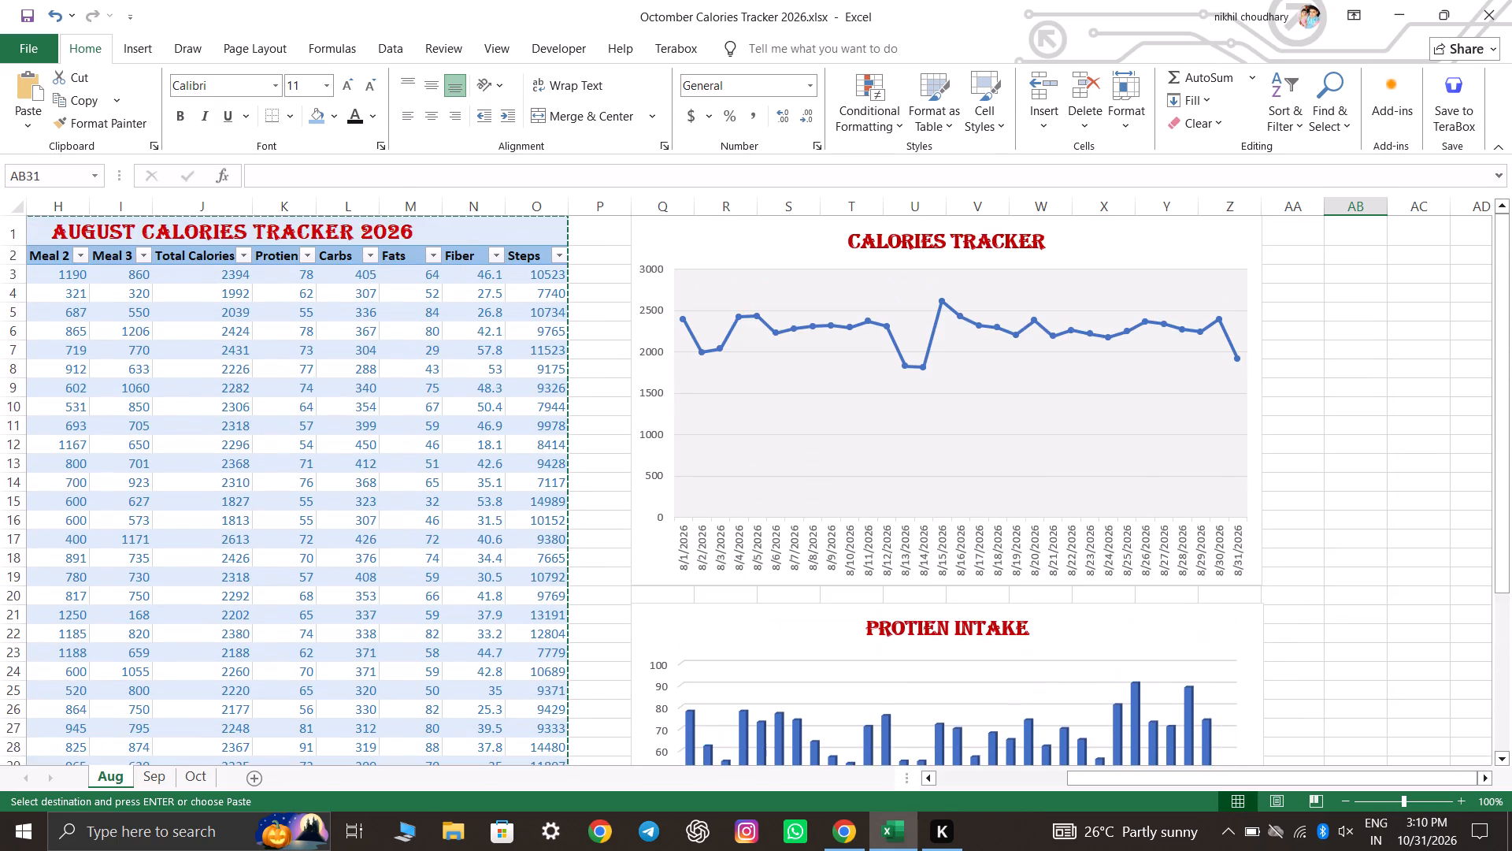
pyautogui.scroll(-7, 1423, 481)
pyautogui.scroll(11, 1423, 481)
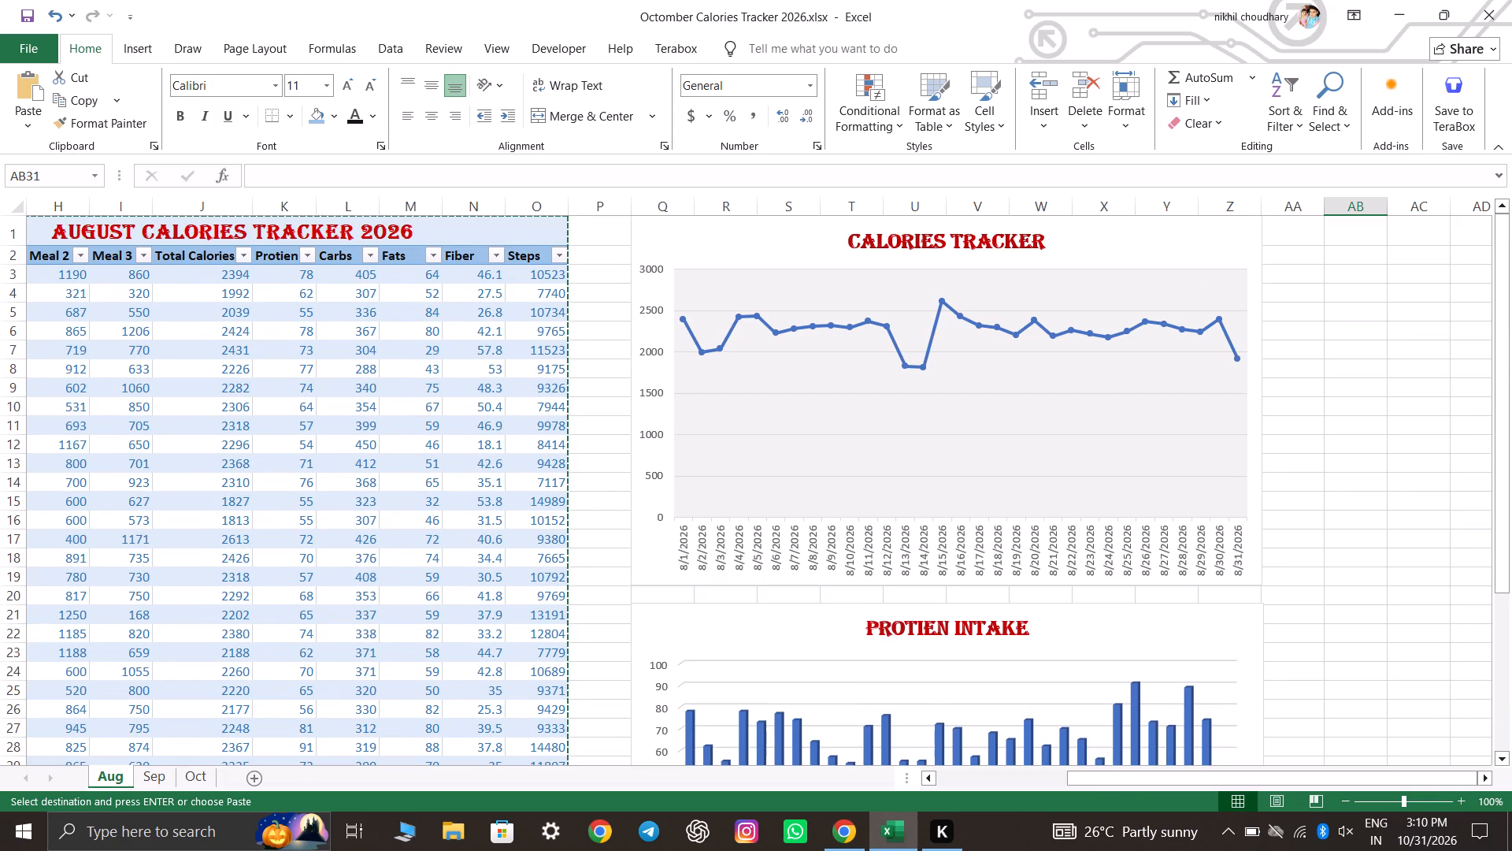
# Shorten the Calories Tracker chart so its bottom edge ends at about row 18.
pyautogui.click(1114, 253)
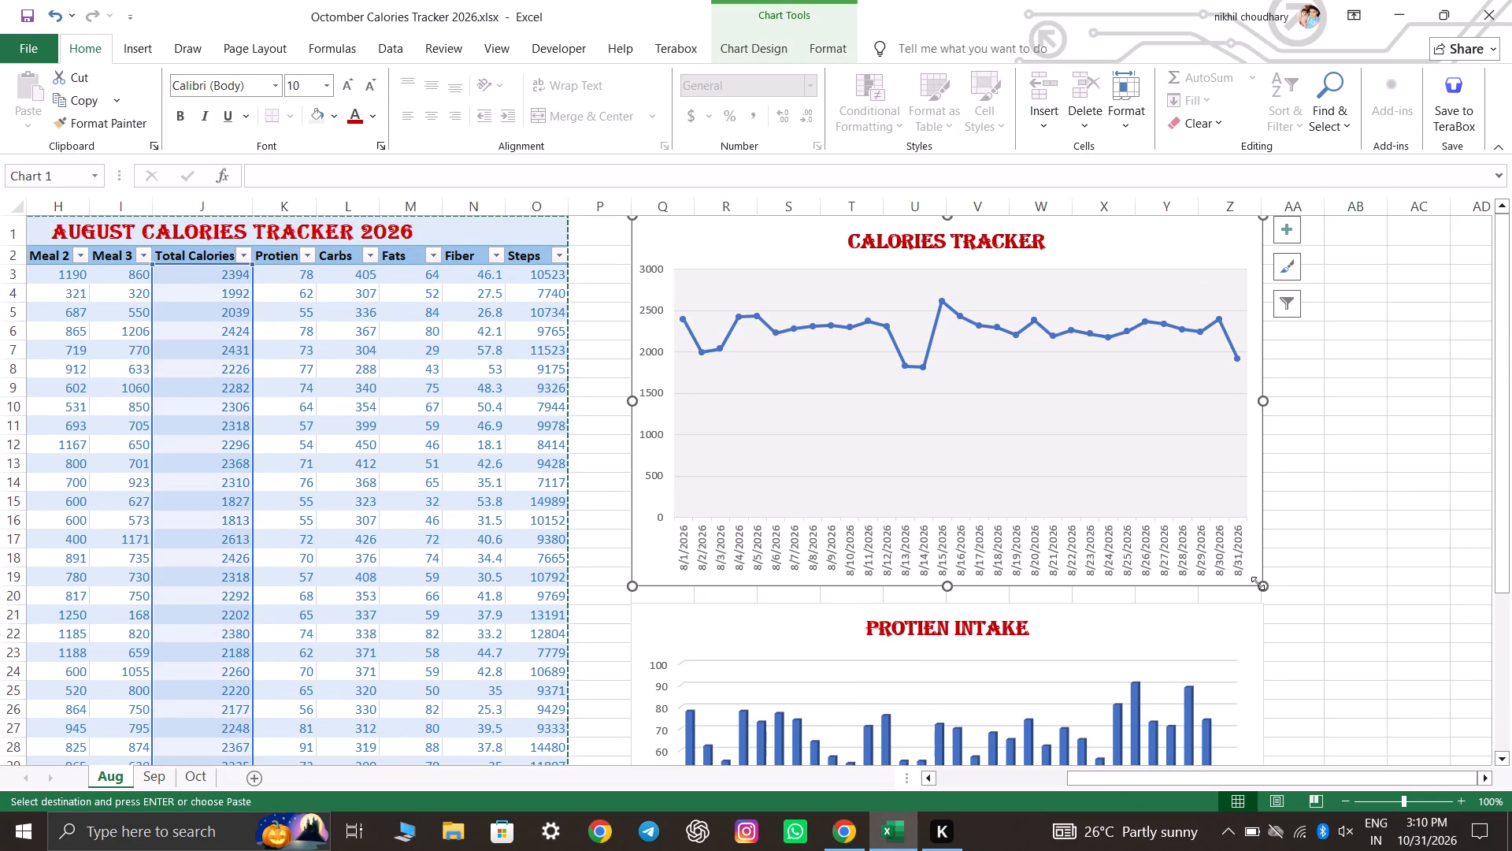
pyautogui.moveTo(1263, 585); pyautogui.dragTo(1263, 565)
pyautogui.click(1341, 586)
# Move the Protien Intake chart up directly beneath the Calories Tracker chart, aligned with its left edge in column Q.
pyautogui.moveTo(1056, 627); pyautogui.dragTo(1060, 615)
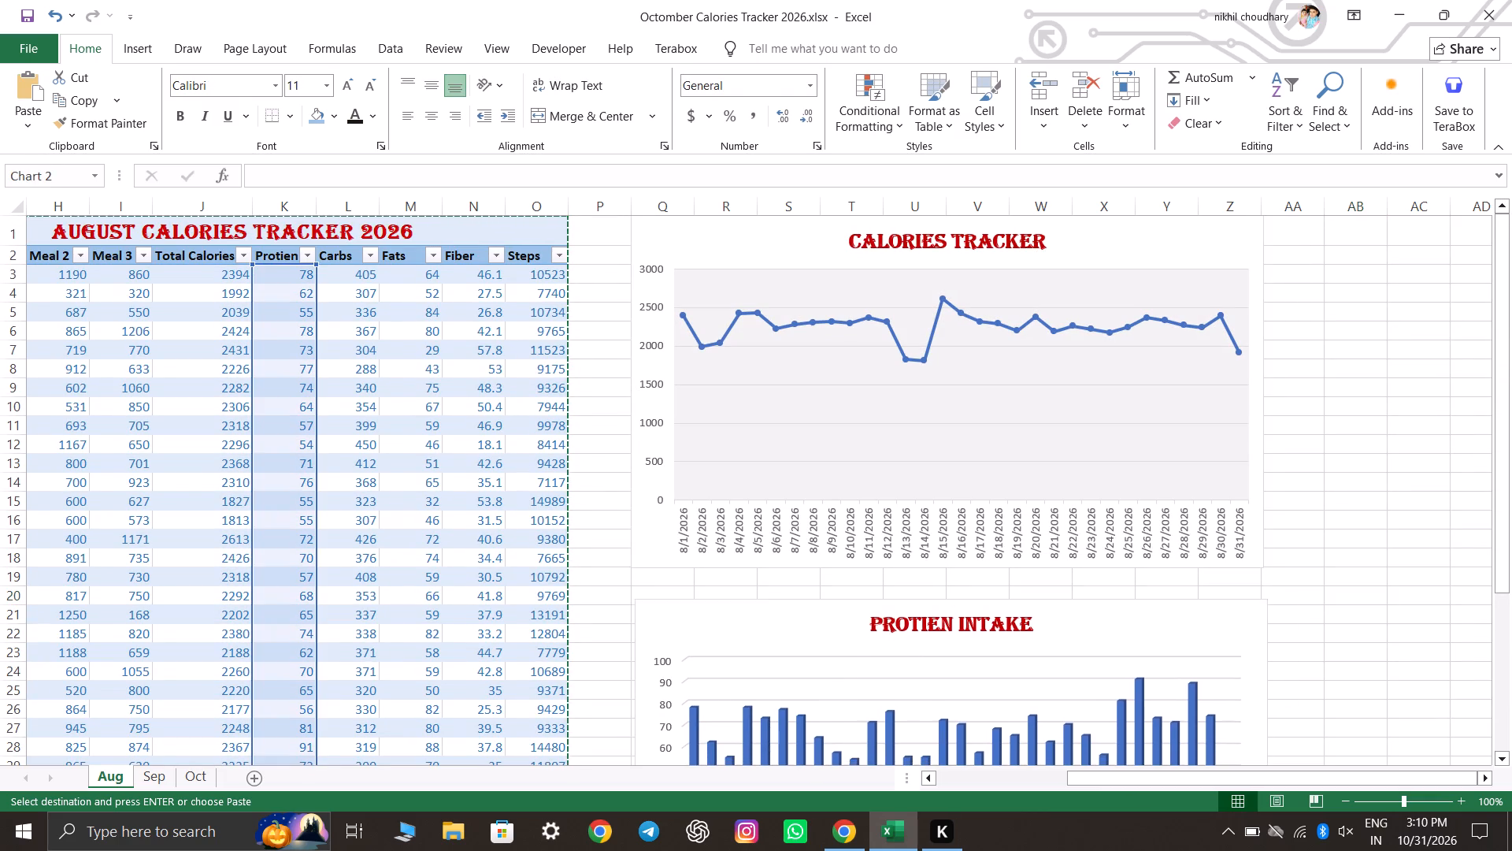
pyautogui.moveTo(1060, 615); pyautogui.dragTo(1057, 589)
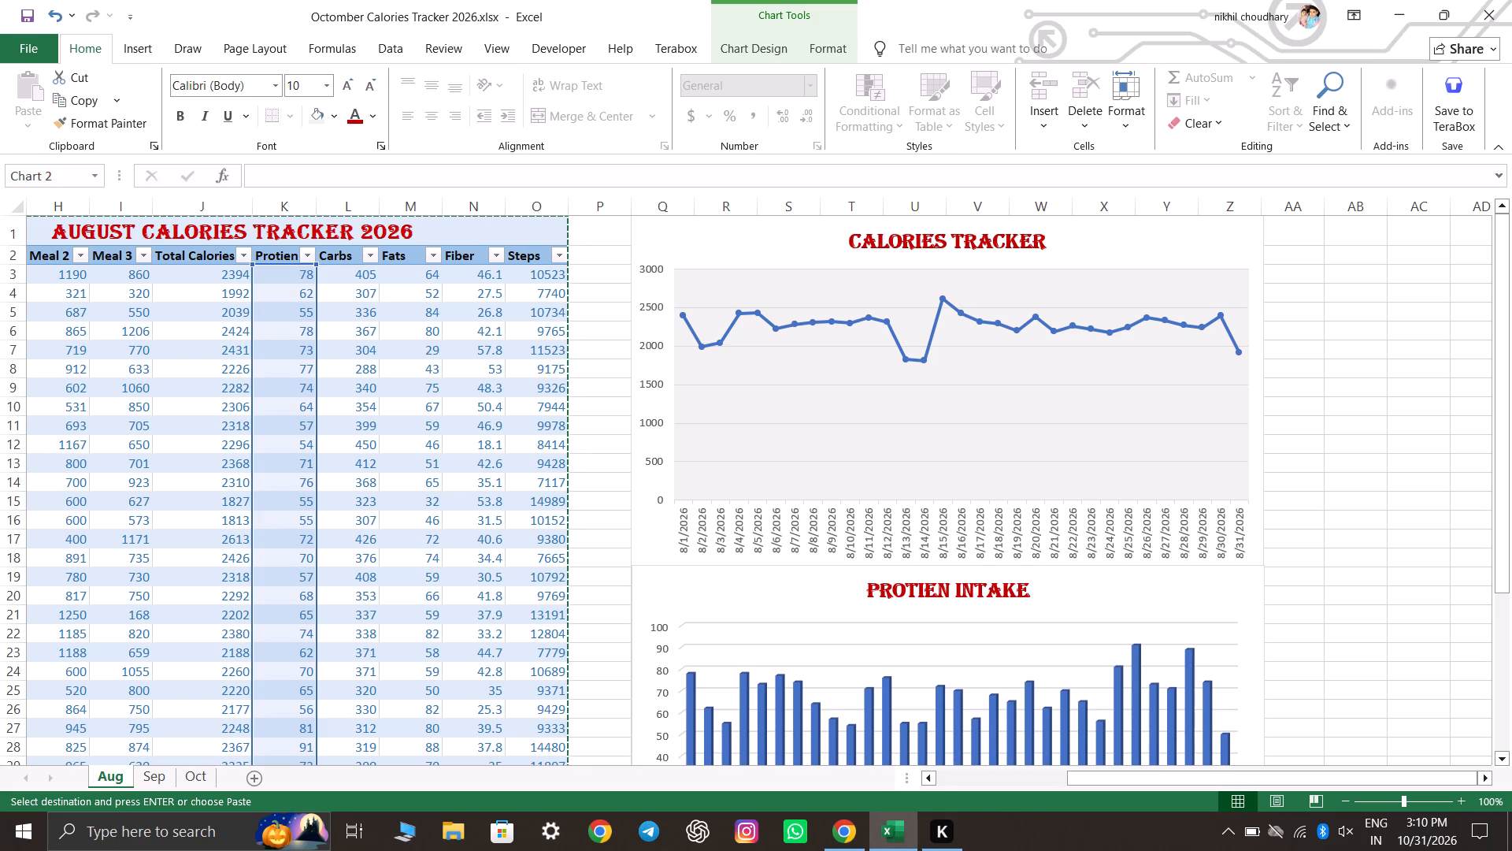
pyautogui.moveTo(1057, 589); pyautogui.dragTo(1054, 593)
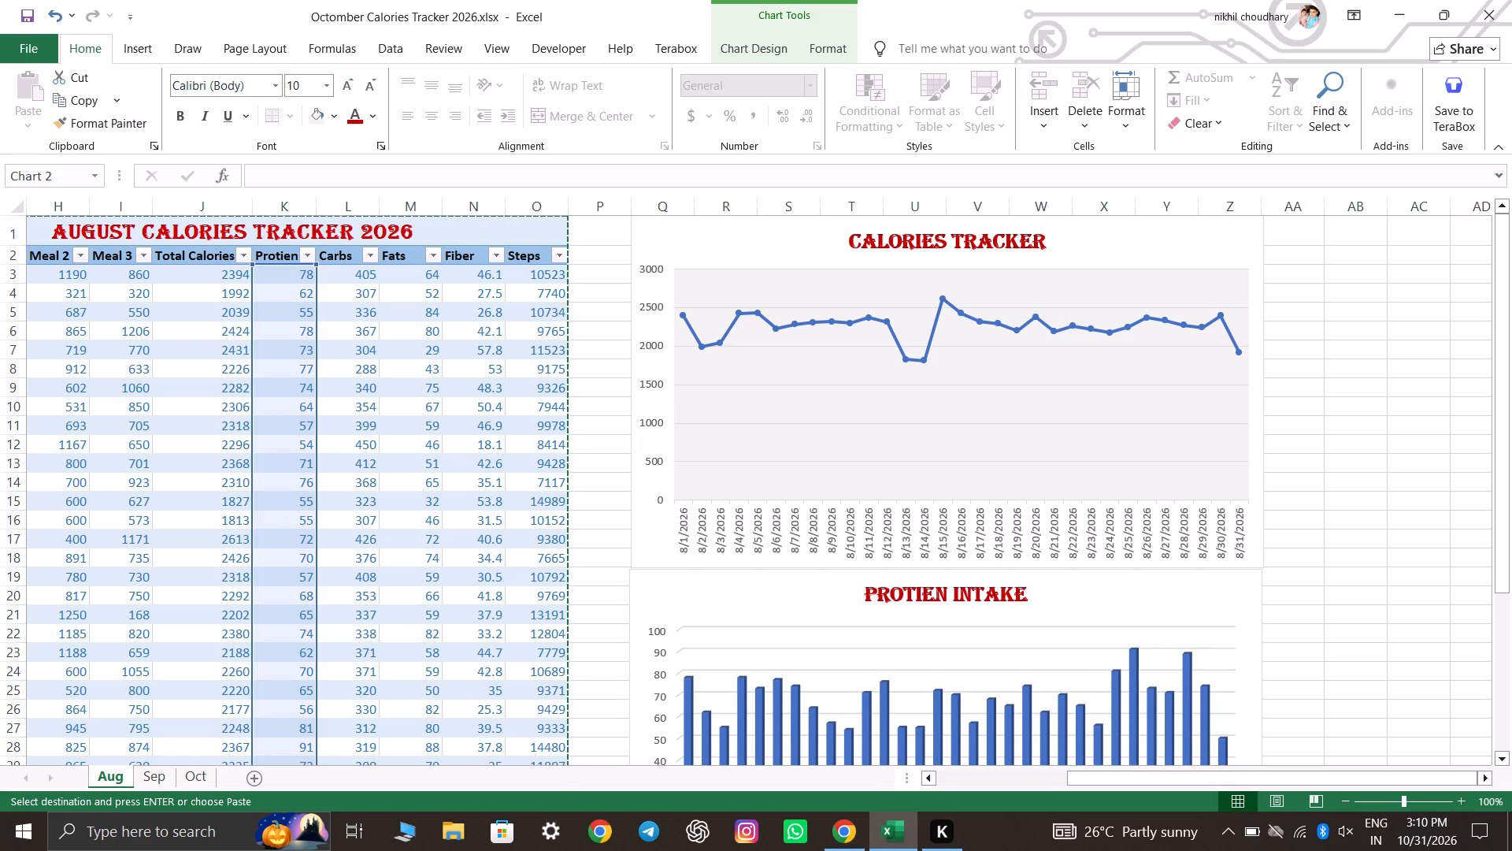
pyautogui.moveTo(1054, 593); pyautogui.dragTo(1056, 589)
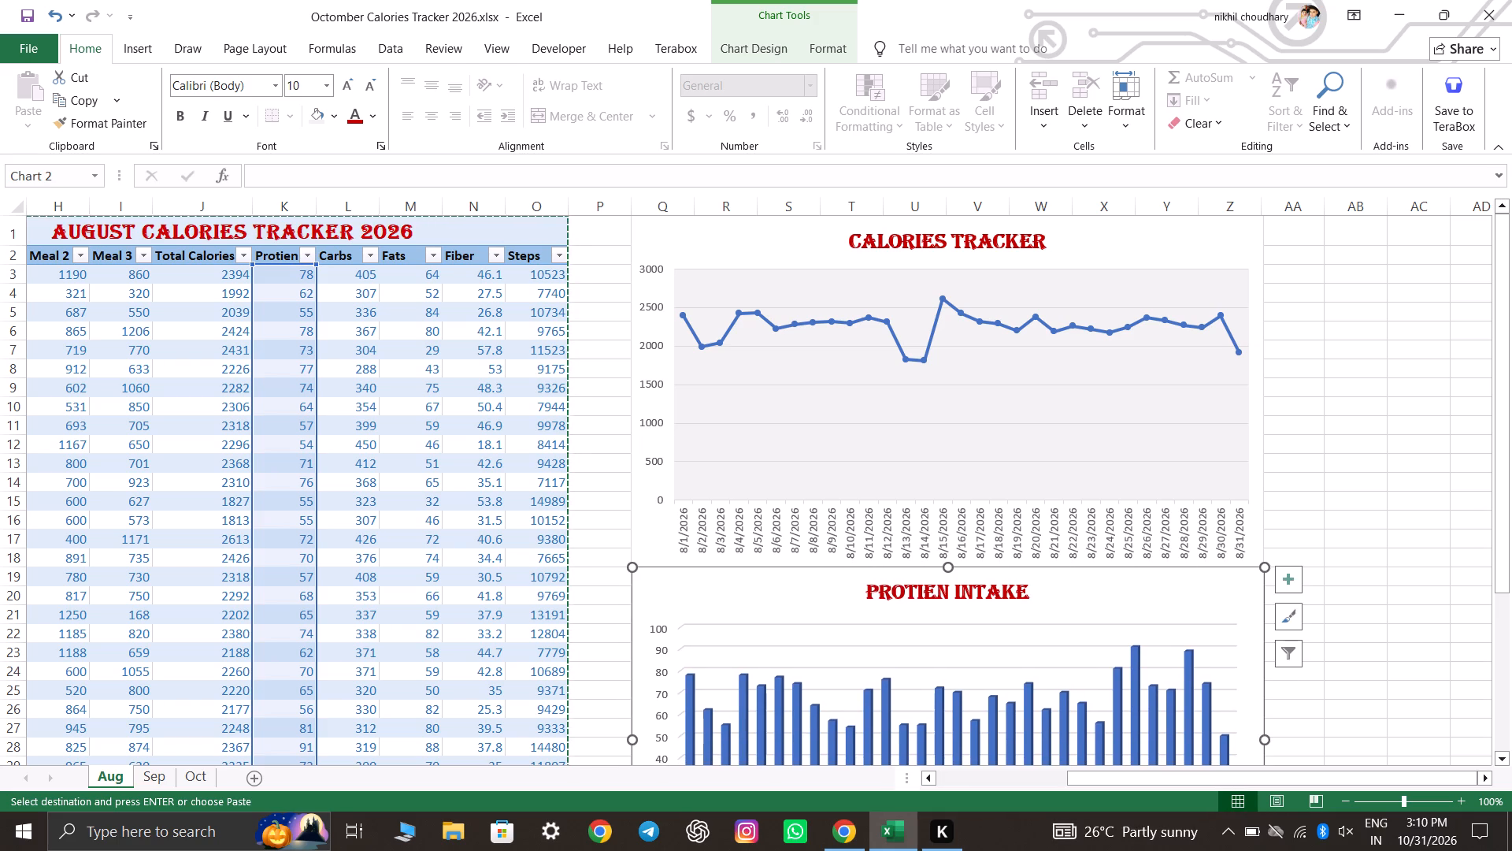
pyautogui.click(1455, 661)
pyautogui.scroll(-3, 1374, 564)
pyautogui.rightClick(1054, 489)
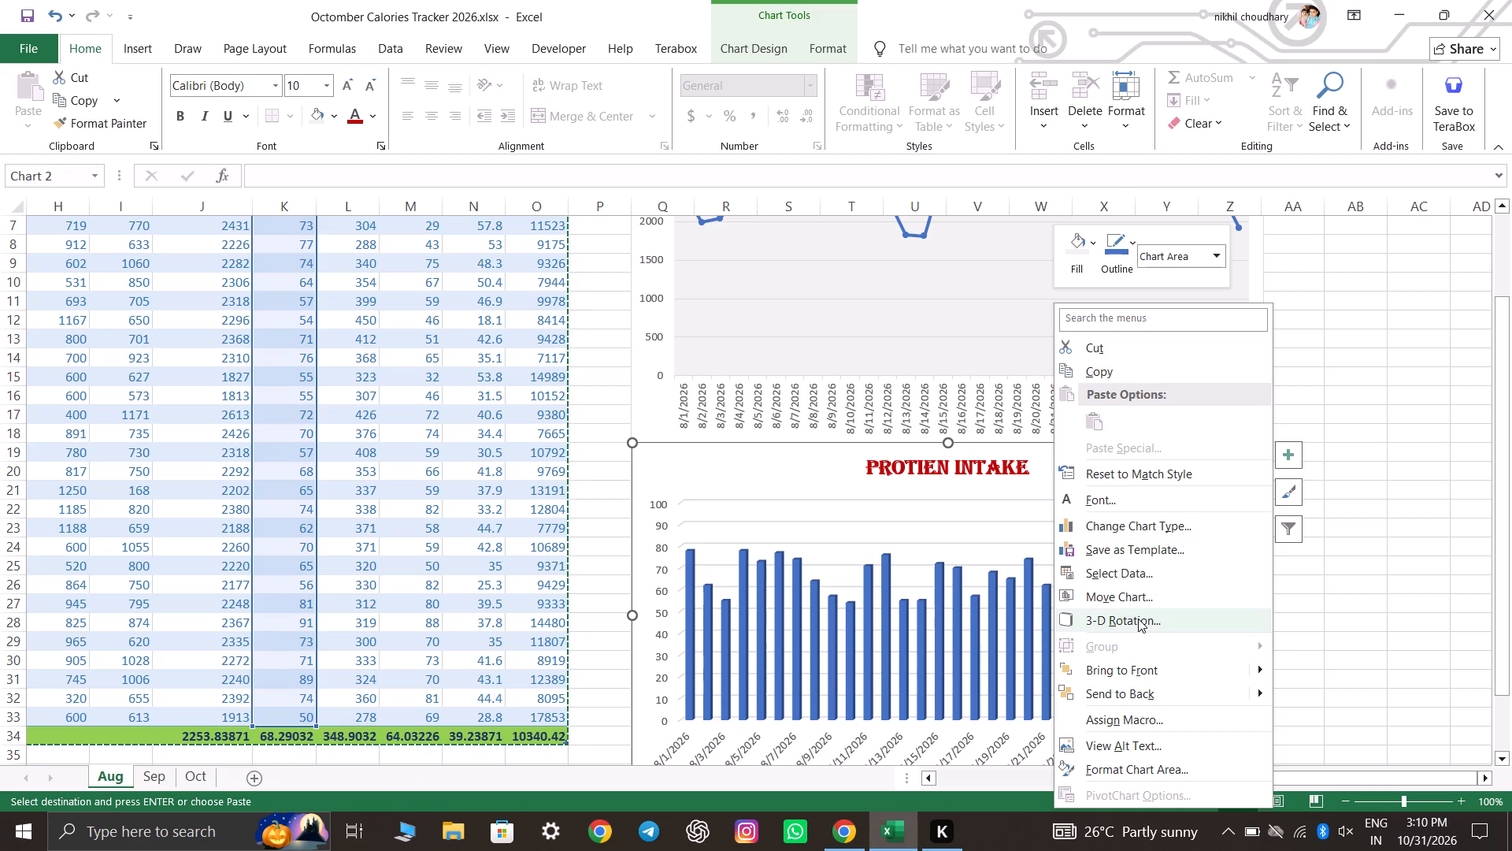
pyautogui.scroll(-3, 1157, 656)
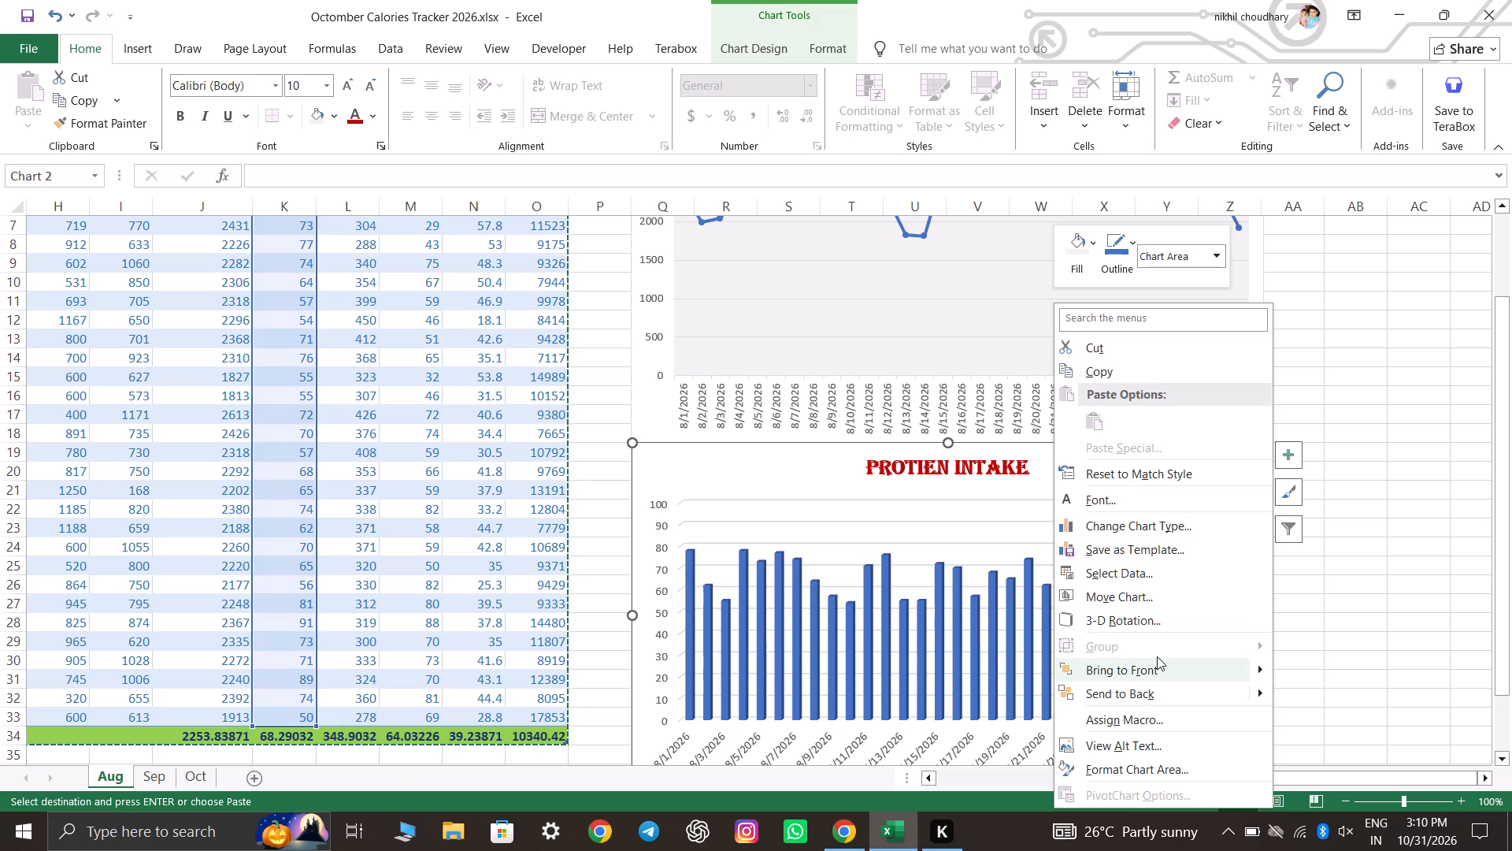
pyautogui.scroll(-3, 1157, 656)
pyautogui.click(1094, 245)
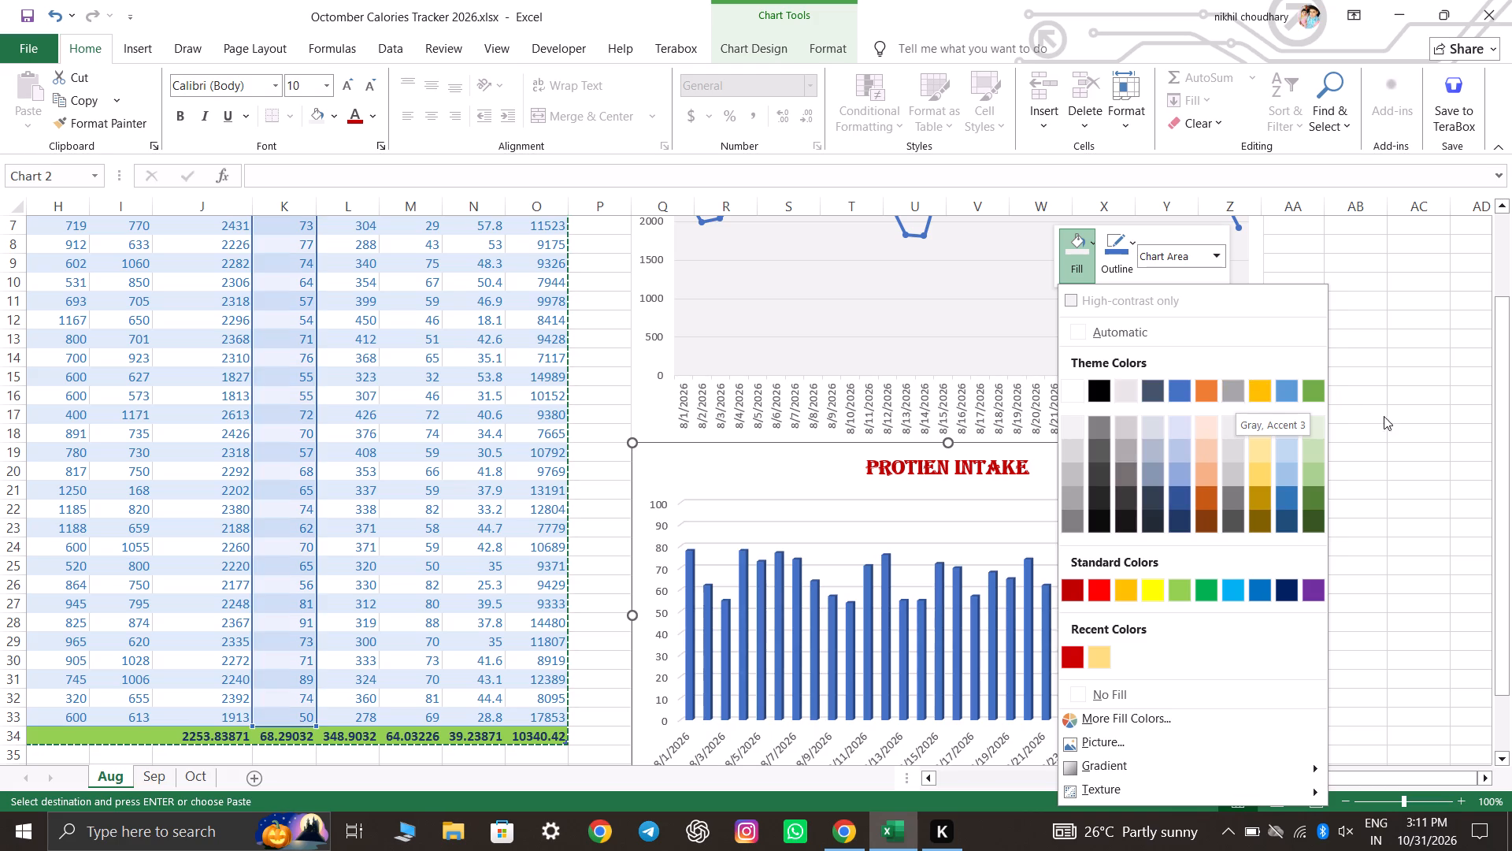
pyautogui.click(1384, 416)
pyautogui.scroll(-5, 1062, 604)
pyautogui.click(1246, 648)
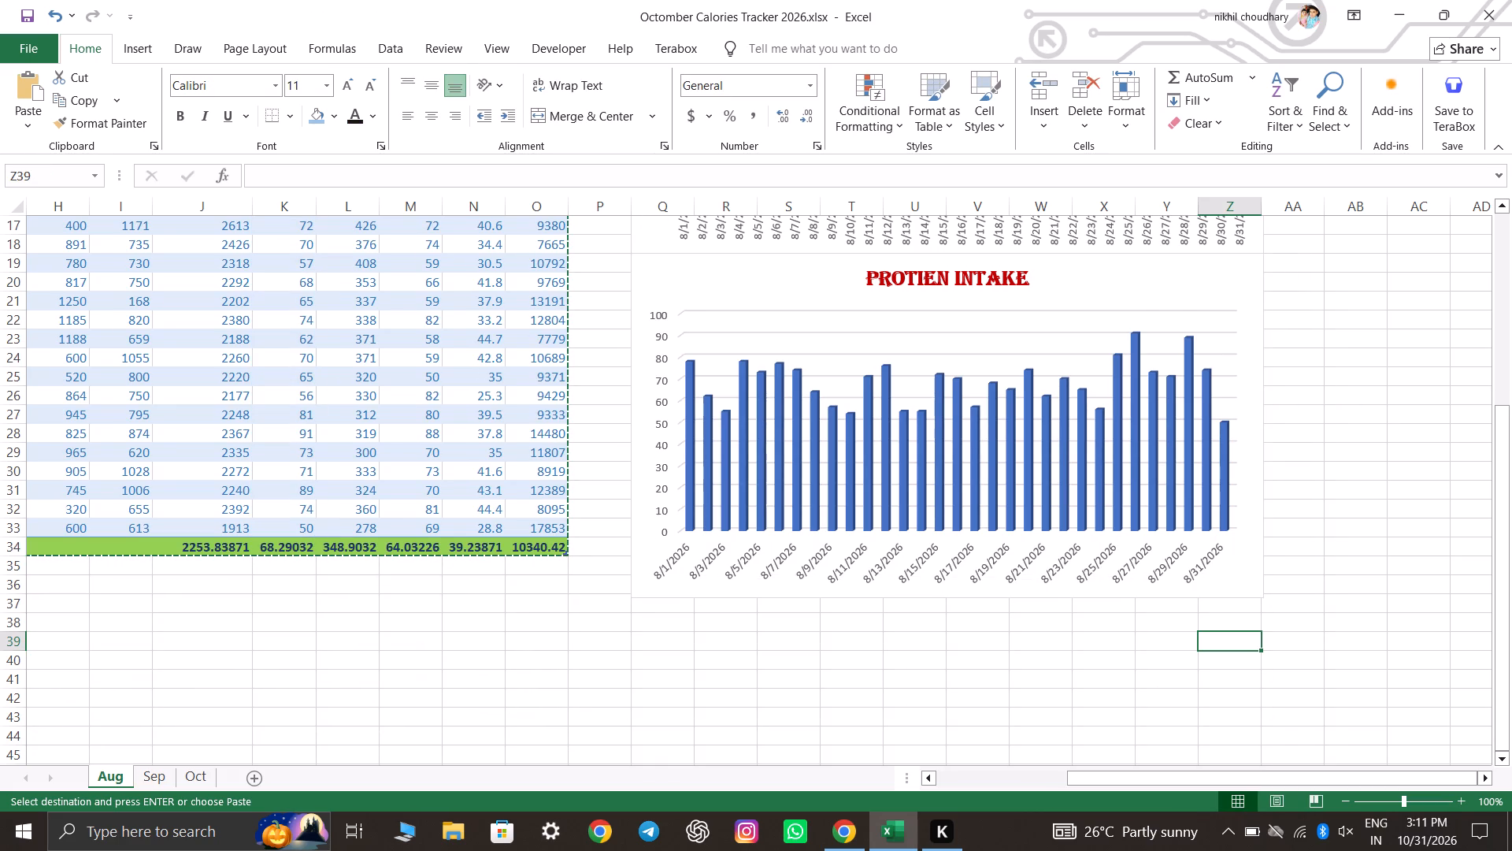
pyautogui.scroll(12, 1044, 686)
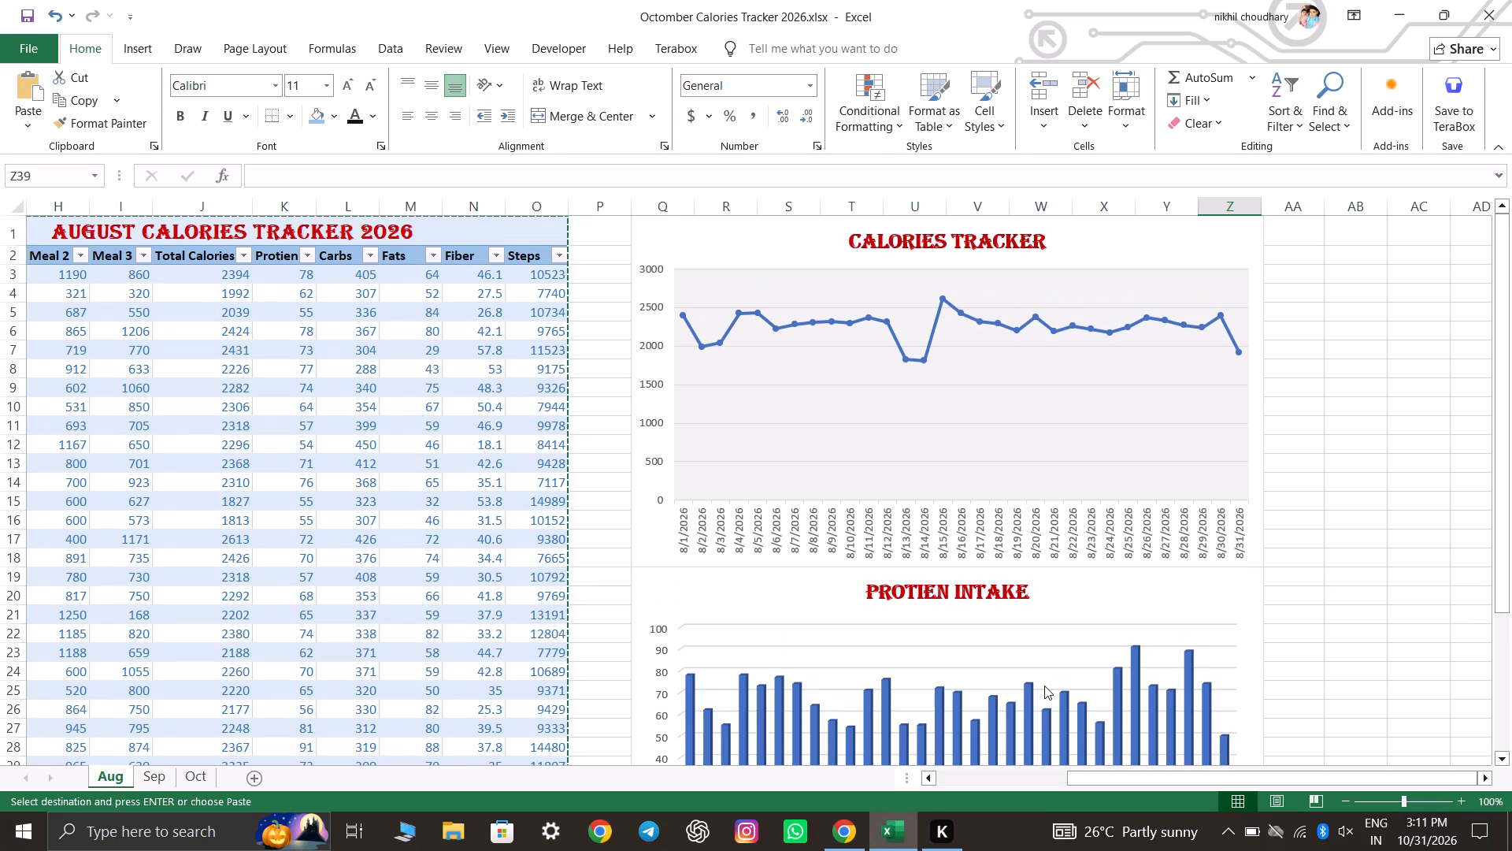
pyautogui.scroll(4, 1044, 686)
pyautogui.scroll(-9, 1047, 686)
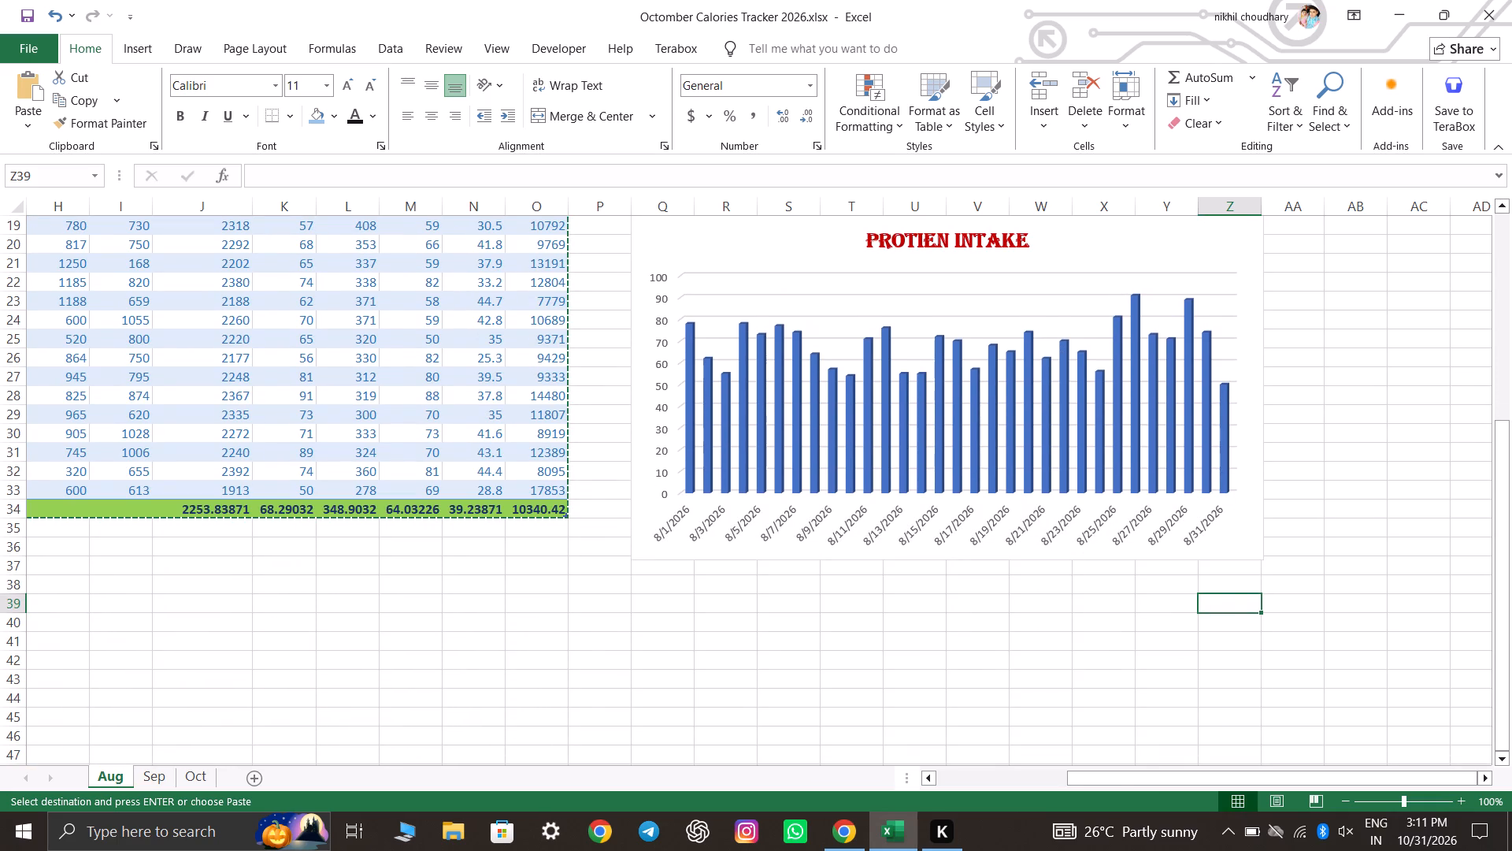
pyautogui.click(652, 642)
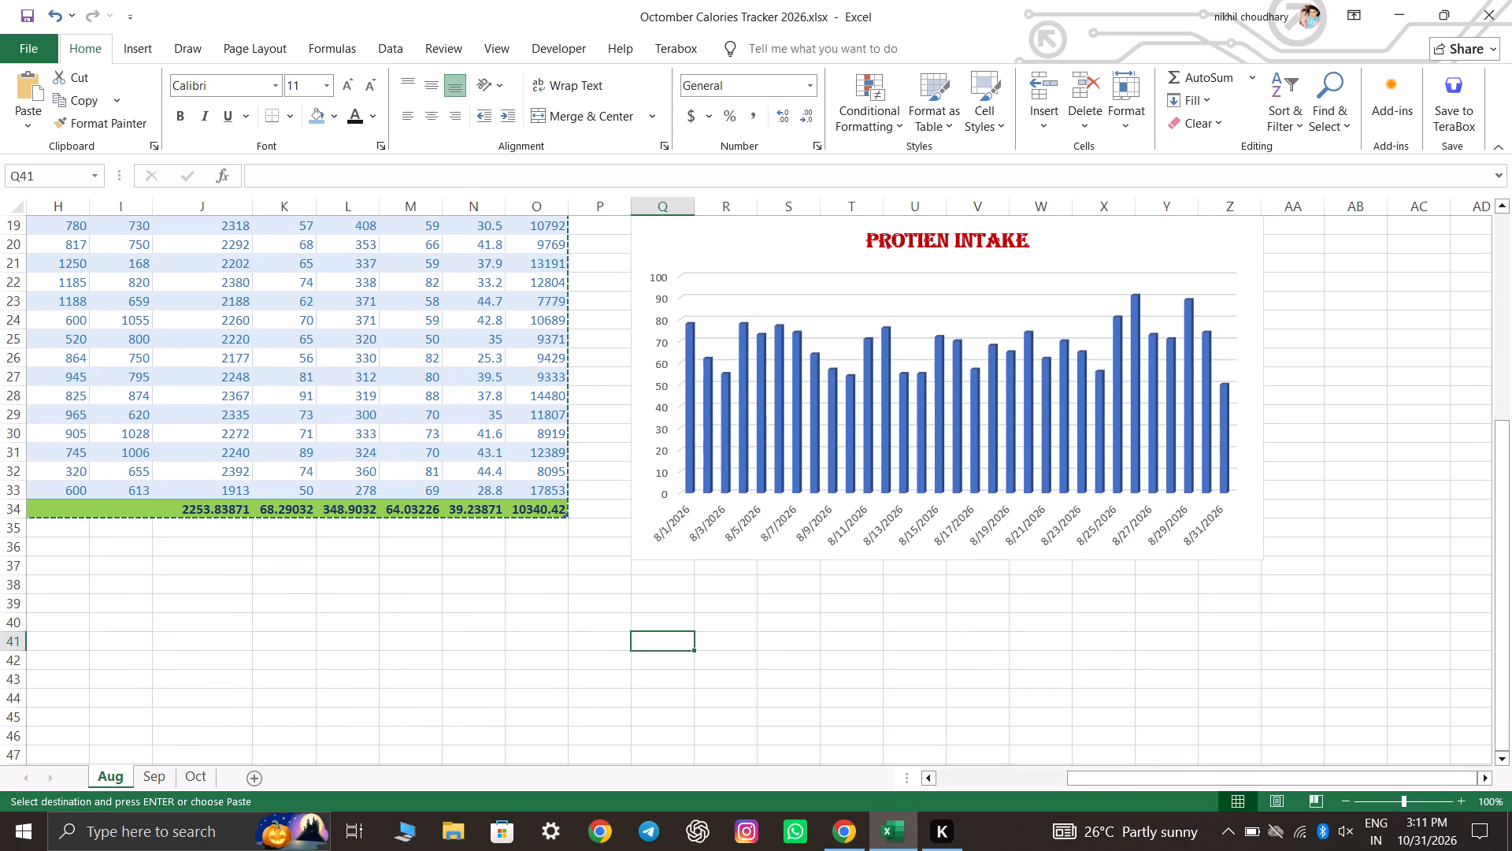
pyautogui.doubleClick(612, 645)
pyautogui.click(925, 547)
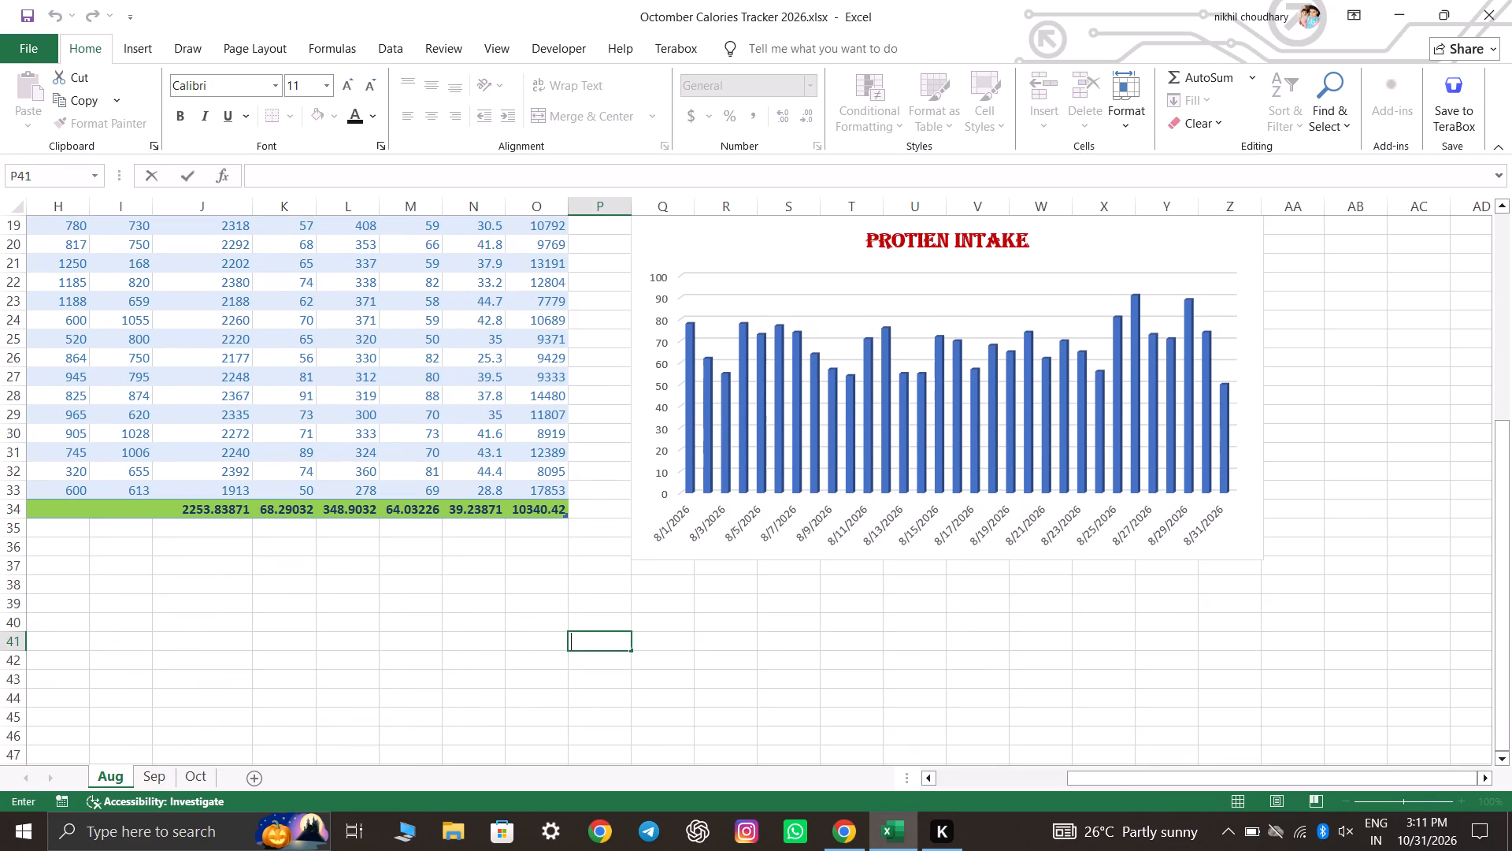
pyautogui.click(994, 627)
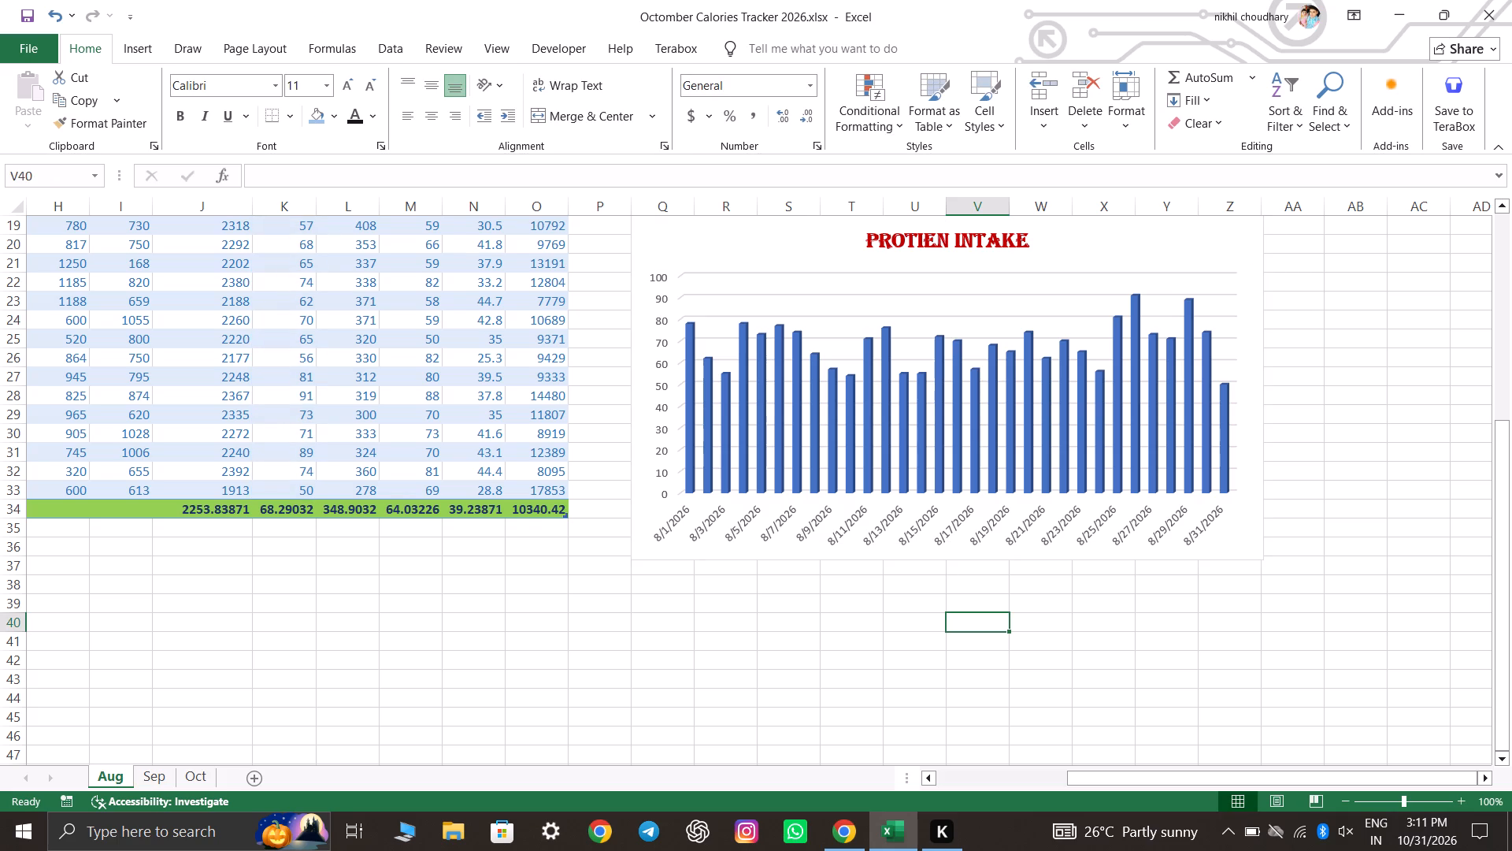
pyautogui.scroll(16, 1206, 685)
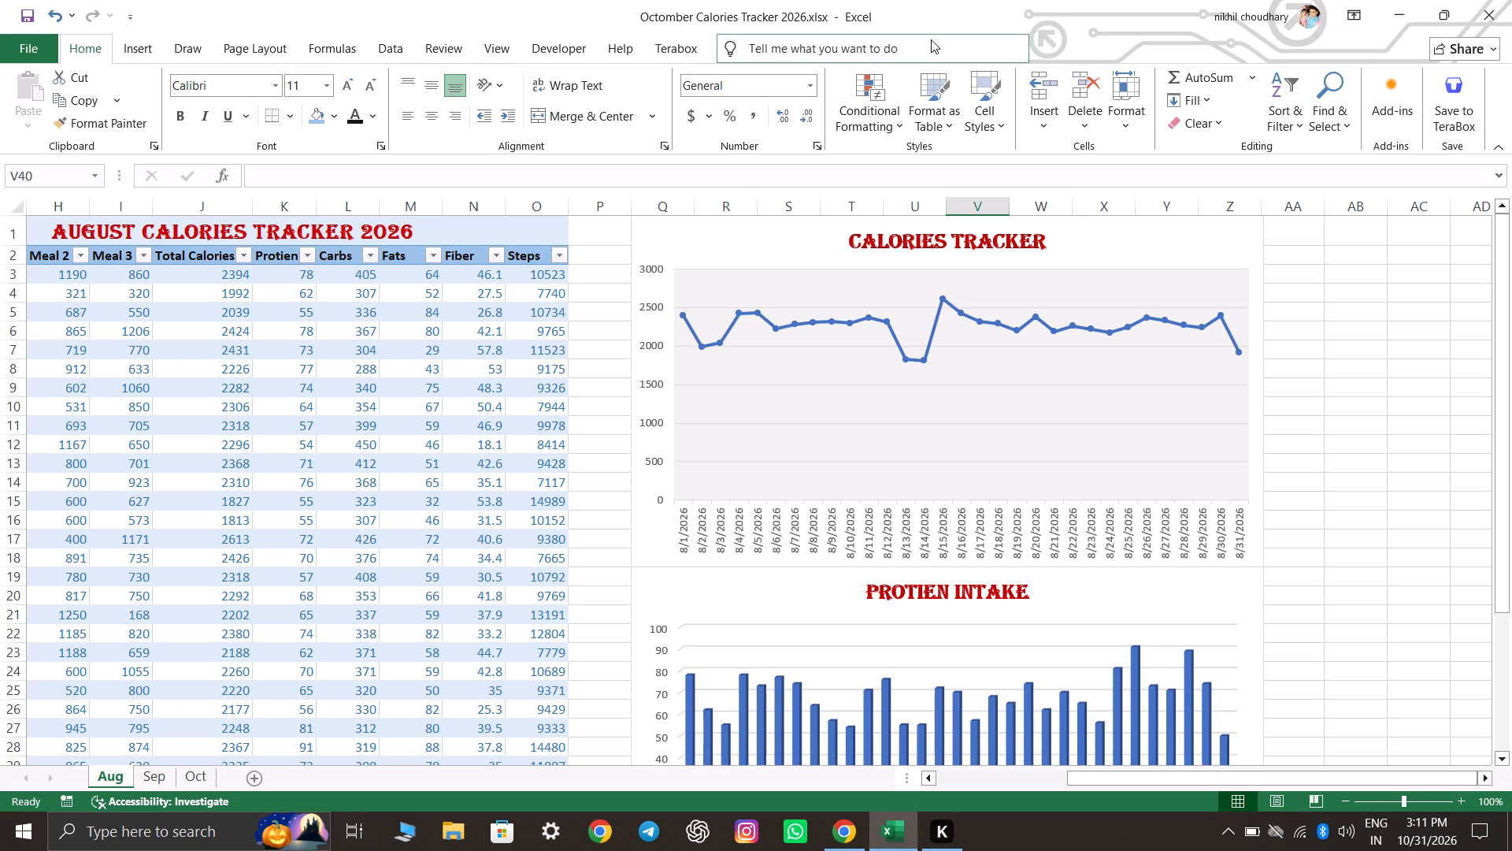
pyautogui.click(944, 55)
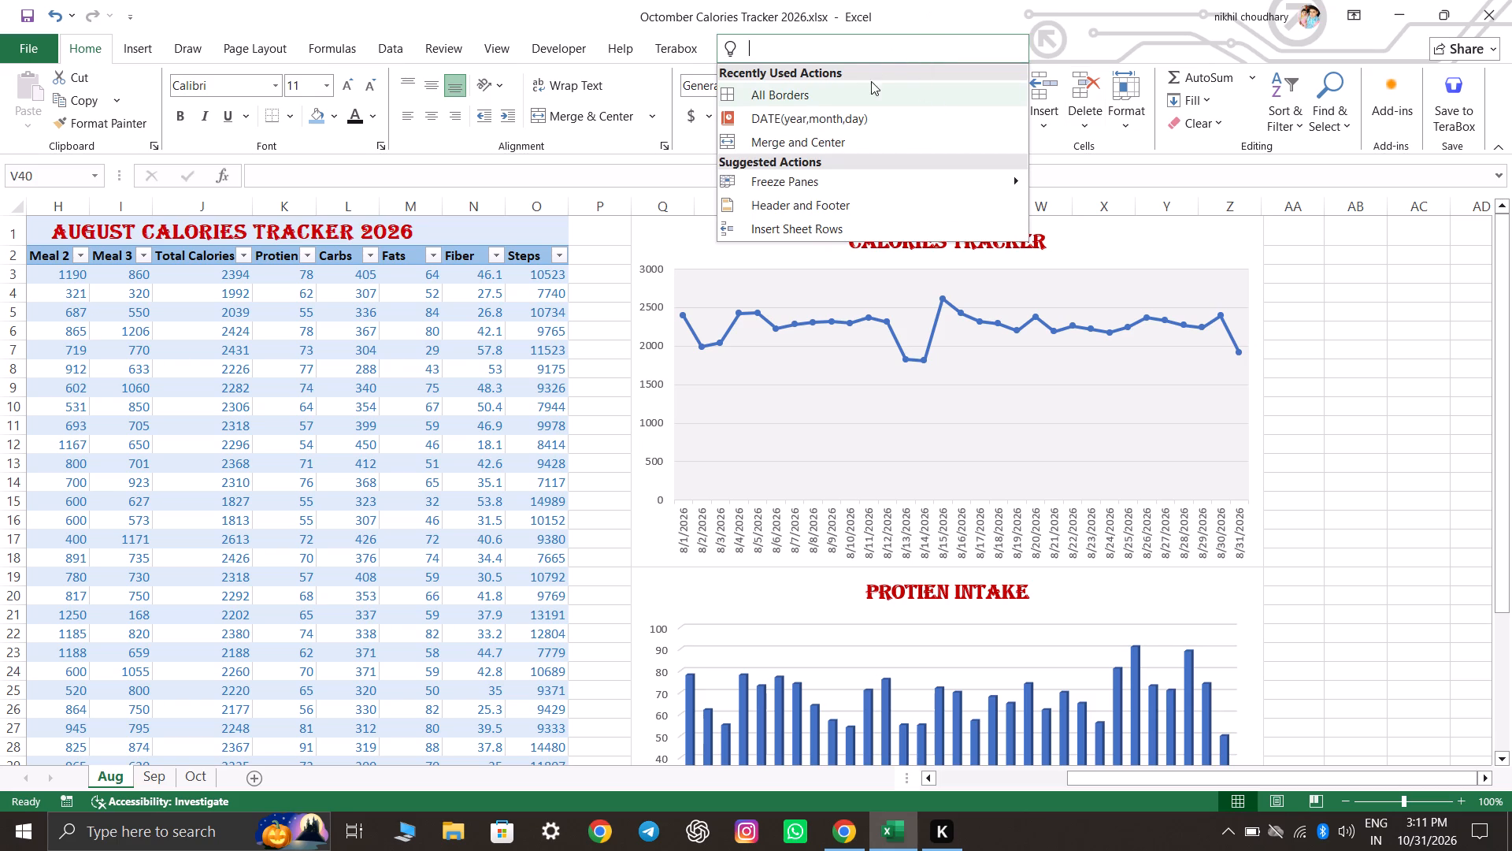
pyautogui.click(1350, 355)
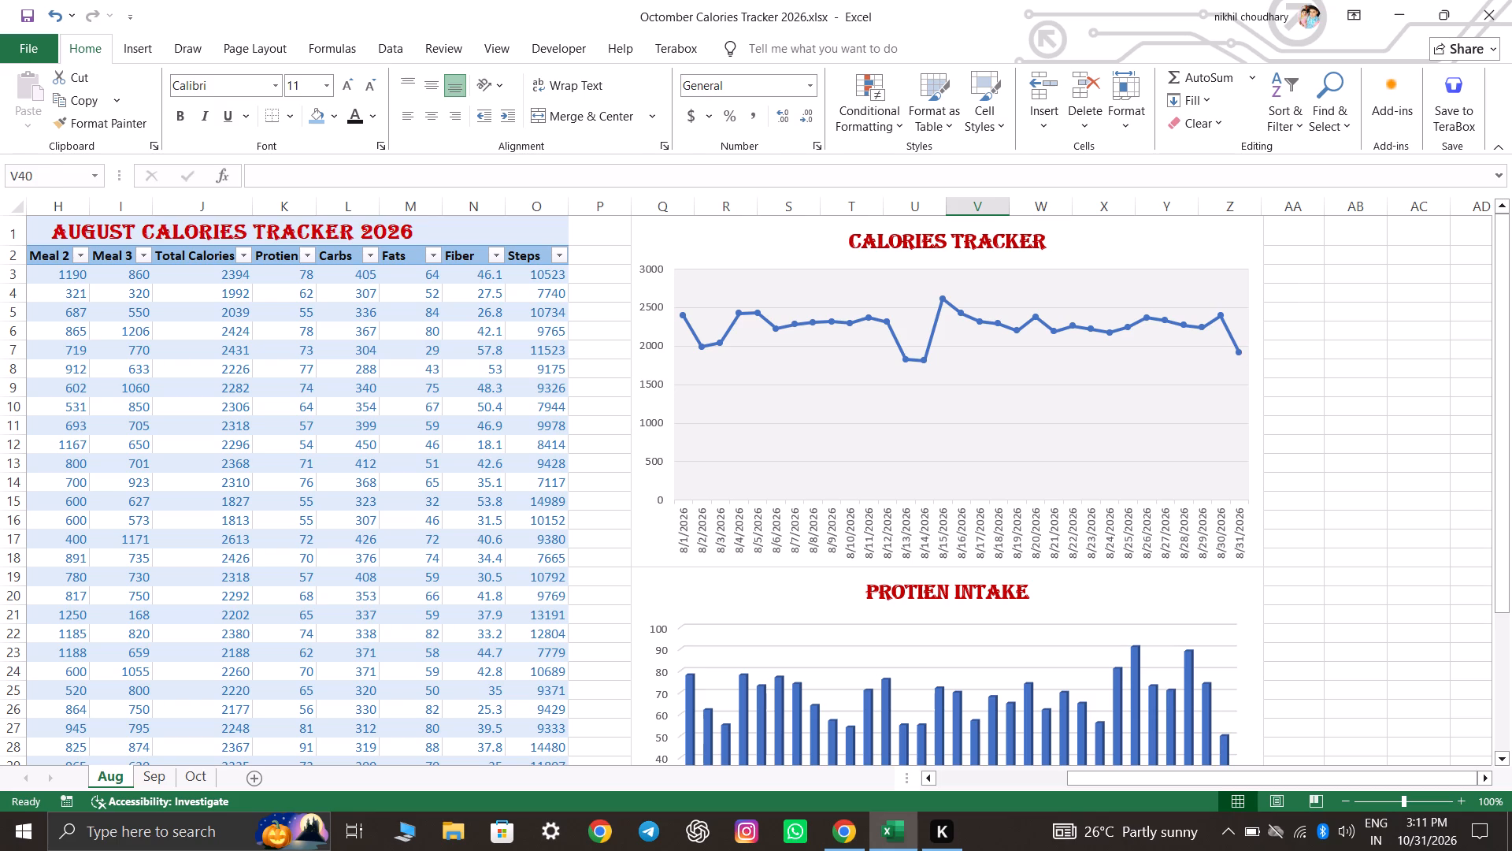
# Fill the Calories Tracker chart area with the lightest grey theme shade, matching its plot area.
pyautogui.click(1156, 242)
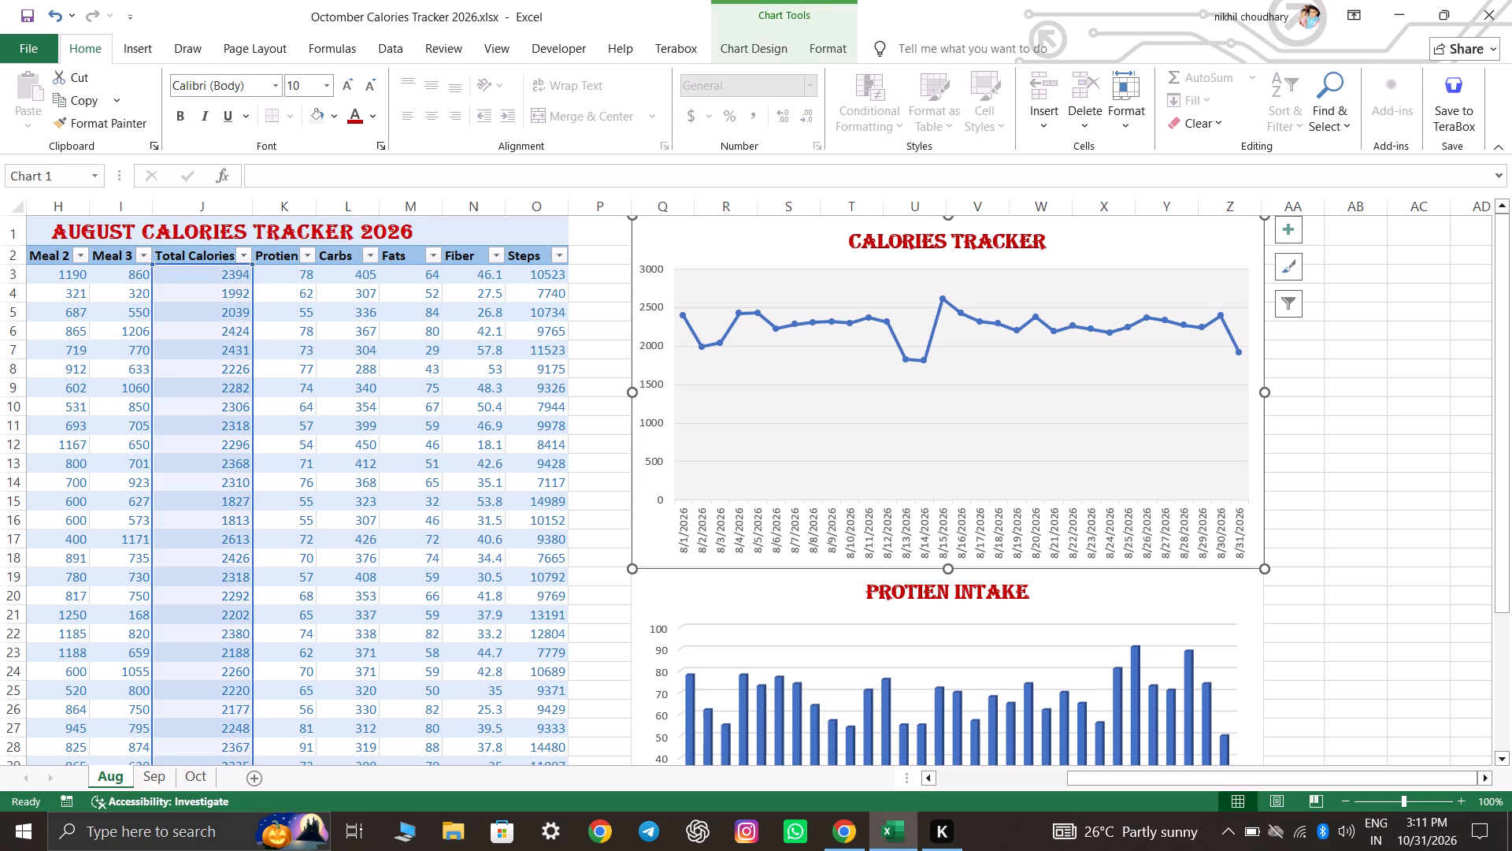
pyautogui.rightClick(1154, 239)
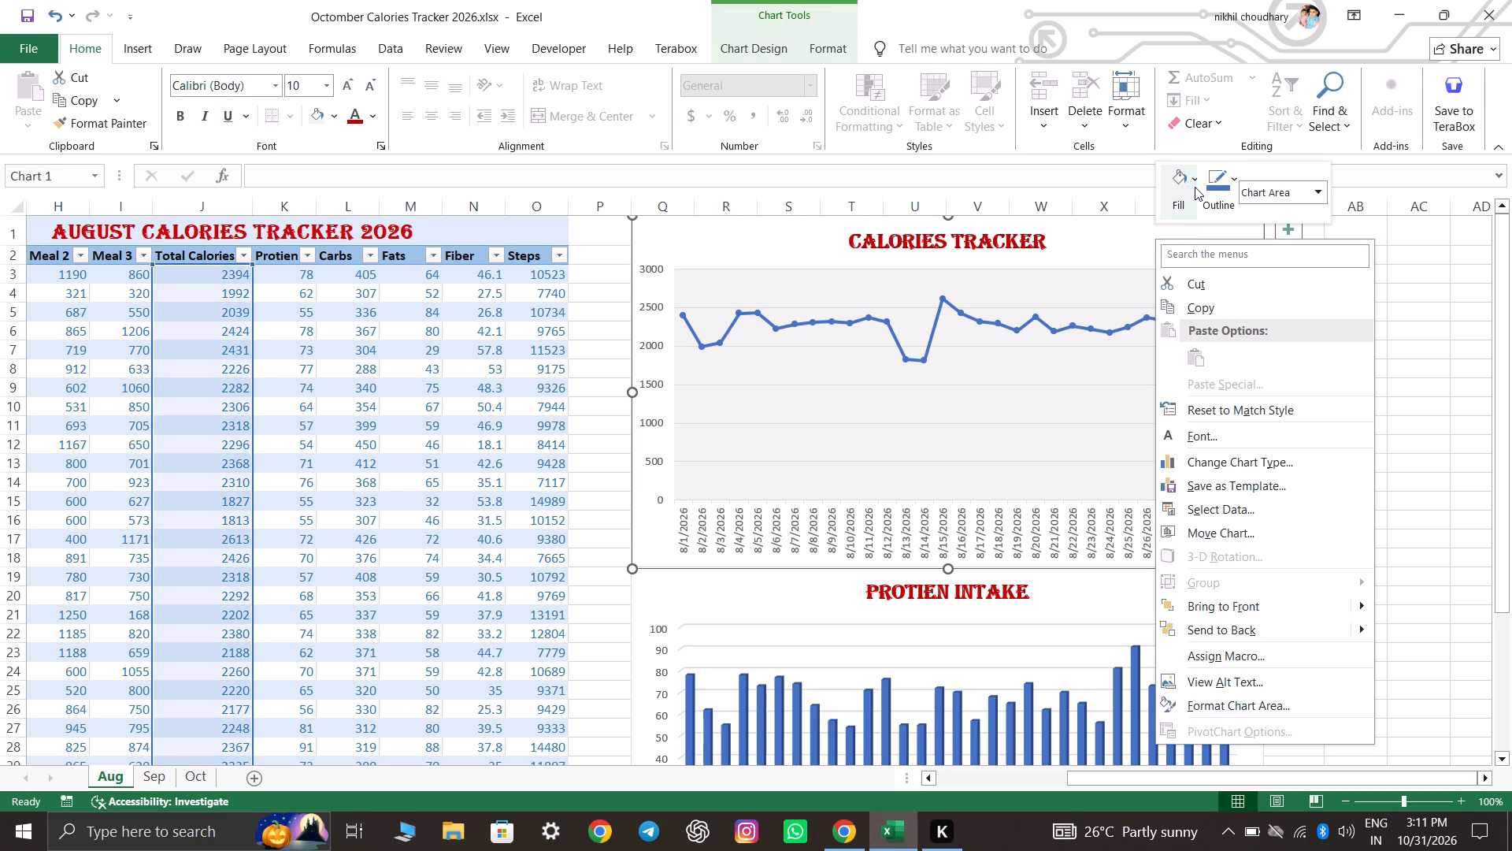
pyautogui.click(1195, 184)
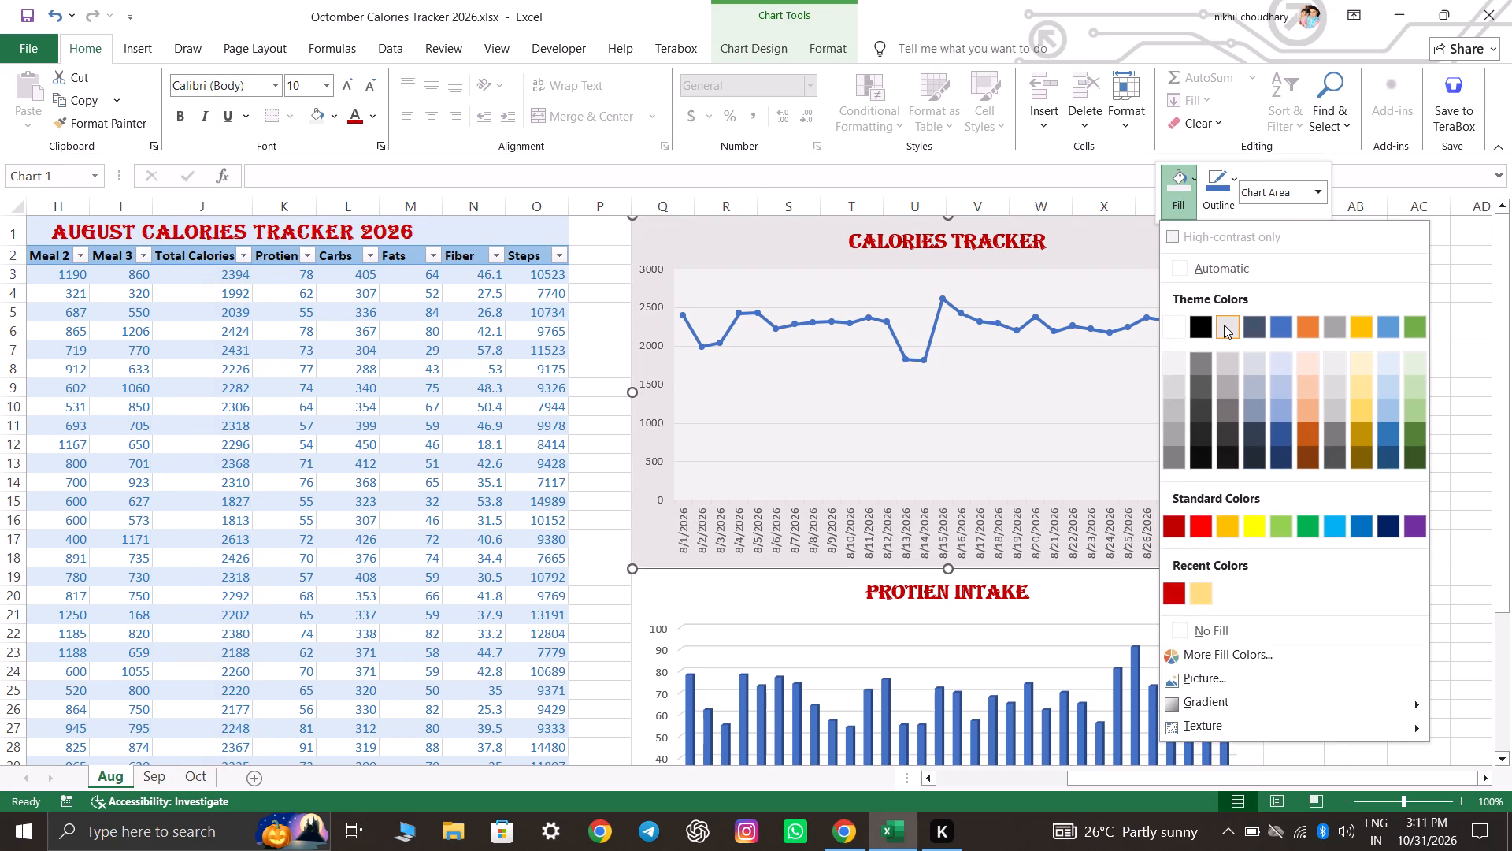
pyautogui.click(1178, 360)
pyautogui.click(1377, 480)
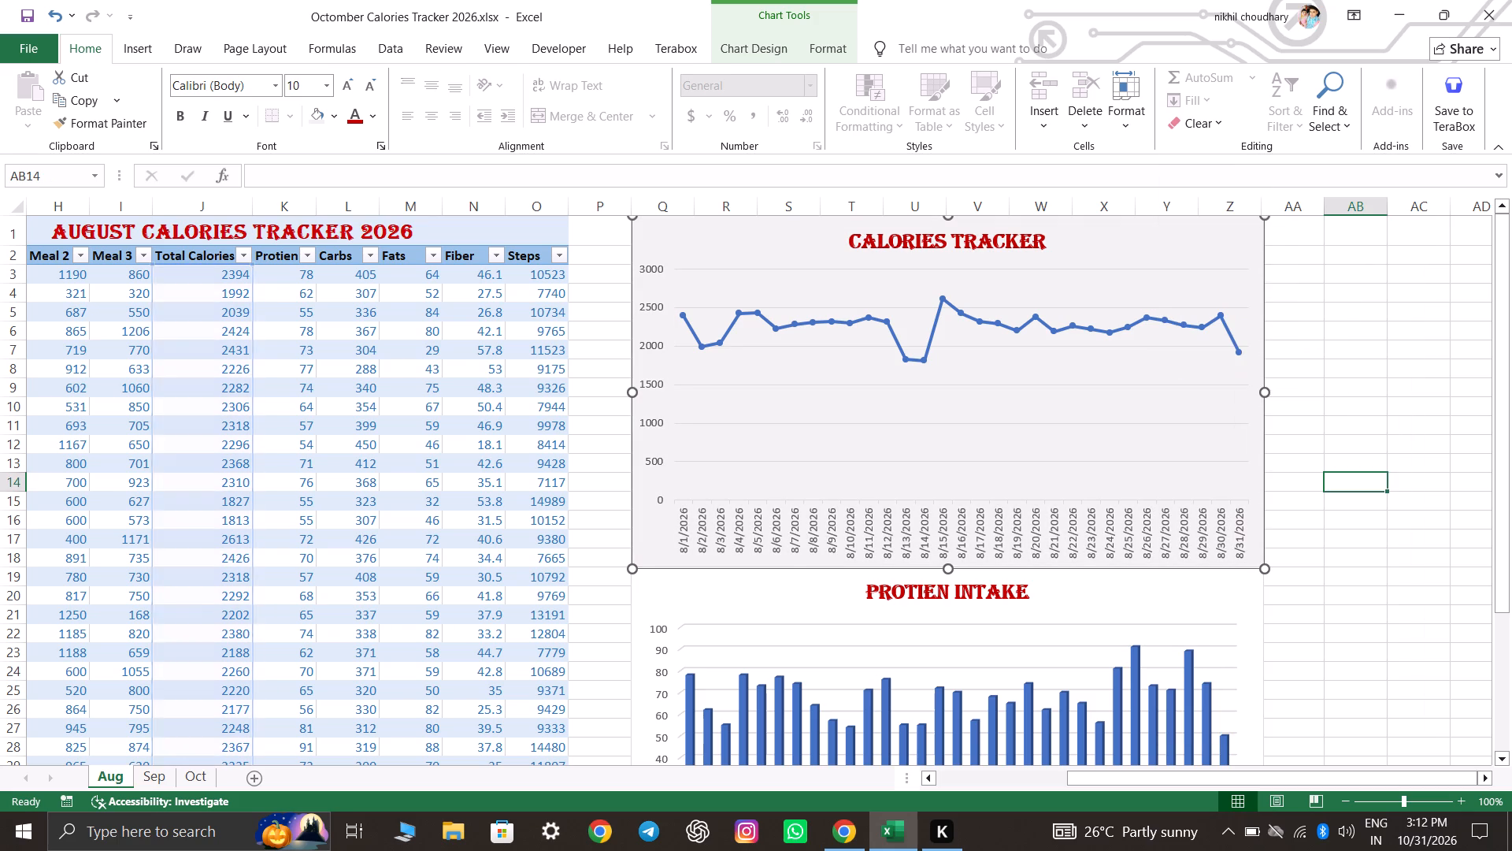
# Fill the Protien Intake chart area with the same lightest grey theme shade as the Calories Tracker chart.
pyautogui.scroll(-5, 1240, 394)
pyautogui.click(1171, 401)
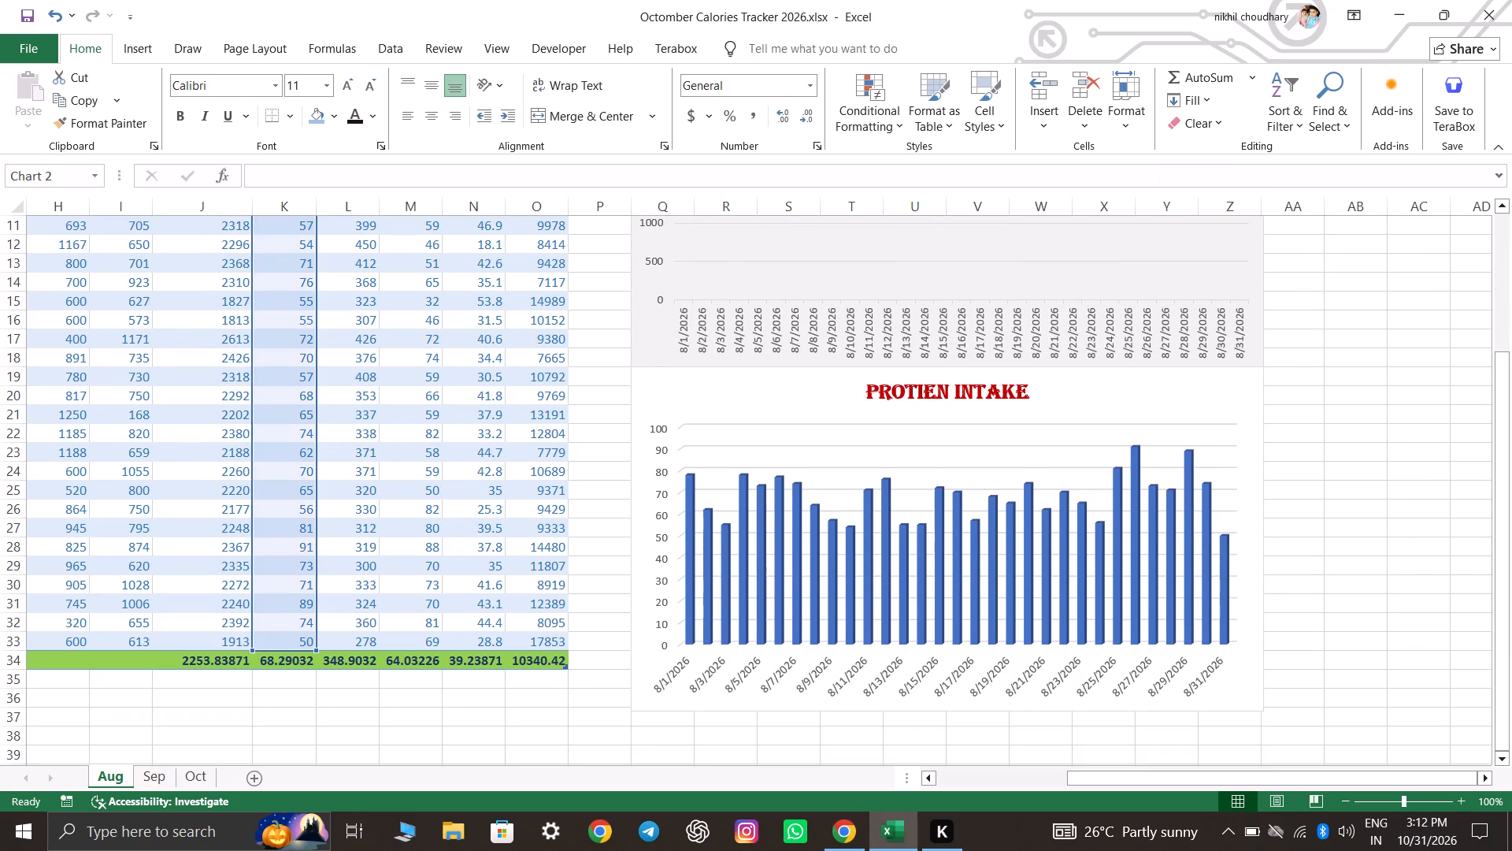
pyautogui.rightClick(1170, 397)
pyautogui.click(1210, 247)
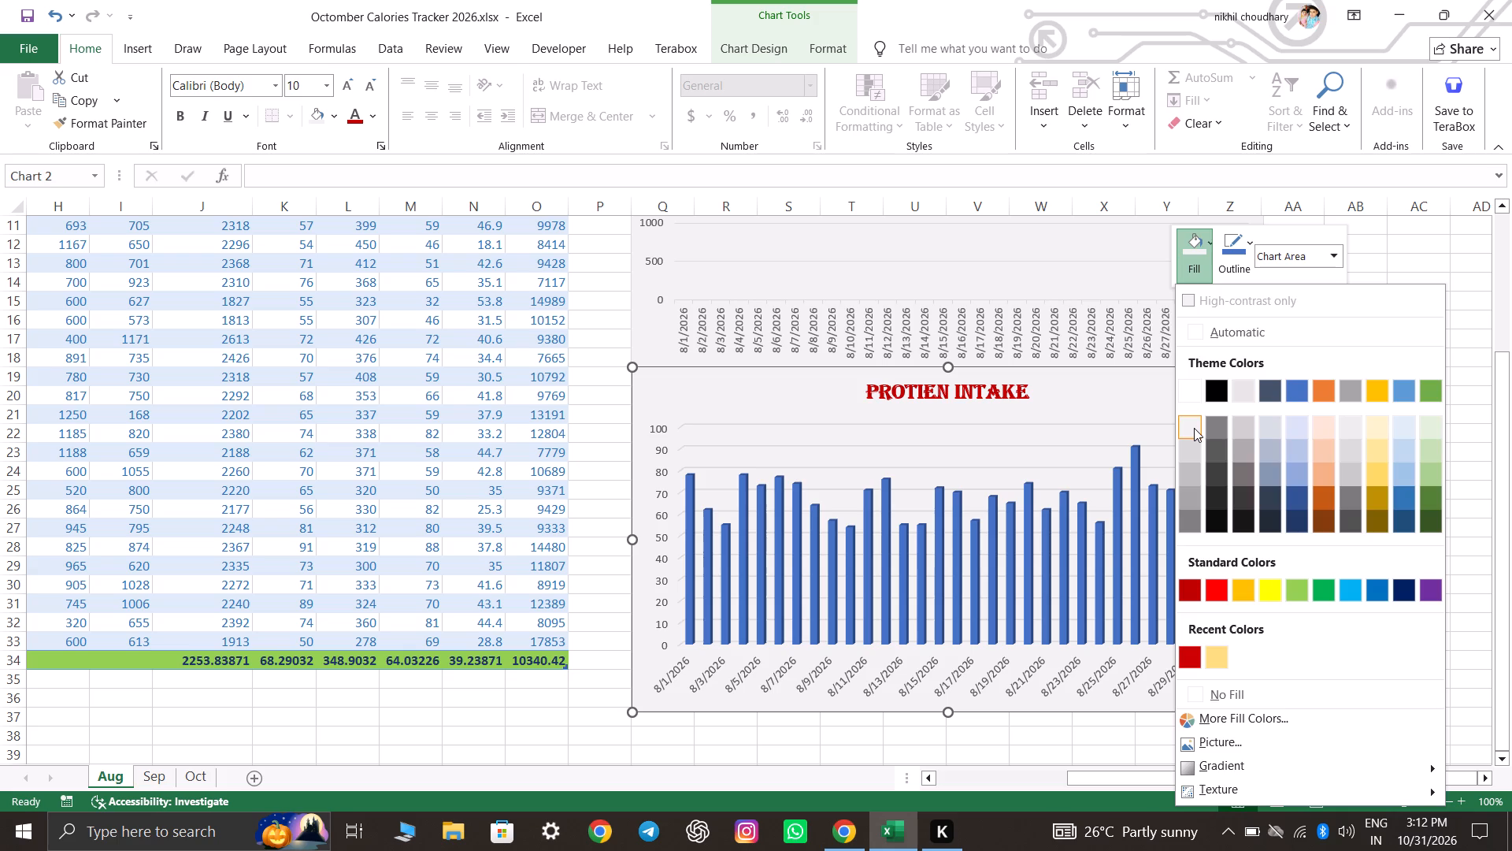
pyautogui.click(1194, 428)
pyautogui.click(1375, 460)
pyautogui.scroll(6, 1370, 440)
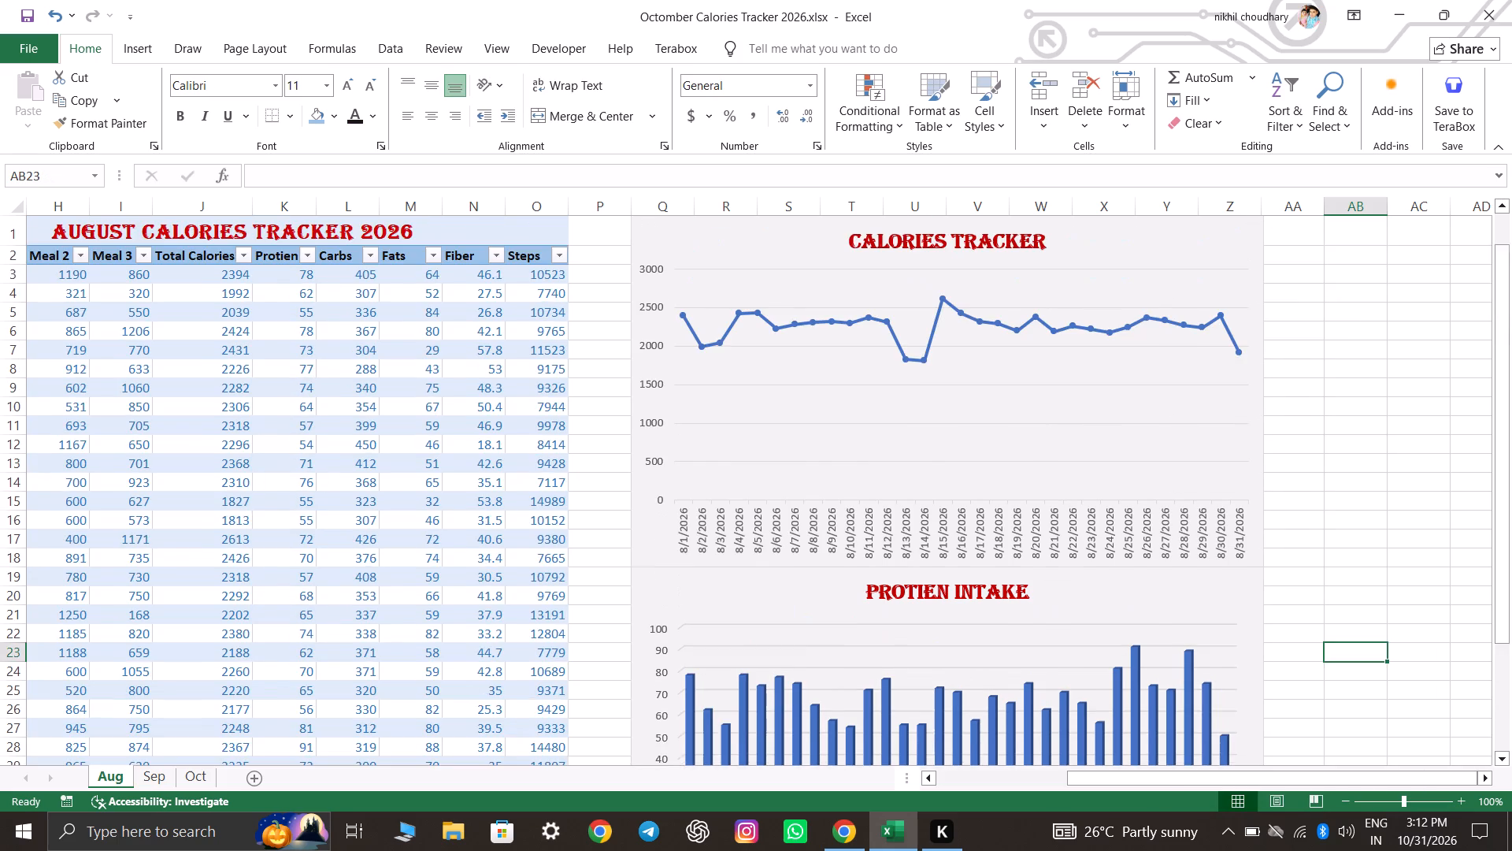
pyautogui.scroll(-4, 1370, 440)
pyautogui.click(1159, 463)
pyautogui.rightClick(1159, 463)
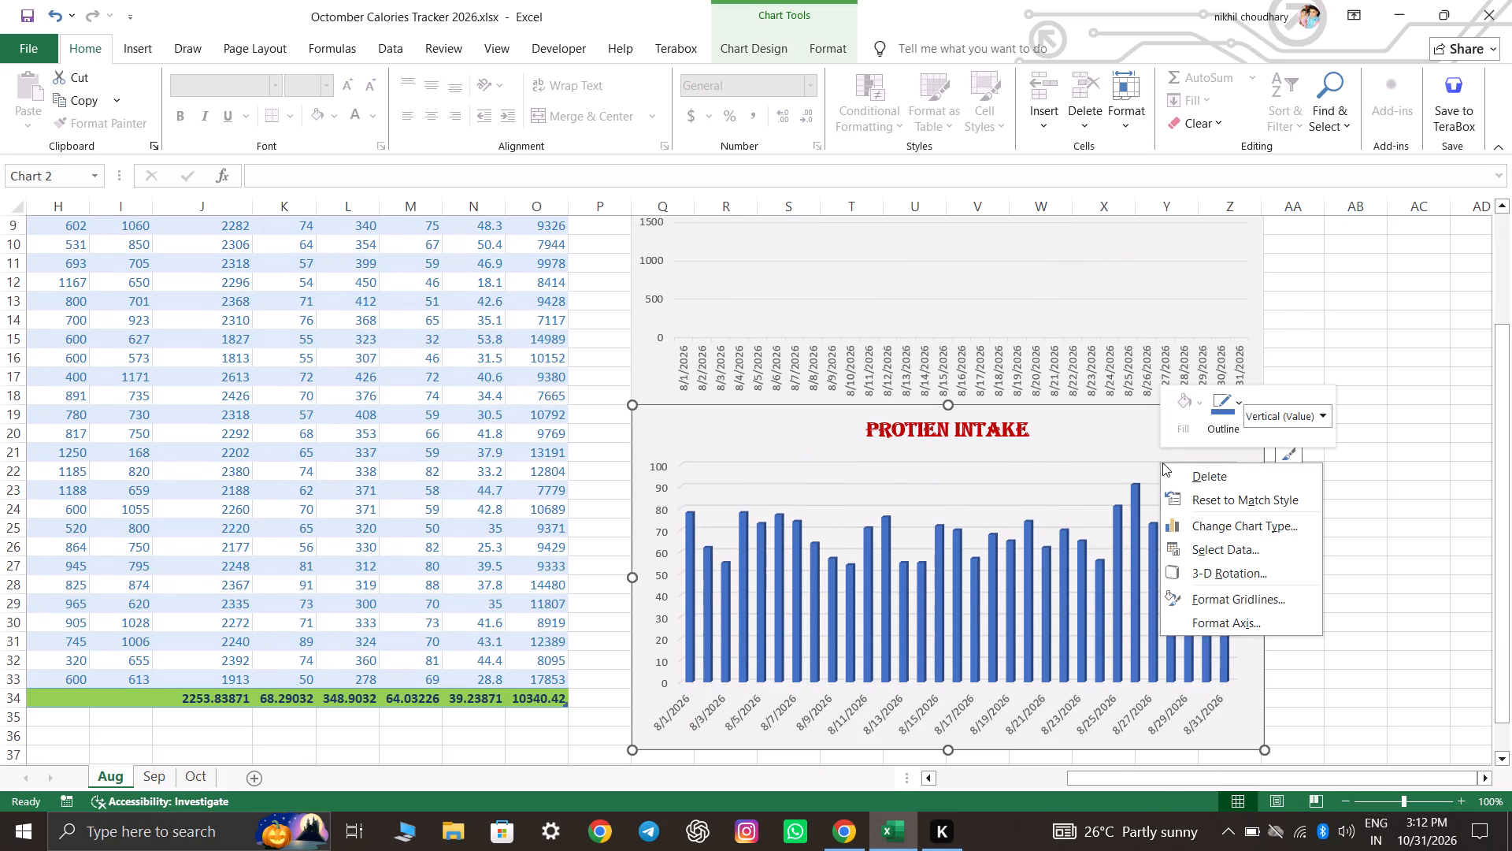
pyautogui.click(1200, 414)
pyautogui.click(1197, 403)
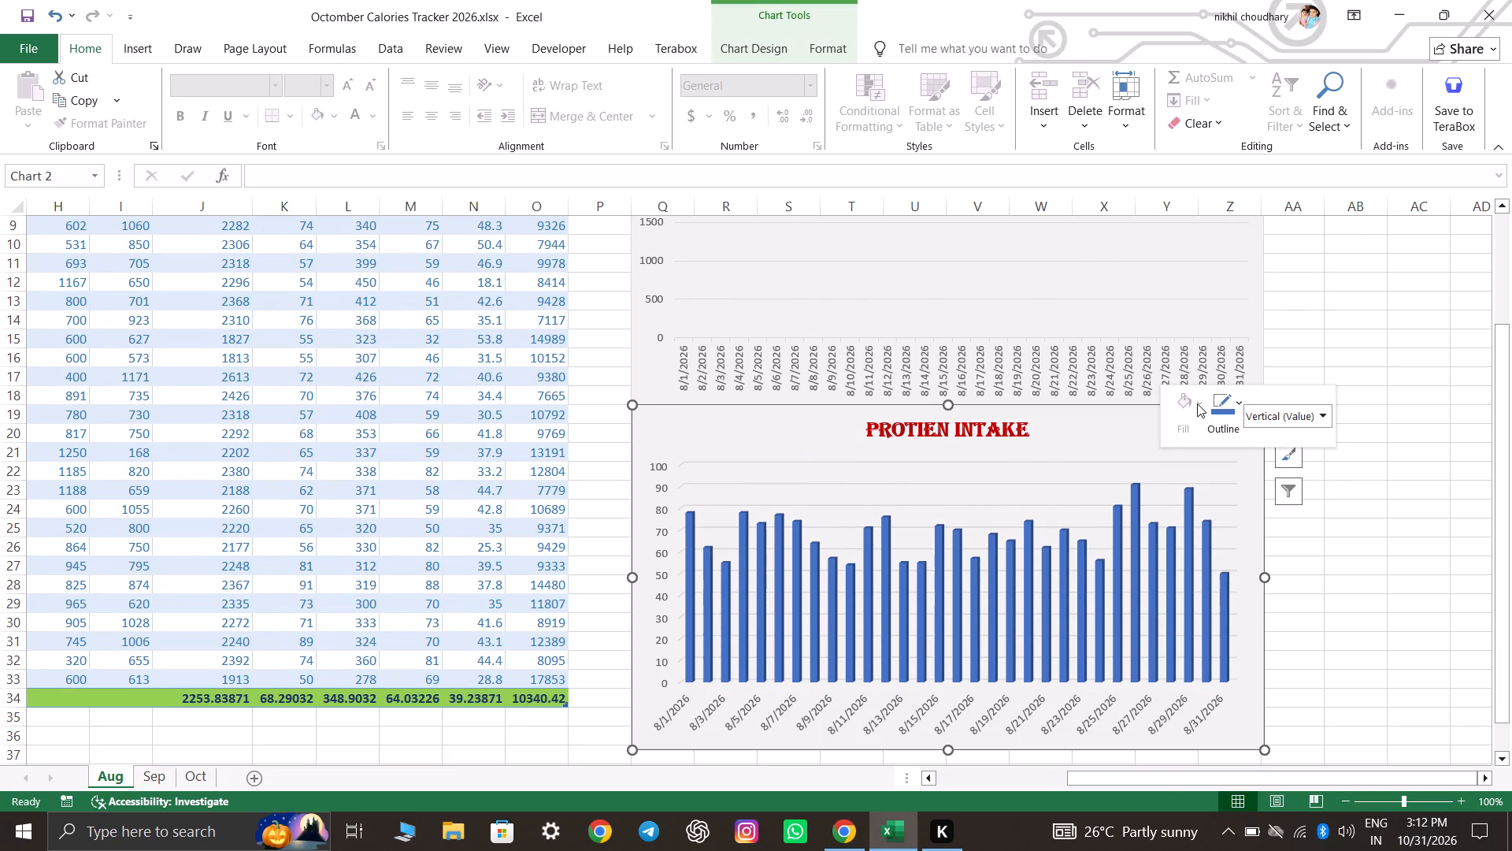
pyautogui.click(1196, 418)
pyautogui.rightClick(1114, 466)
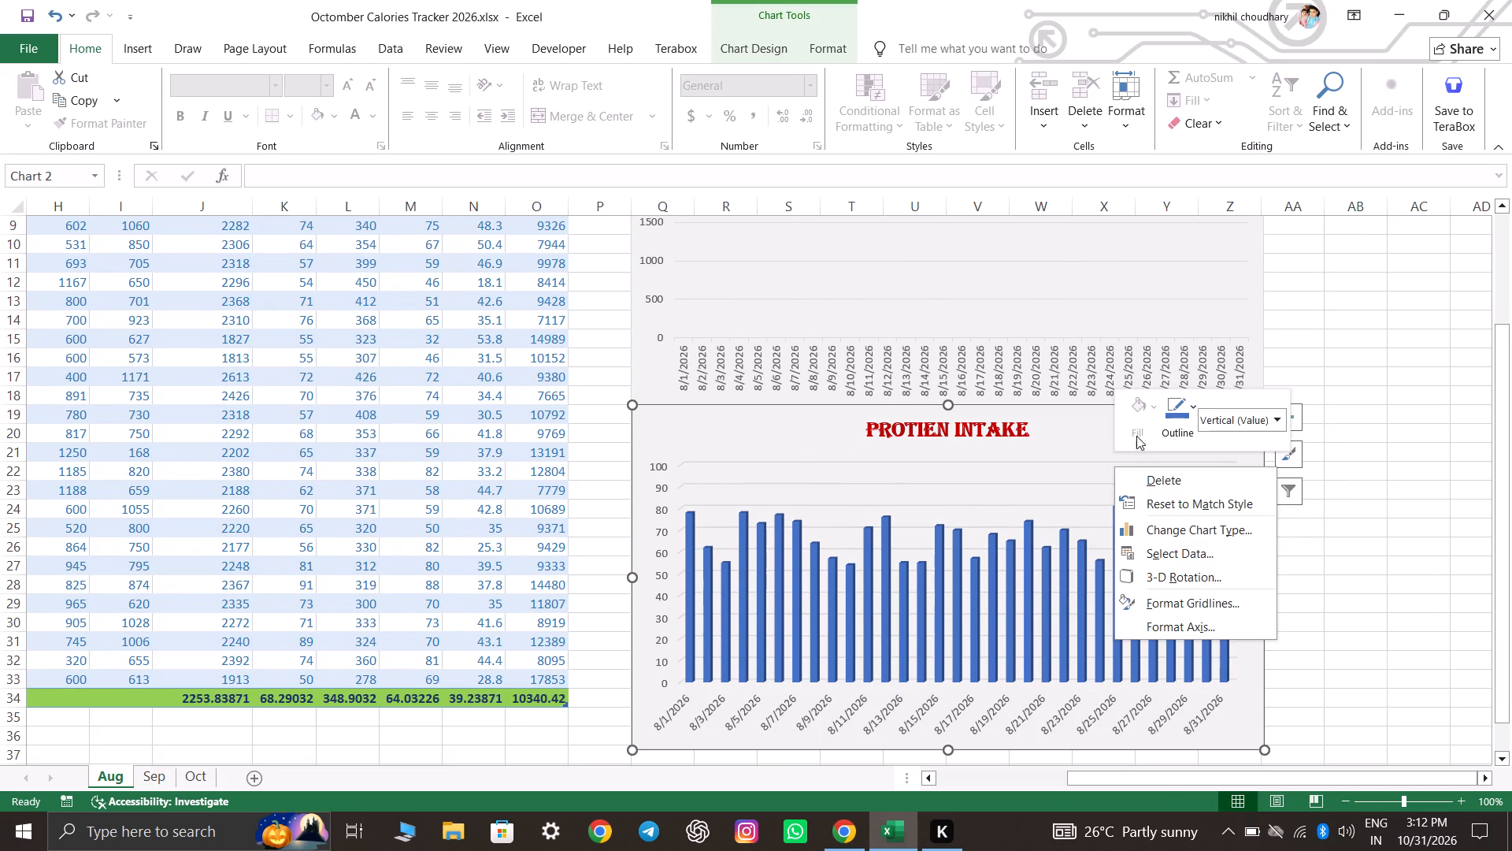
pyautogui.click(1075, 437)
# Fill the Protien Intake chart area with the light gold theme tint, second lightest in the gold shades.
pyautogui.click(1051, 441)
pyautogui.rightClick(1051, 441)
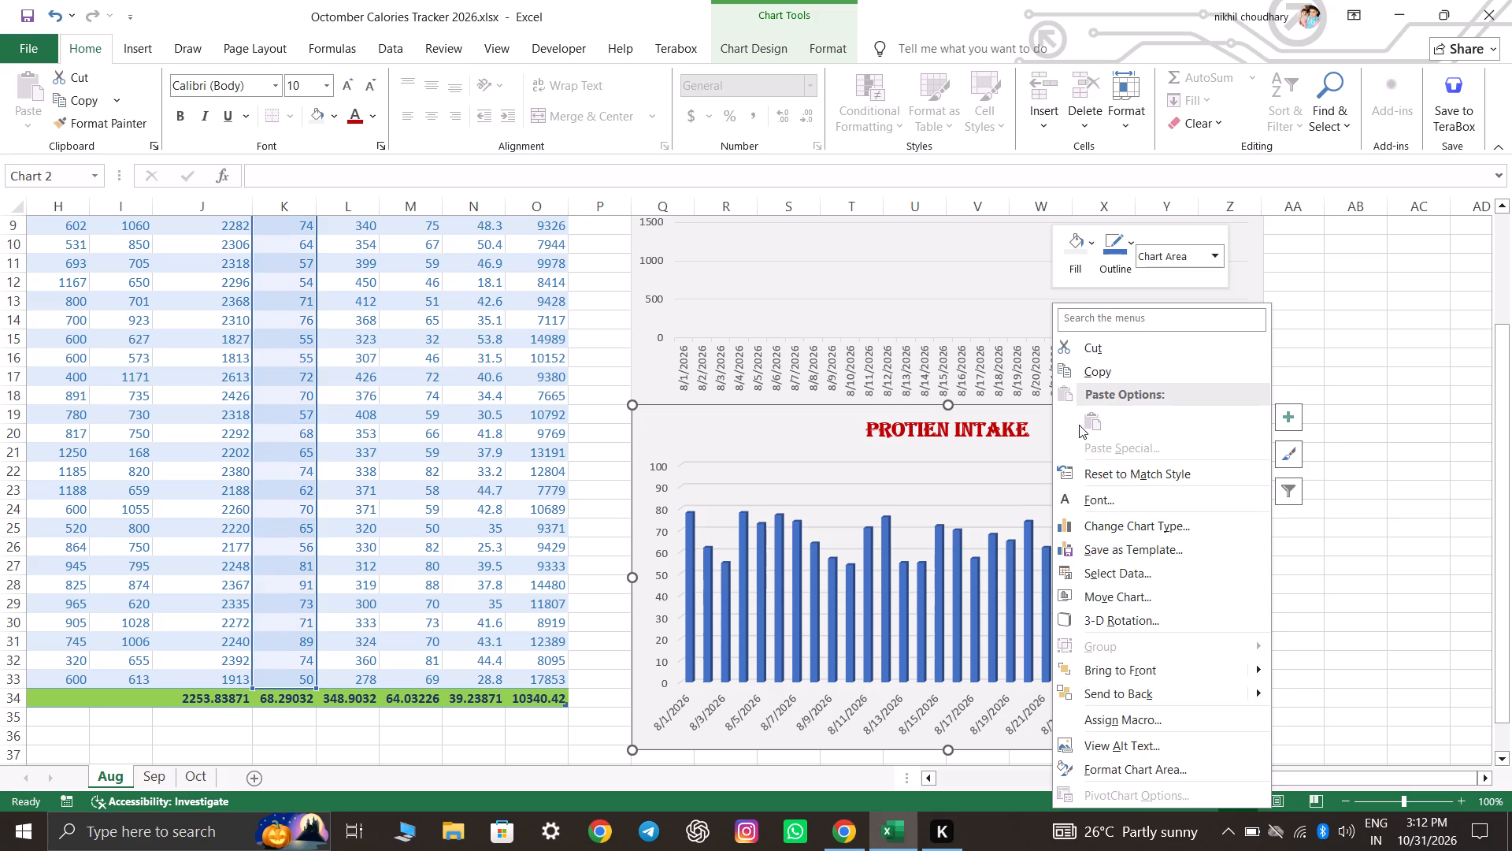
pyautogui.click(1092, 247)
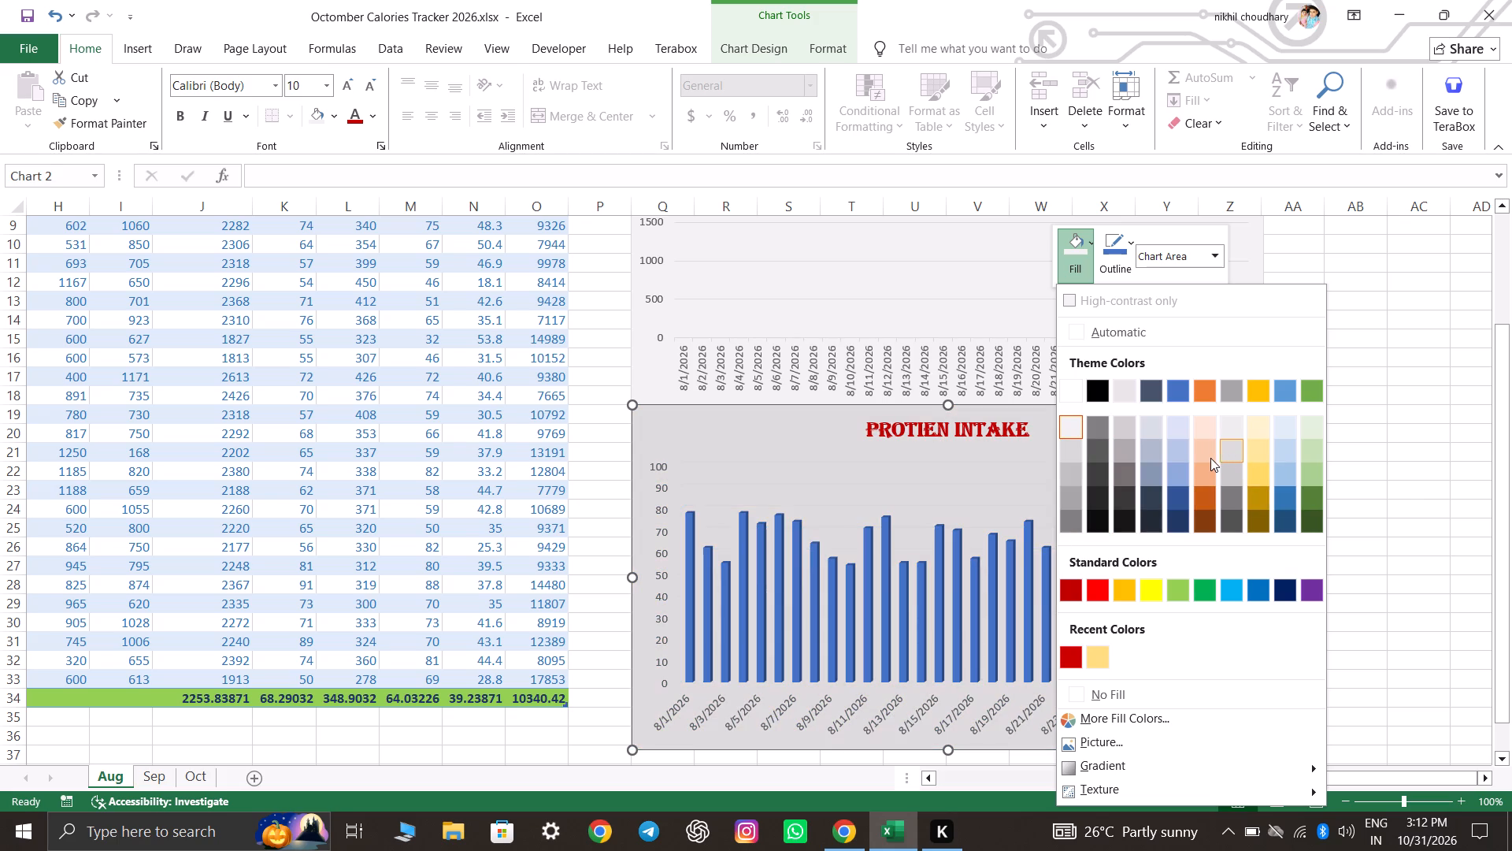
pyautogui.click(1254, 459)
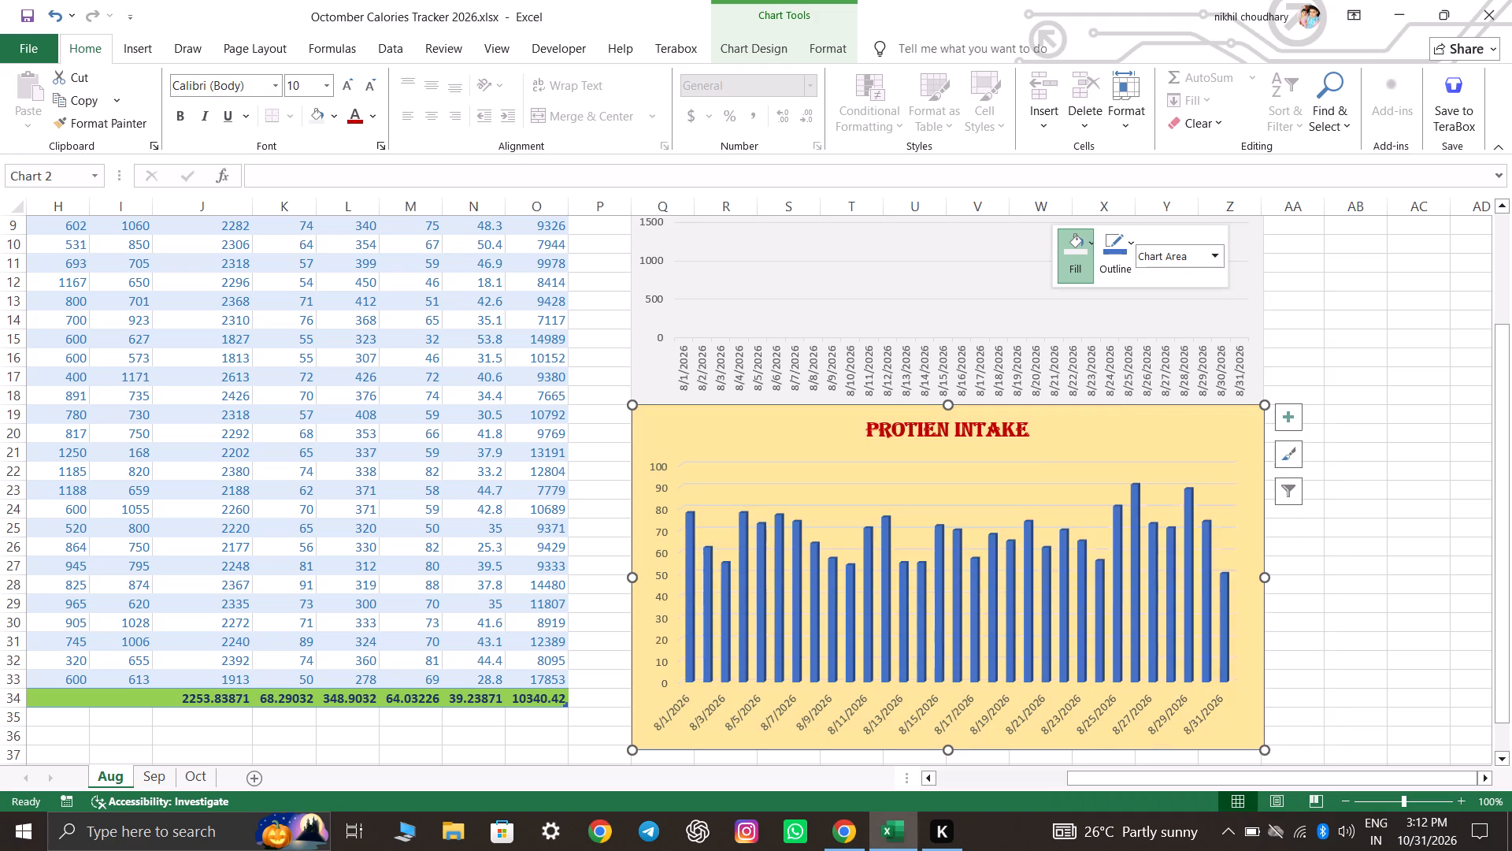
pyautogui.click(1347, 478)
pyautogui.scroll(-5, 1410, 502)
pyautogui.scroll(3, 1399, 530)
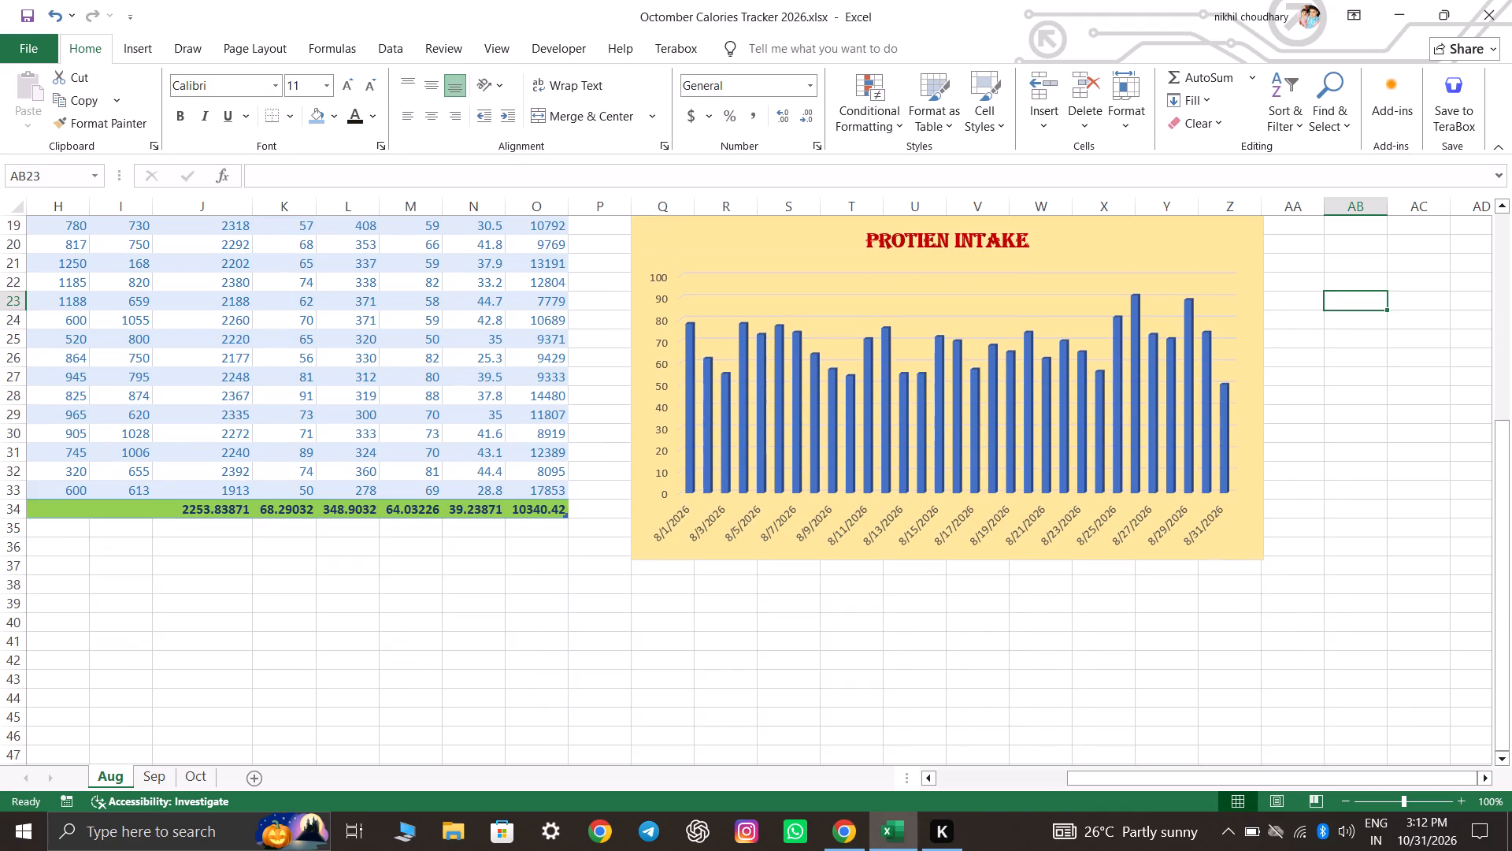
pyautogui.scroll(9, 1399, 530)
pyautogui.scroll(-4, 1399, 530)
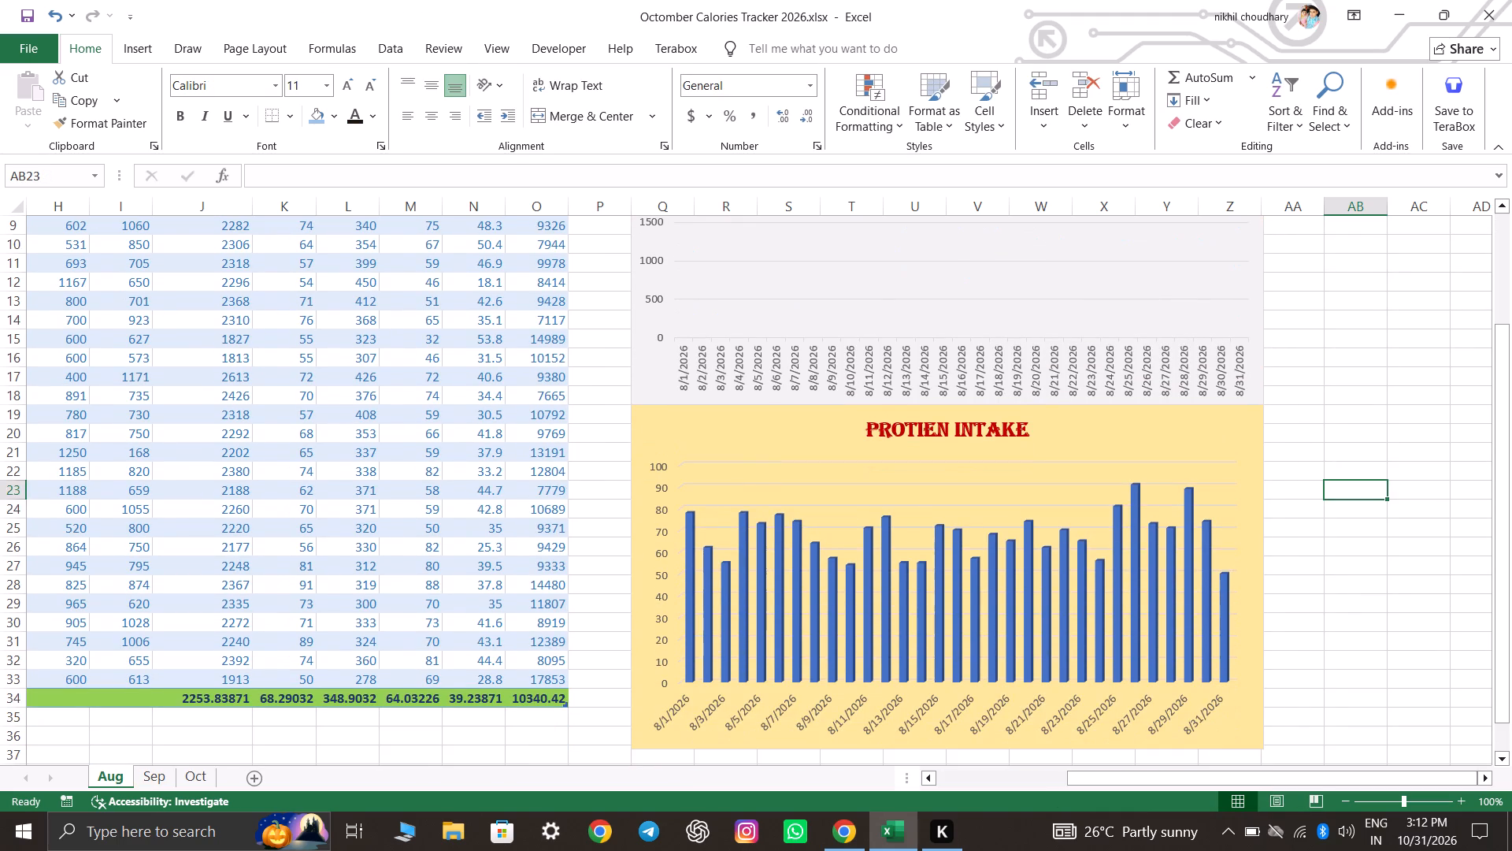
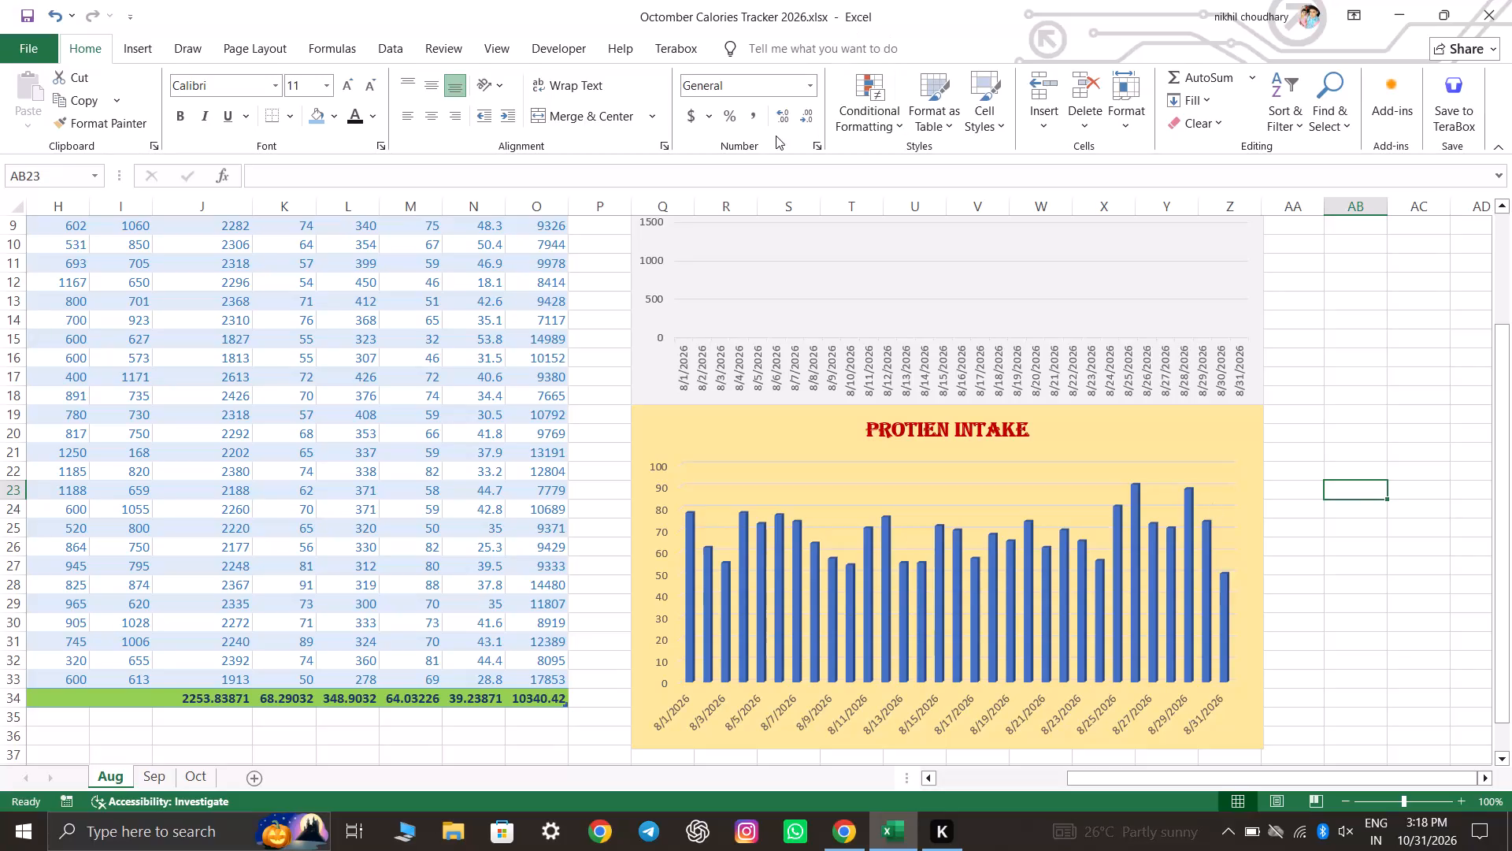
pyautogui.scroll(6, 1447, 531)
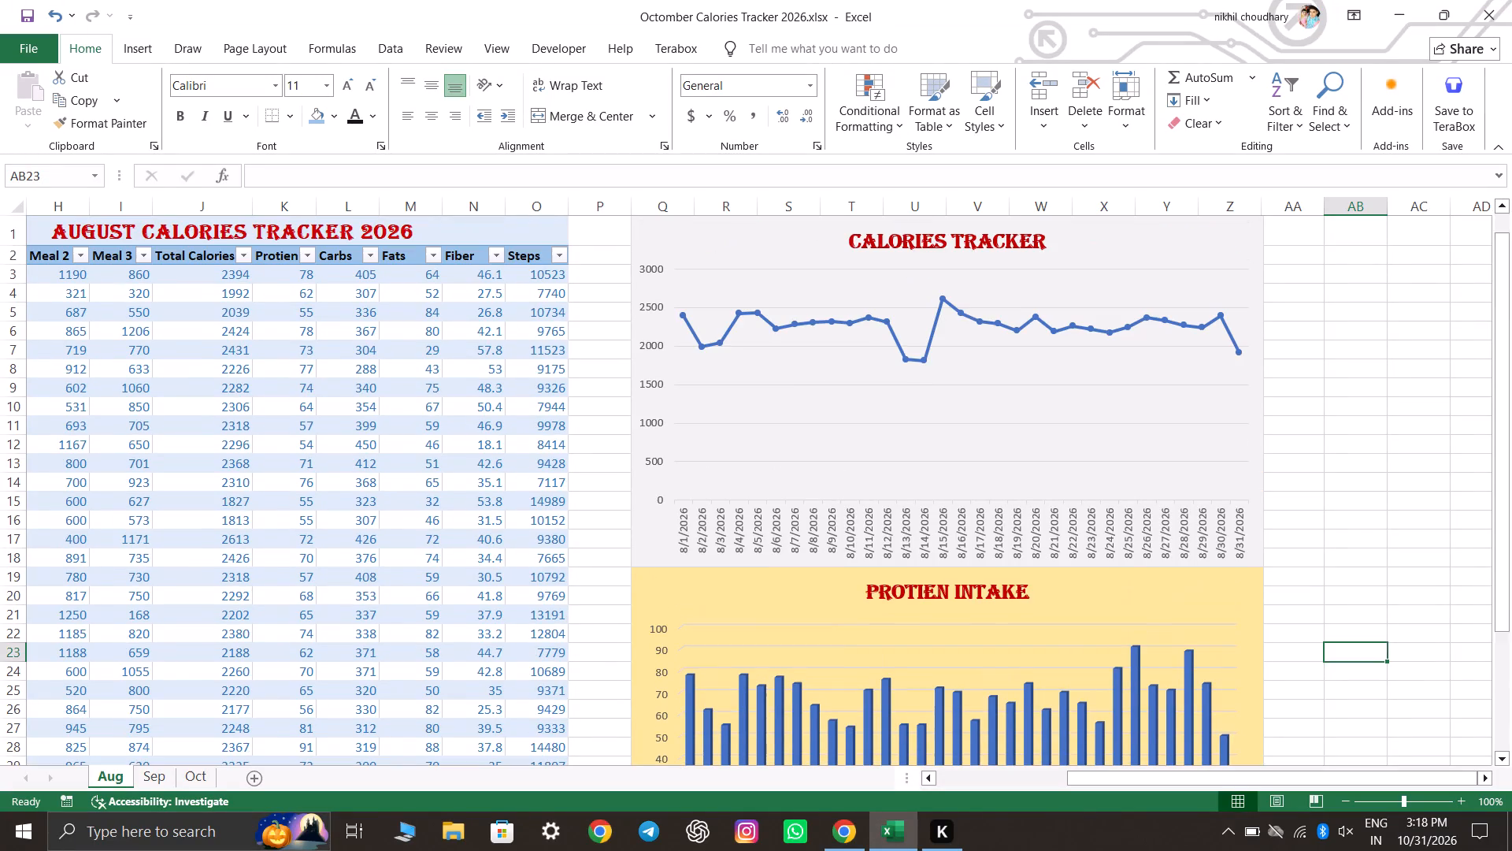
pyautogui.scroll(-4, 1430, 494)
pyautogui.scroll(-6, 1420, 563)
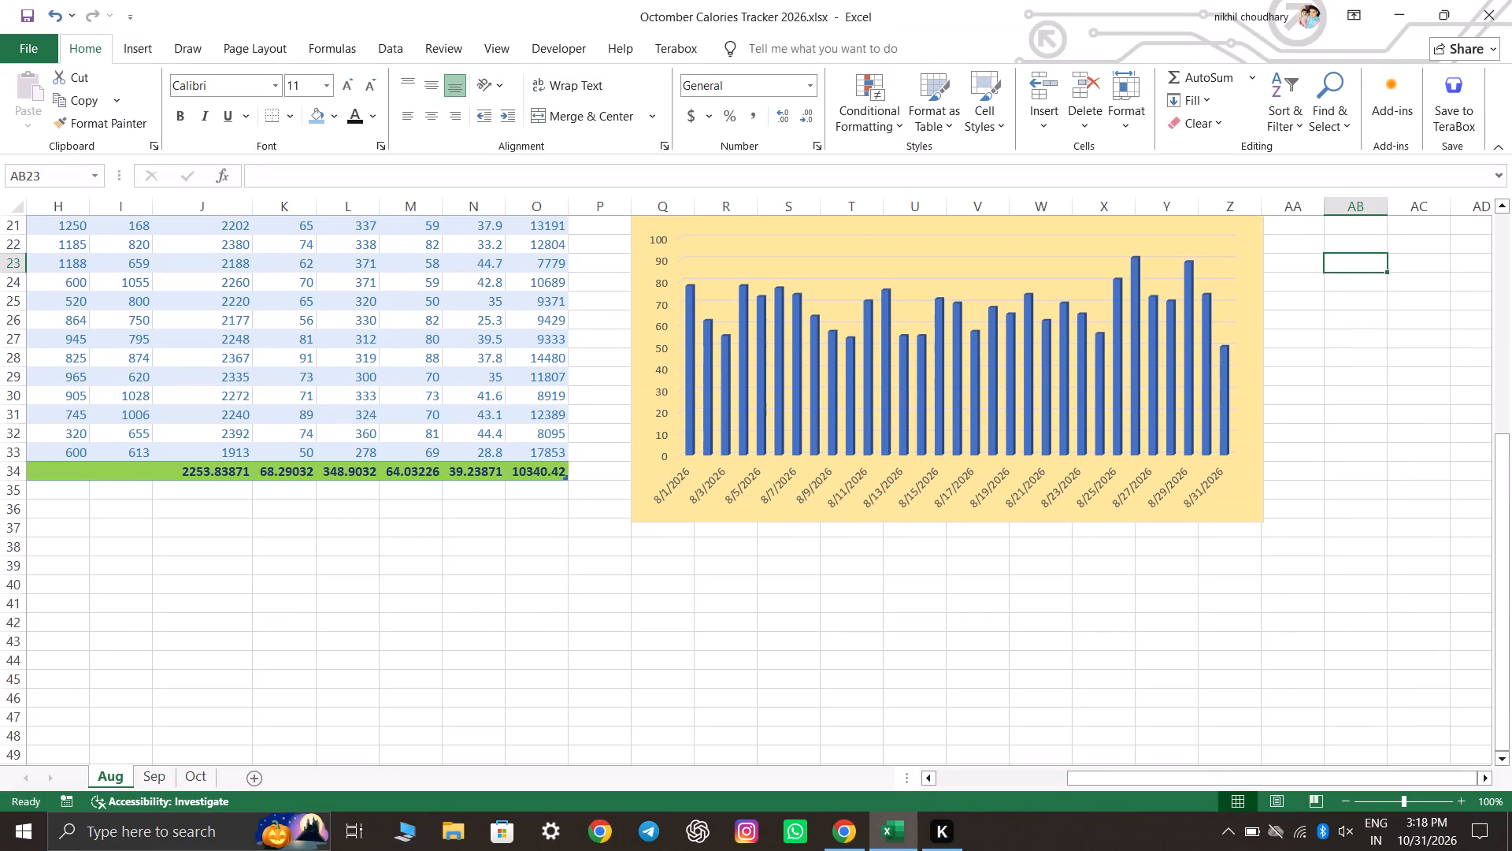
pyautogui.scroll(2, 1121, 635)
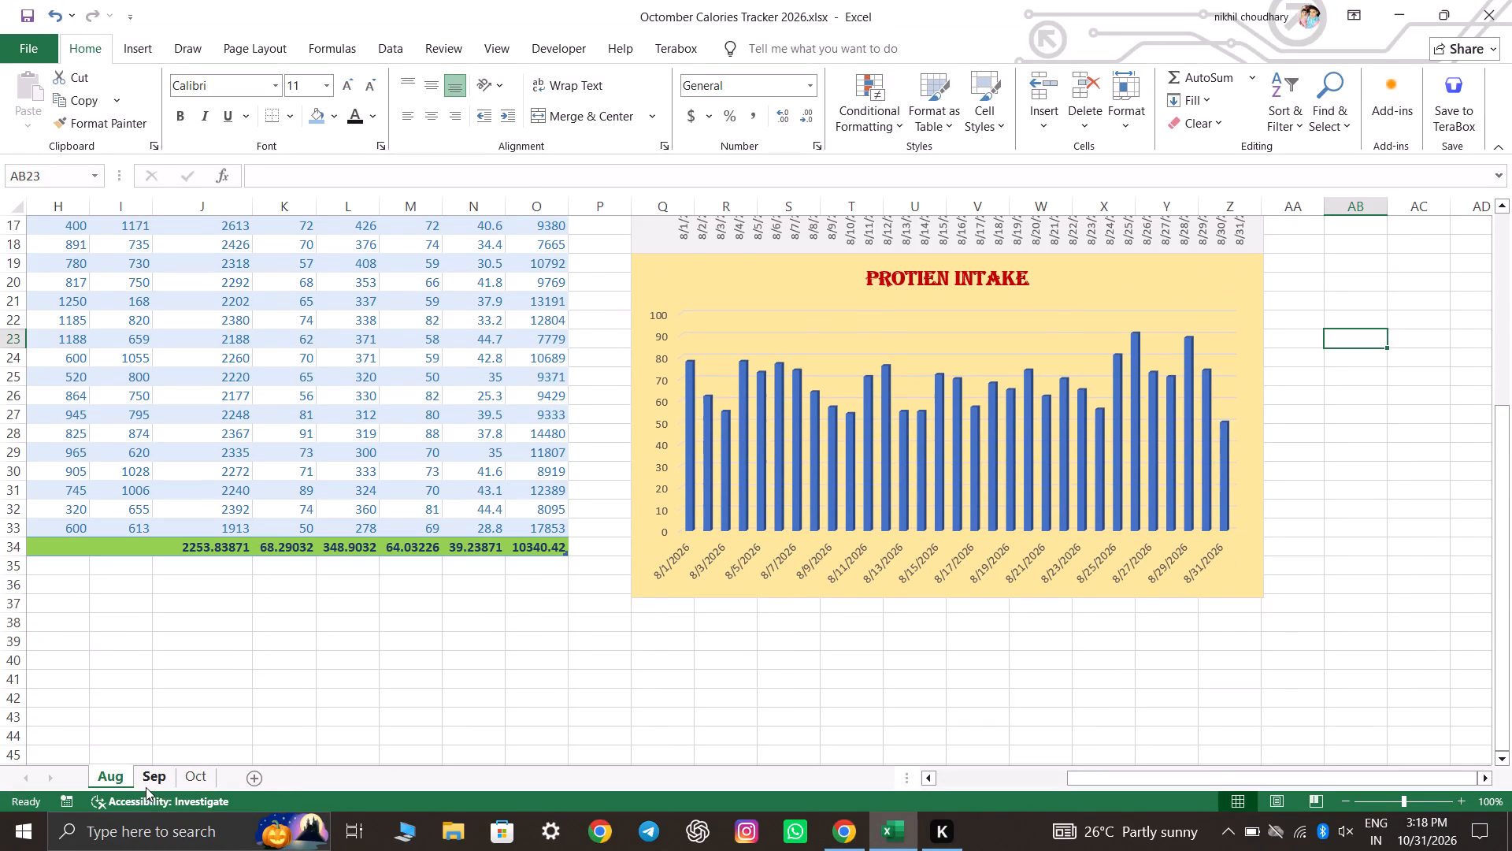
# Open the Sep sheet and look over the September calories table and the empty columns beside it.
pyautogui.click(146, 787)
pyautogui.scroll(-4, 1203, 330)
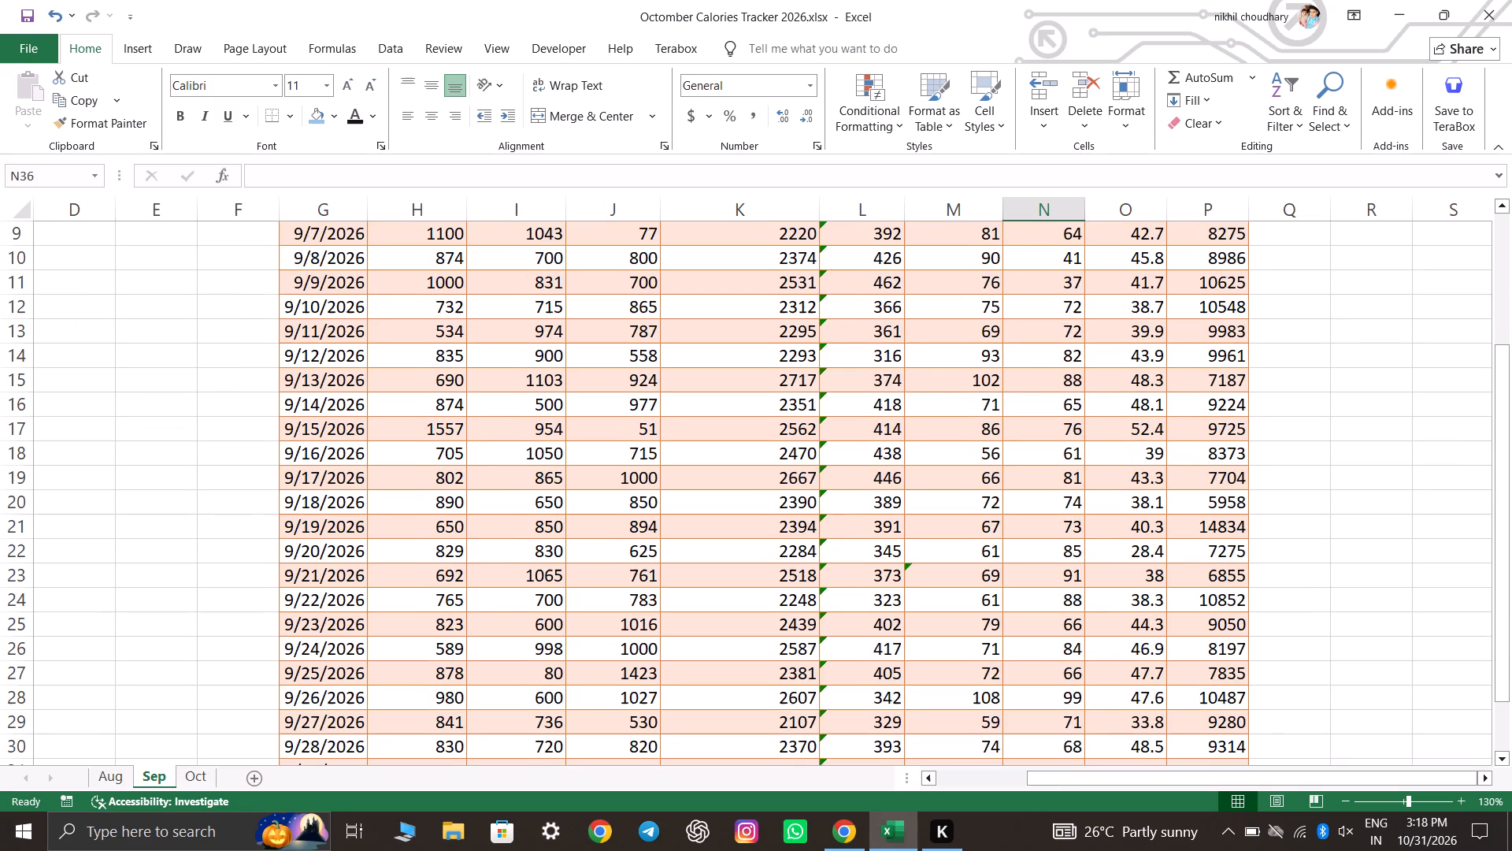
pyautogui.keyDown('ctrl'); pyautogui.scroll(-2, 1273, 489); pyautogui.keyUp('ctrl')
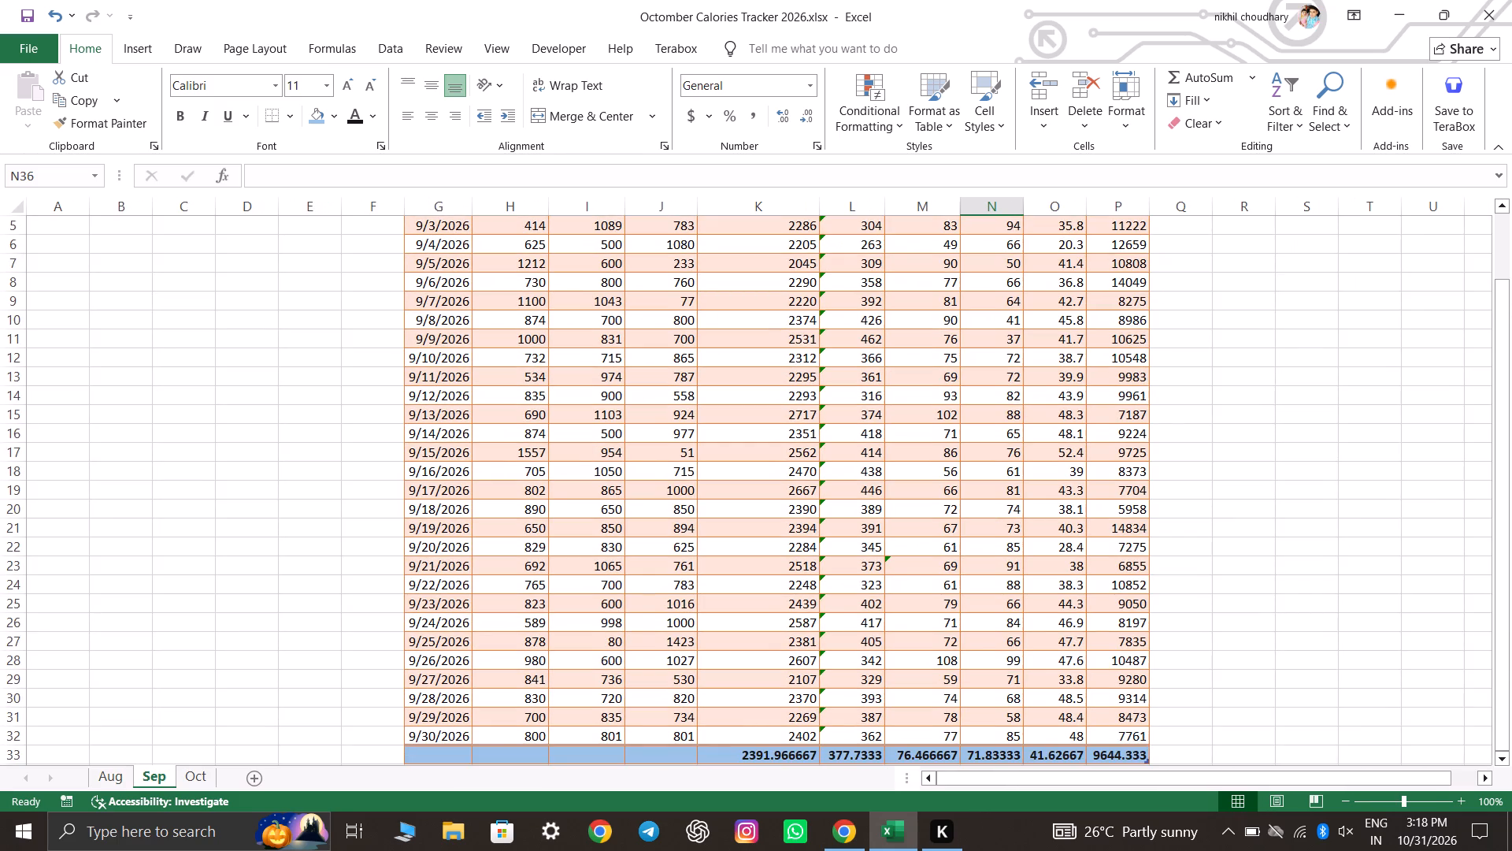
pyautogui.scroll(4, 1275, 489)
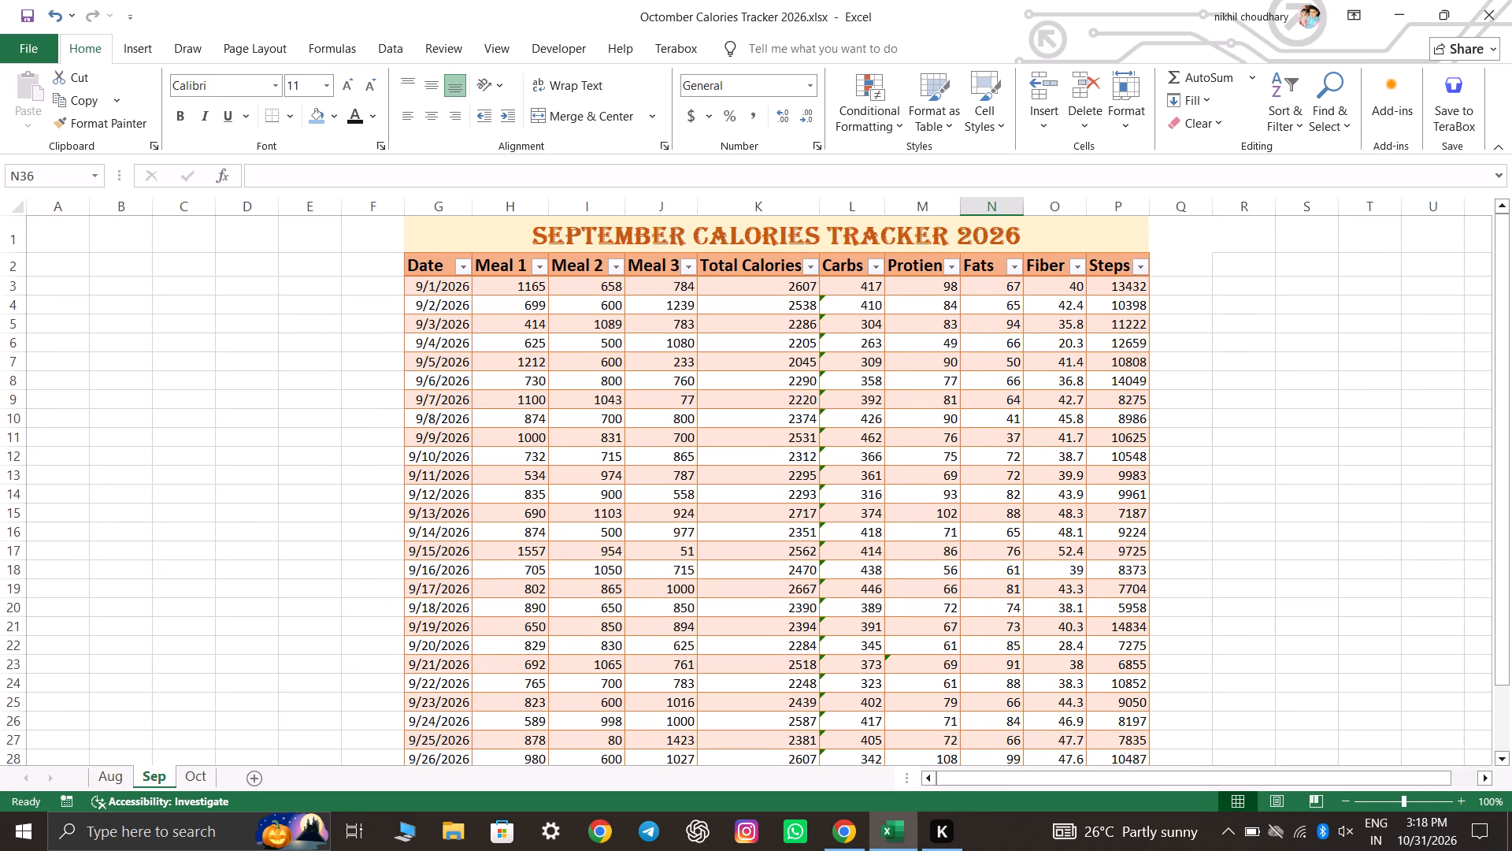
pyautogui.press('Right')
pyautogui.press('Right')
pyautogui.click(1150, 475)
pyautogui.press('Right')
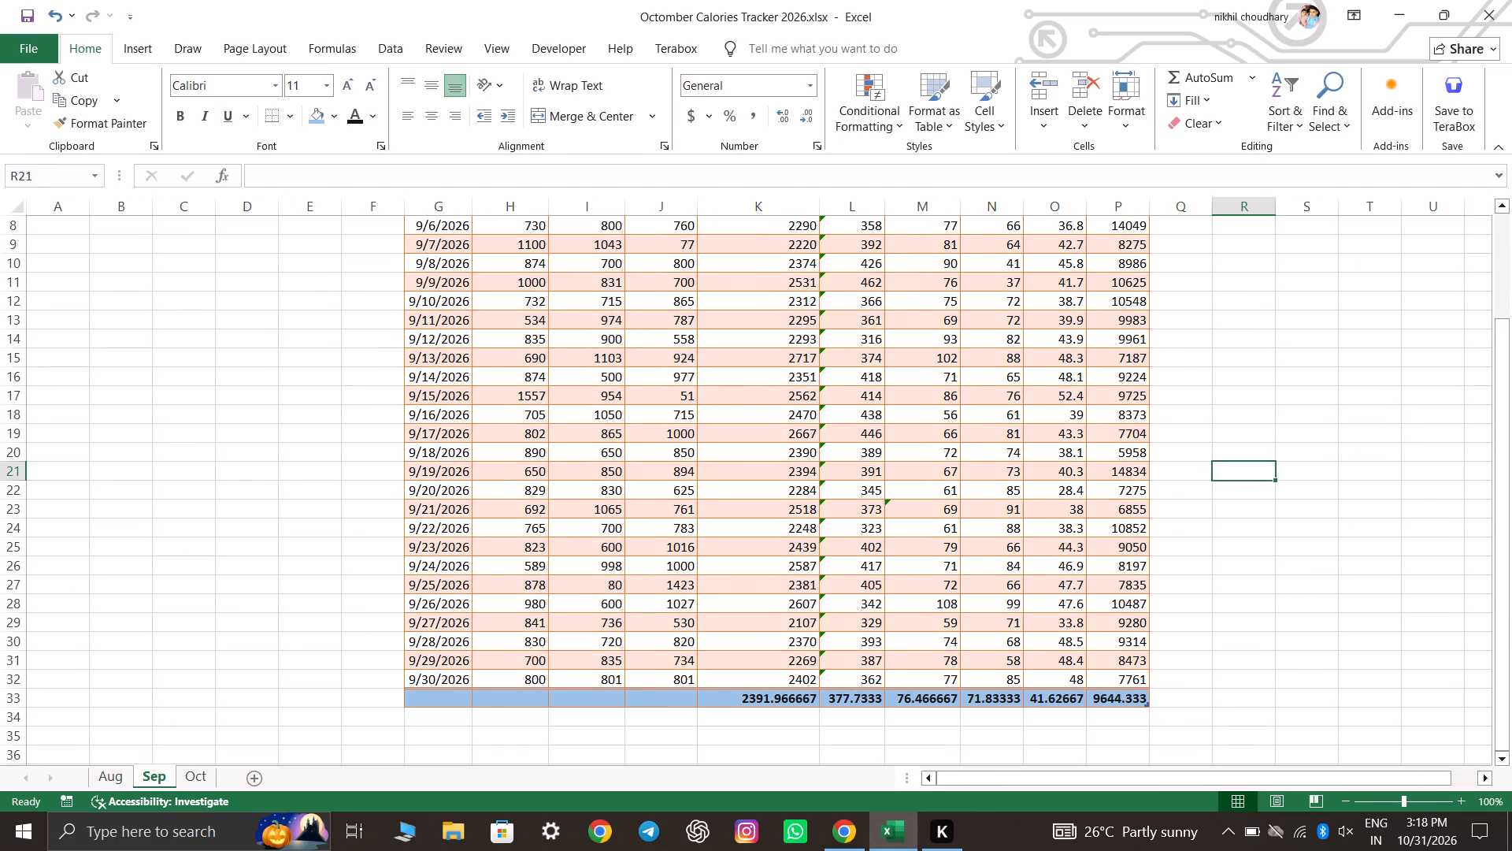
pyautogui.press('Right')
pyautogui.press('Right')
pyautogui.press('Right')
pyautogui.press('Right')
pyautogui.press('Right')
pyautogui.press('Right')
pyautogui.press('Right')
pyautogui.scroll(2, 1042, 522)
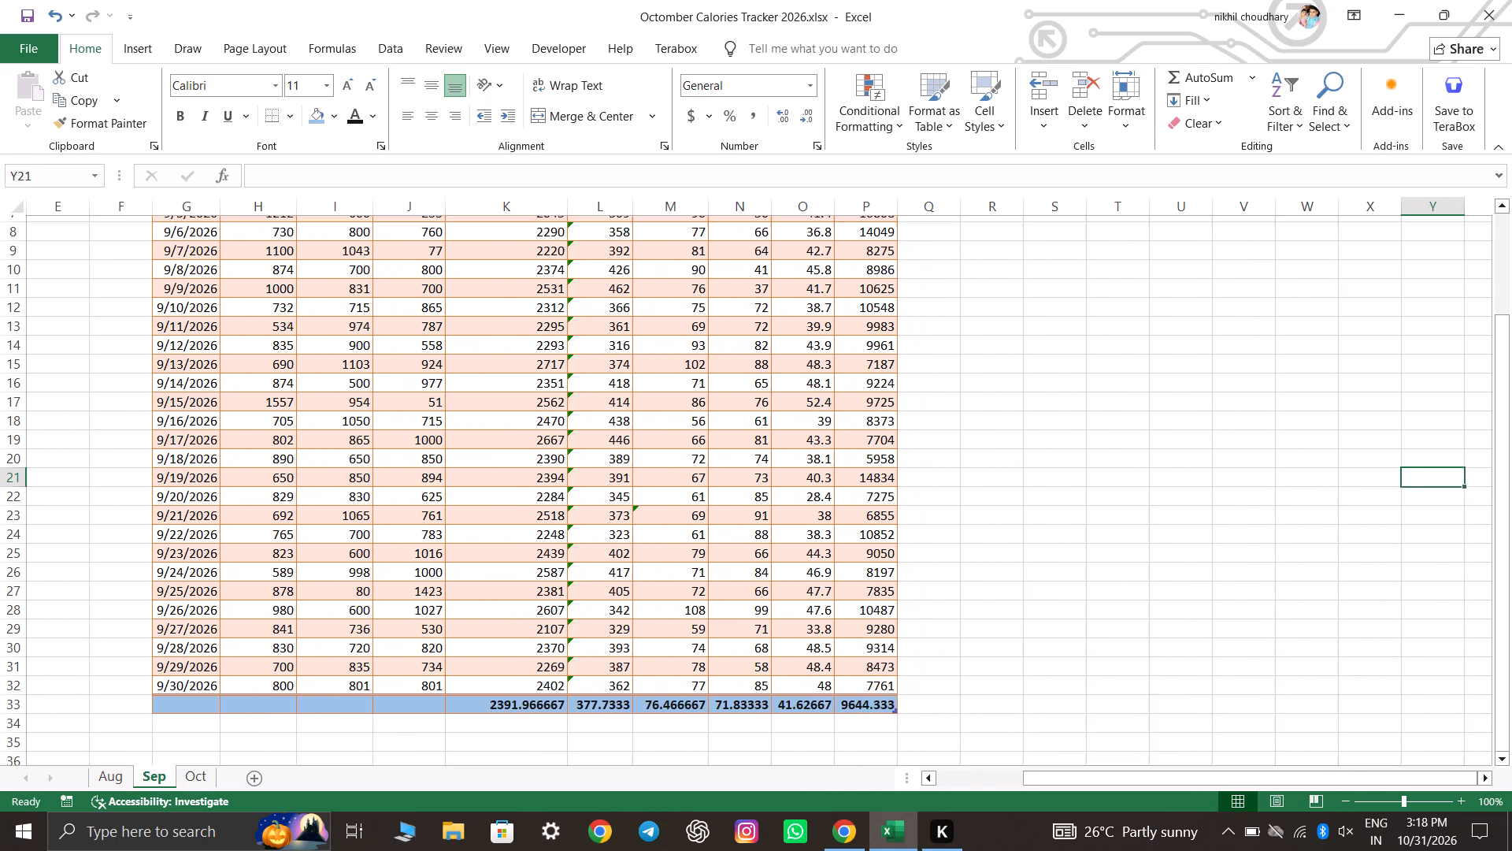
pyautogui.scroll(6, 1042, 522)
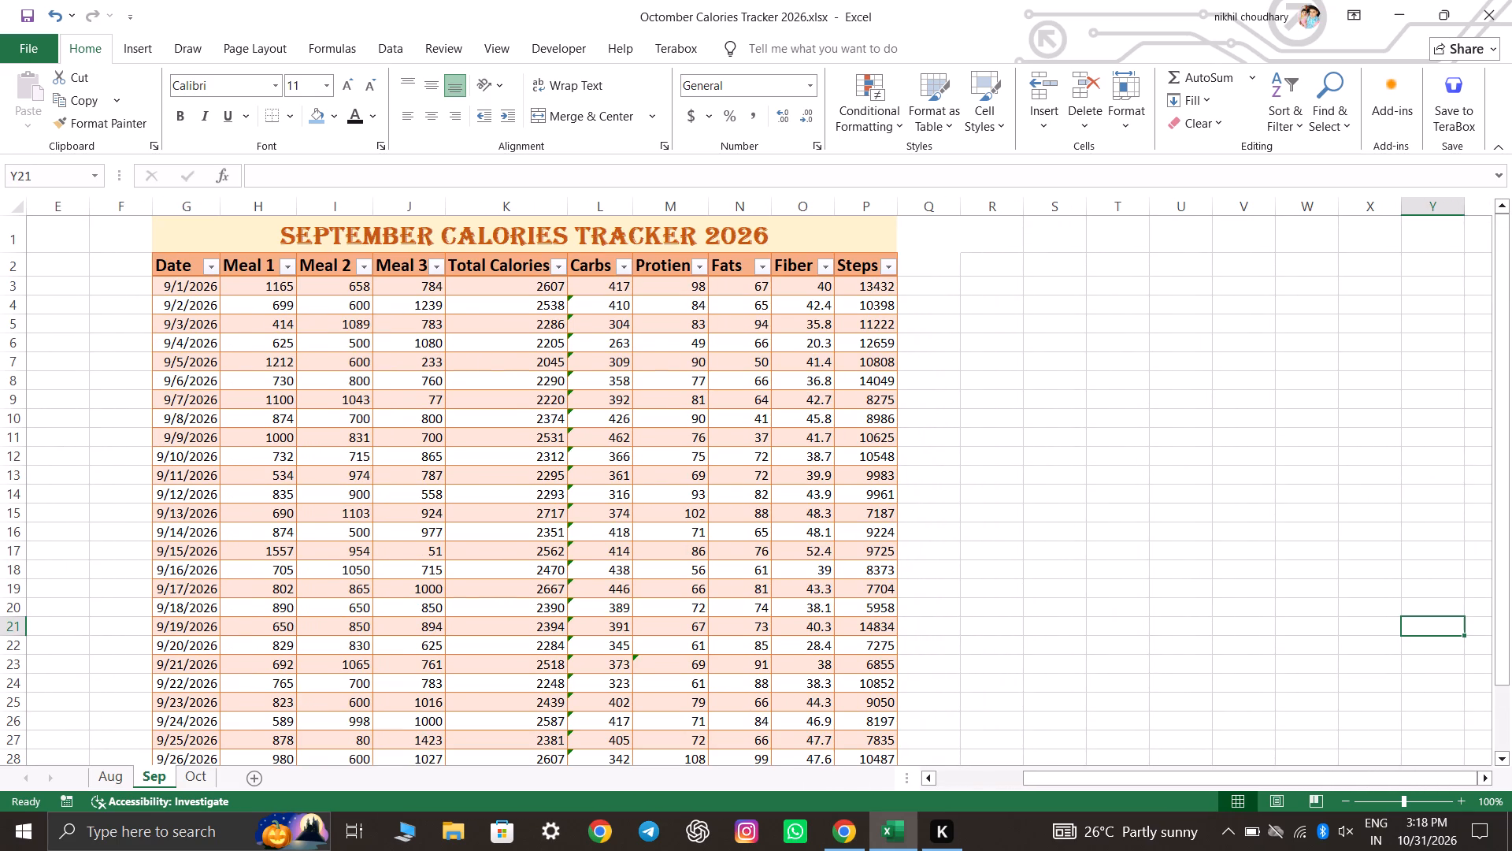
# Insert a basic Line chart plotting September's Total Calories against the dates, using rows 3 to 32 without the averages row.
pyautogui.moveTo(193, 289); pyautogui.dragTo(162, 757)
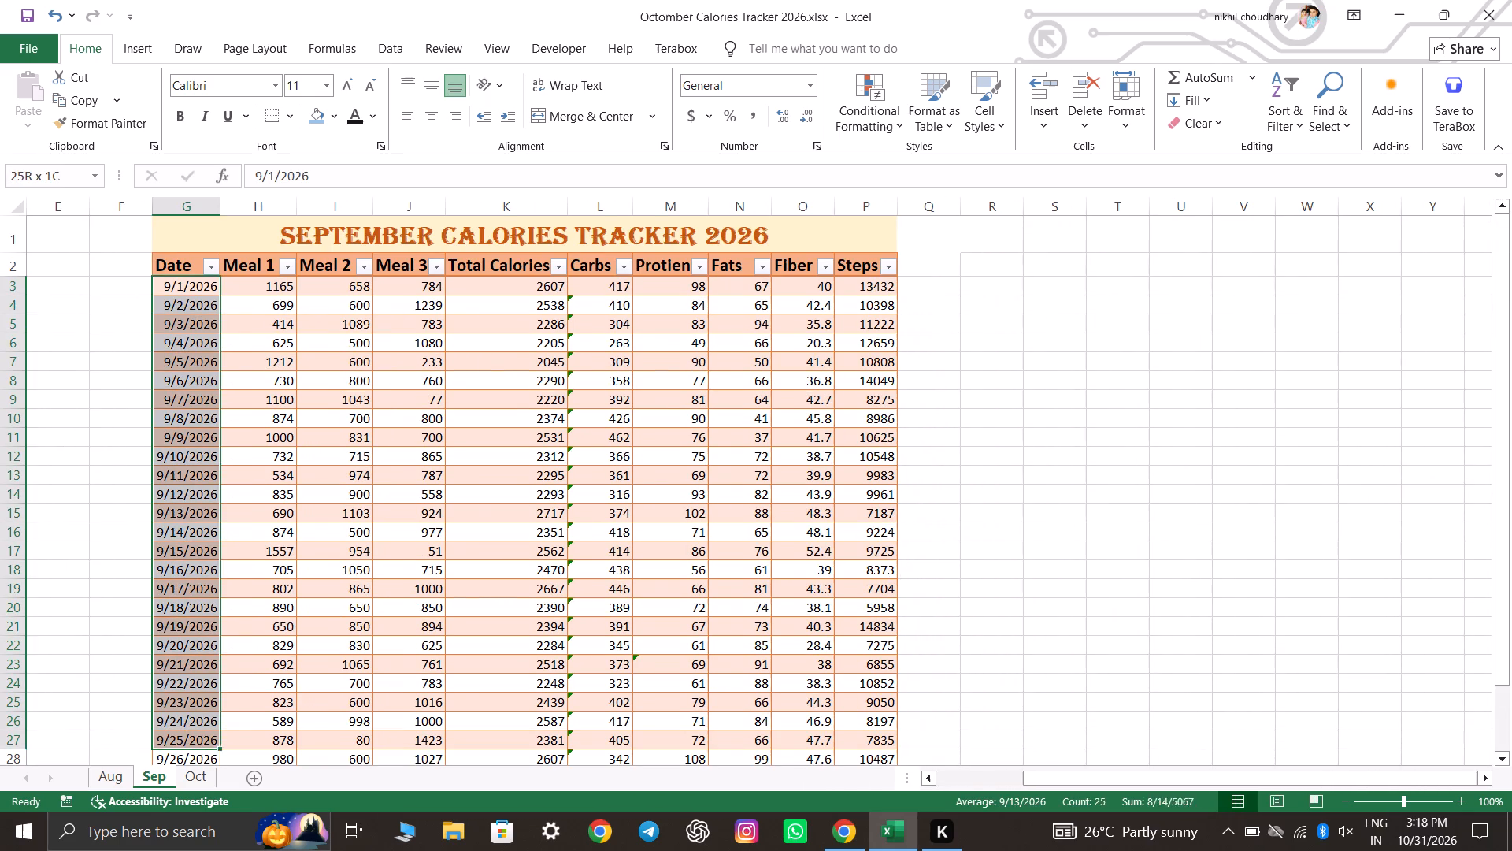
pyautogui.moveTo(162, 757); pyautogui.dragTo(166, 637)
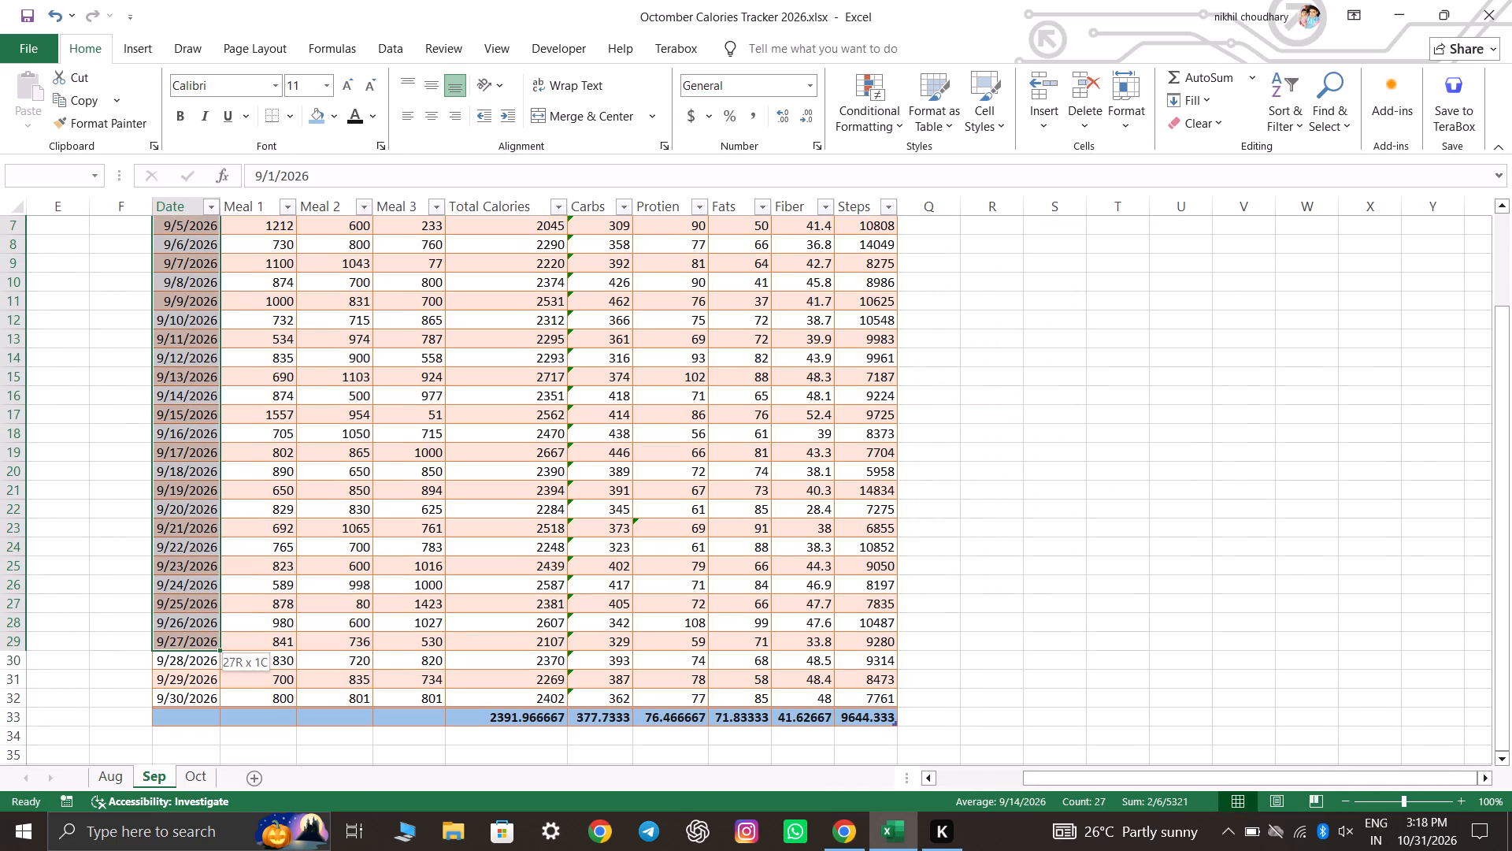
pyautogui.moveTo(166, 637); pyautogui.dragTo(174, 694)
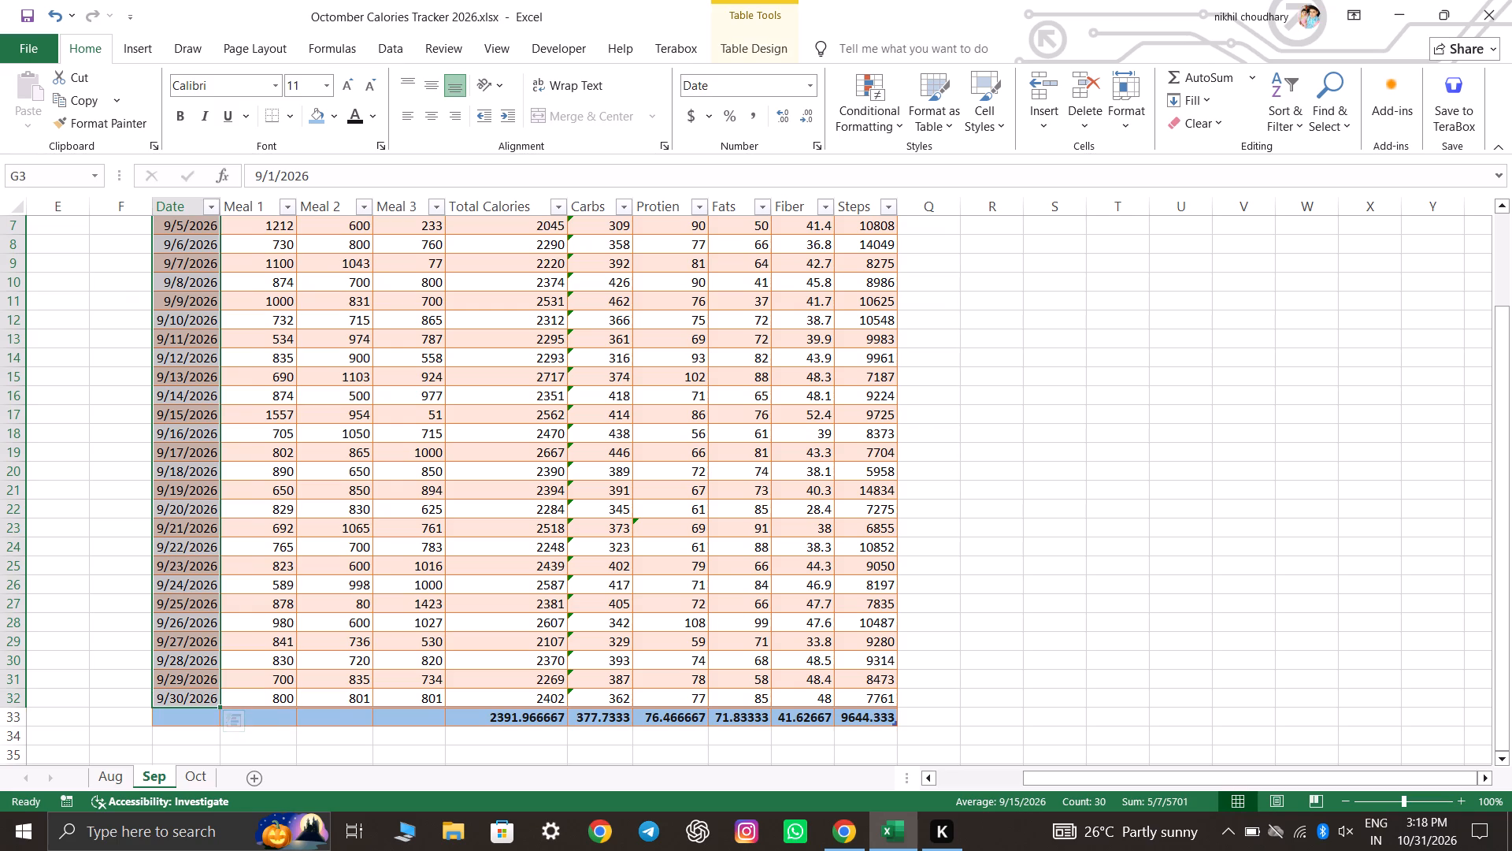
pyautogui.scroll(5, 578, 600)
pyautogui.keyDown('ctrl'); pyautogui.moveTo(520, 284); pyautogui.dragTo(504, 379); pyautogui.keyUp('ctrl')
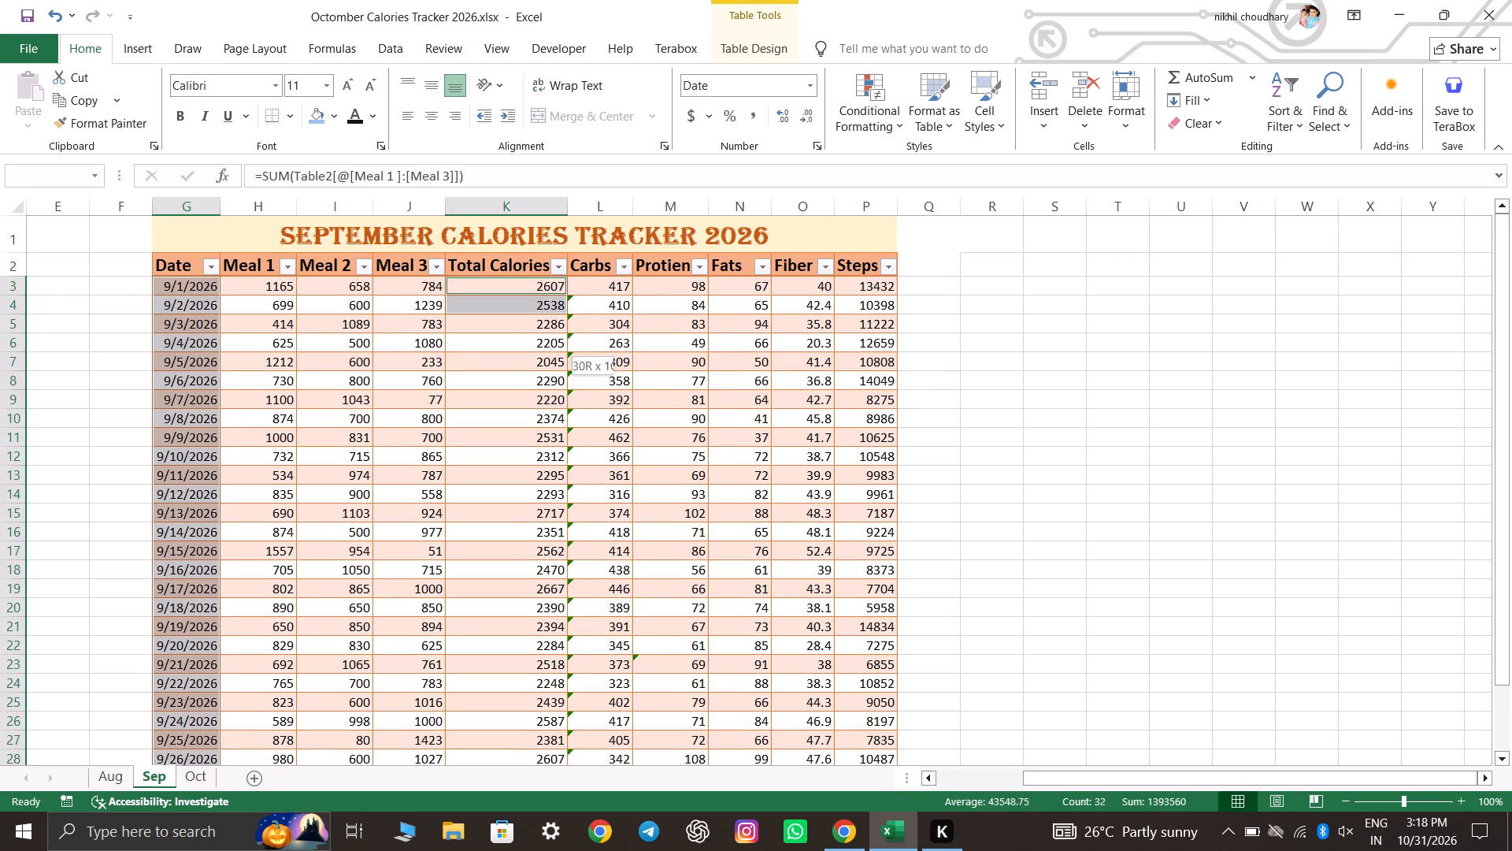
pyautogui.keyDown('ctrl'); pyautogui.moveTo(504, 379); pyautogui.dragTo(487, 712); pyautogui.keyUp('ctrl')
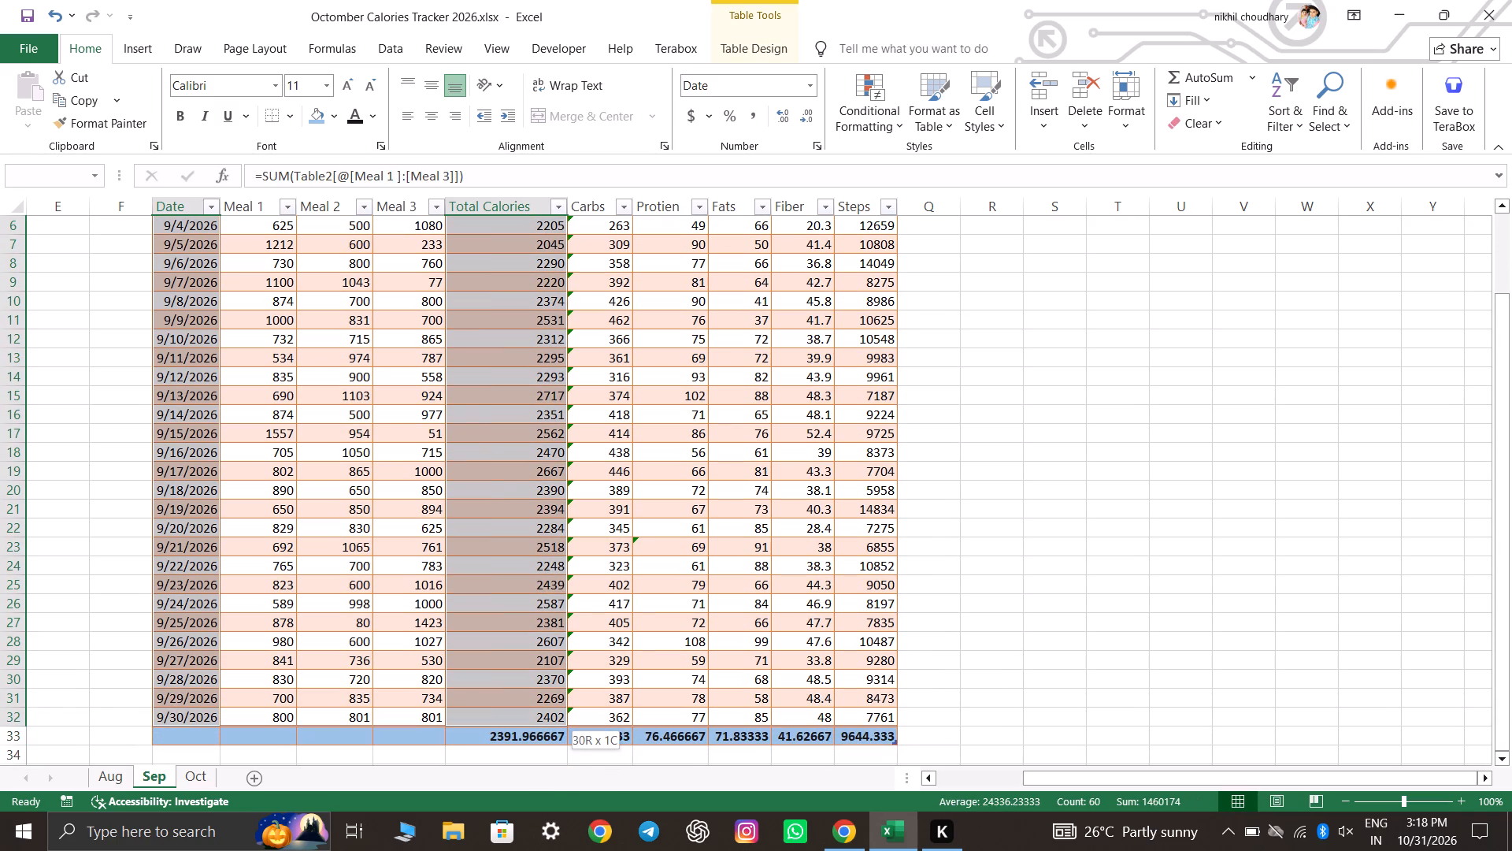
pyautogui.keyDown('ctrl'); pyautogui.moveTo(487, 712); pyautogui.dragTo(490, 718); pyautogui.keyUp('ctrl')
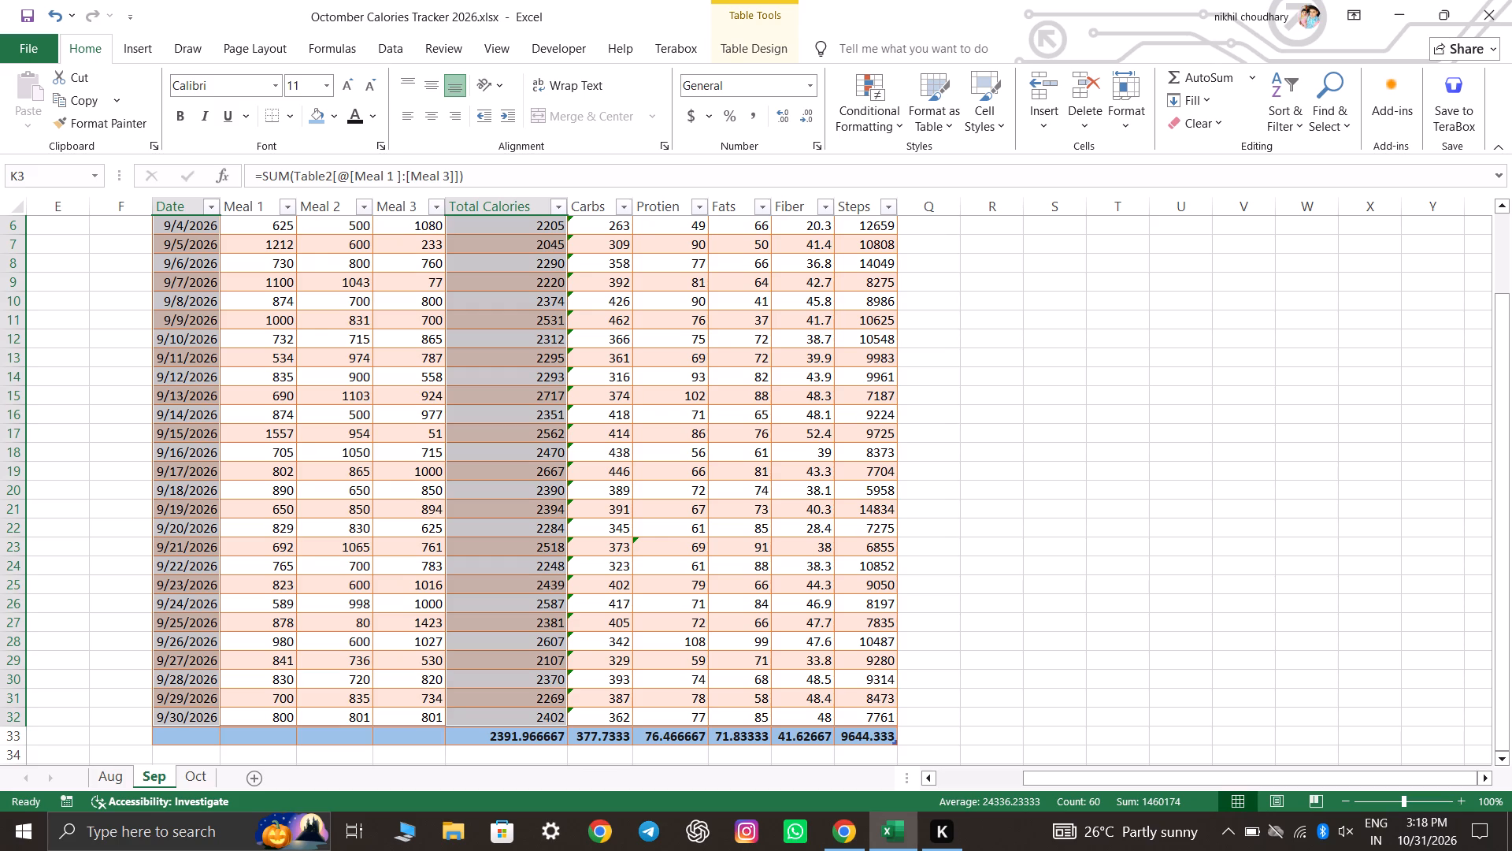
pyautogui.click(144, 54)
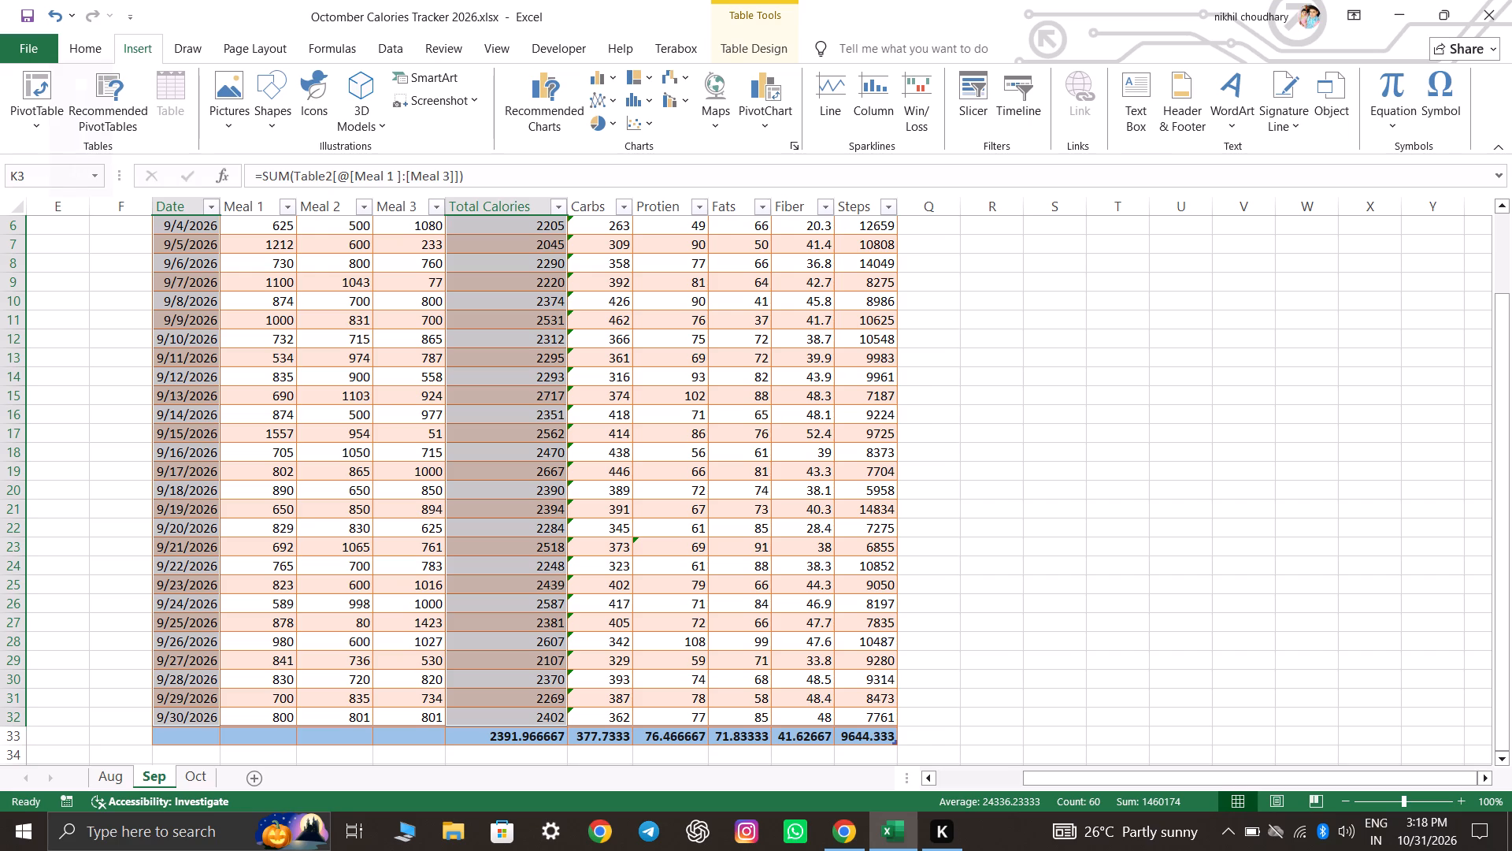
pyautogui.click(562, 107)
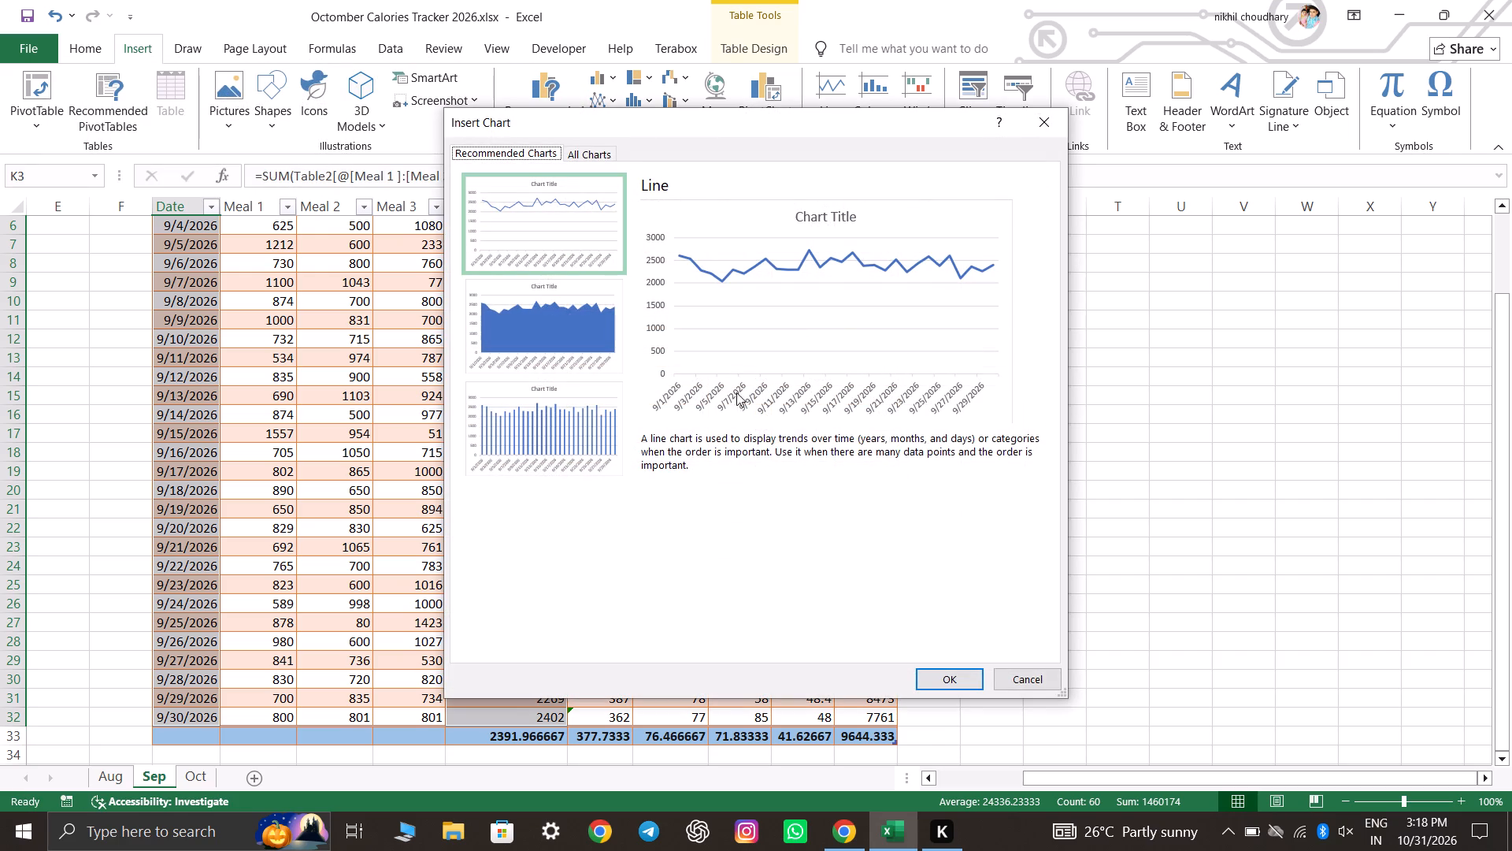
pyautogui.click(598, 155)
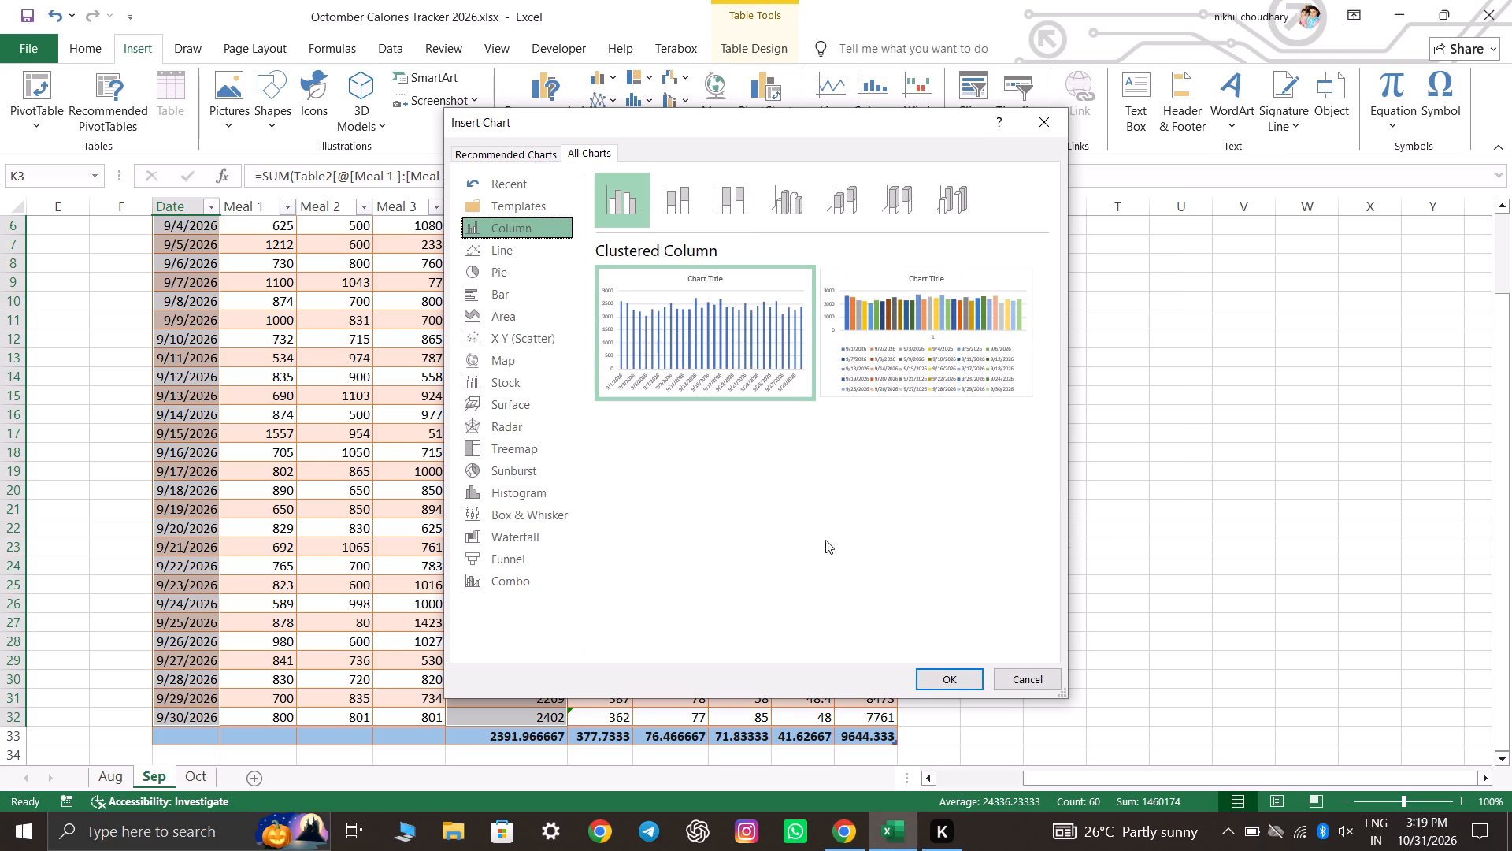
pyautogui.click(781, 208)
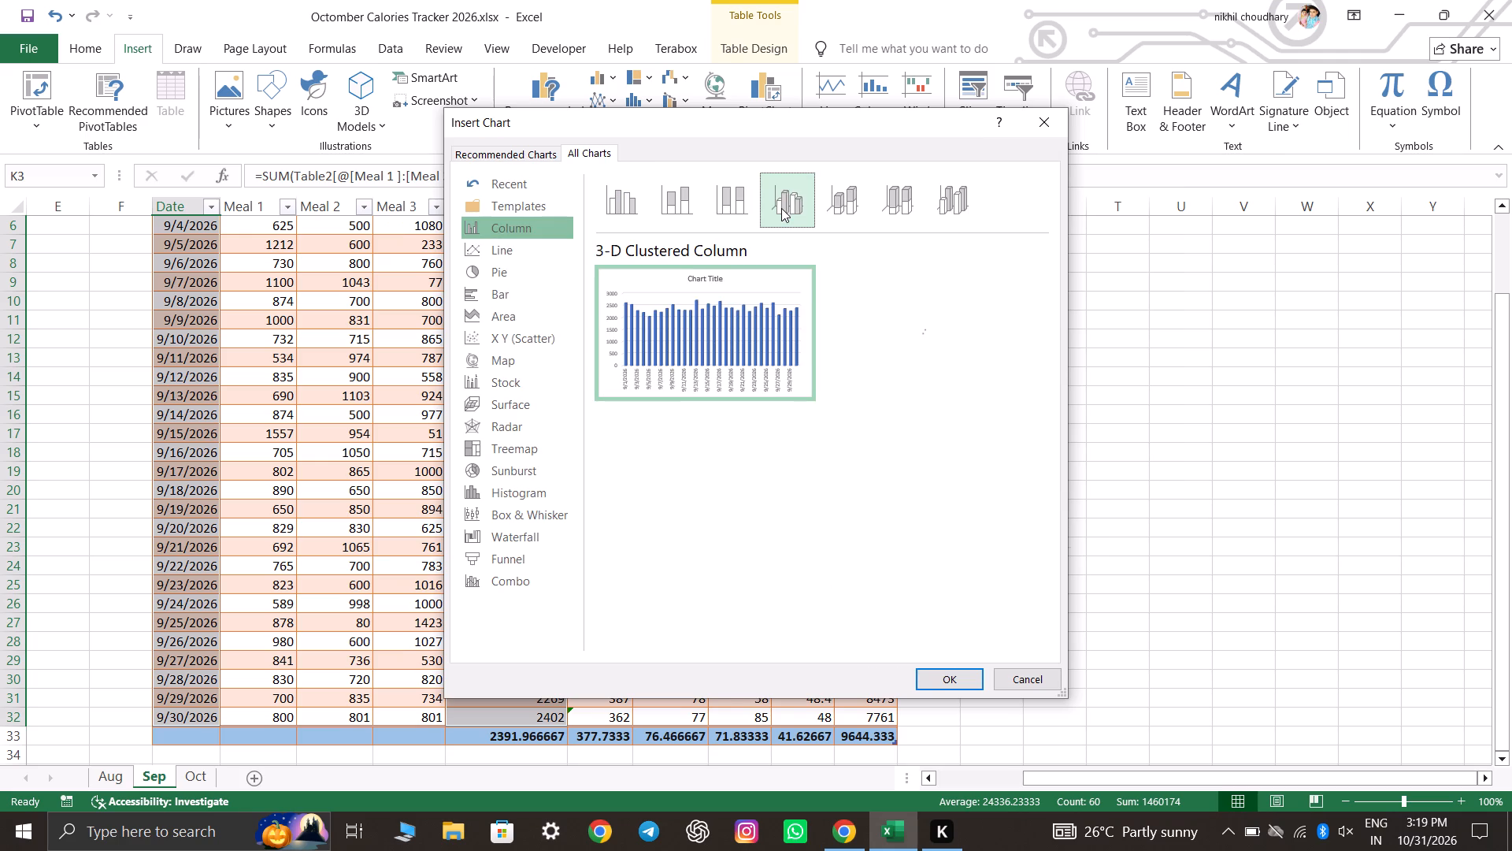
pyautogui.click(517, 259)
pyautogui.click(698, 346)
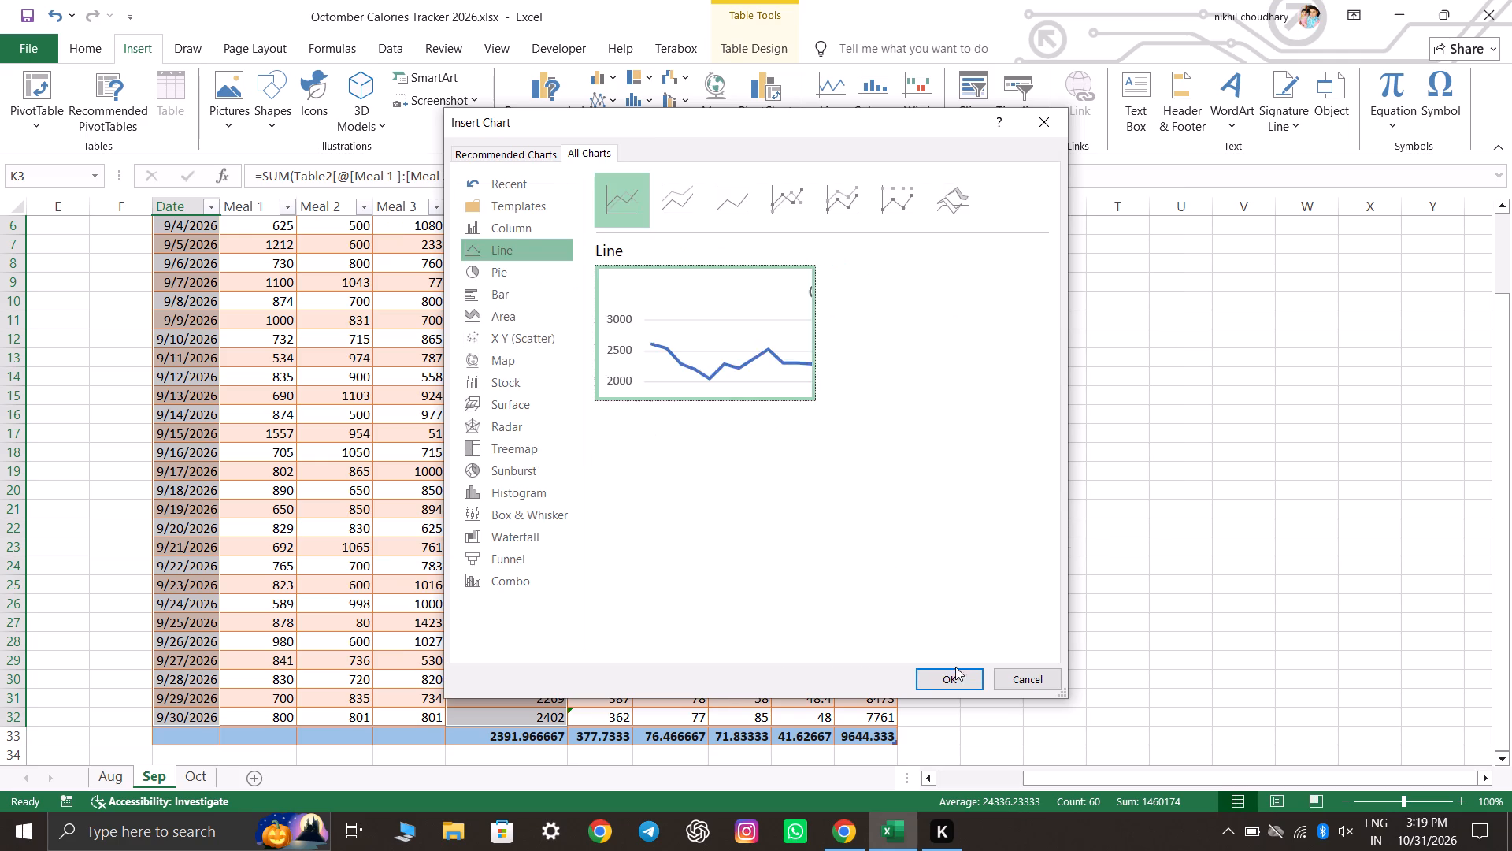
pyautogui.click(955, 682)
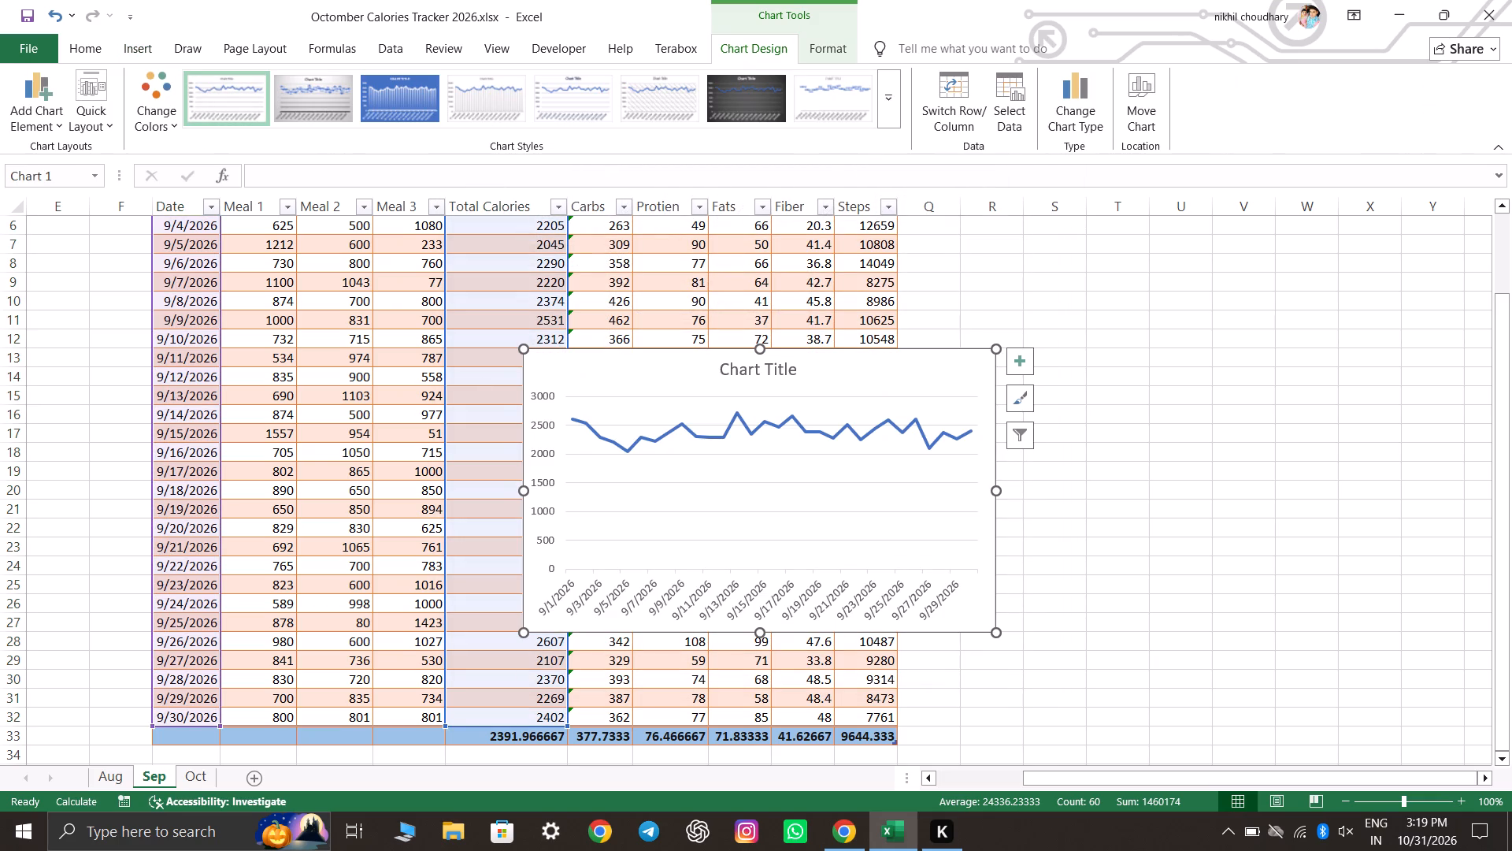
# Move the new line chart beside the September table, with its top in row 1 and its left edge at column R.
pyautogui.moveTo(901, 377); pyautogui.dragTo(1327, 307)
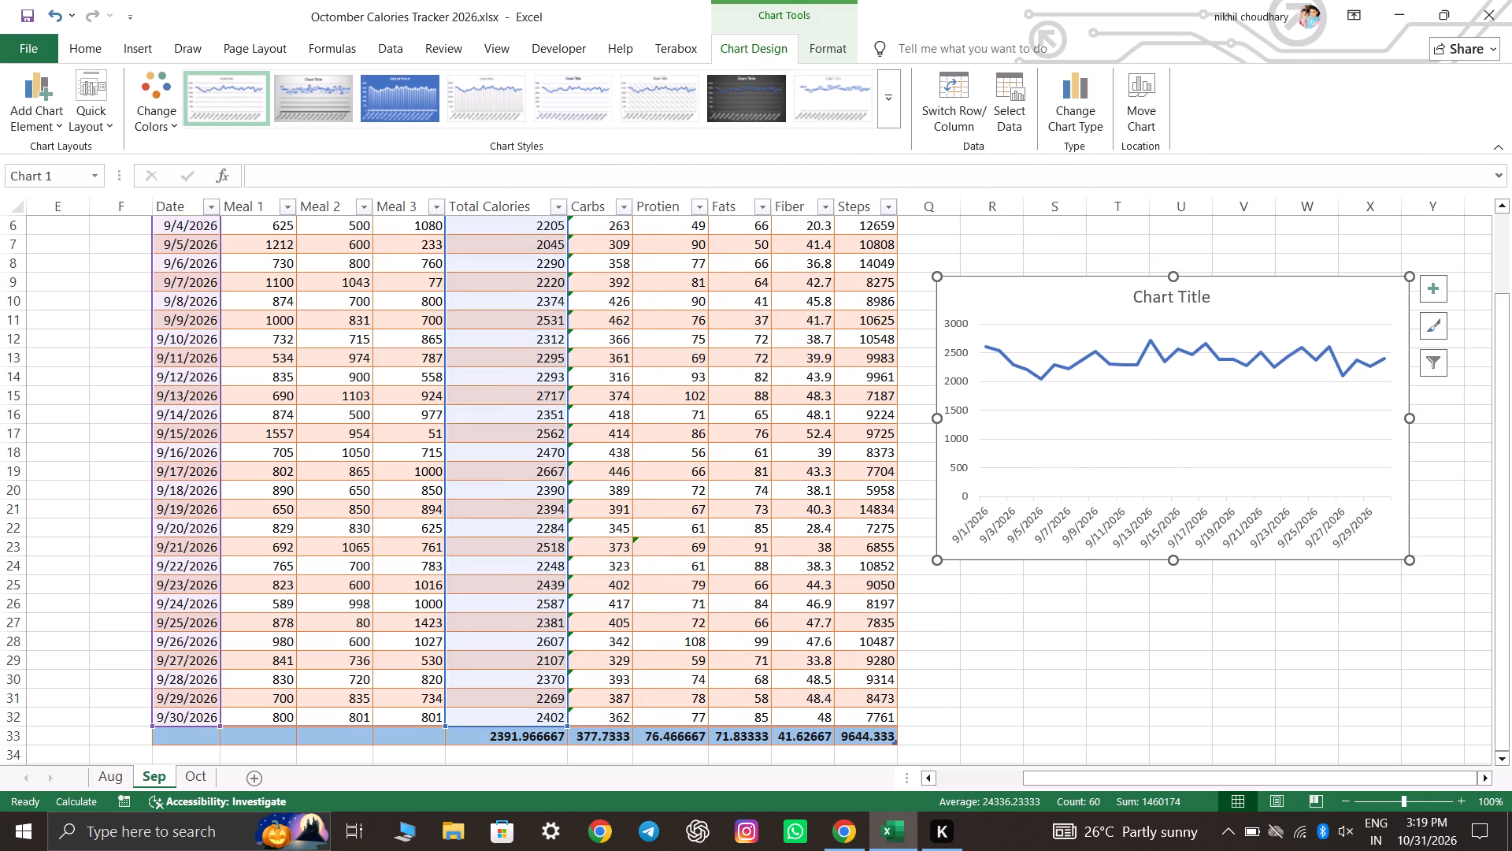
pyautogui.press('Right')
pyautogui.press('Right')
pyautogui.press('Right')
pyautogui.press('Right')
pyautogui.click(1363, 665)
pyautogui.press('Right')
pyautogui.press('Right')
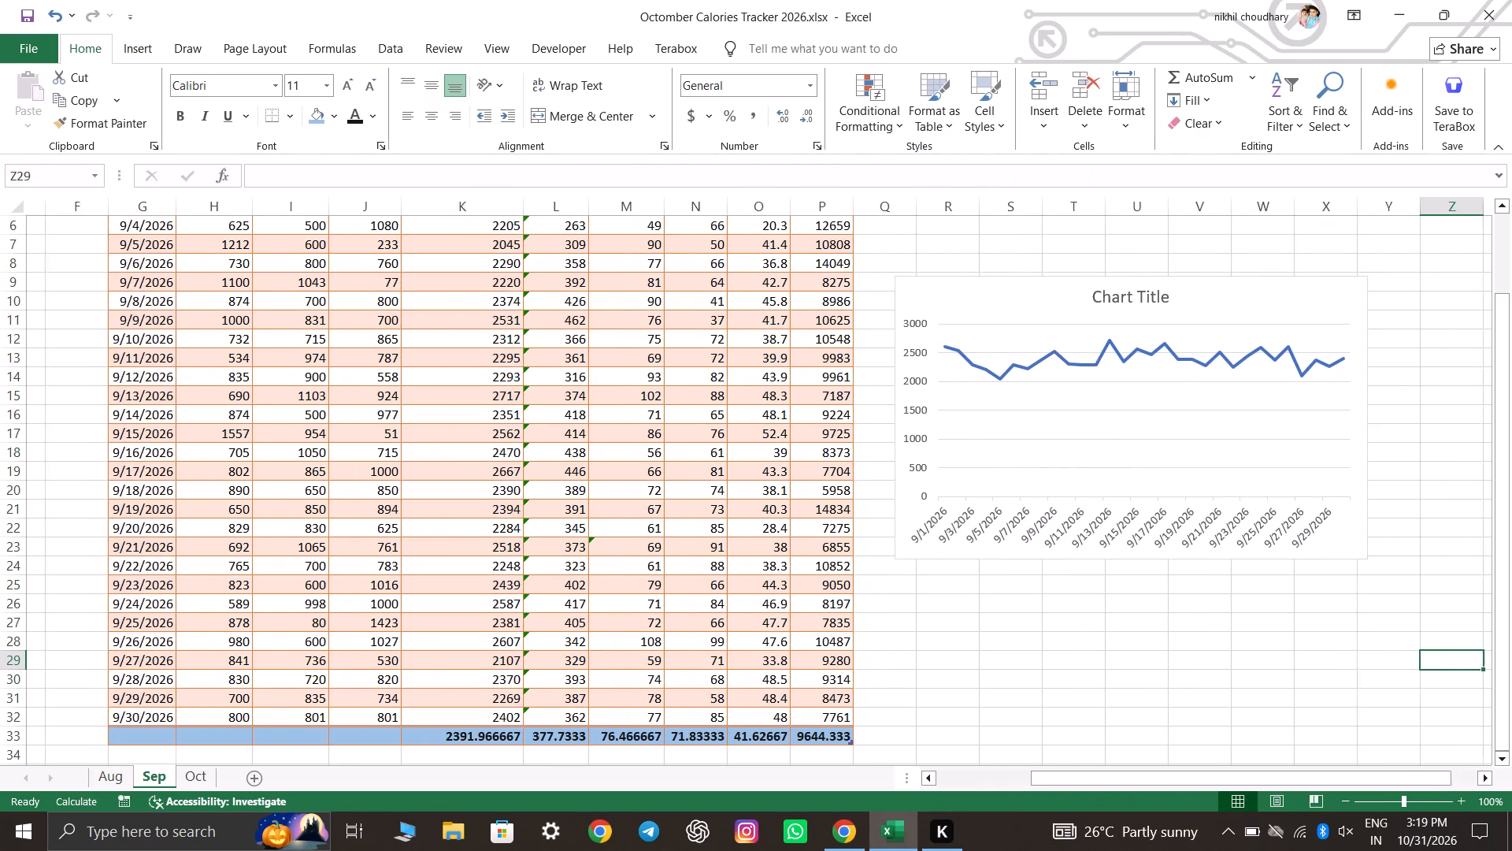
pyautogui.press('Right')
pyautogui.press('Right')
pyautogui.press('Right')
pyautogui.press('Right')
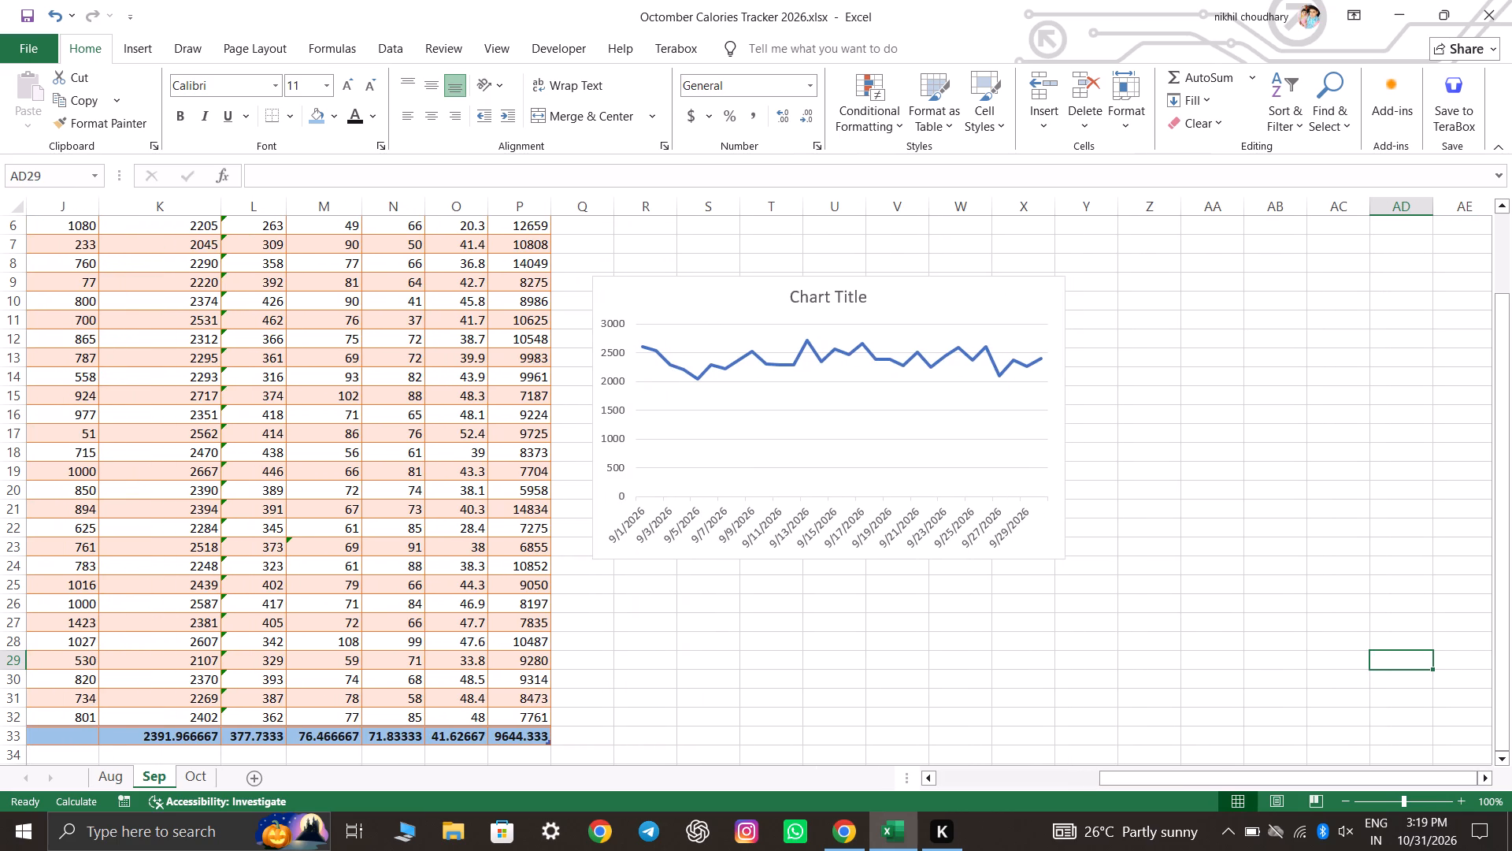
pyautogui.scroll(4, 927, 502)
pyautogui.scroll(2, 1084, 548)
pyautogui.moveTo(922, 435); pyautogui.dragTo(947, 362)
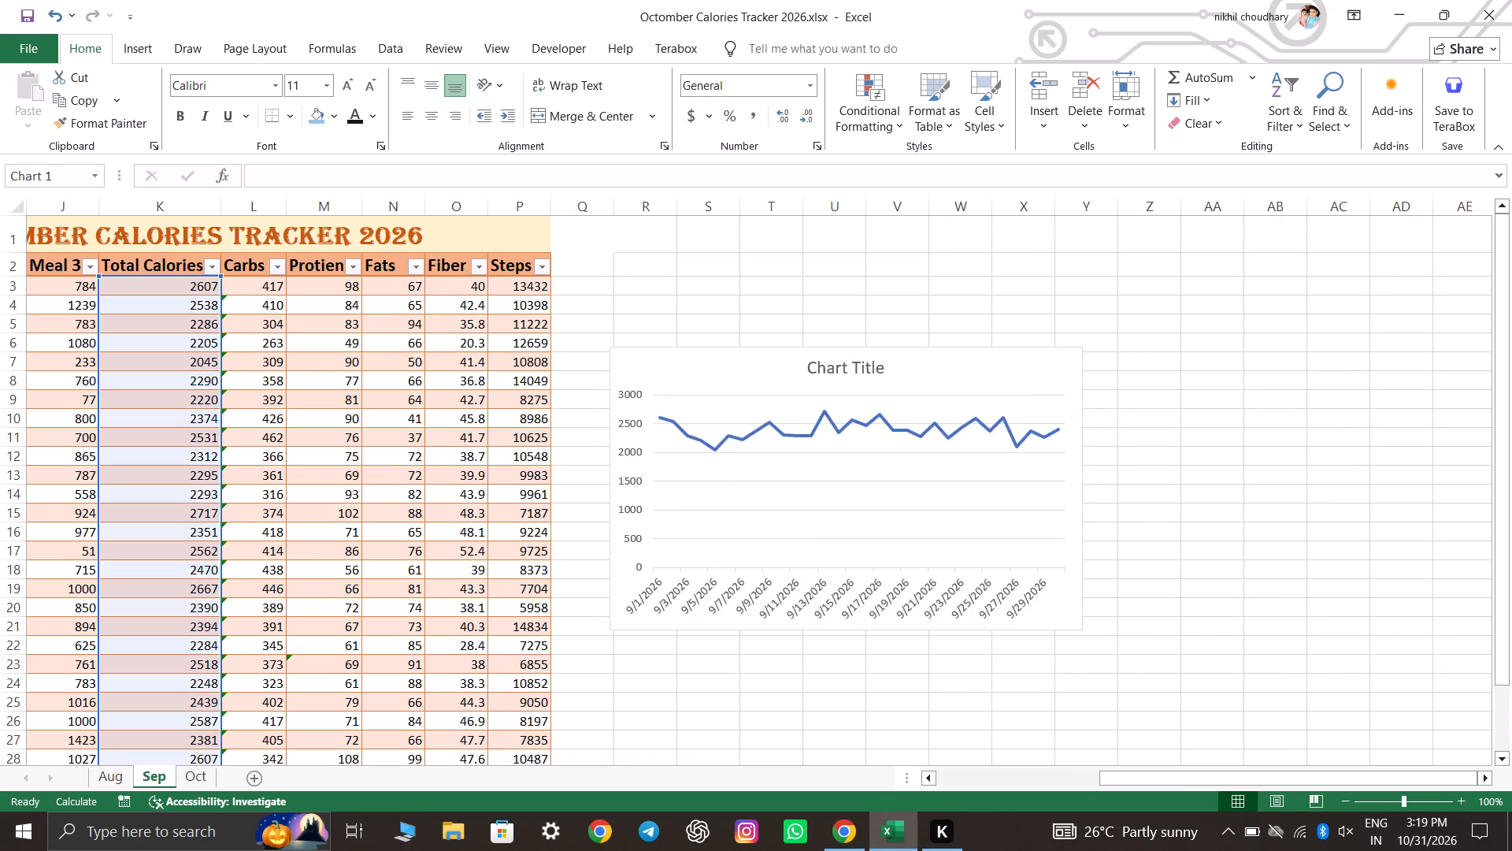
pyautogui.moveTo(947, 362); pyautogui.dragTo(937, 291)
pyautogui.moveTo(935, 288); pyautogui.dragTo(935, 286)
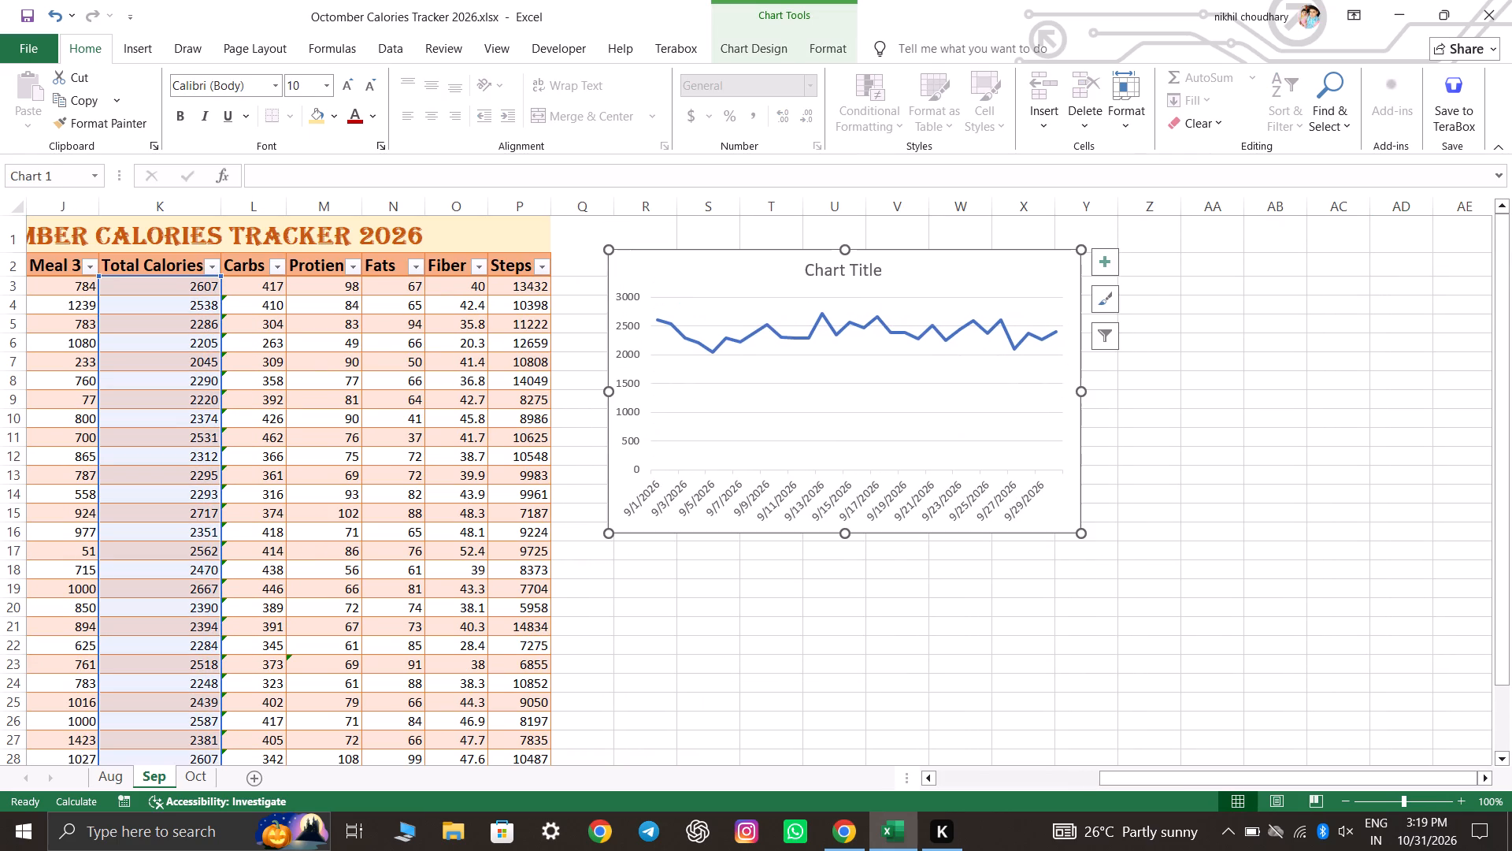
pyautogui.moveTo(935, 286); pyautogui.dragTo(936, 255)
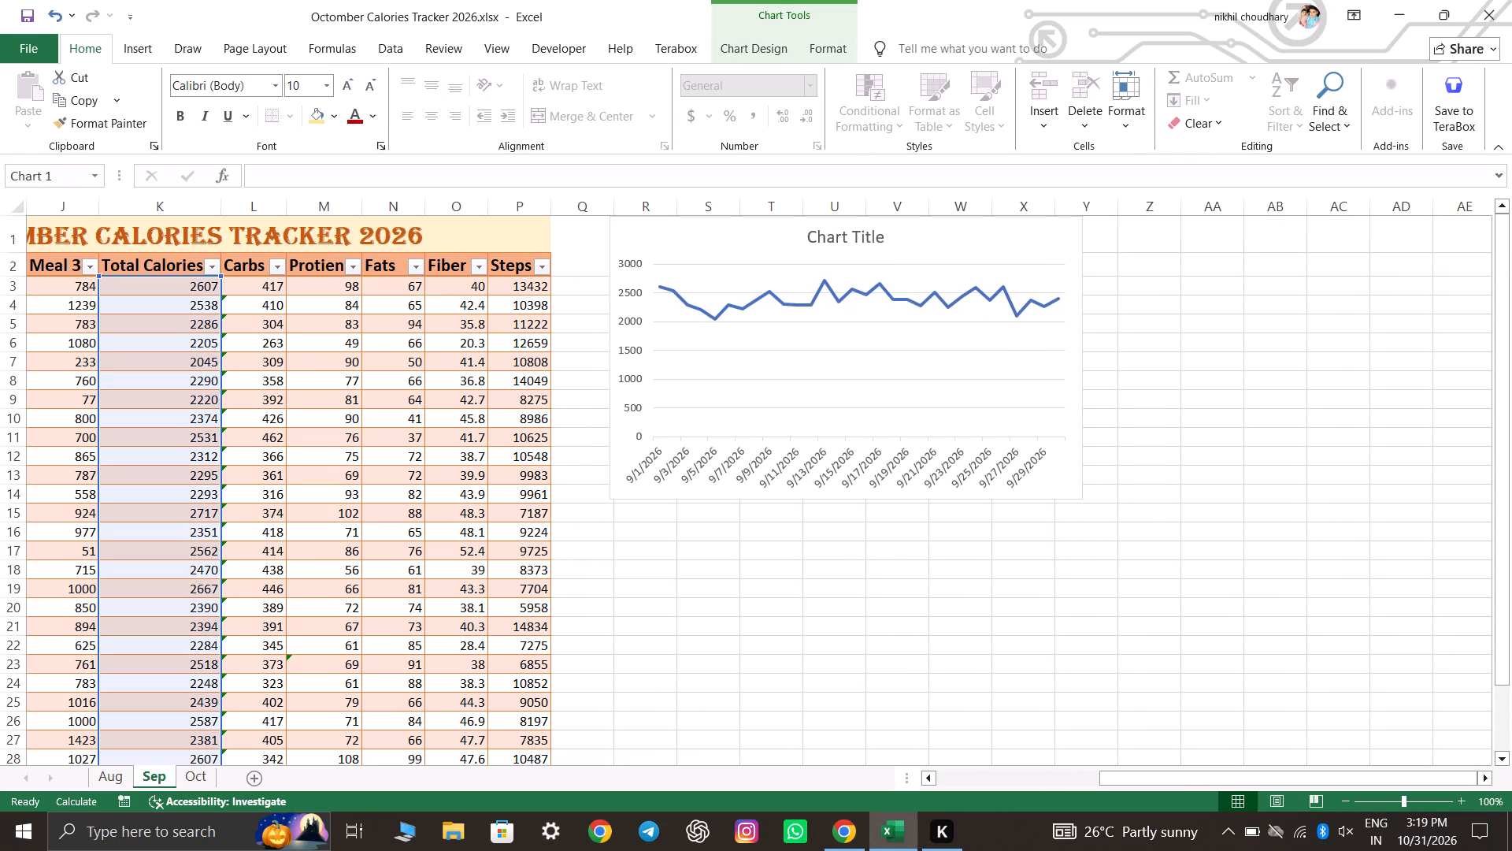
pyautogui.moveTo(936, 255); pyautogui.dragTo(941, 254)
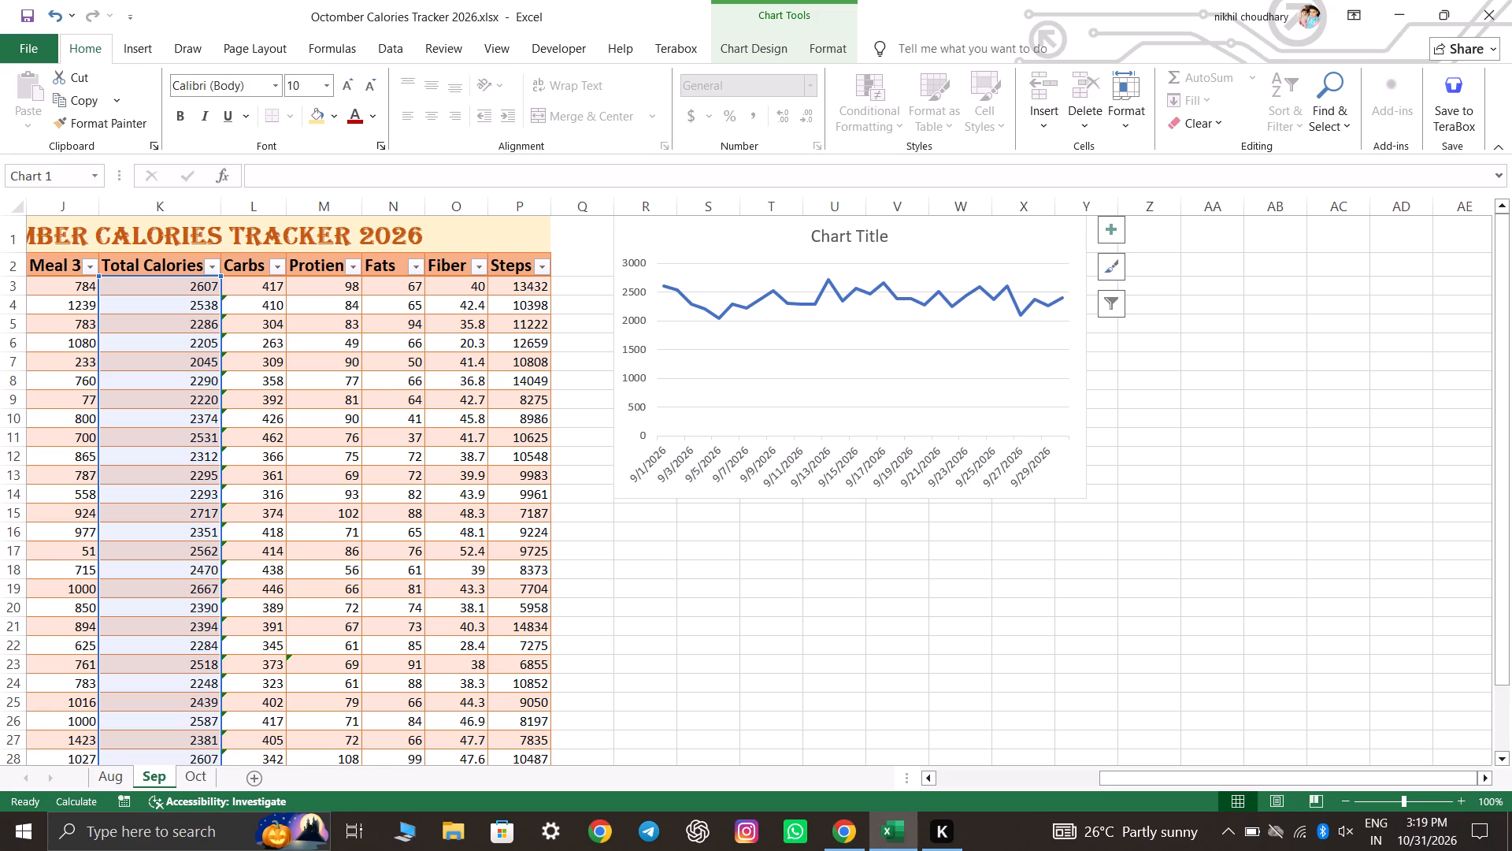
# Enlarge the September line chart so it spans columns R to Z and reaches down to the bottom of row 17.
pyautogui.moveTo(1089, 500); pyautogui.dragTo(1110, 556)
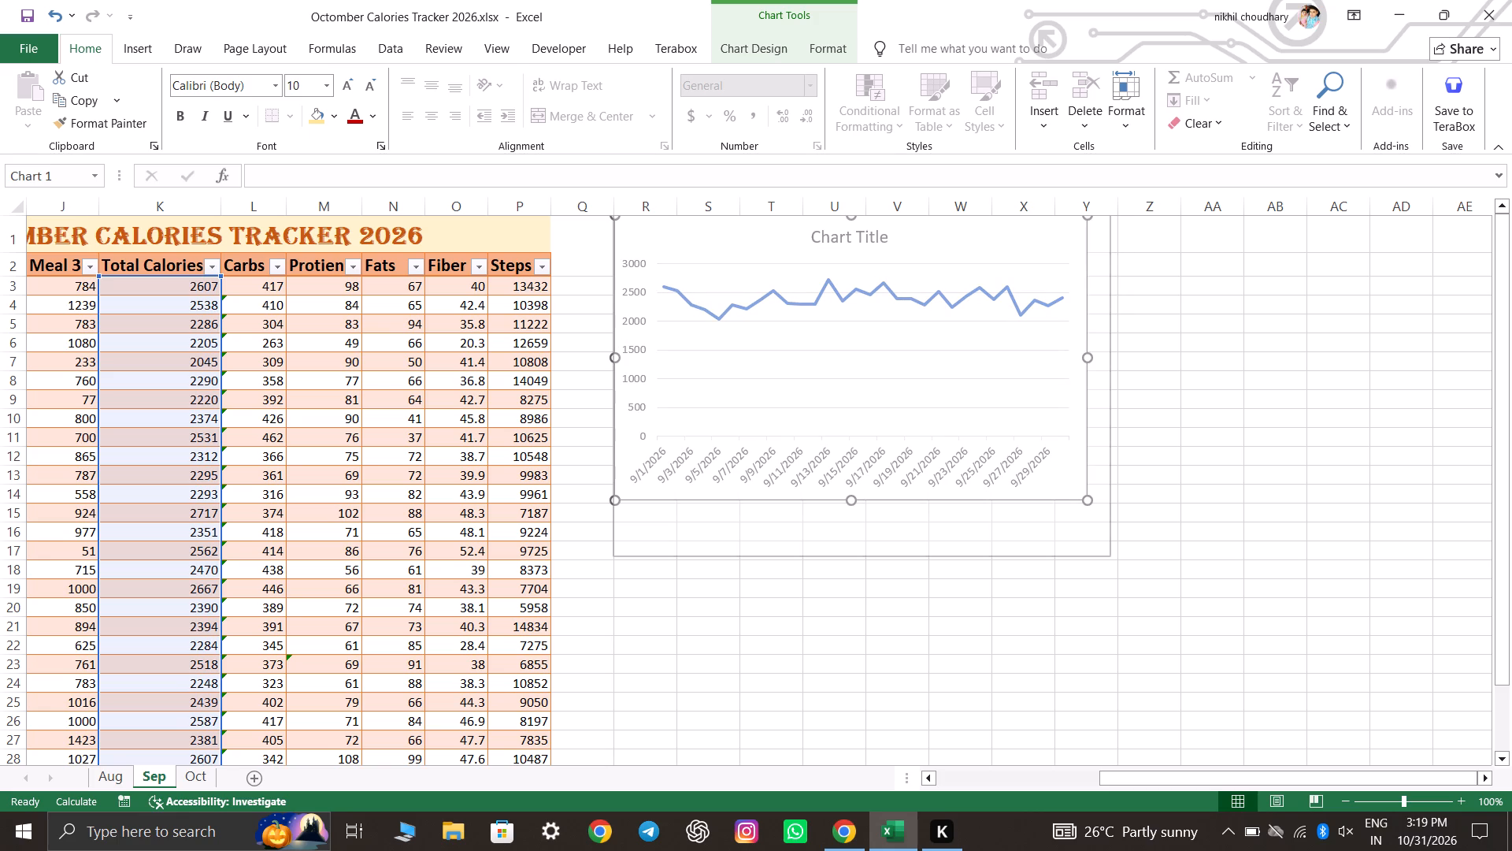
pyautogui.moveTo(1110, 556); pyautogui.dragTo(1182, 558)
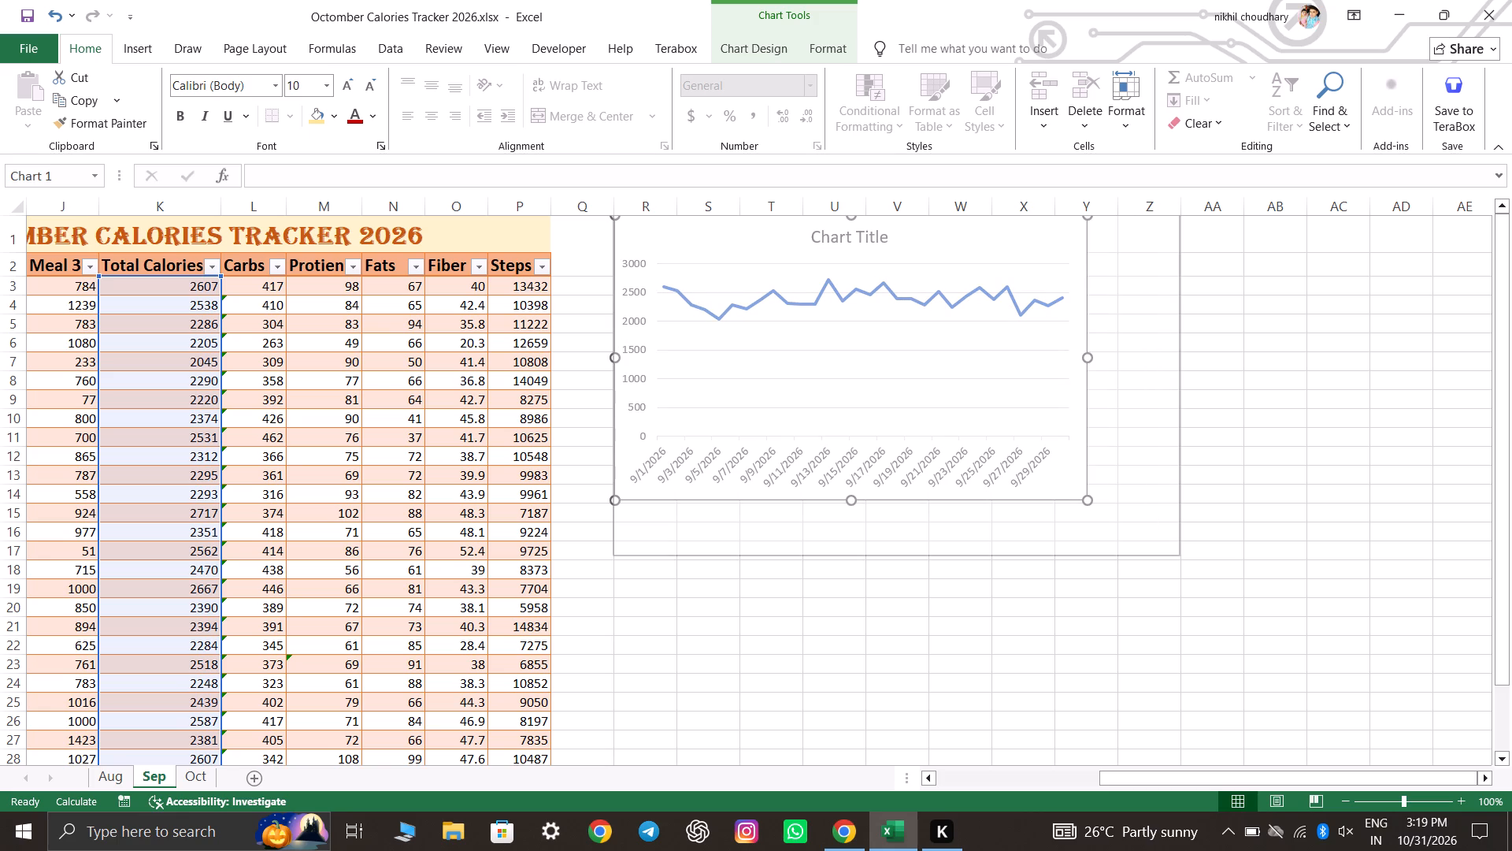
pyautogui.moveTo(1182, 558); pyautogui.dragTo(1184, 559)
pyautogui.click(1291, 569)
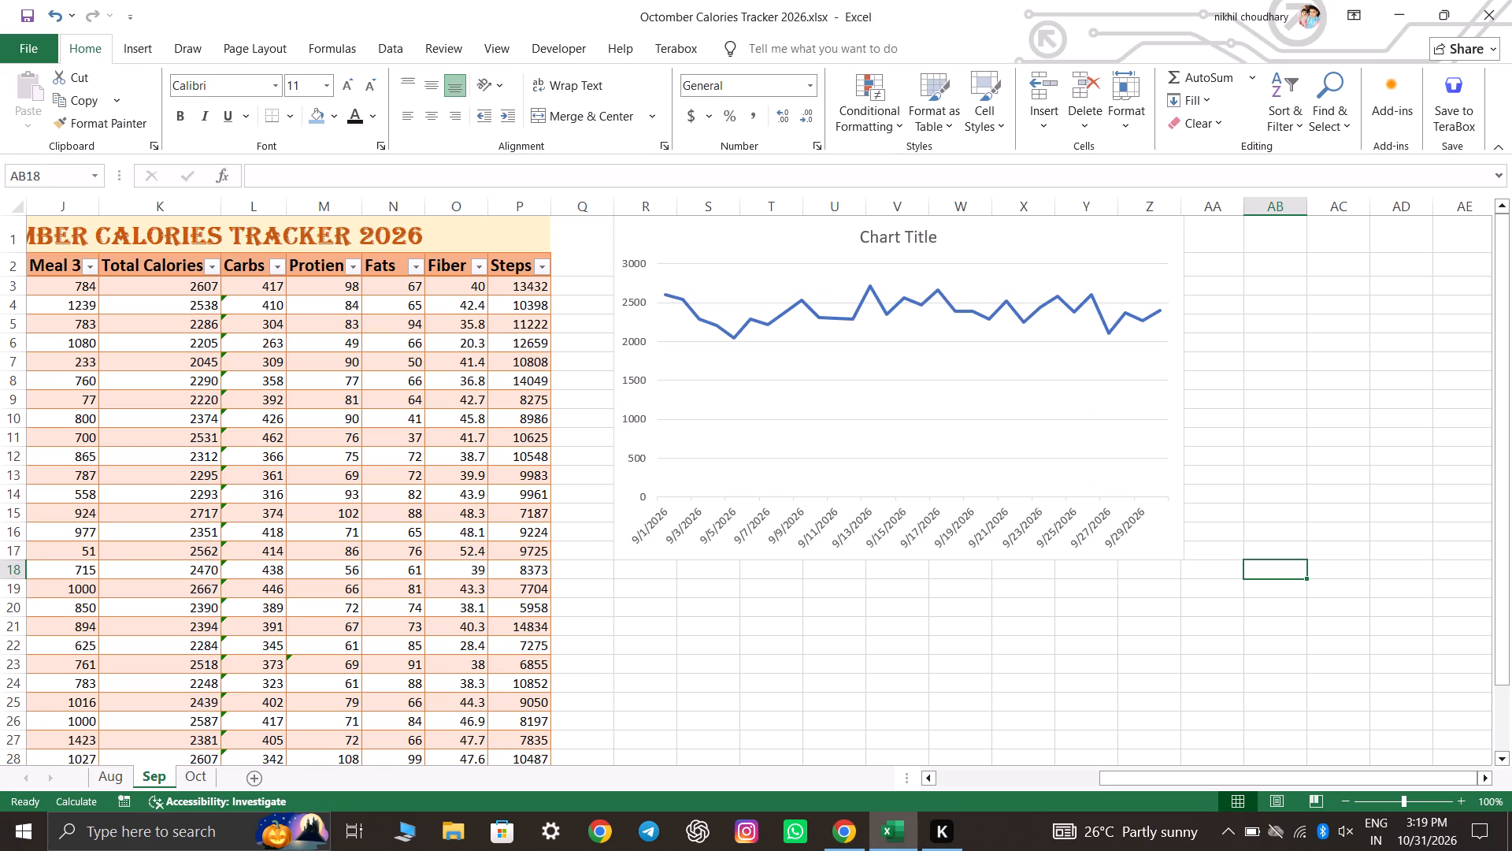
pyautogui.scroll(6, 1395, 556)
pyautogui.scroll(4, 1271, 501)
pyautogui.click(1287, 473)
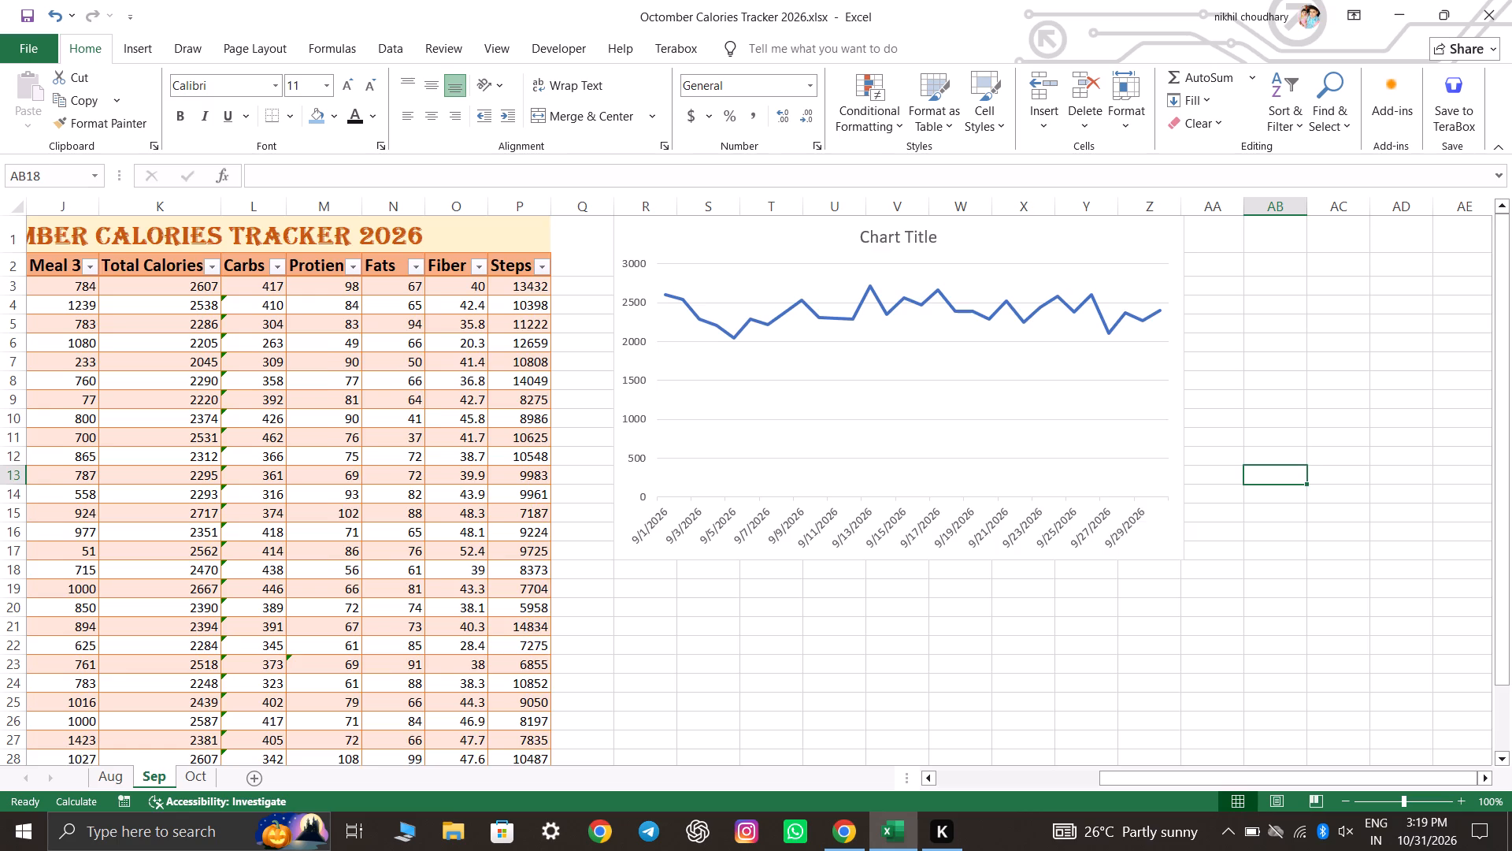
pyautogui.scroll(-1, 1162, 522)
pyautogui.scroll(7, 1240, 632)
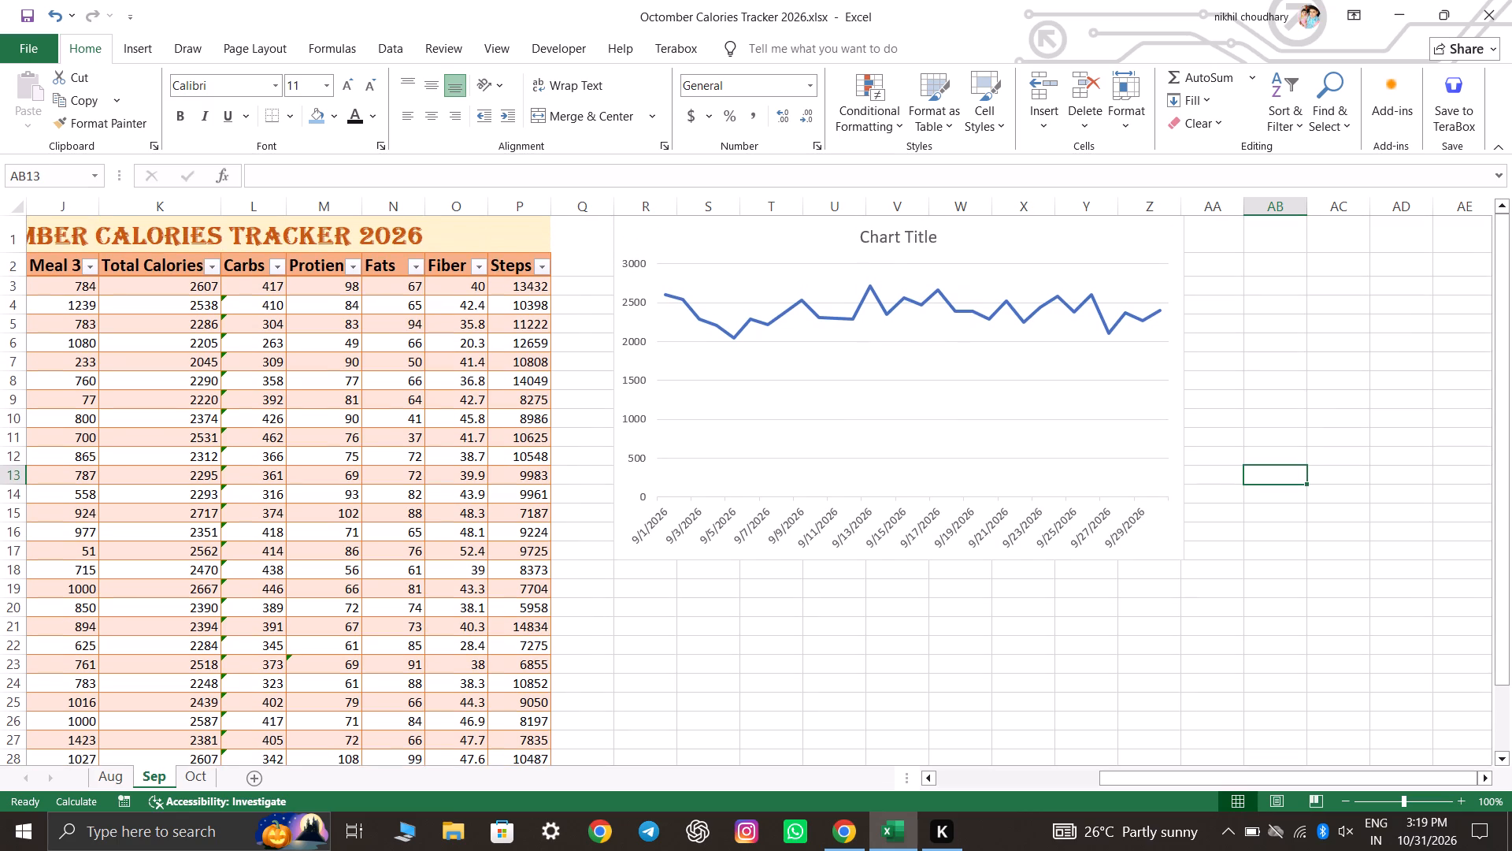
# Look over the September table down to its averages row and the free space below and beside the line chart.
pyautogui.scroll(5, 1071, 593)
pyautogui.scroll(-5, 1118, 580)
pyautogui.click(1118, 580)
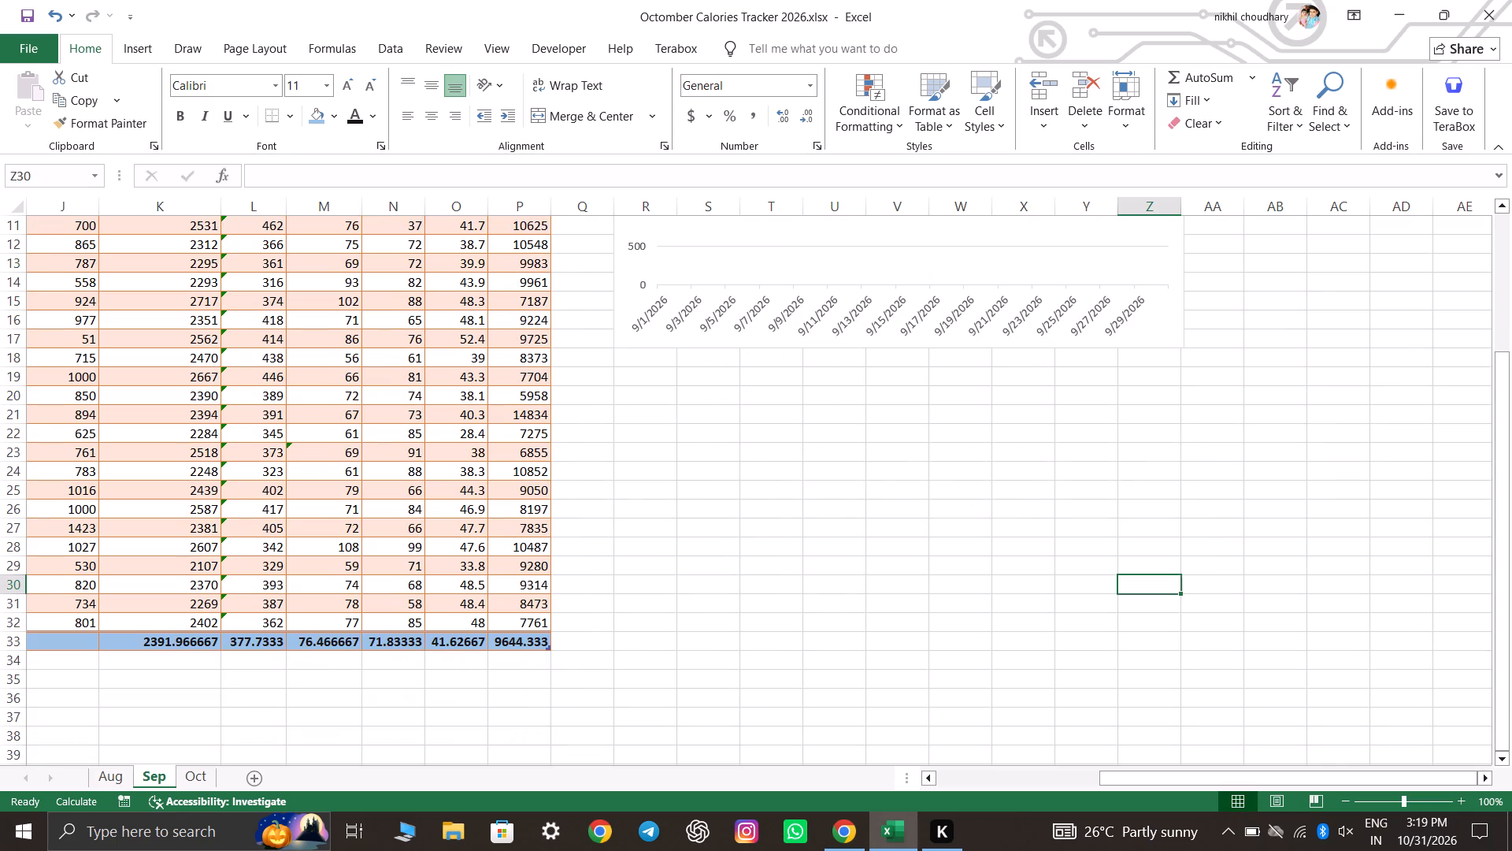
pyautogui.press('Left')
pyautogui.press('Left')
pyautogui.press('Left')
pyautogui.press('Left')
pyautogui.press('Left')
pyautogui.press('Left')
pyautogui.press('Left')
pyautogui.press('Left')
pyautogui.press('Left')
pyautogui.press('Left')
pyautogui.press('Left')
pyautogui.press('Left')
pyautogui.press('Left')
pyautogui.press('Left')
pyautogui.press('Left')
pyautogui.press('Left')
pyautogui.press('Left')
pyautogui.press('Left')
pyautogui.press('Left')
pyautogui.press('Left')
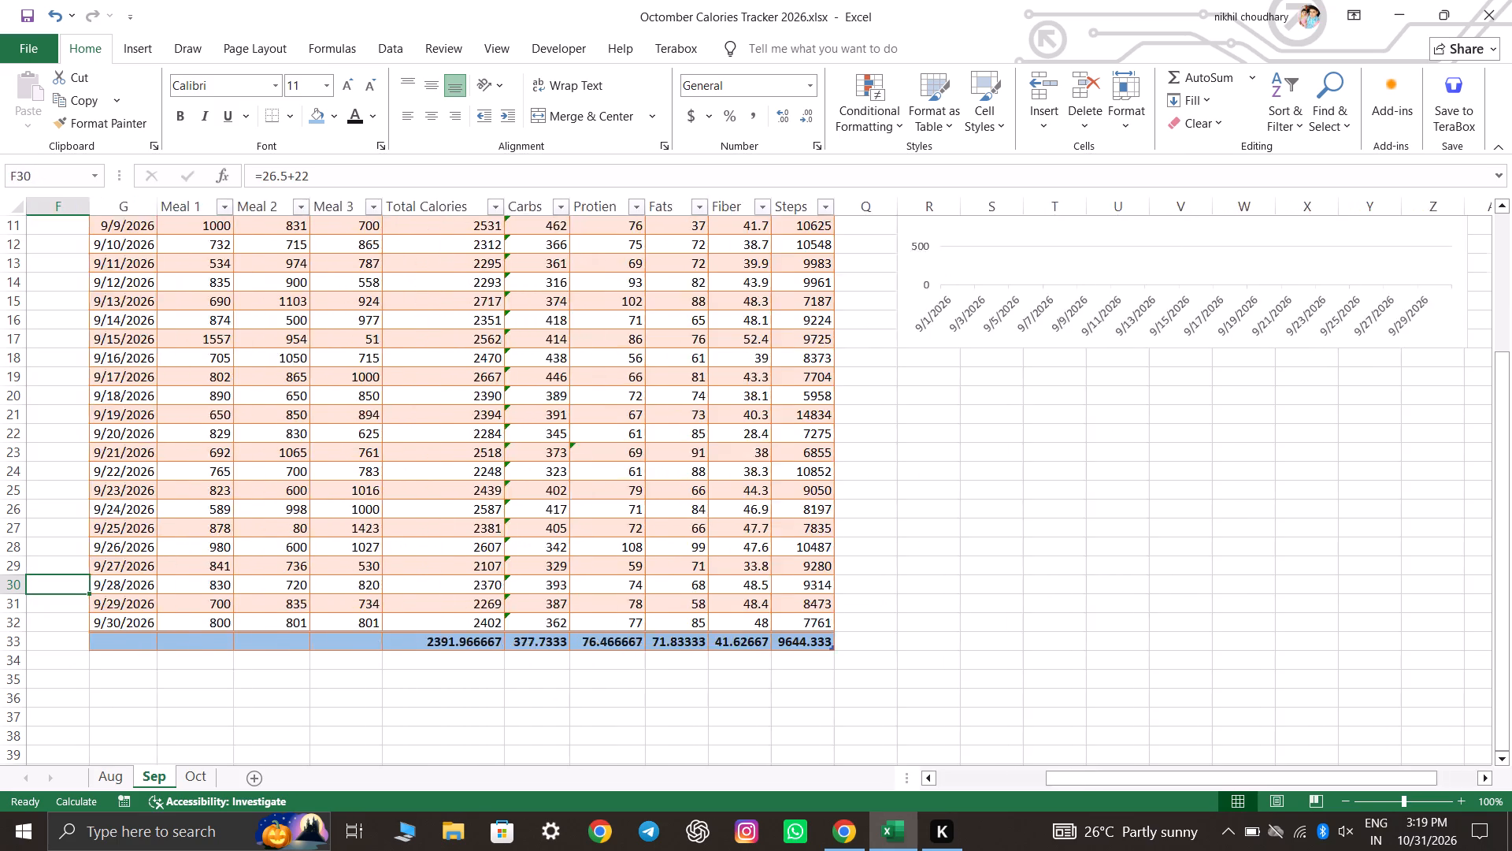
pyautogui.press('Right')
pyautogui.press('Right')
pyautogui.press('Right')
pyautogui.press('Right')
pyautogui.press('Right')
pyautogui.press('Right')
pyautogui.press('Right')
pyautogui.press('Right')
pyautogui.press('Right')
pyautogui.press('Right')
pyautogui.press('Right')
pyautogui.press('Right')
pyautogui.press('Right')
pyautogui.press('Right')
pyautogui.press('Right')
pyautogui.press('Right')
pyautogui.press('Right')
pyautogui.press('Right')
pyautogui.press('Right')
pyautogui.press('Right')
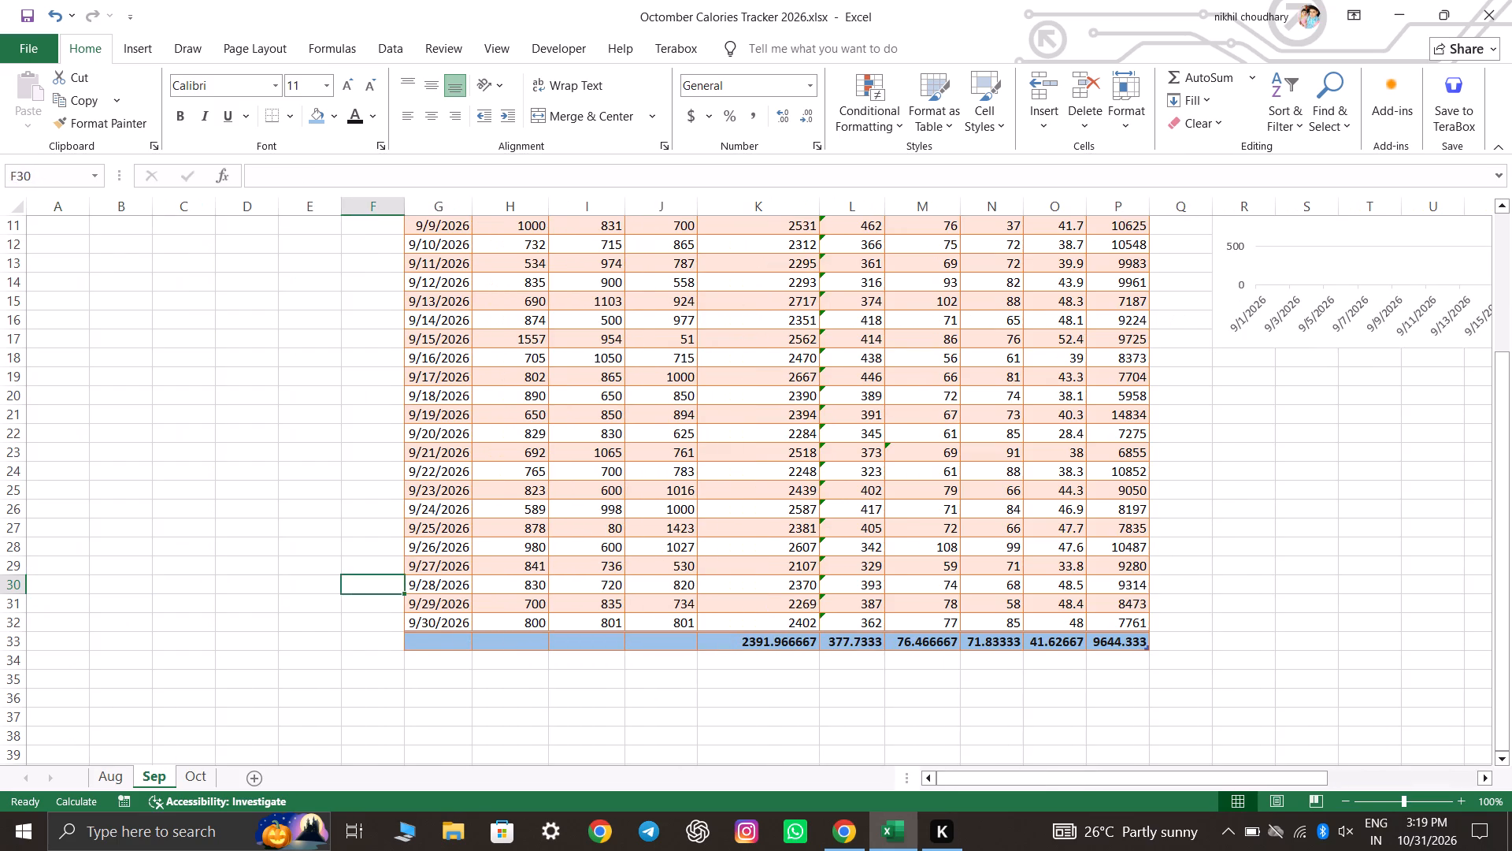
pyautogui.press('Right')
pyautogui.press('Right')
pyautogui.press('Right')
pyautogui.press('Right')
pyautogui.press('Right')
pyautogui.press('Right')
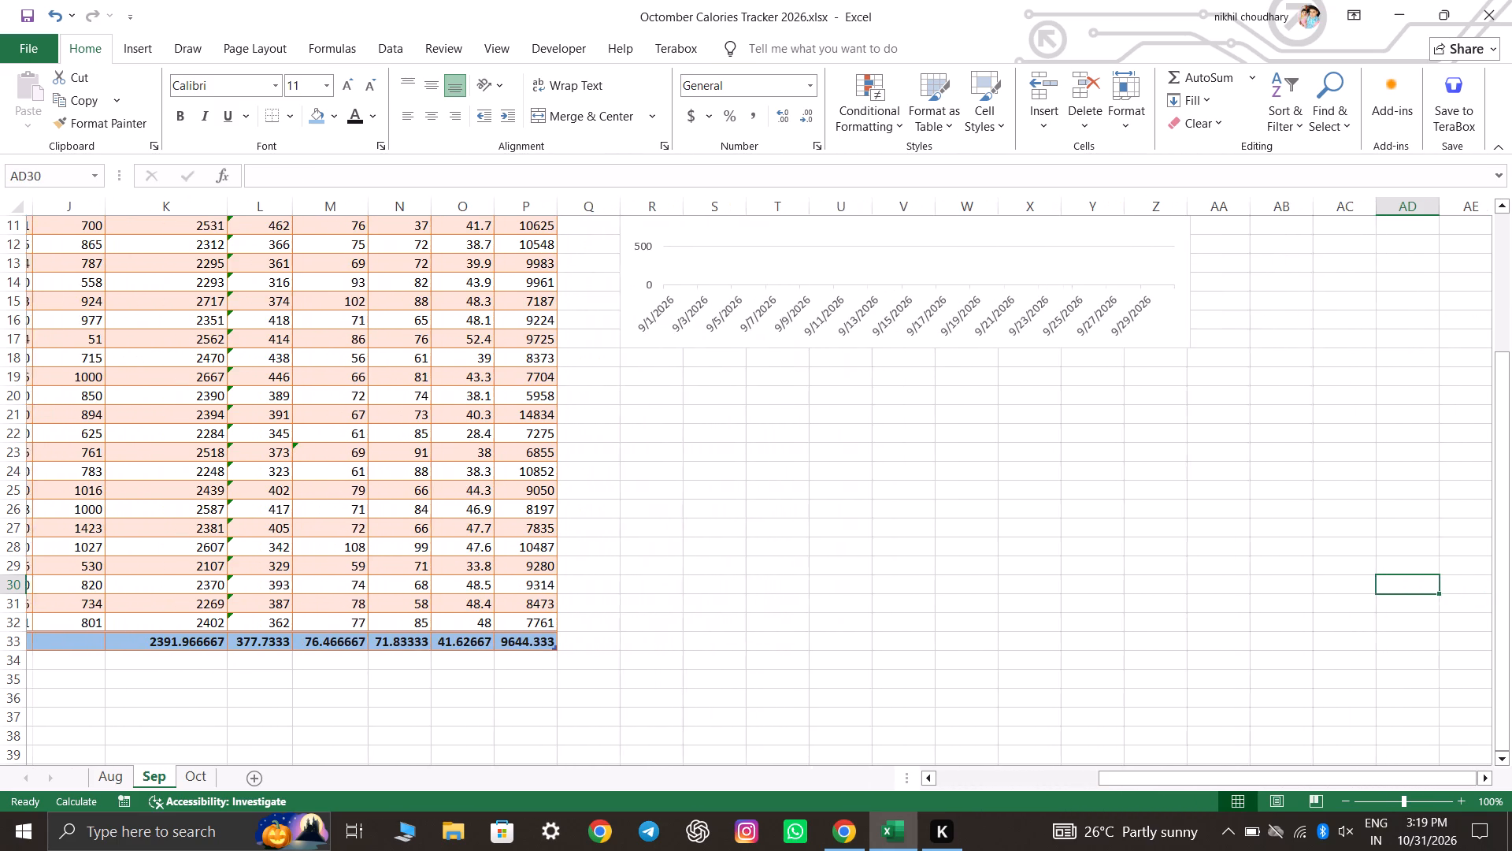
pyautogui.press('Up')
pyautogui.press('Up')
pyautogui.press('Up')
pyautogui.press('Up')
pyautogui.press('Up')
pyautogui.press('Up')
pyautogui.press('Up')
pyautogui.press('Up')
pyautogui.press('Up')
pyautogui.press('Up')
pyautogui.press('Up')
pyautogui.press('Up')
pyautogui.press('Up')
pyautogui.press('Up')
pyautogui.press('Up')
pyautogui.press('Up')
pyautogui.press('Up')
pyautogui.press('Up')
pyautogui.press('Up')
pyautogui.press('Up')
pyautogui.press('Up')
pyautogui.press('Up')
pyautogui.press('Up')
pyautogui.press('Up')
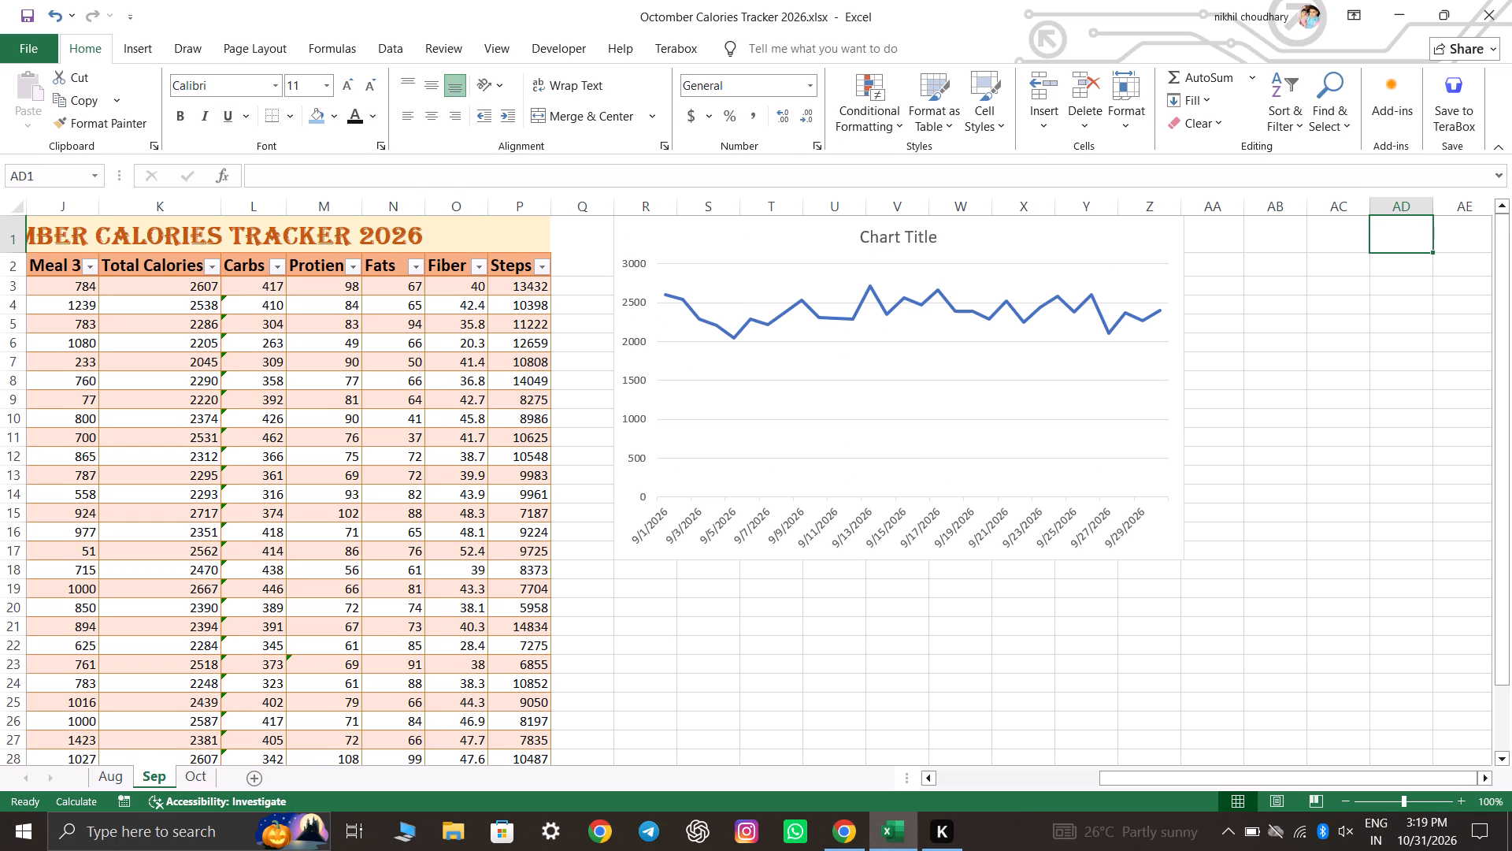
# Fine-tune the Total Calories line chart's size so its lower corner lines up with the ends of column Z and row 17.
pyautogui.click(1124, 412)
pyautogui.moveTo(1185, 567); pyautogui.dragTo(1186, 571)
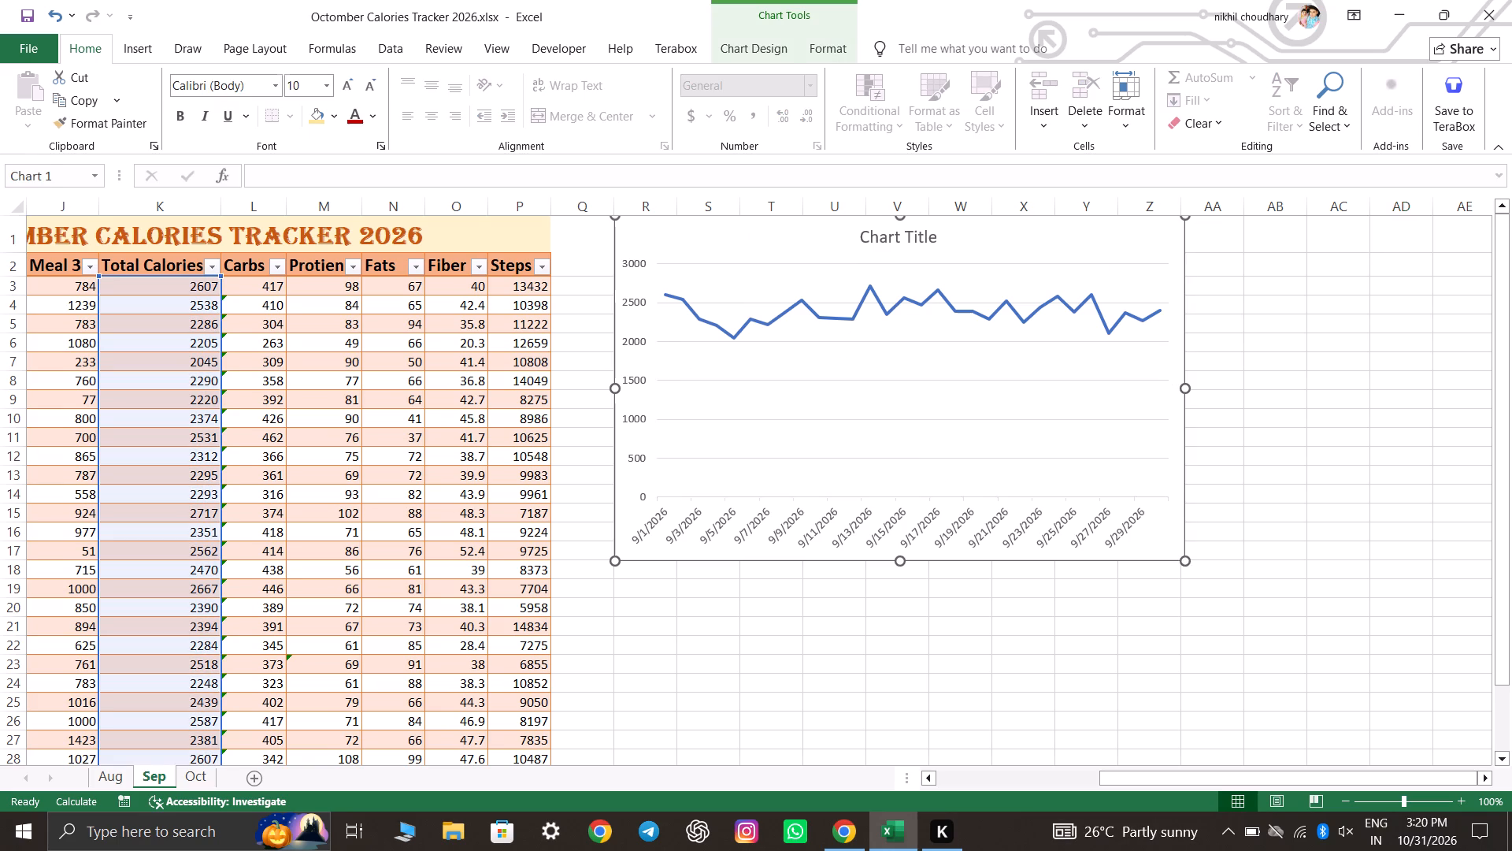
pyautogui.moveTo(1186, 571); pyautogui.dragTo(1193, 568)
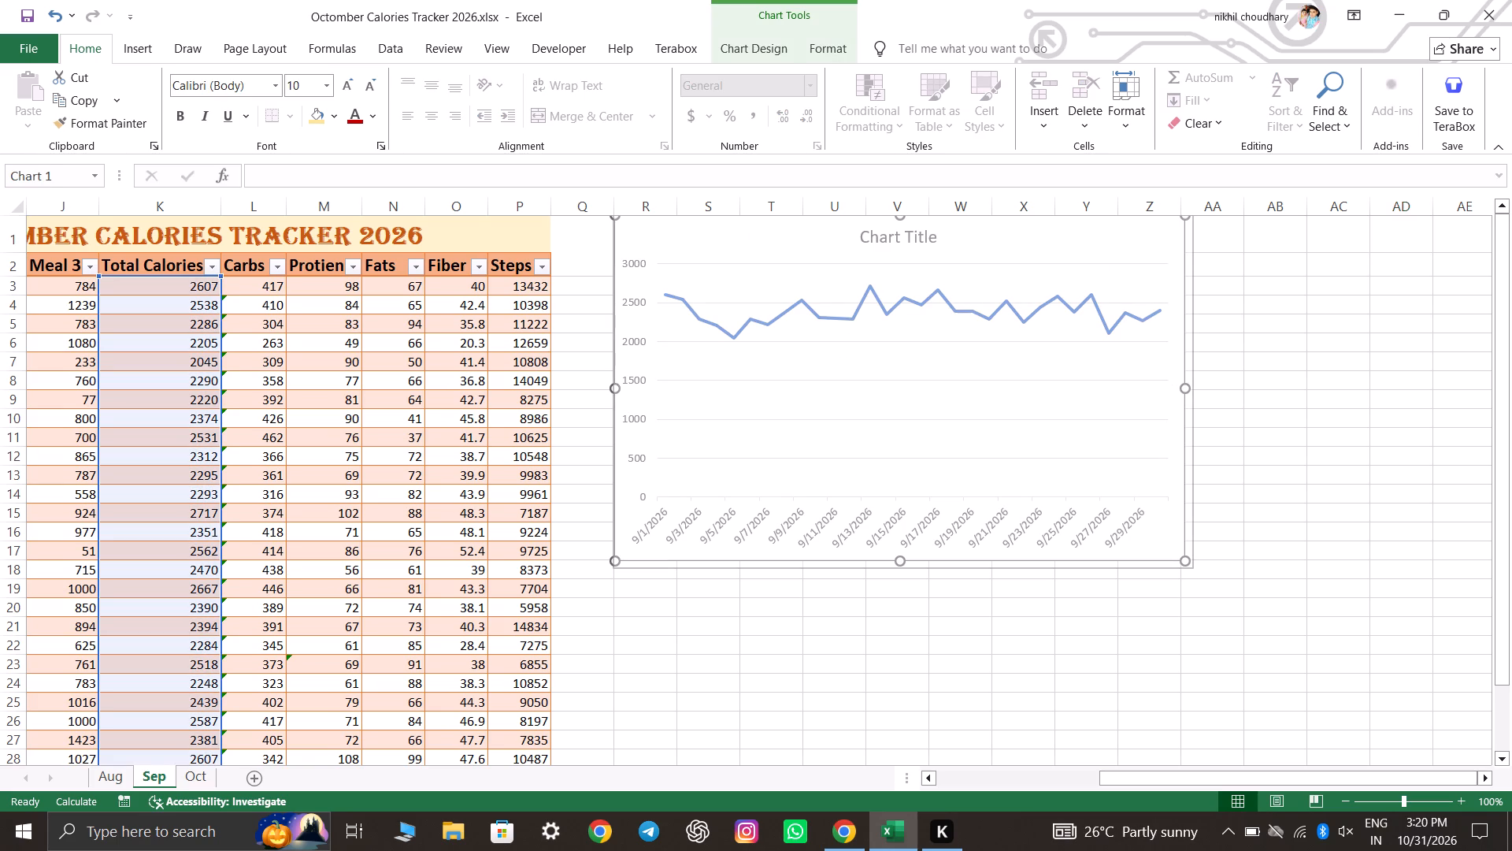
pyautogui.moveTo(1193, 568); pyautogui.dragTo(1188, 561)
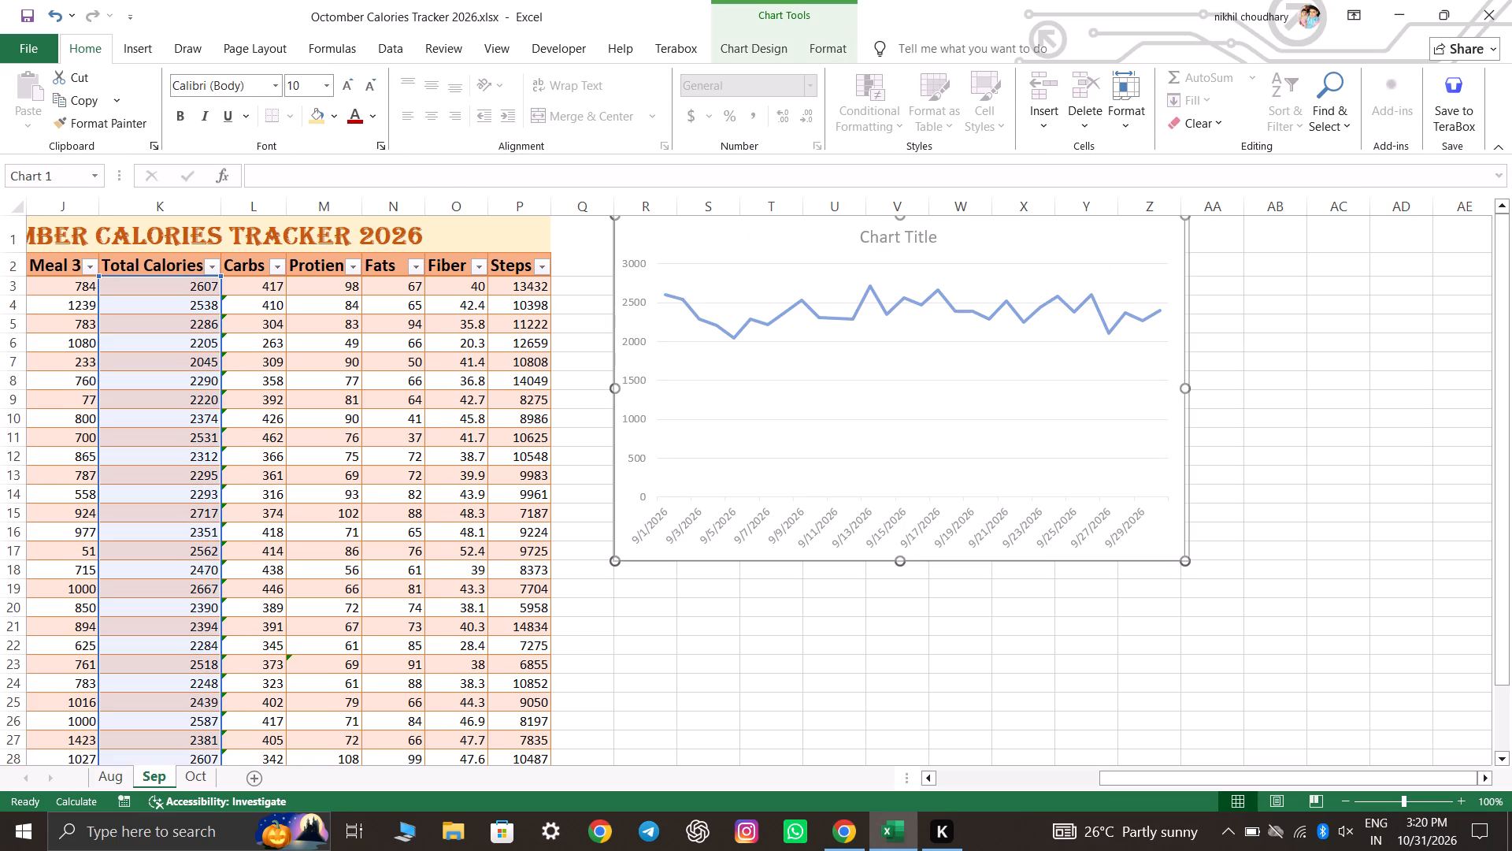
pyautogui.moveTo(1188, 561); pyautogui.dragTo(1181, 560)
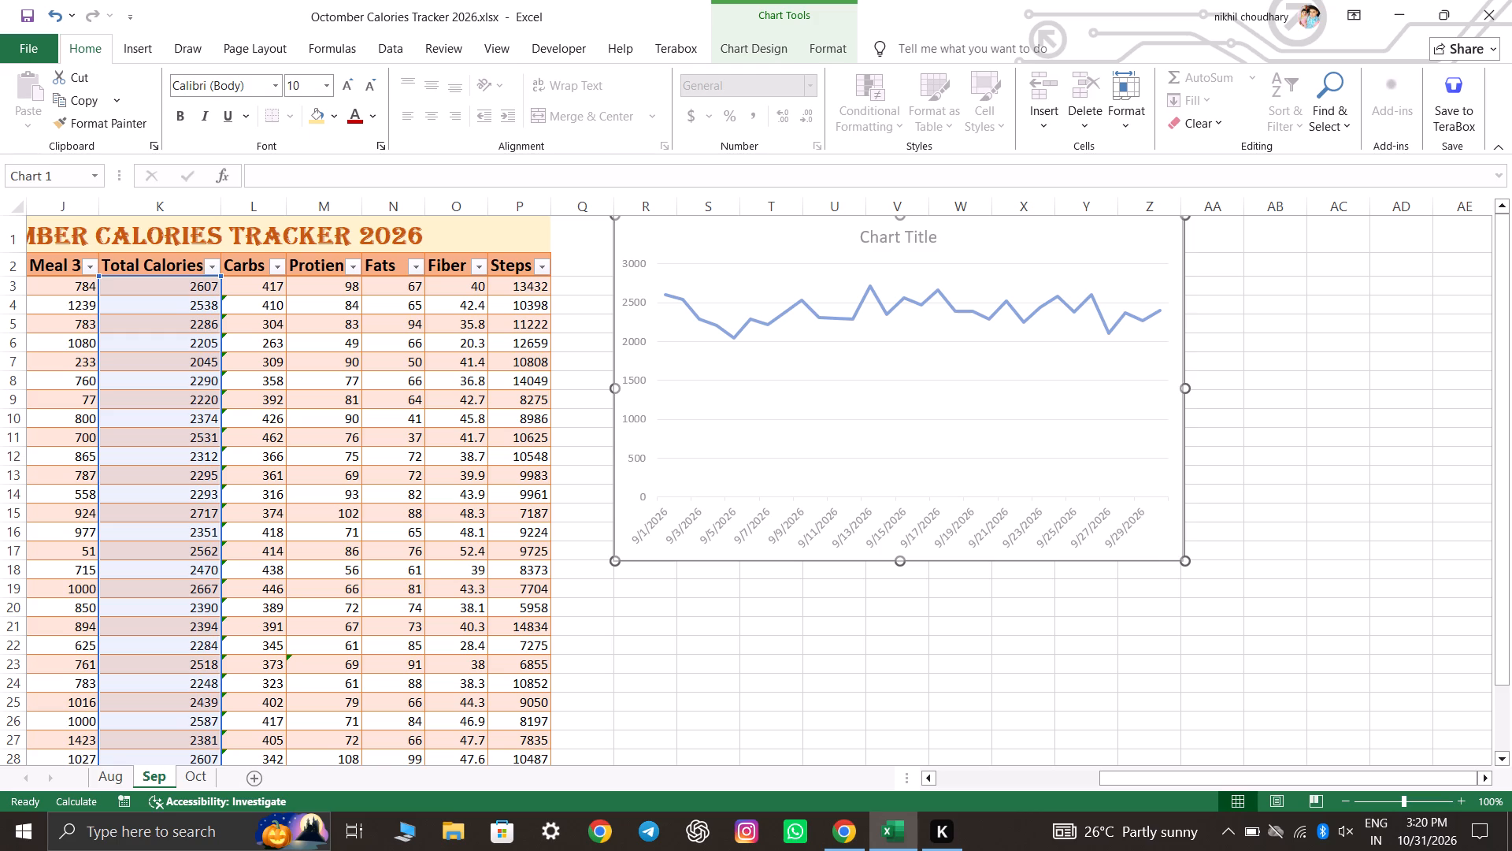
pyautogui.moveTo(1181, 560); pyautogui.dragTo(1184, 559)
pyautogui.click(1268, 580)
# Insert a 3-D Clustered Column chart plotting September's Protien values against the dates, using rows 3 to 32 without the averages row.
pyautogui.scroll(-5, 1258, 600)
pyautogui.scroll(2, 1261, 604)
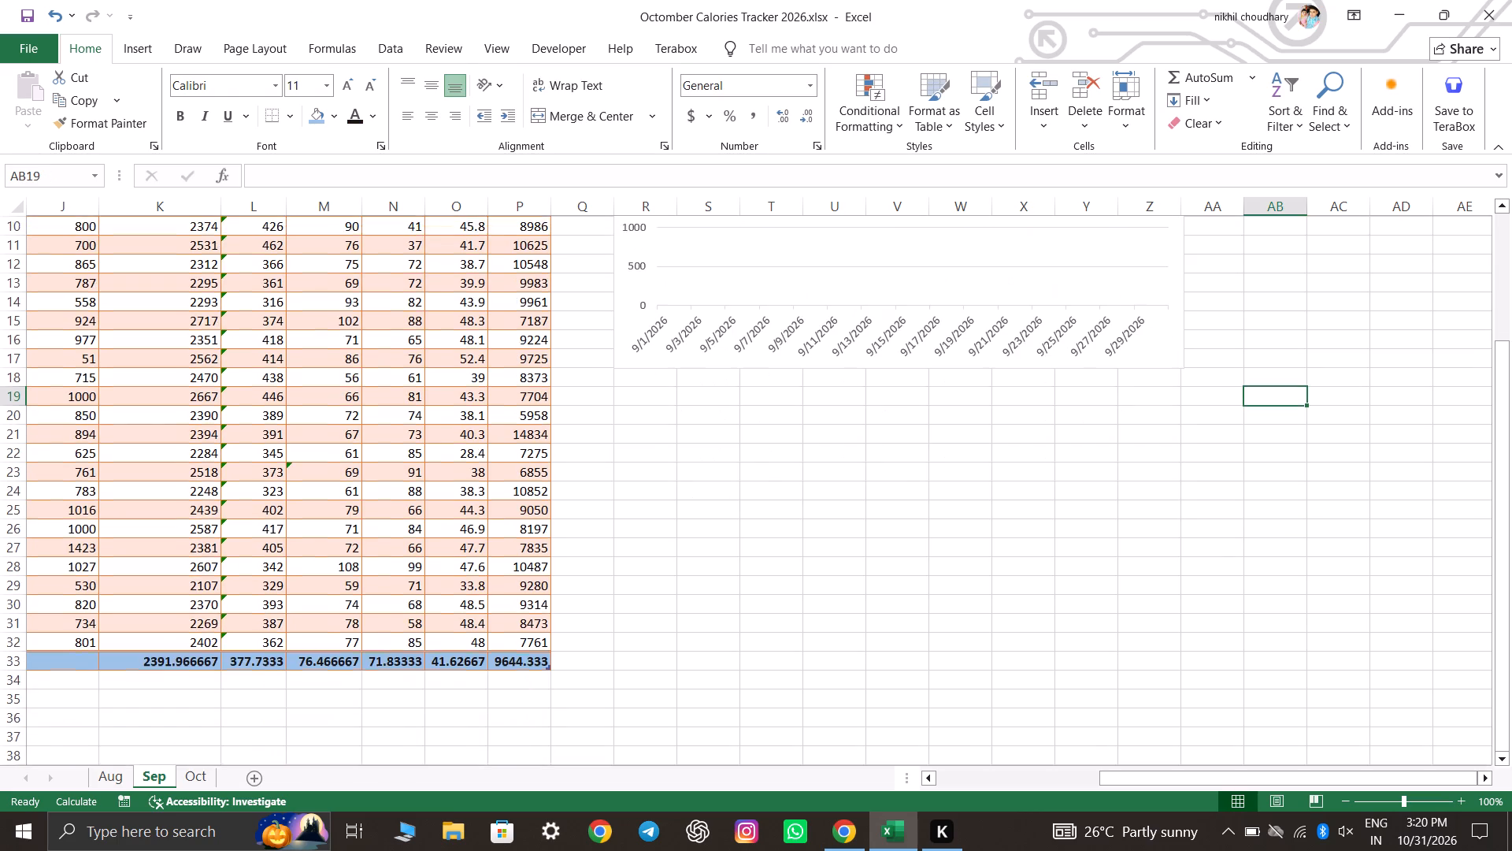
pyautogui.scroll(7, 1261, 604)
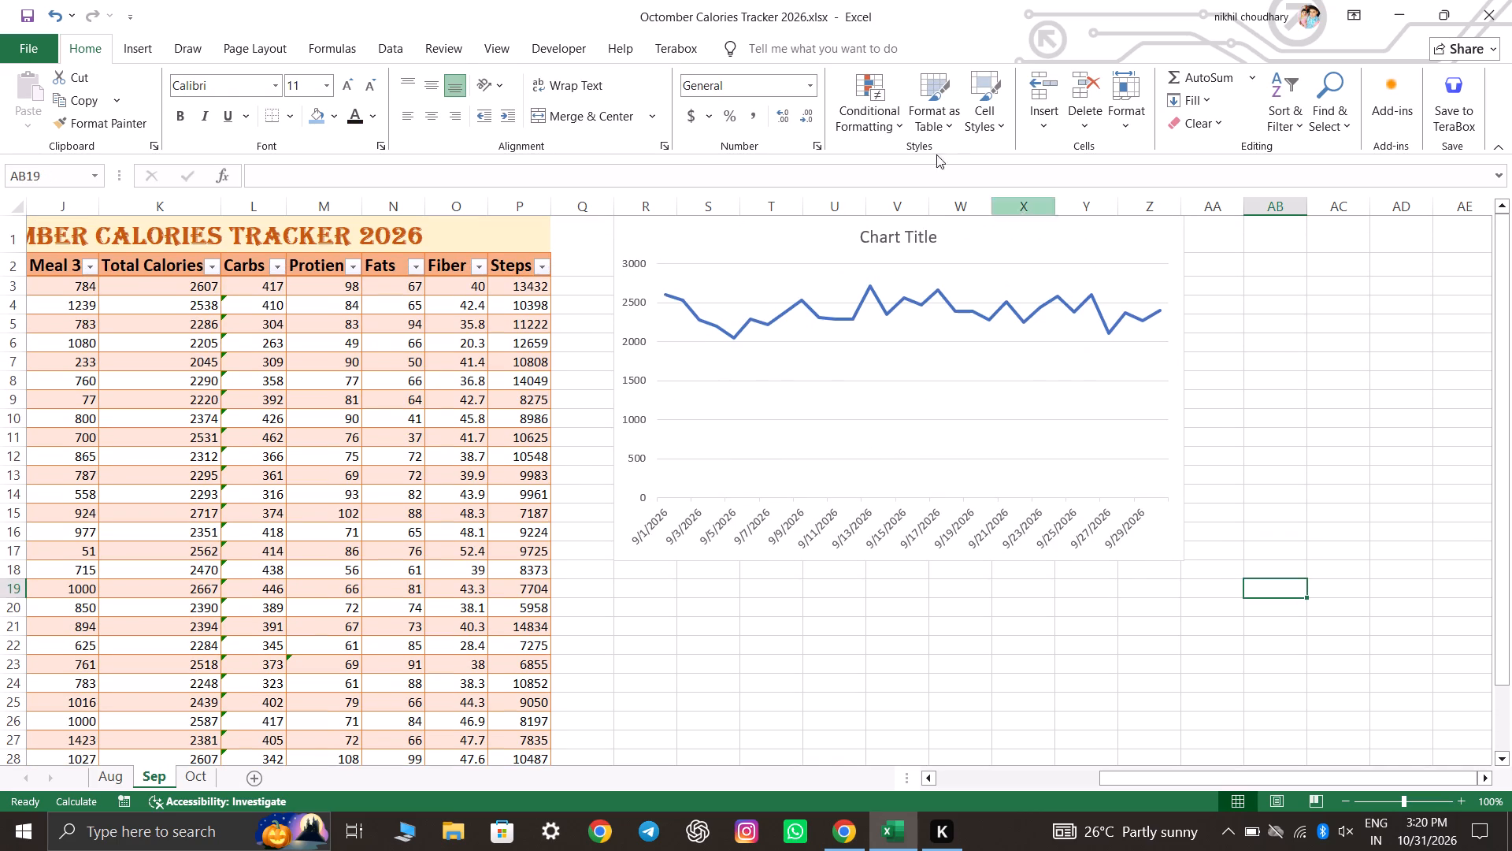
pyautogui.press('Left')
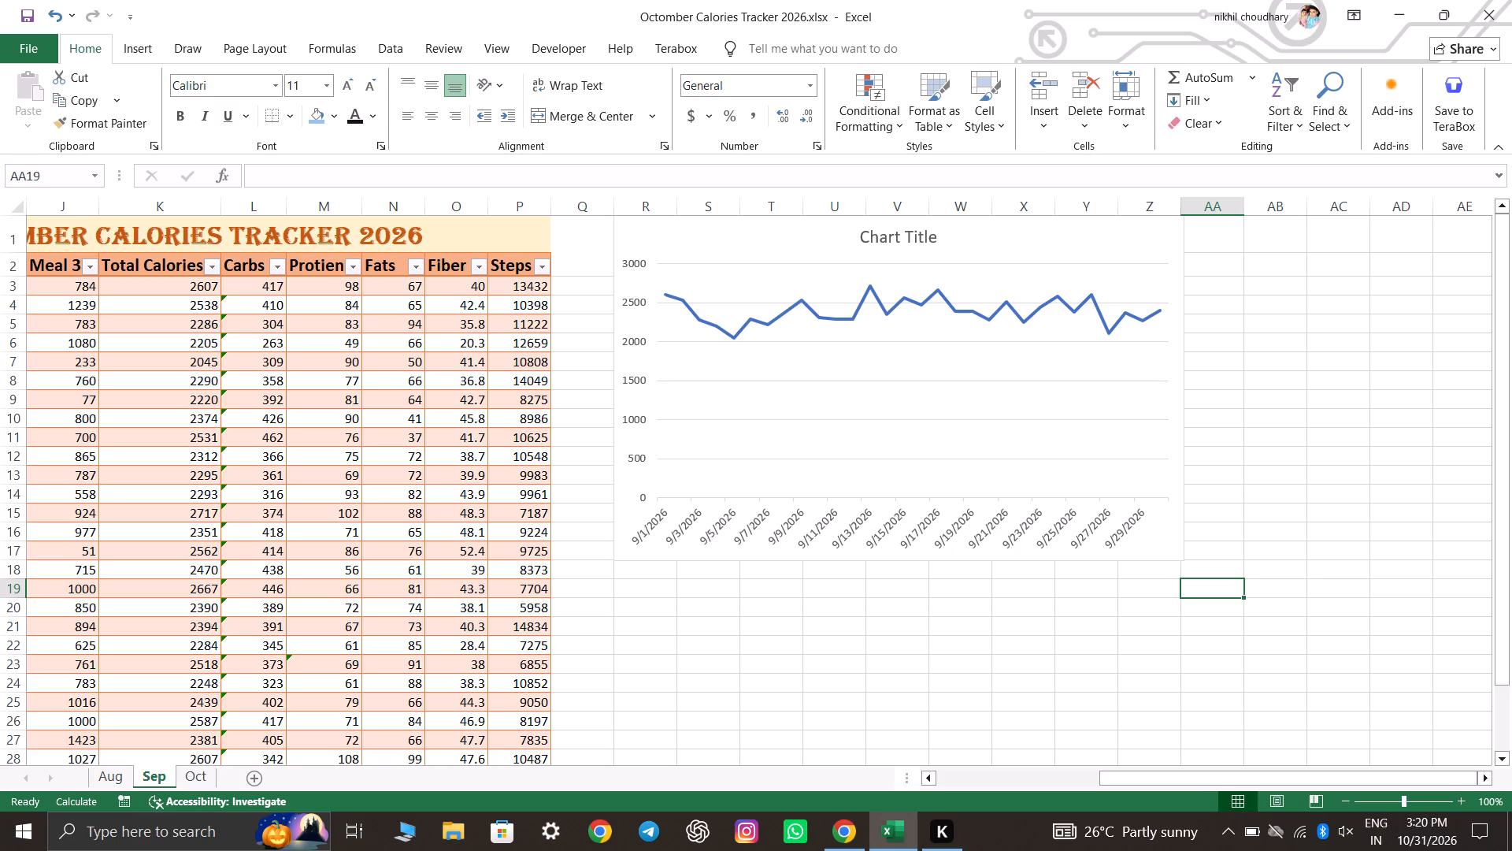
pyautogui.press('Left')
pyautogui.click(875, 622)
pyautogui.press('Left')
pyautogui.press('Left')
pyautogui.press('Left')
pyautogui.press('Left')
pyautogui.press('Left')
pyautogui.press('Left')
pyautogui.press('Left')
pyautogui.press('Left')
pyautogui.press('Left')
pyautogui.press('Left')
pyautogui.press('Left')
pyautogui.press('Left')
pyautogui.press('Left')
pyautogui.press('Left')
pyautogui.press('Left')
pyautogui.press('Left')
pyautogui.press('Left')
pyautogui.press('Left')
pyautogui.press('Left')
pyautogui.press('Left')
pyautogui.press('Left')
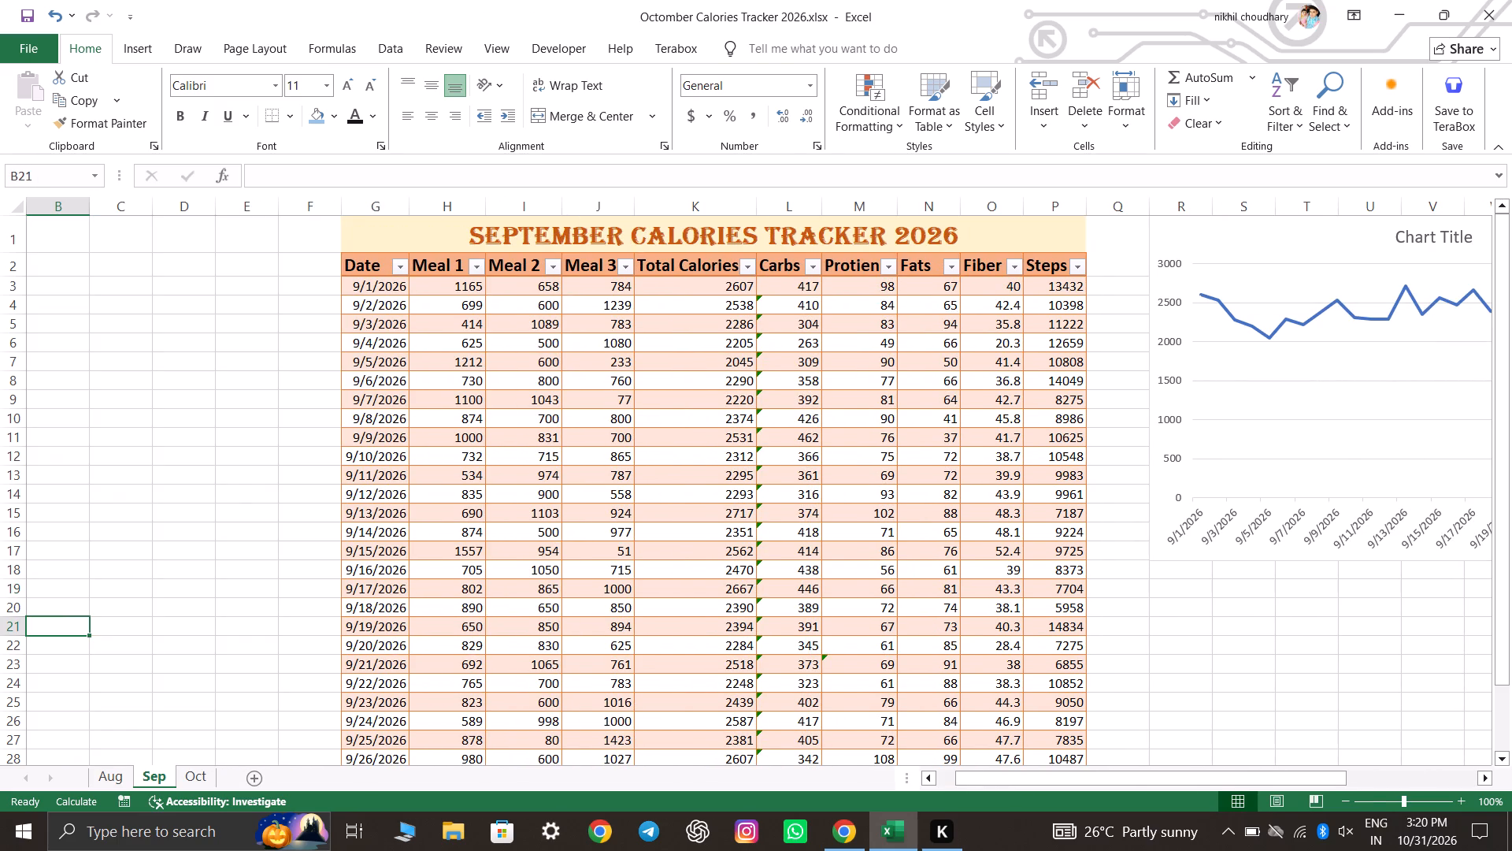
pyautogui.moveTo(395, 289); pyautogui.dragTo(397, 743)
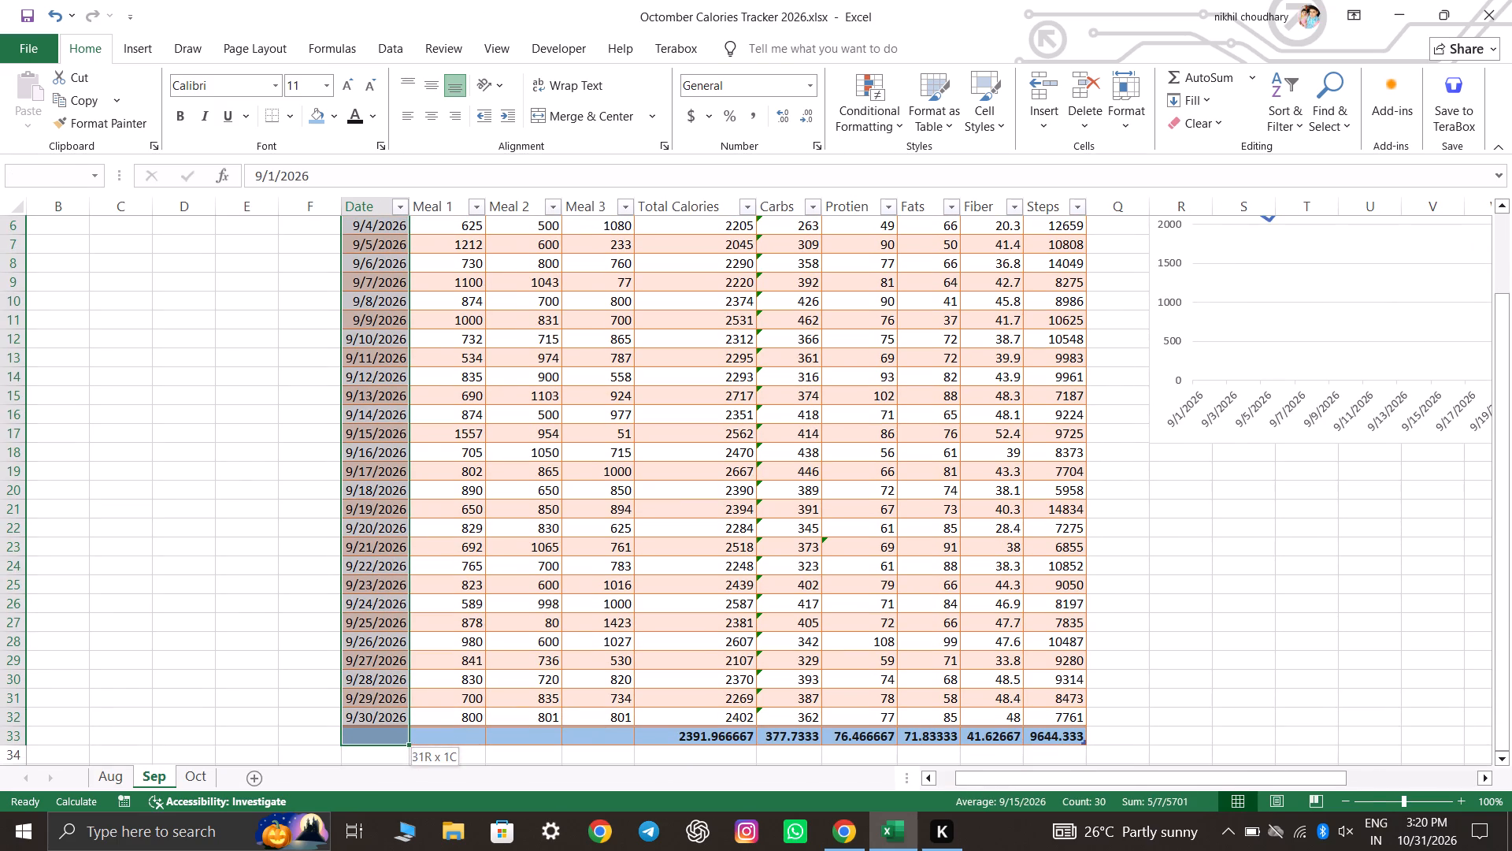
pyautogui.moveTo(397, 743); pyautogui.dragTo(399, 721)
pyautogui.scroll(6, 910, 582)
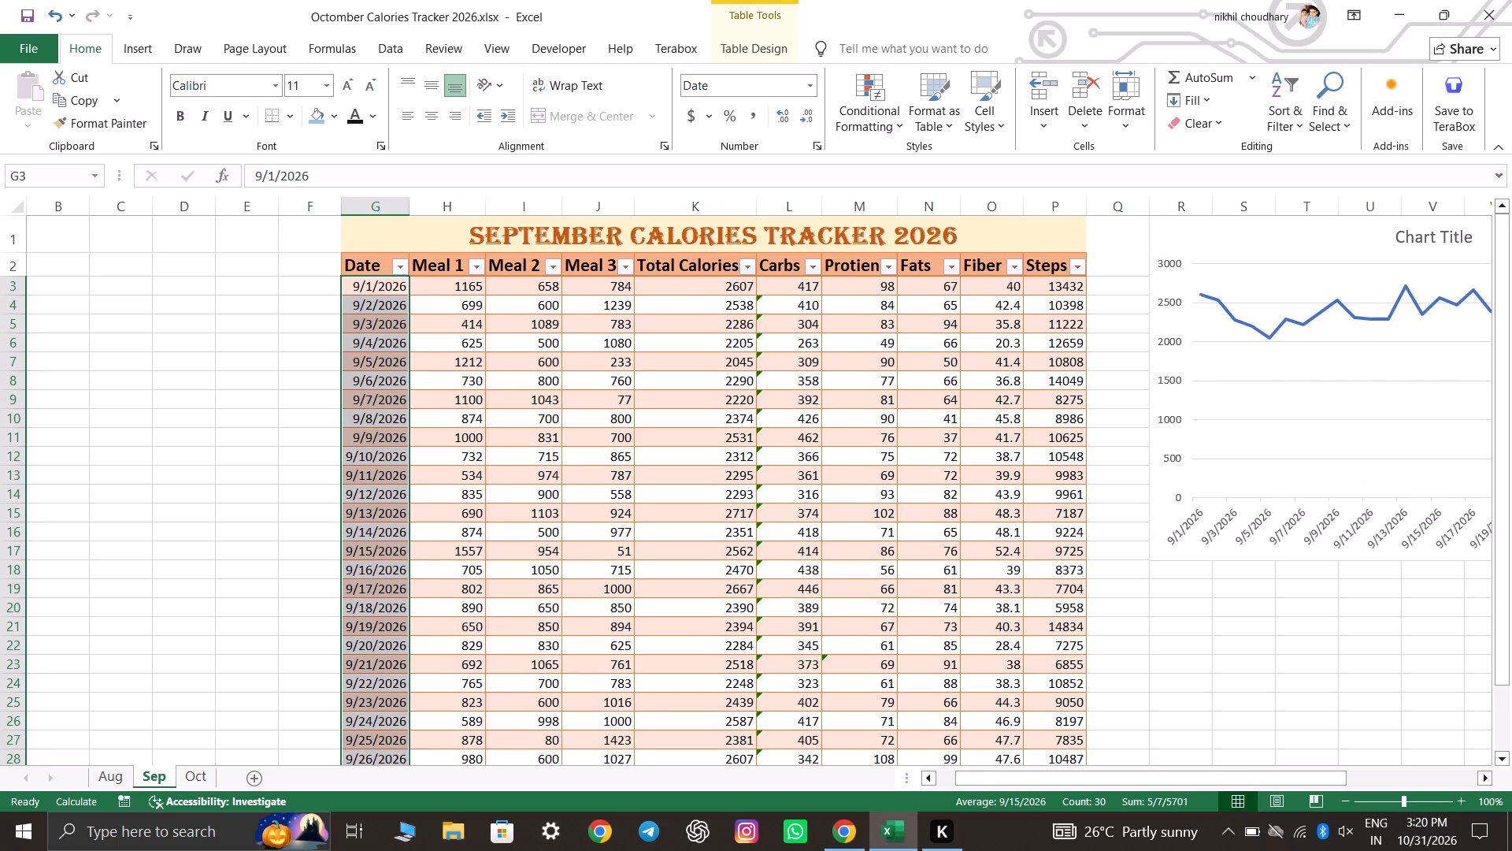
pyautogui.keyDown('ctrl'); pyautogui.moveTo(858, 286); pyautogui.dragTo(880, 790); pyautogui.keyUp('ctrl')
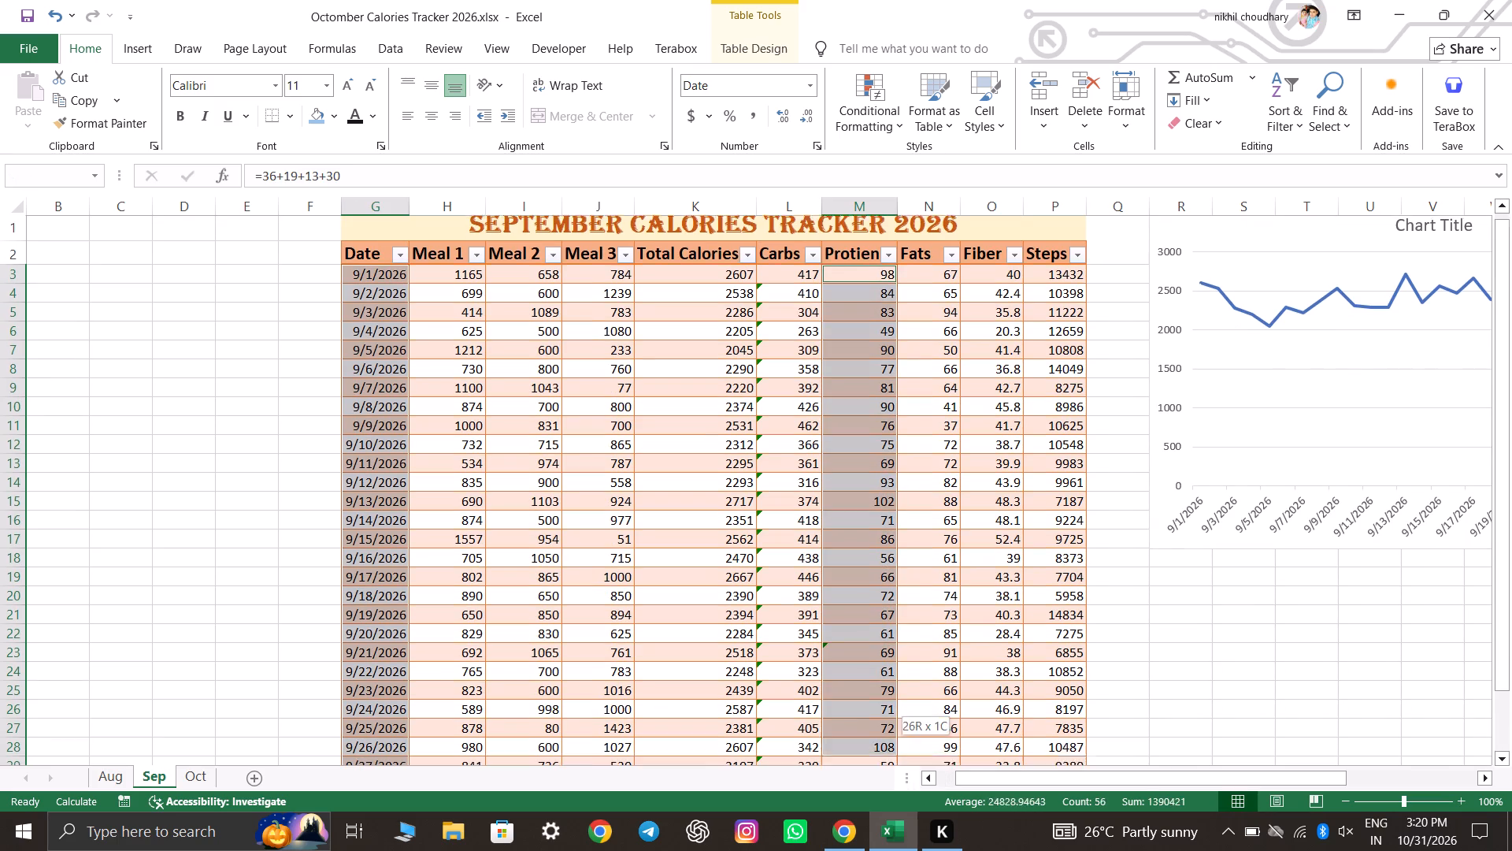
pyautogui.keyDown('ctrl'); pyautogui.moveTo(880, 790); pyautogui.dragTo(889, 713); pyautogui.keyUp('ctrl')
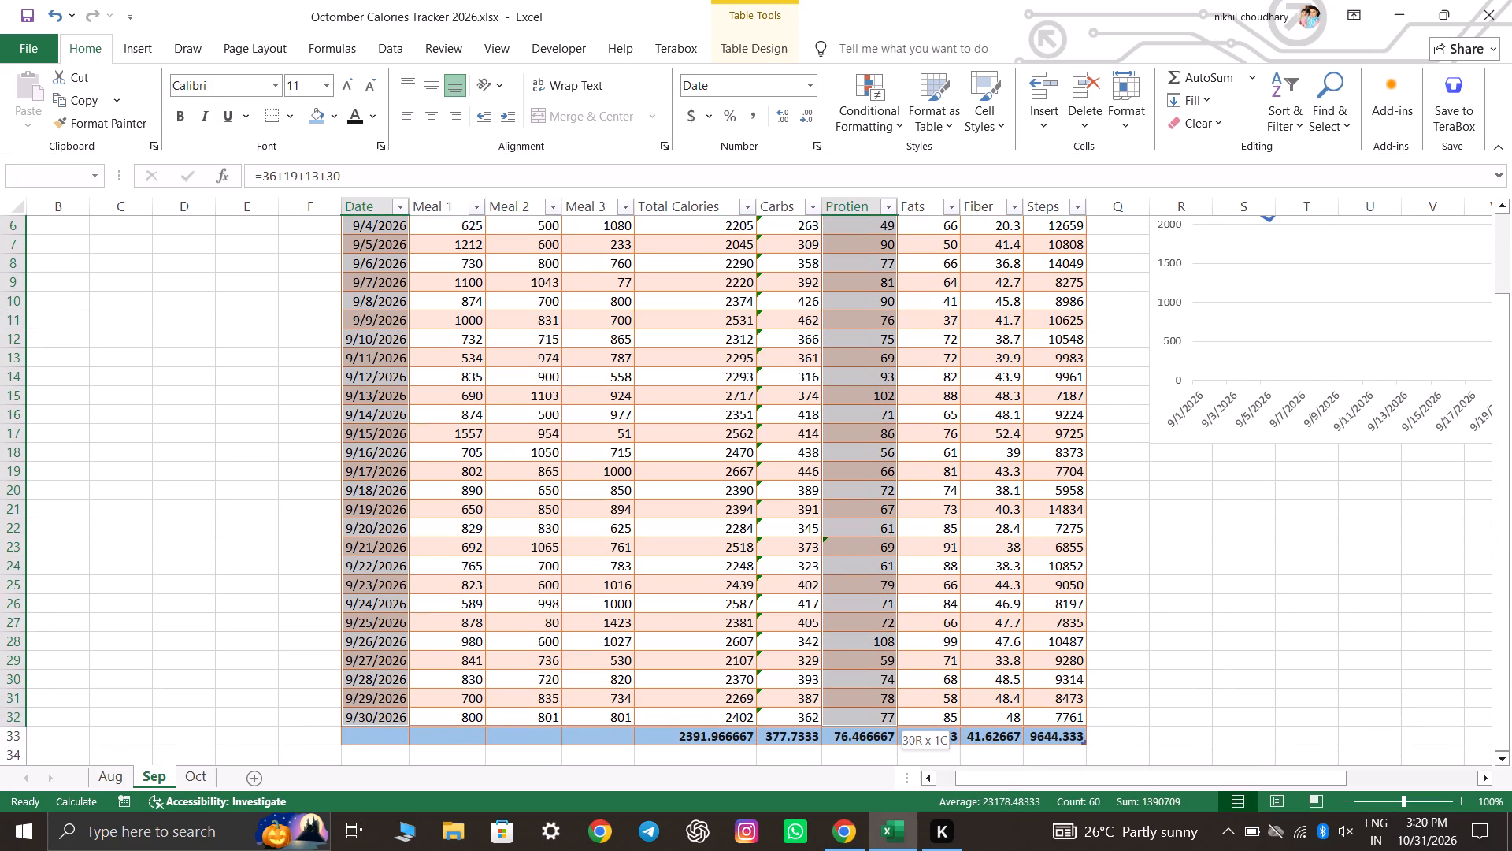
pyautogui.keyDown('ctrl'); pyautogui.moveTo(889, 713); pyautogui.dragTo(879, 711); pyautogui.keyUp('ctrl')
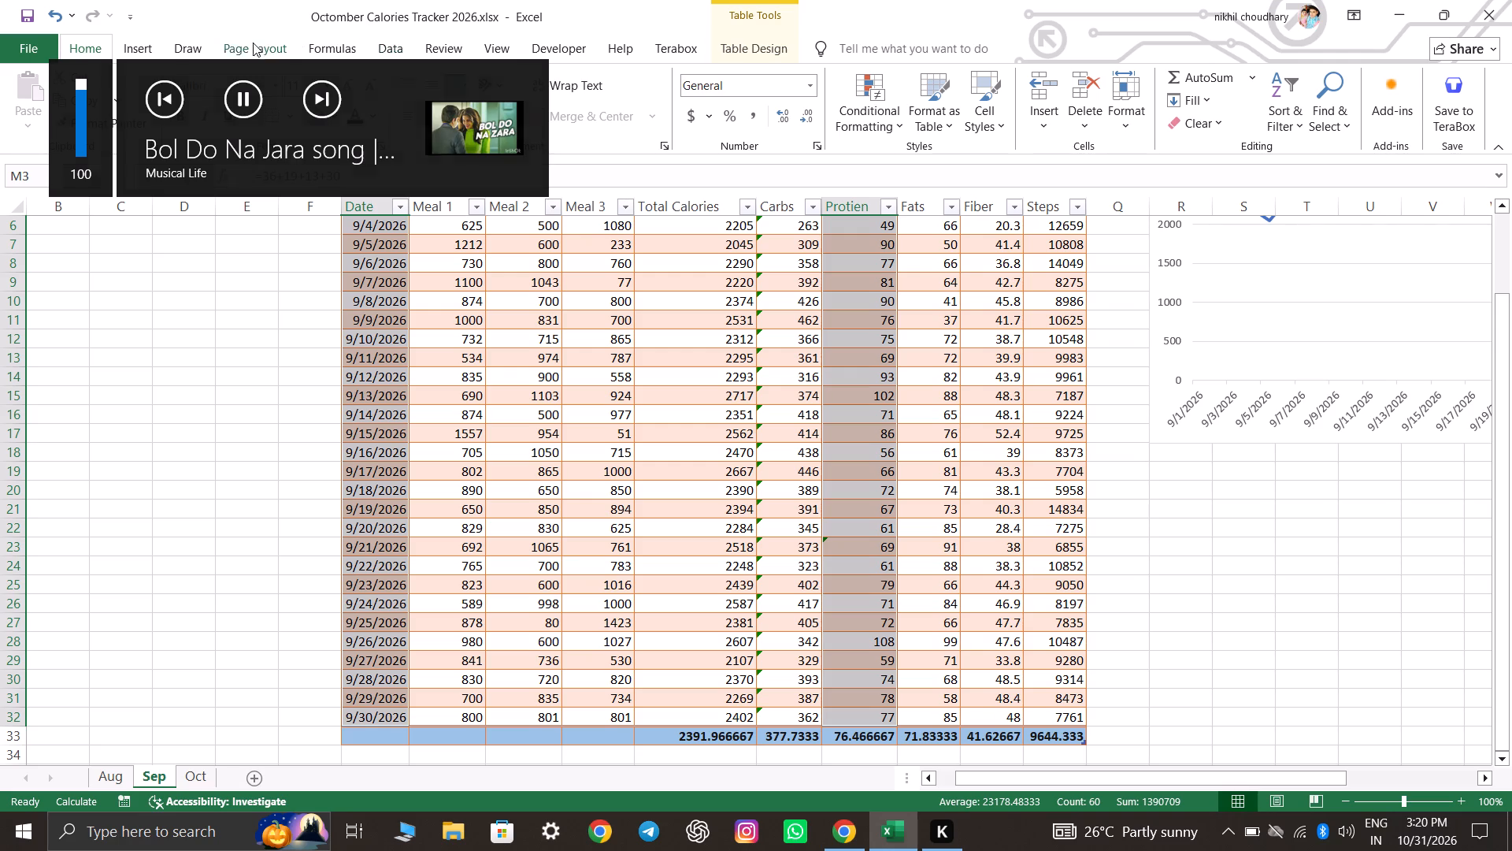
pyautogui.click(151, 41)
pyautogui.click(529, 105)
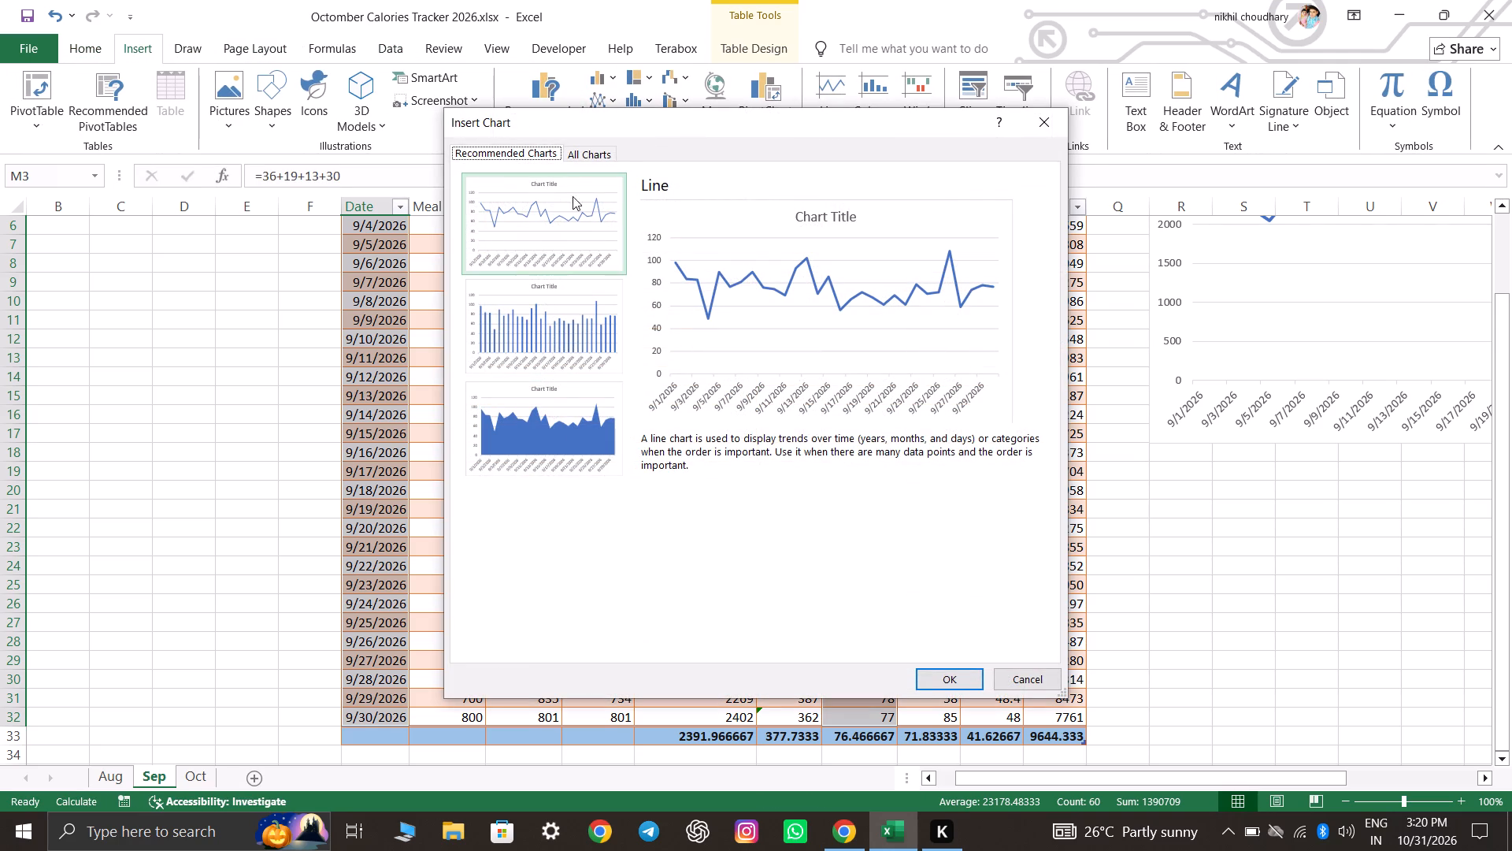
pyautogui.click(582, 149)
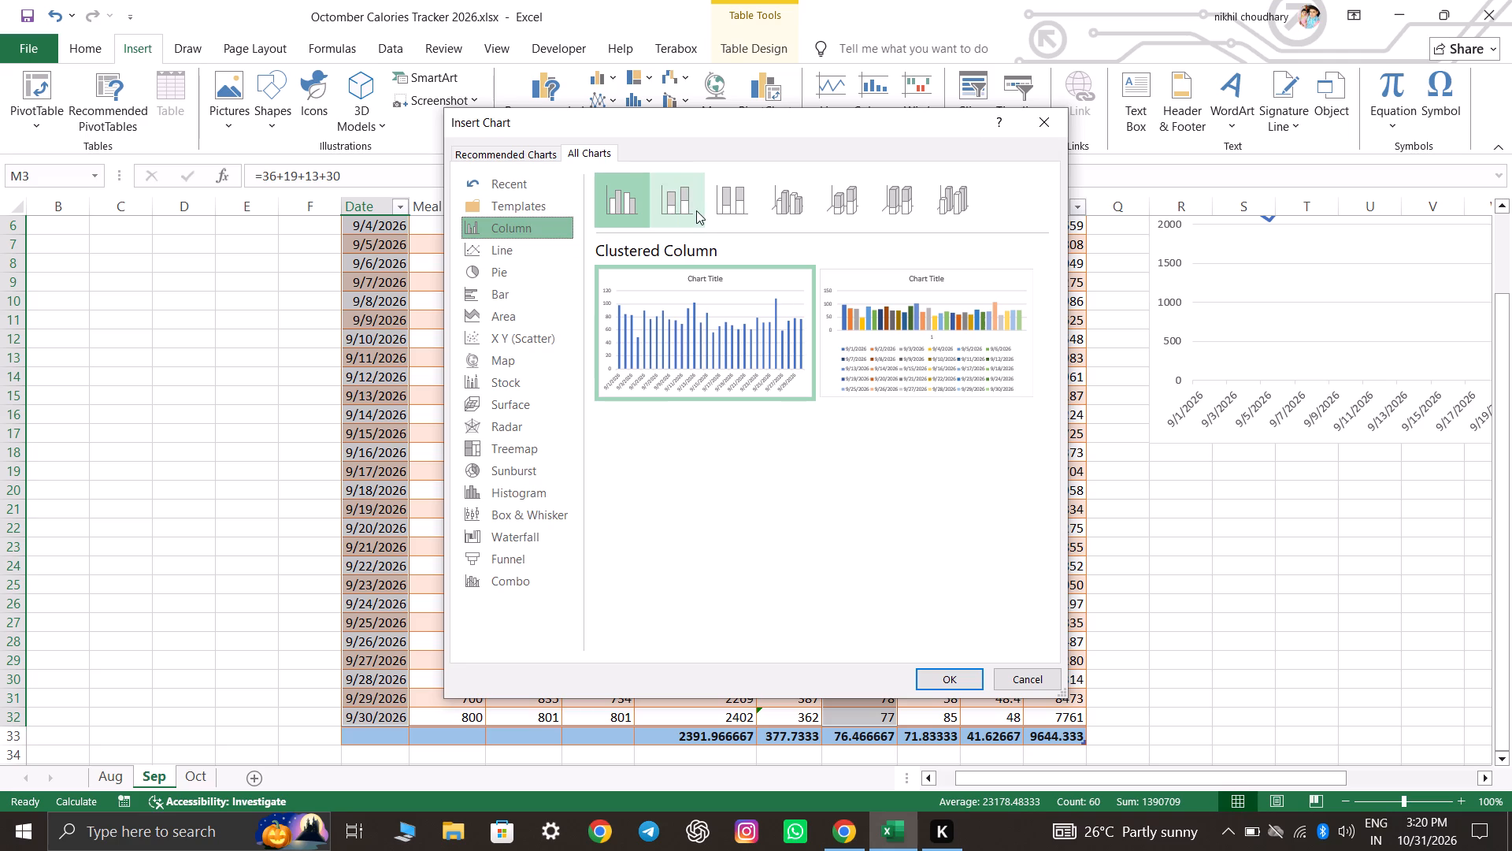
pyautogui.click(781, 202)
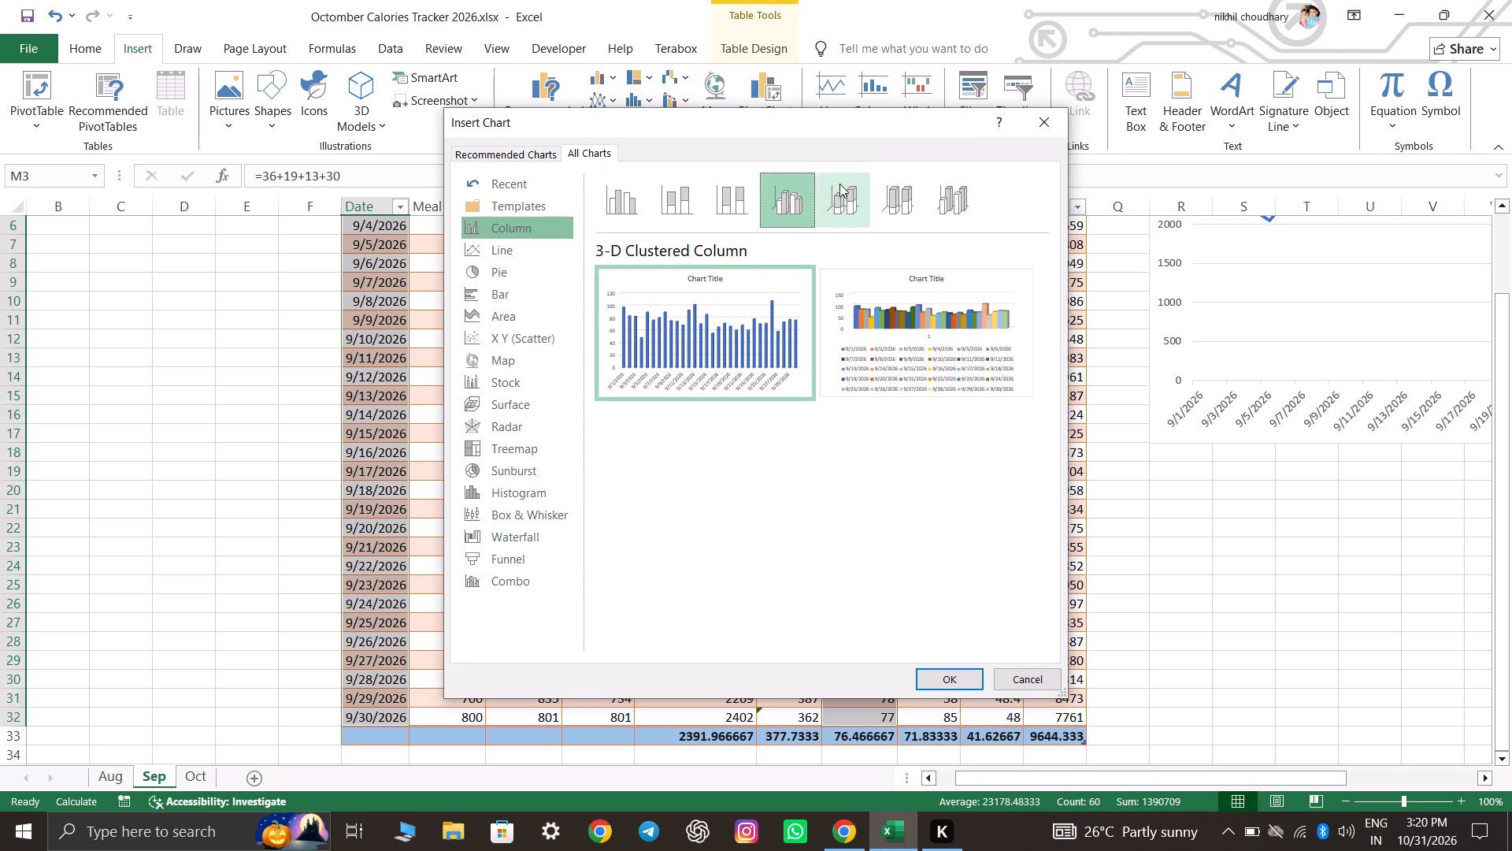
pyautogui.click(939, 672)
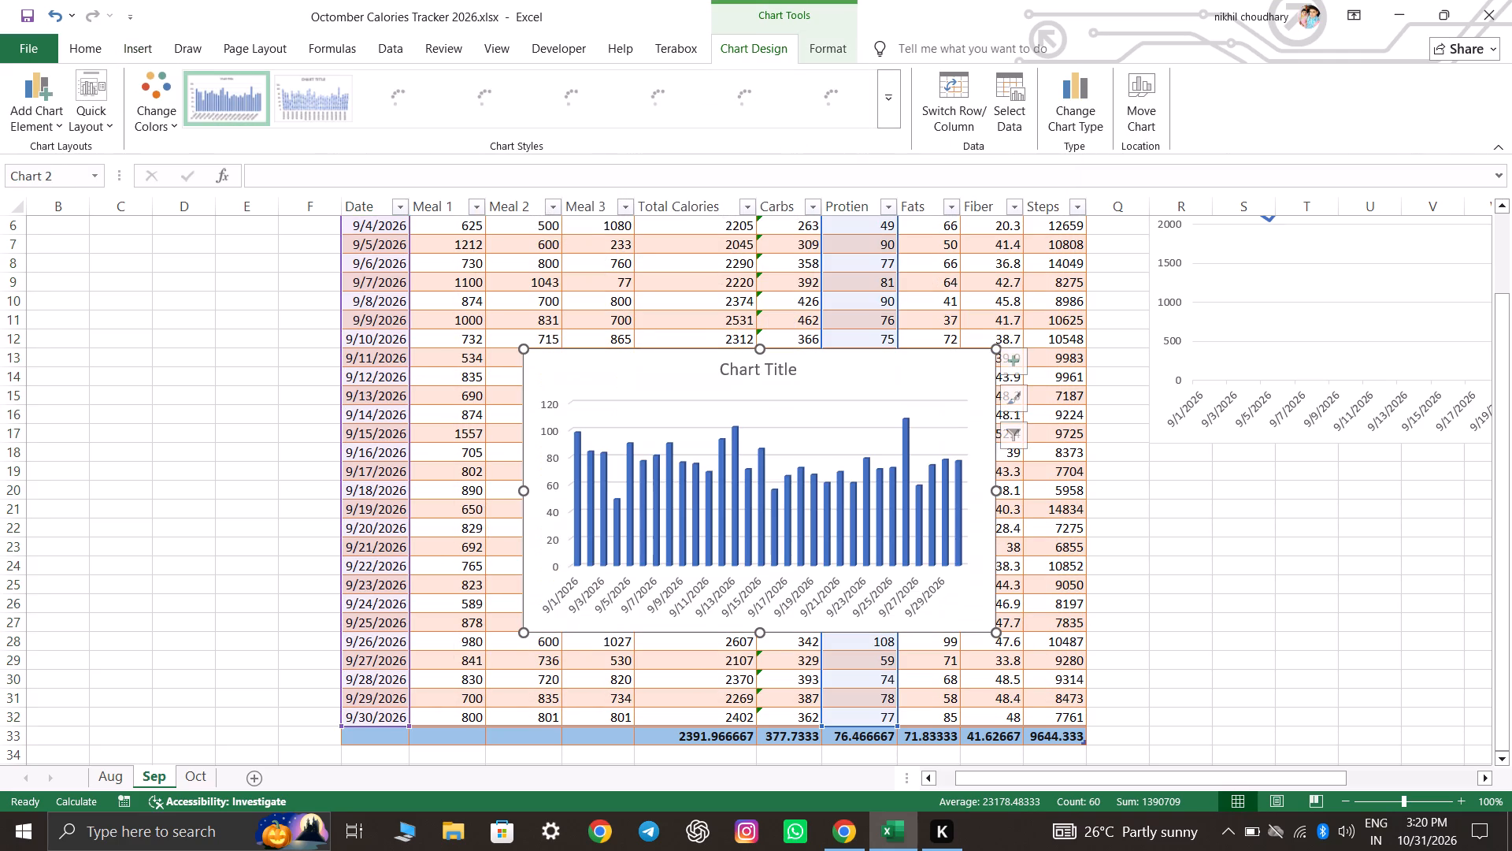
# Move the new Protien column chart directly below the line chart, with its top in row 18 and its left edge at column R.
pyautogui.moveTo(858, 368); pyautogui.dragTo(1377, 567)
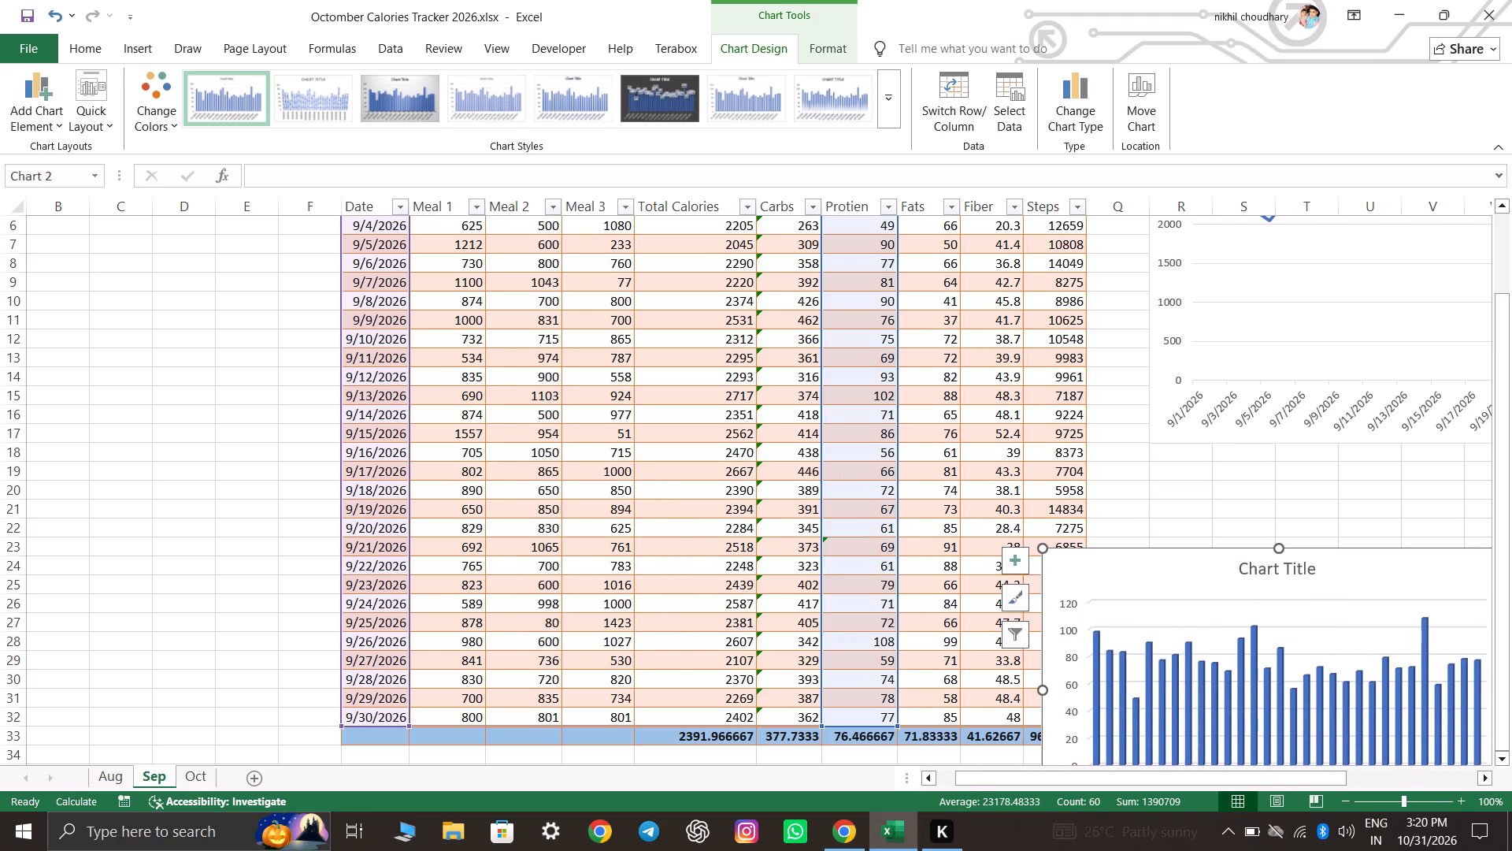
pyautogui.click(1264, 504)
pyautogui.press('Right')
pyautogui.press('Right')
pyautogui.press('Right')
pyautogui.press('Right')
pyautogui.press('Right')
pyautogui.press('Right')
pyautogui.press('Right')
pyautogui.press('Right')
pyautogui.press('Right')
pyautogui.press('Right')
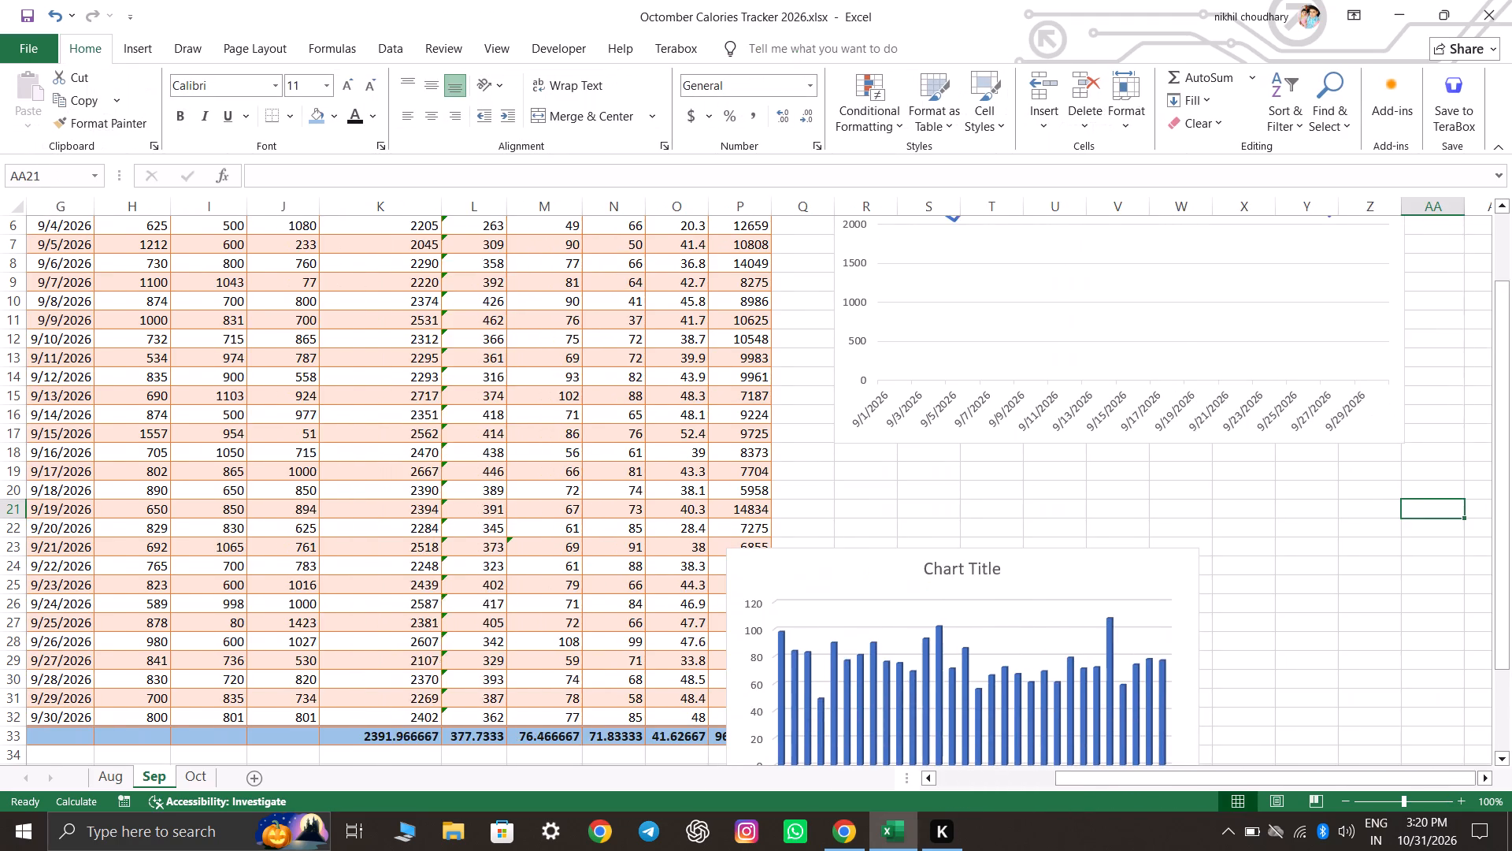
pyautogui.press('Right')
pyautogui.press('Right')
pyautogui.scroll(-3, 1139, 537)
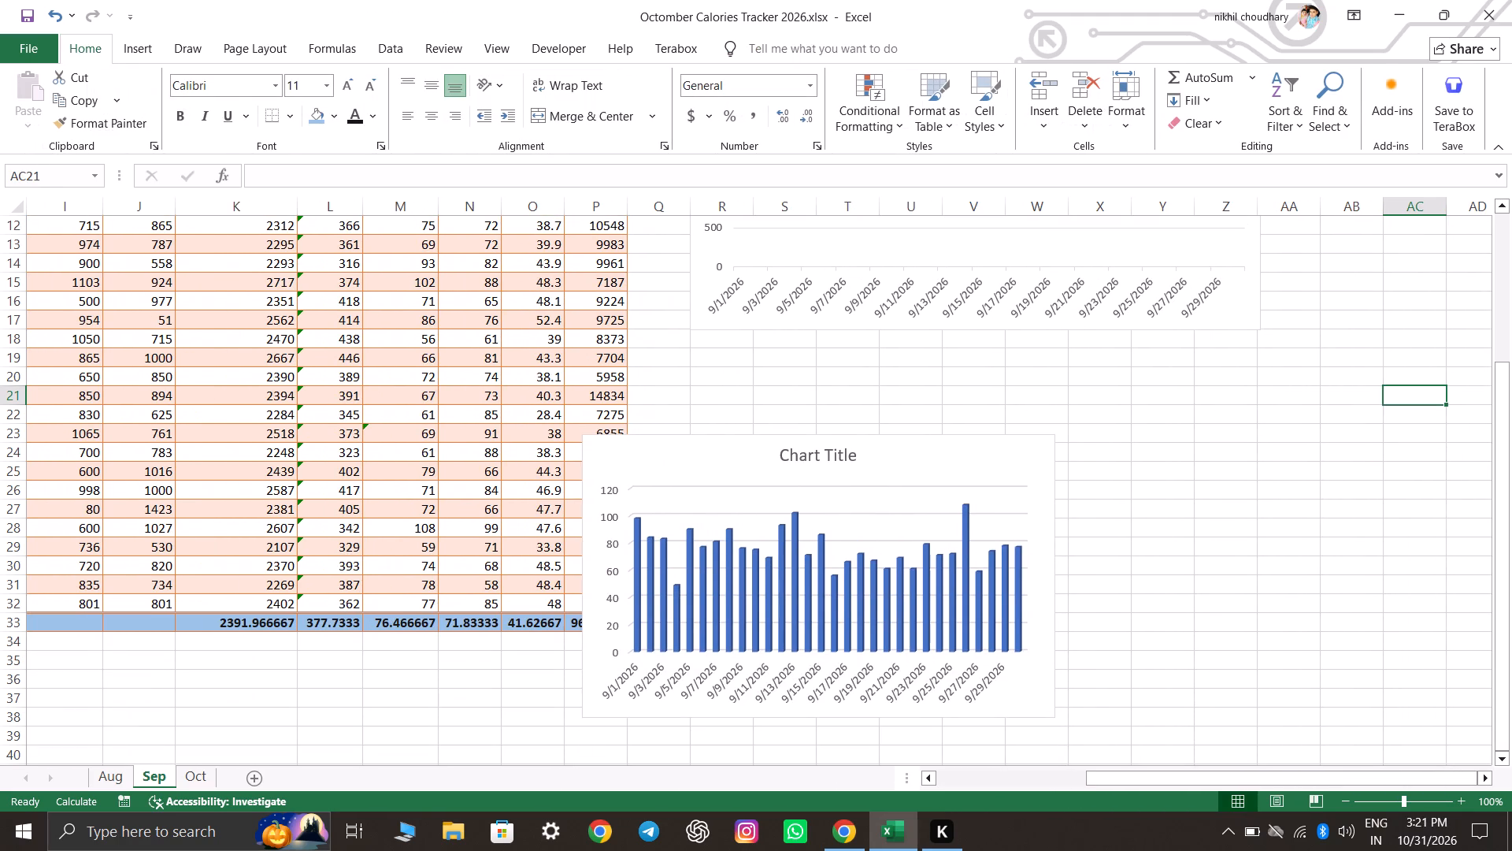
pyautogui.moveTo(973, 449); pyautogui.dragTo(1098, 347)
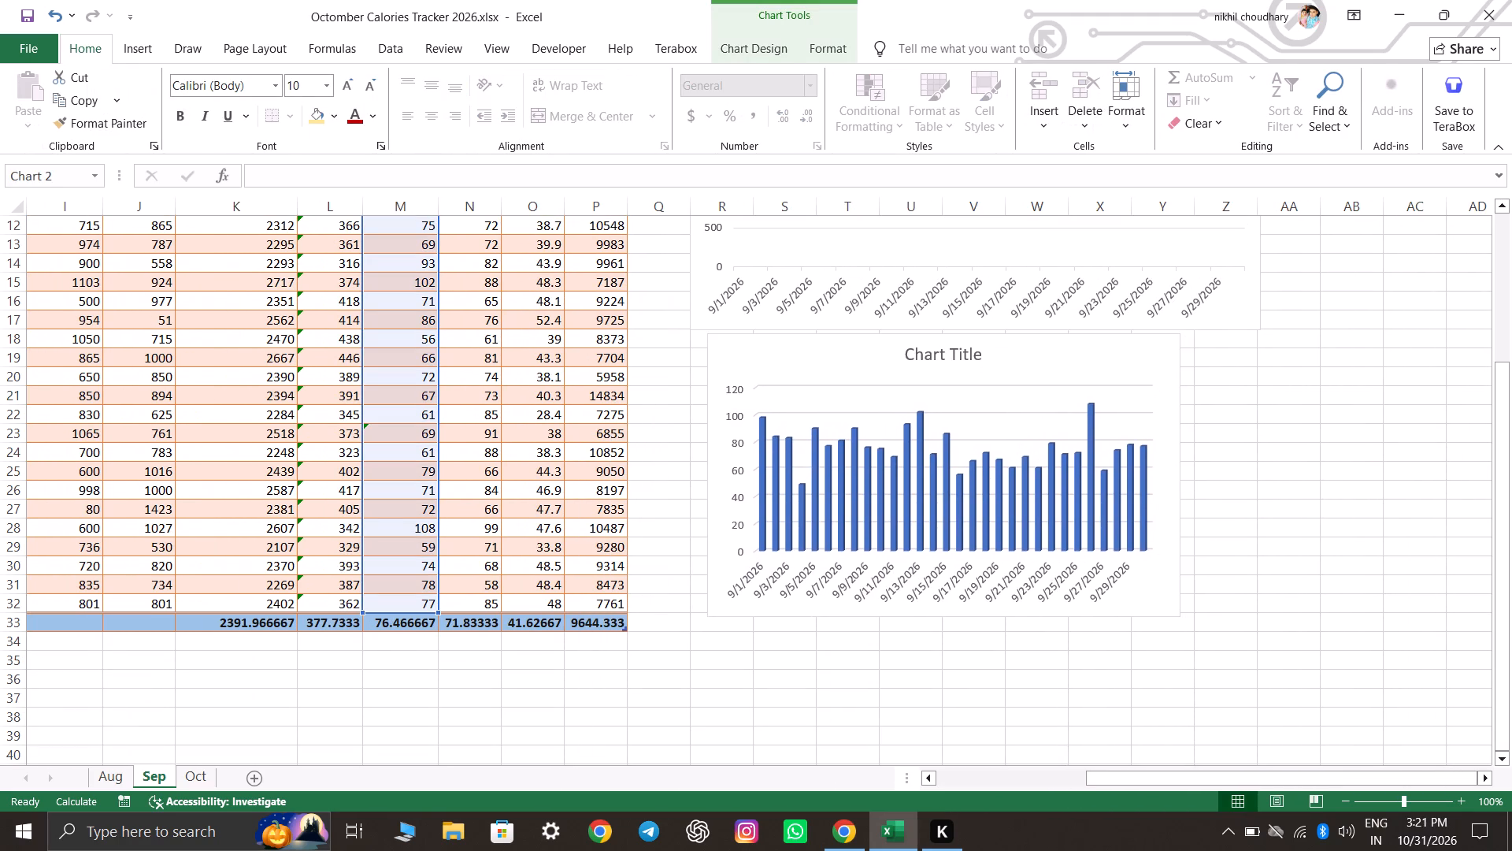
pyautogui.moveTo(1098, 347); pyautogui.dragTo(1080, 345)
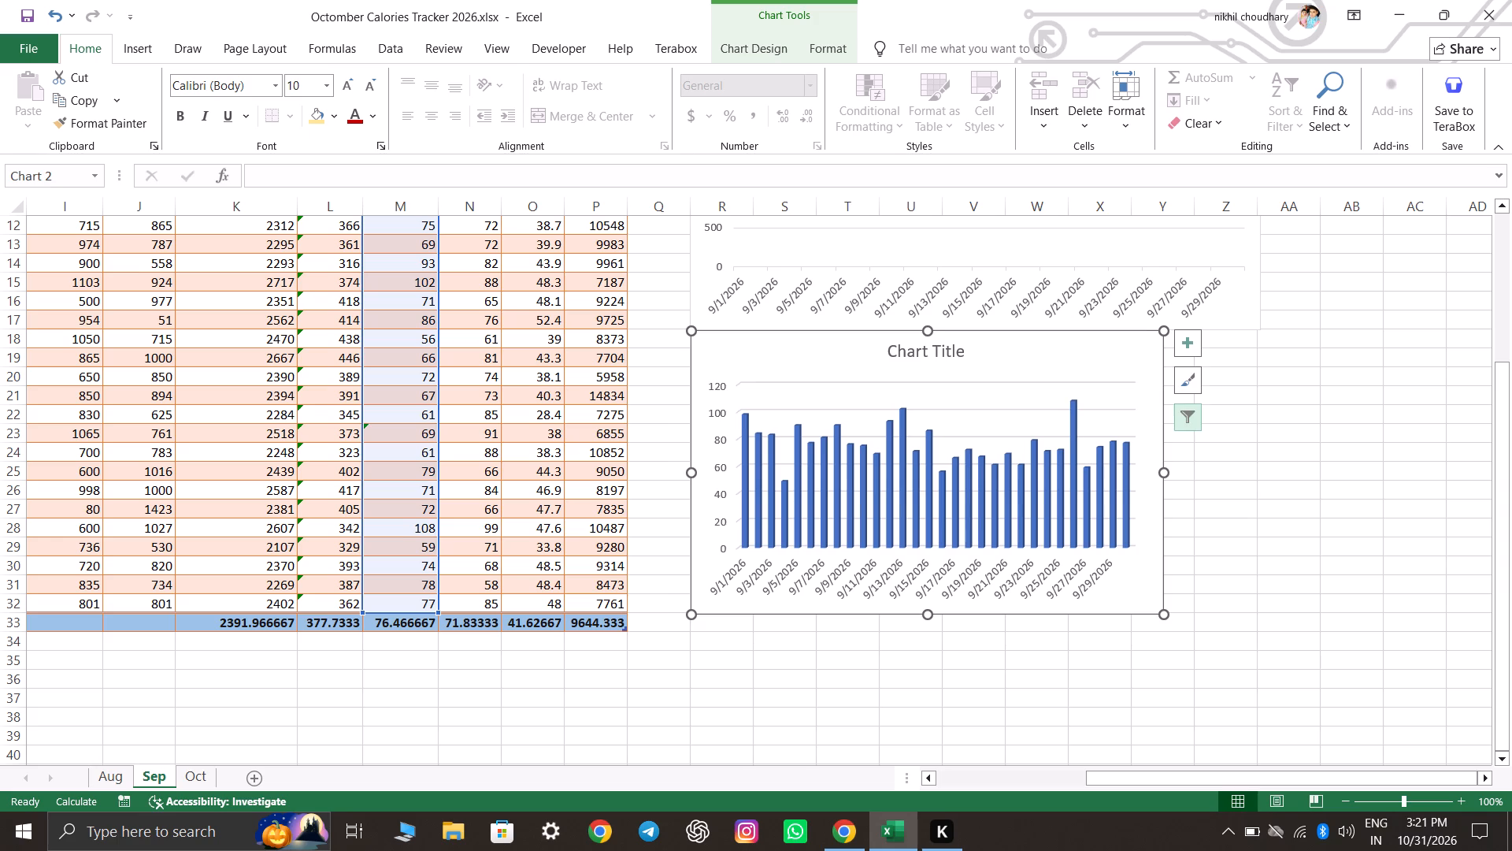
# Enlarge the Protien column chart so it spans columns R to Z, matching the line chart's width, and reaches down to the bottom of row 35.
pyautogui.moveTo(1162, 614); pyautogui.dragTo(1207, 639)
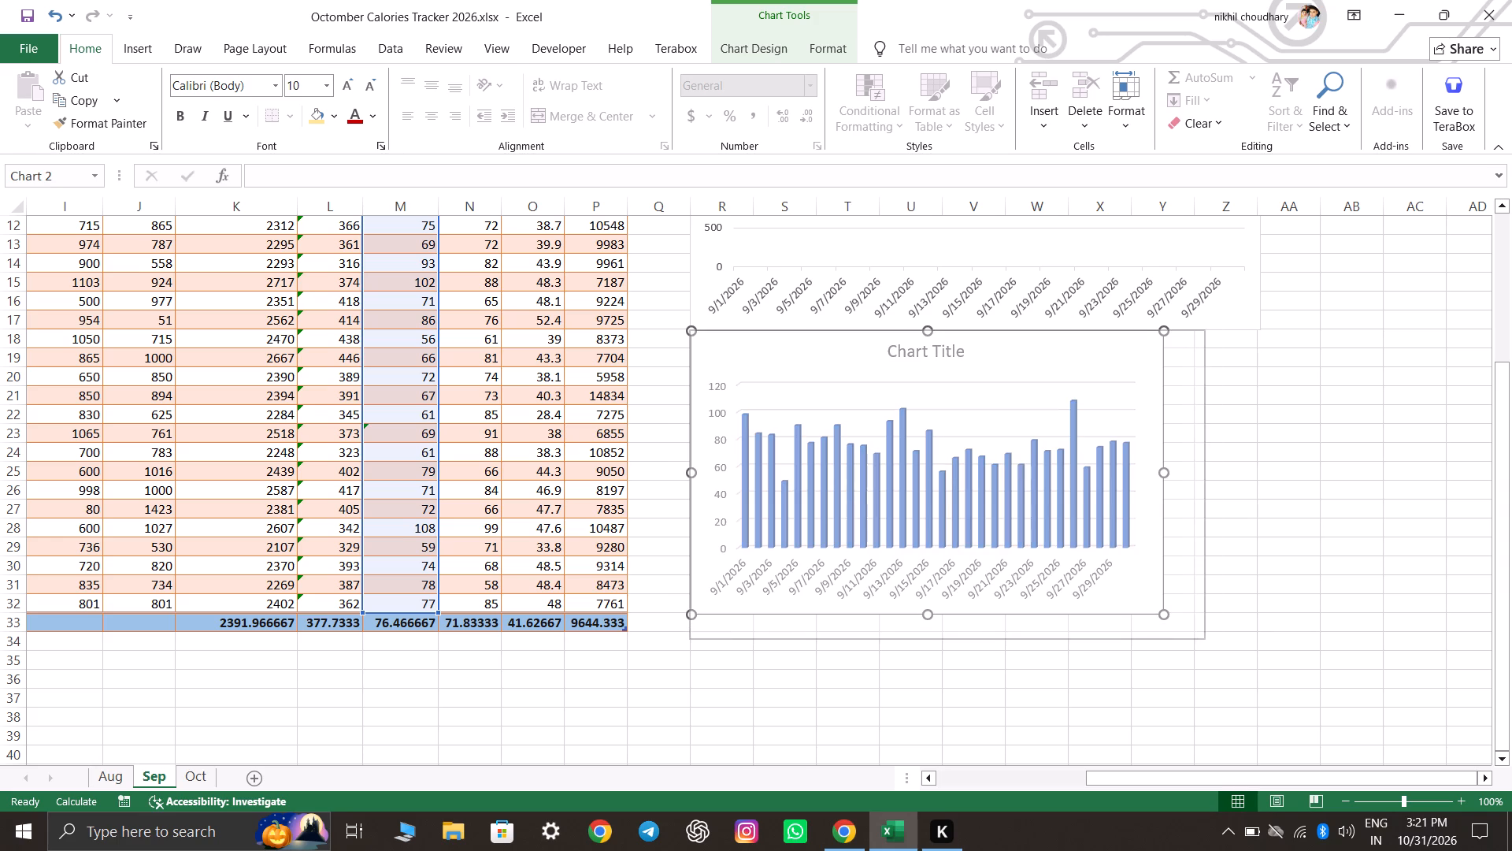
pyautogui.moveTo(1207, 639); pyautogui.dragTo(1257, 656)
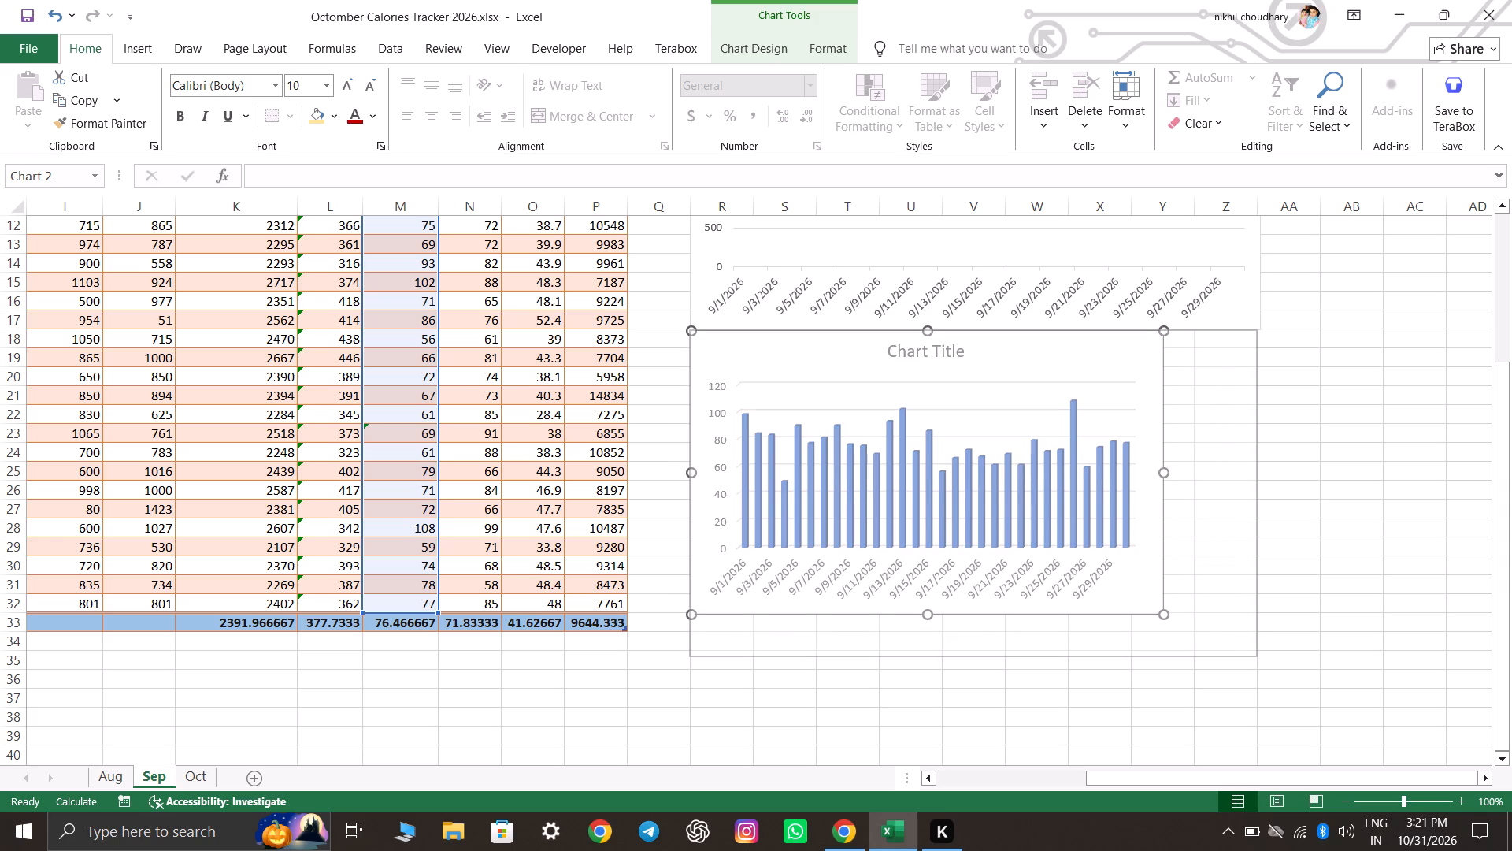
pyautogui.moveTo(1257, 656); pyautogui.dragTo(1262, 671)
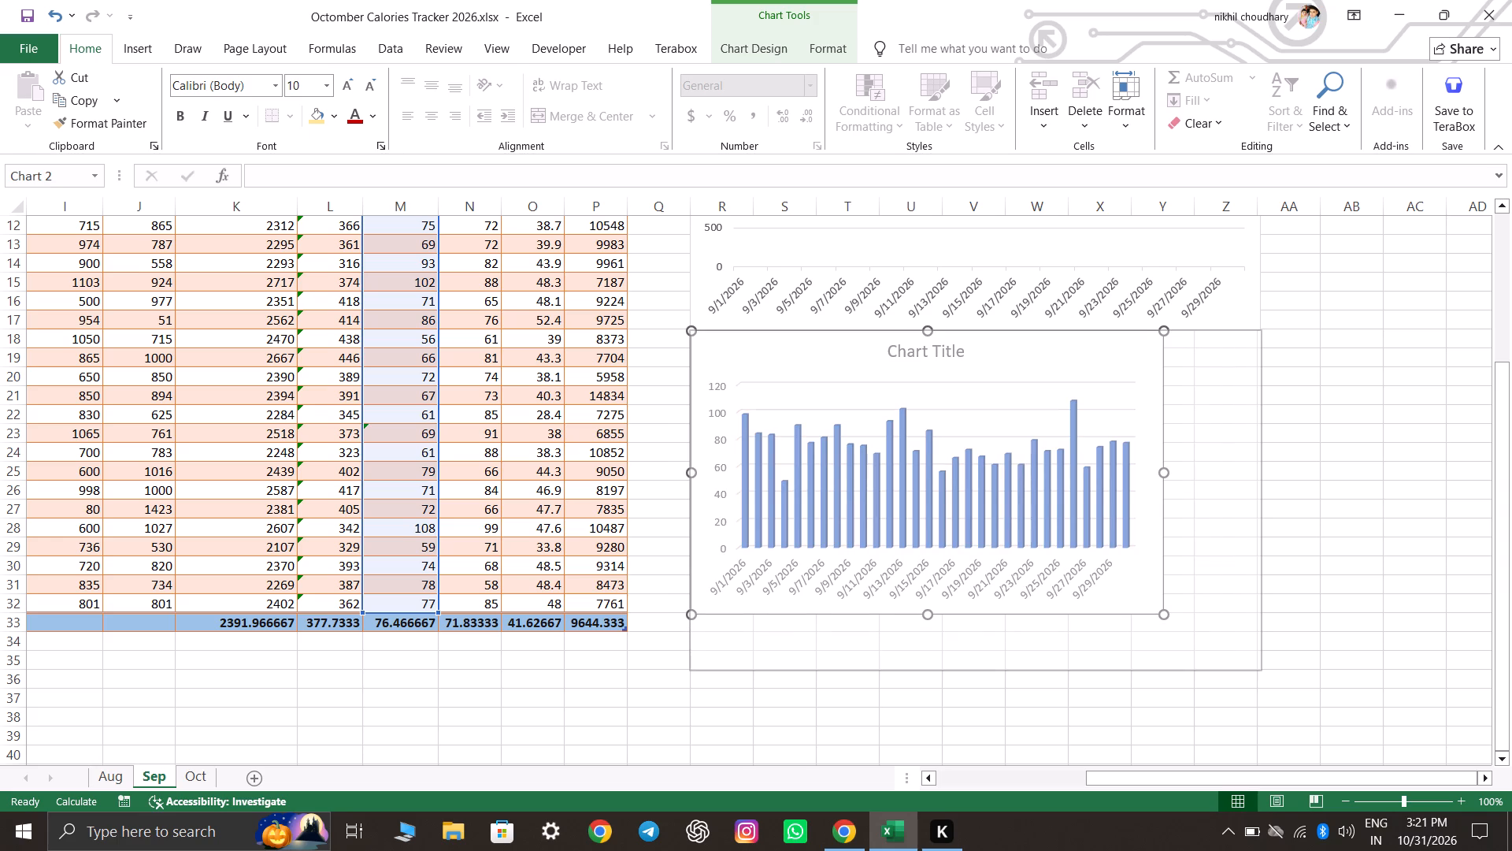
pyautogui.moveTo(1262, 671); pyautogui.dragTo(1250, 671)
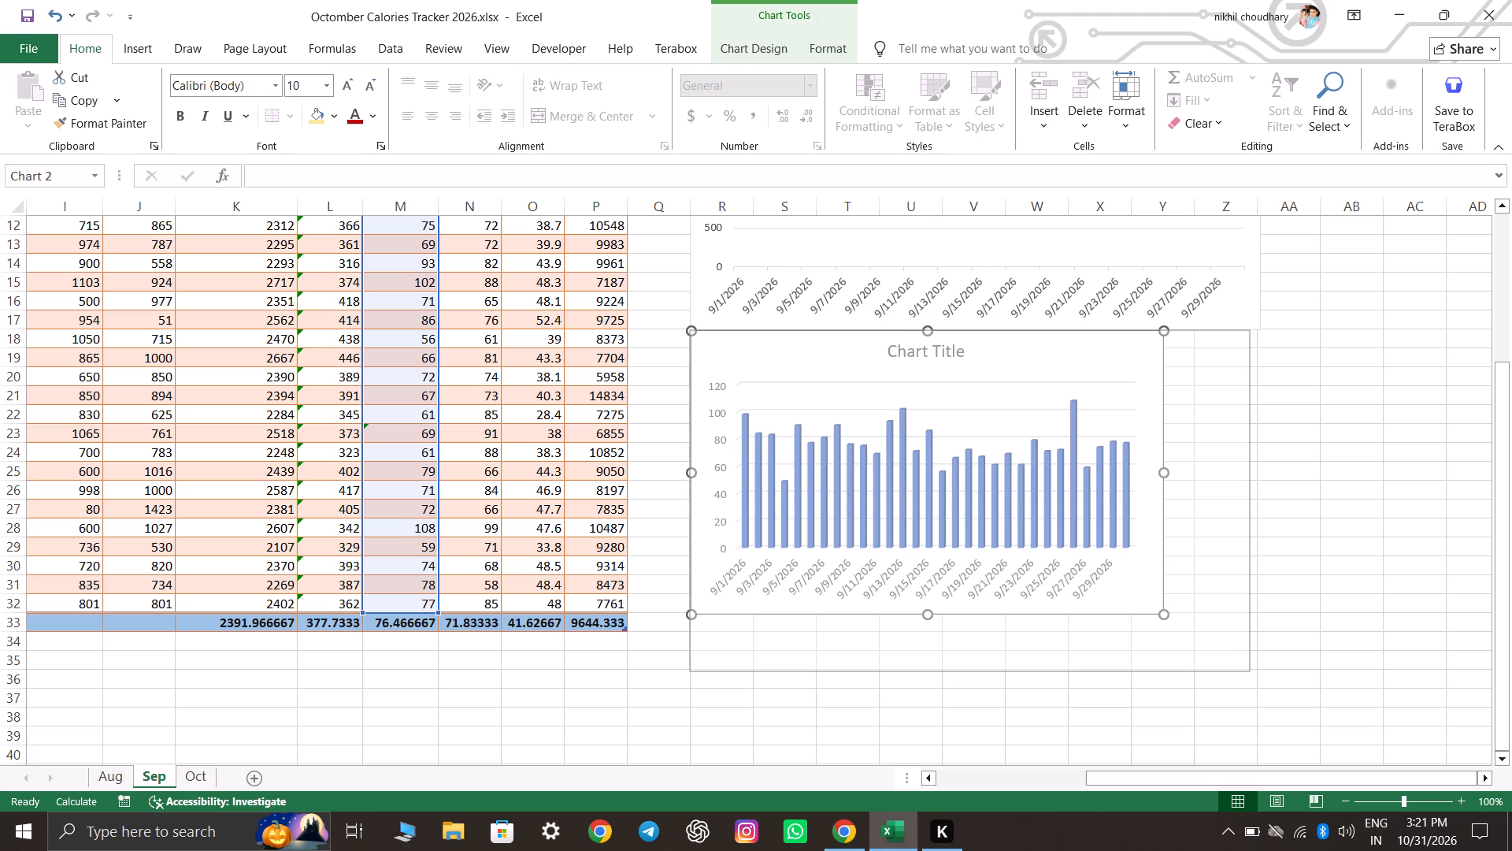
pyautogui.moveTo(1250, 671); pyautogui.dragTo(1255, 672)
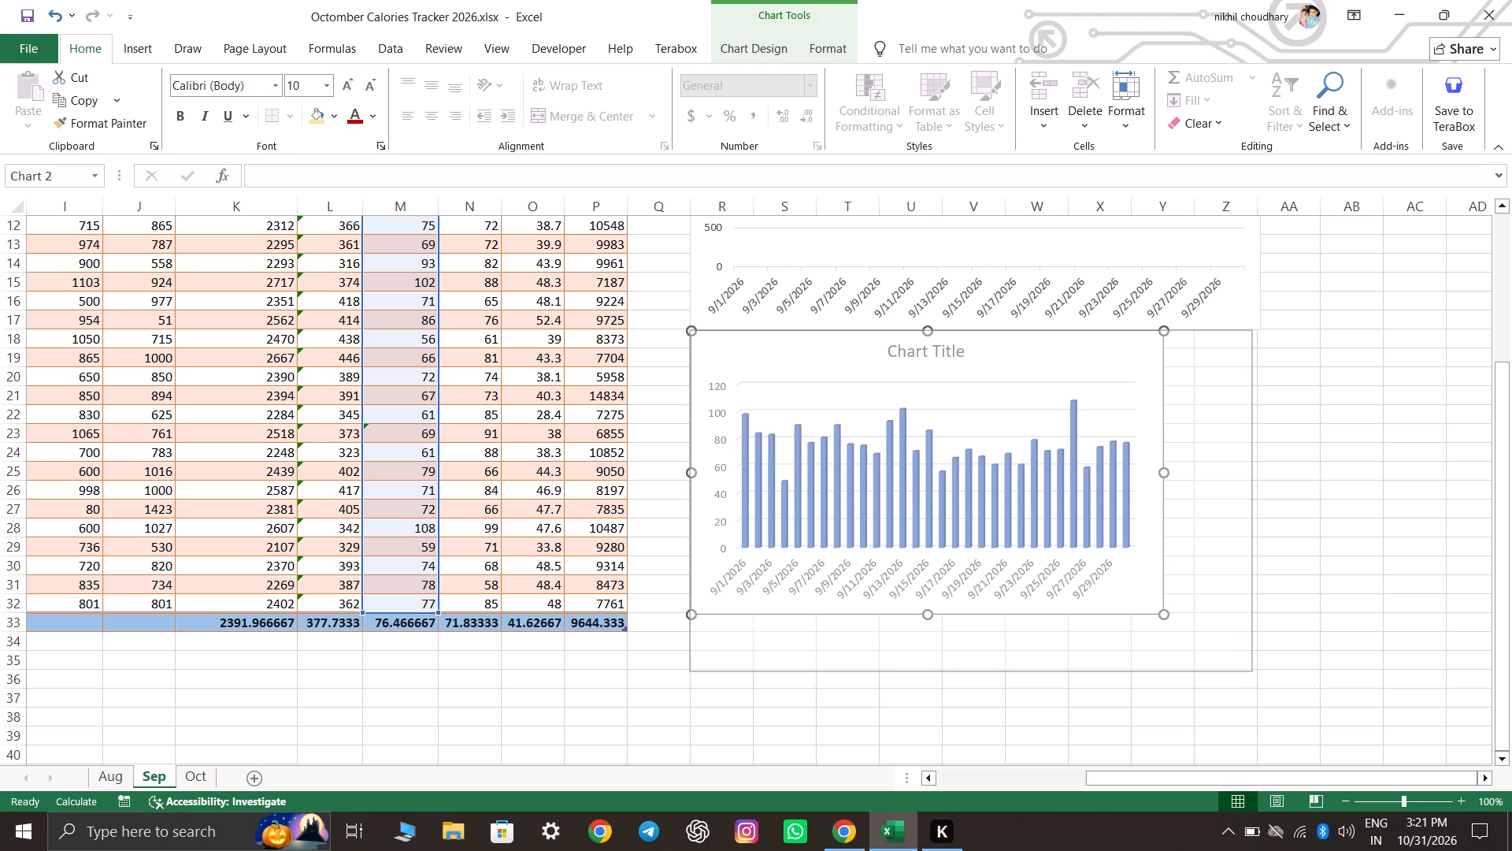
pyautogui.moveTo(1255, 672); pyautogui.dragTo(1258, 670)
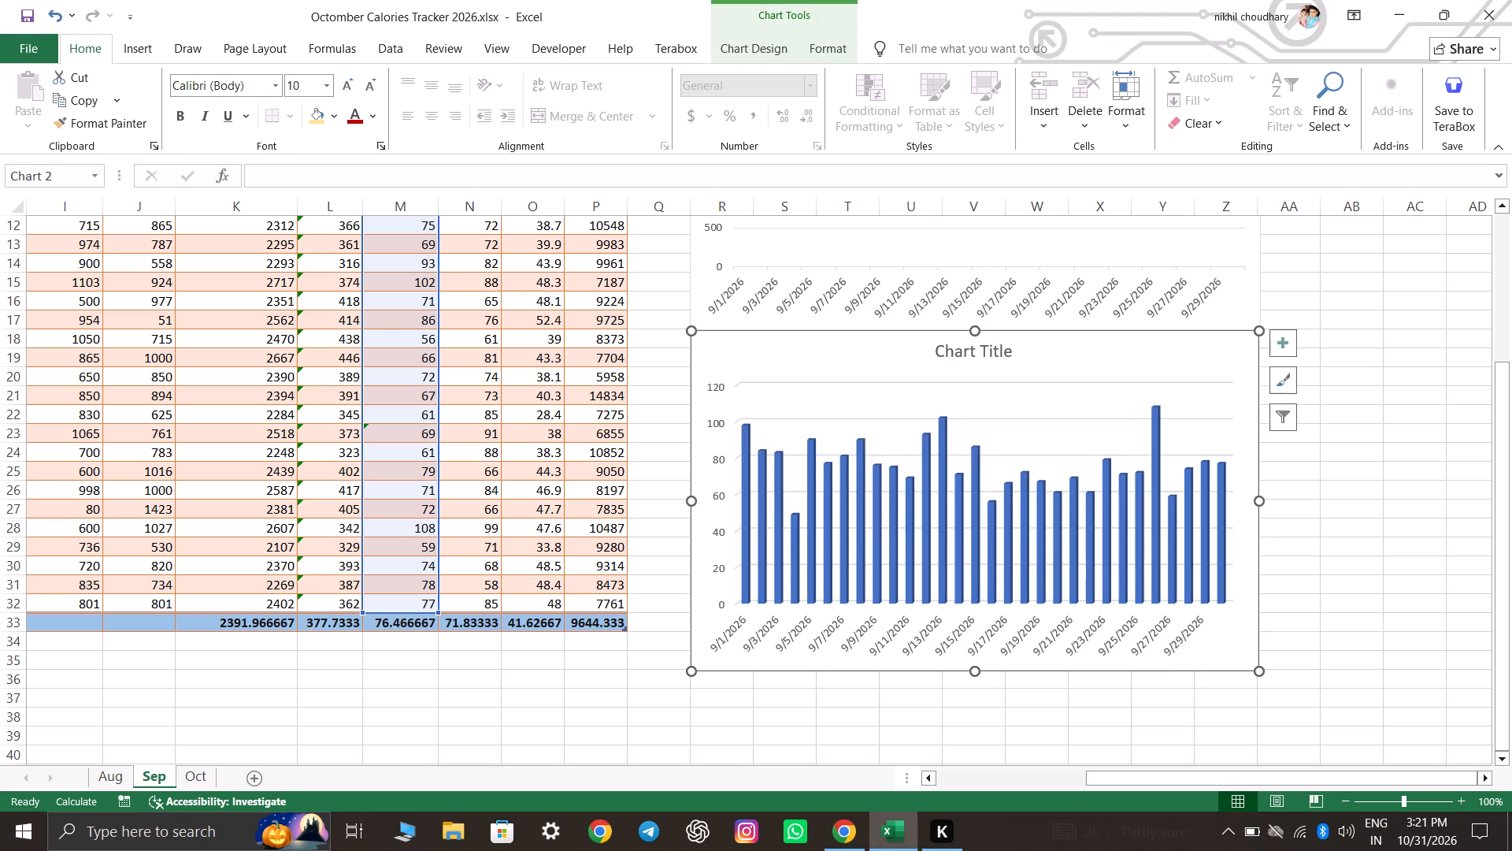
pyautogui.click(1386, 586)
# Replace the placeholder title of September's Protien column chart with "Protien Intake".
pyautogui.doubleClick(1000, 353)
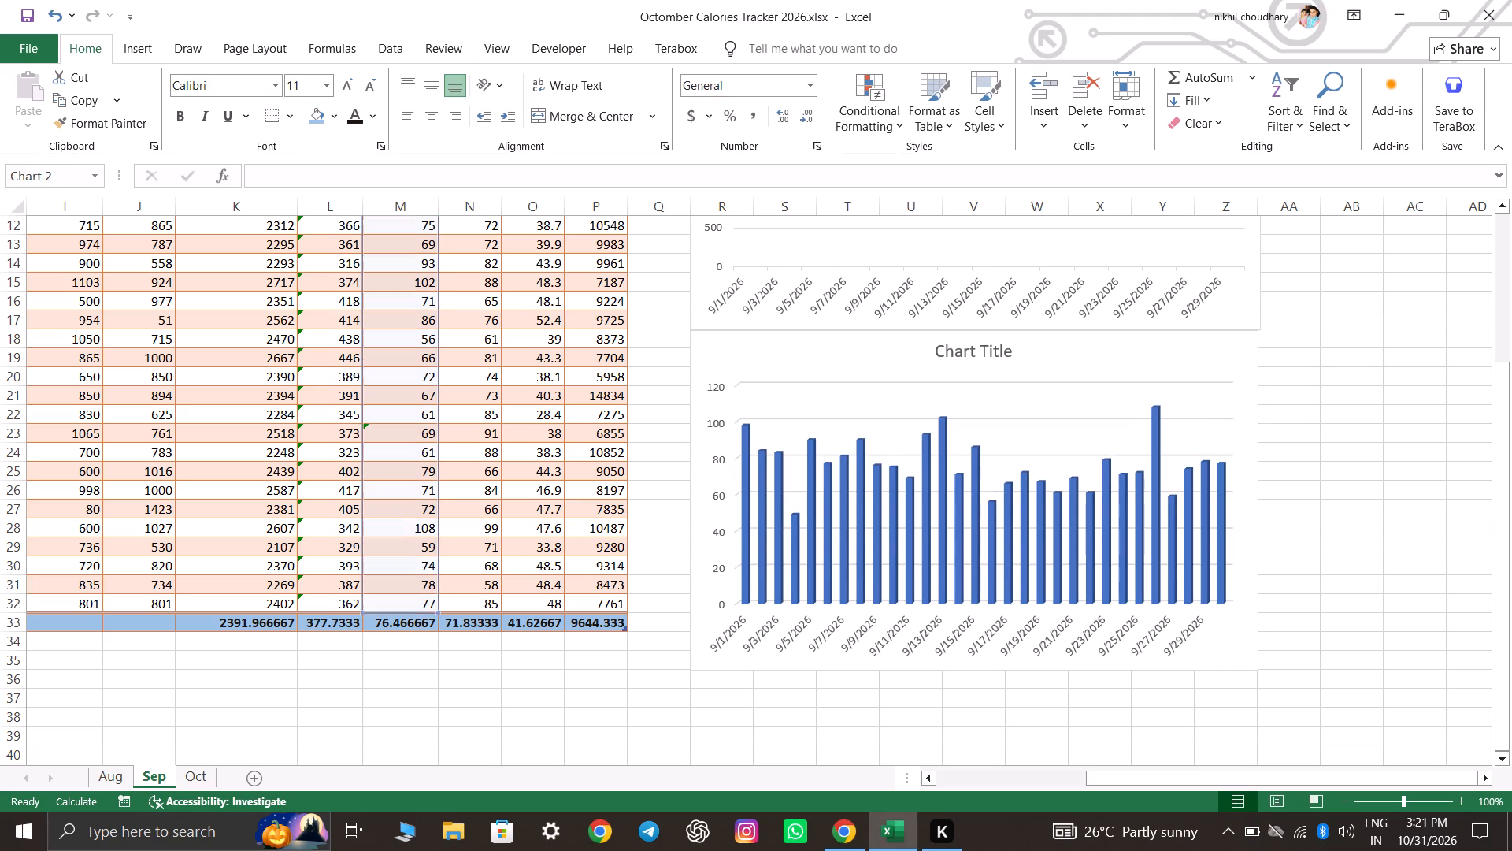
pyautogui.doubleClick(1000, 353)
pyautogui.click(991, 329)
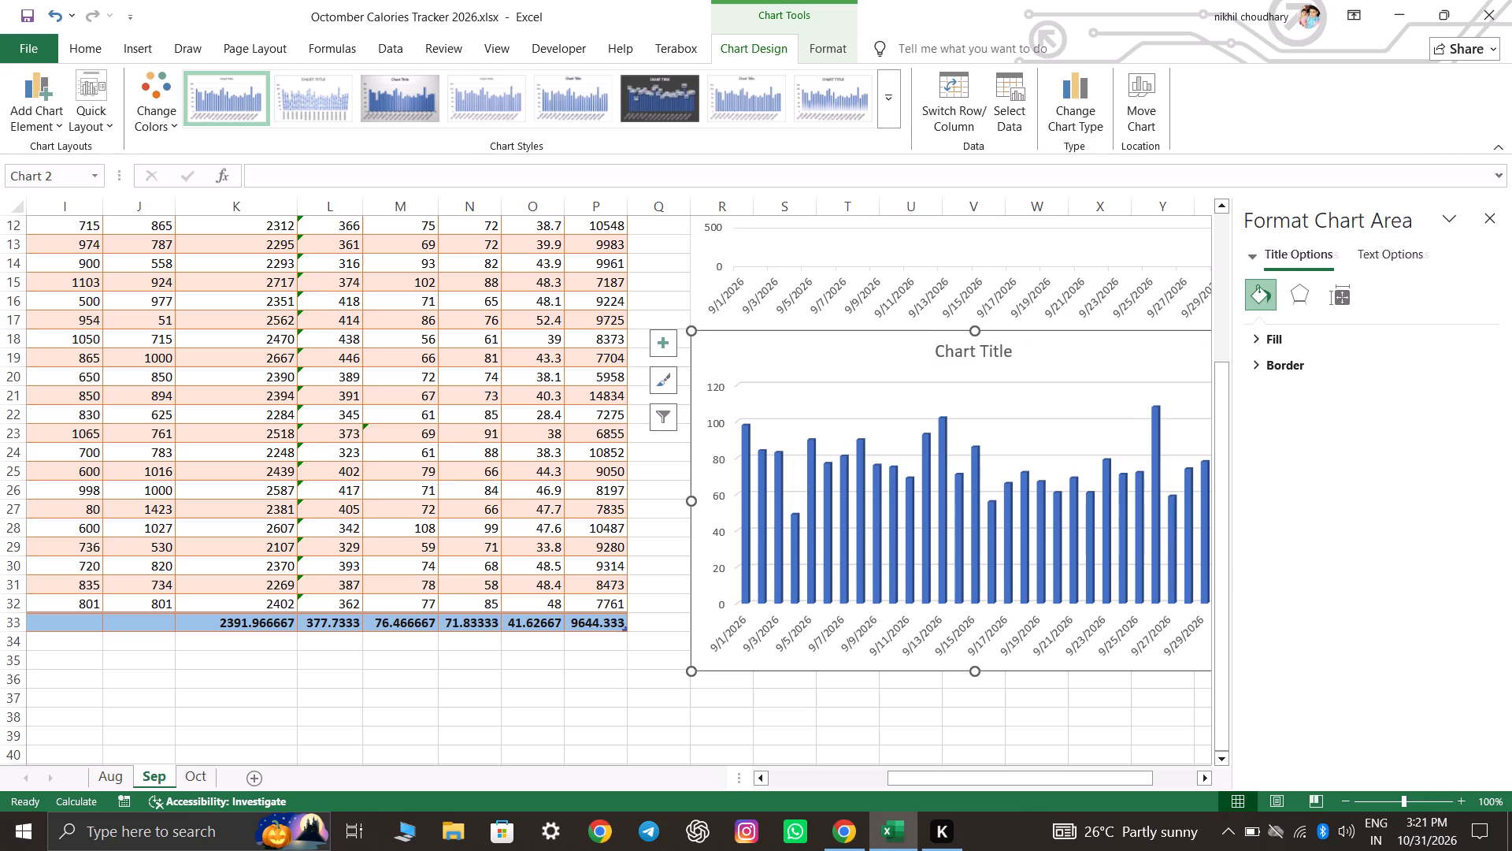
pyautogui.doubleClick(997, 345)
pyautogui.doubleClick(997, 345)
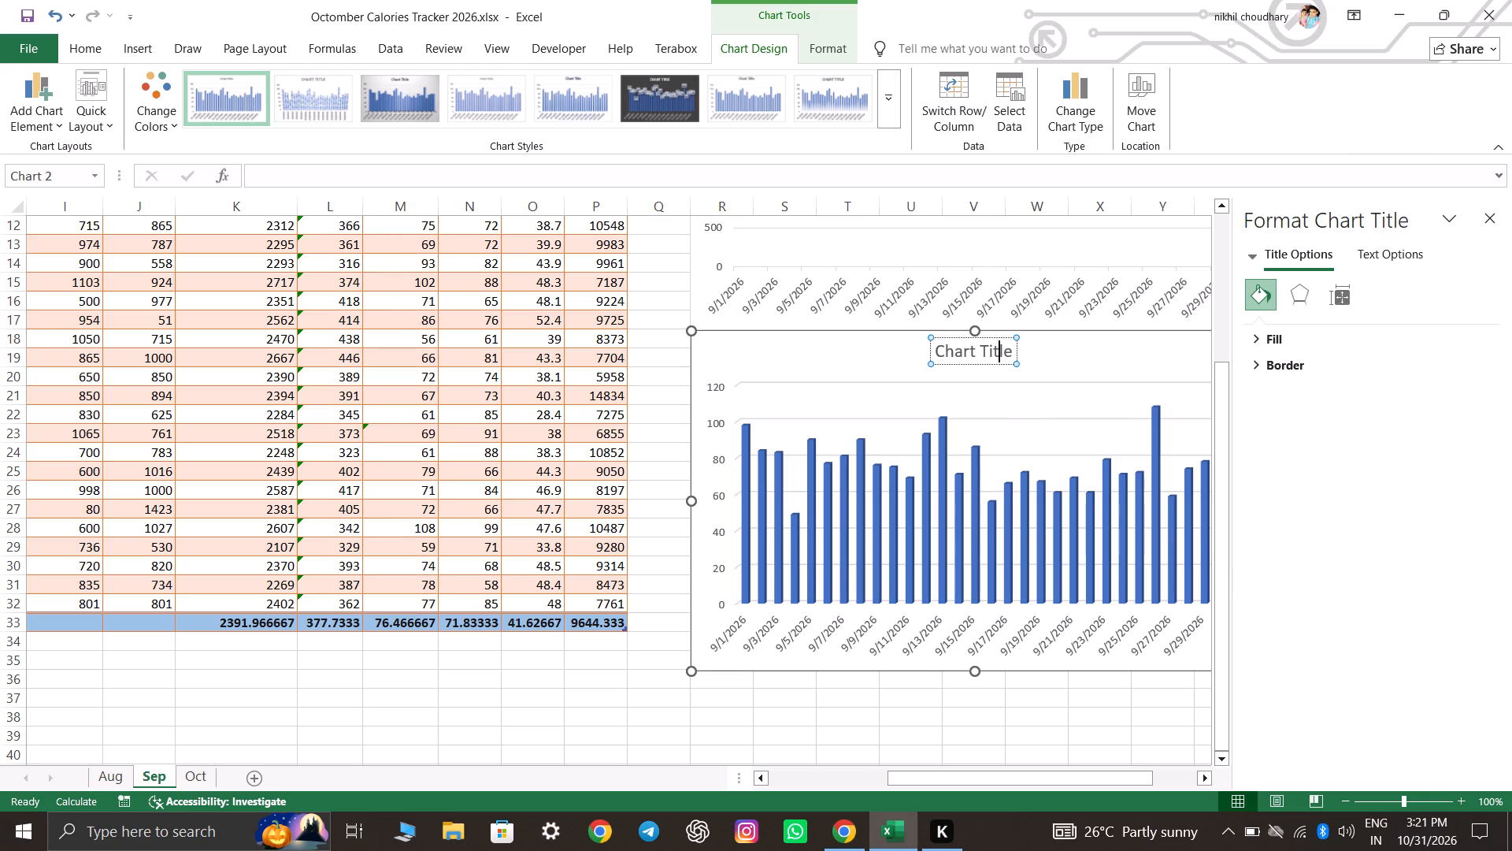
pyautogui.hotkey('ctrl', 'a')
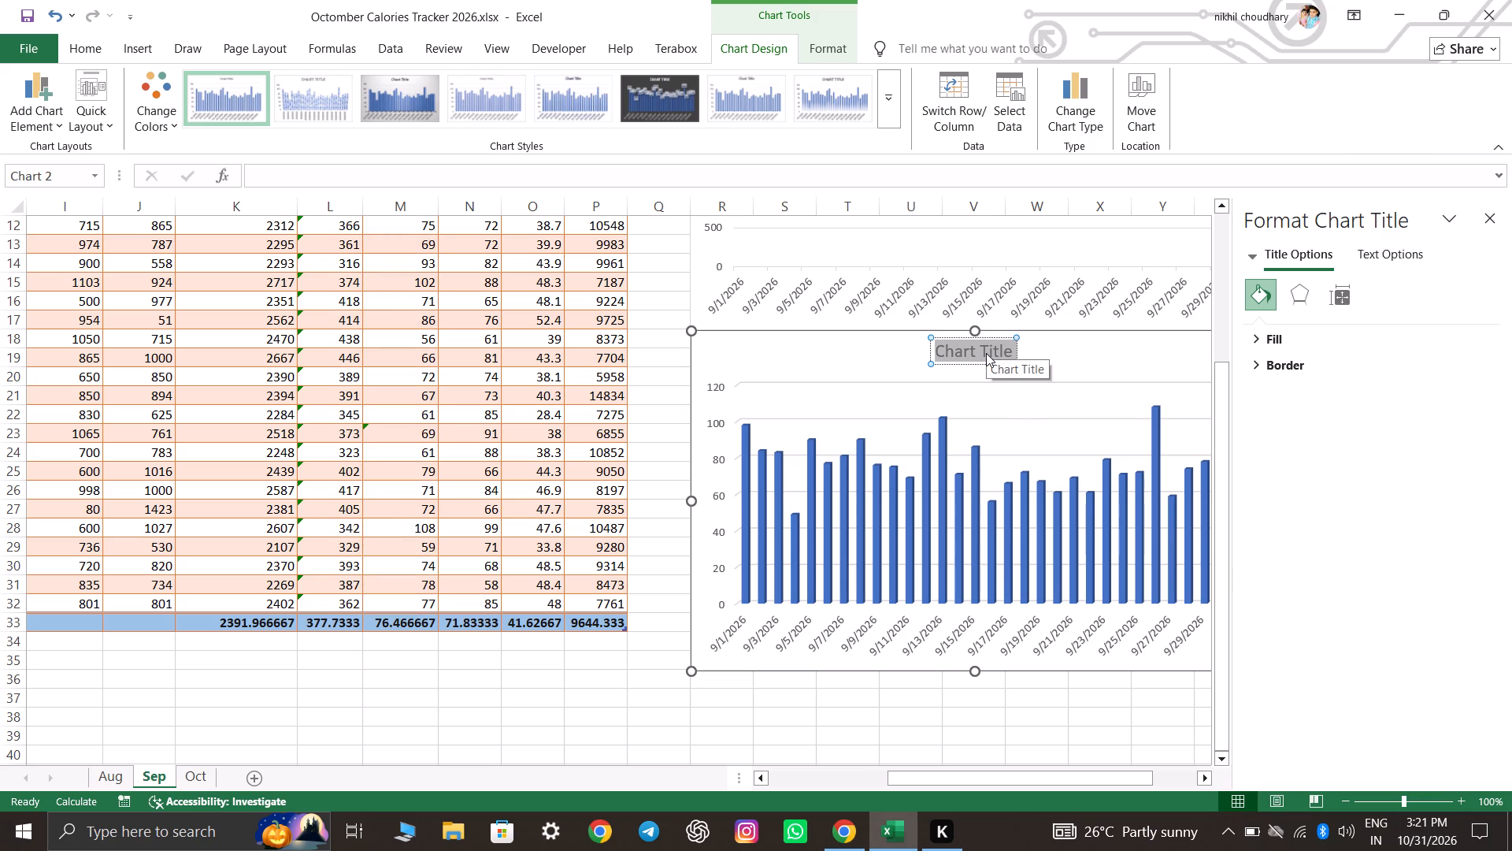
pyautogui.write('Protien Intake')
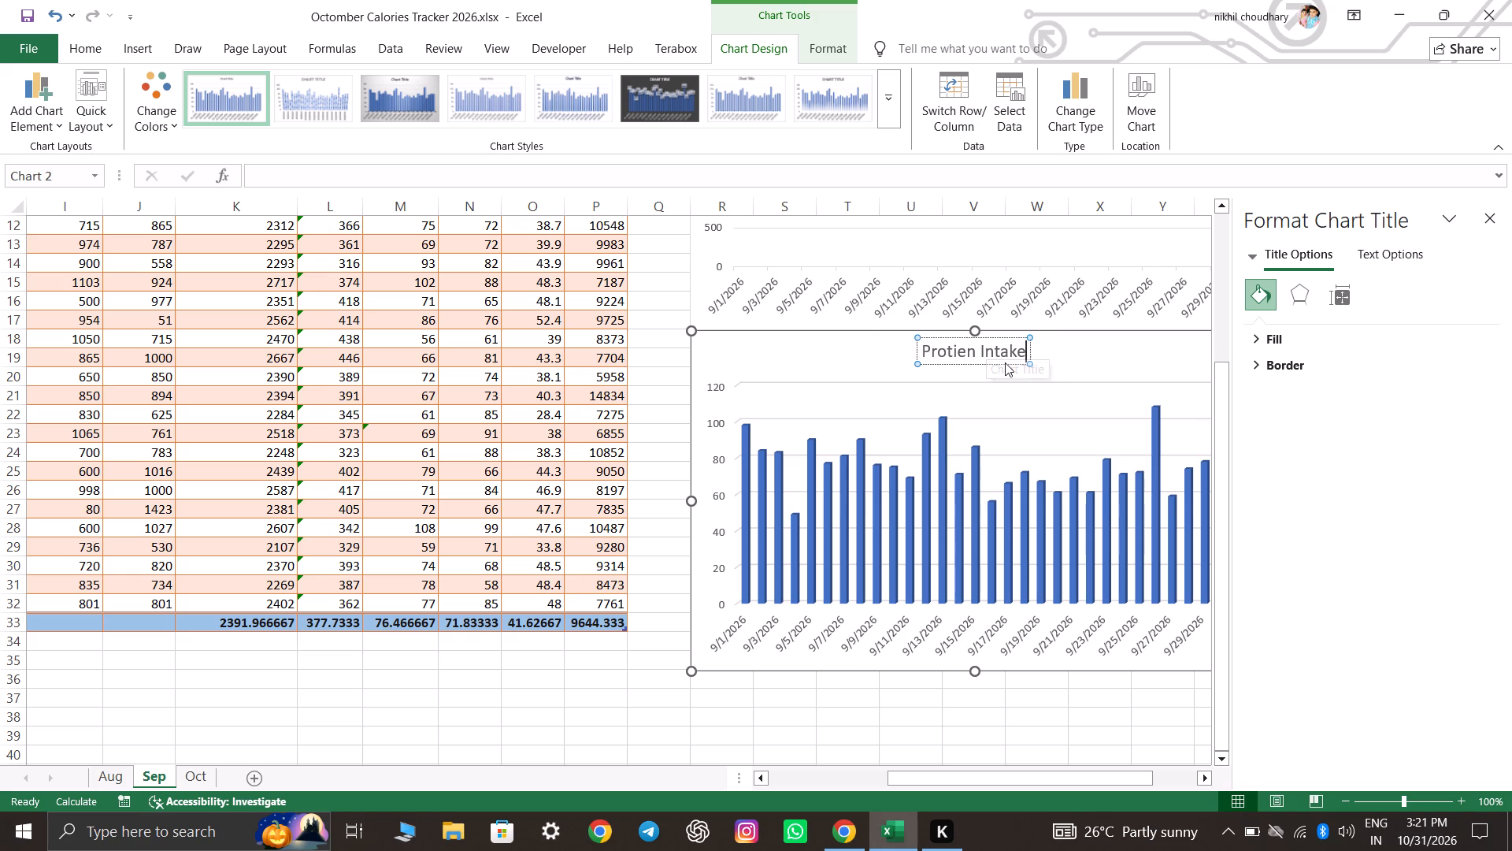
pyautogui.hotkey('ctrl', 'a')
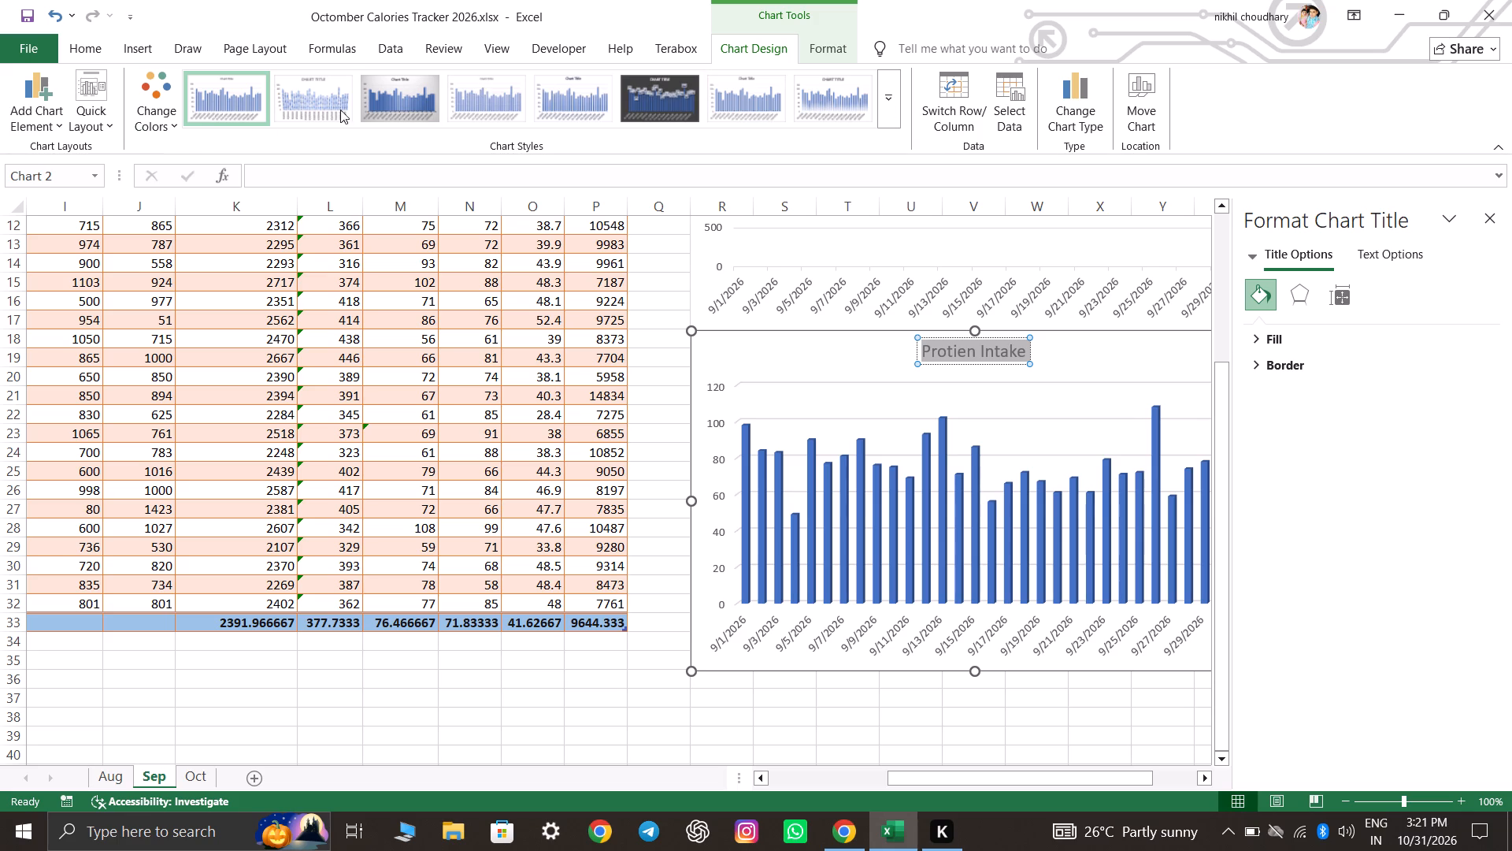
# Try several chart styles on the Protien Intake column chart and settle on Style 3, with the grey gradient background and wide columns.
pyautogui.click(426, 93)
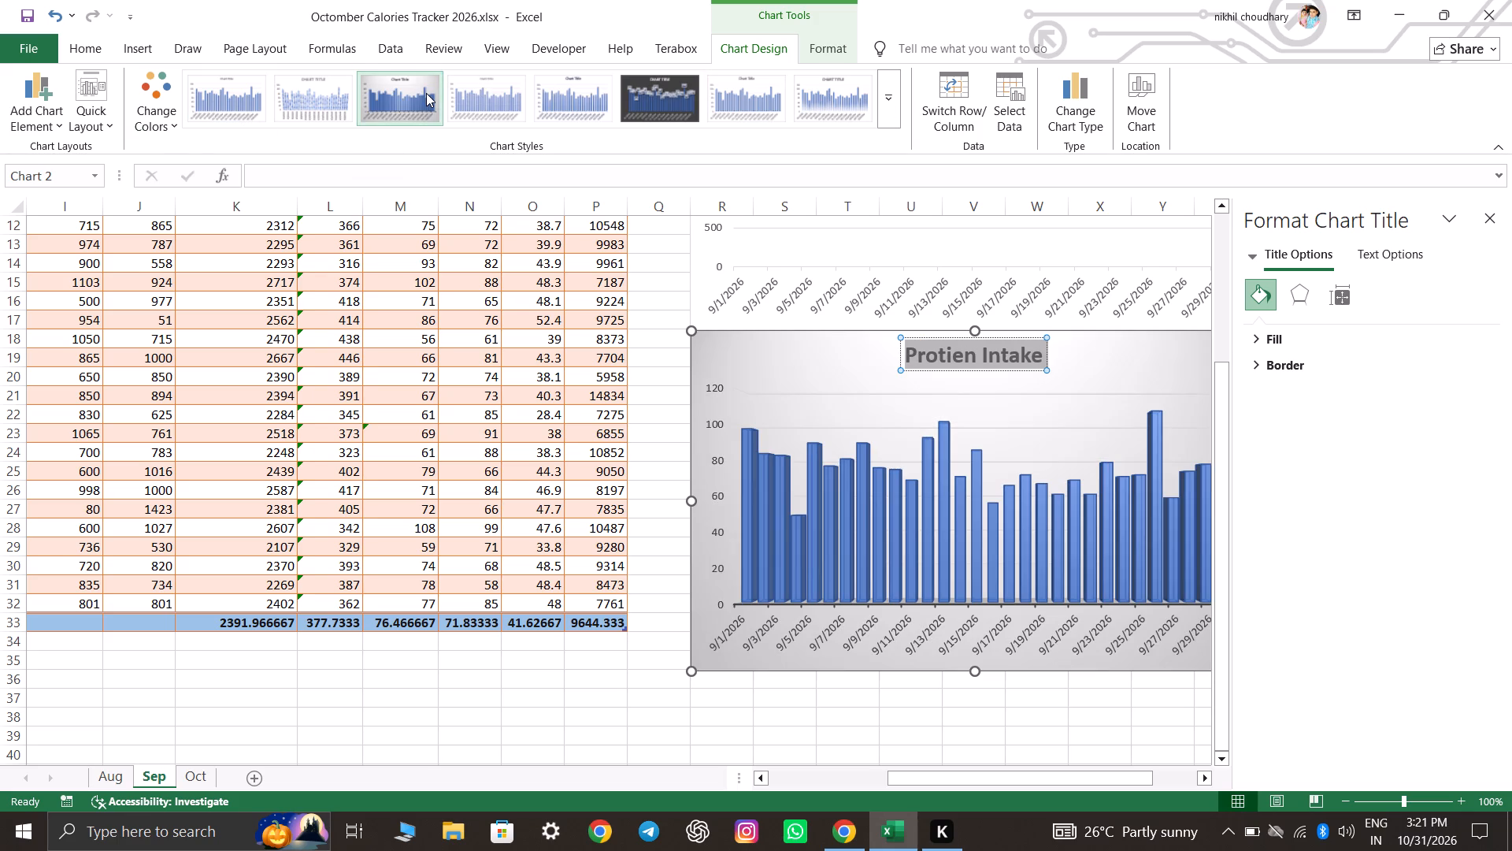
pyautogui.click(568, 96)
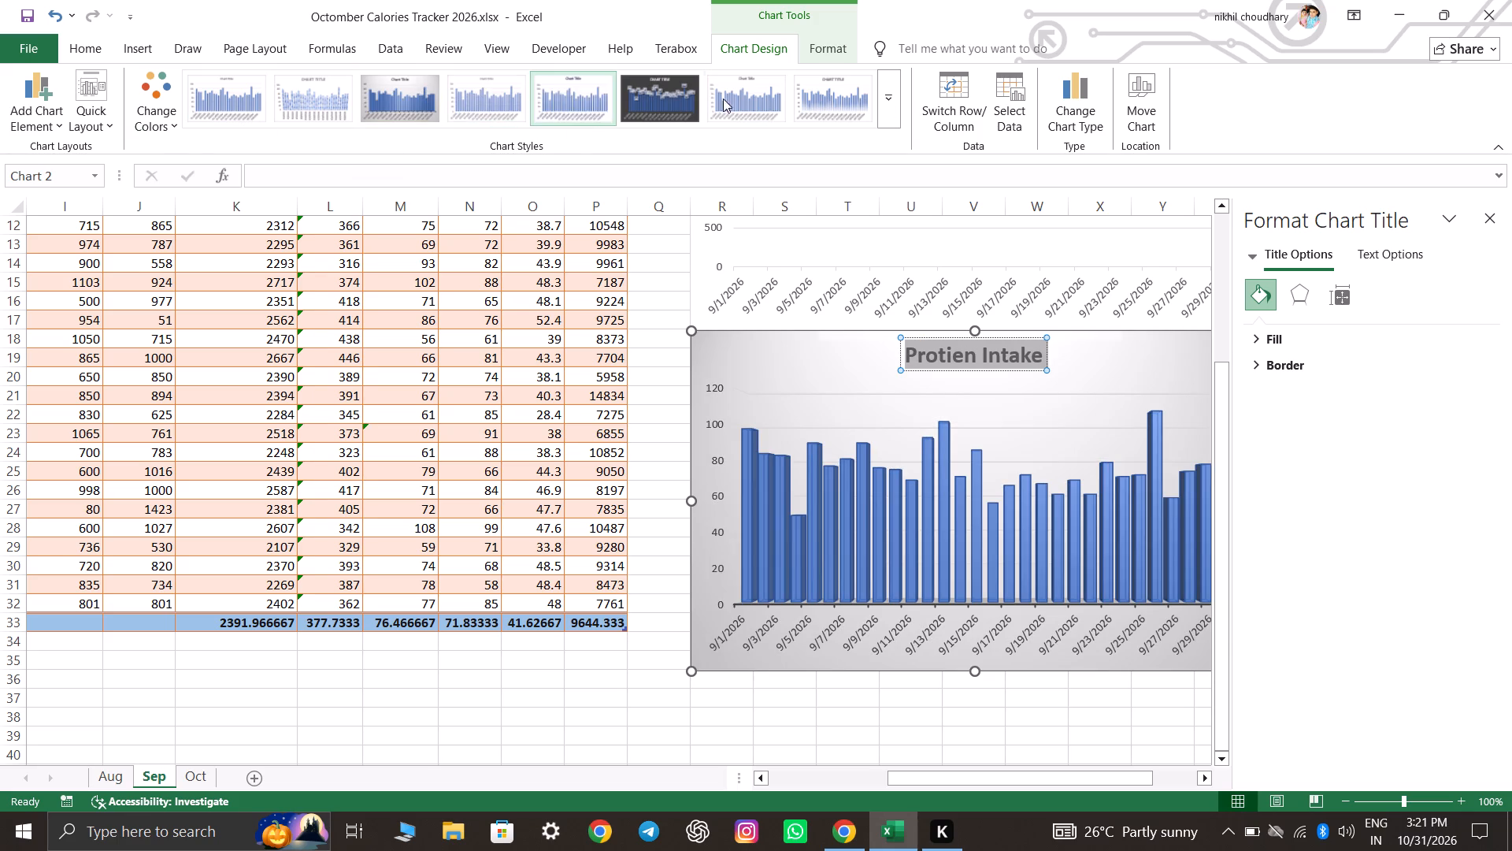
pyautogui.click(900, 103)
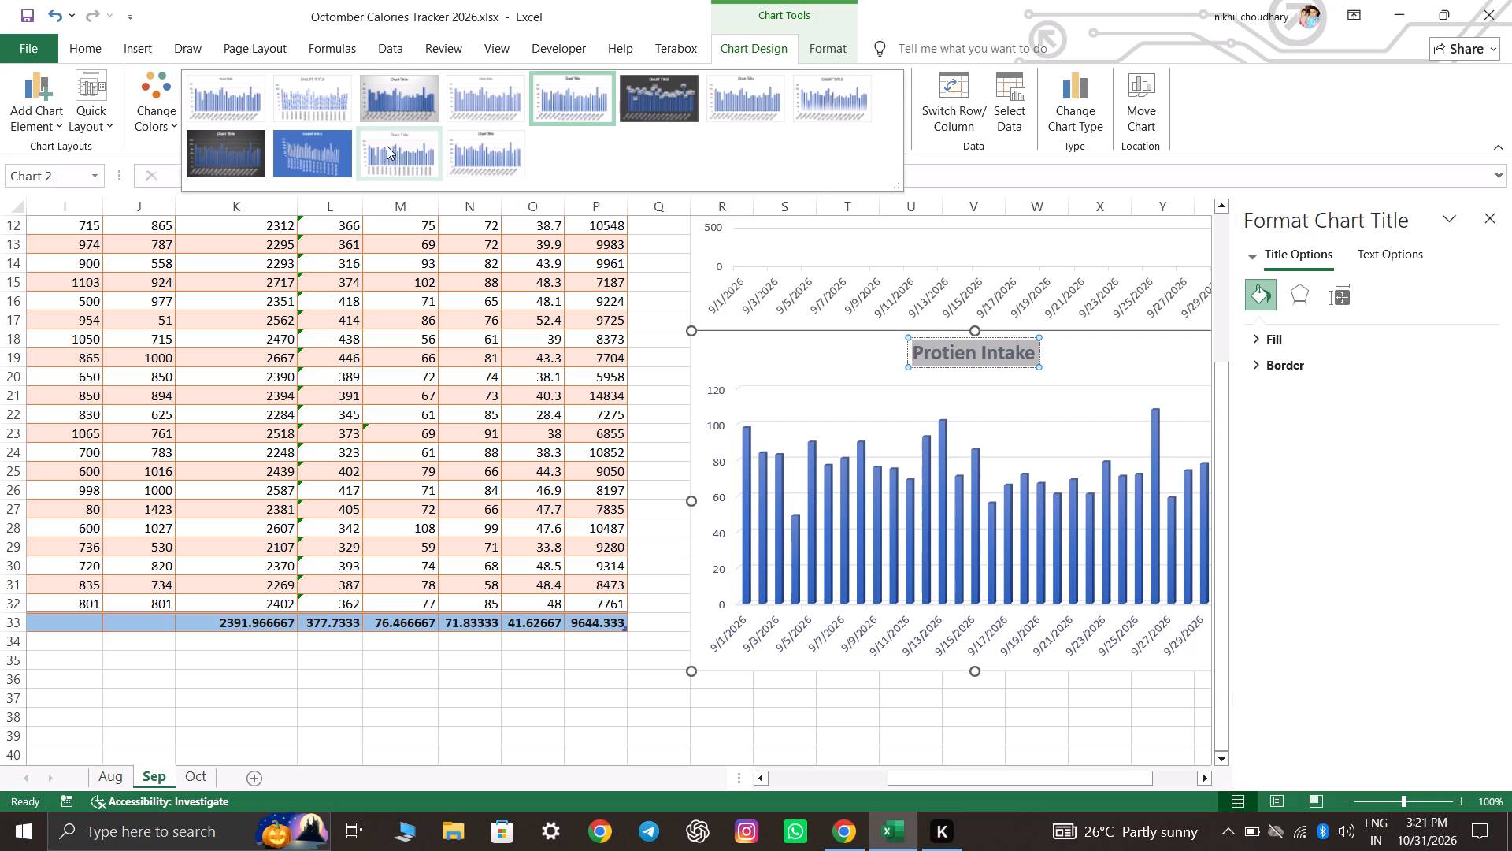
pyautogui.click(369, 147)
pyautogui.click(231, 102)
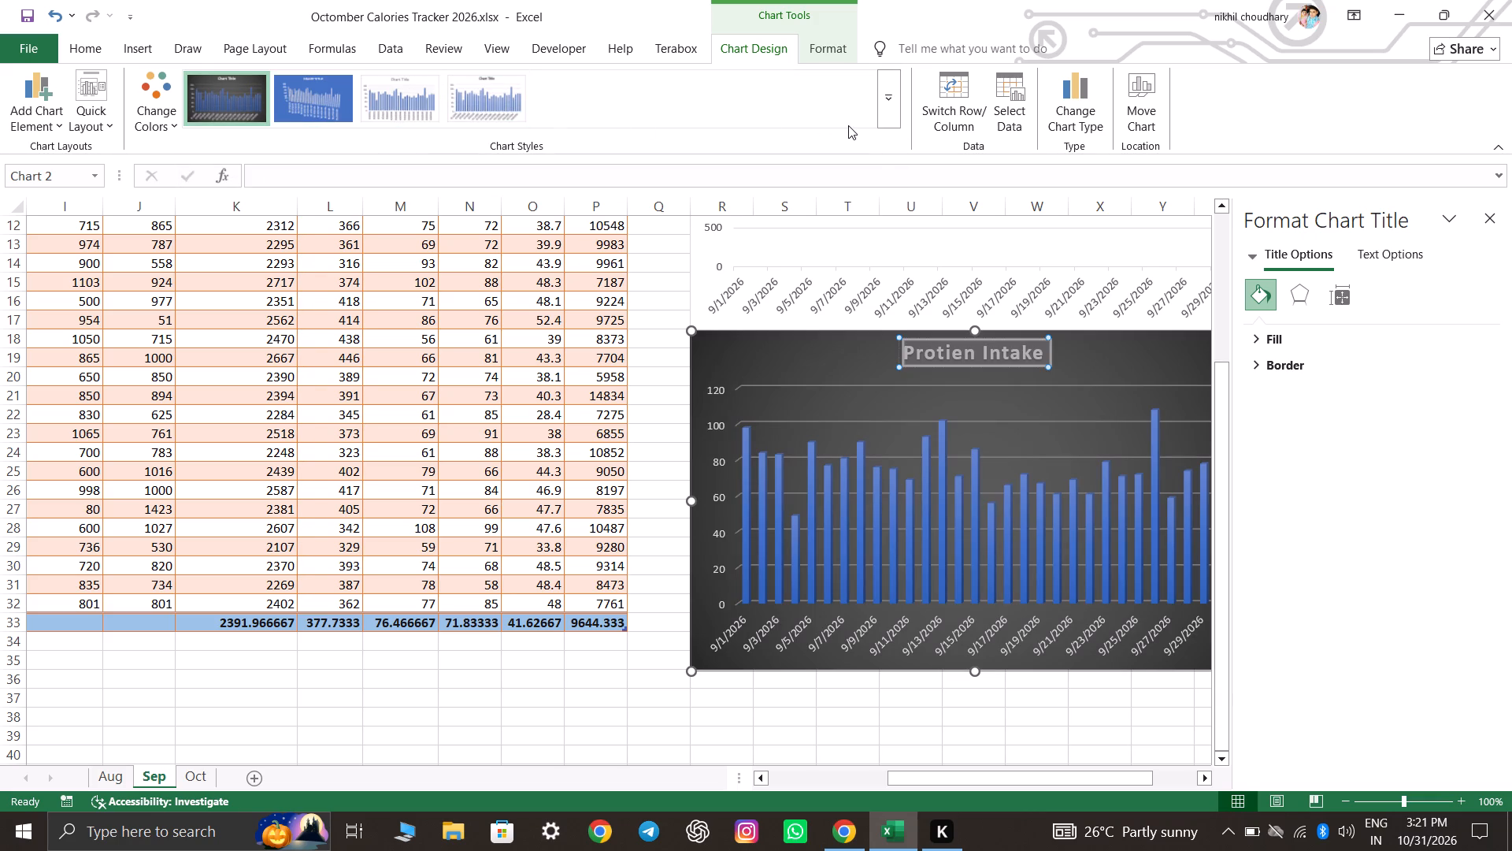
pyautogui.click(886, 115)
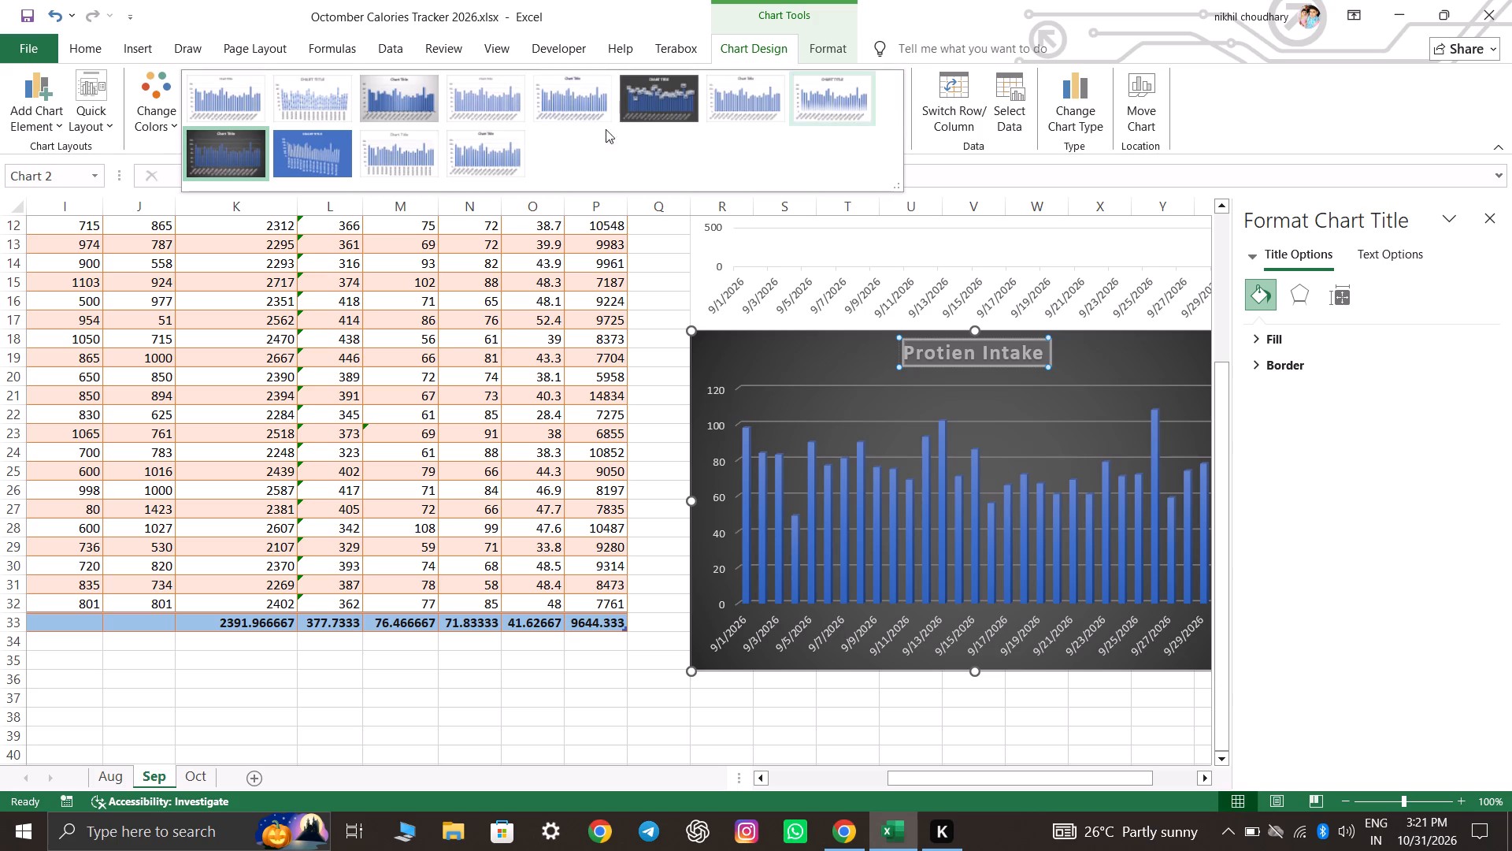
pyautogui.click(235, 88)
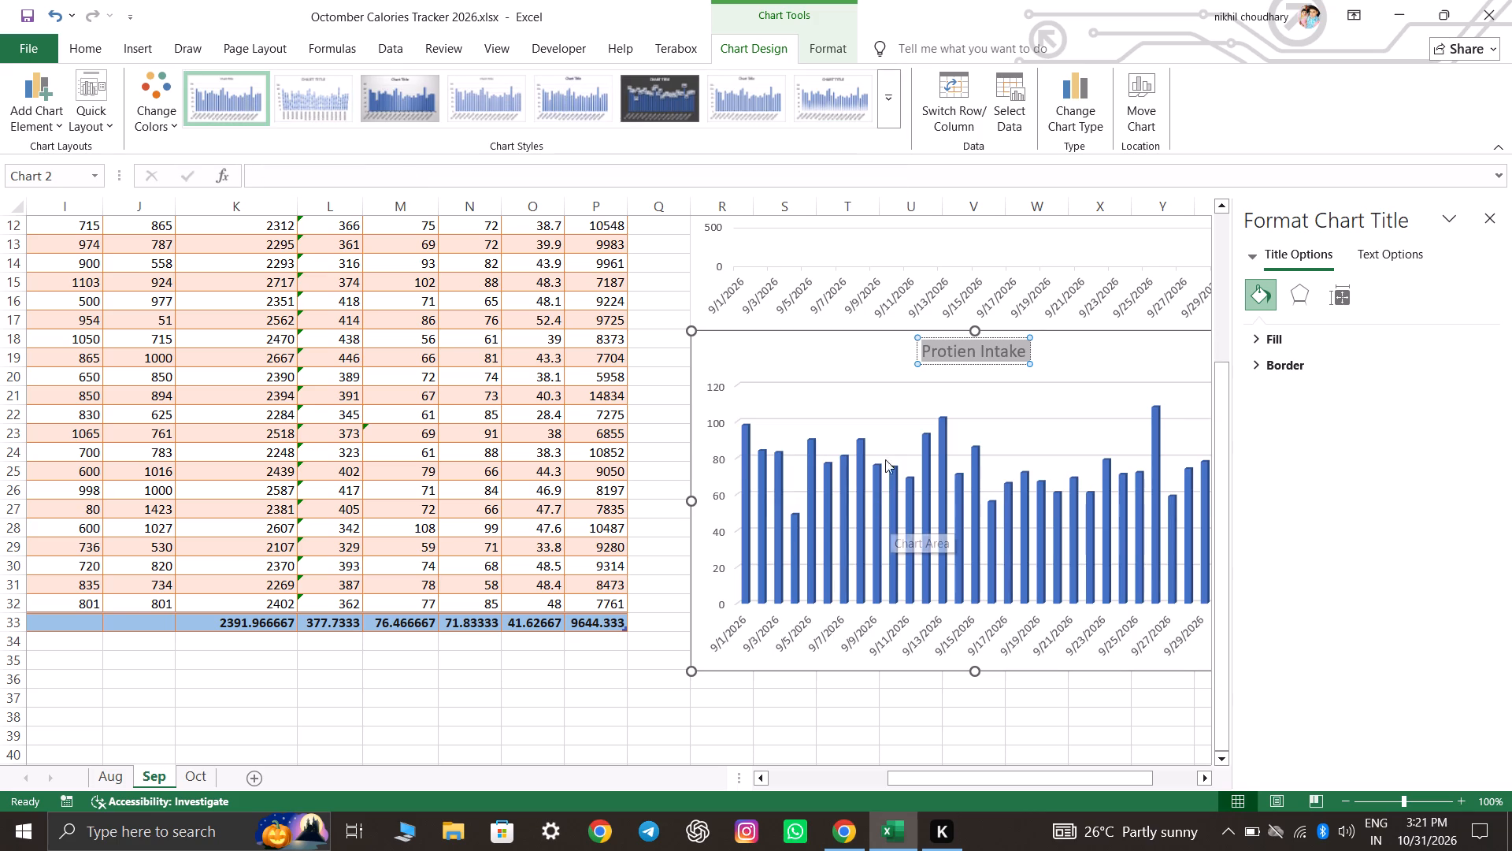
pyautogui.click(804, 108)
pyautogui.click(721, 102)
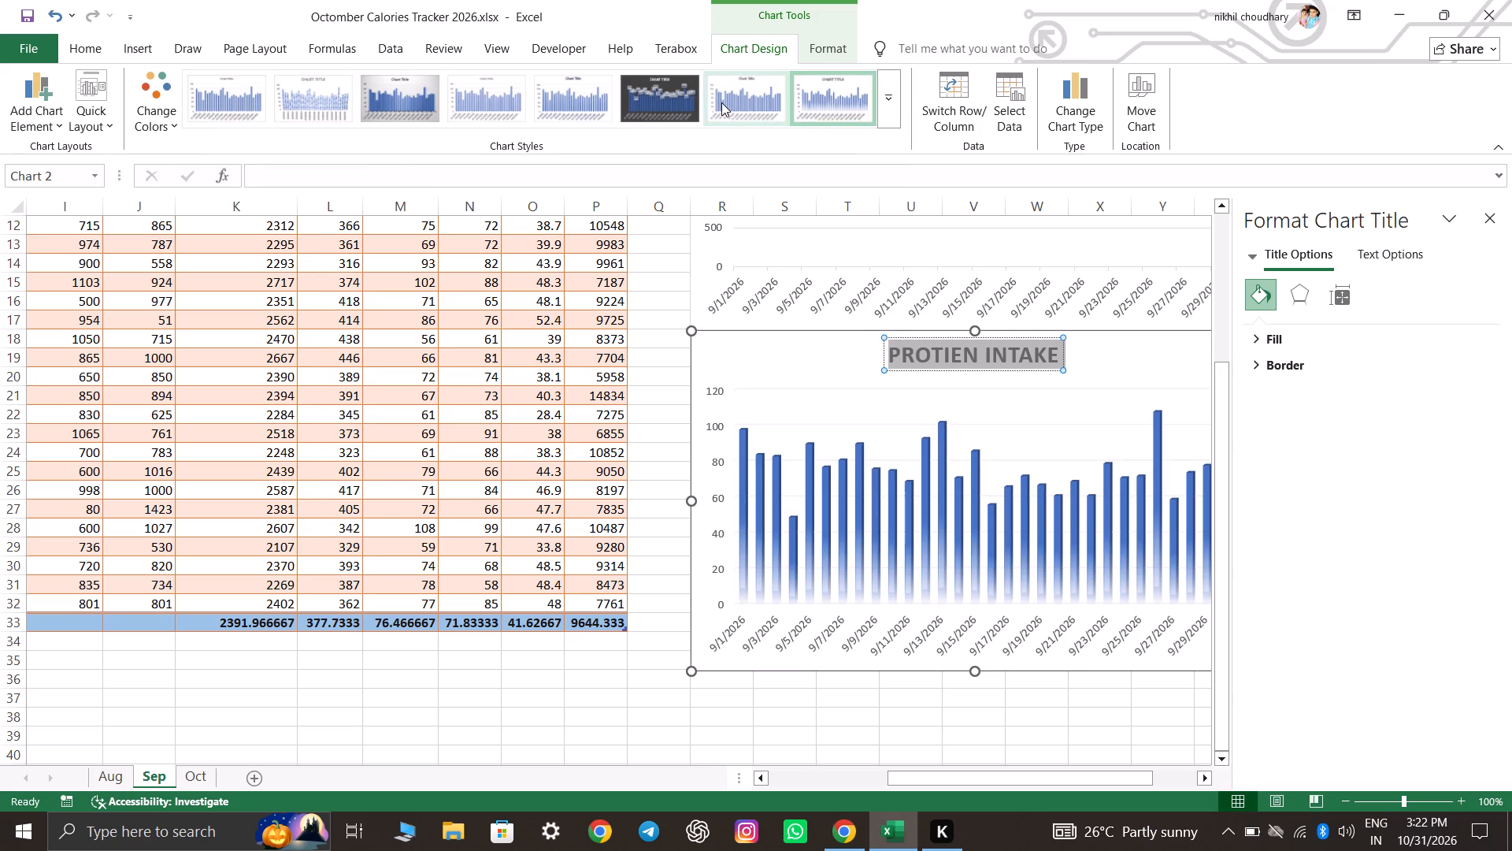
pyautogui.click(611, 107)
pyautogui.click(462, 91)
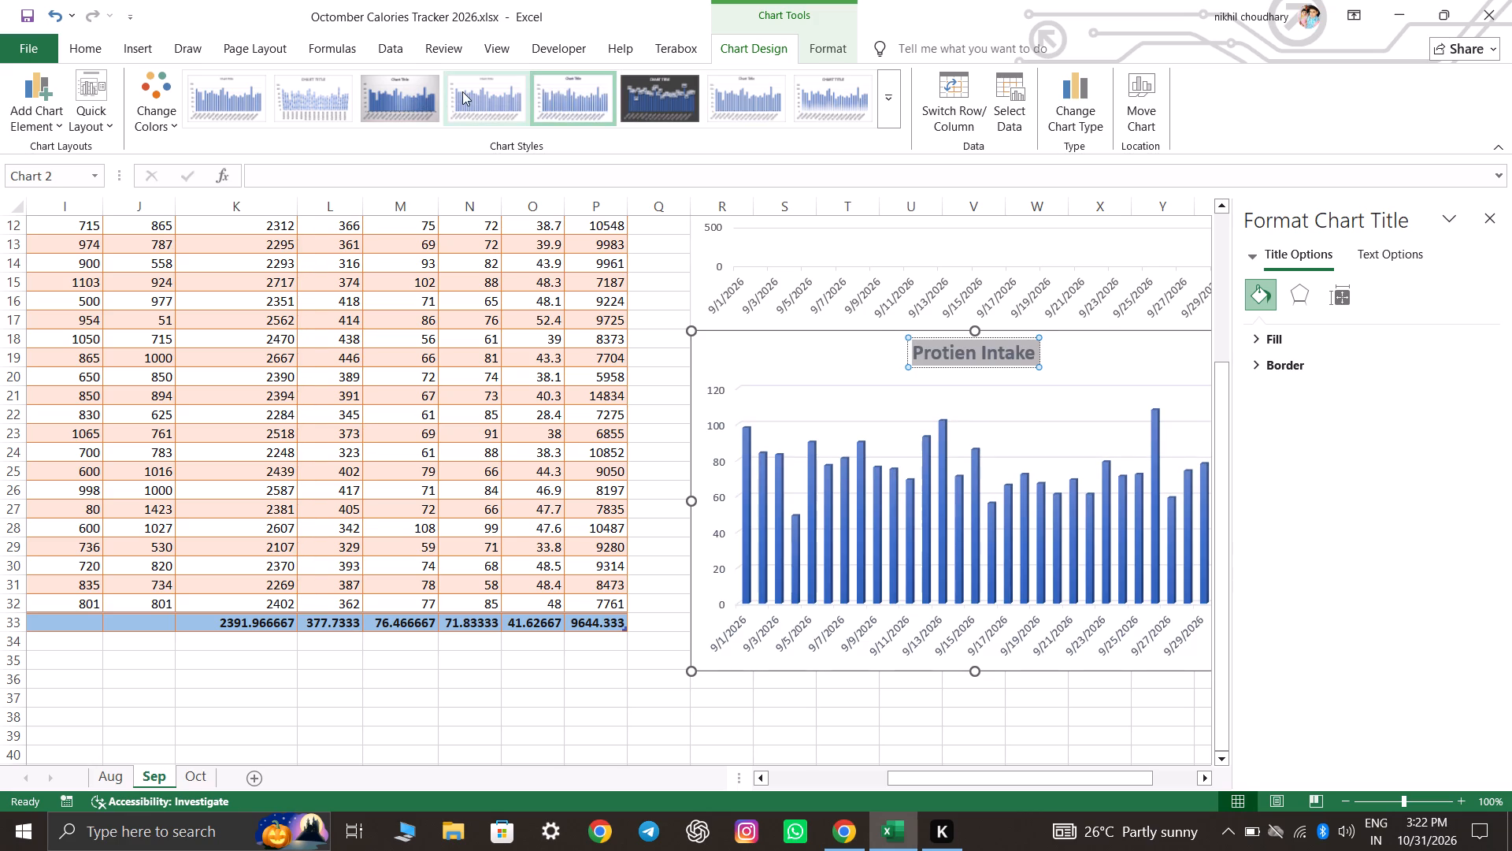
pyautogui.click(417, 94)
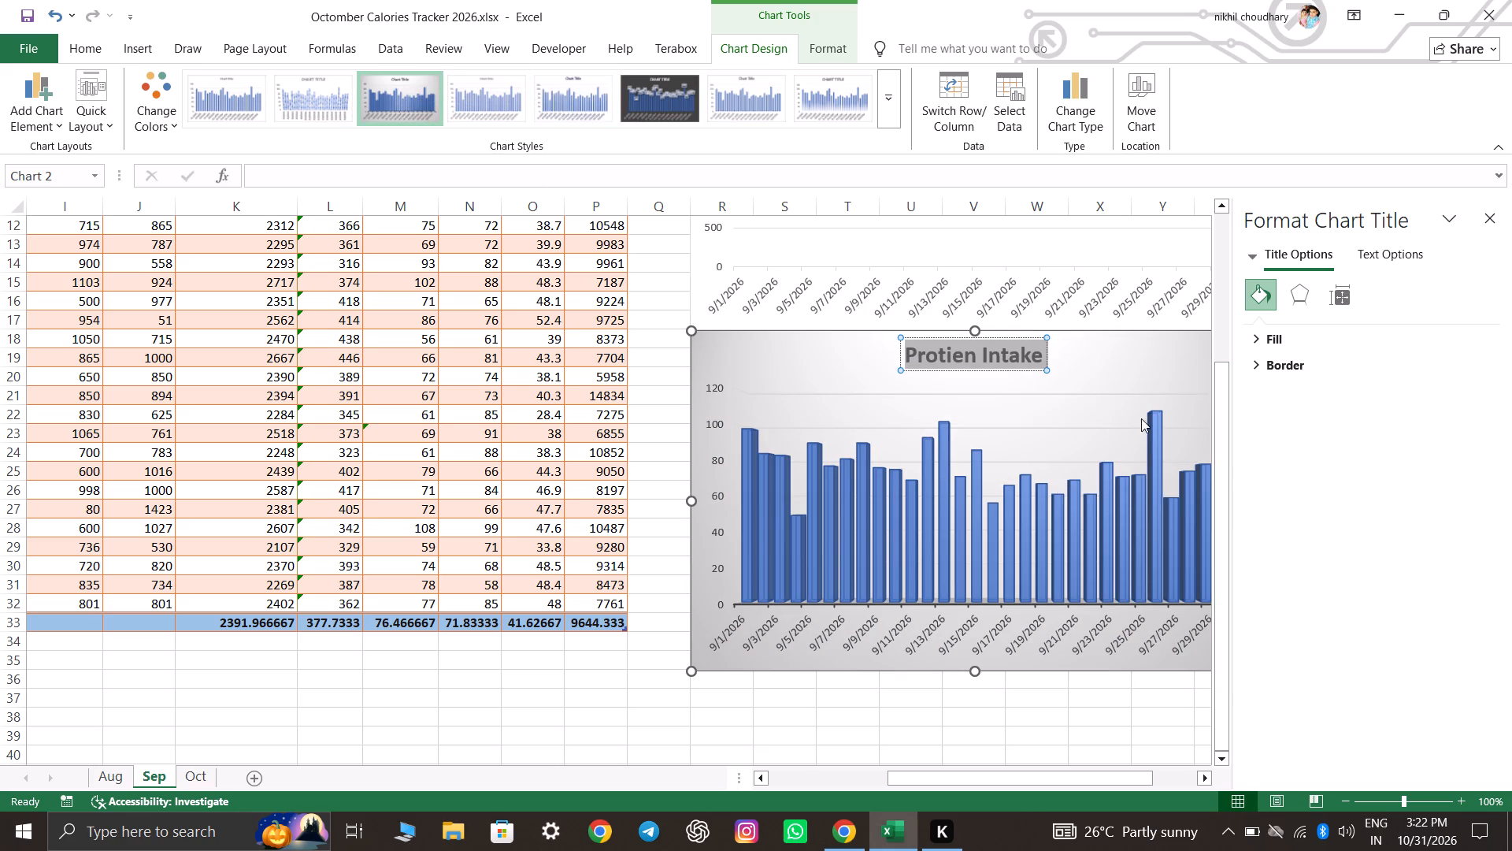
# Format the whole Protien Intake chart title in the standard dark red colour and the Algerian font.
pyautogui.click(1099, 363)
pyautogui.doubleClick(995, 355)
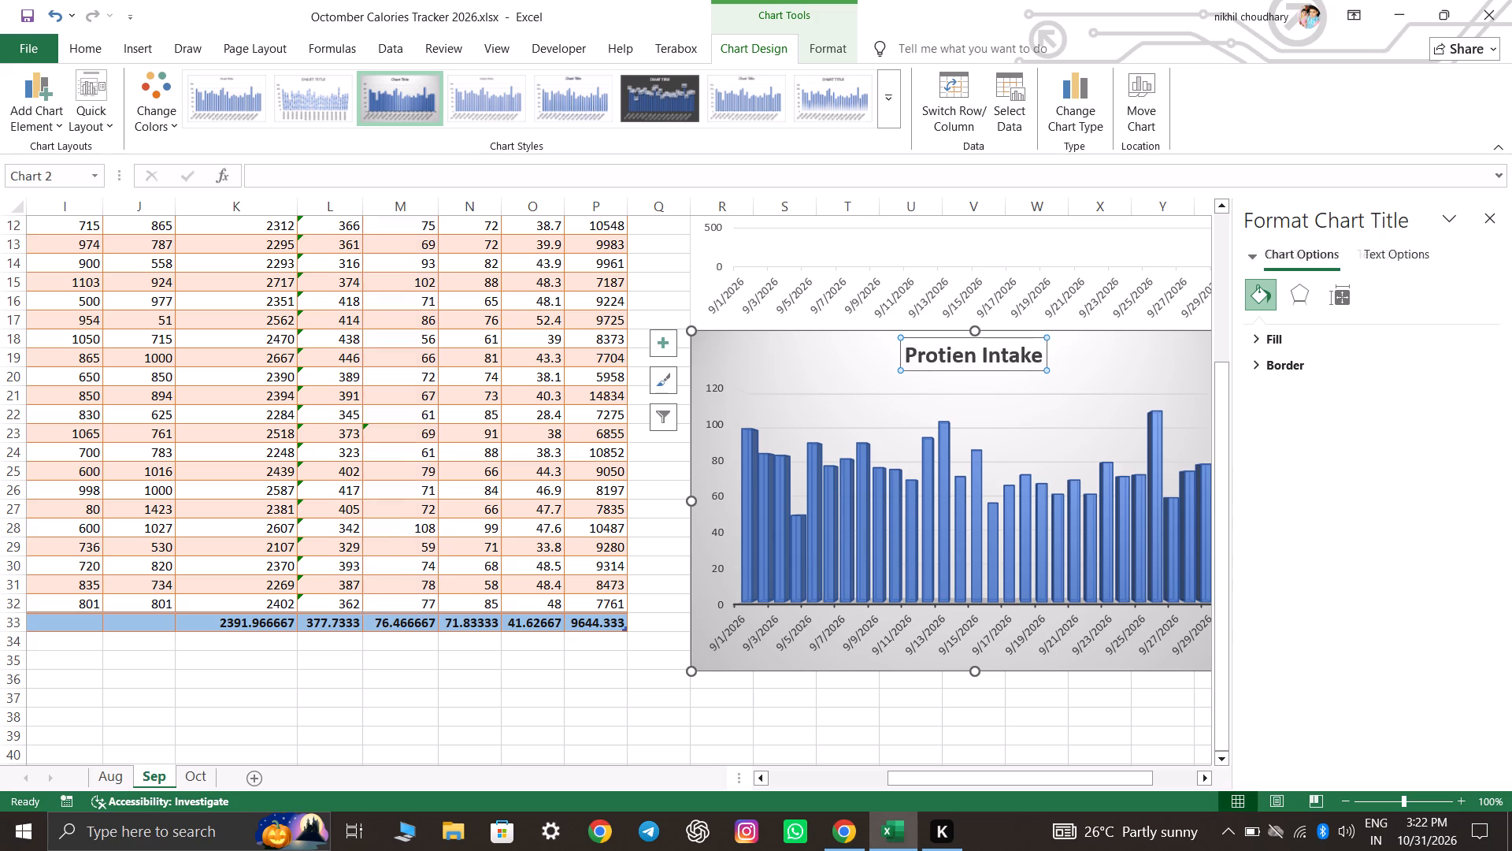
pyautogui.hotkey('ctrl', 'a')
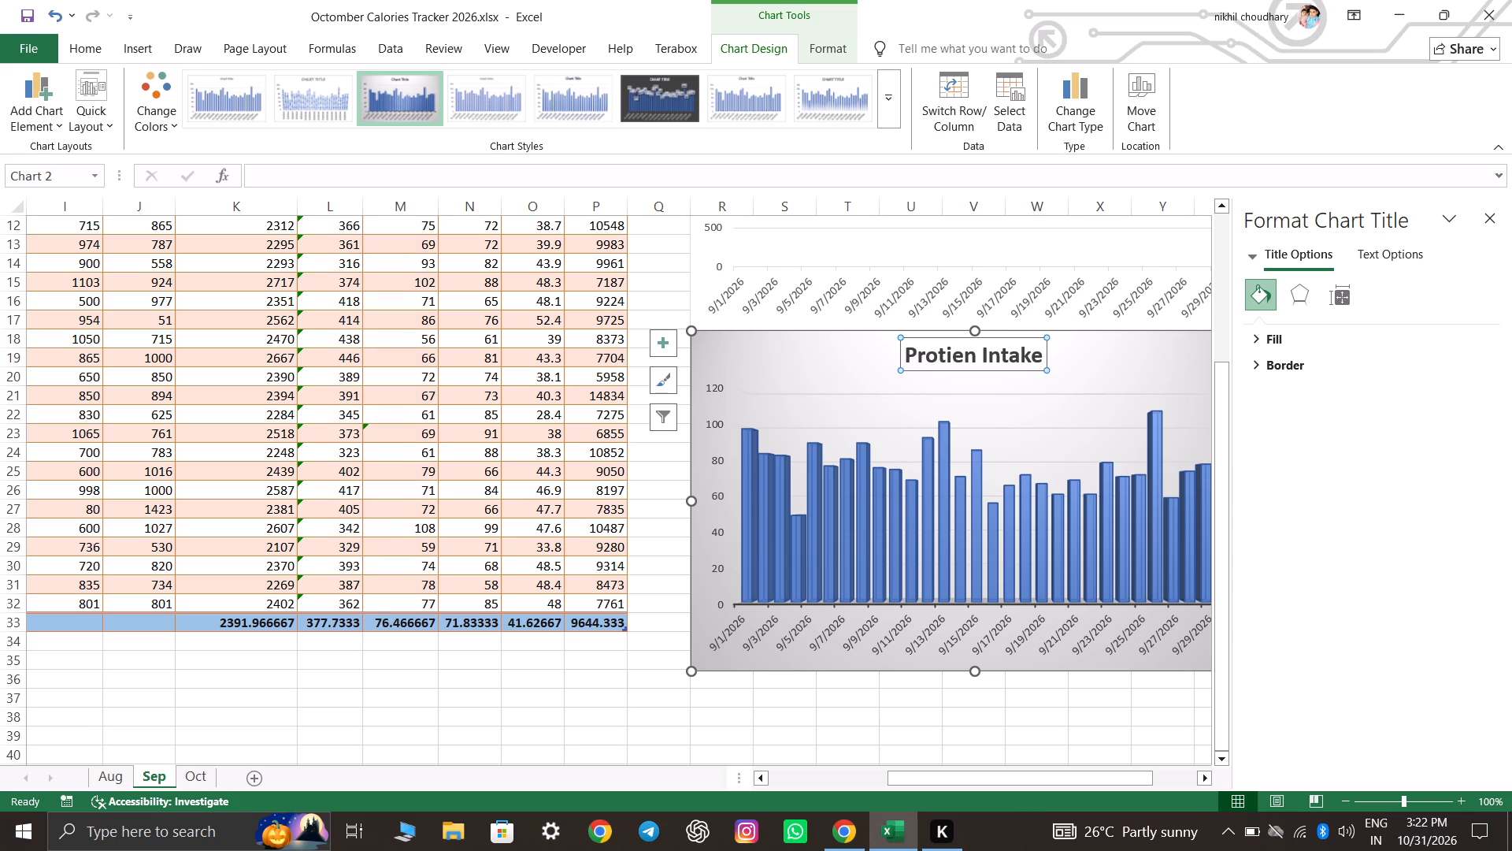
pyautogui.doubleClick(1001, 355)
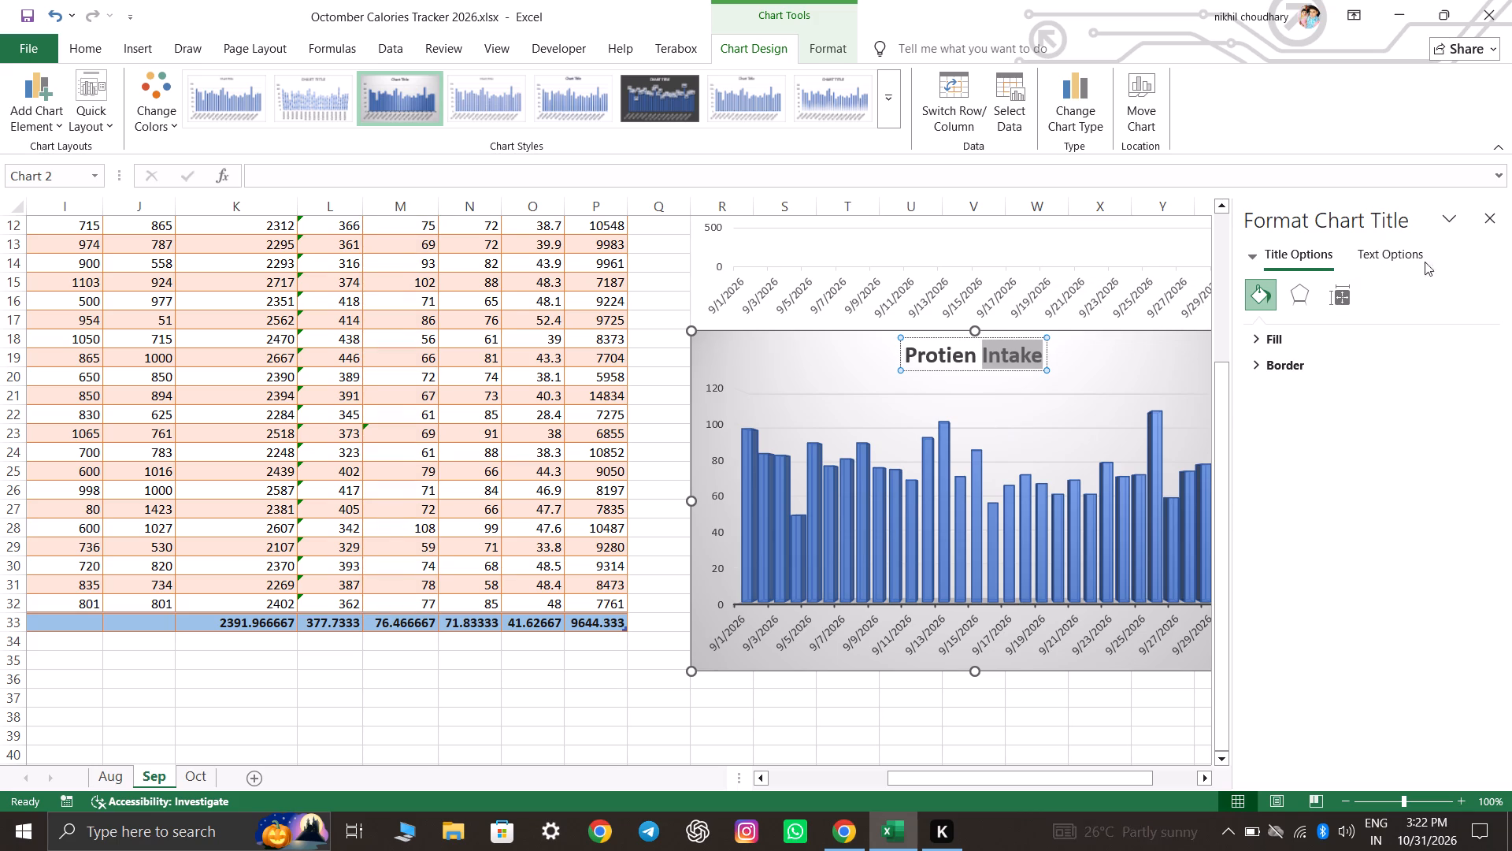
pyautogui.click(1489, 223)
pyautogui.doubleClick(967, 356)
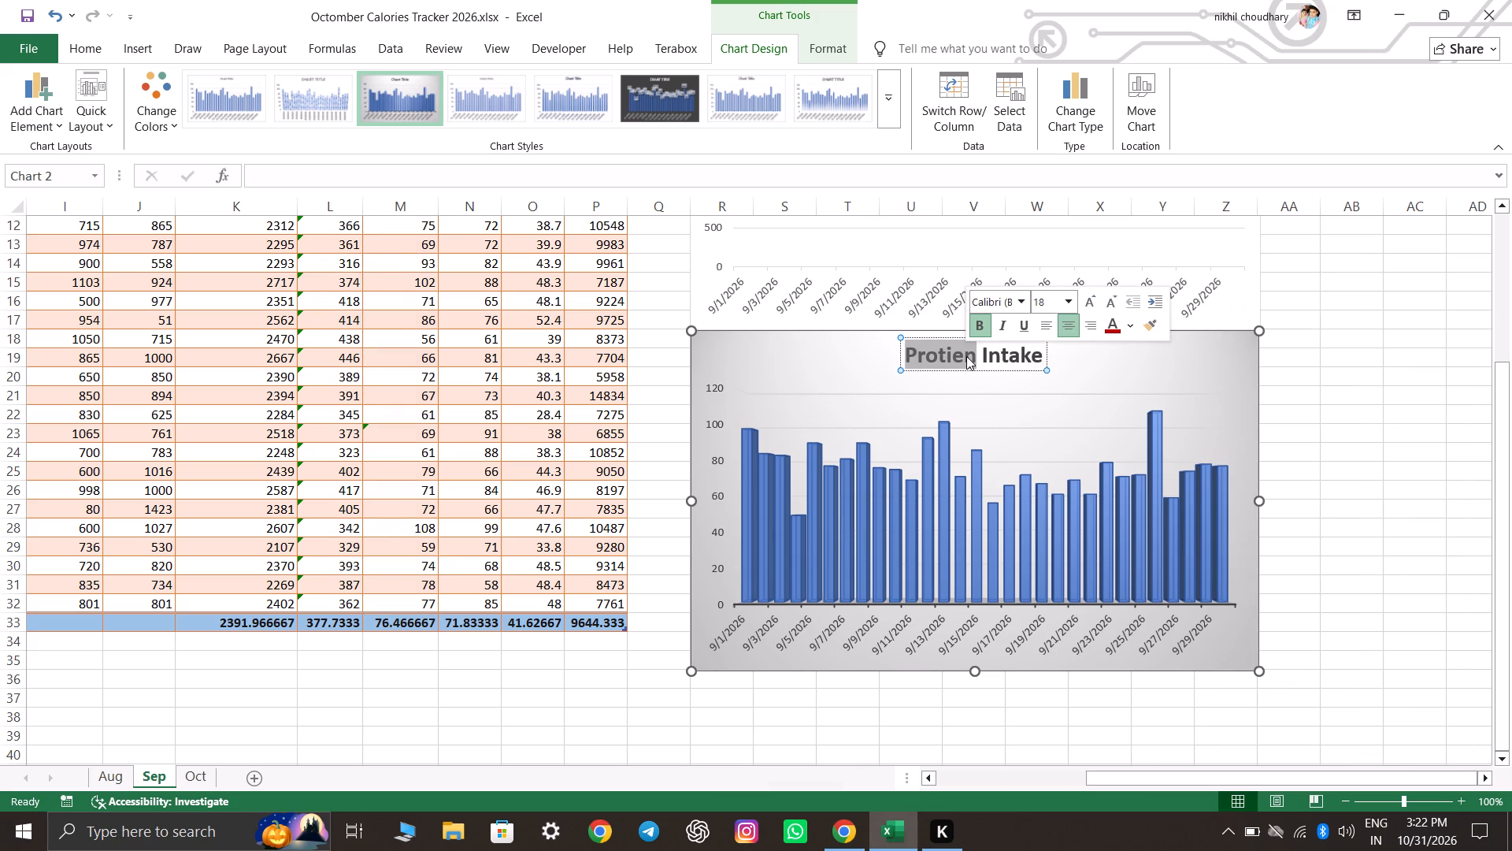
pyautogui.hotkey('ctrl', 'a')
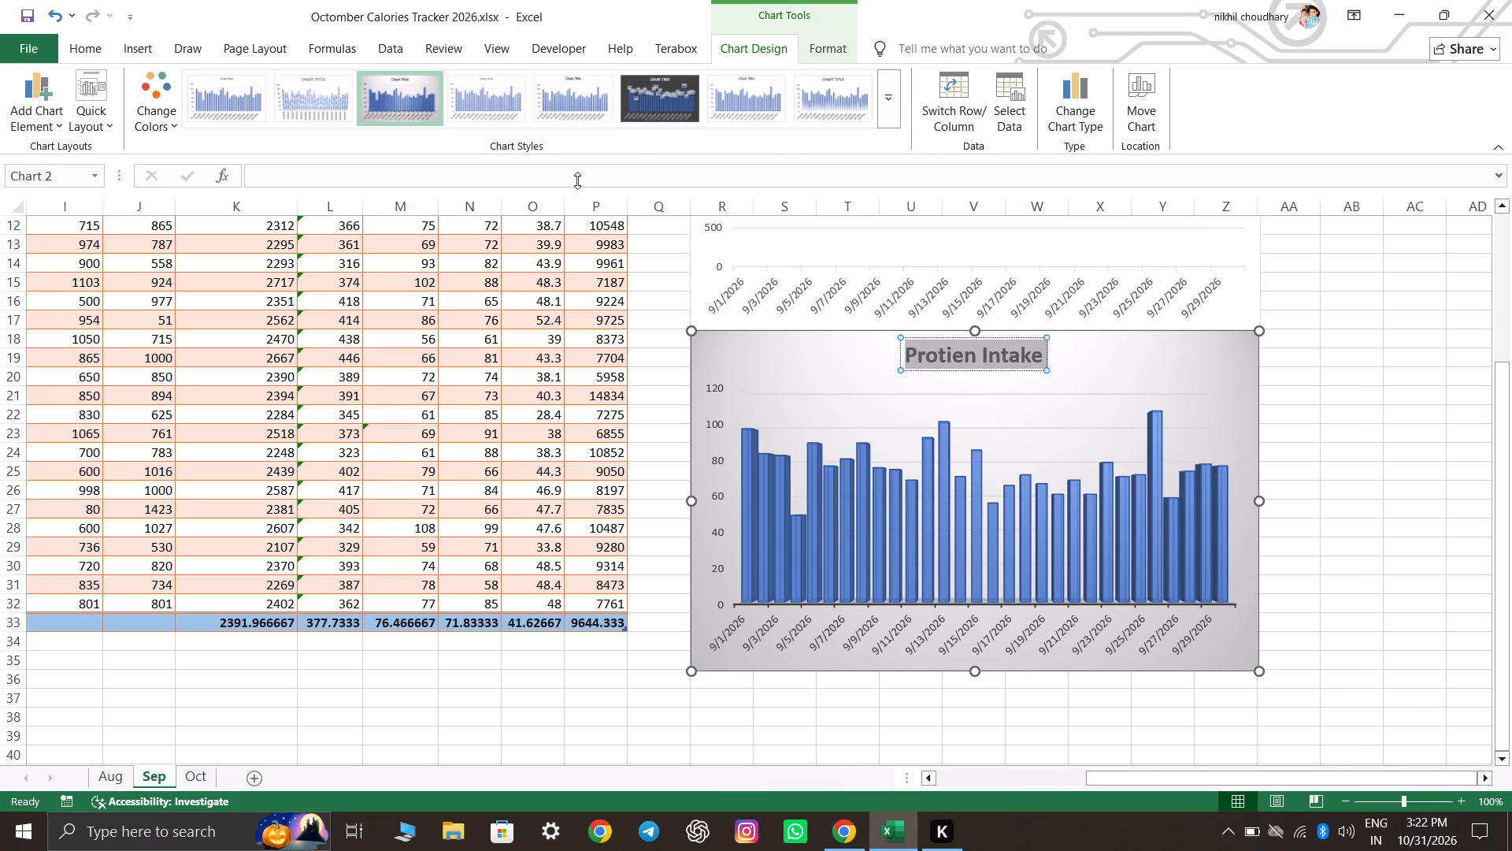
pyautogui.click(98, 61)
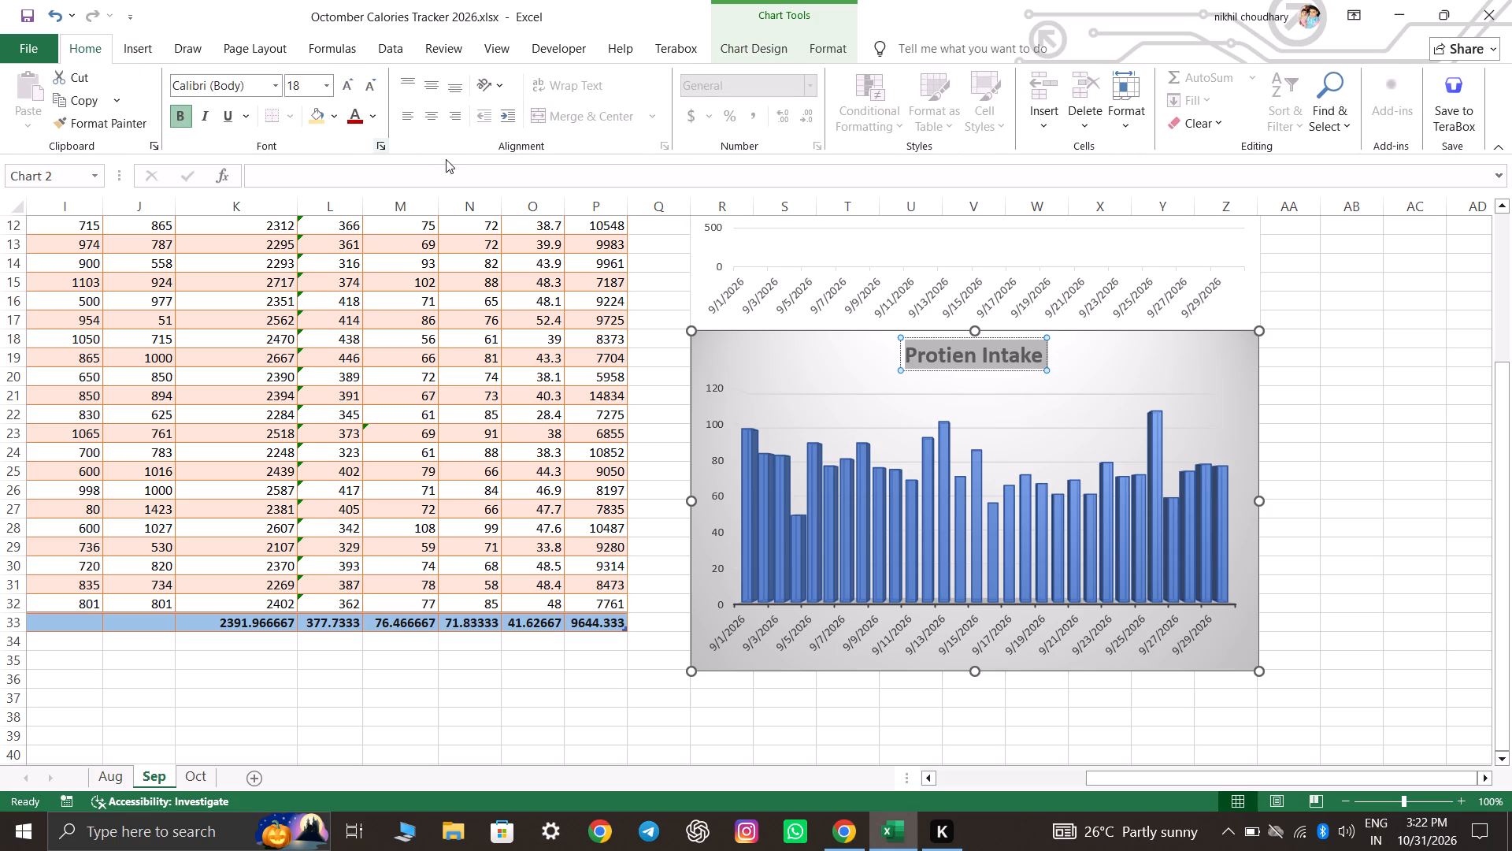
pyautogui.click(372, 117)
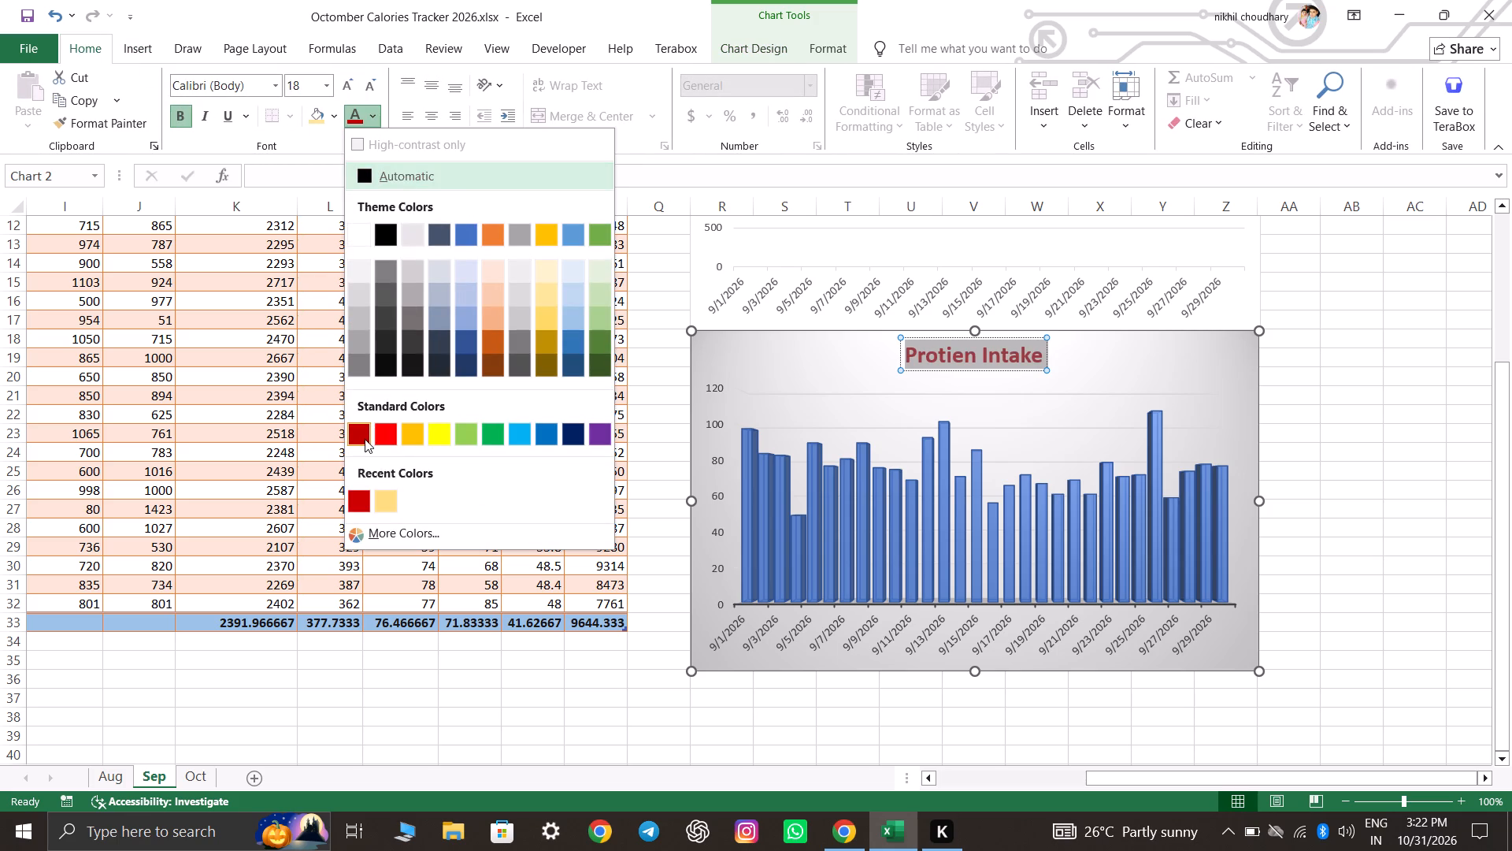
pyautogui.click(358, 436)
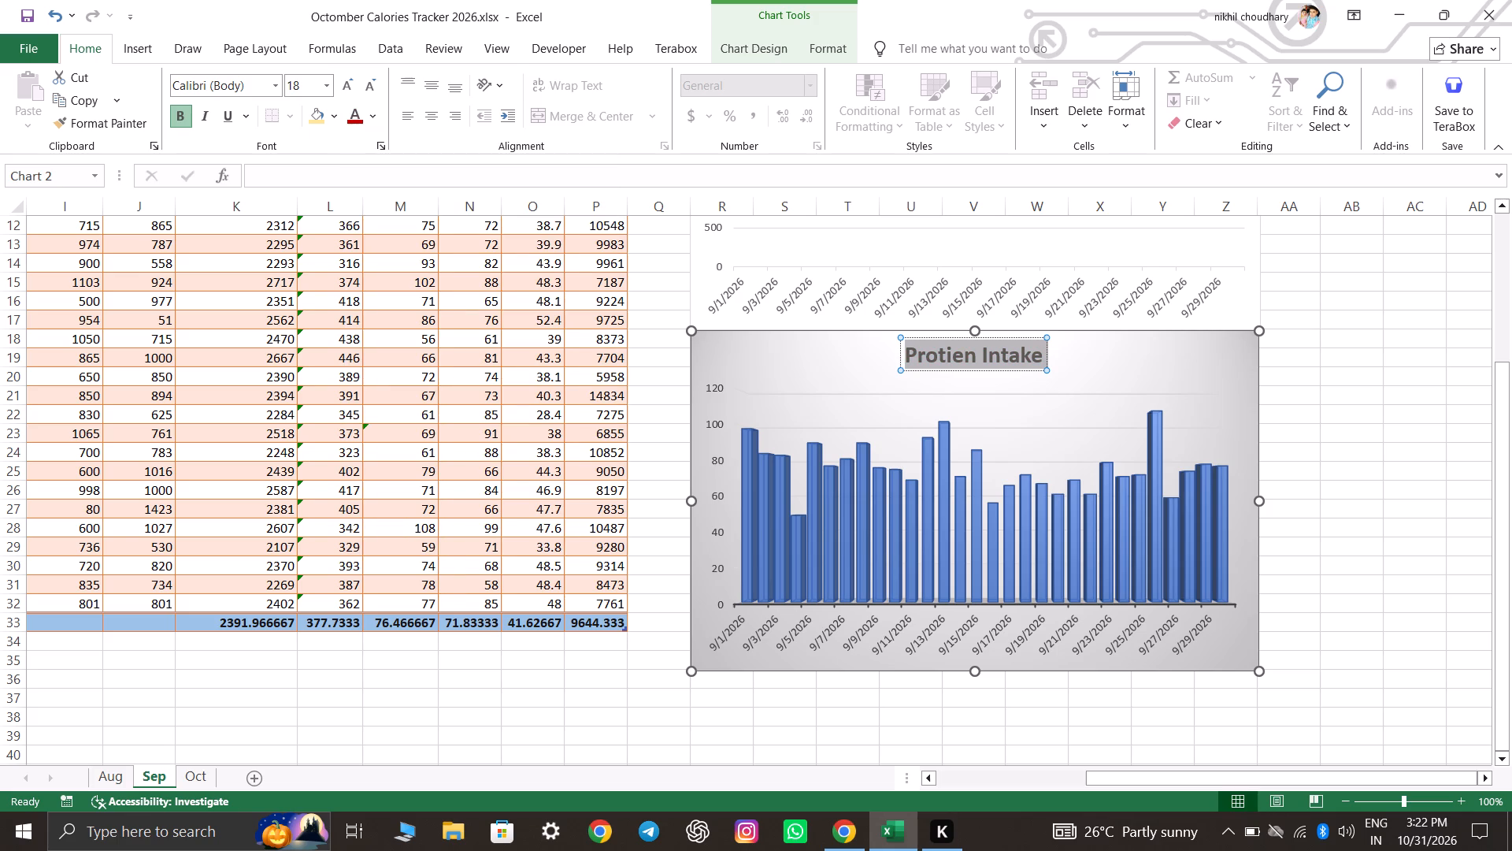
pyautogui.click(273, 87)
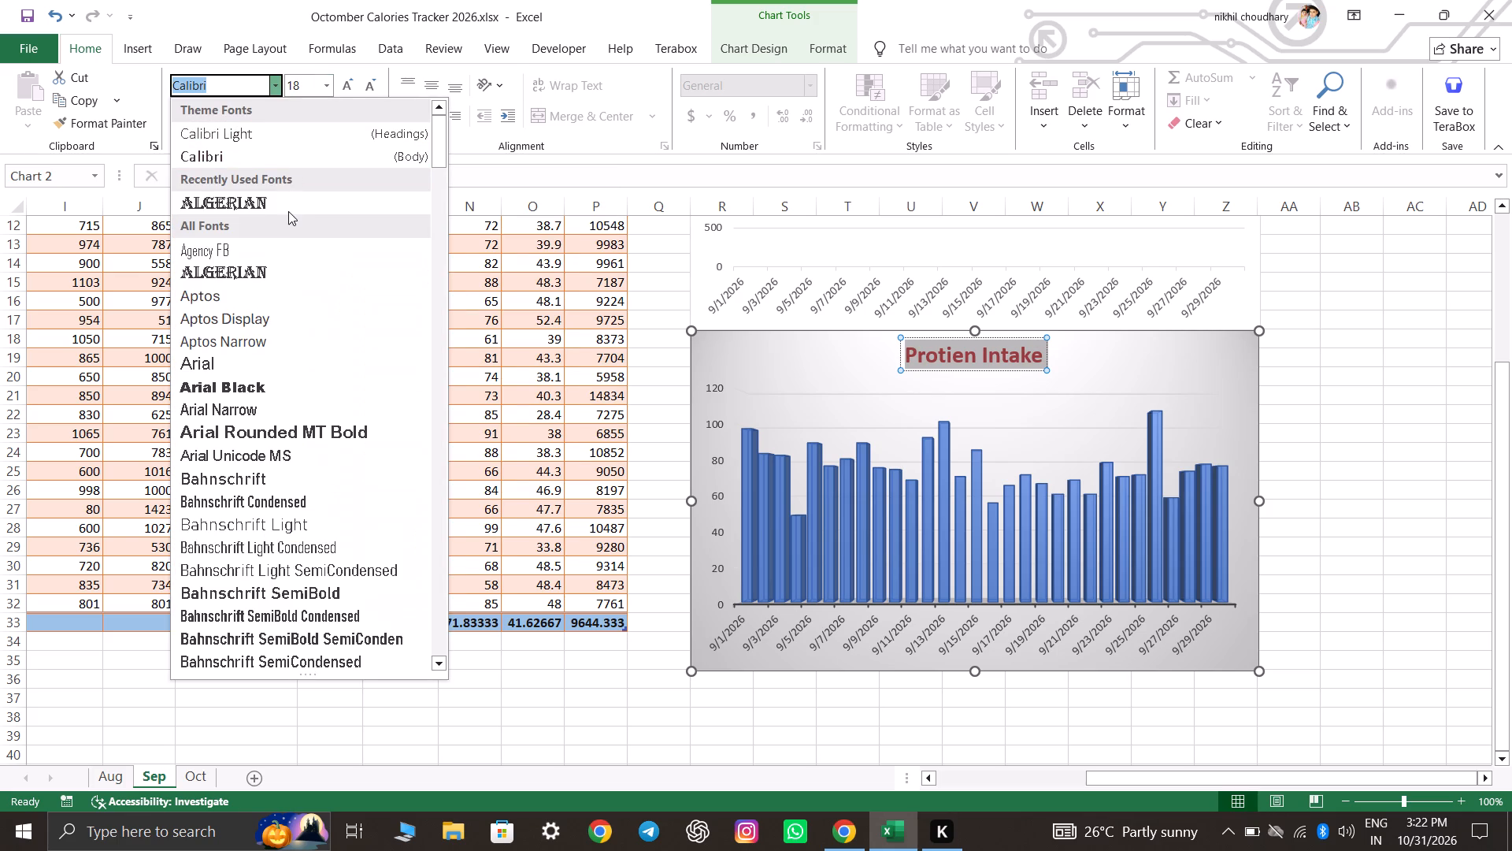
pyautogui.click(288, 208)
pyautogui.click(1423, 478)
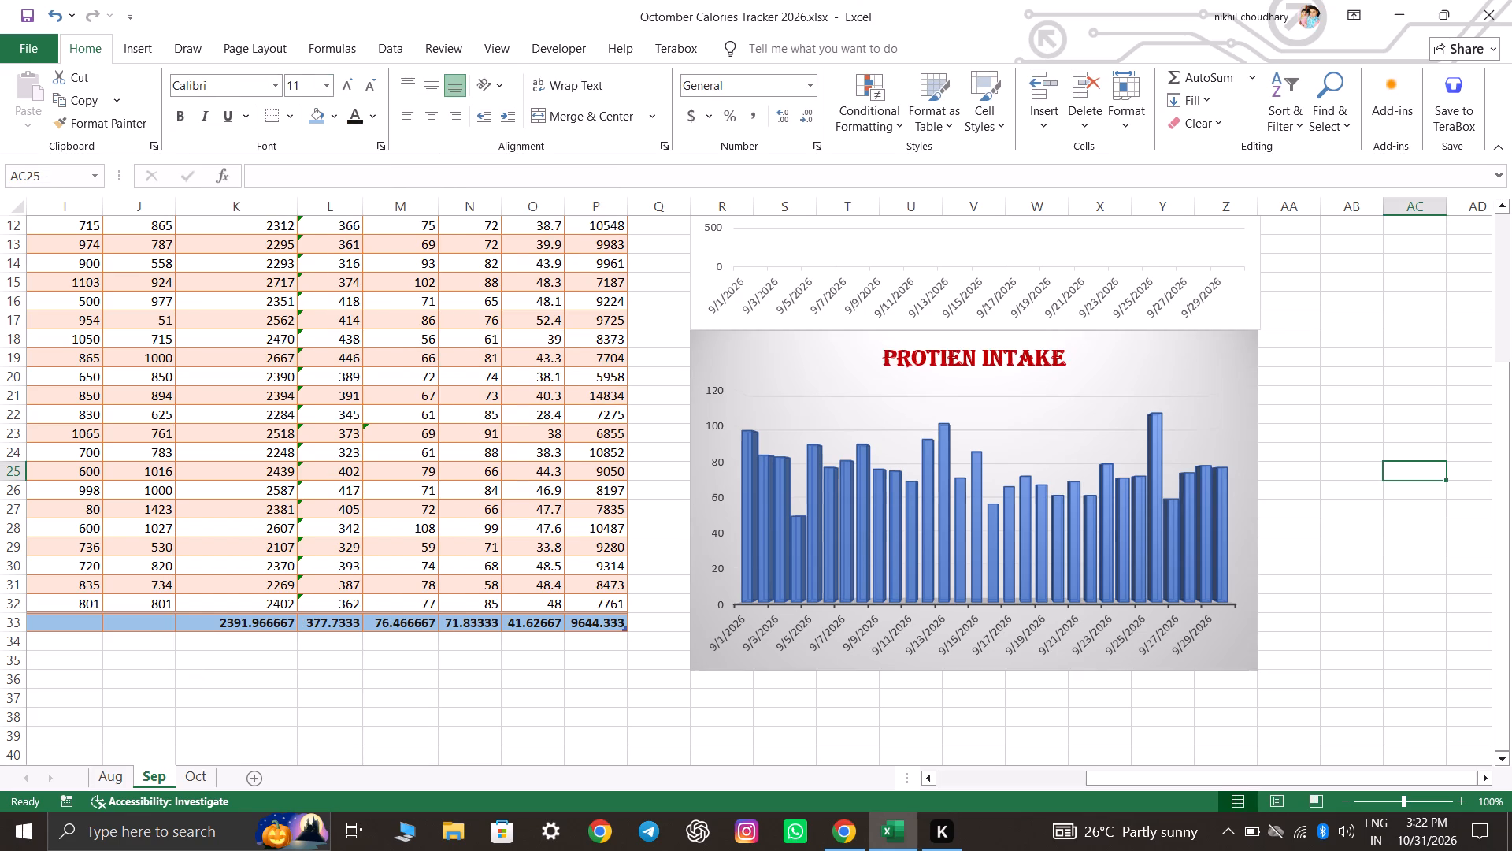
# Recolour the whole Protien Intake chart title black.
pyautogui.click(984, 347)
pyautogui.doubleClick(977, 351)
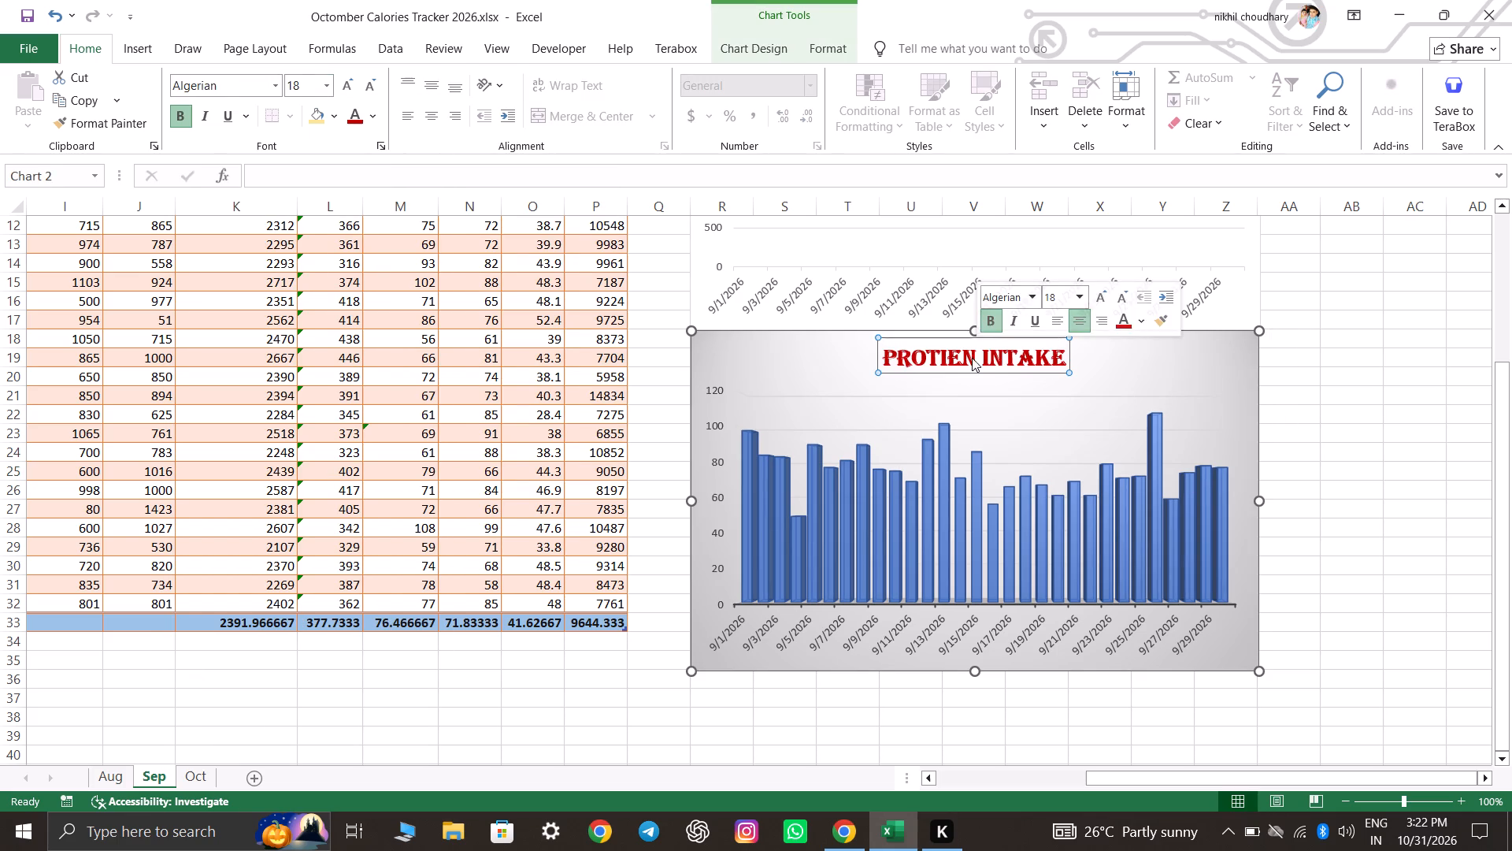
pyautogui.click(972, 358)
pyautogui.hotkey('ctrl', 'a')
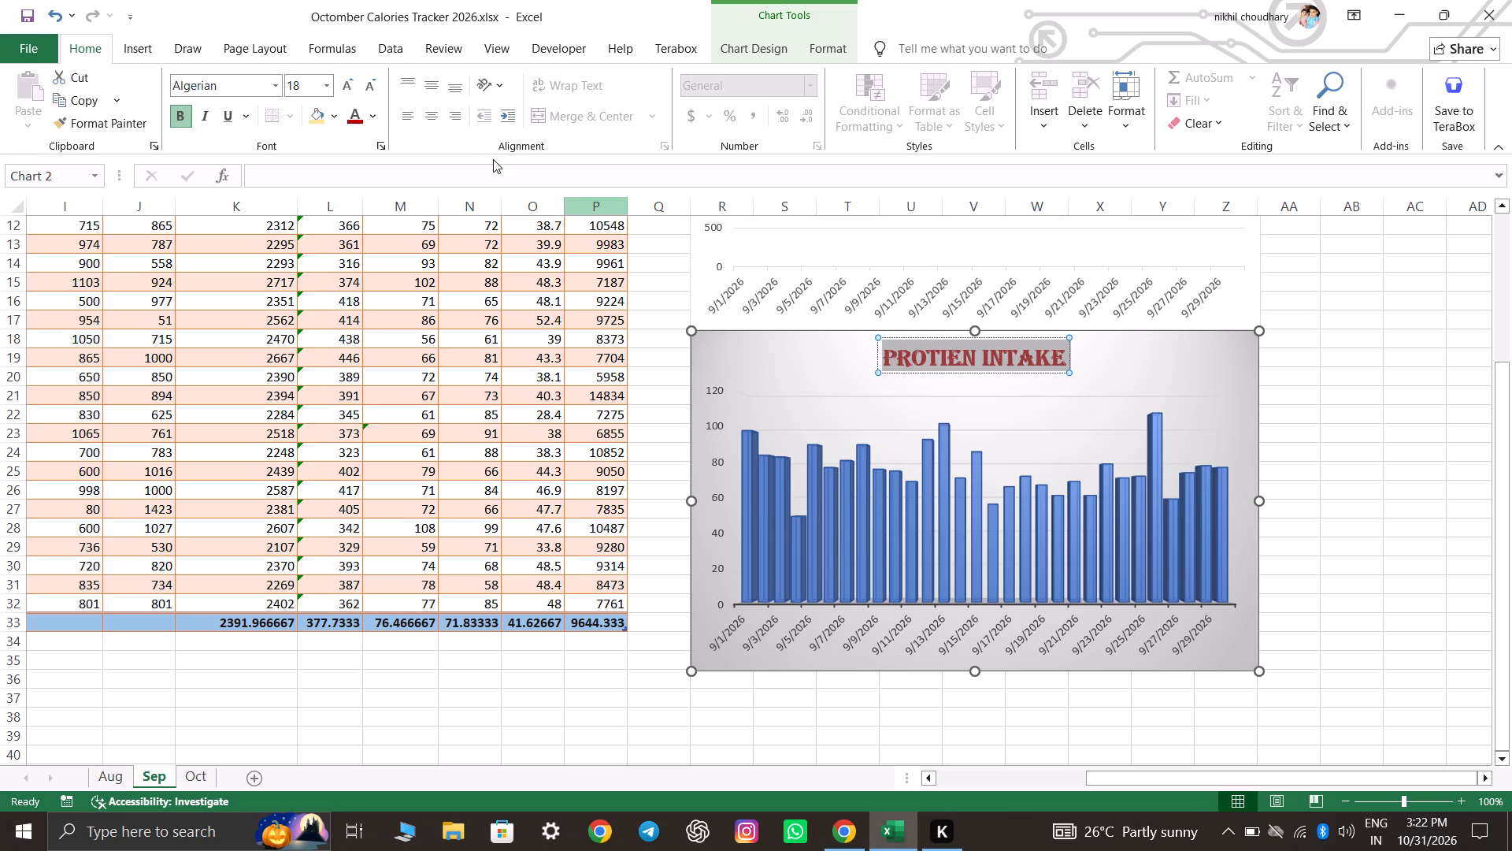
pyautogui.click(369, 116)
pyautogui.click(388, 226)
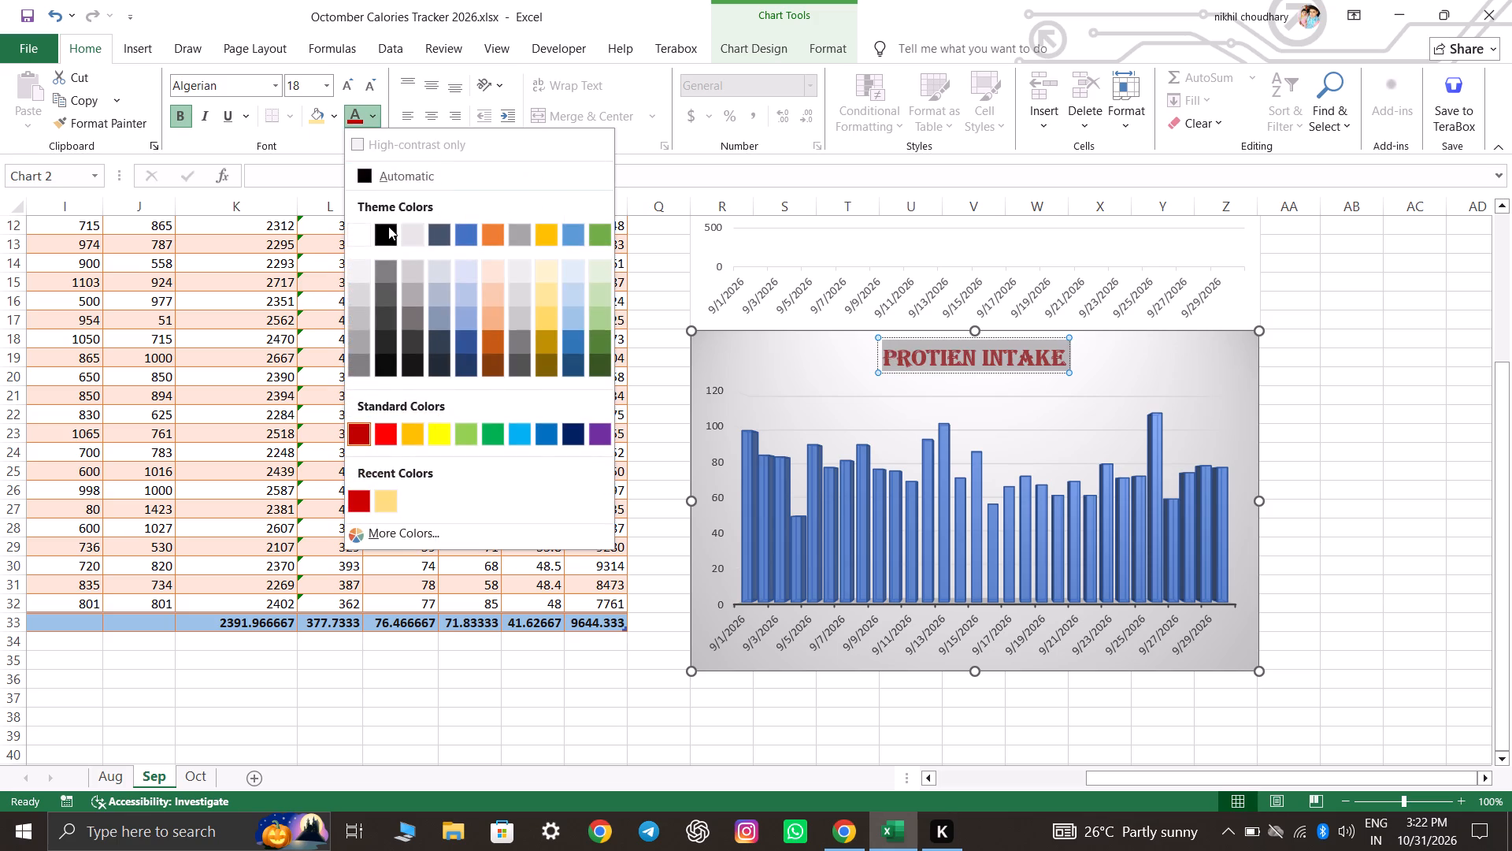
pyautogui.click(1394, 388)
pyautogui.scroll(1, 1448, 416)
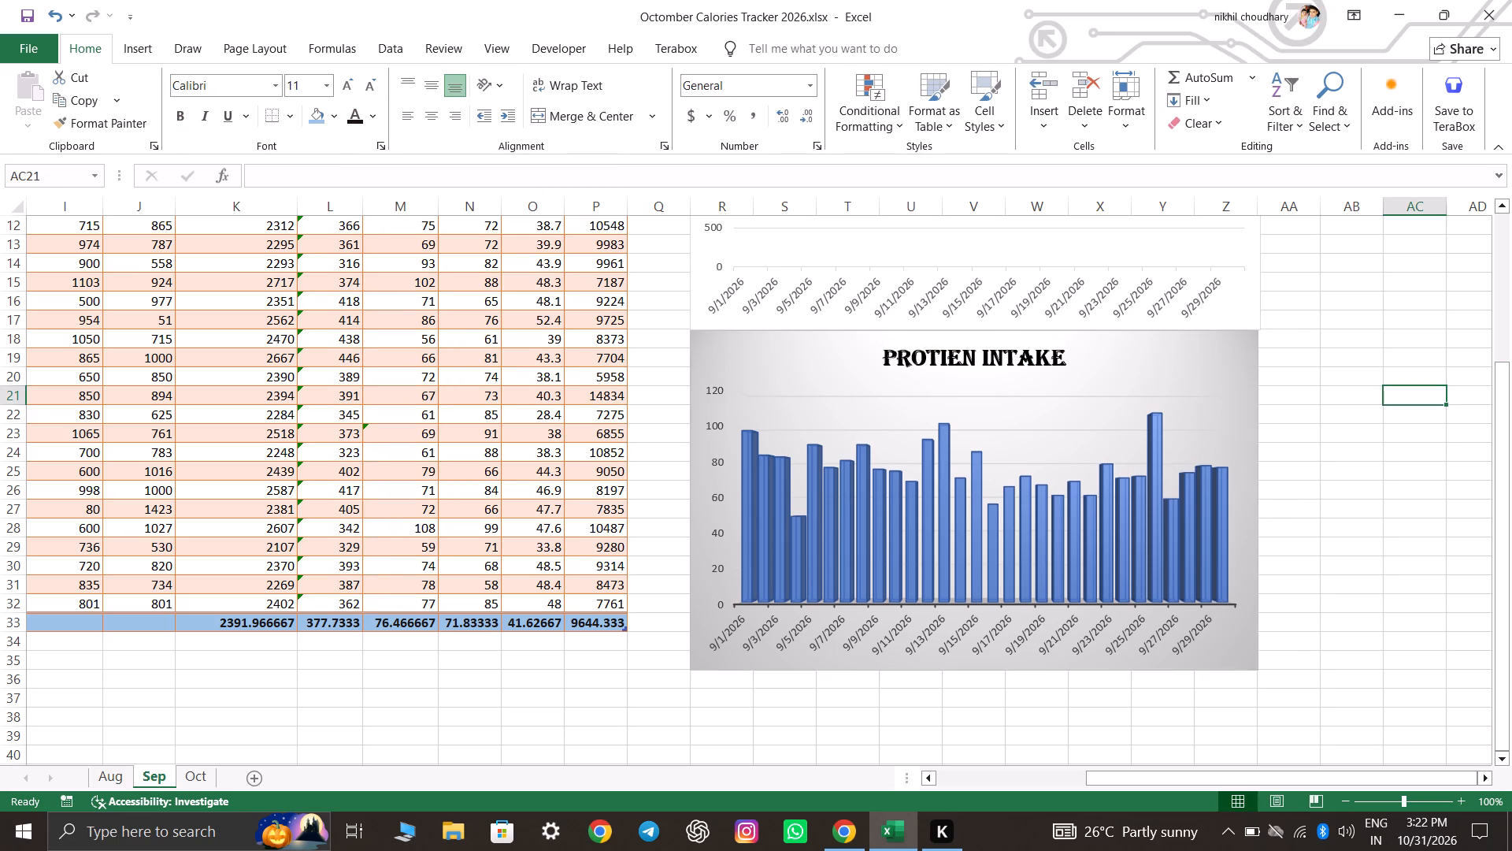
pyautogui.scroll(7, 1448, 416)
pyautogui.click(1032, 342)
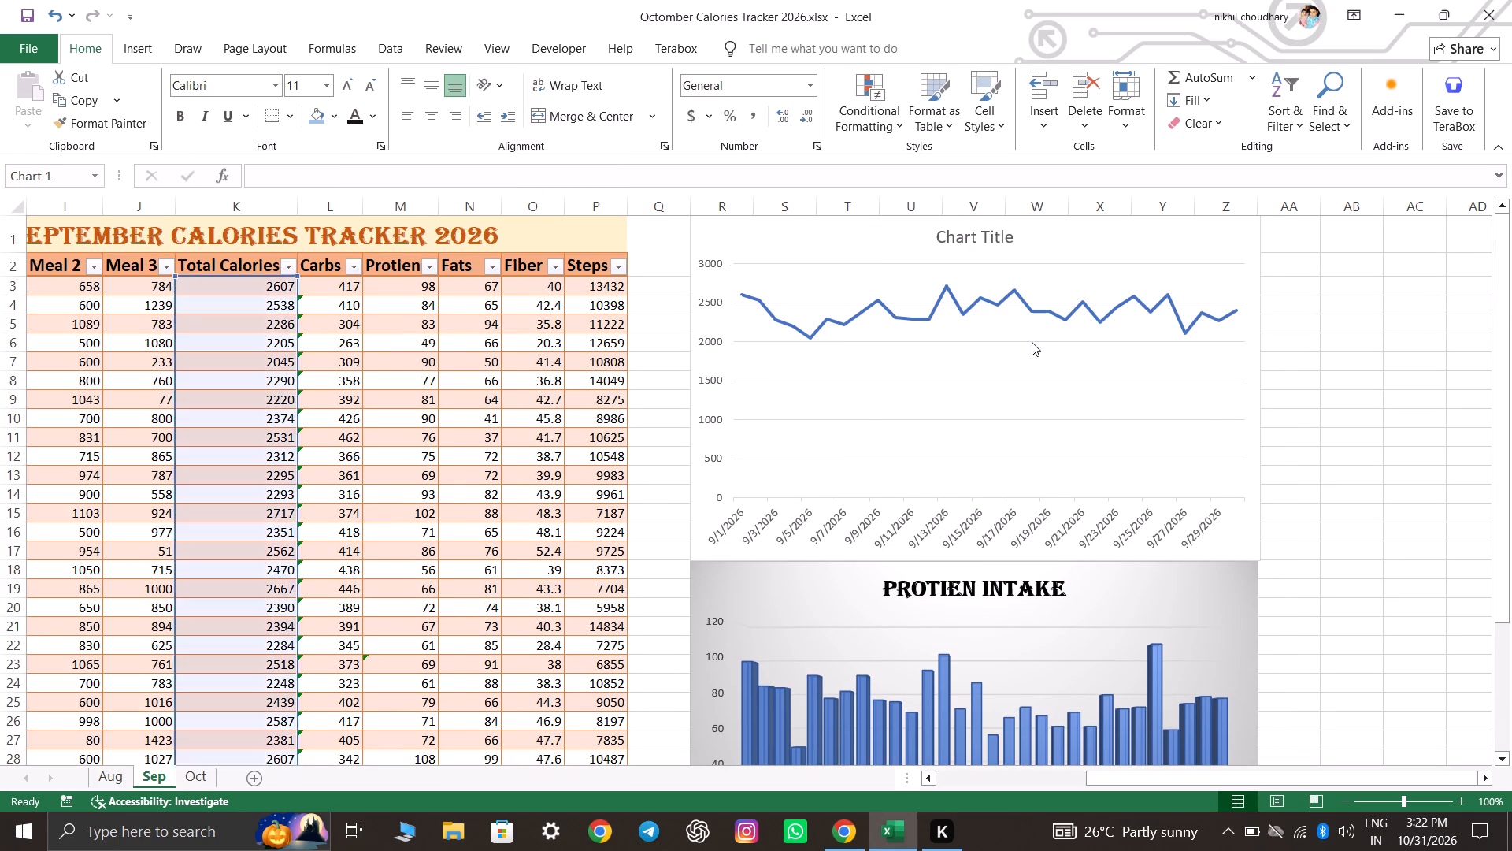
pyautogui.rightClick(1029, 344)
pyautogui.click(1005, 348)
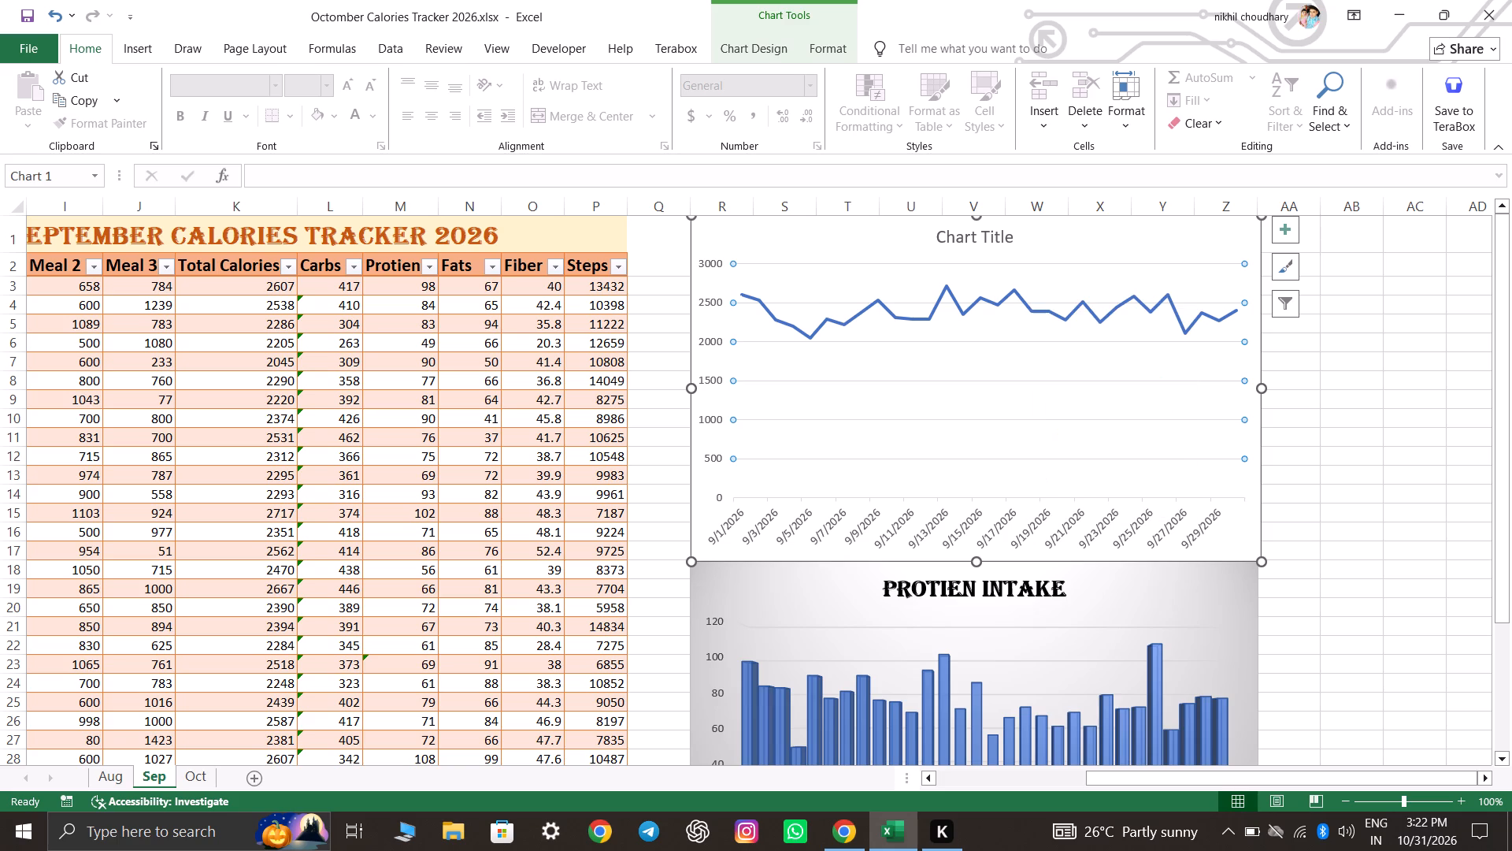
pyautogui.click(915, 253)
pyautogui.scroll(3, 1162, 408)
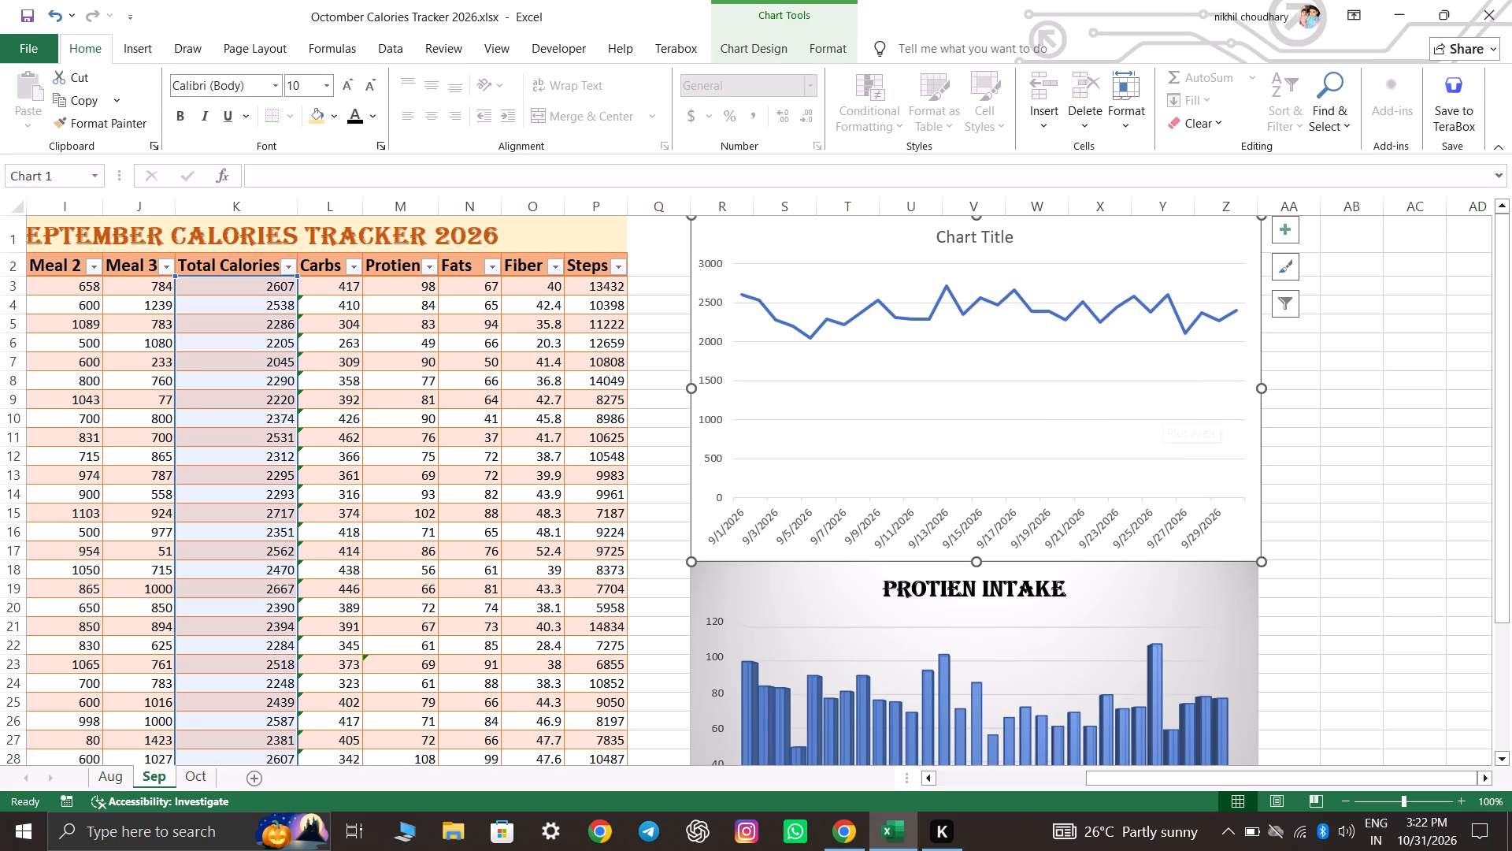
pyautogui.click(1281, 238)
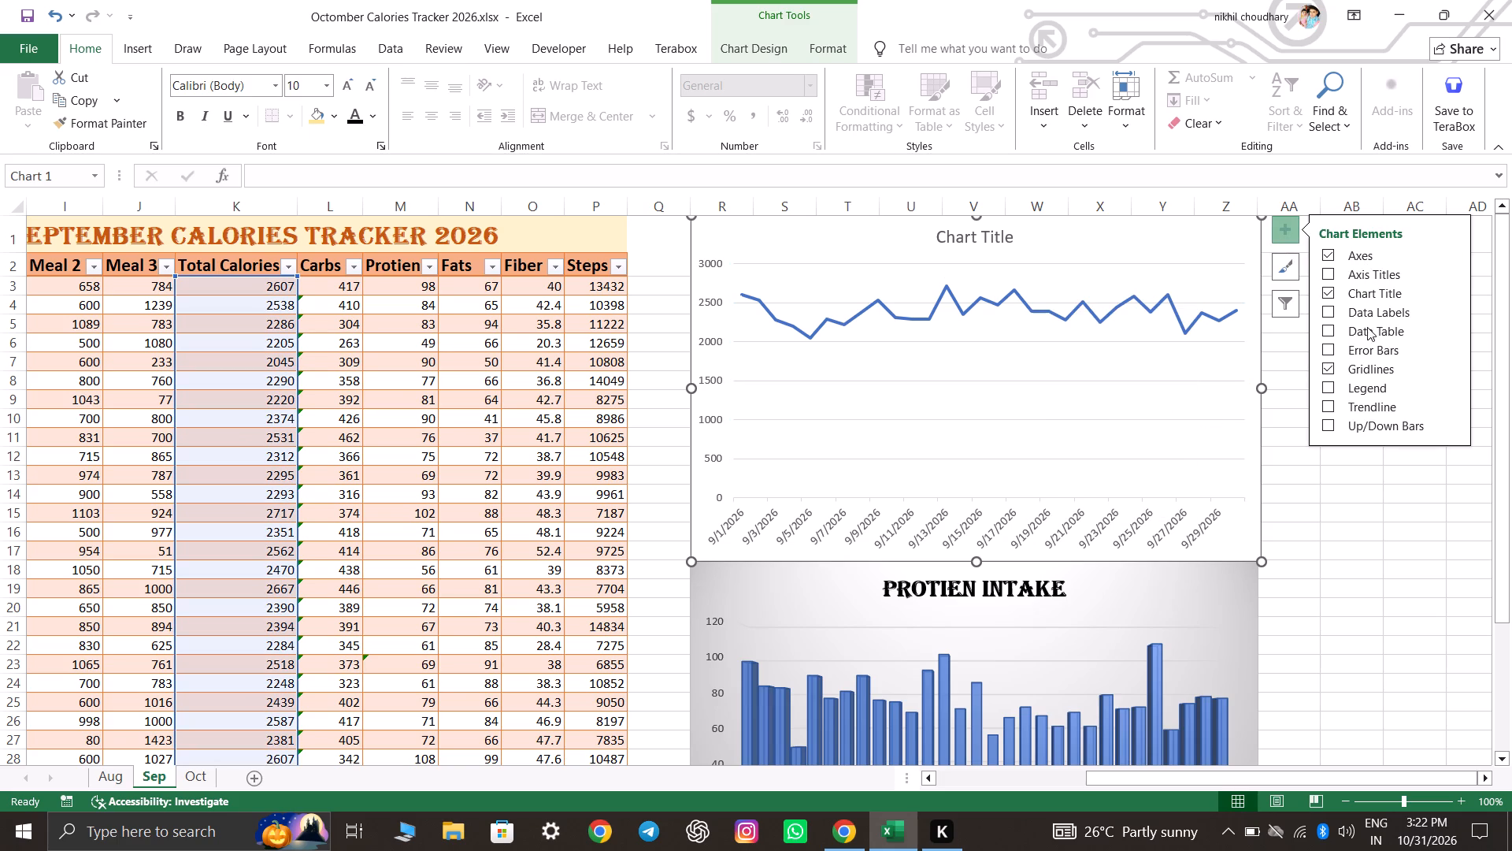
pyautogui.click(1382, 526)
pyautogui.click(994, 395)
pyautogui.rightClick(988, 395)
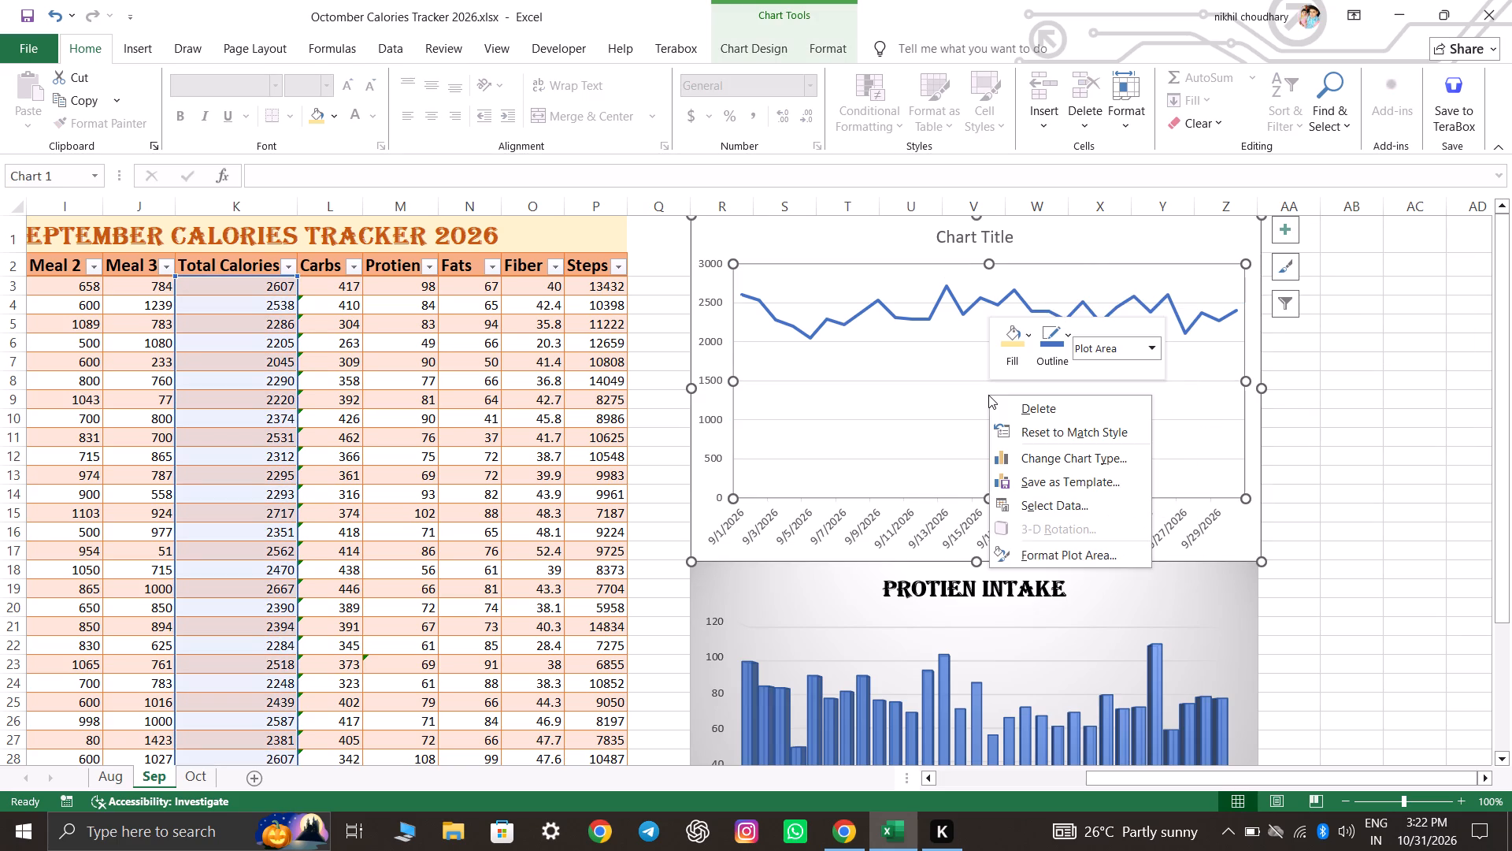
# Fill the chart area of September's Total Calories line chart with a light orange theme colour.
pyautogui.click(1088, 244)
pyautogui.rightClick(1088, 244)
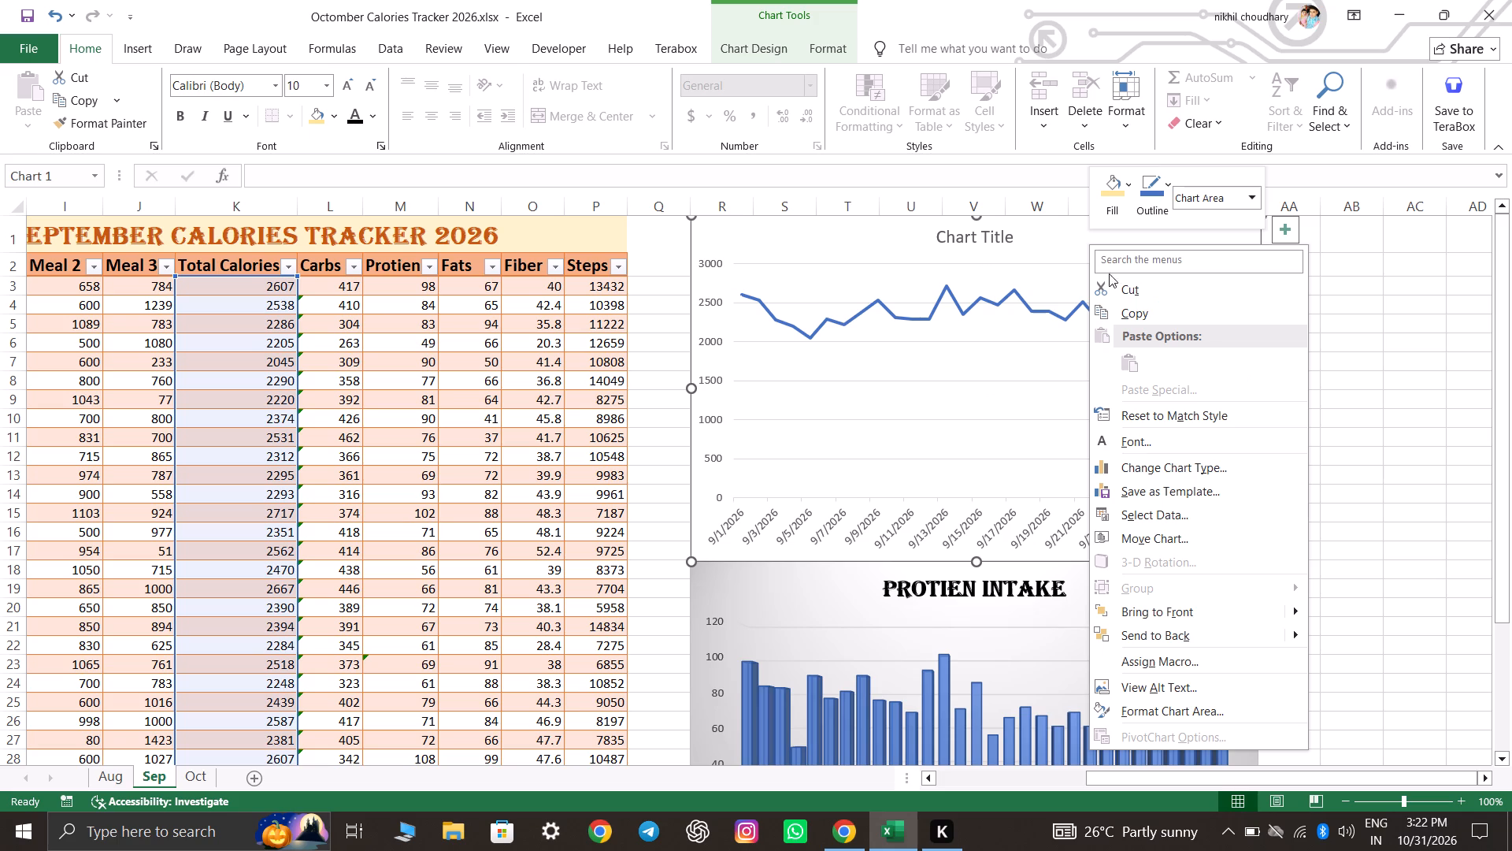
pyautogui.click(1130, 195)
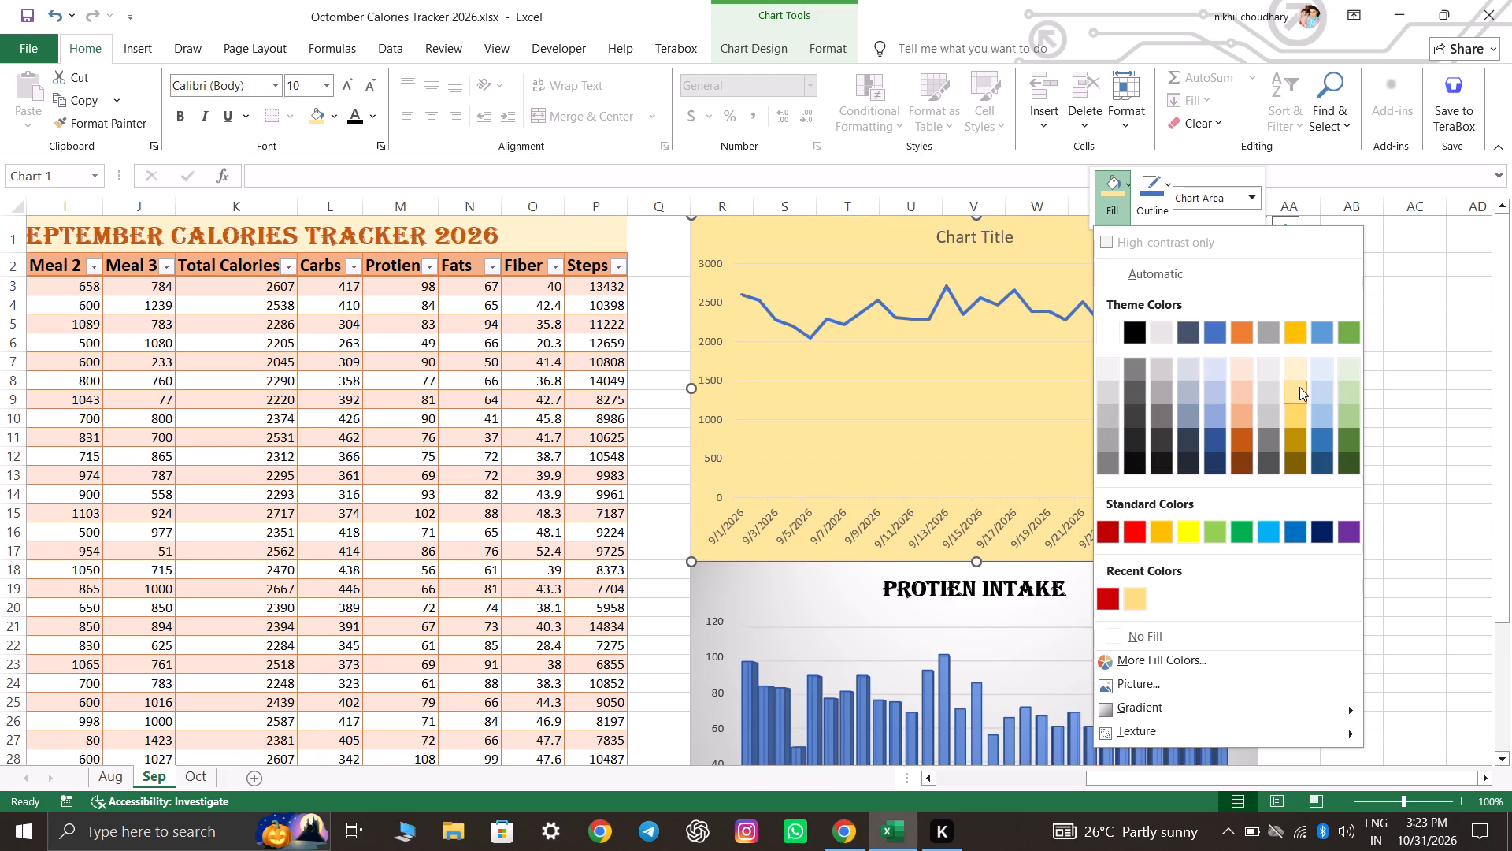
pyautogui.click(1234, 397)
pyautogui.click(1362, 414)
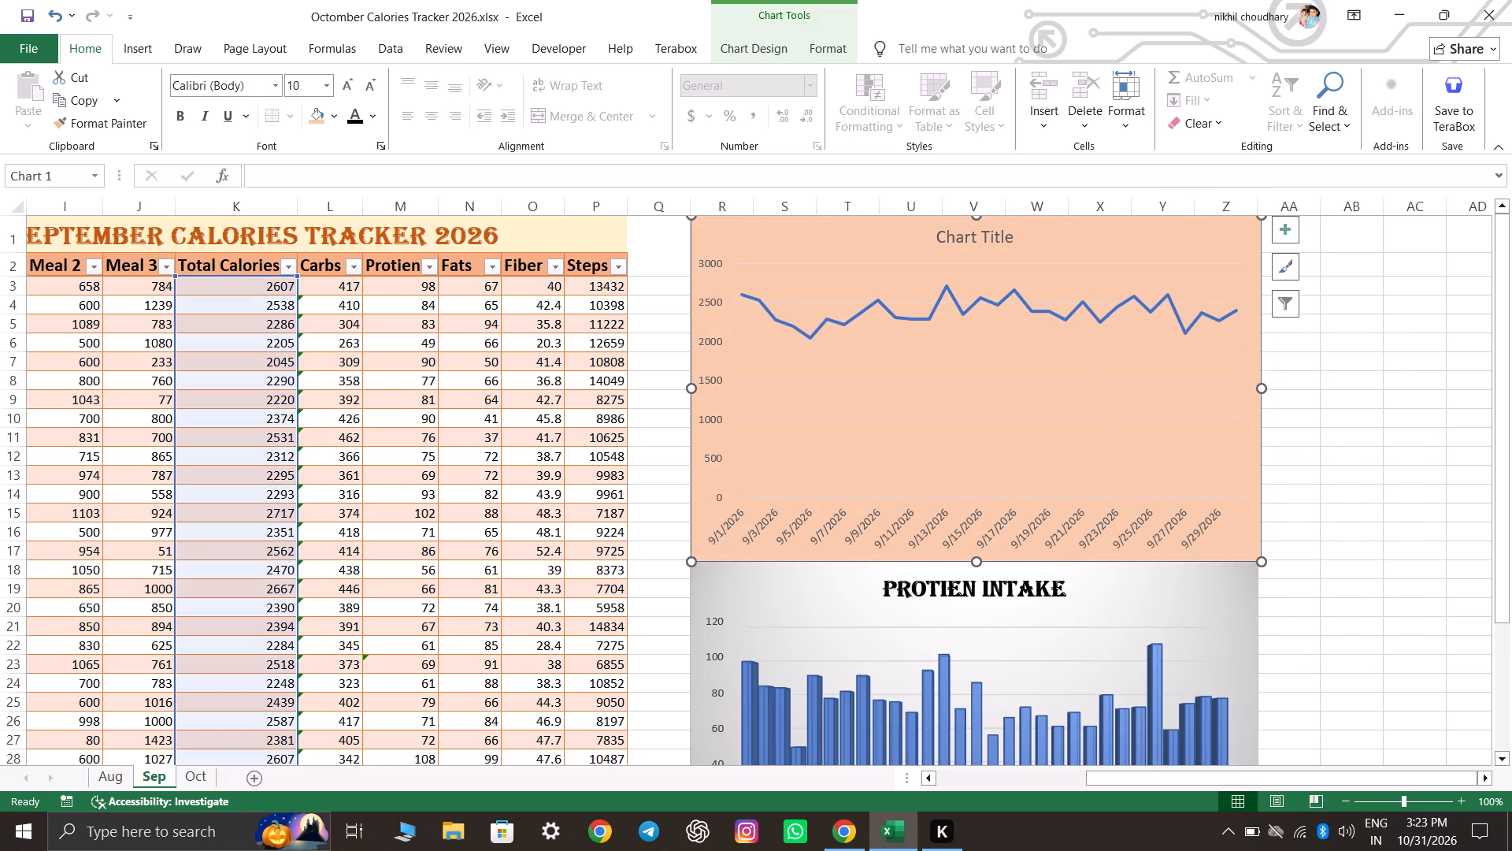
# Replace the placeholder title of September's Total Calories line chart with "Calories Tracker".
pyautogui.scroll(5, 1409, 525)
pyautogui.click(999, 242)
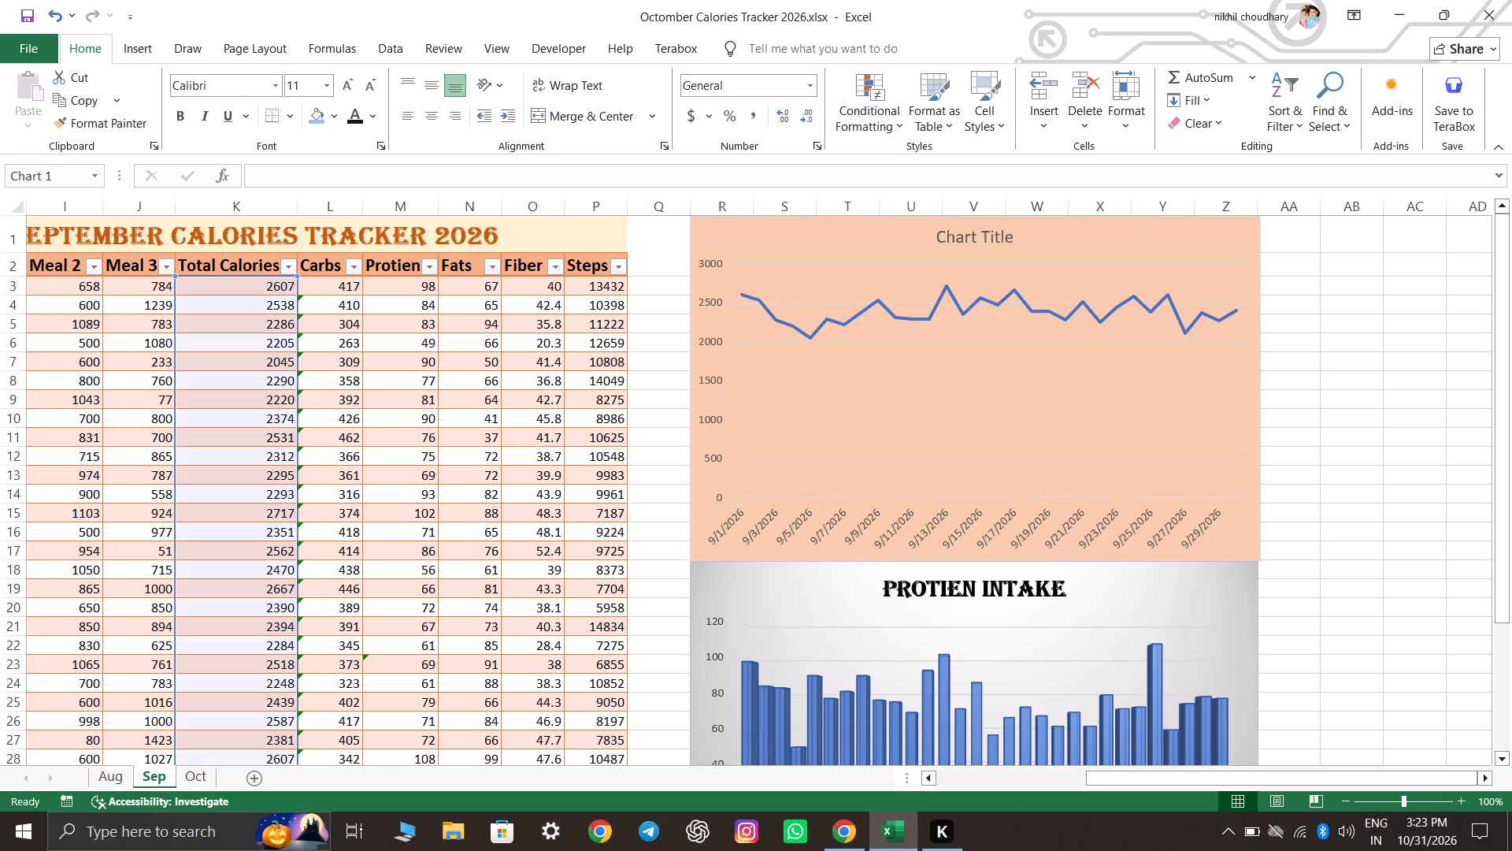
pyautogui.doubleClick(995, 239)
pyautogui.hotkey('ctrl', 'a')
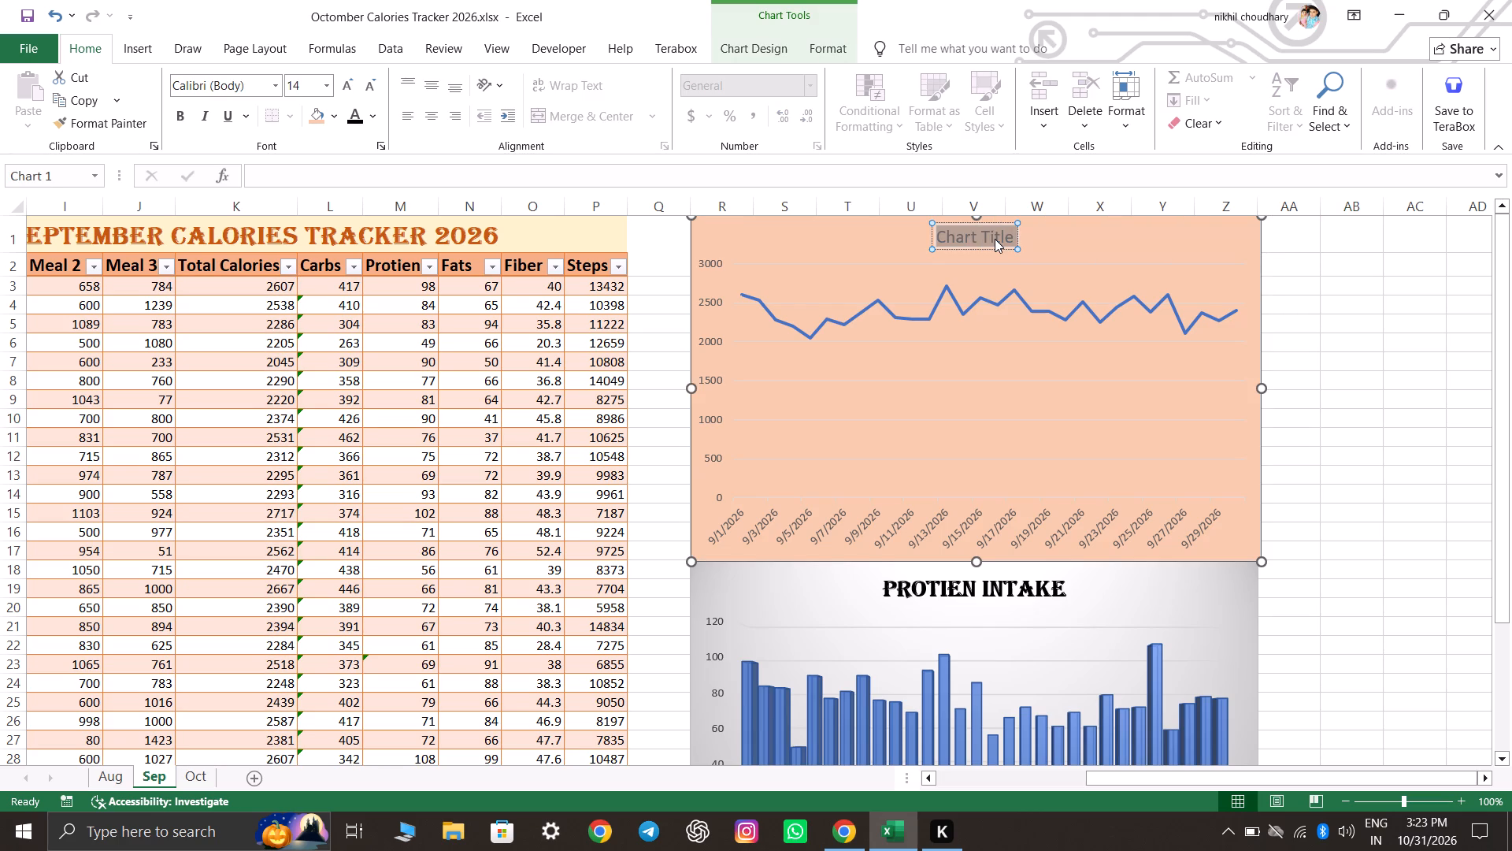
pyautogui.write('Calories')
pyautogui.press('space')
pyautogui.write('Tracker')
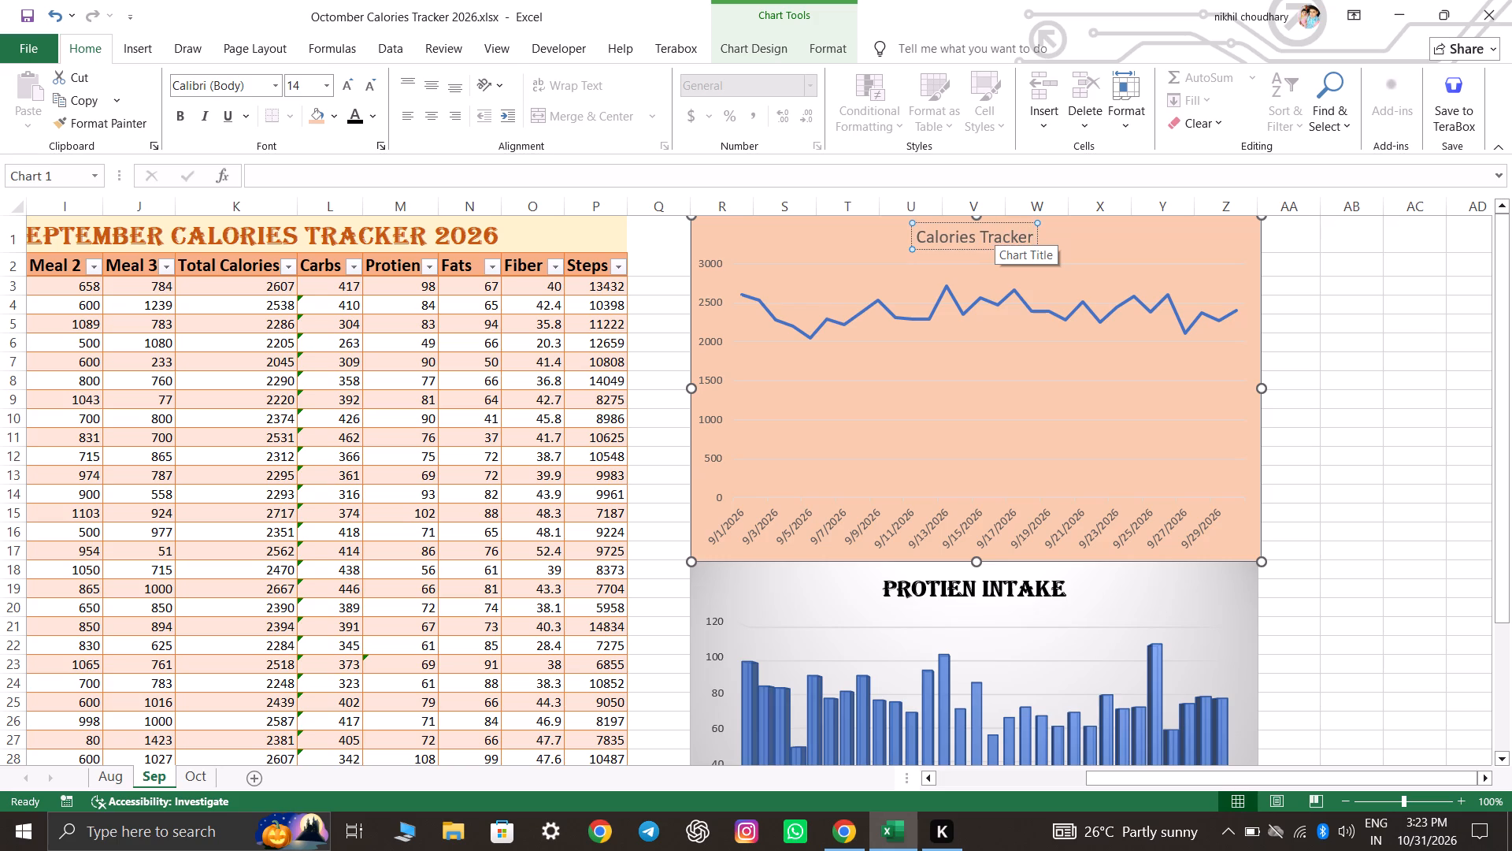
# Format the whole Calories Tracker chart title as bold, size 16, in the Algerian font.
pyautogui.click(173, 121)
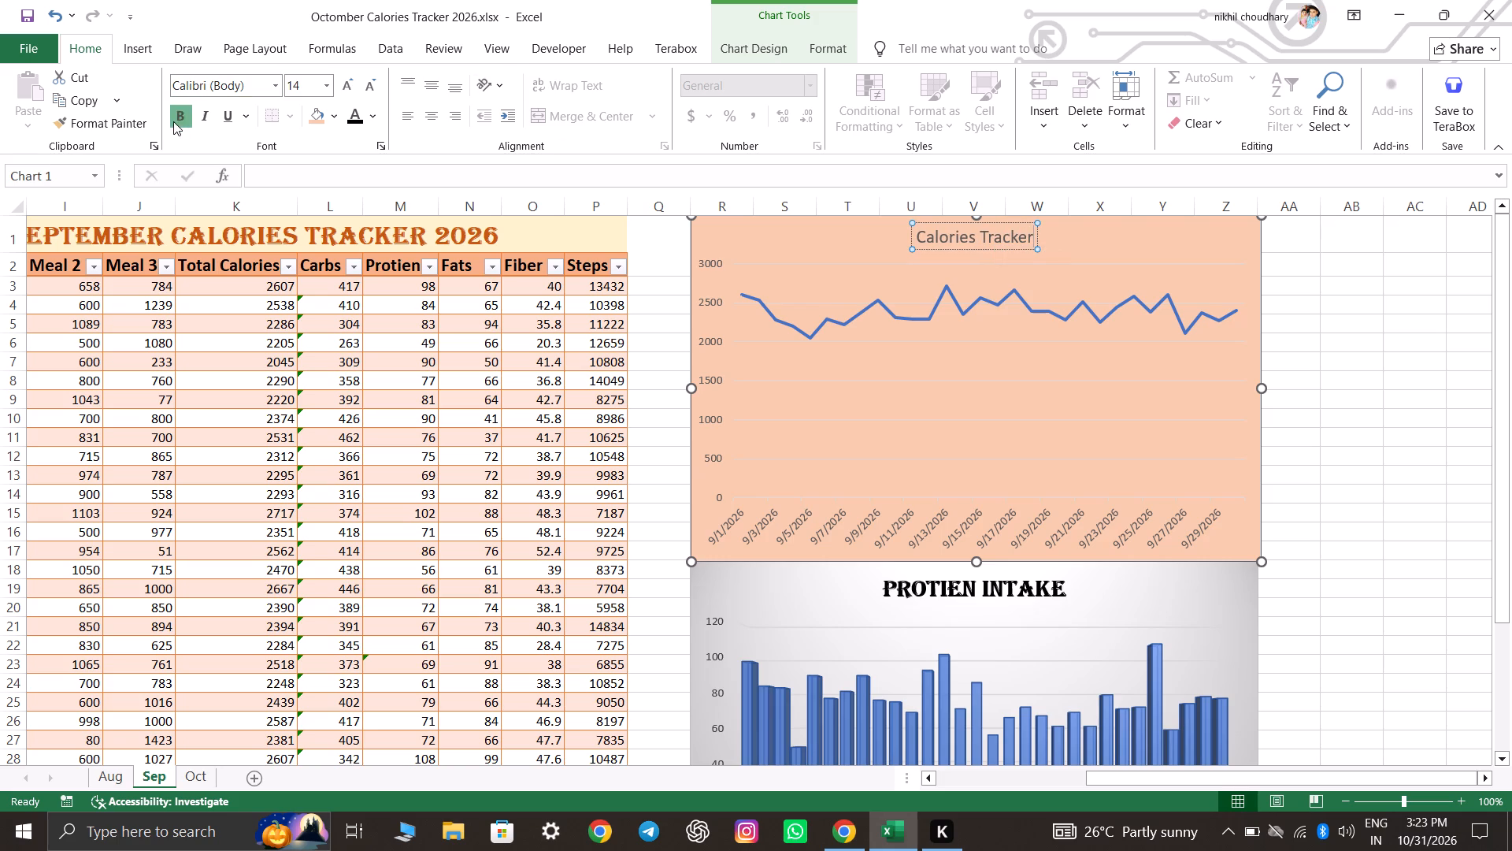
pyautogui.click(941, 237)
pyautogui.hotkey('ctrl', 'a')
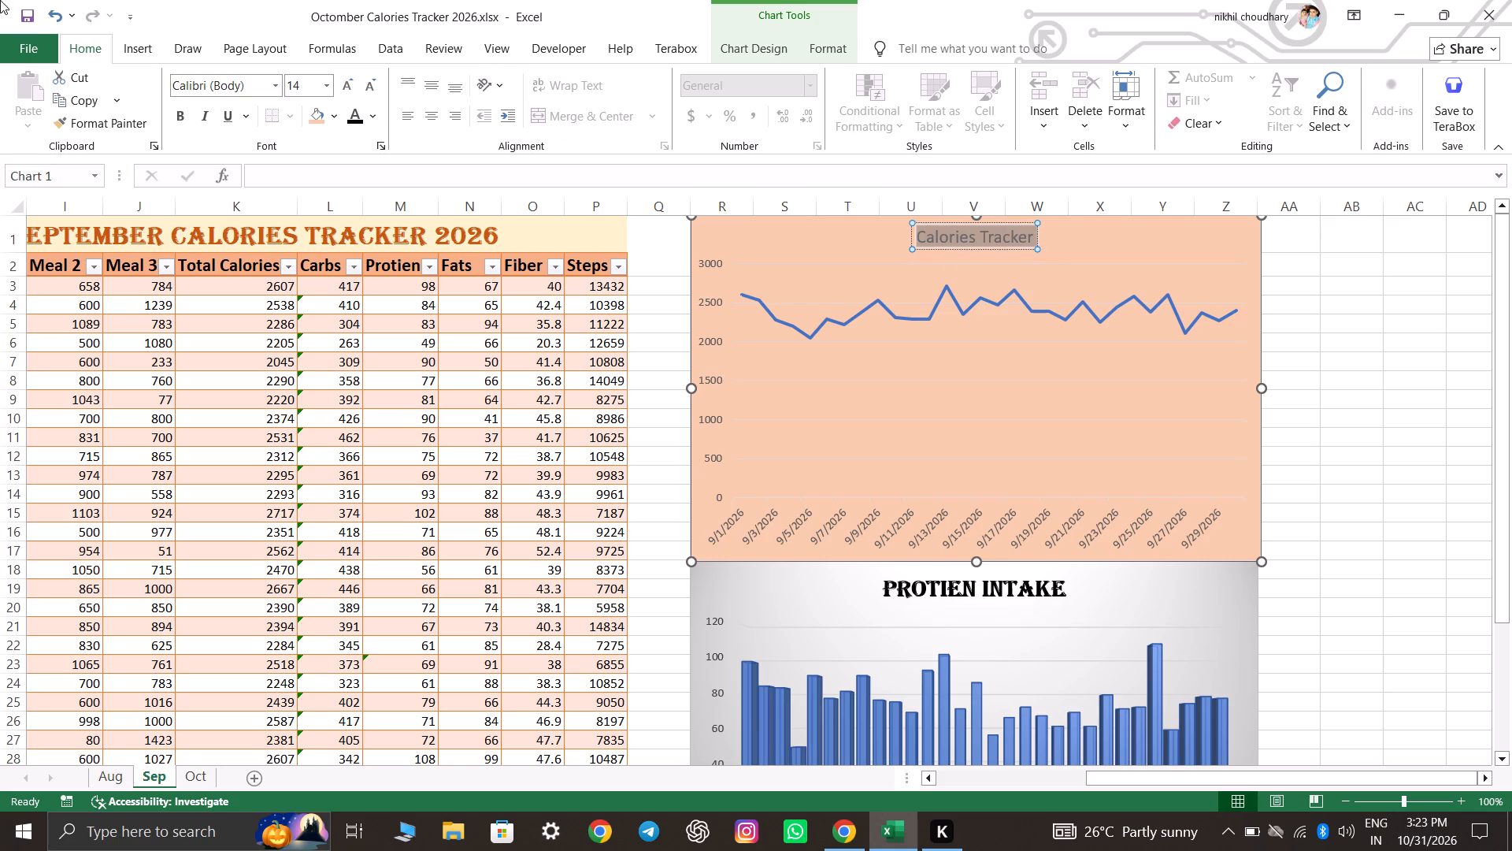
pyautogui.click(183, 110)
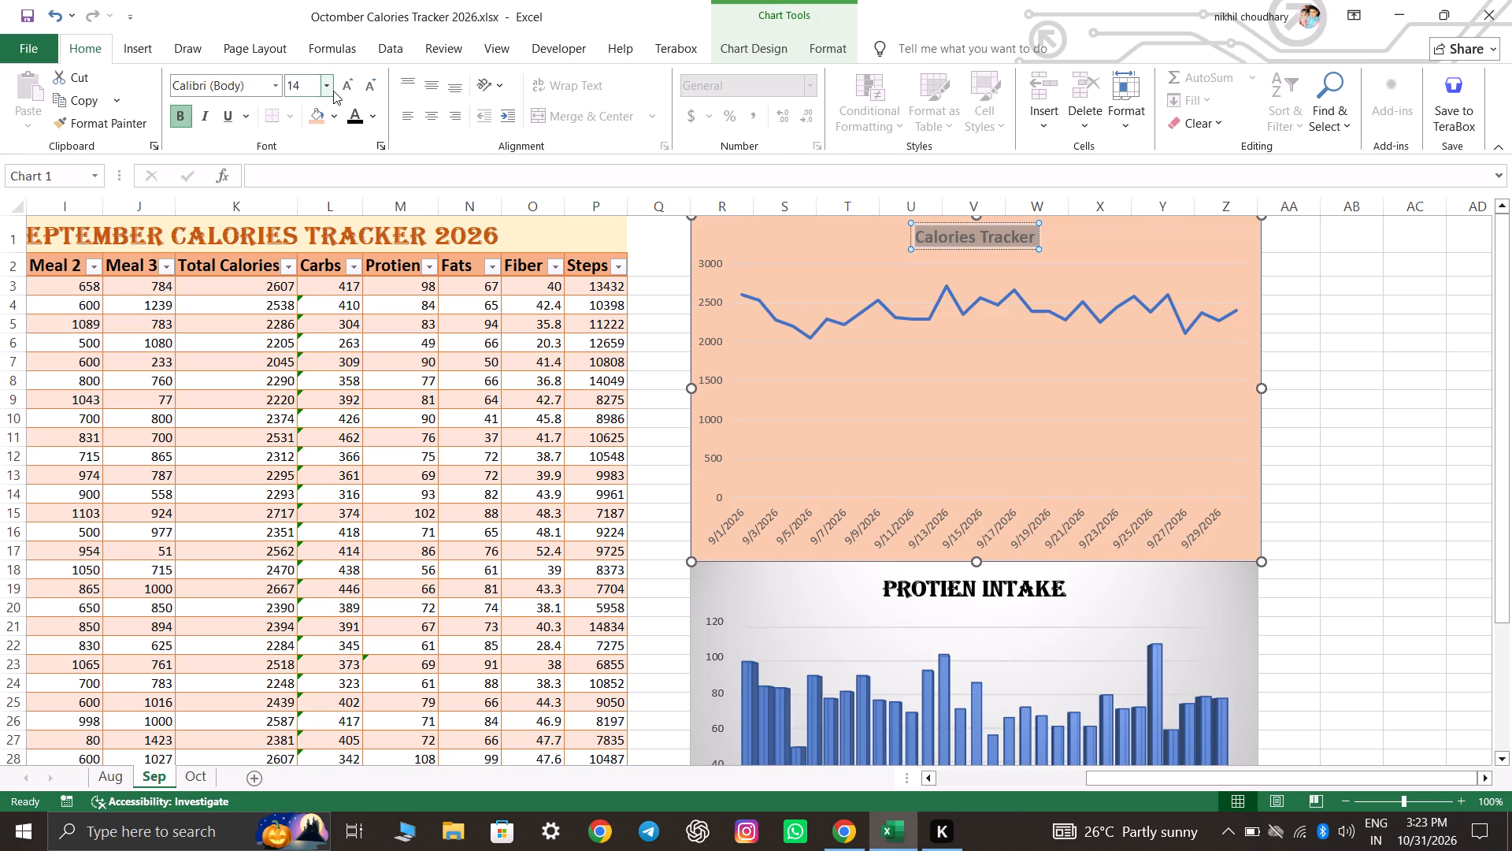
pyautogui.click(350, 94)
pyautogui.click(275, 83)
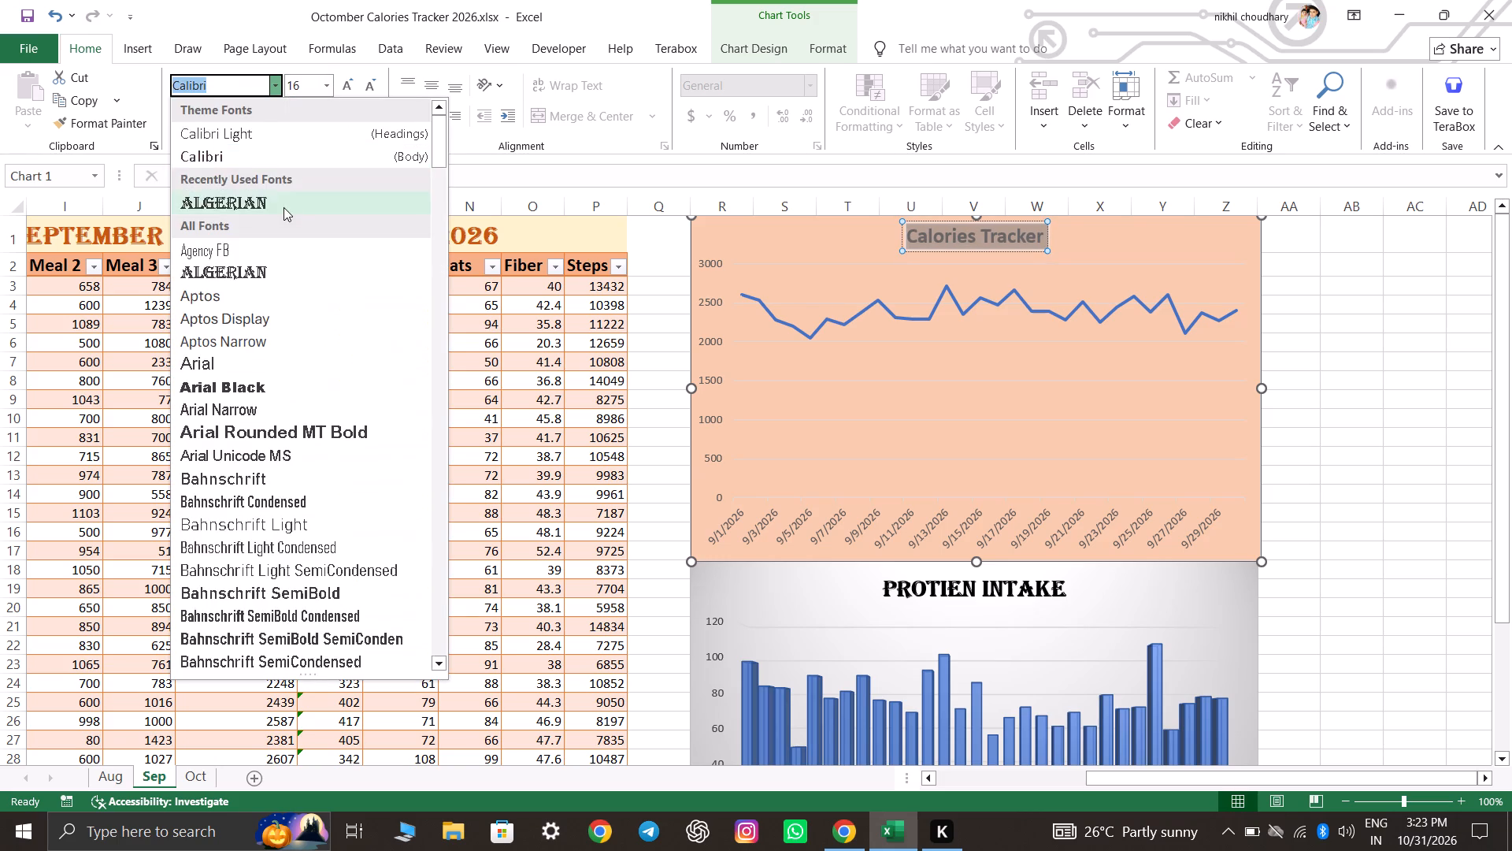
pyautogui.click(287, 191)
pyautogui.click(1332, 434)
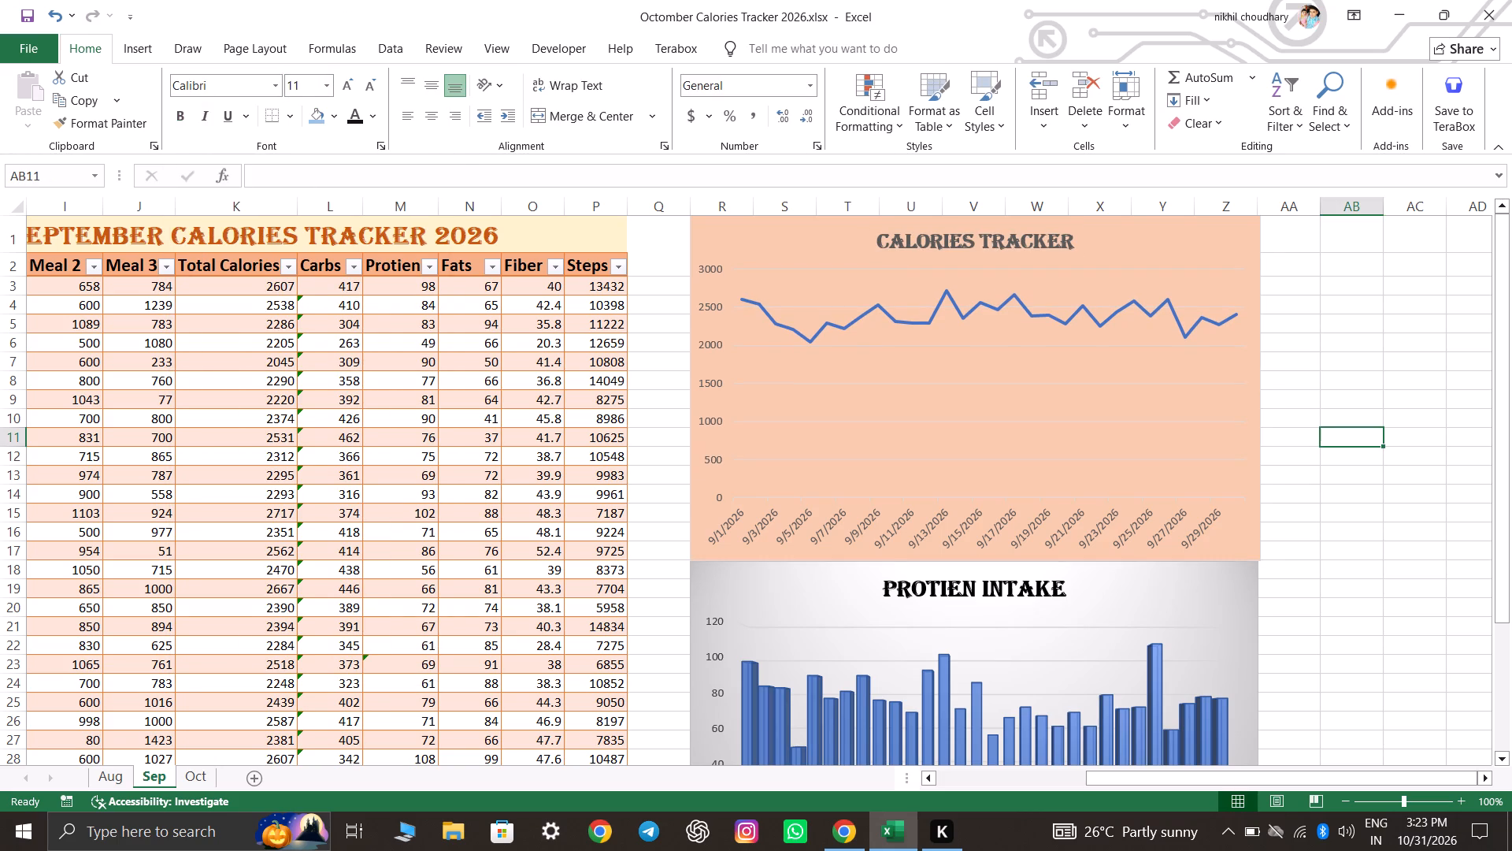
# Apply the second chart style to the Calories Tracker line chart, with a grey gradient background and value labels inside round markers.
pyautogui.doubleClick(1015, 233)
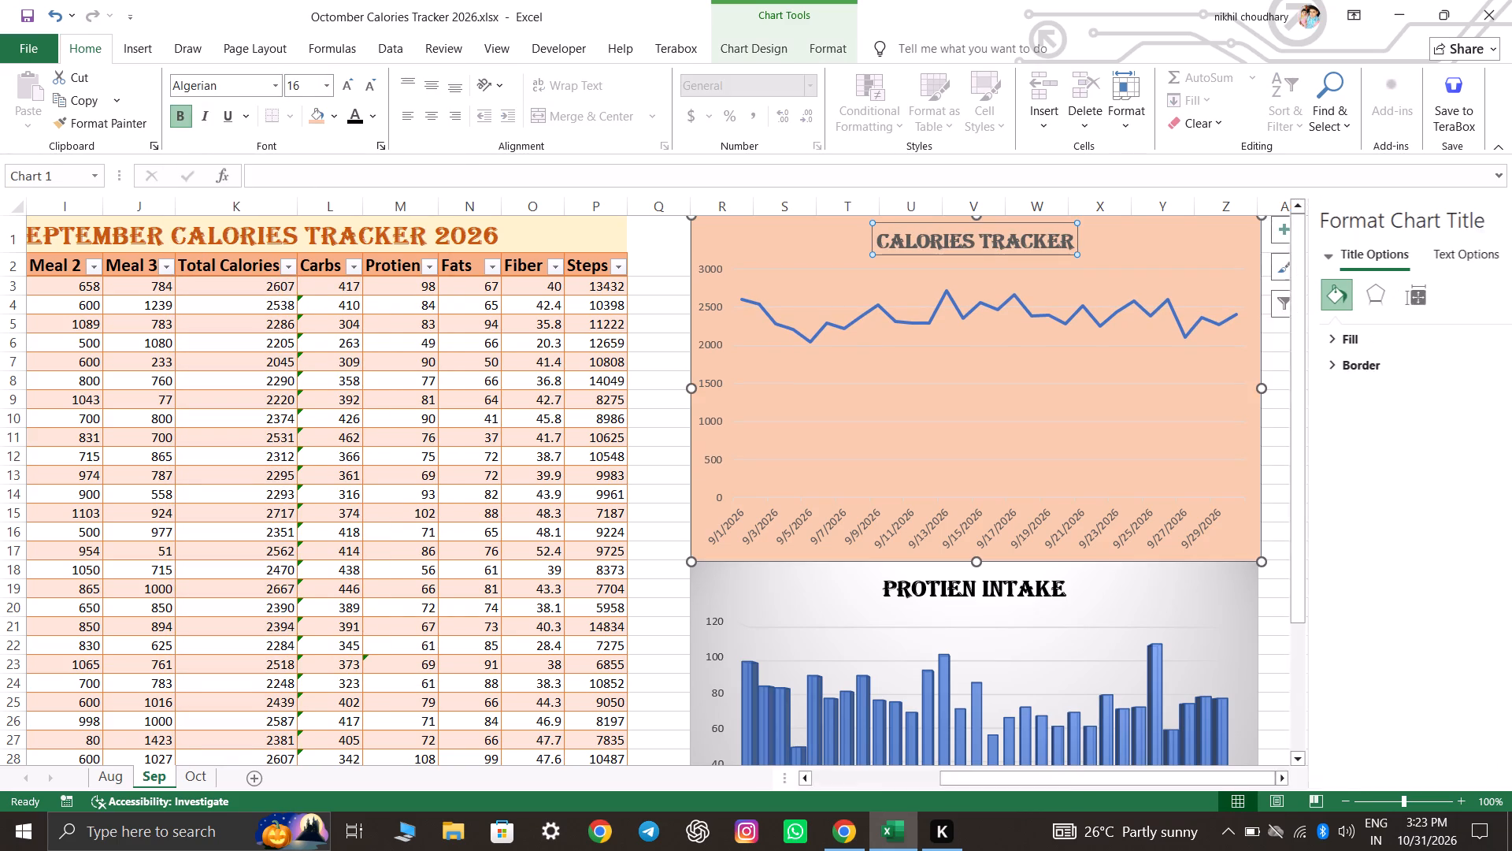
pyautogui.click(1015, 233)
pyautogui.hotkey('ctrl', 'a')
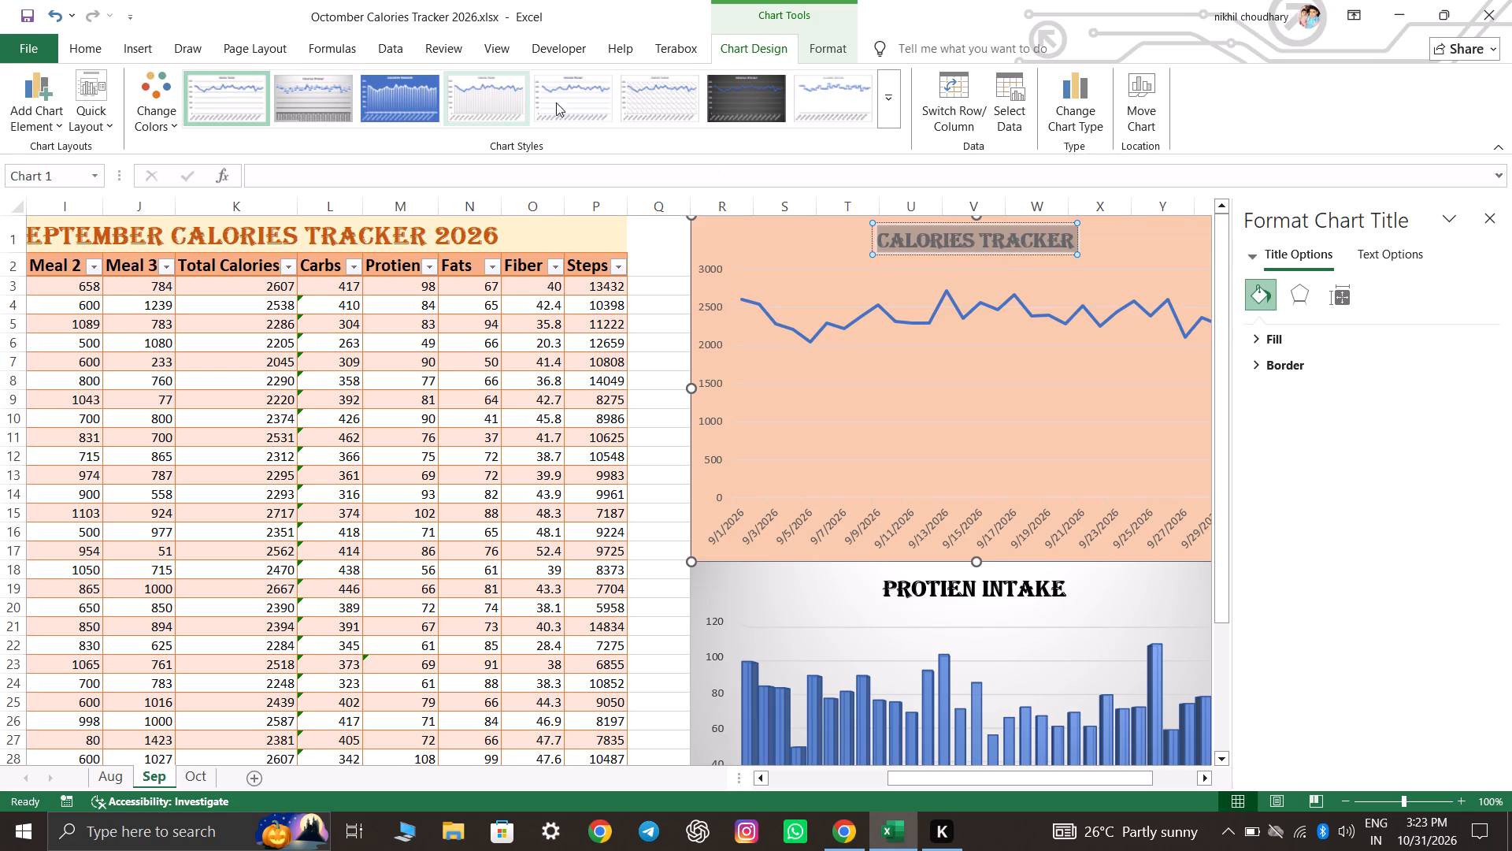
pyautogui.click(340, 116)
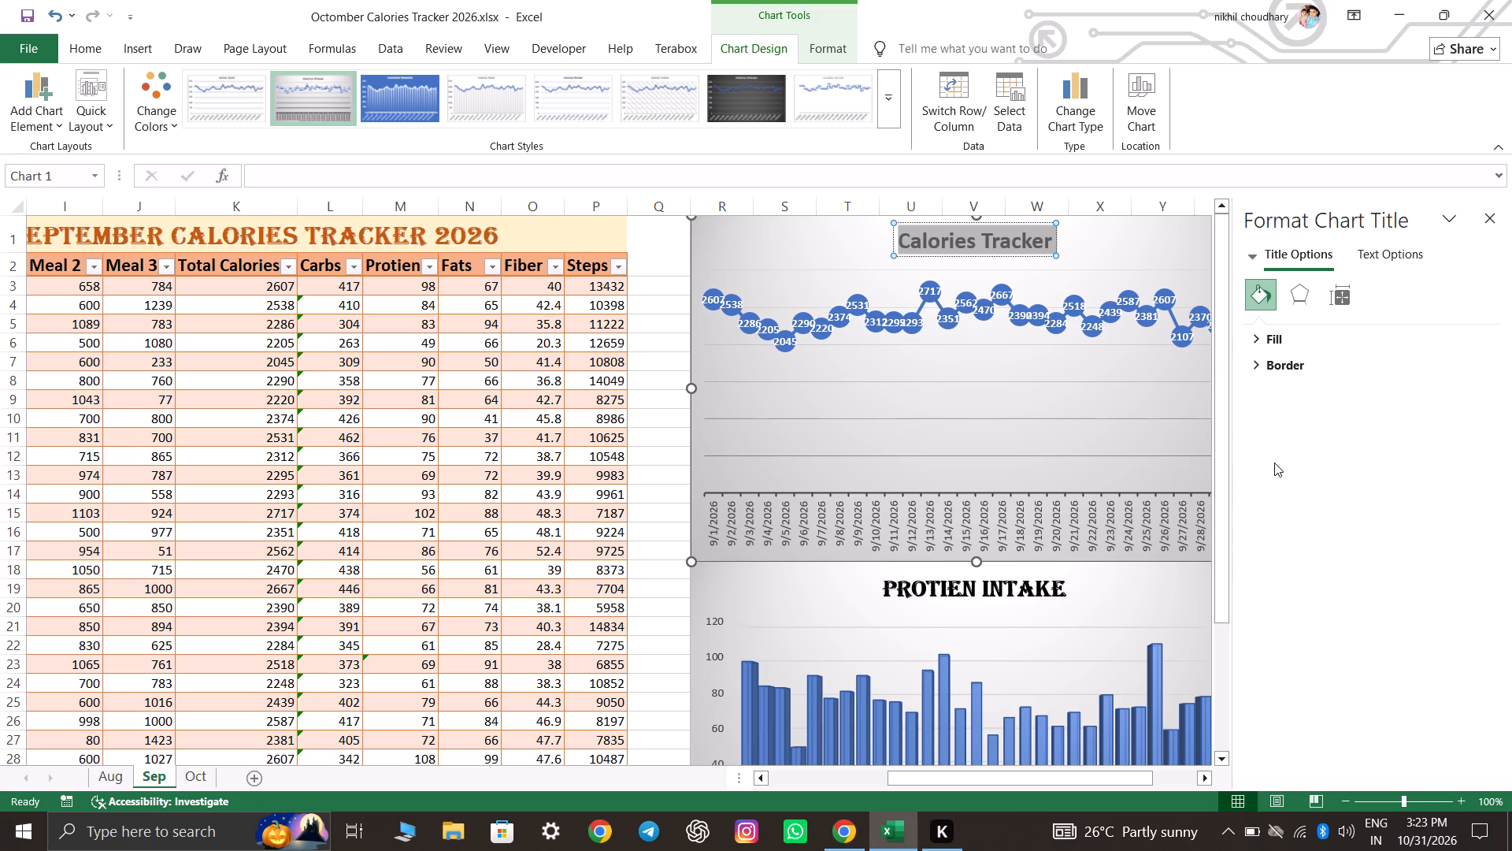
pyautogui.click(1171, 395)
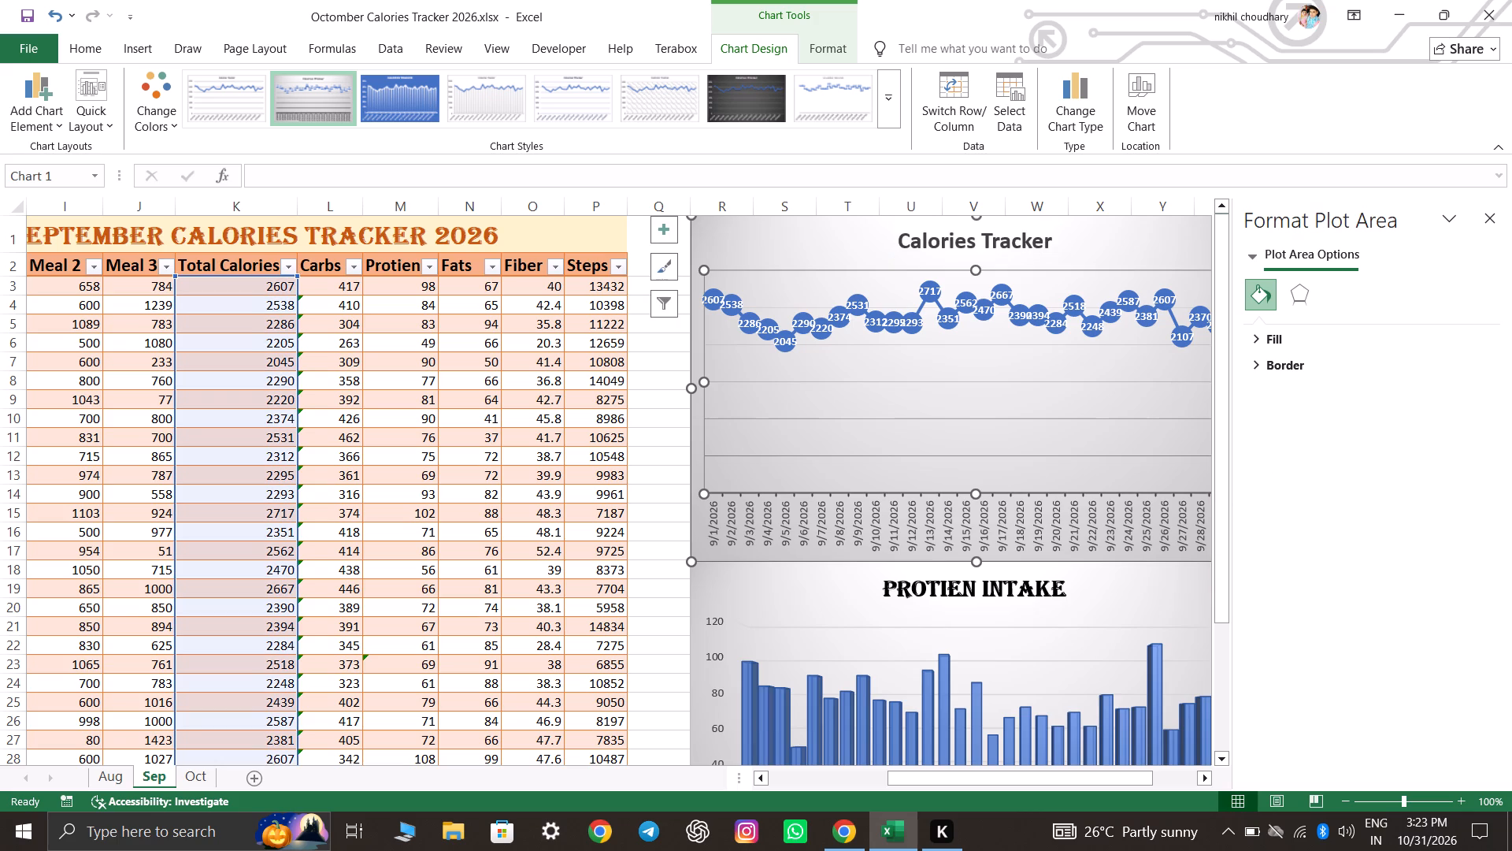
pyautogui.click(1485, 226)
pyautogui.click(1399, 454)
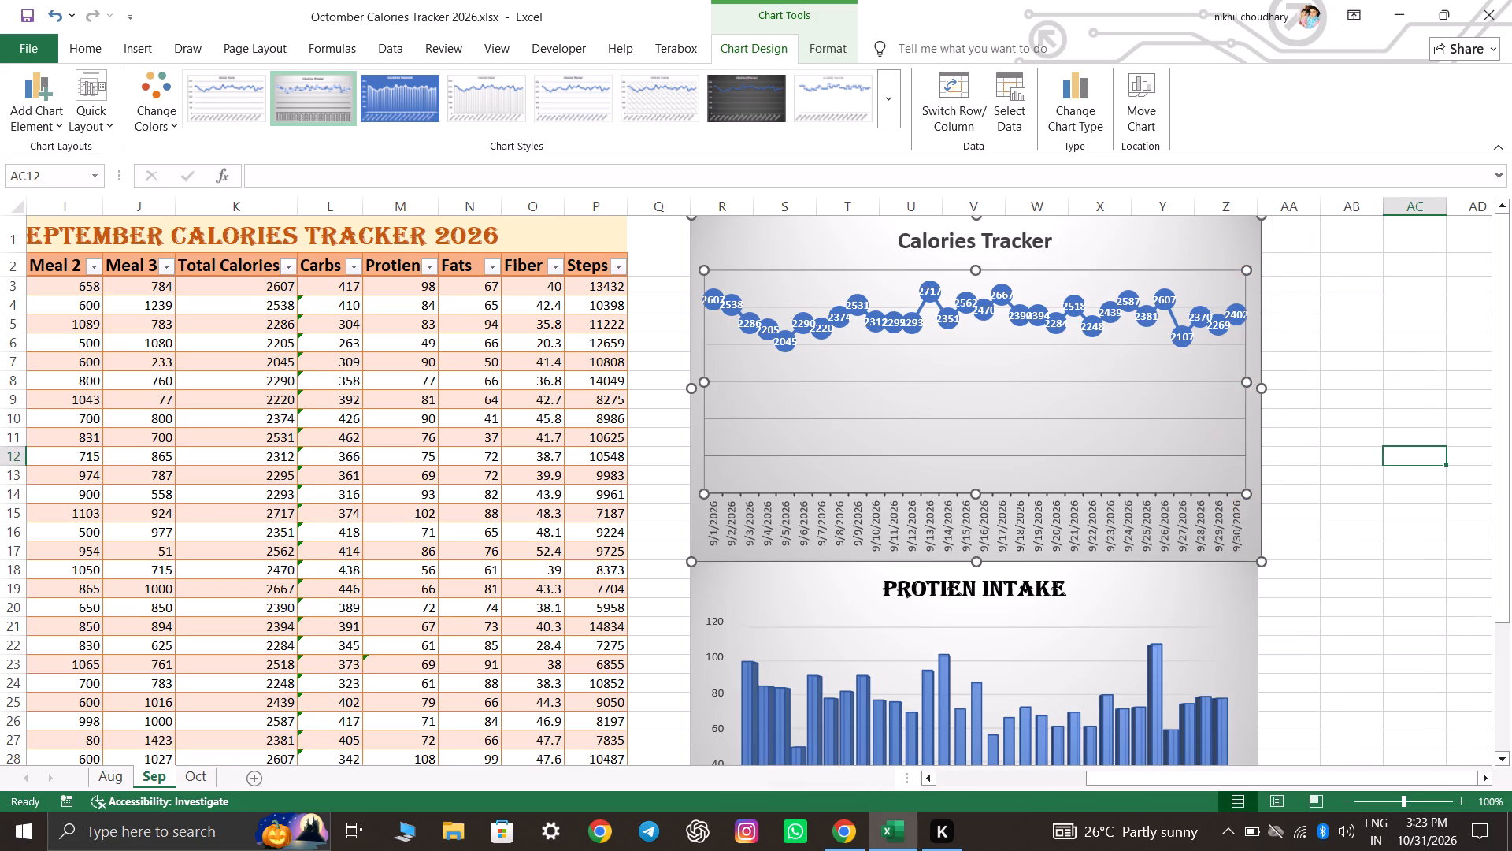
# Review the look of September's Calories Tracker line chart and Protien Intake column chart together.
pyautogui.scroll(-6, 1487, 475)
pyautogui.scroll(6, 1426, 577)
pyautogui.click(1430, 573)
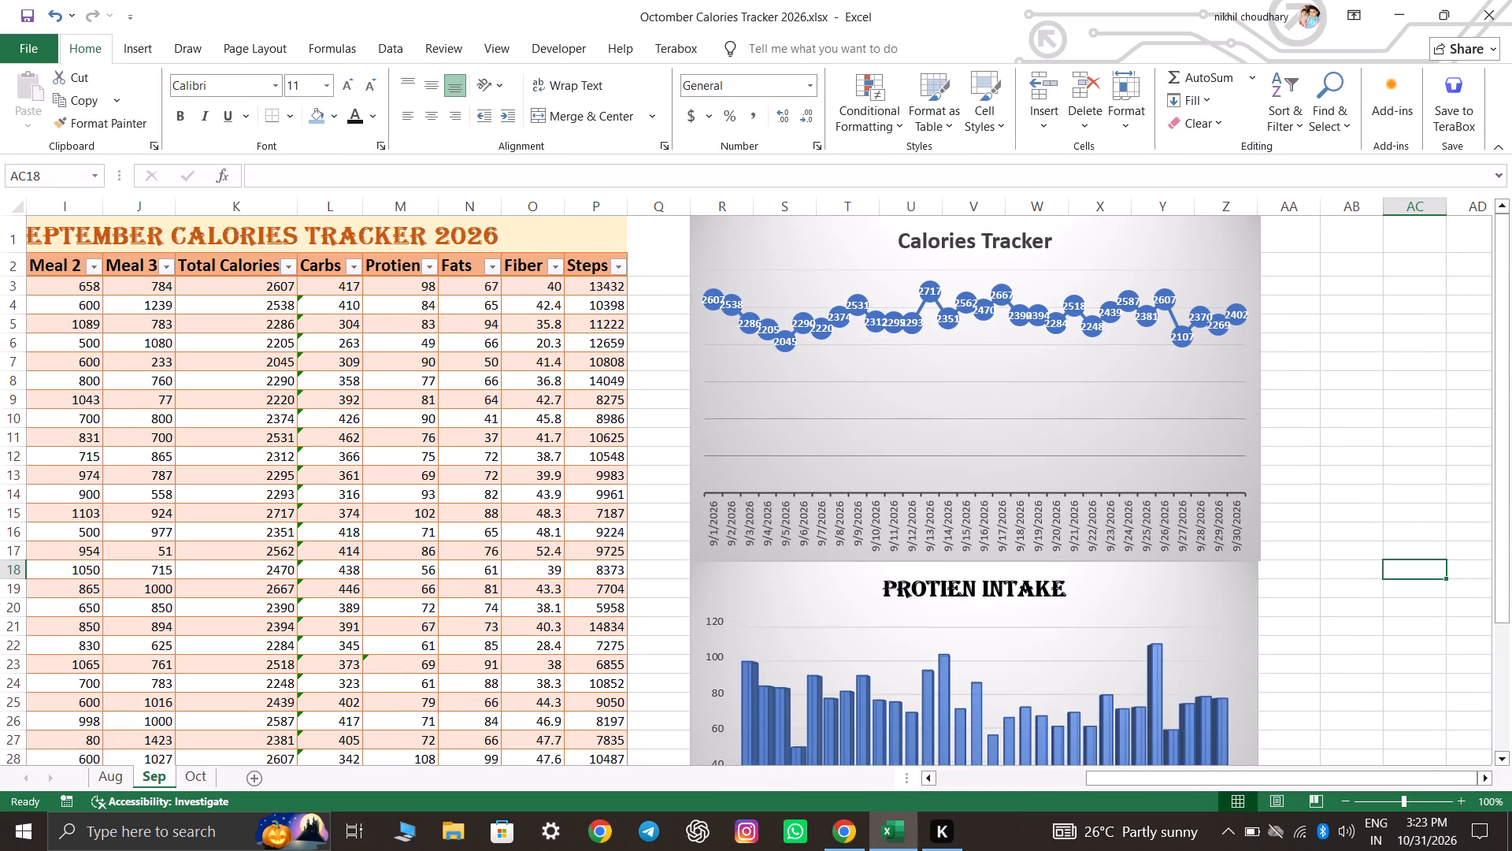
pyautogui.scroll(-5, 1369, 552)
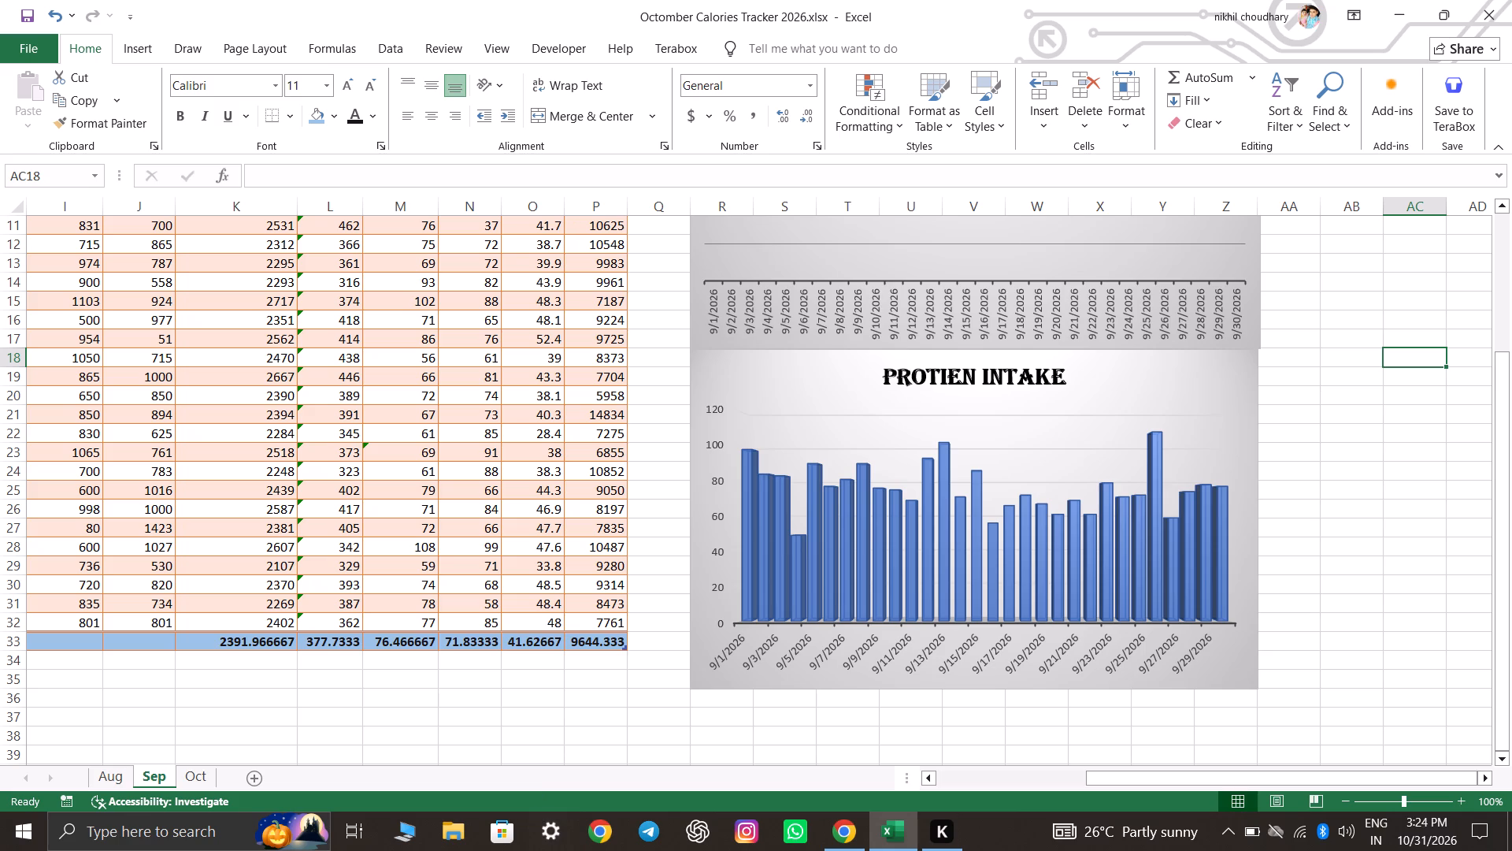
pyautogui.click(1412, 519)
pyautogui.scroll(7, 1412, 519)
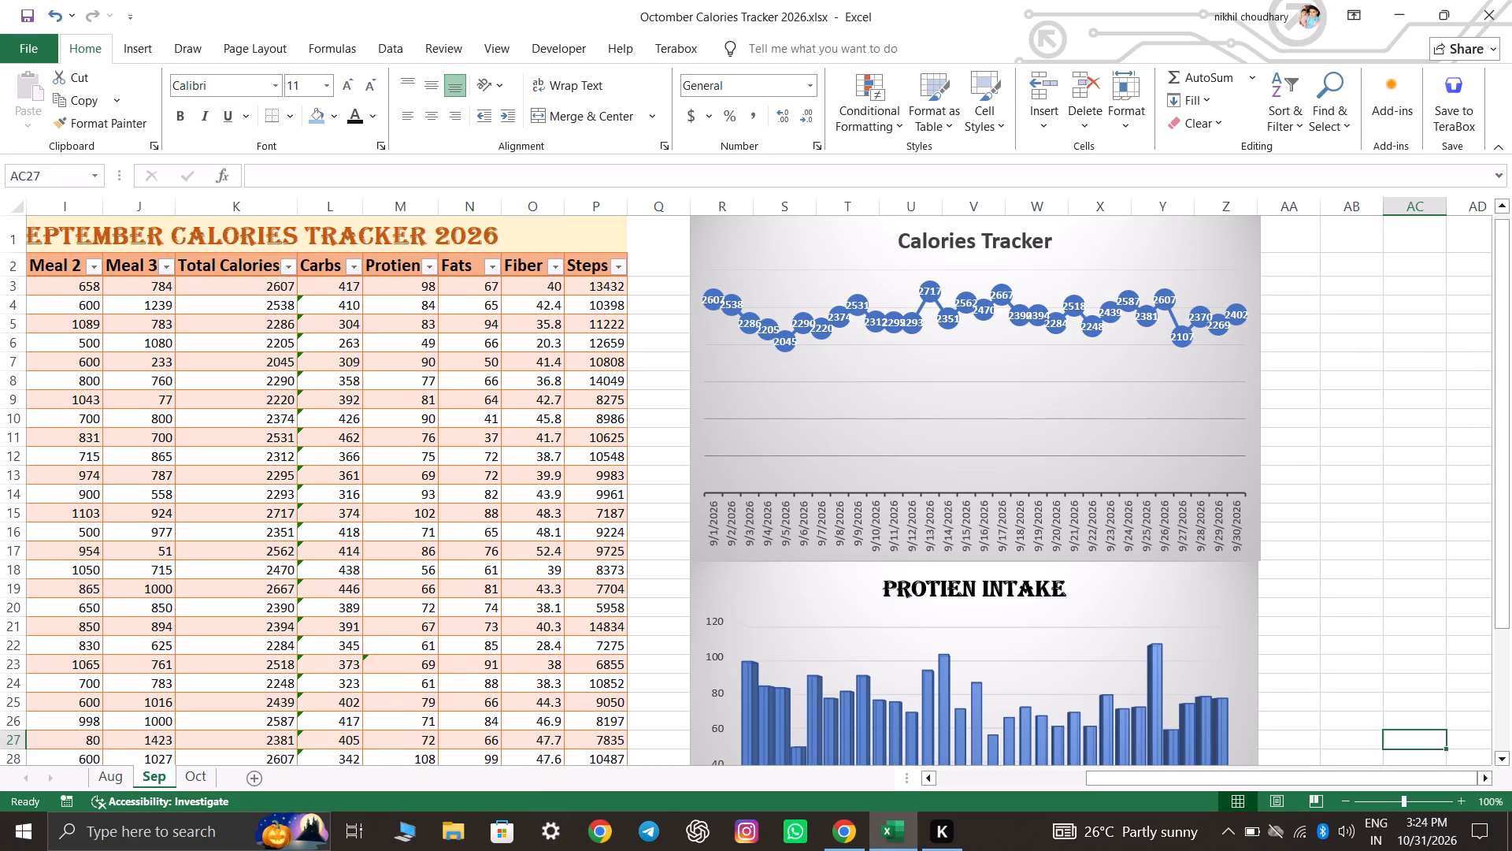
pyautogui.scroll(2, 1419, 507)
pyautogui.scroll(-4, 1419, 507)
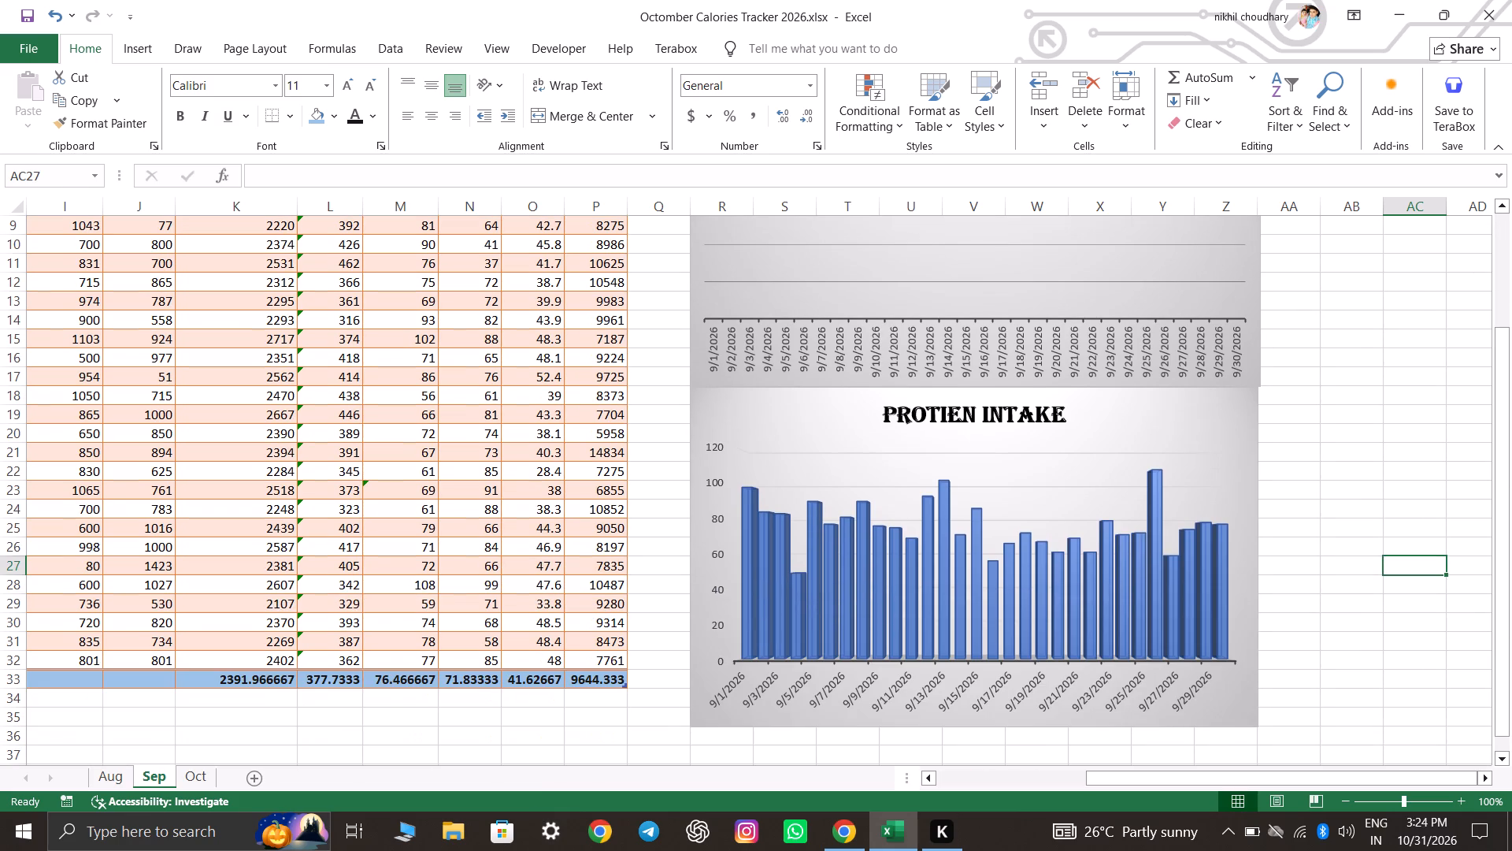
pyautogui.scroll(7, 1431, 467)
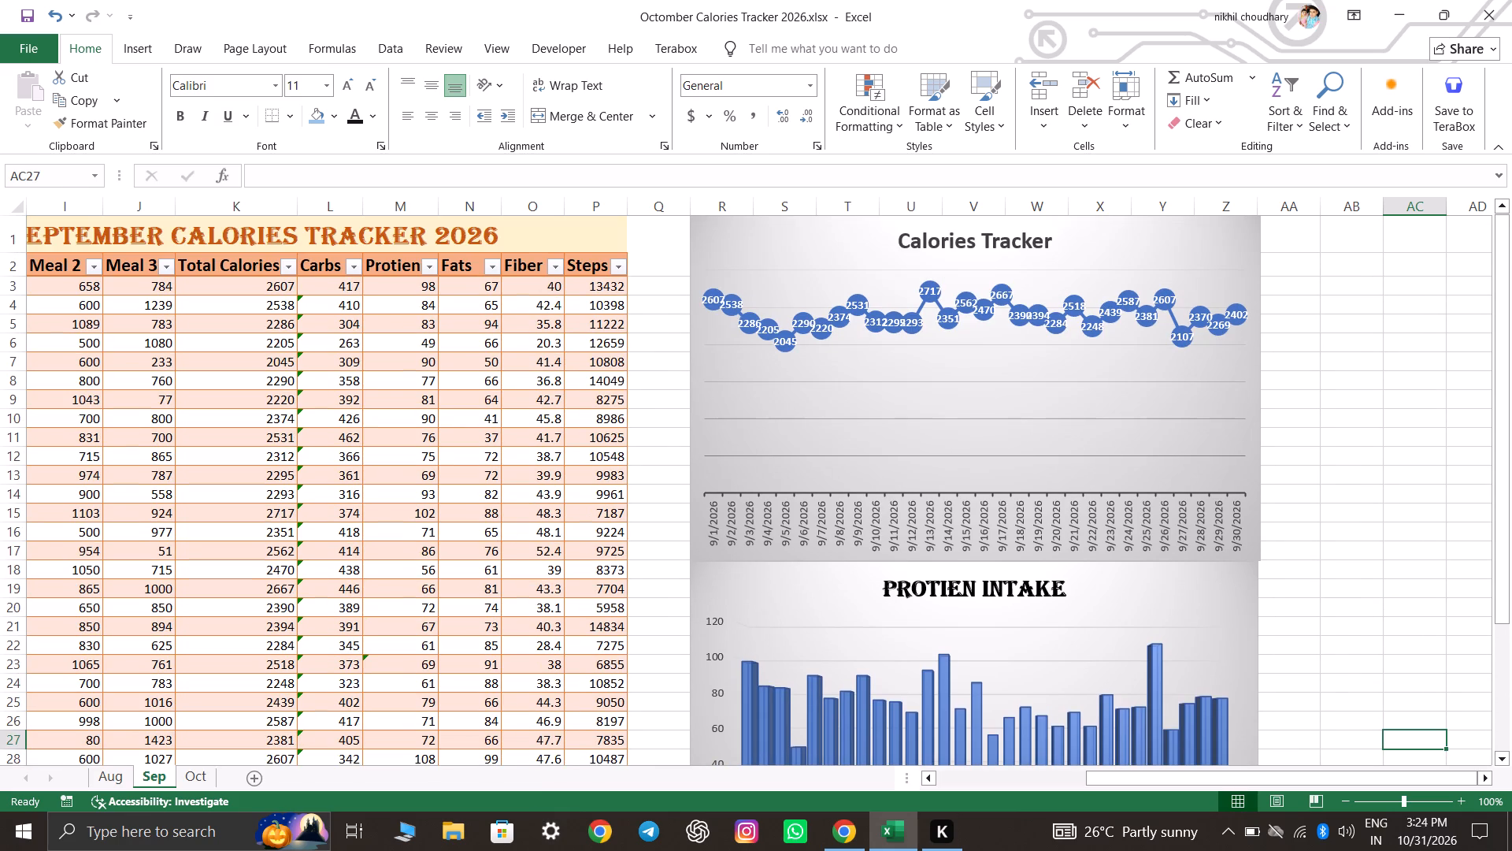
pyautogui.scroll(2, 1431, 467)
# Set the whole Calories Tracker chart title in the Algerian font and reduce its size to 16.
pyautogui.doubleClick(1021, 243)
pyautogui.hotkey('ctrl', 'a')
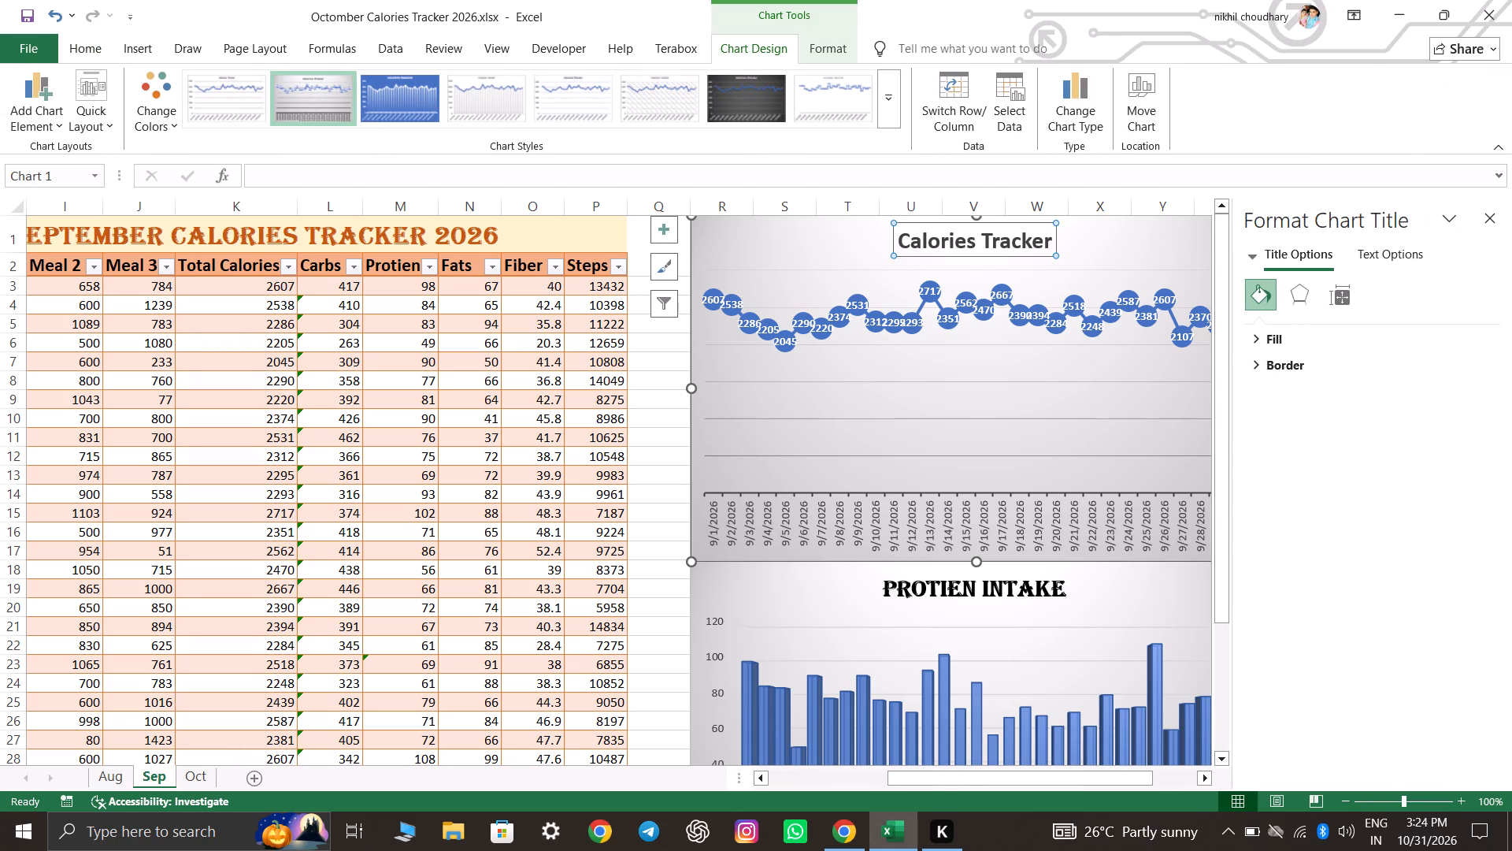
pyautogui.click(996, 241)
pyautogui.hotkey('ctrl', 'a')
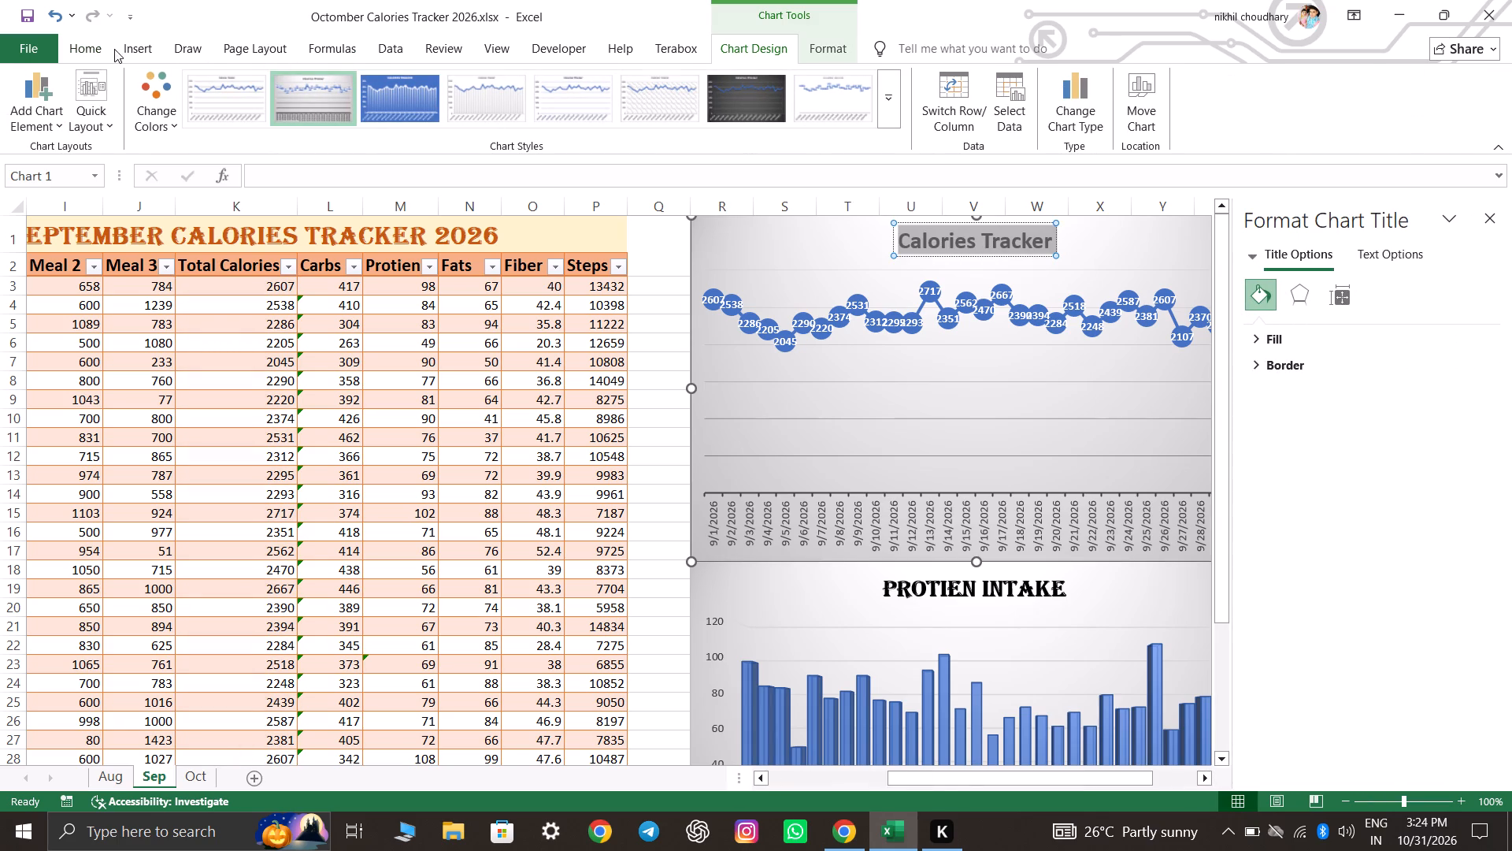
pyautogui.click(109, 45)
pyautogui.click(88, 50)
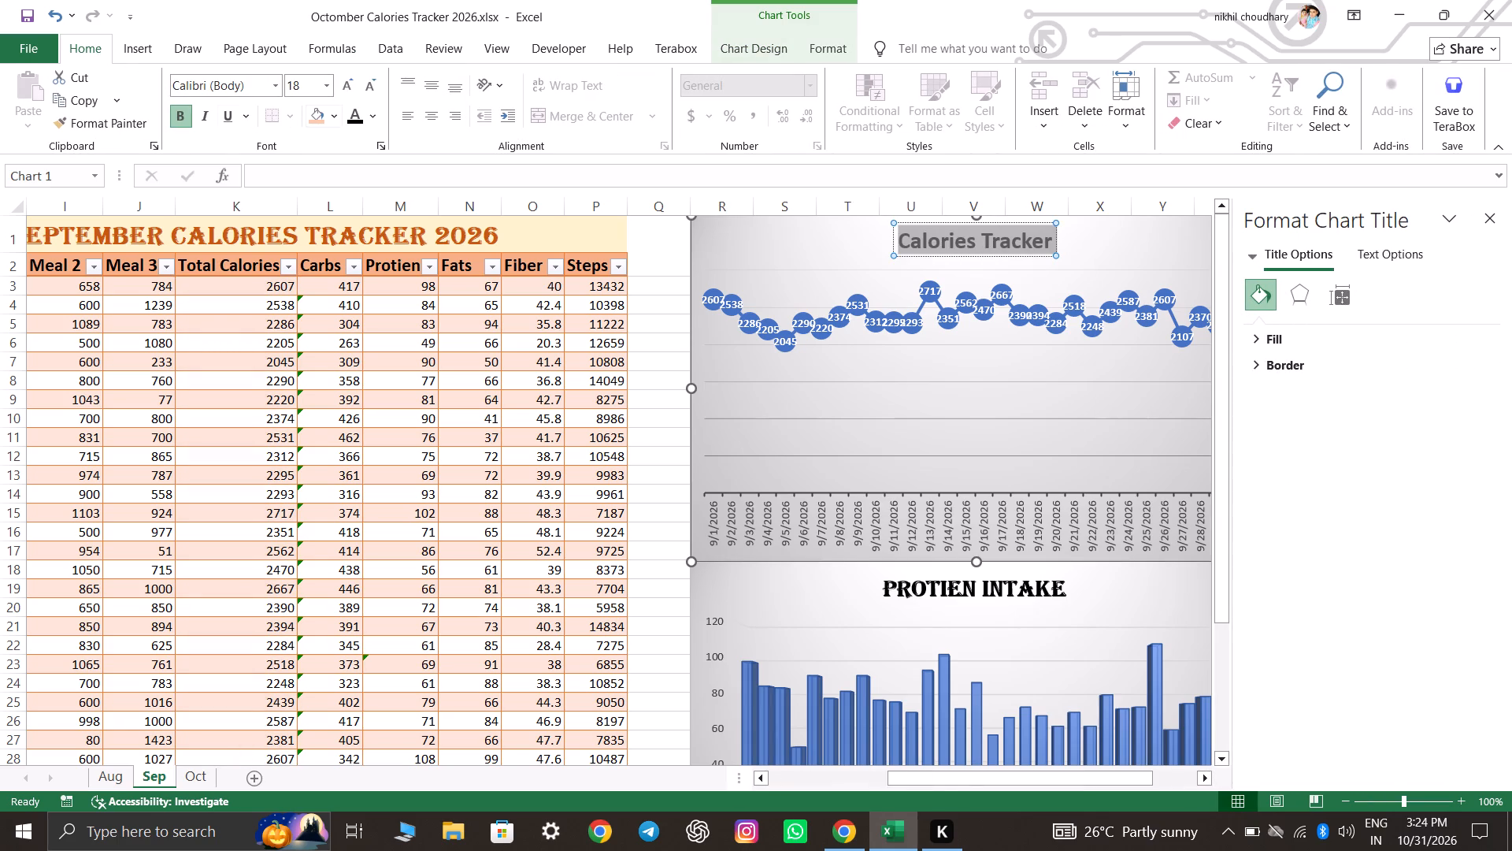
pyautogui.click(275, 90)
pyautogui.click(285, 197)
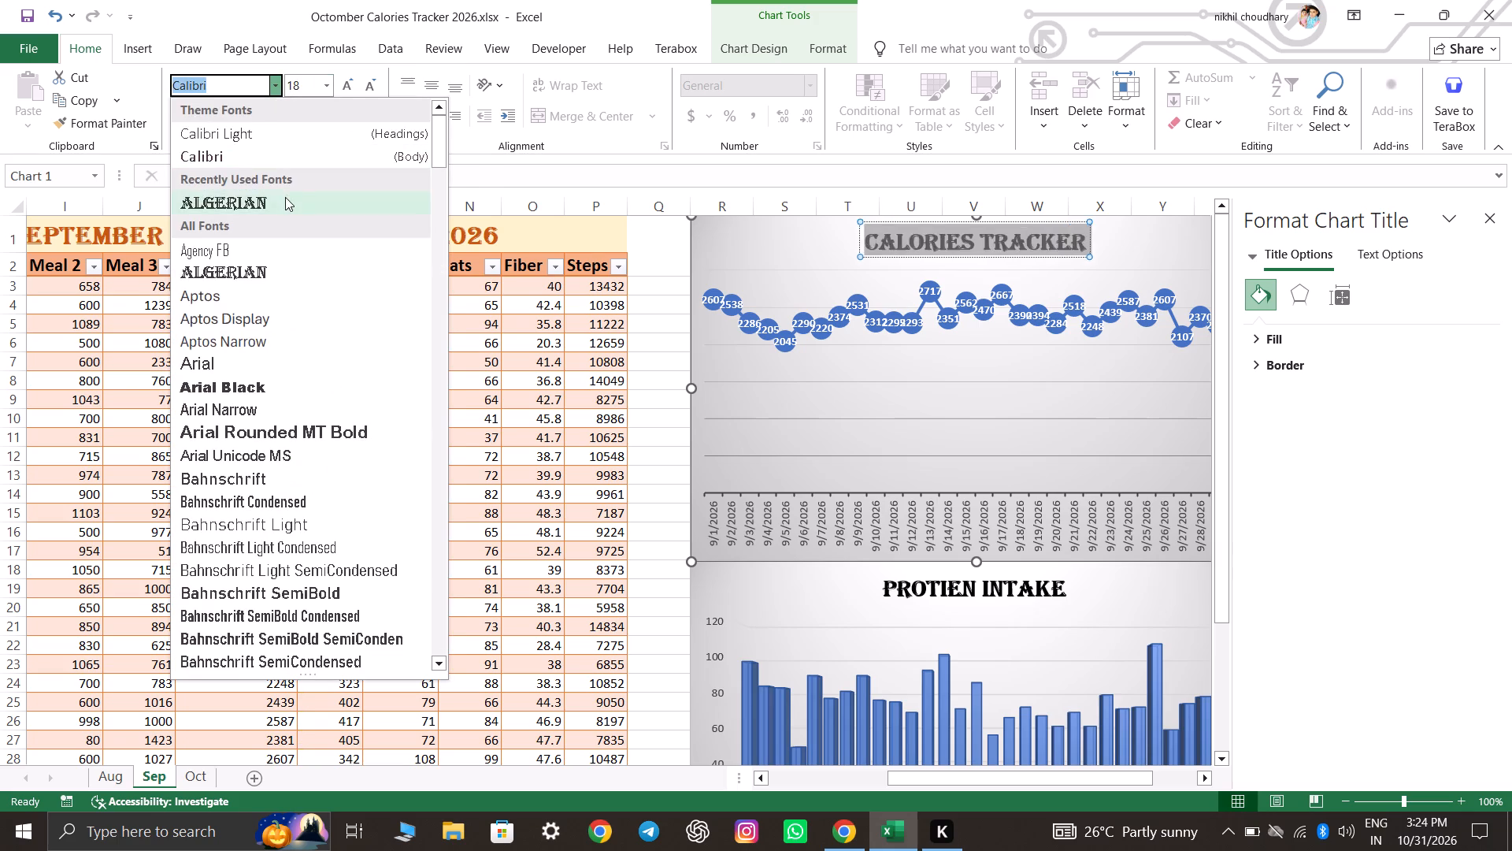
pyautogui.click(367, 85)
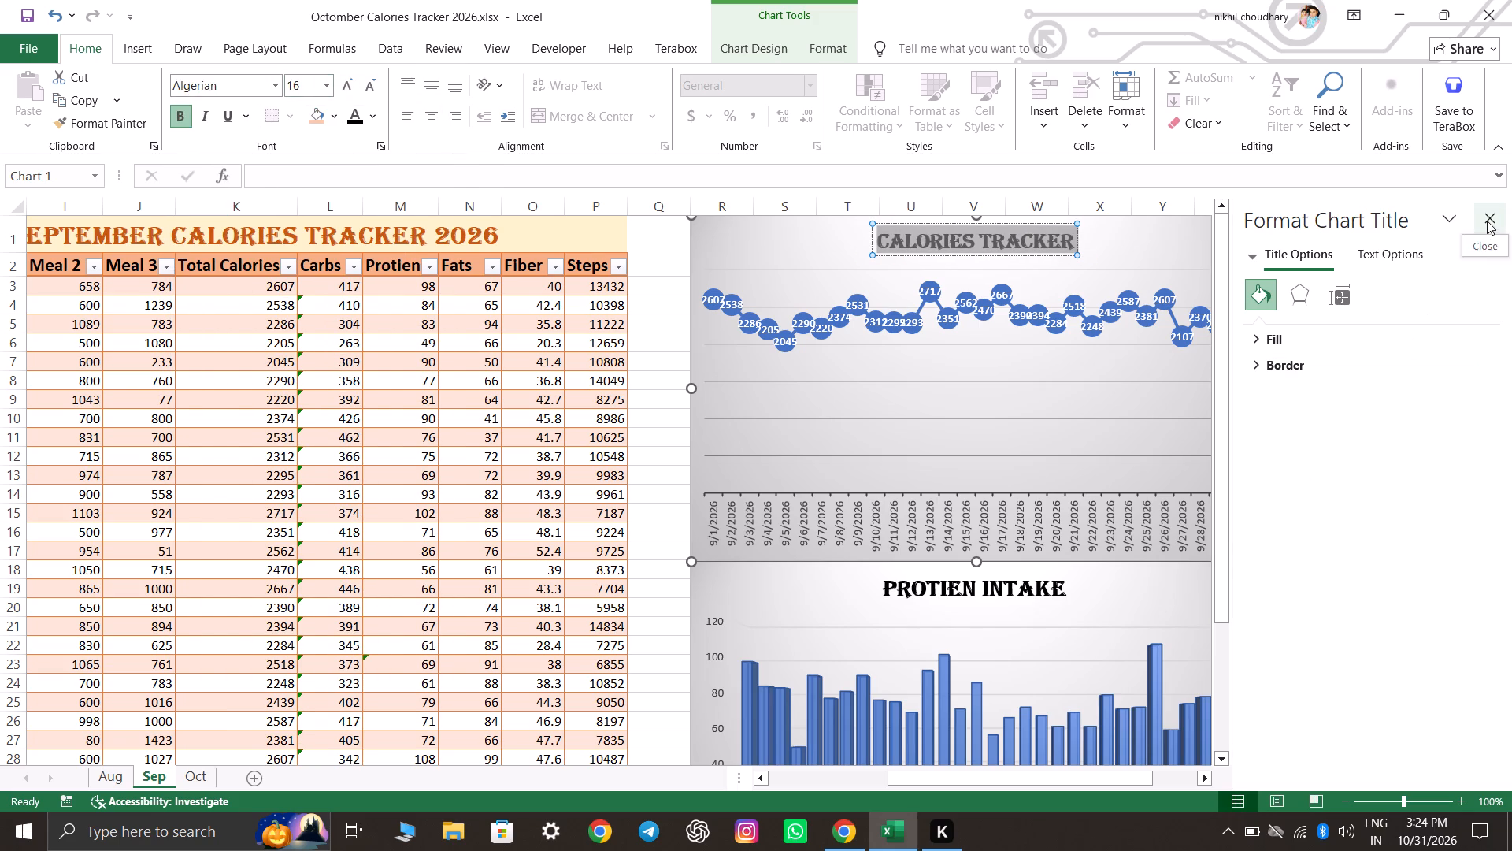
# Compare September's restyled Calories Tracker line chart with the Protien Intake column chart below it.
pyautogui.click(1487, 221)
pyautogui.click(1360, 368)
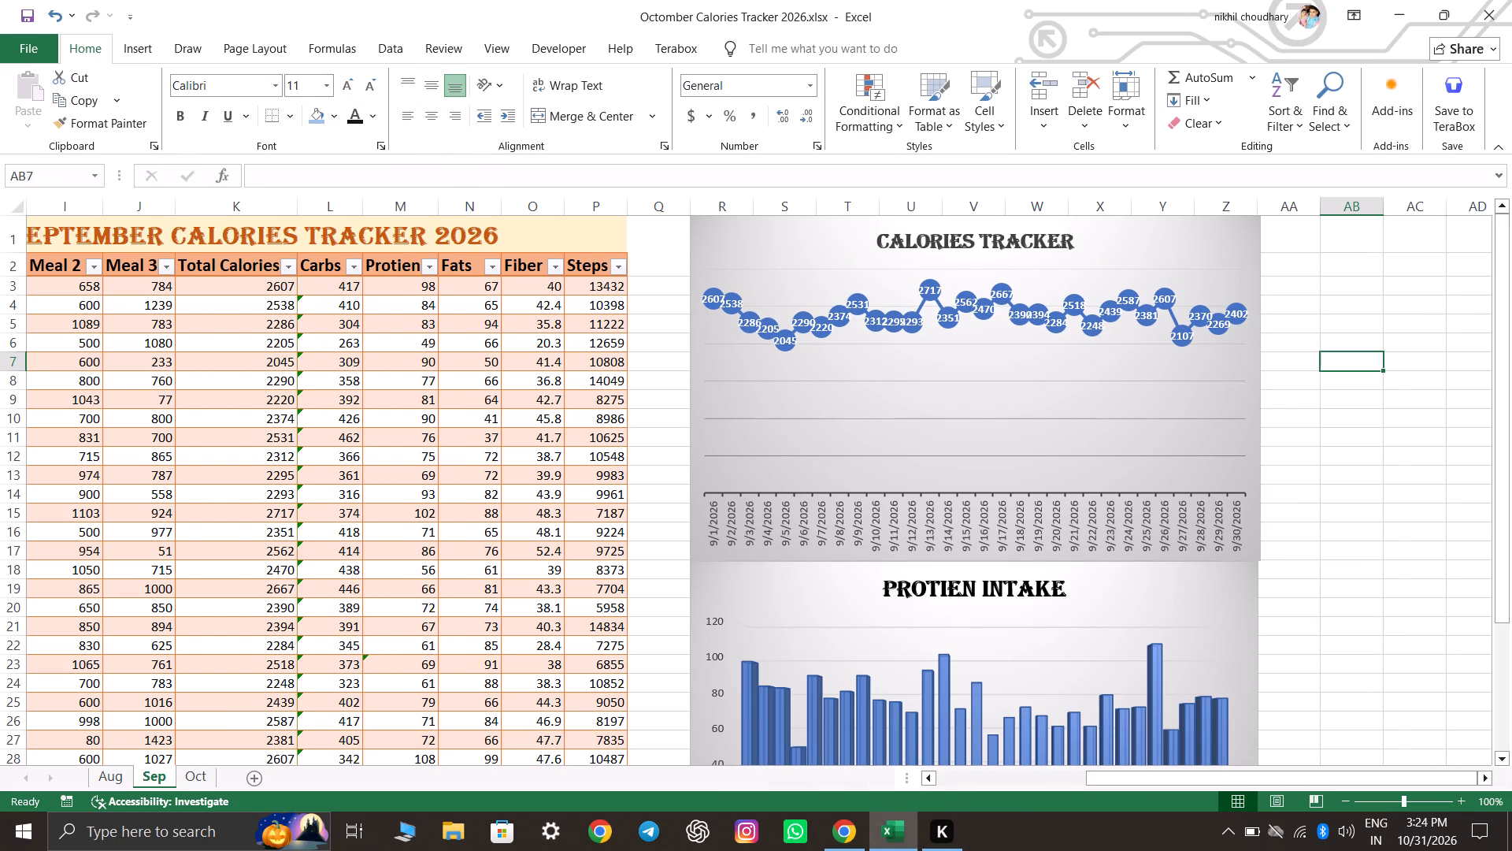
pyautogui.scroll(-5, 1402, 526)
pyautogui.scroll(5, 1396, 567)
pyautogui.scroll(-5, 1396, 567)
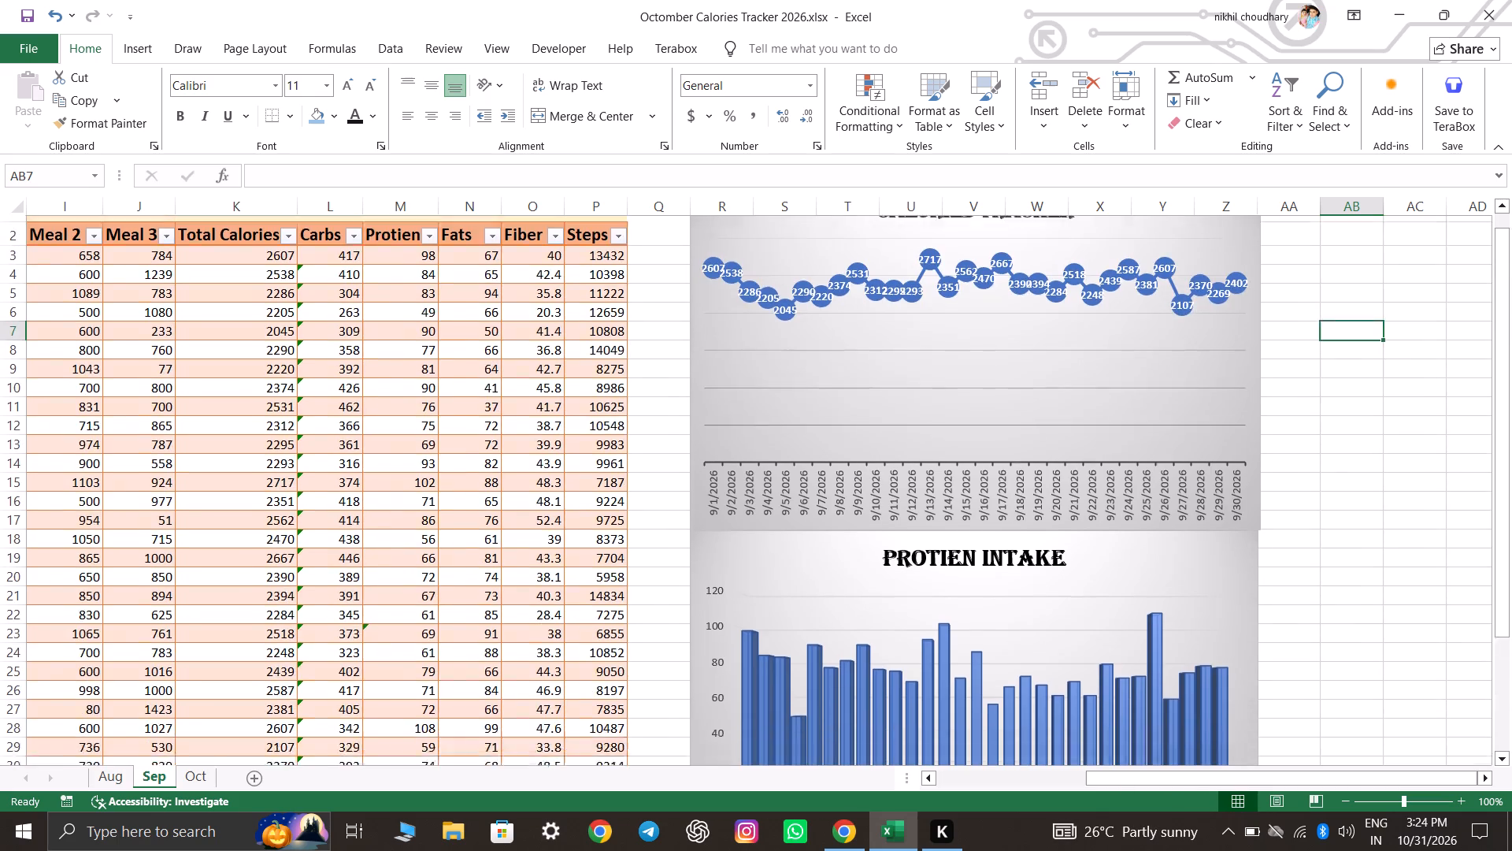
pyautogui.scroll(5, 1396, 567)
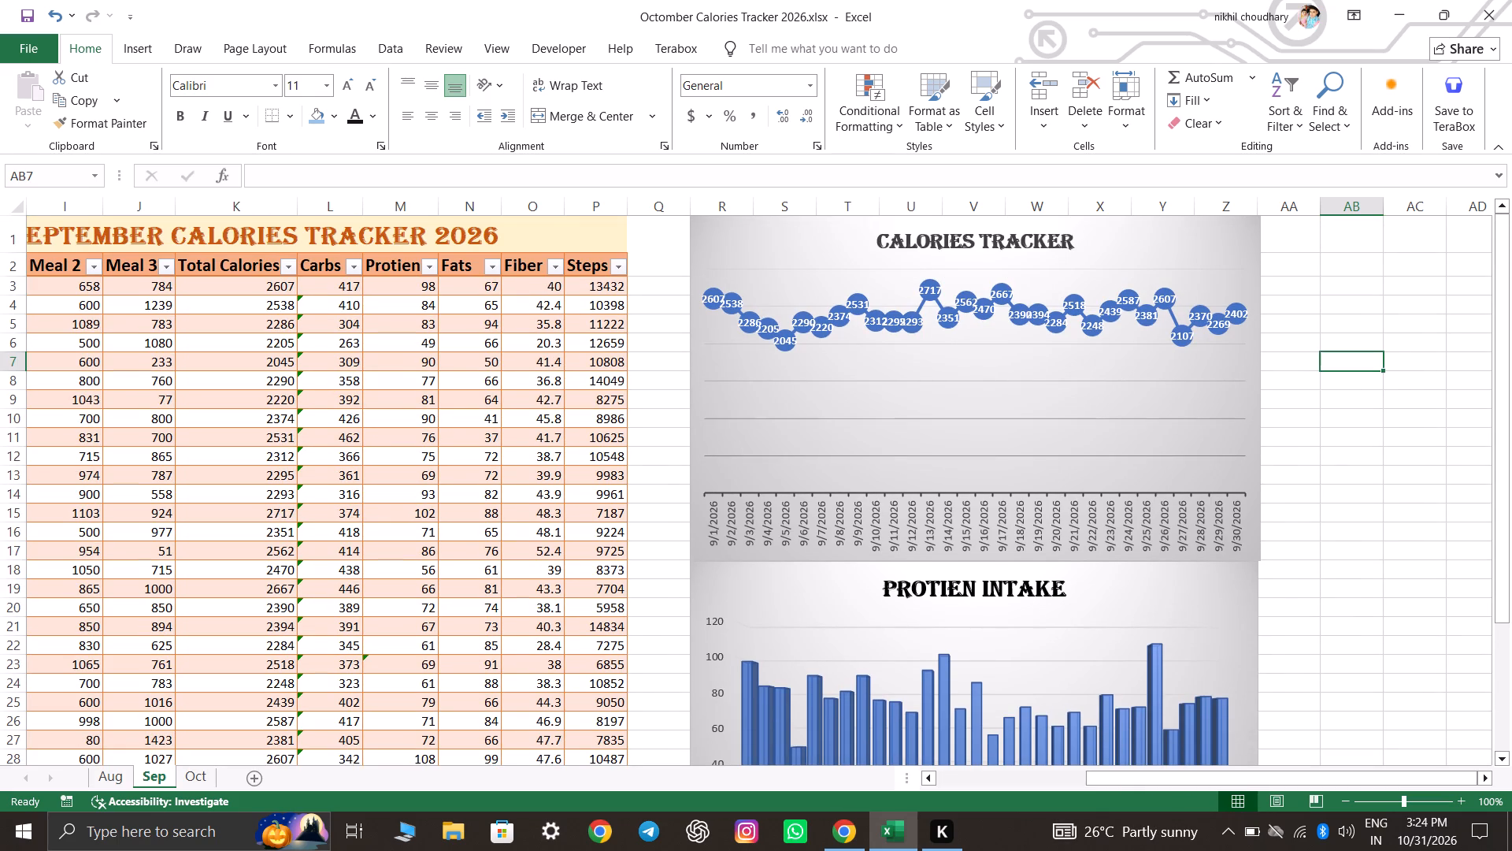
pyautogui.scroll(-5, 1393, 531)
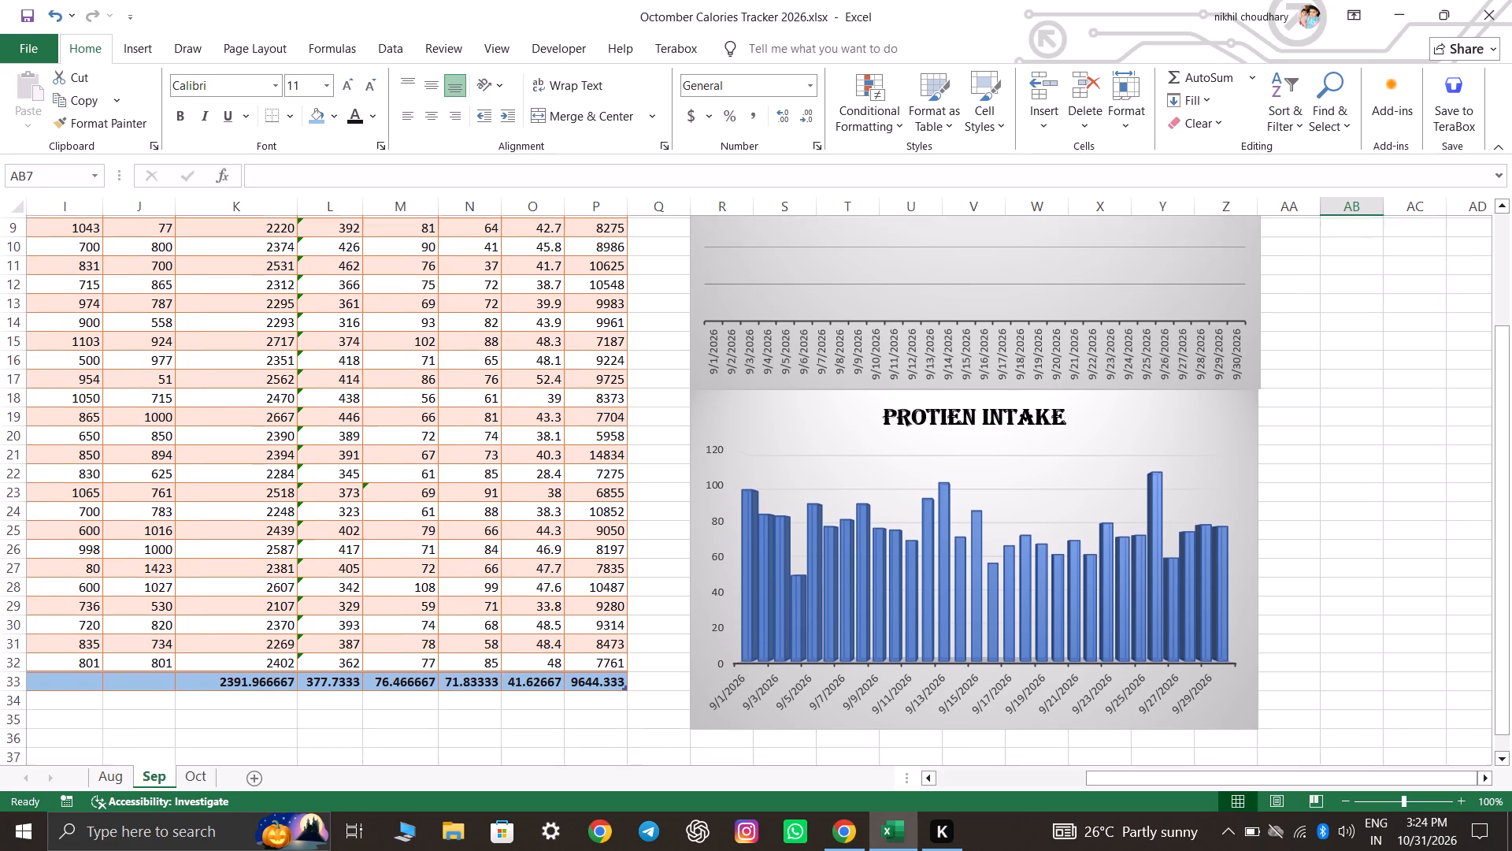
pyautogui.scroll(10, 1382, 548)
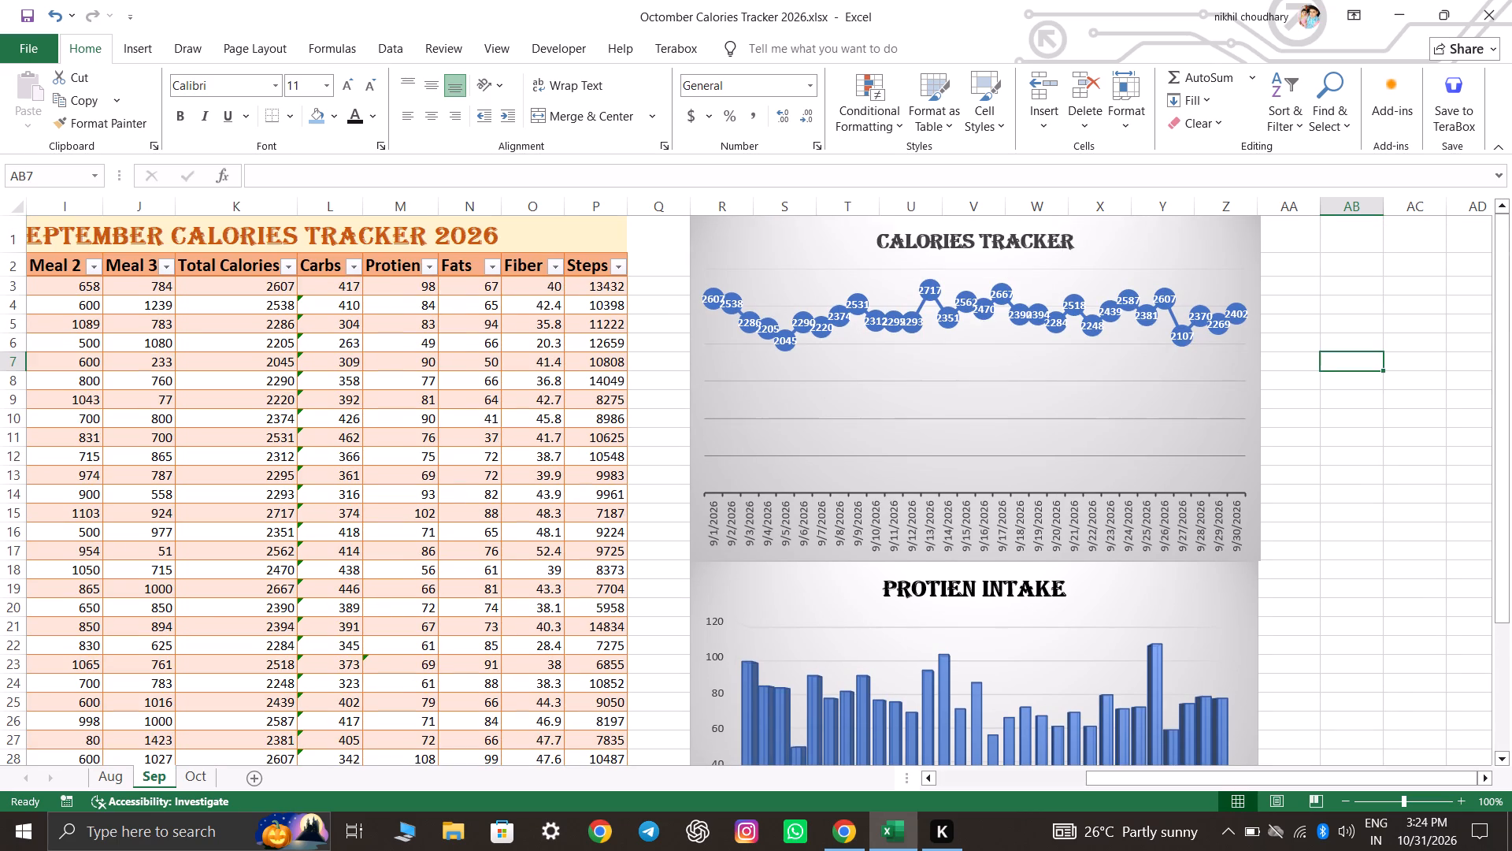
pyautogui.scroll(-5, 1381, 548)
pyautogui.scroll(5, 1381, 548)
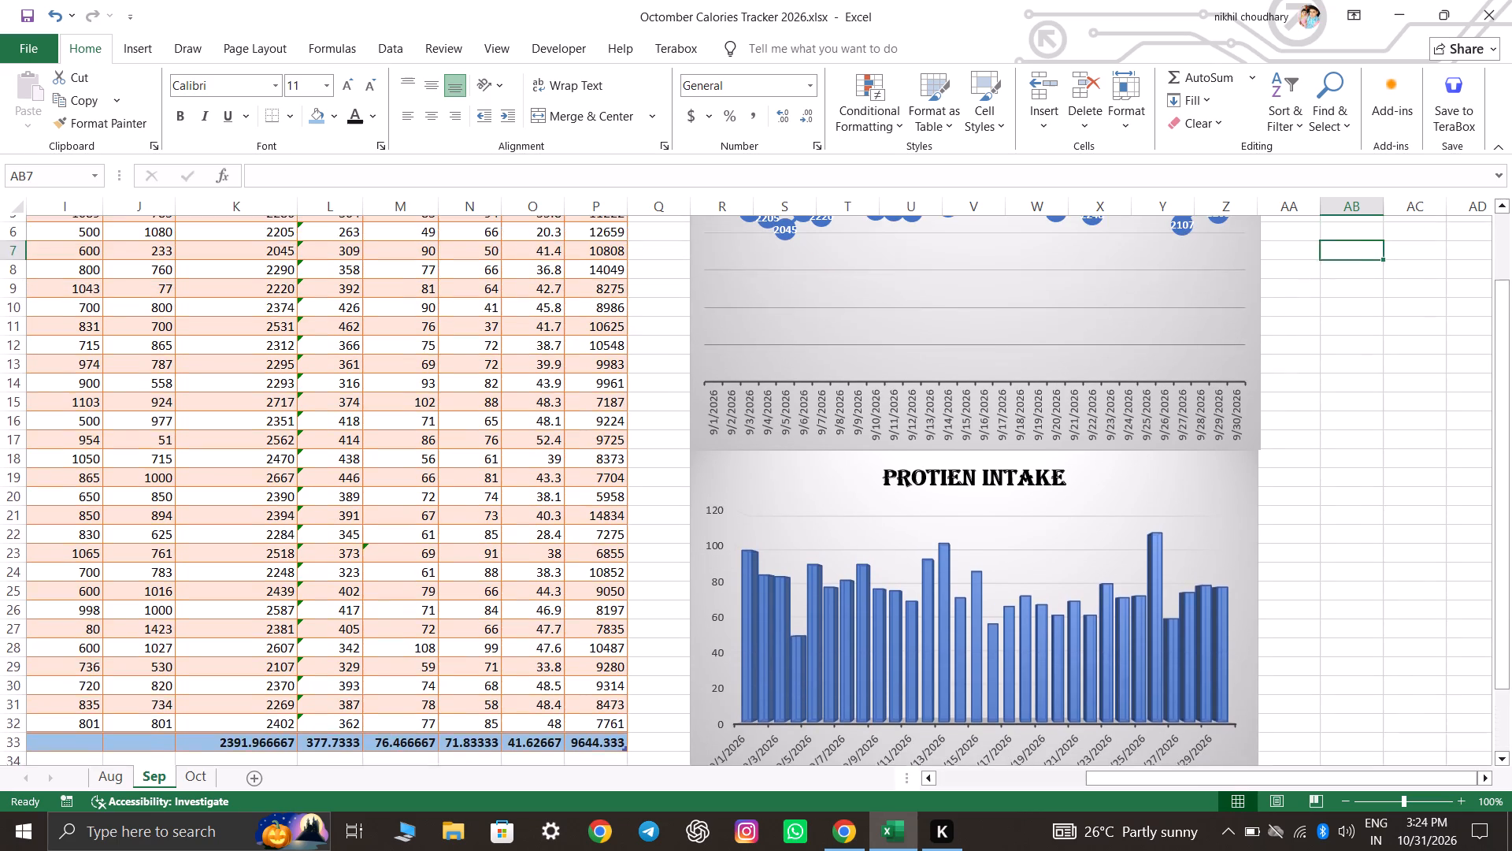
pyautogui.scroll(2, 1381, 548)
pyautogui.scroll(-2, 1381, 548)
pyautogui.scroll(-5, 1429, 502)
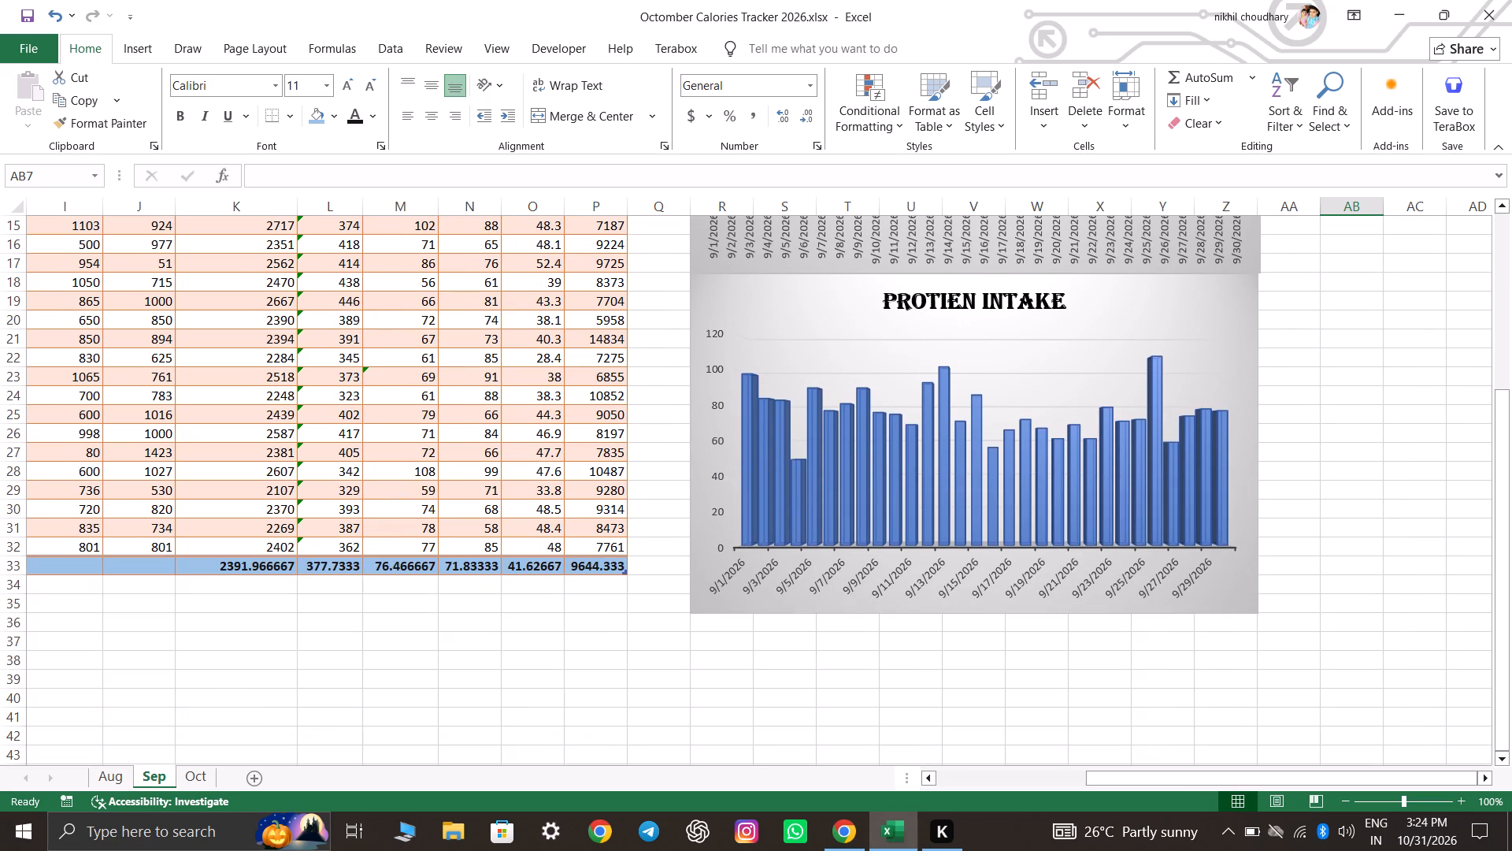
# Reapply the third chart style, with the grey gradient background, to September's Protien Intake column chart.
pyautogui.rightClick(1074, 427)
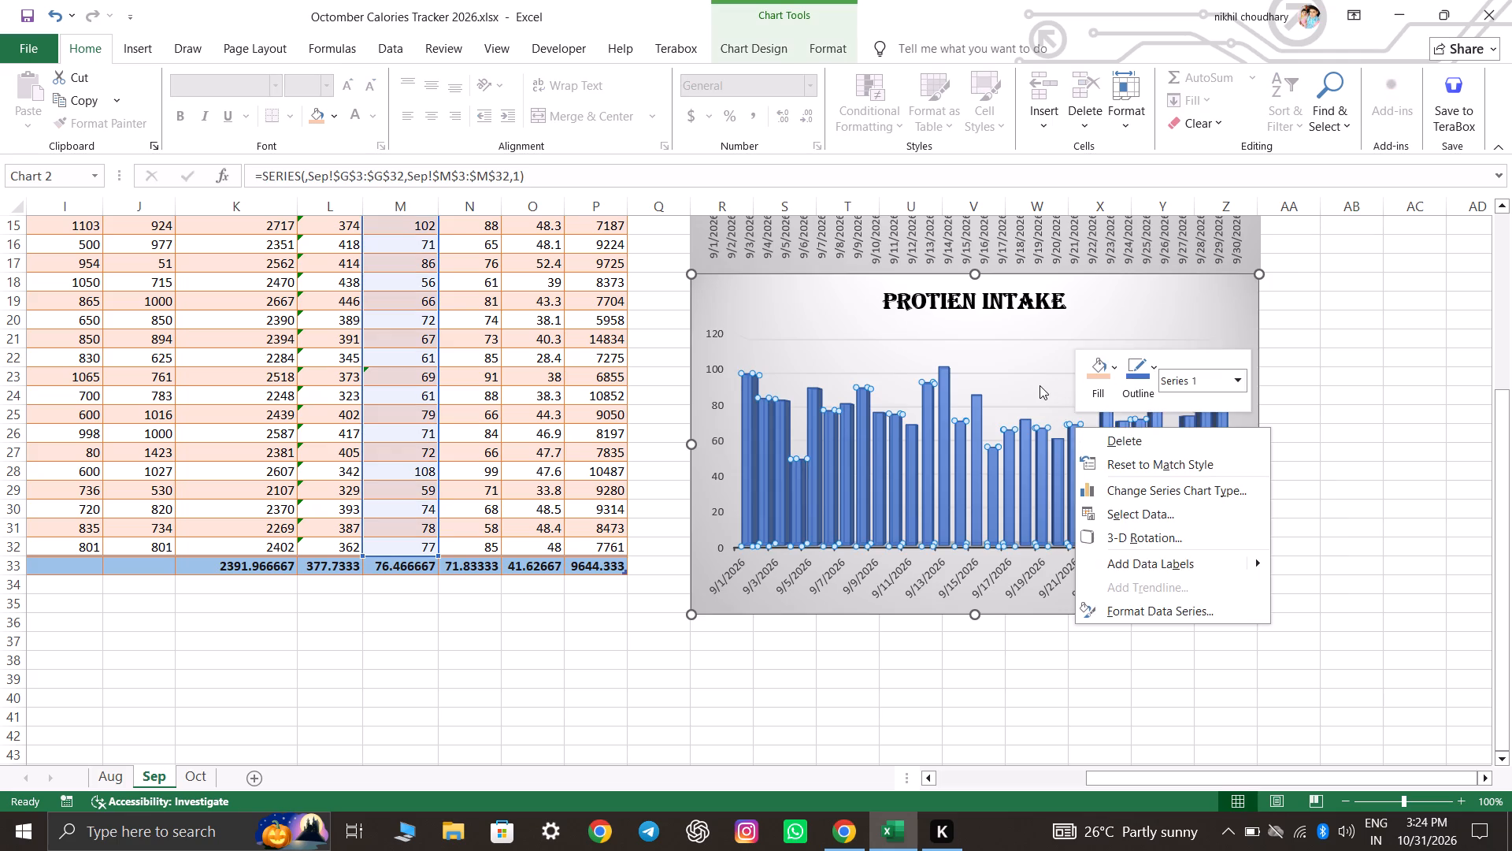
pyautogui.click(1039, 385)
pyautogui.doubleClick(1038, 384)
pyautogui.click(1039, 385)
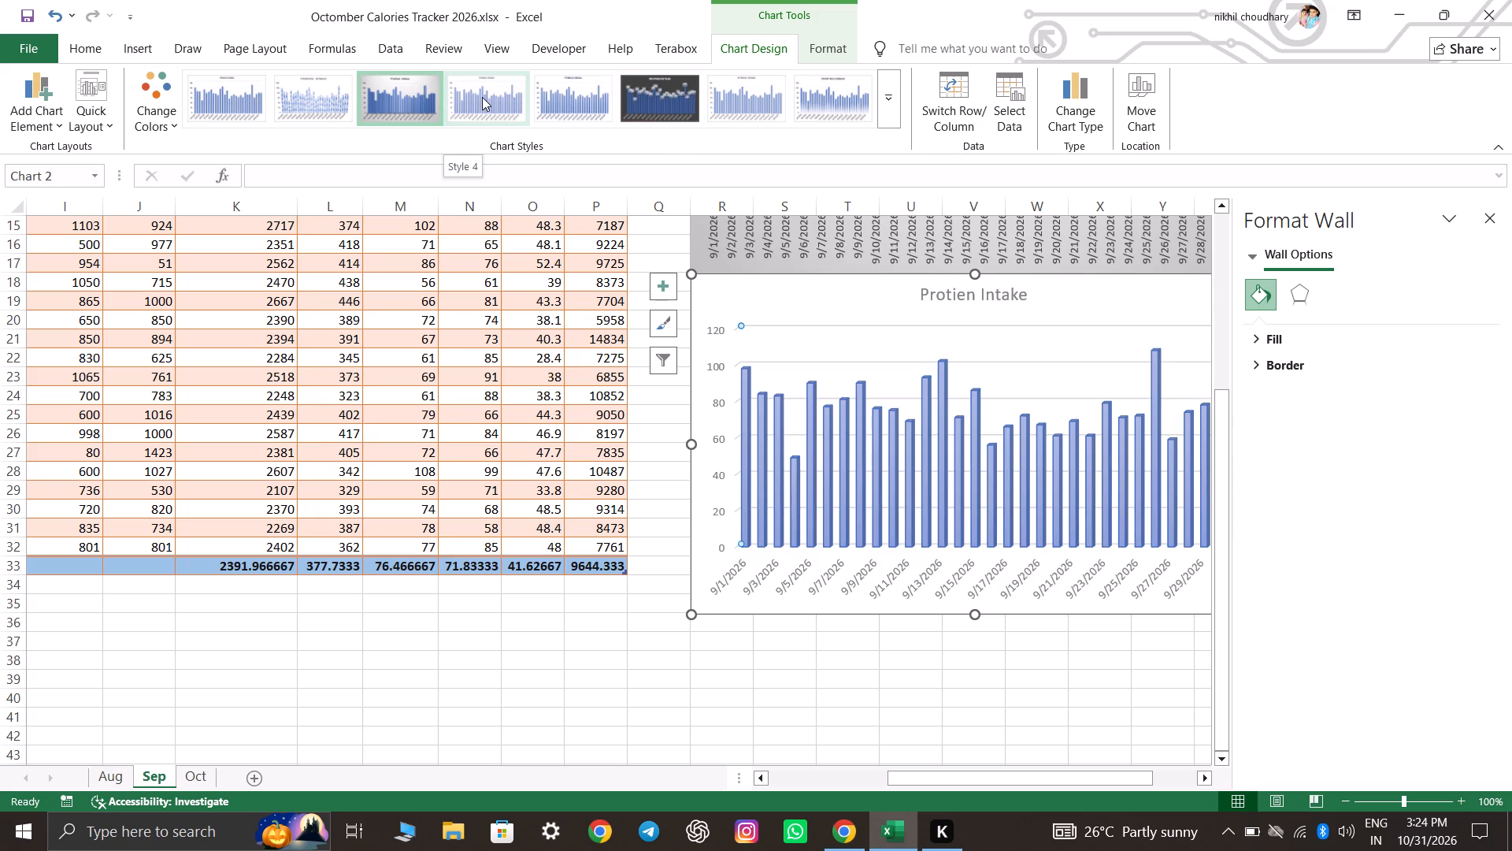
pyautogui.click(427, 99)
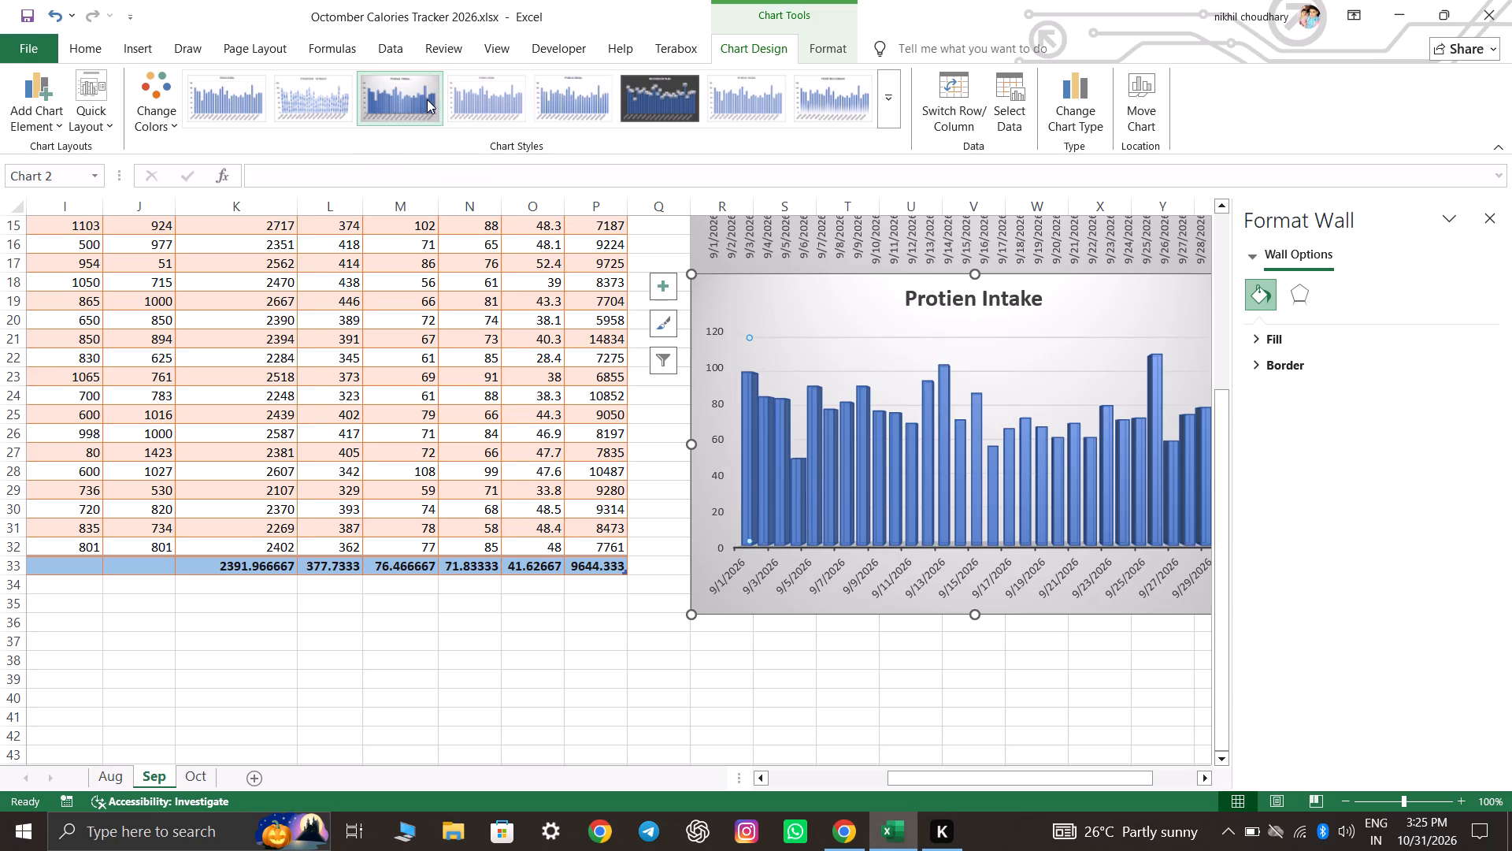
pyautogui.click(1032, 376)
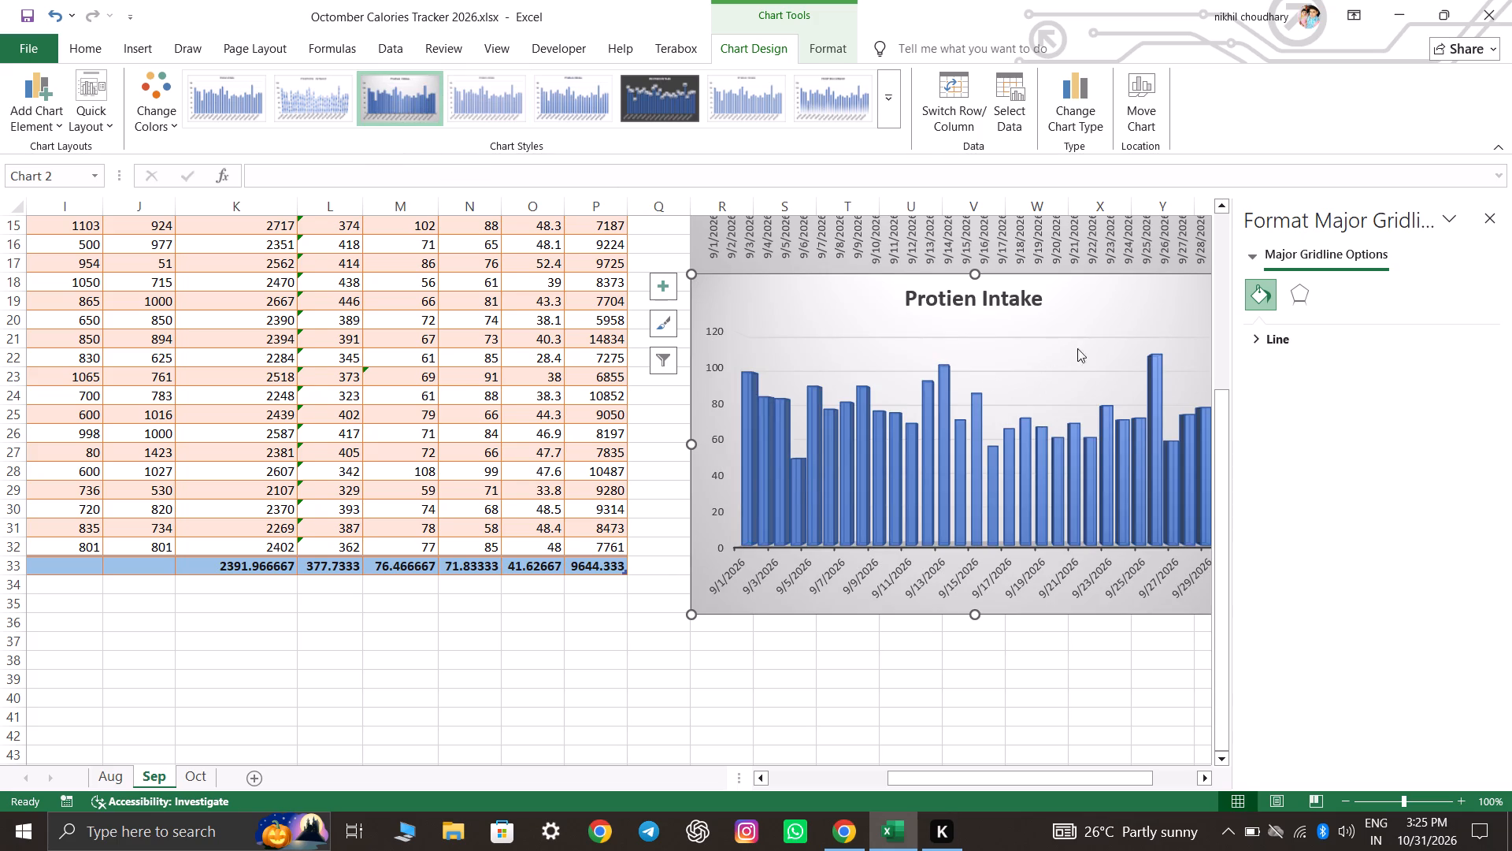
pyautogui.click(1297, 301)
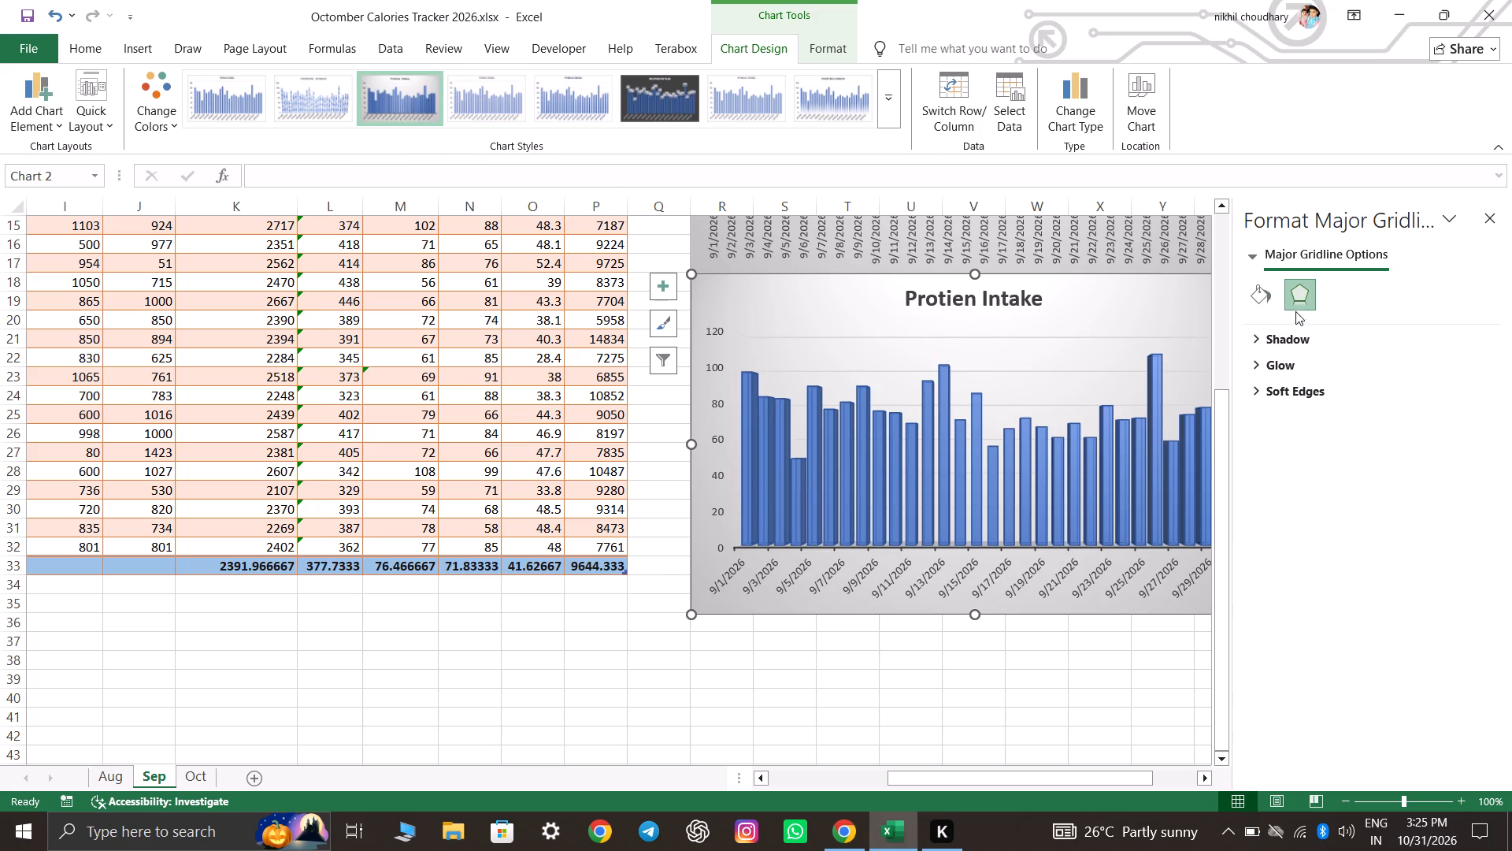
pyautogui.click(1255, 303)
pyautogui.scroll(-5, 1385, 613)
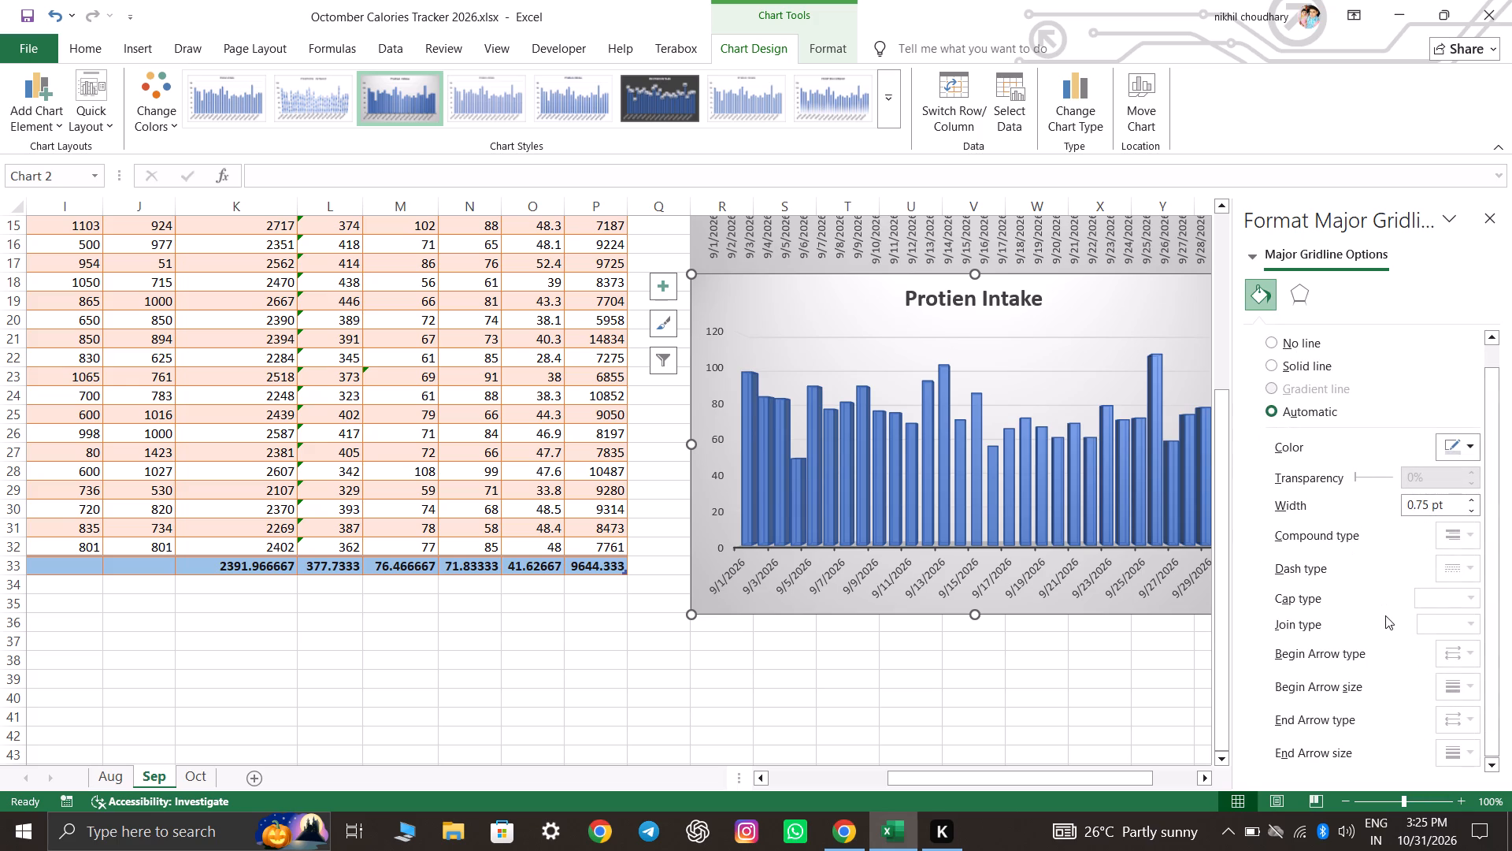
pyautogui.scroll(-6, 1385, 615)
# Apply the sixth chart style, with a dark background and boxed value labels, to the Protien Intake column chart.
pyautogui.click(649, 83)
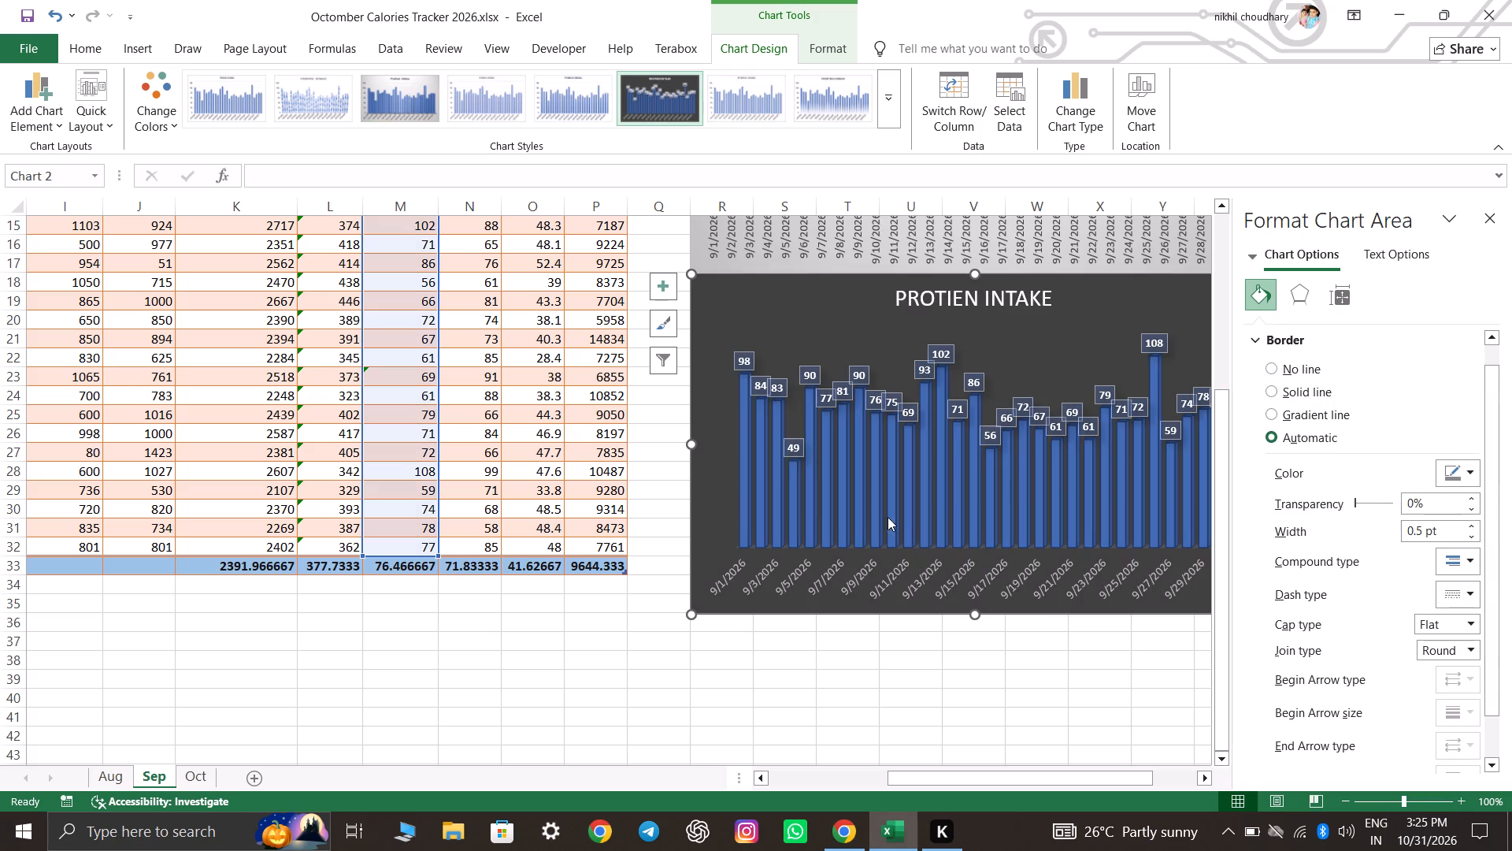
pyautogui.click(1014, 727)
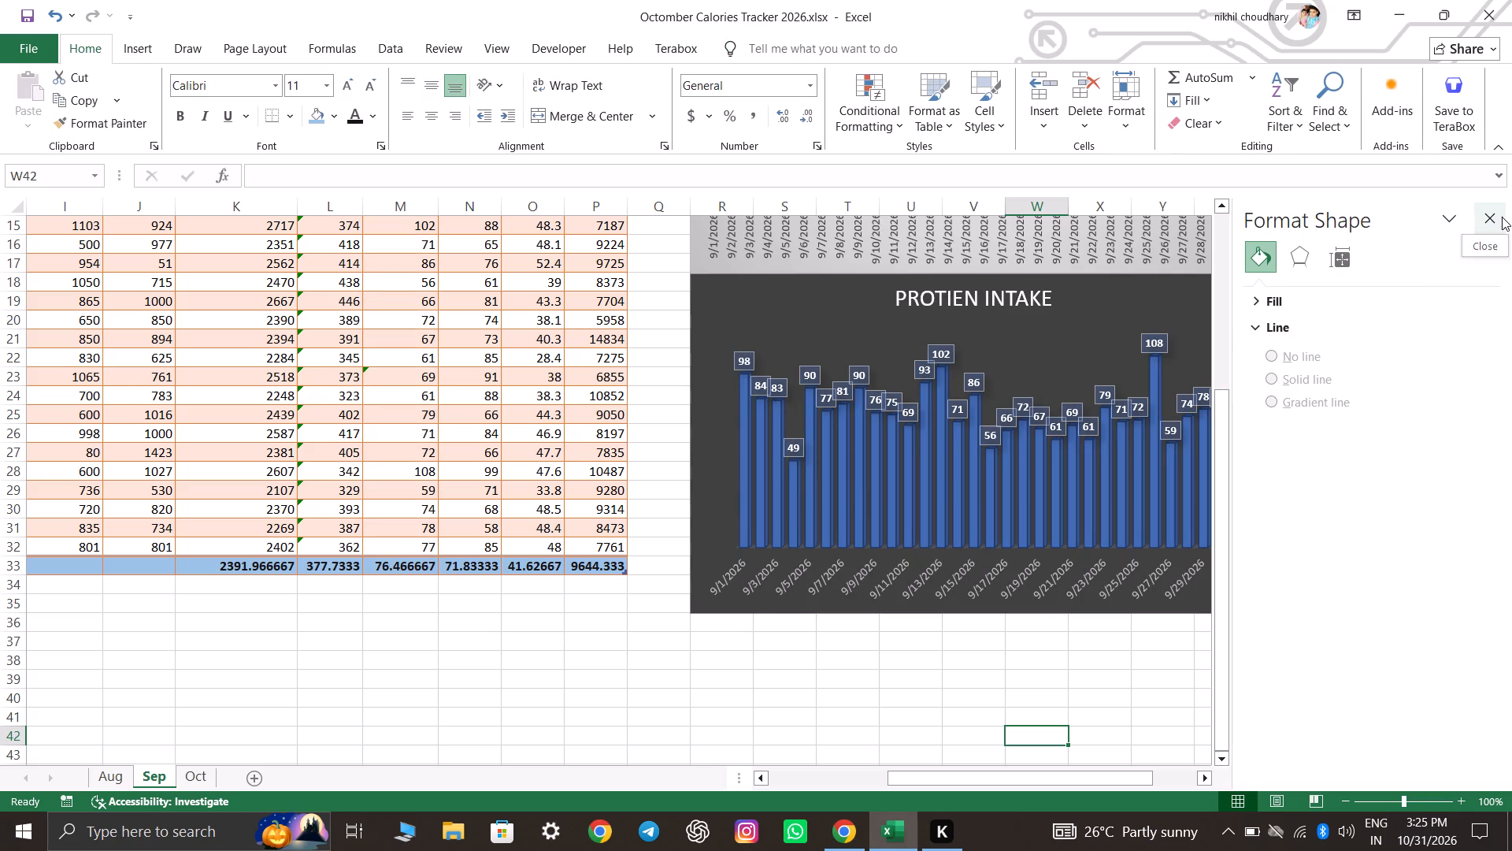
pyautogui.click(1502, 217)
# Format the whole Protien Intake chart title as bold white text, size 16, in the Algerian font.
pyautogui.doubleClick(993, 307)
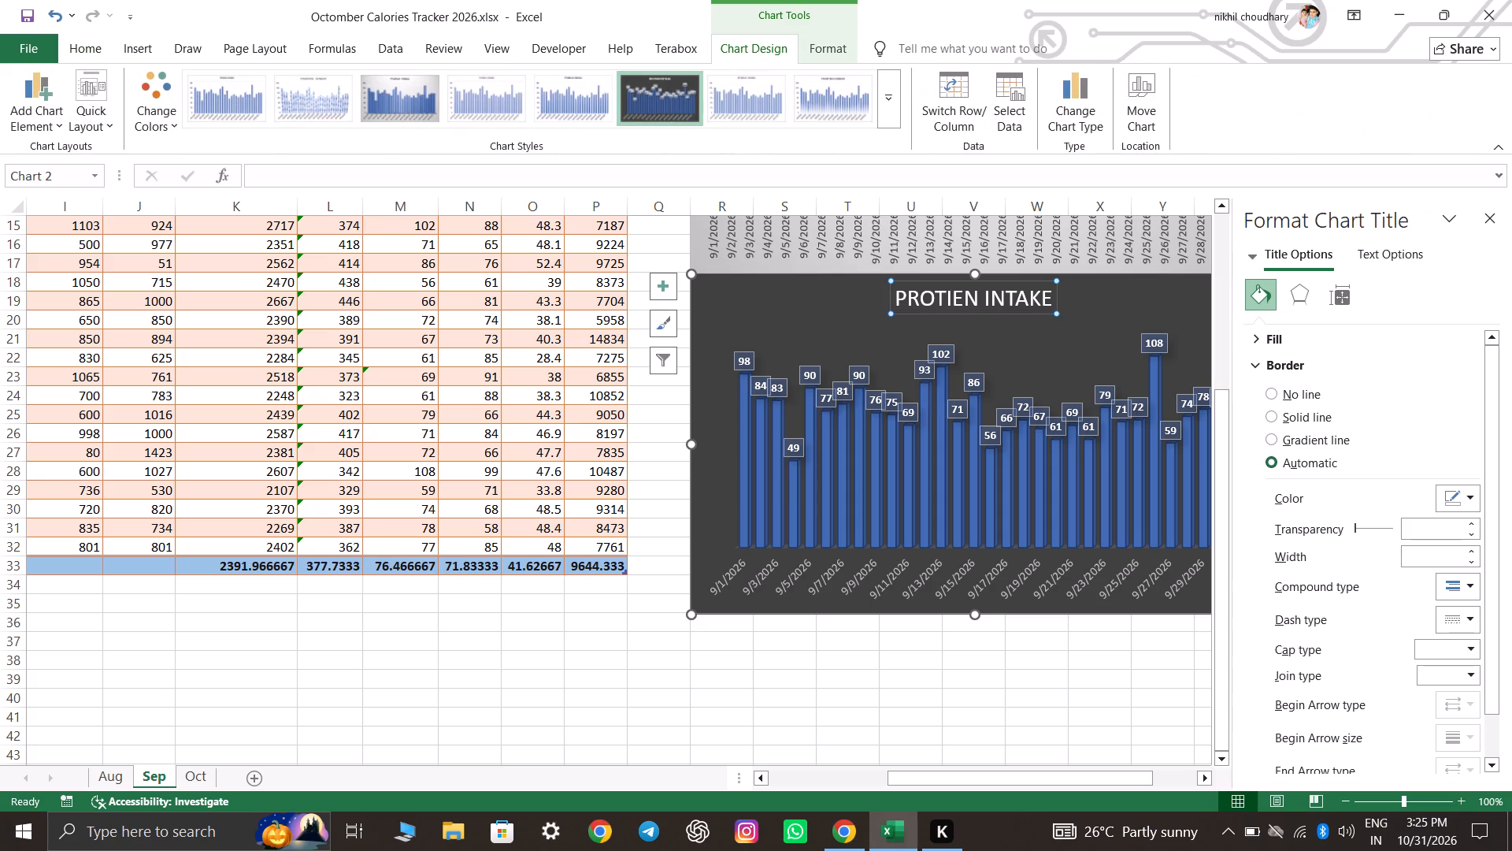
pyautogui.hotkey('ctrl', 'a')
pyautogui.click(971, 299)
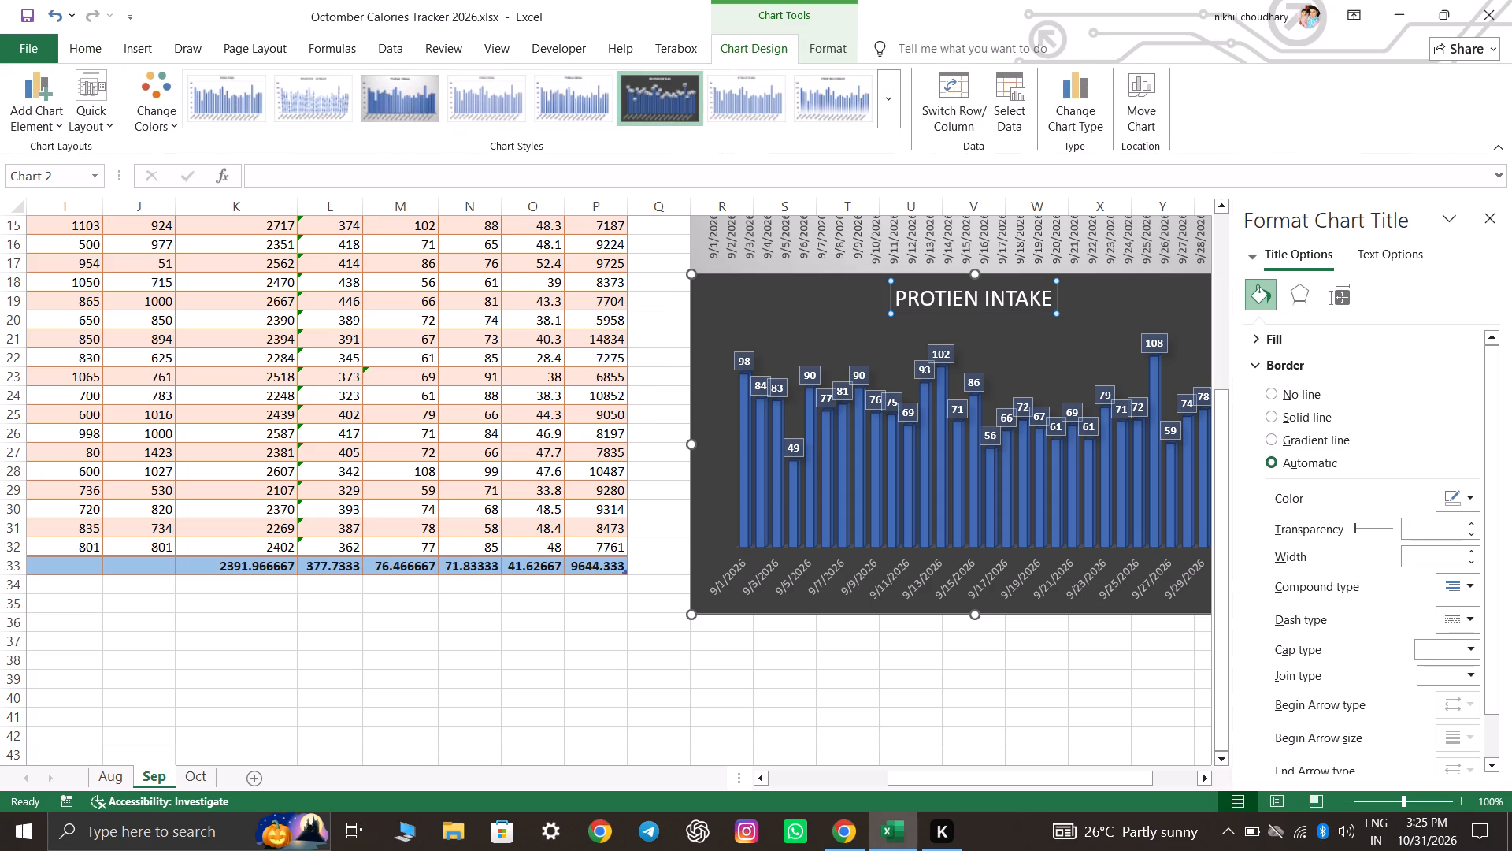
pyautogui.click(975, 299)
pyautogui.hotkey('ctrl', 'a')
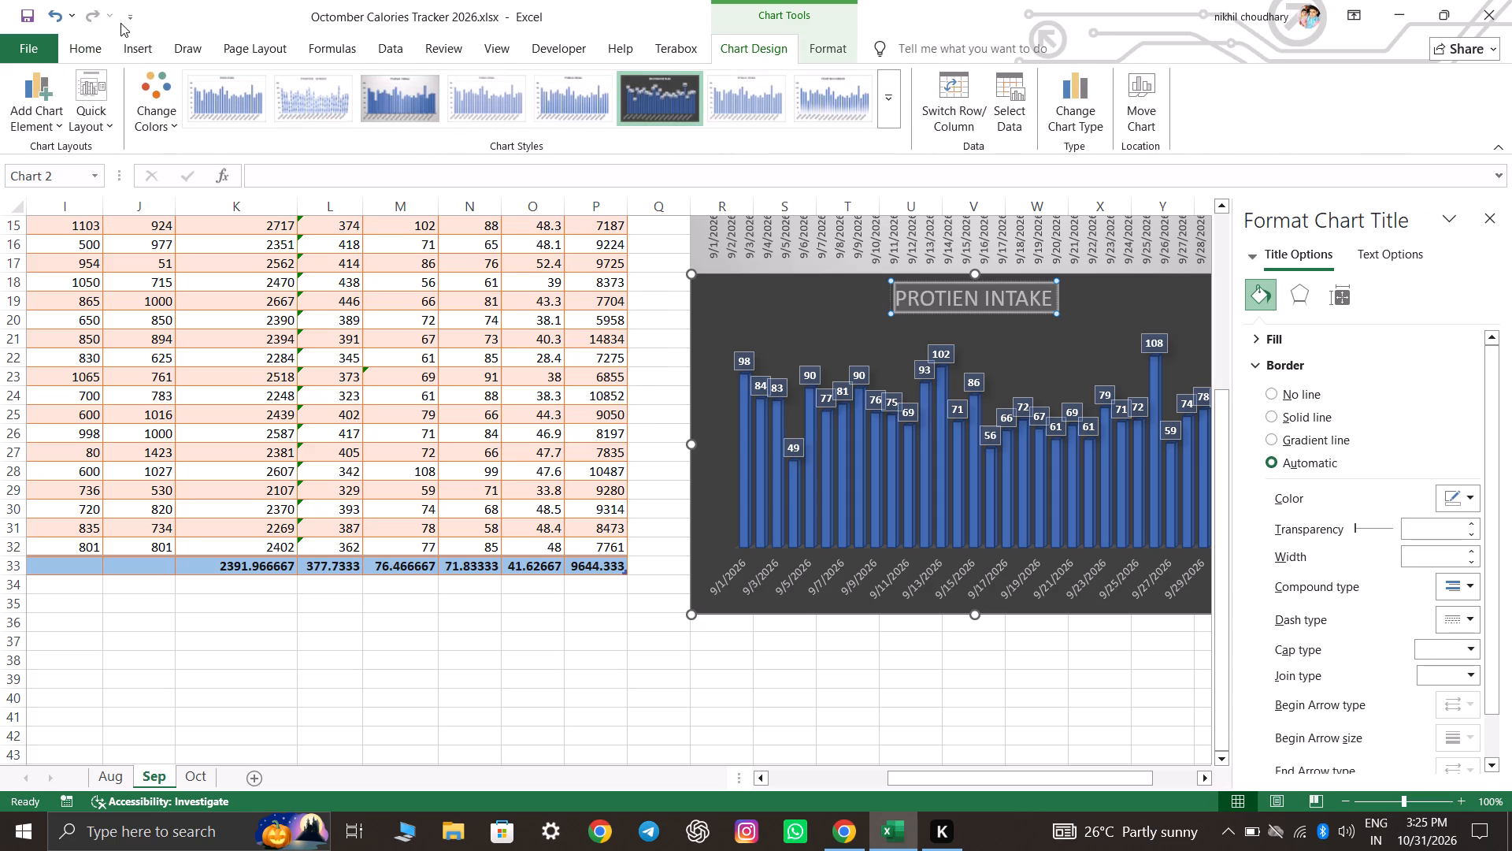
pyautogui.click(93, 52)
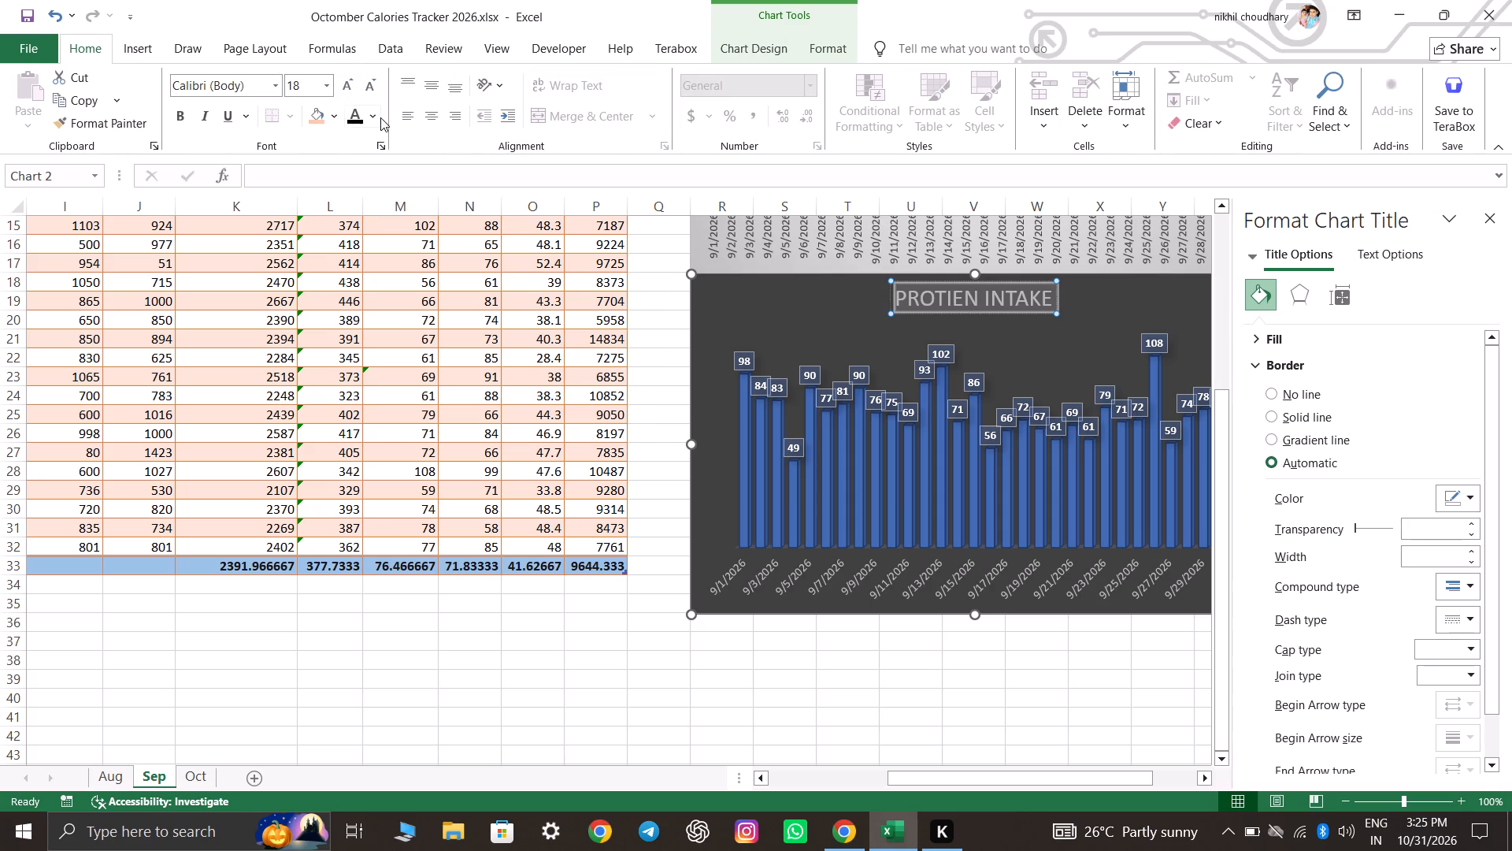
pyautogui.click(380, 117)
pyautogui.click(366, 236)
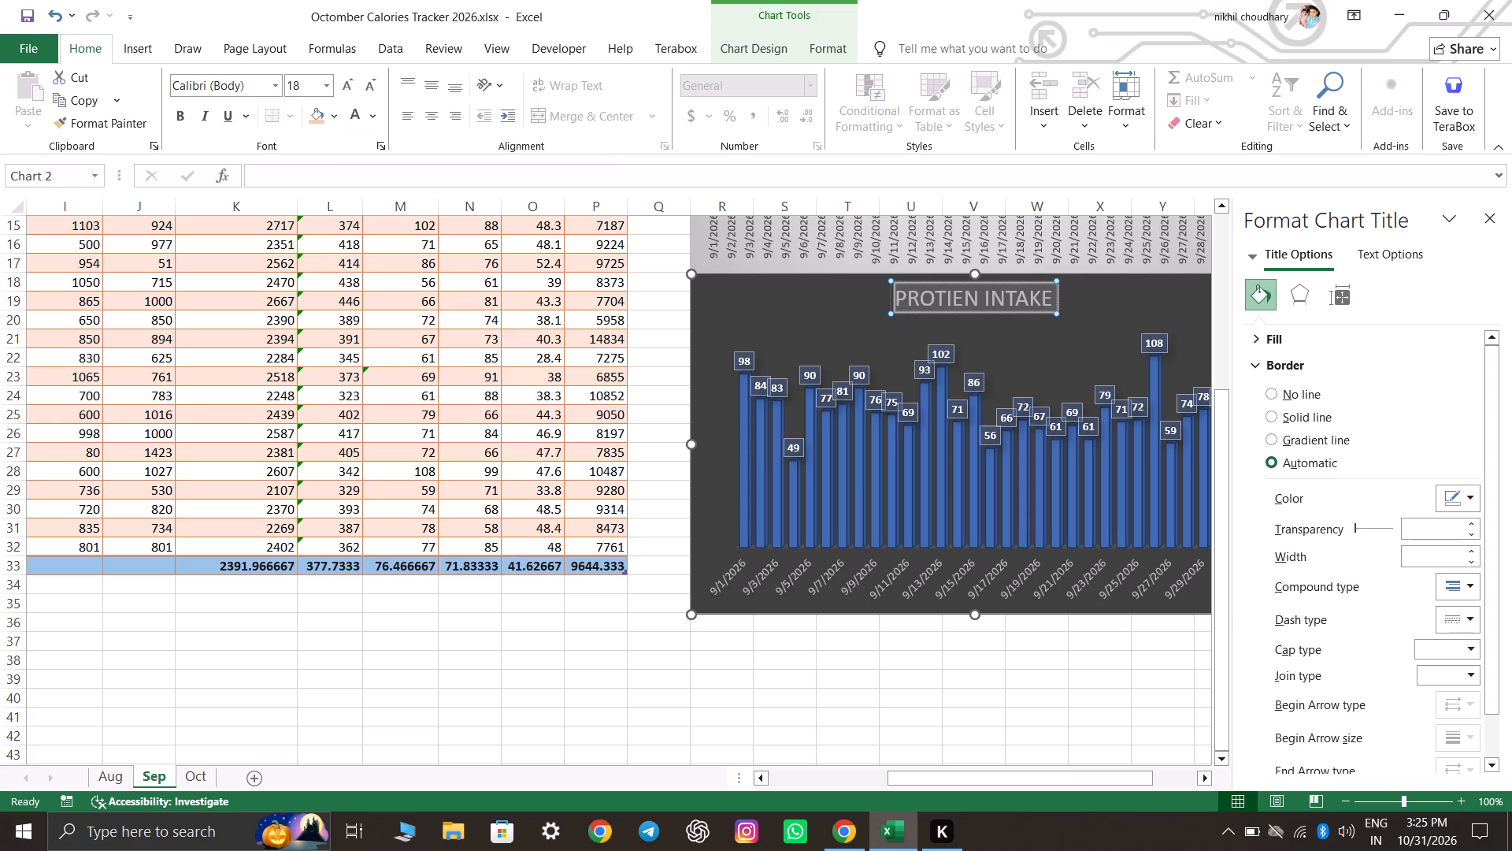
pyautogui.click(190, 119)
pyautogui.click(372, 82)
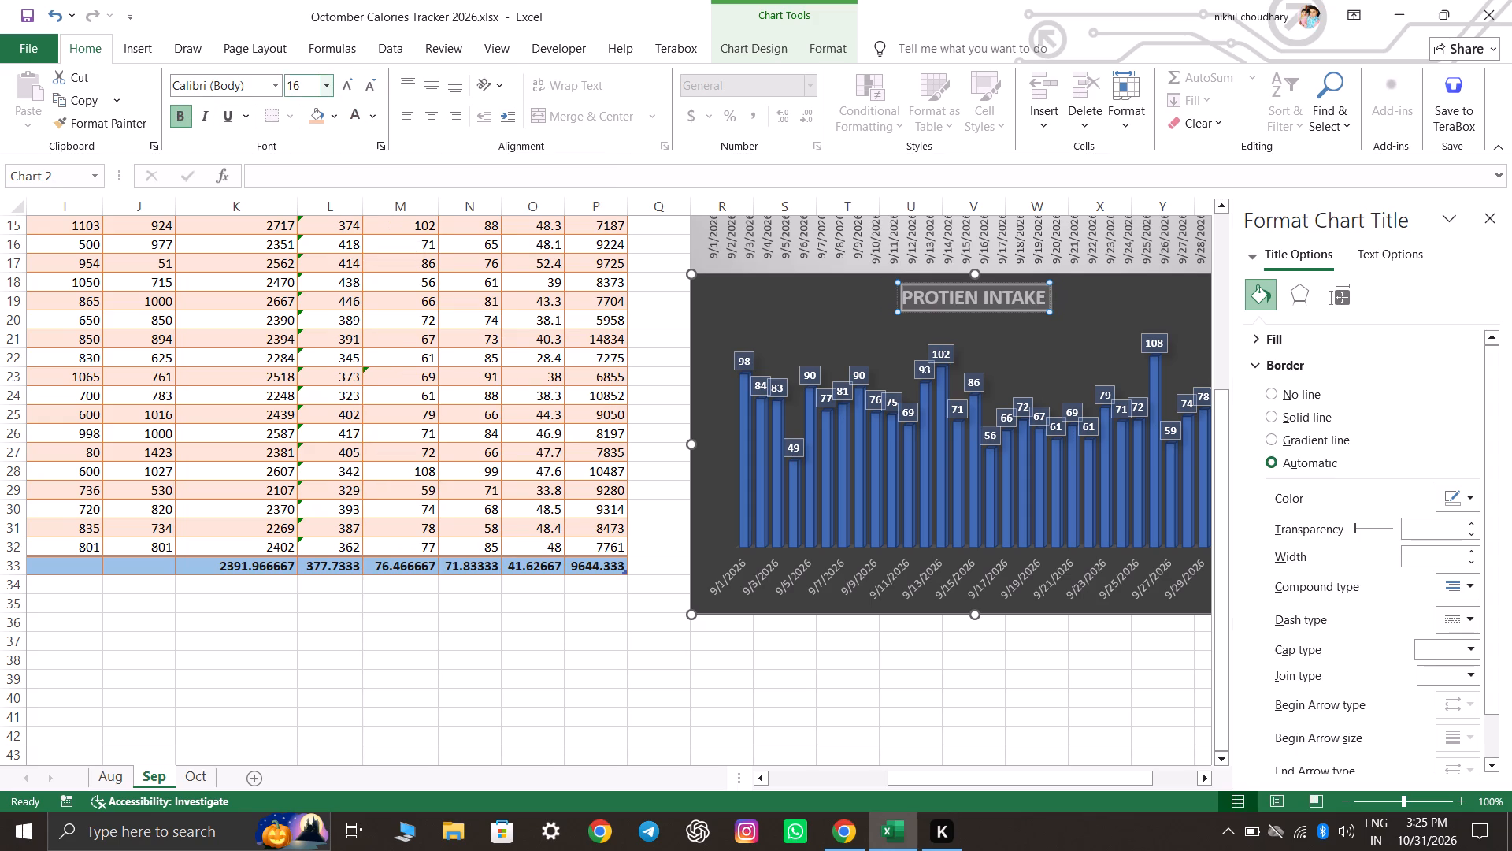
pyautogui.click(276, 87)
pyautogui.click(239, 208)
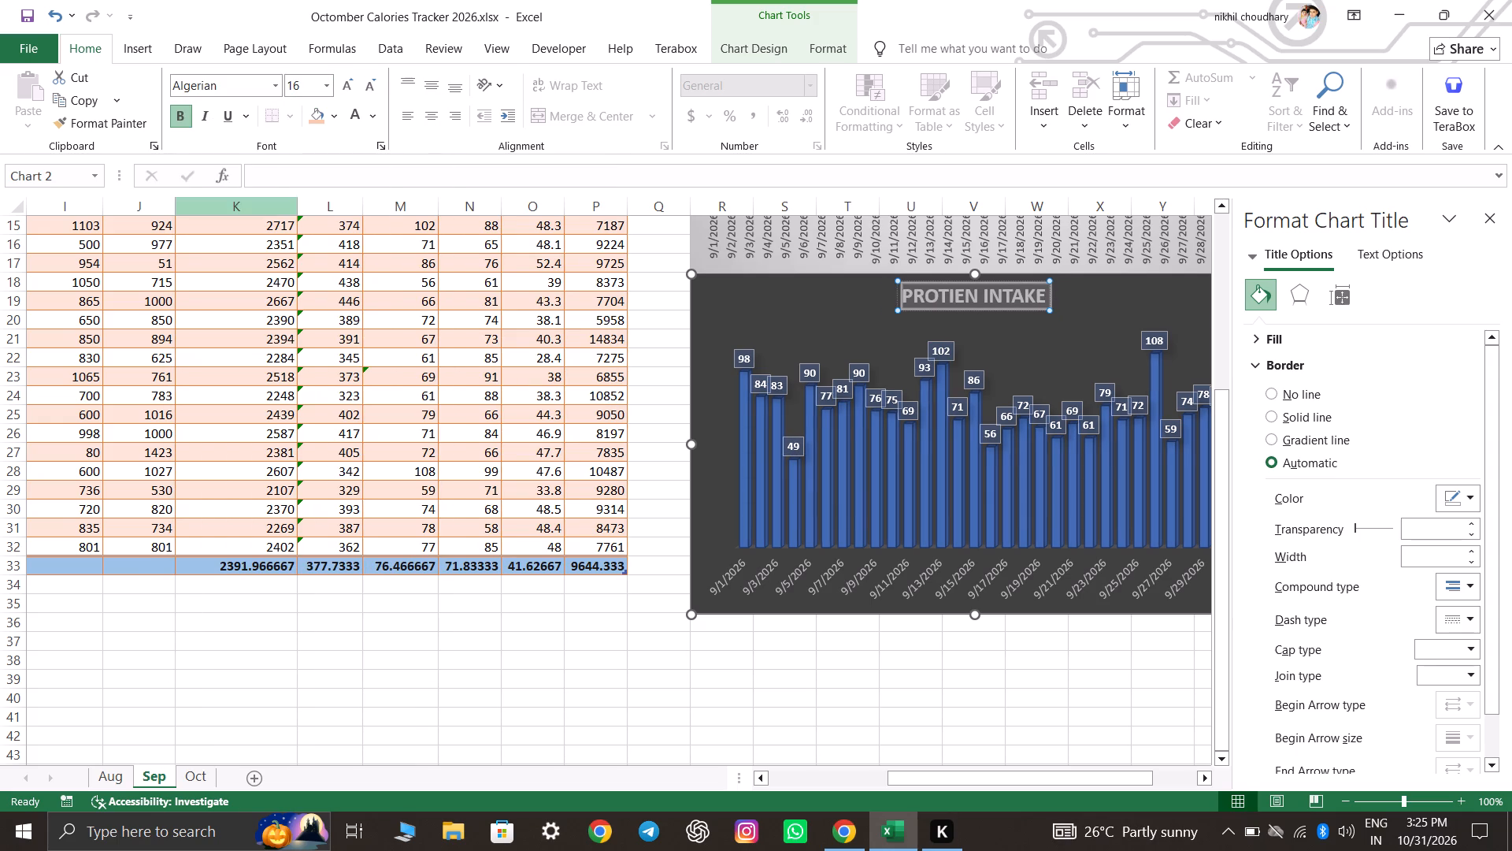
pyautogui.click(637, 685)
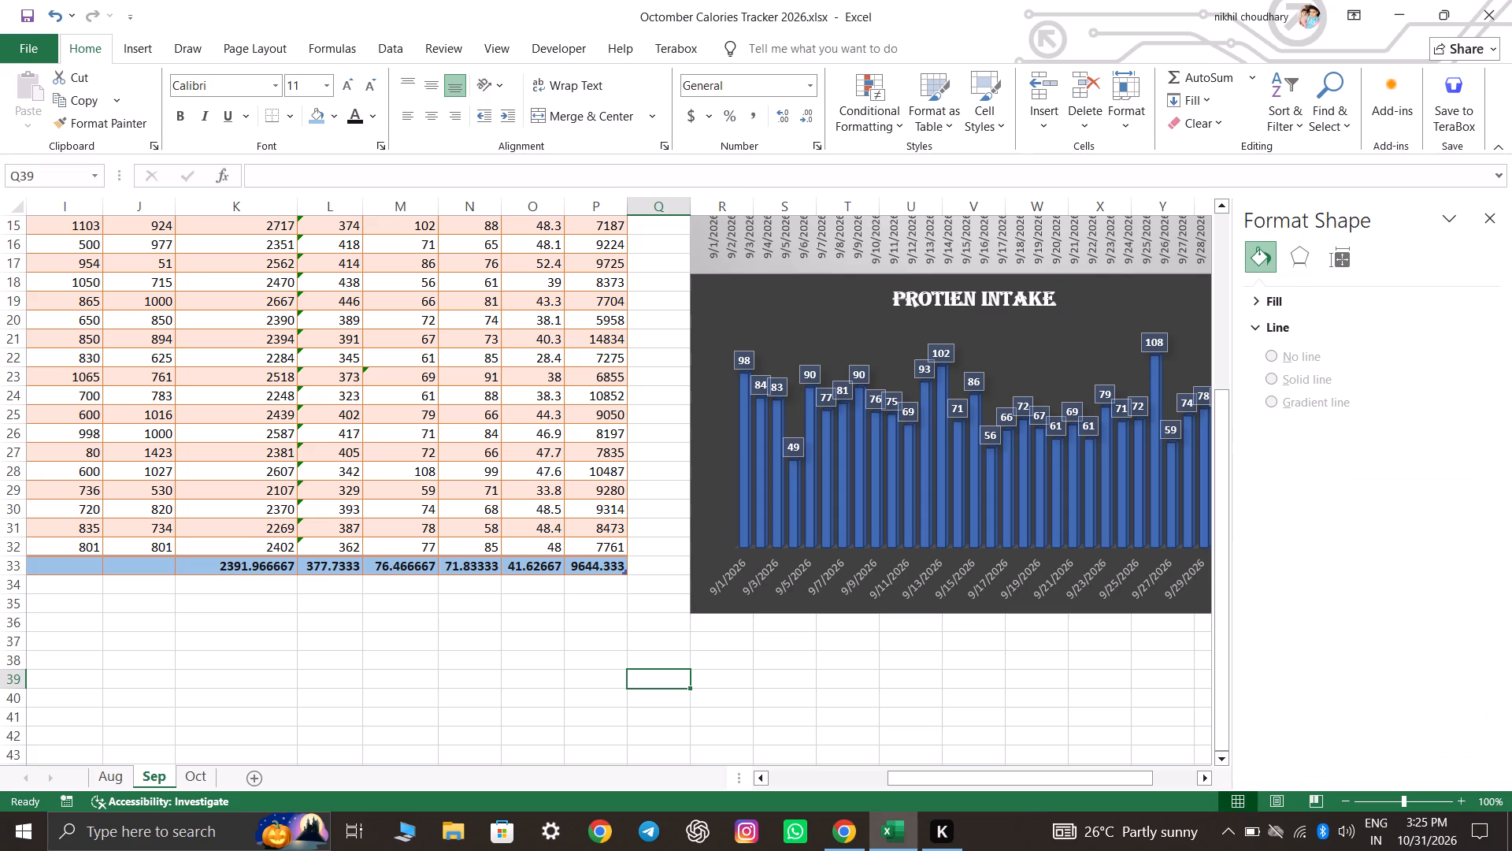
pyautogui.click(1124, 699)
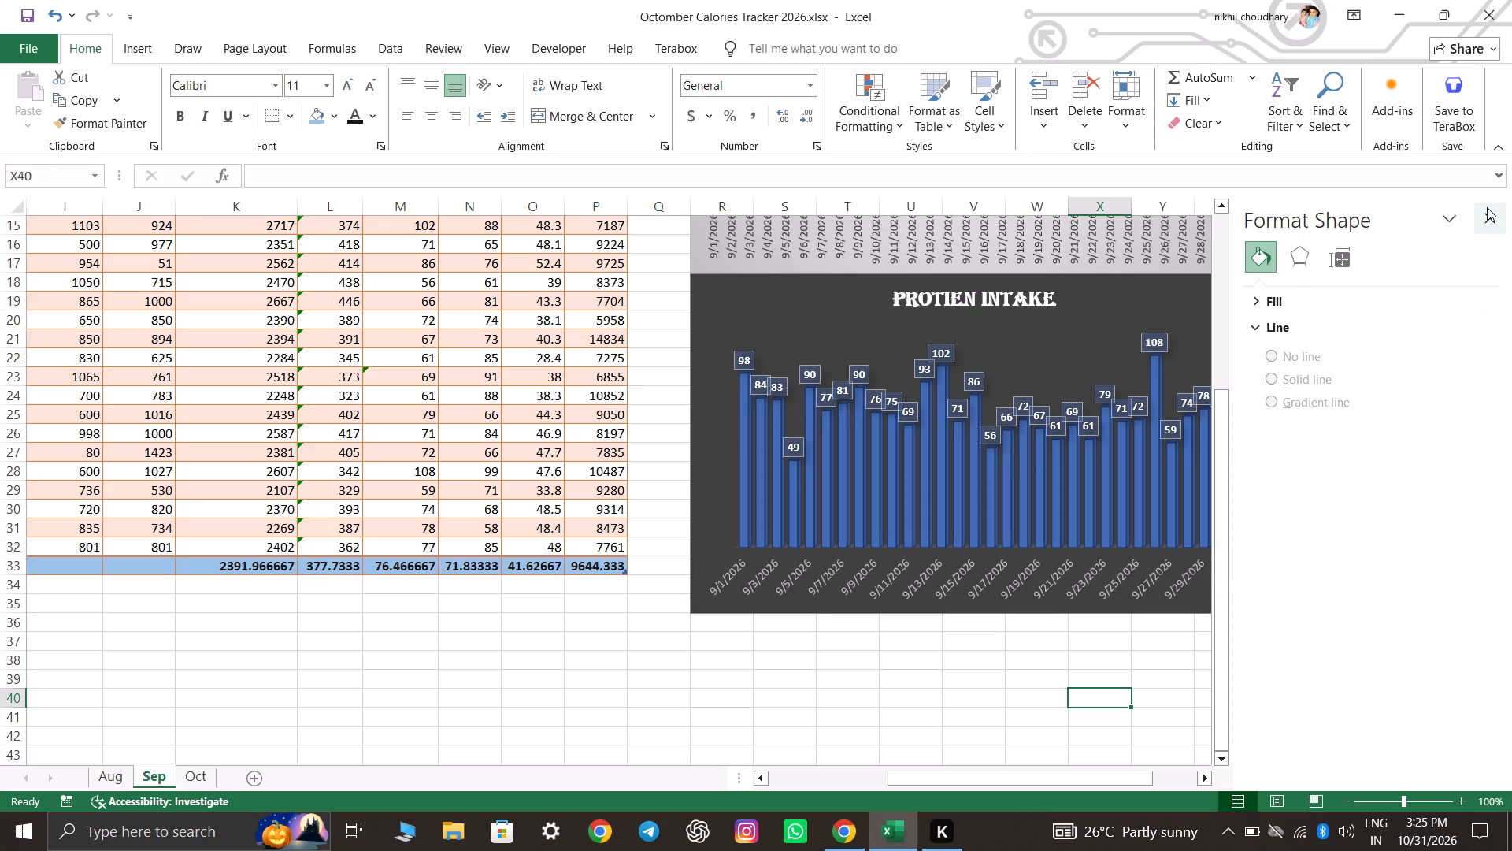
pyautogui.click(1489, 221)
# Review September's two charts together and compare them with the Protien Intake chart on the Aug sheet.
pyautogui.scroll(10, 1343, 575)
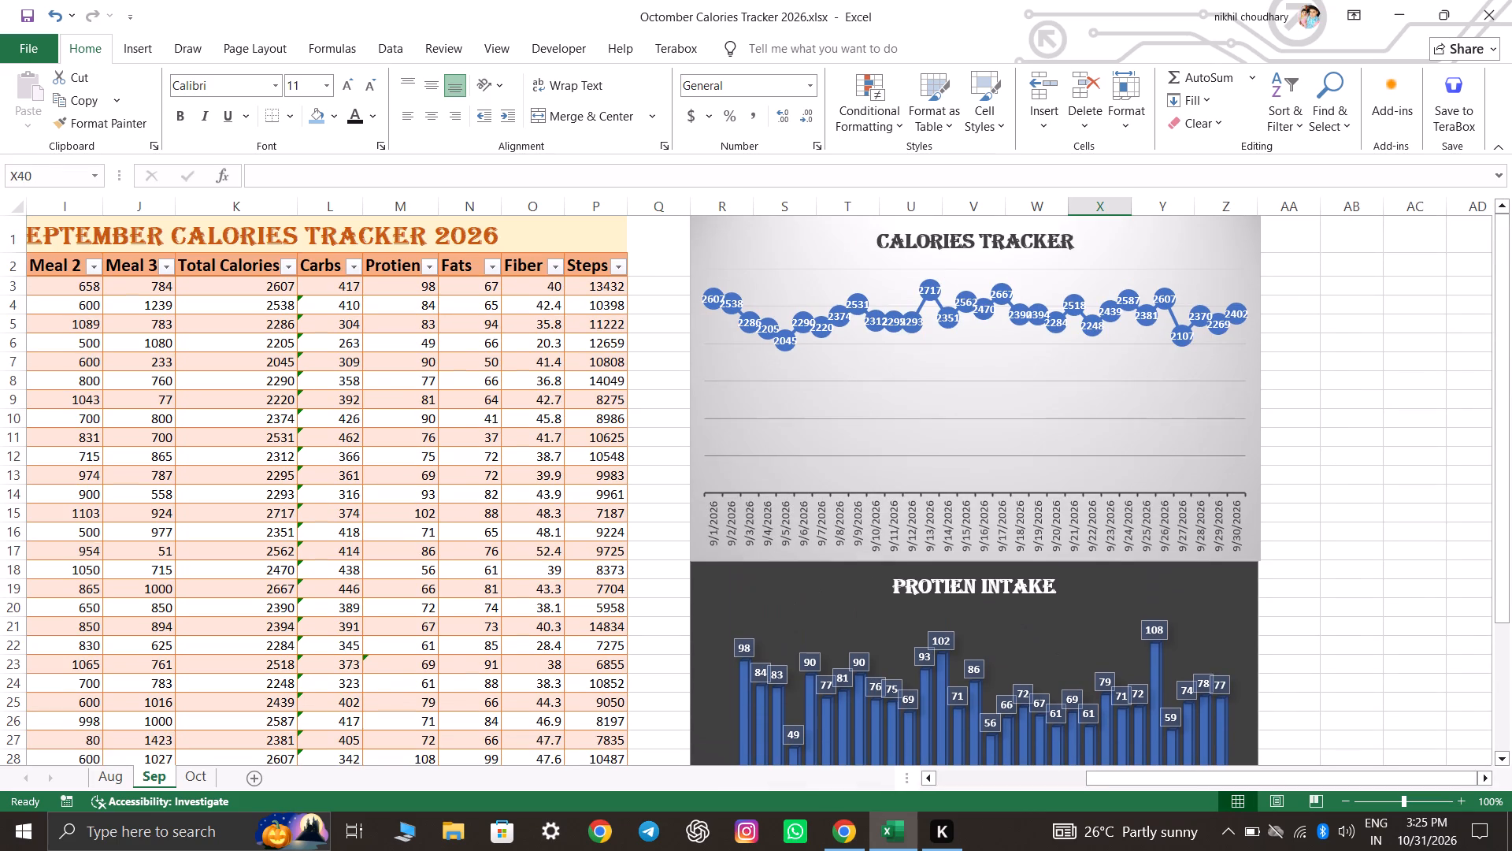
pyautogui.scroll(-4, 1384, 572)
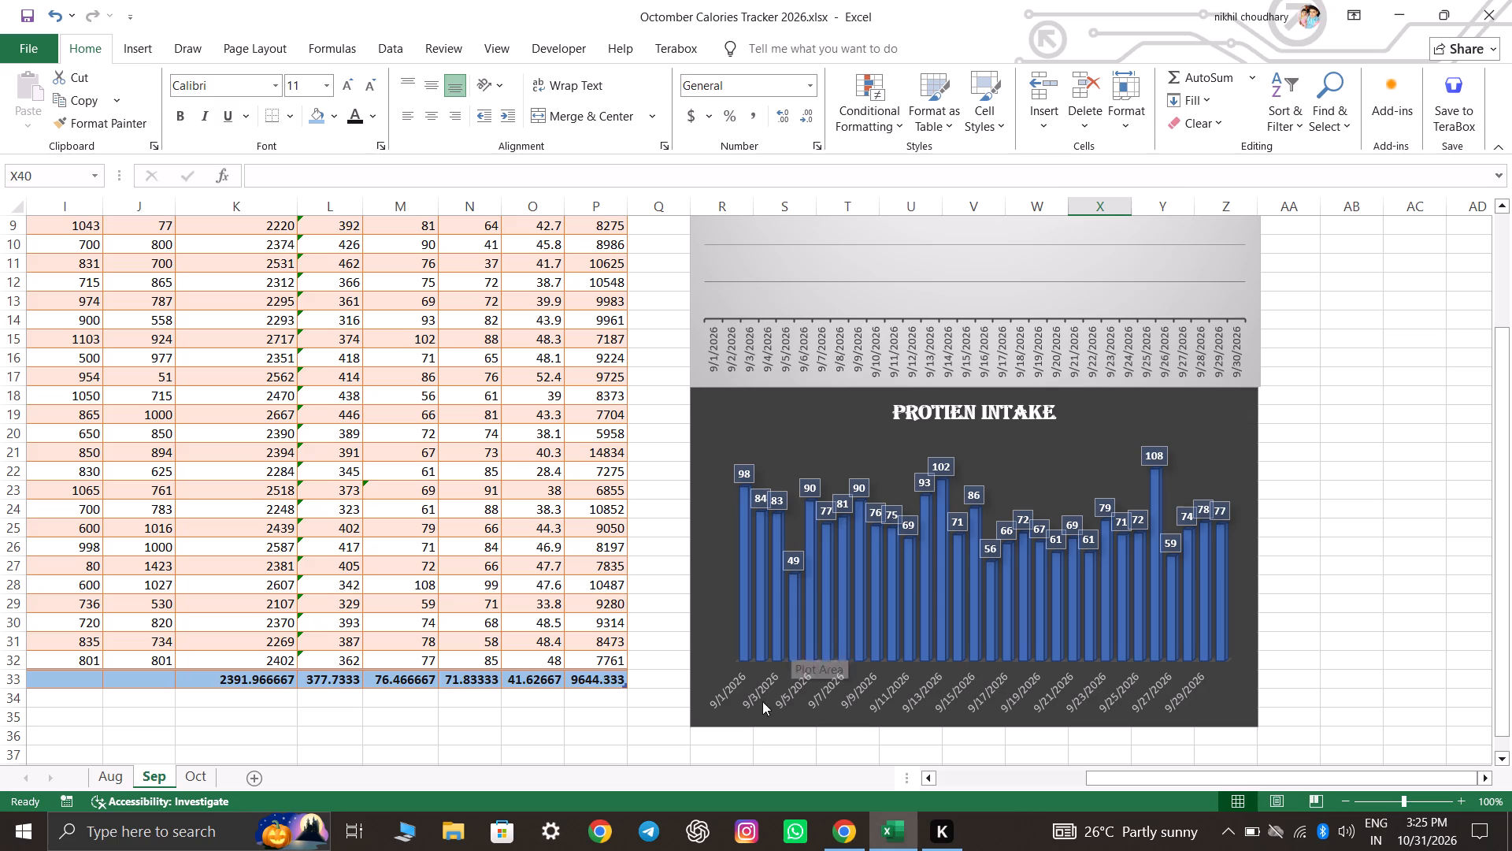
pyautogui.click(116, 768)
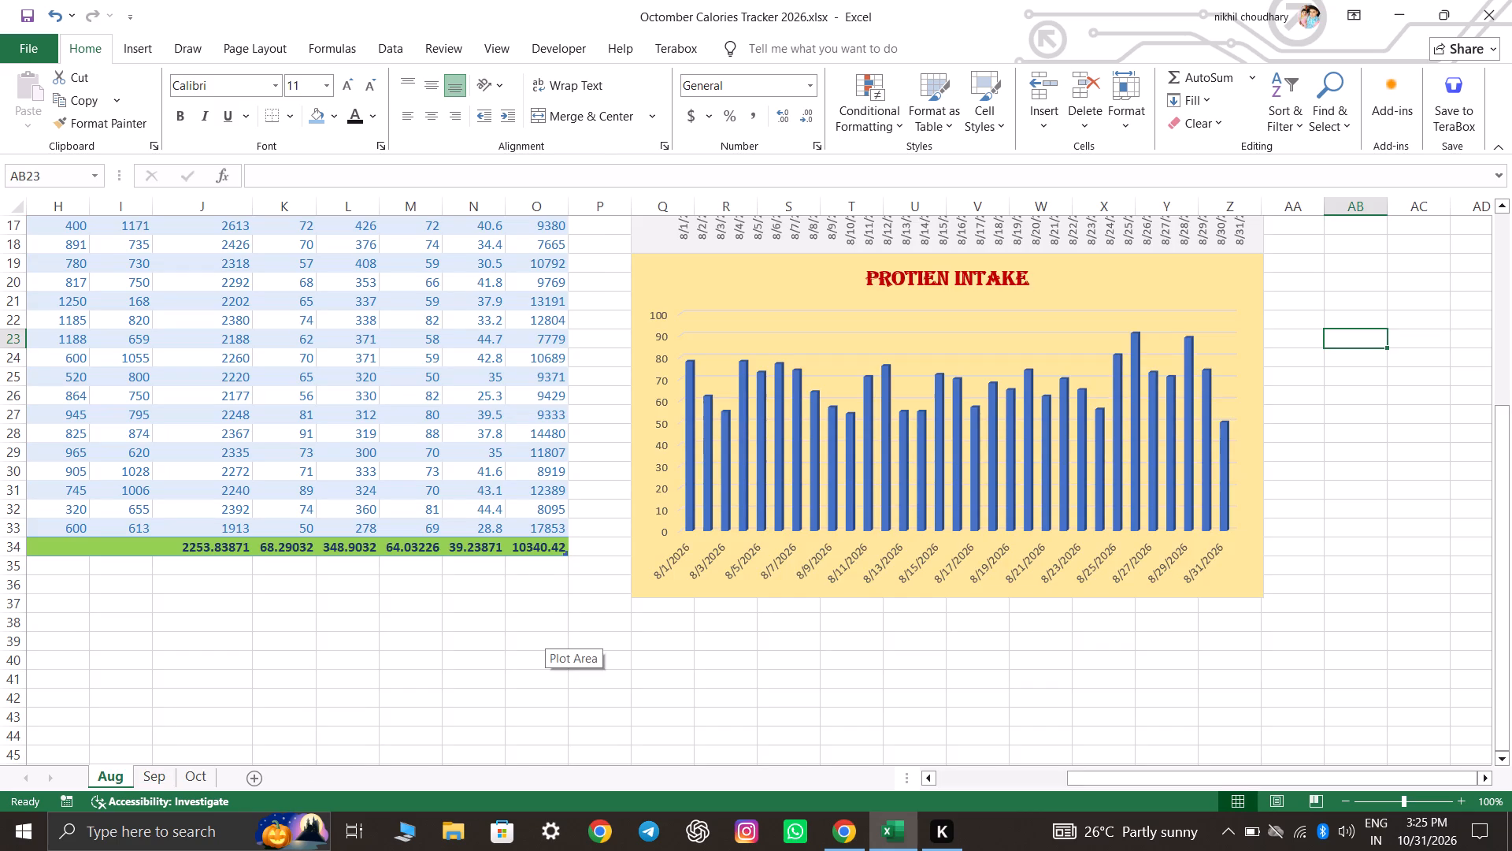
# Switch to Chrome, play "Imran khan - Bewafa (Official Music Video)" from the YouTube mix and skip the advert.
pyautogui.click(839, 830)
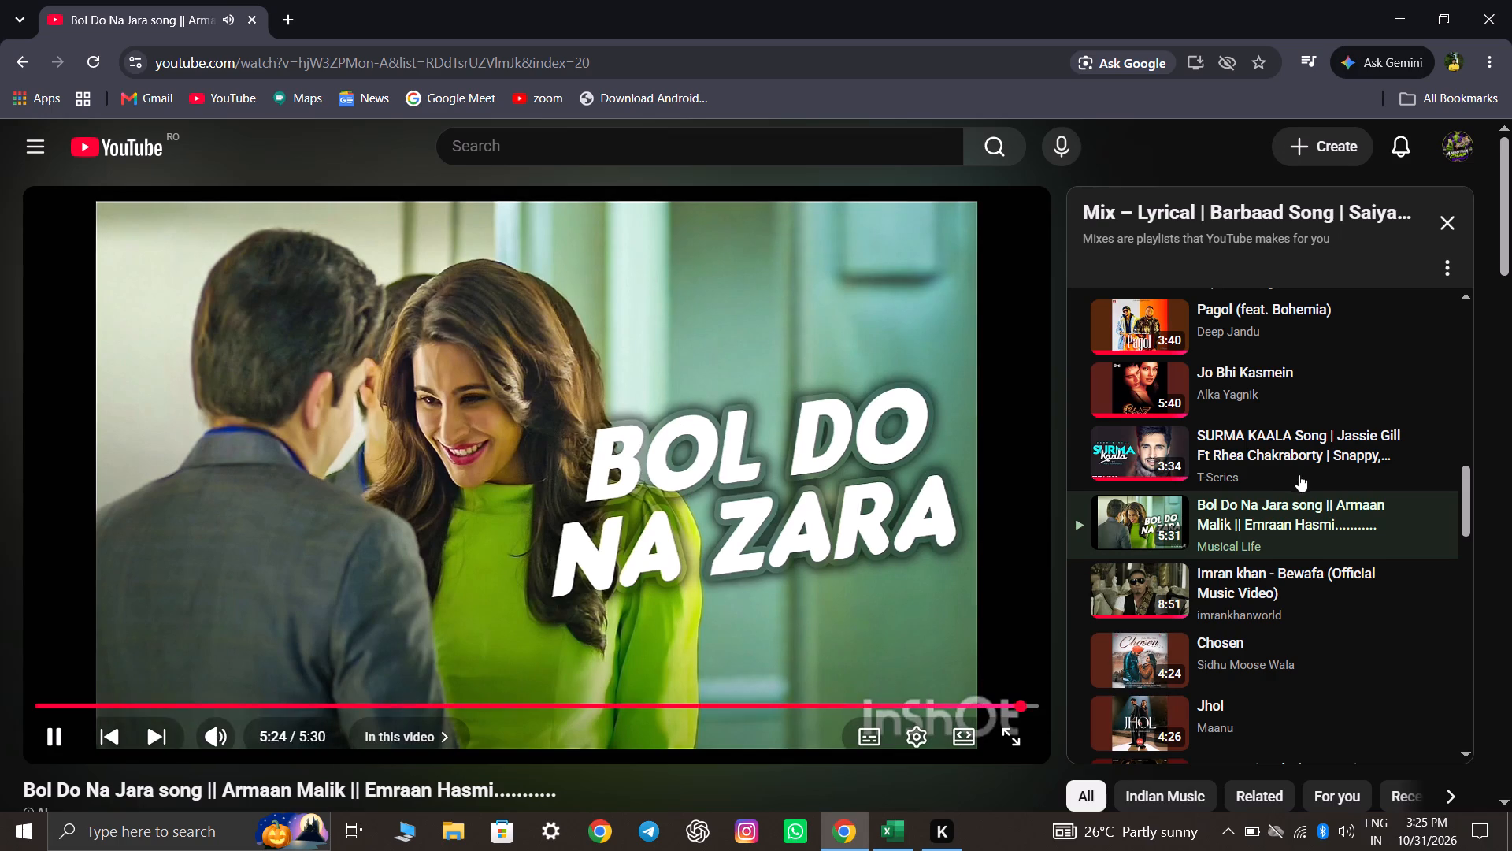
pyautogui.scroll(-3, 1303, 479)
pyautogui.click(1154, 381)
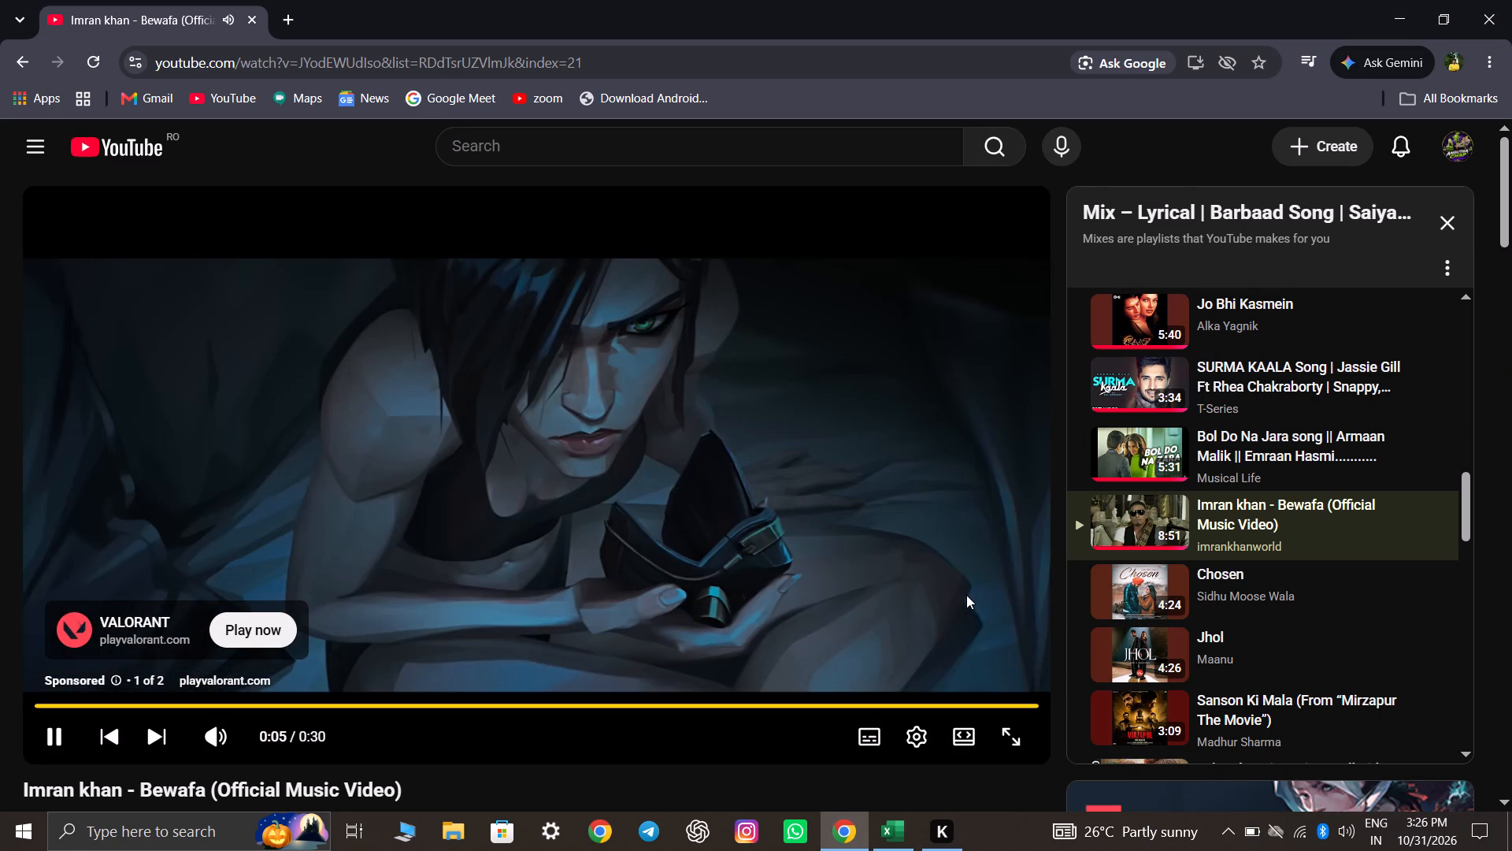
pyautogui.click(980, 667)
pyautogui.click(988, 678)
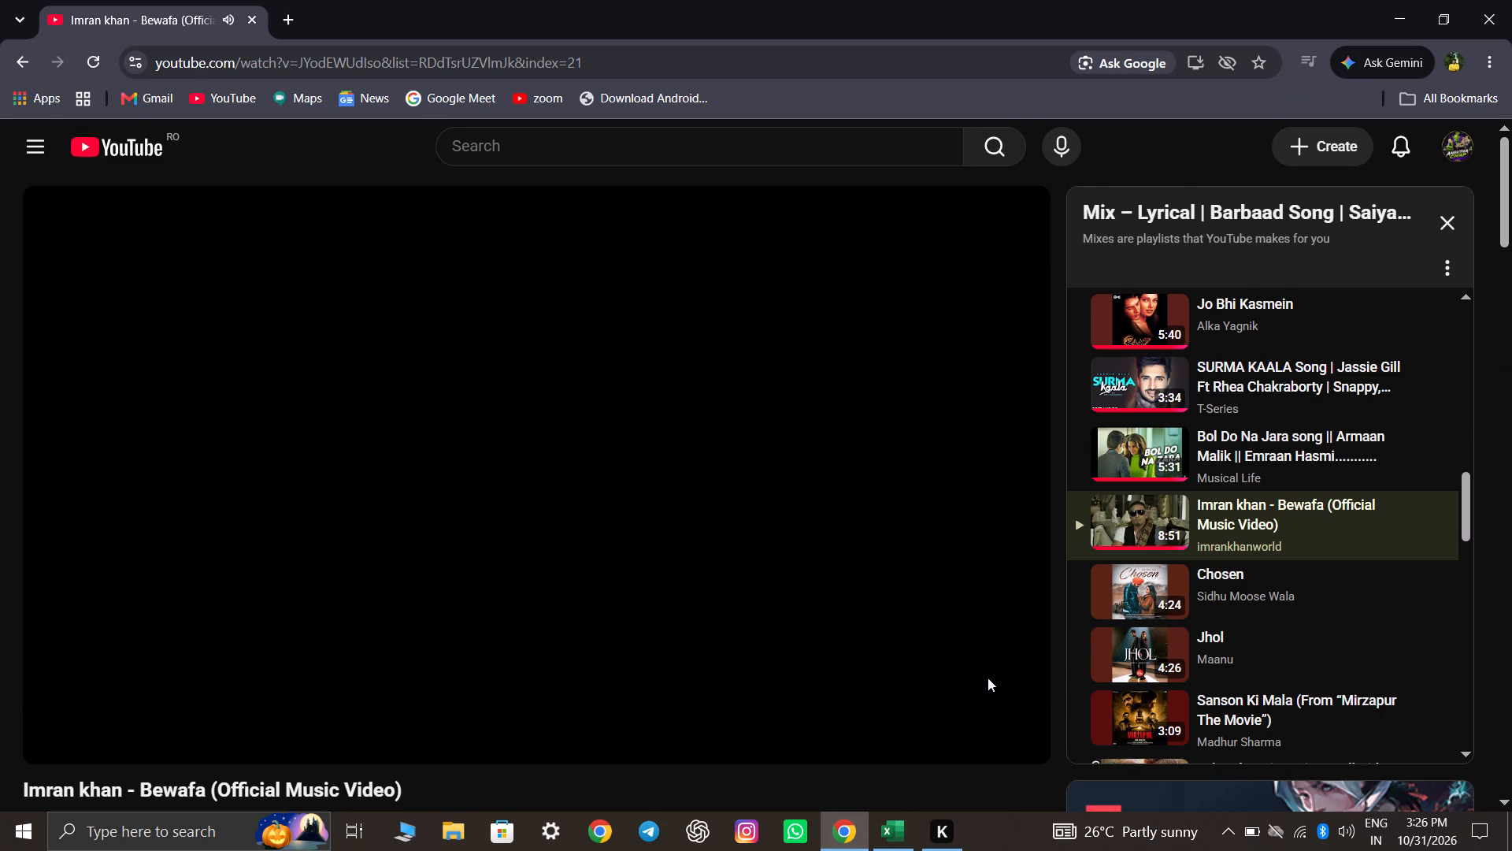
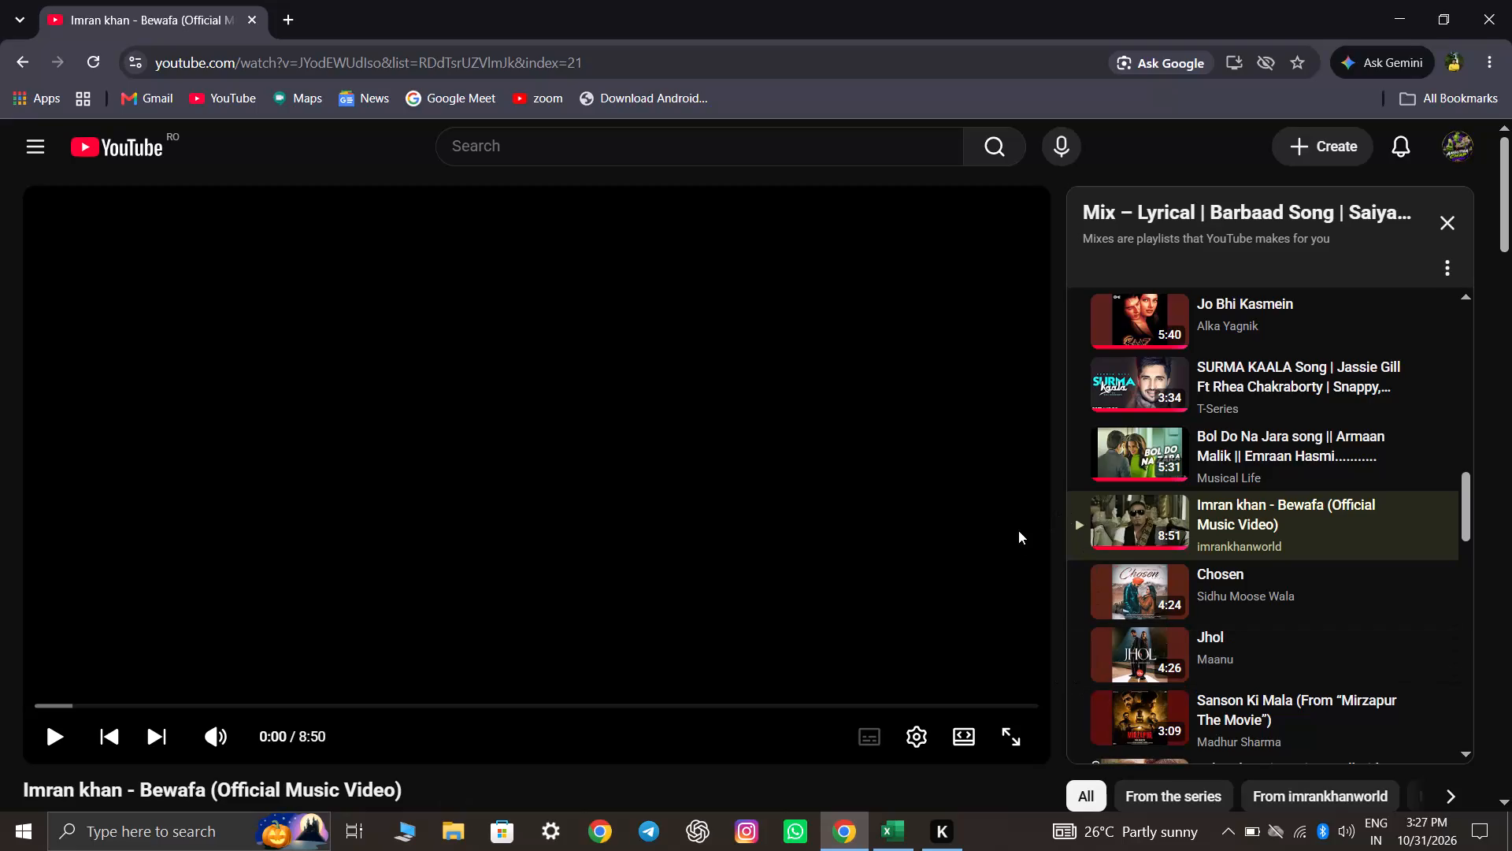
# Start playback of the "Imran khan - Bewafa (Official Music Video)" video.
pyautogui.click(886, 530)
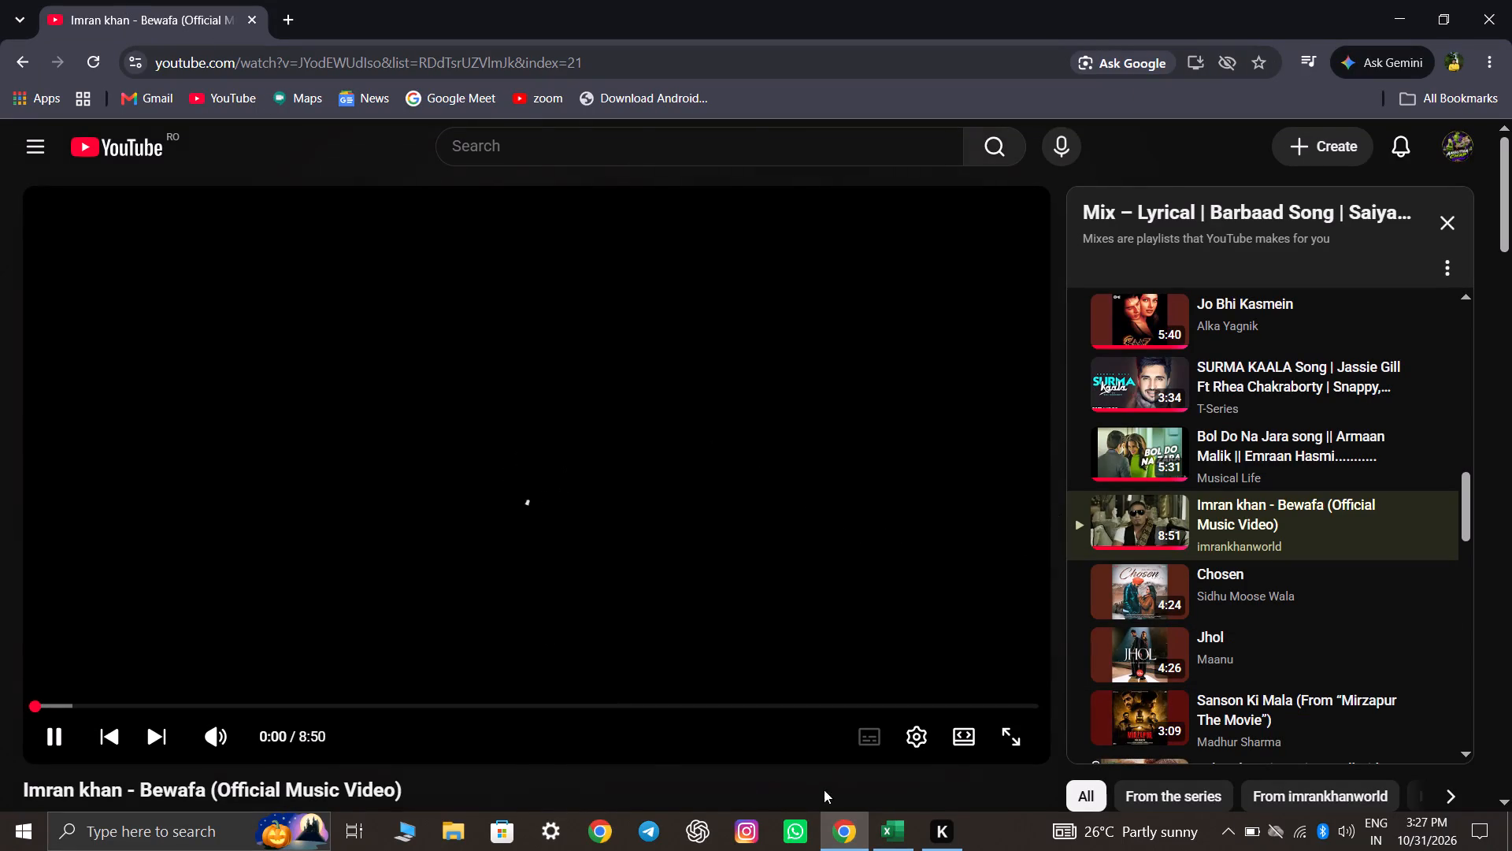
# Switch to Excel and apply the sixth chart style, dark with boxed value labels, to the Aug sheet's Protien Intake chart.
pyautogui.click(881, 849)
pyautogui.click(665, 666)
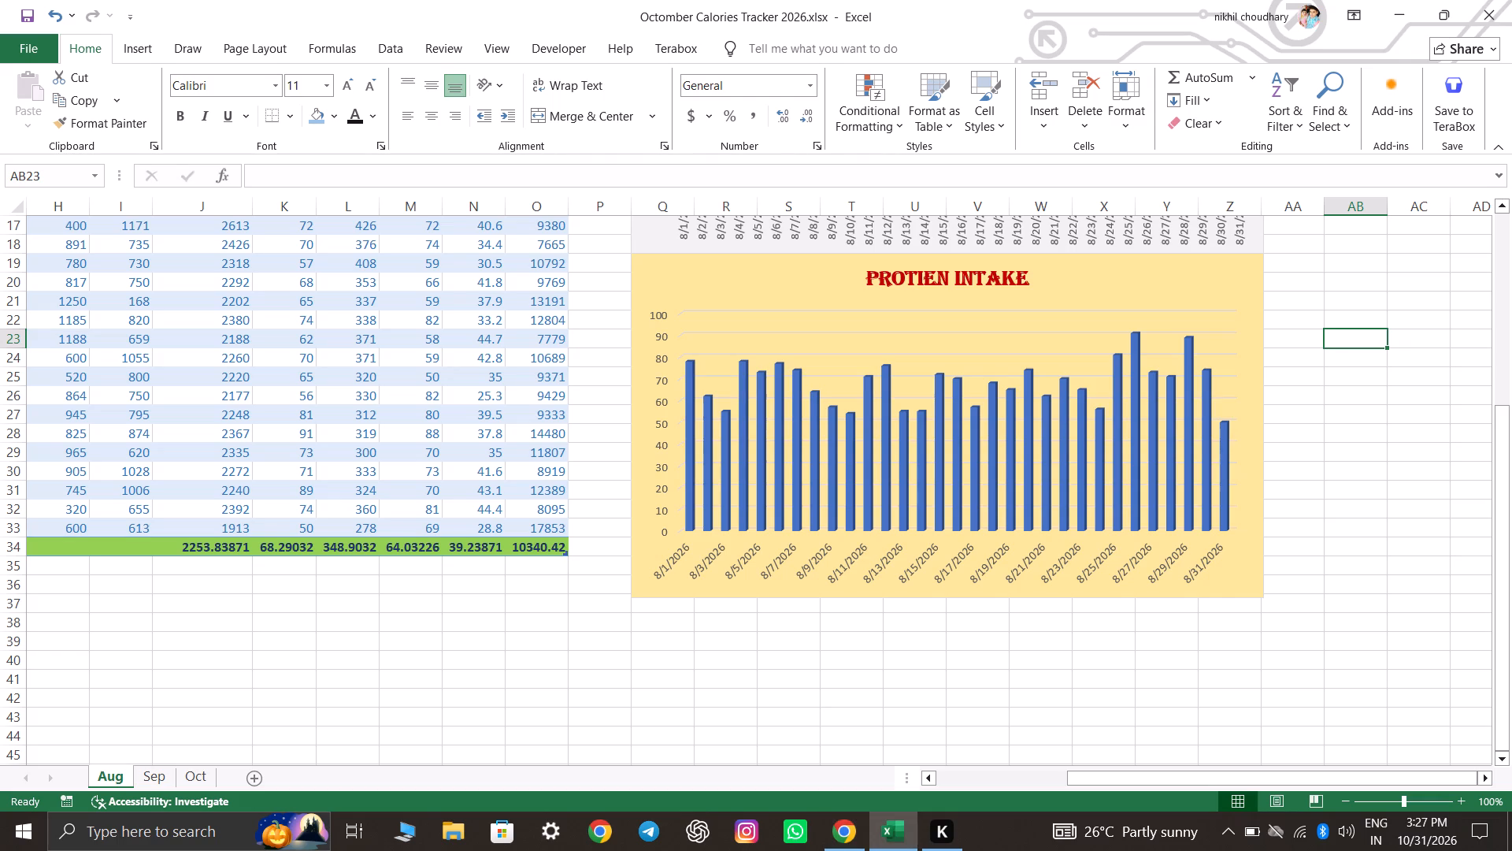
pyautogui.scroll(3, 1385, 597)
pyautogui.doubleClick(1010, 444)
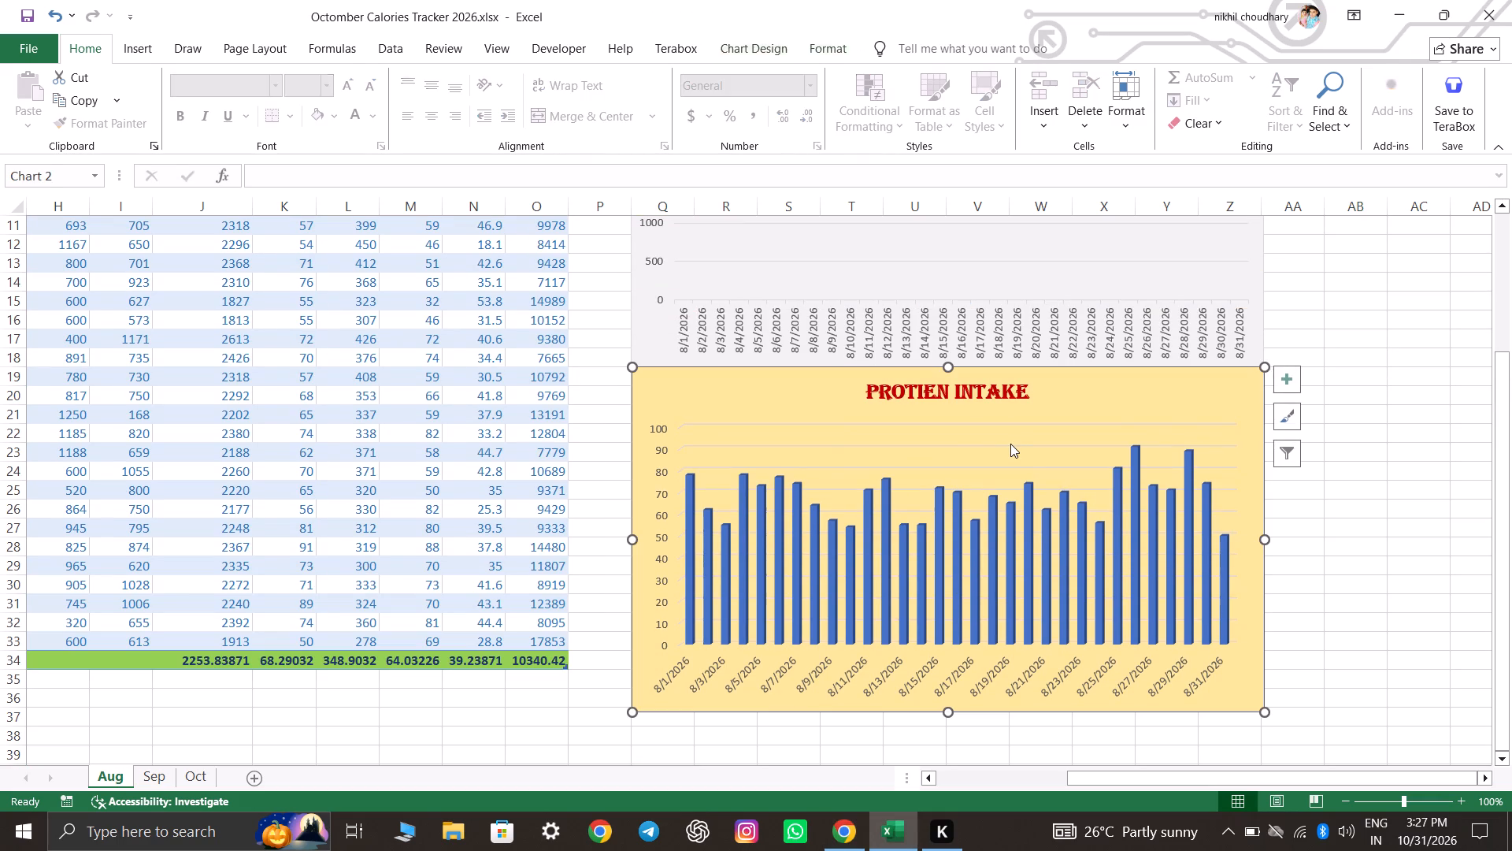
pyautogui.doubleClick(997, 444)
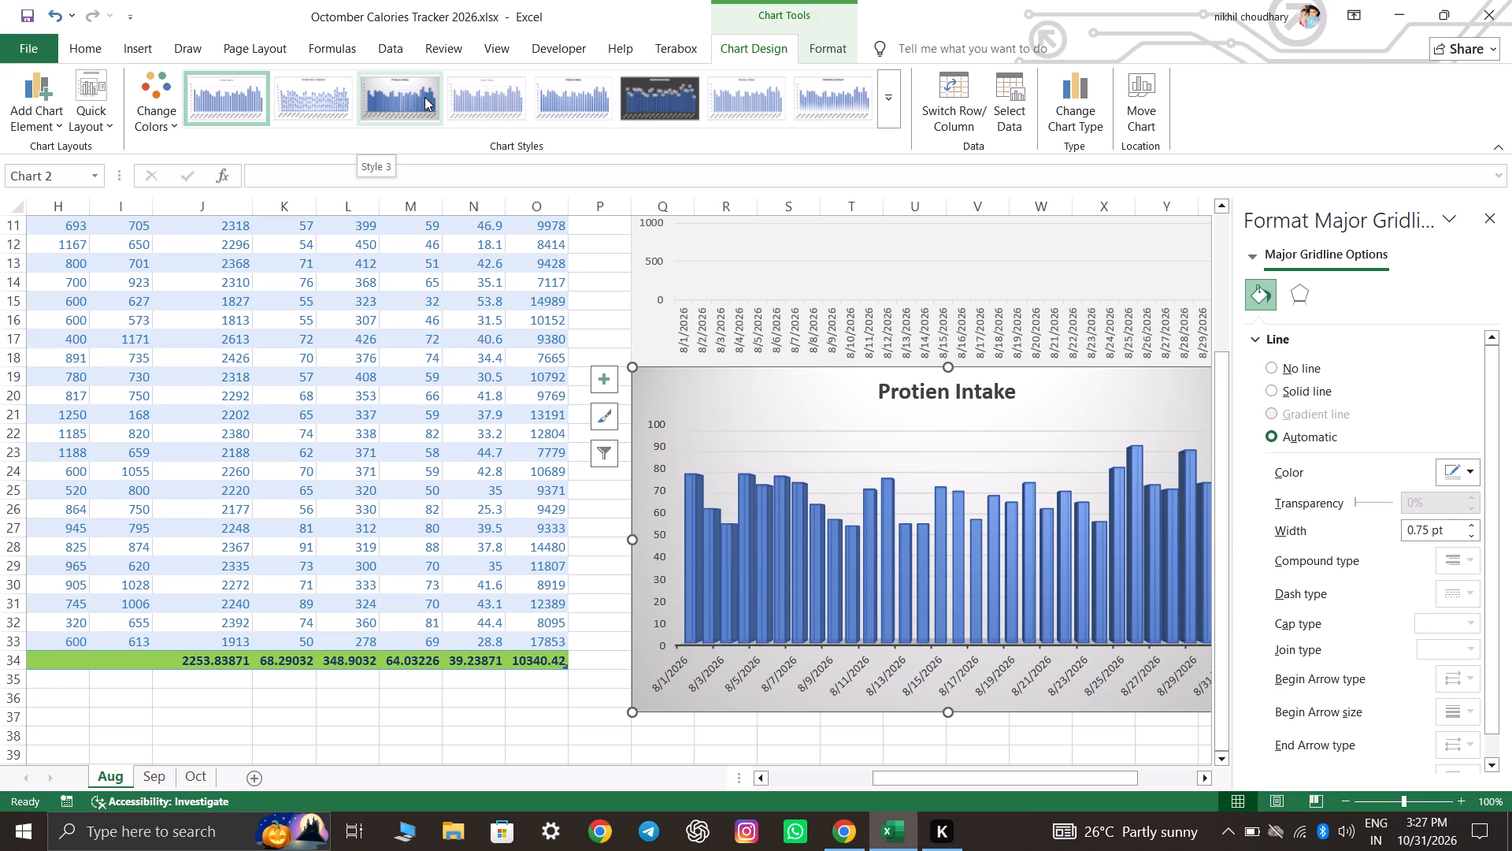
pyautogui.click(638, 104)
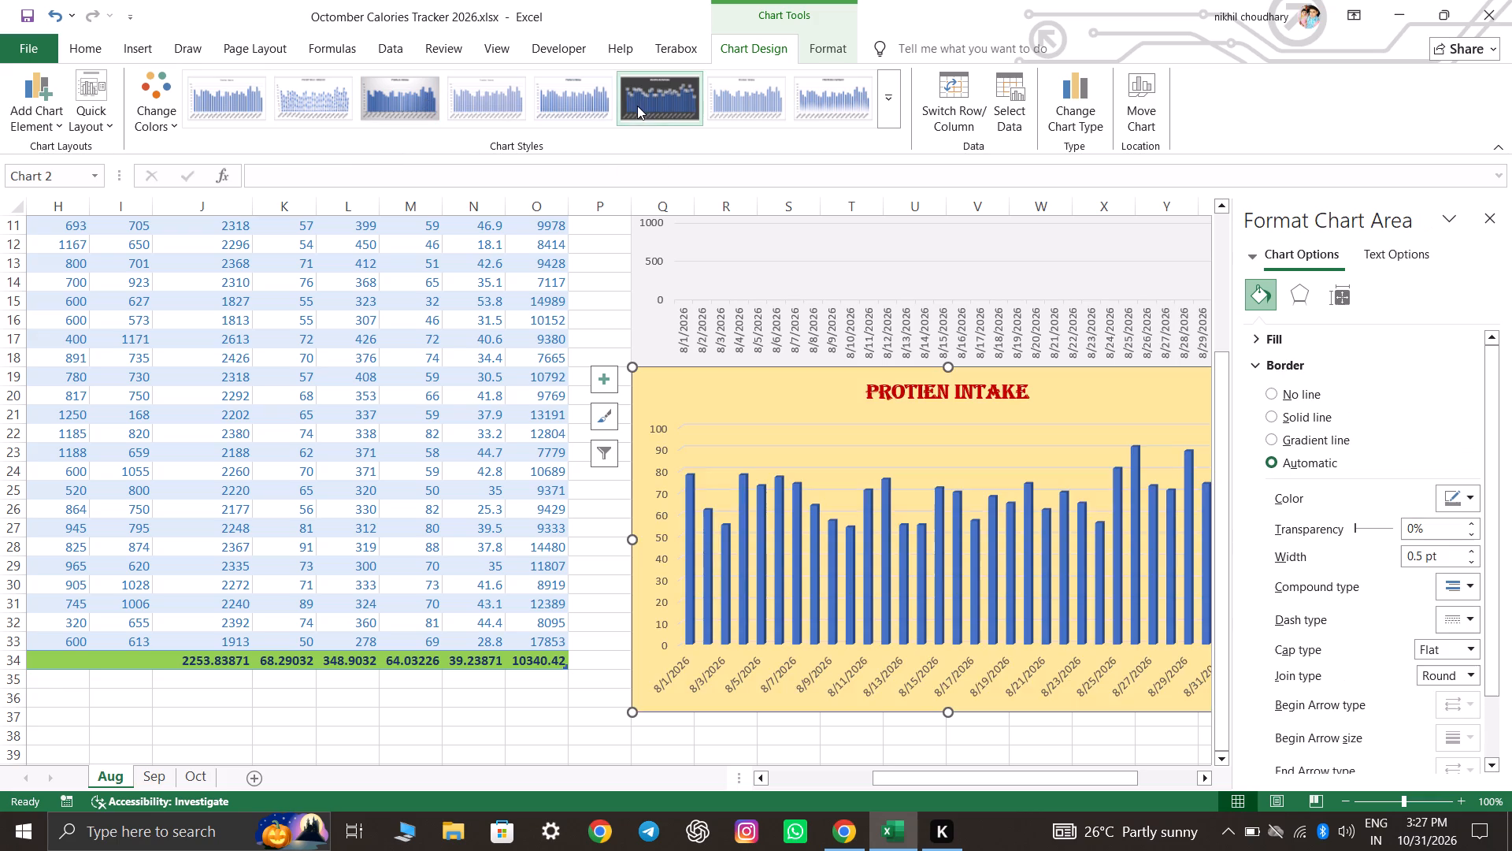
pyautogui.click(580, 749)
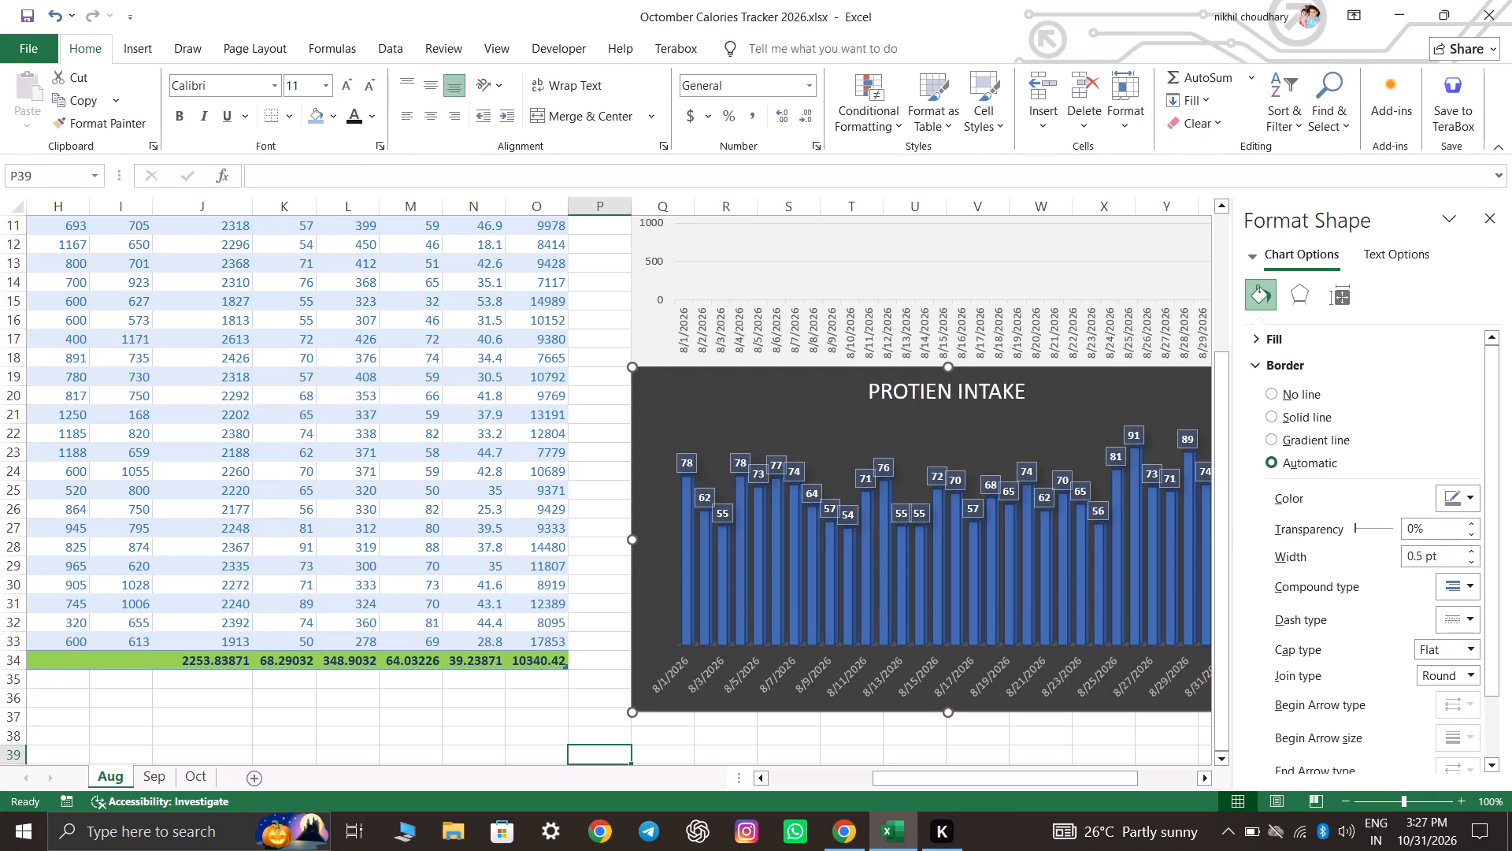
# Format the whole title of August's Protien Intake chart as white text, size 16, in the Algerian font.
pyautogui.click(942, 377)
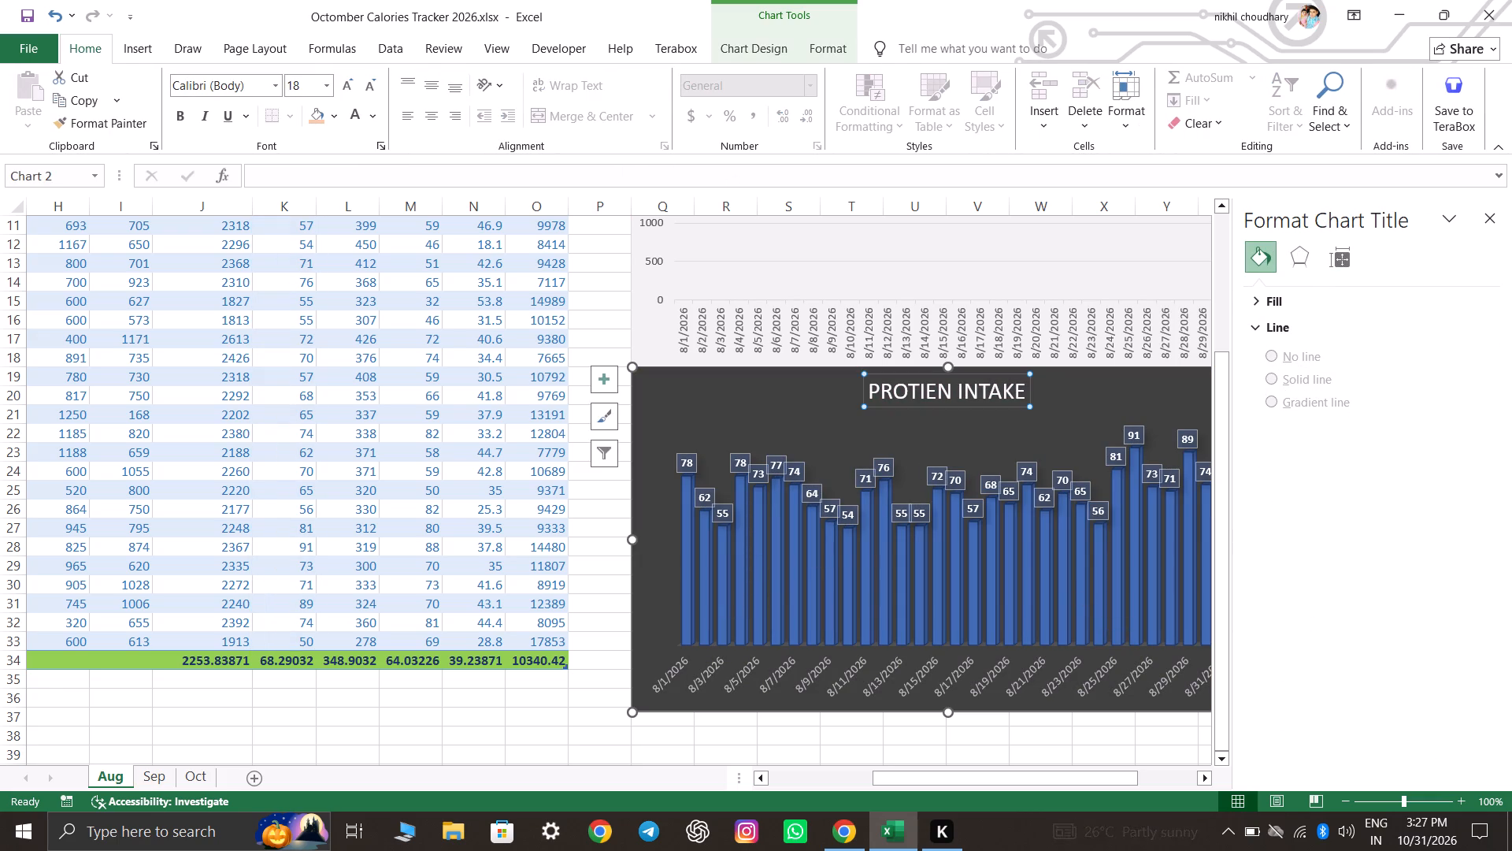
pyautogui.click(936, 385)
pyautogui.click(936, 385)
pyautogui.hotkey('ctrl', 'a')
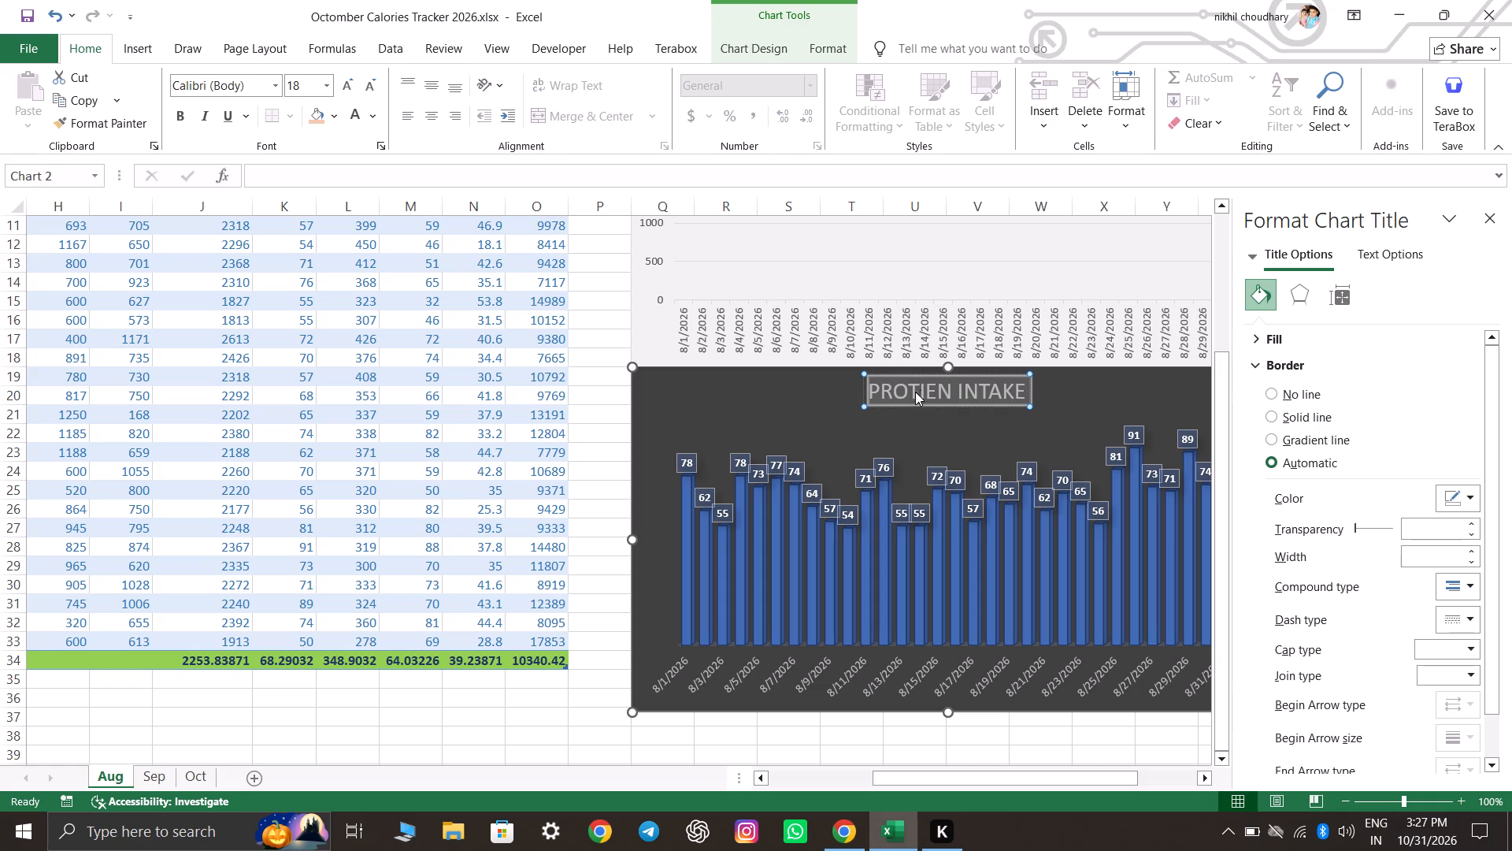
pyautogui.click(150, 58)
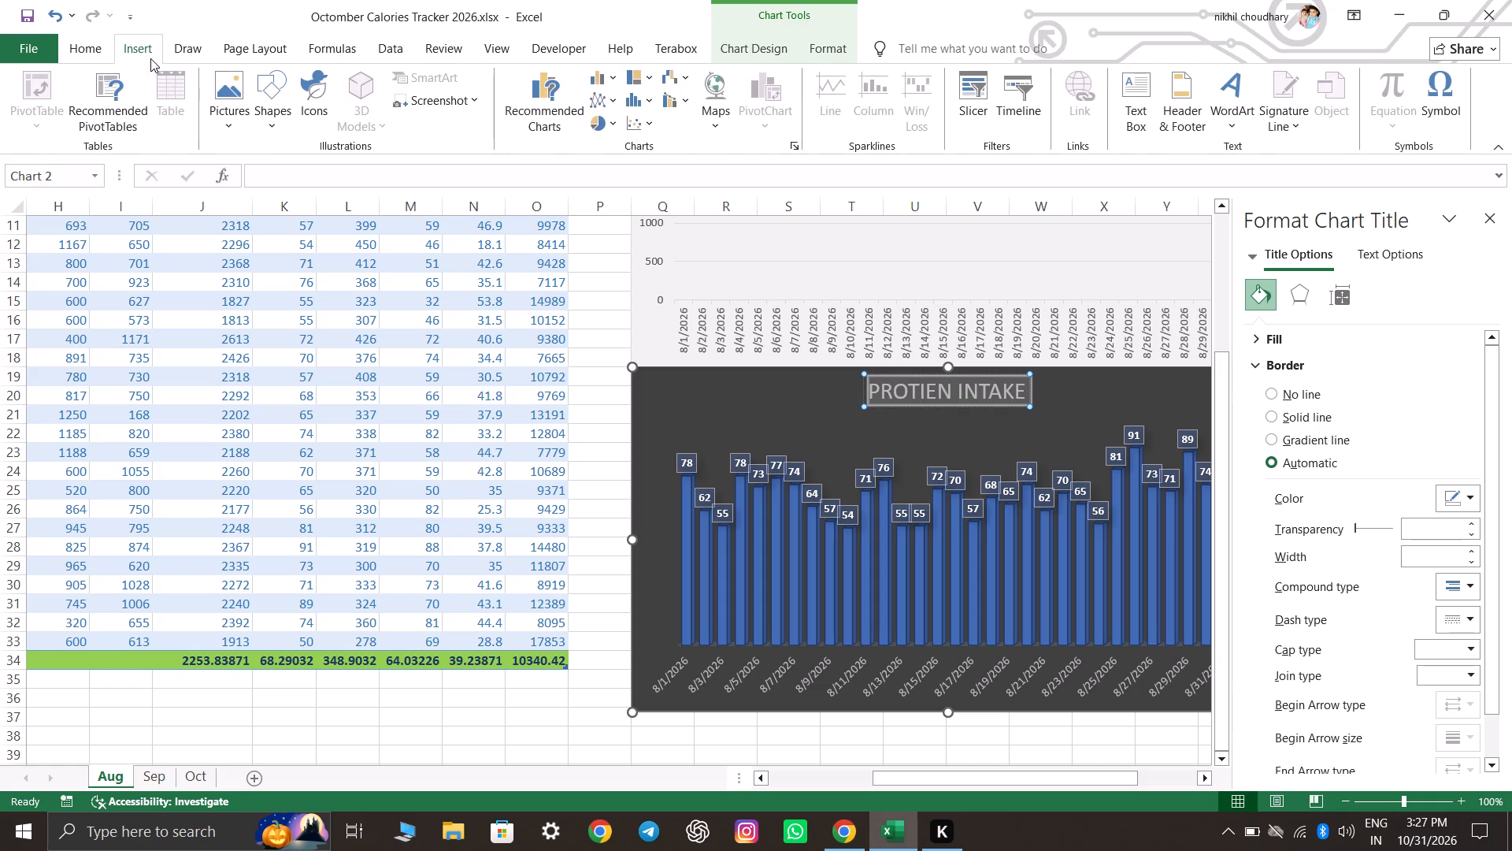
pyautogui.click(88, 48)
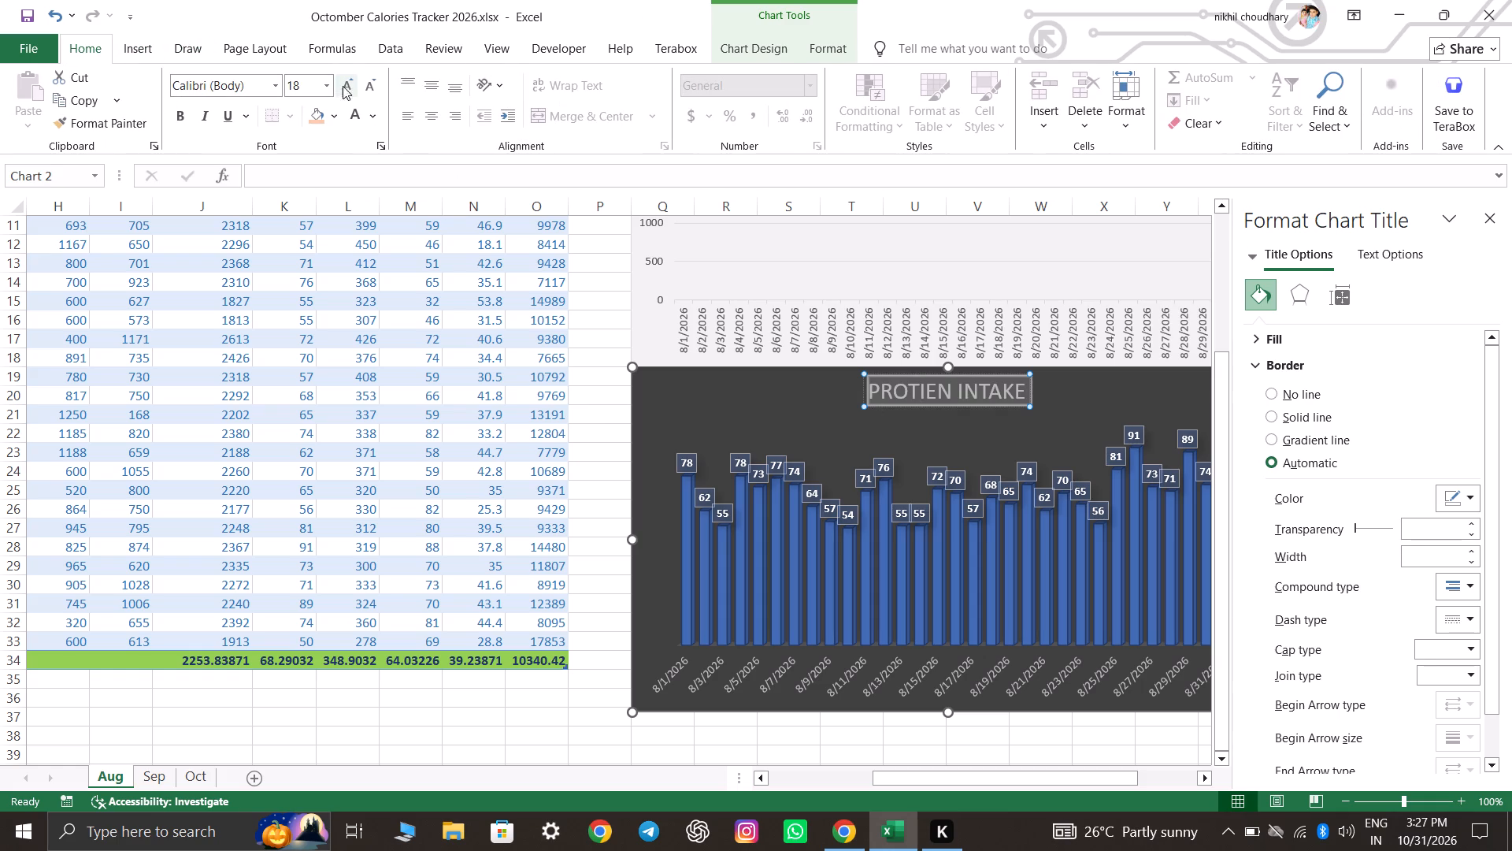
pyautogui.click(372, 82)
pyautogui.click(274, 83)
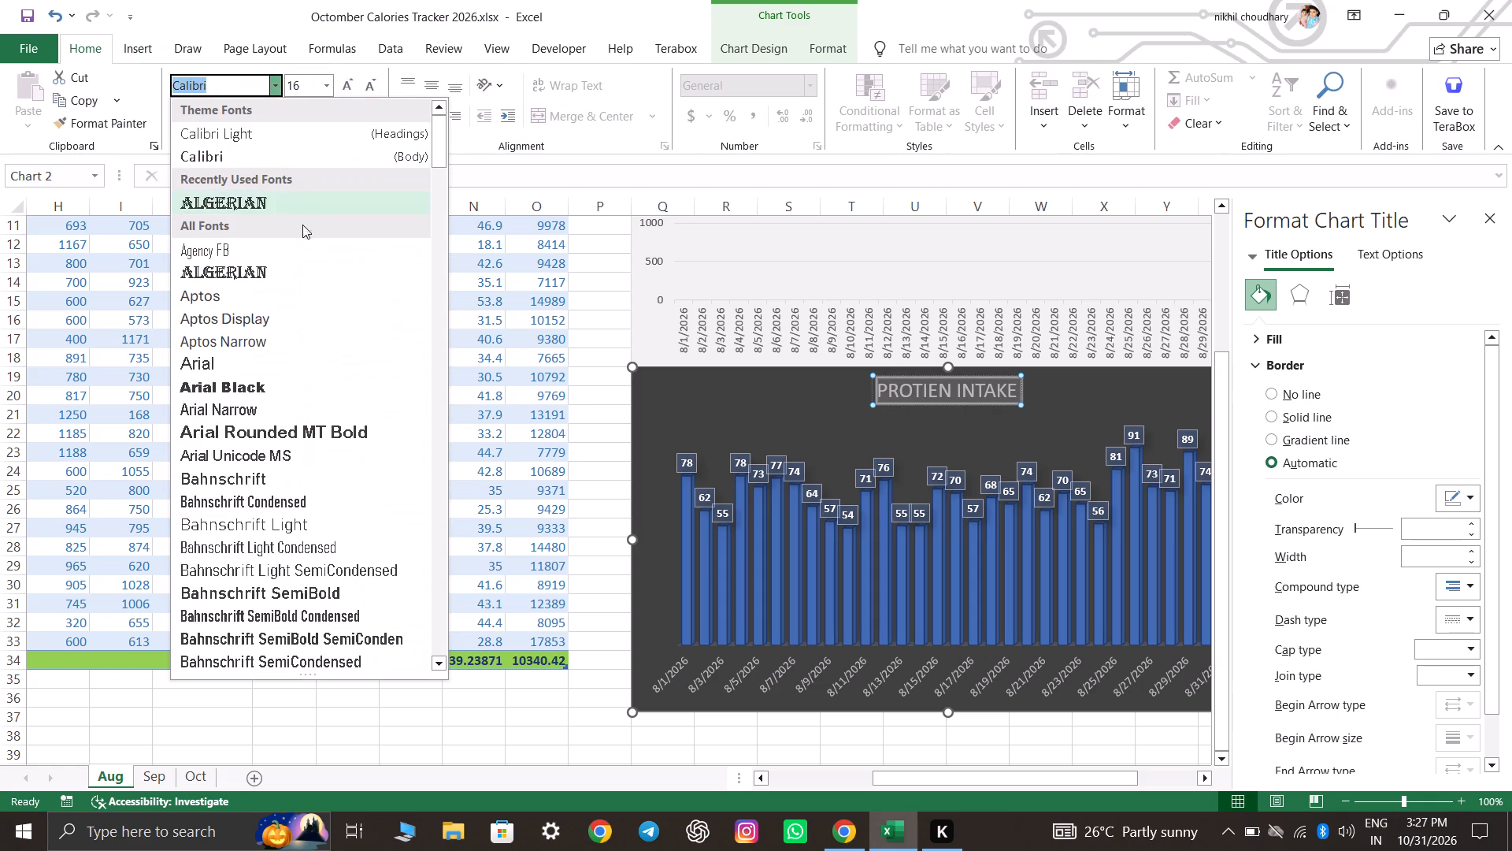
pyautogui.click(309, 203)
pyautogui.click(372, 120)
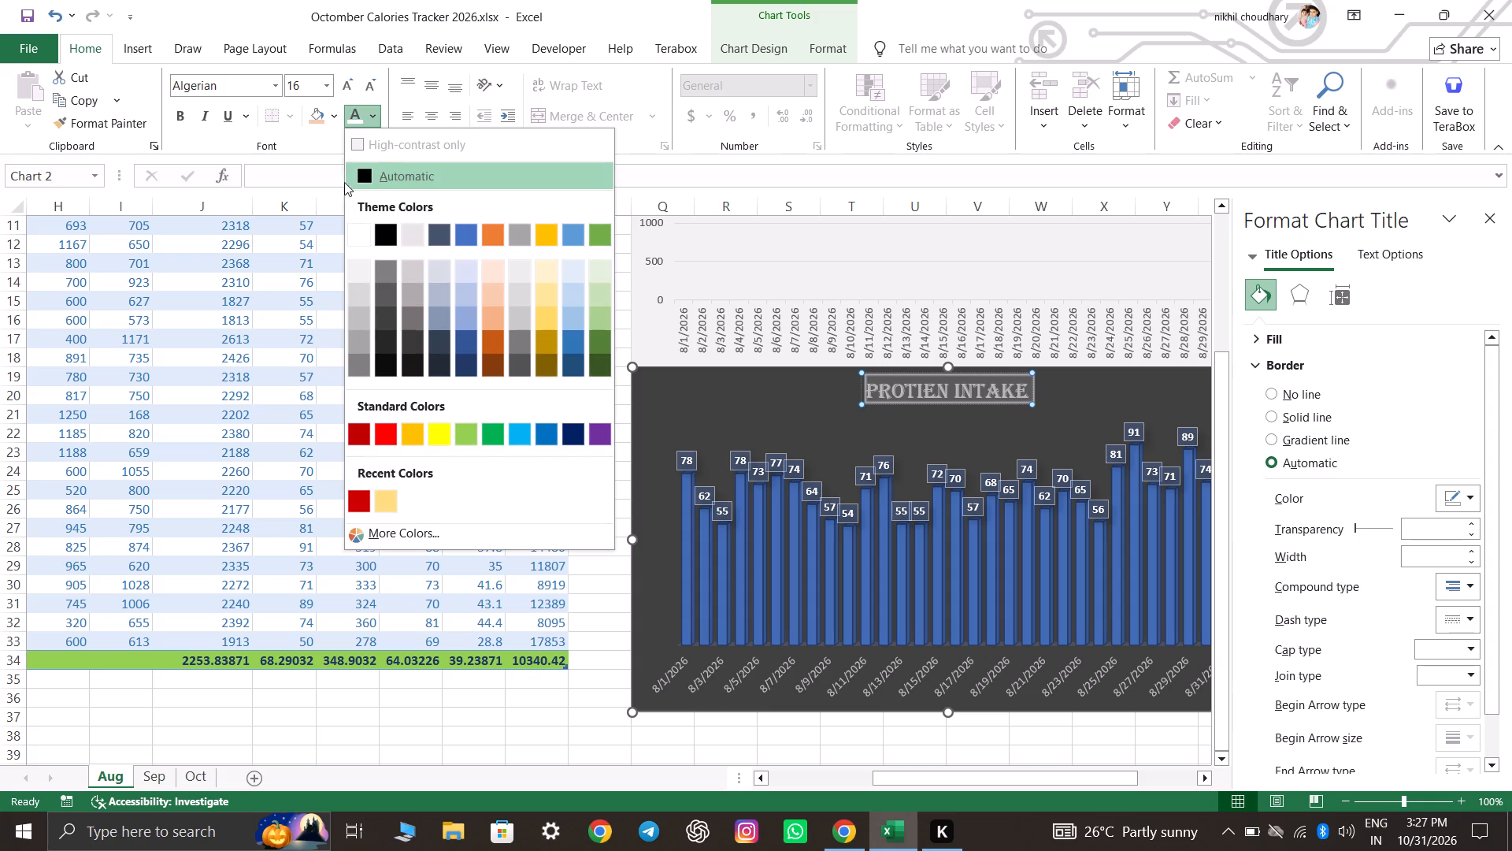
pyautogui.click(366, 231)
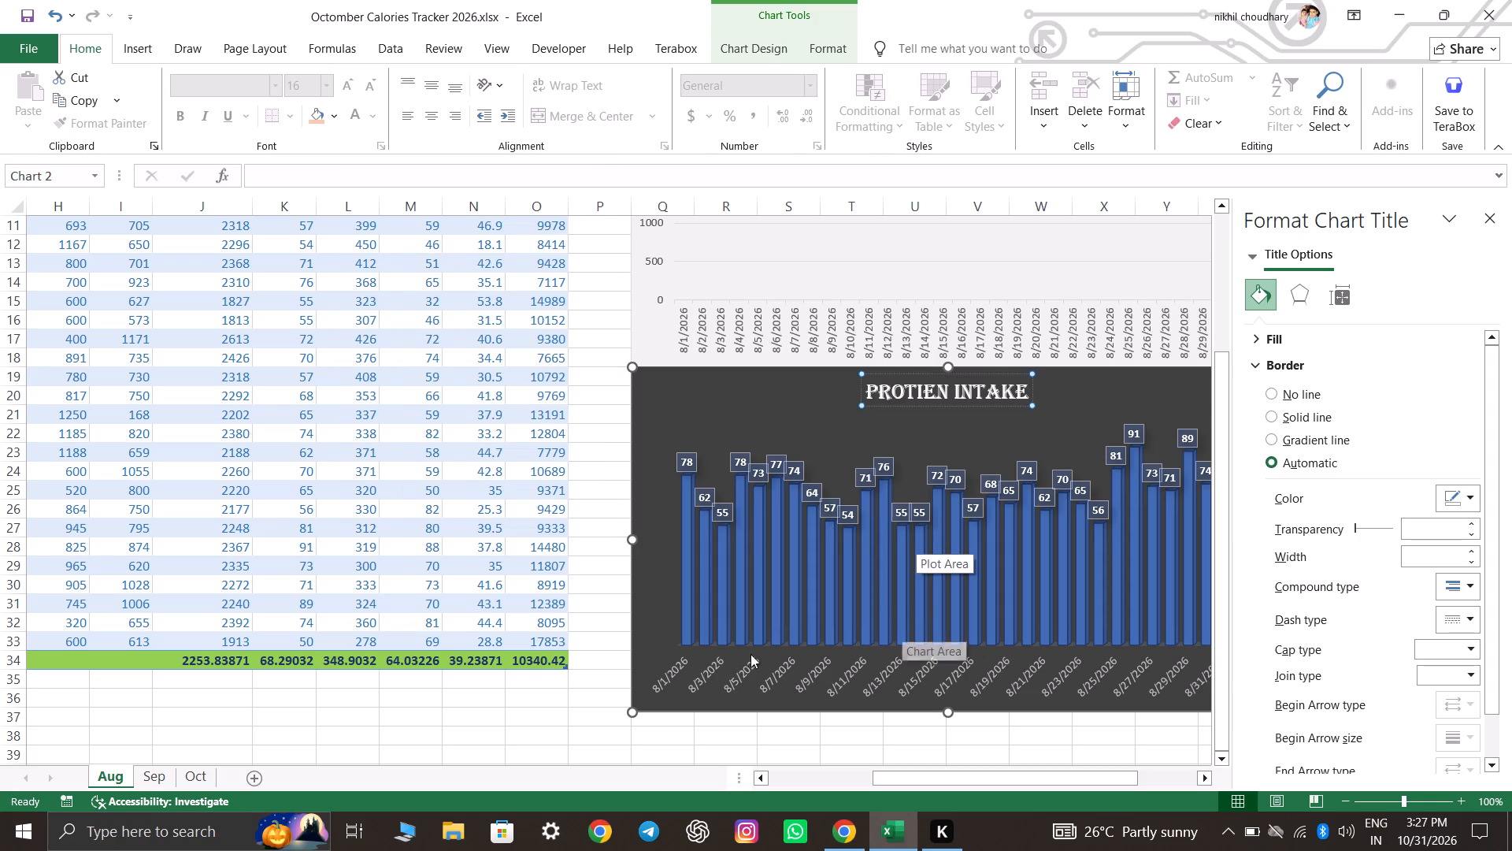
pyautogui.click(597, 724)
# Apply Style 2, with a grey gradient background and values in round markers, to August's Calories Tracker line chart.
pyautogui.scroll(2, 1142, 622)
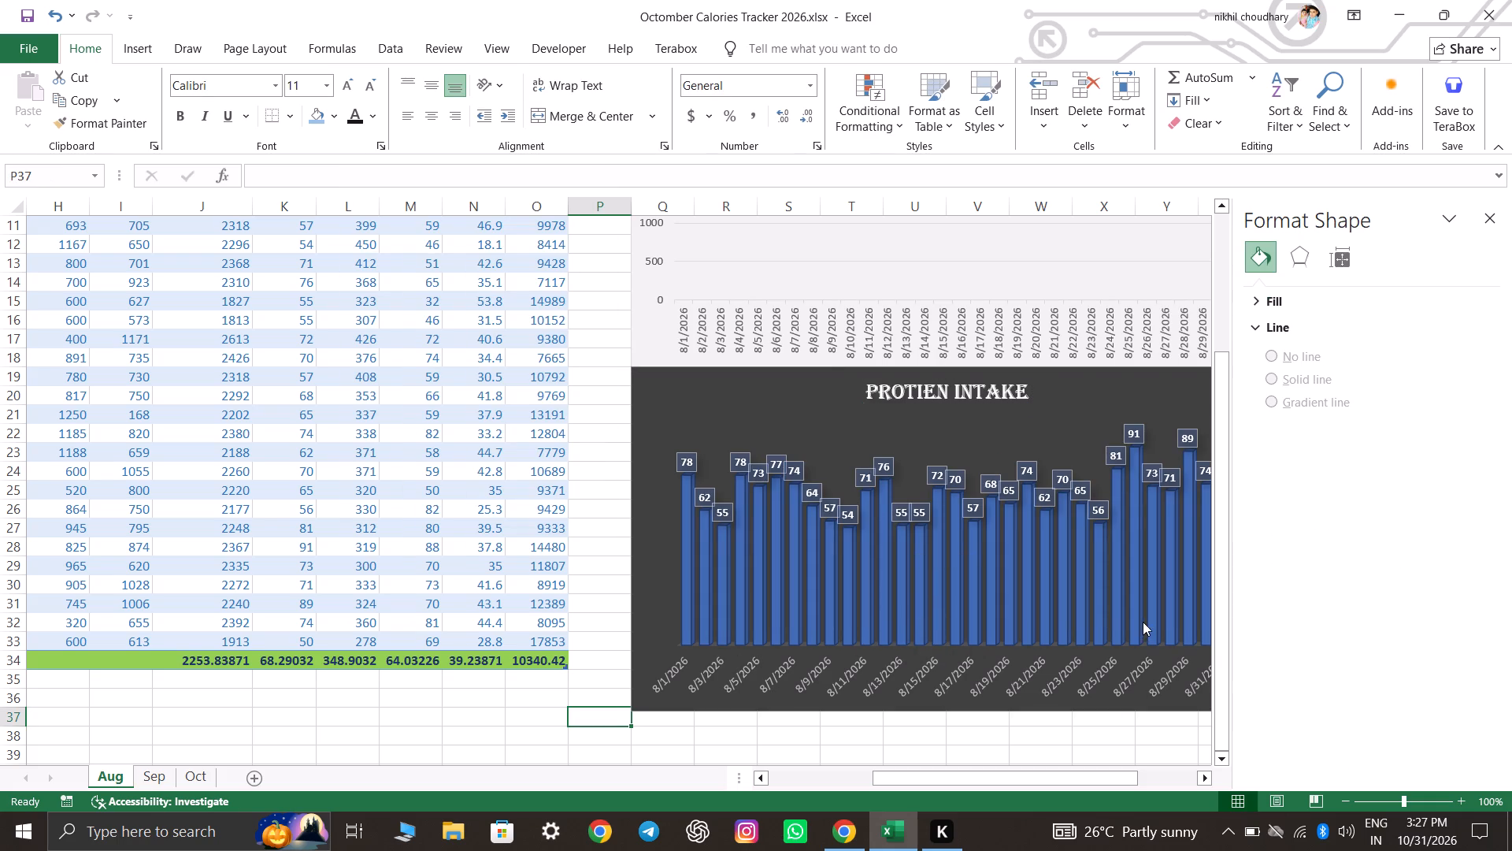
pyautogui.scroll(5, 1143, 622)
pyautogui.doubleClick(899, 351)
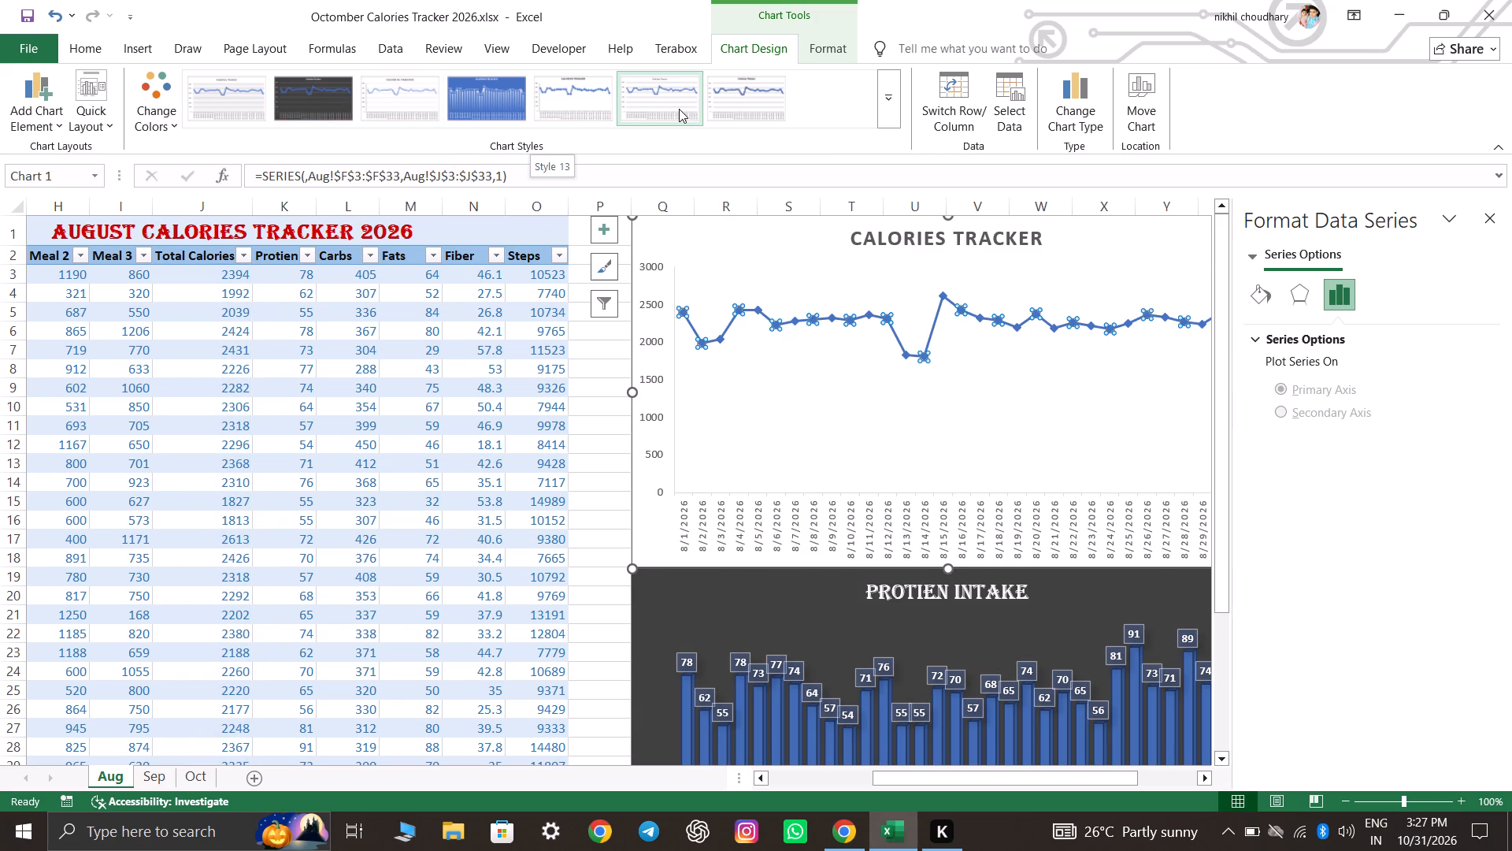
pyautogui.click(891, 100)
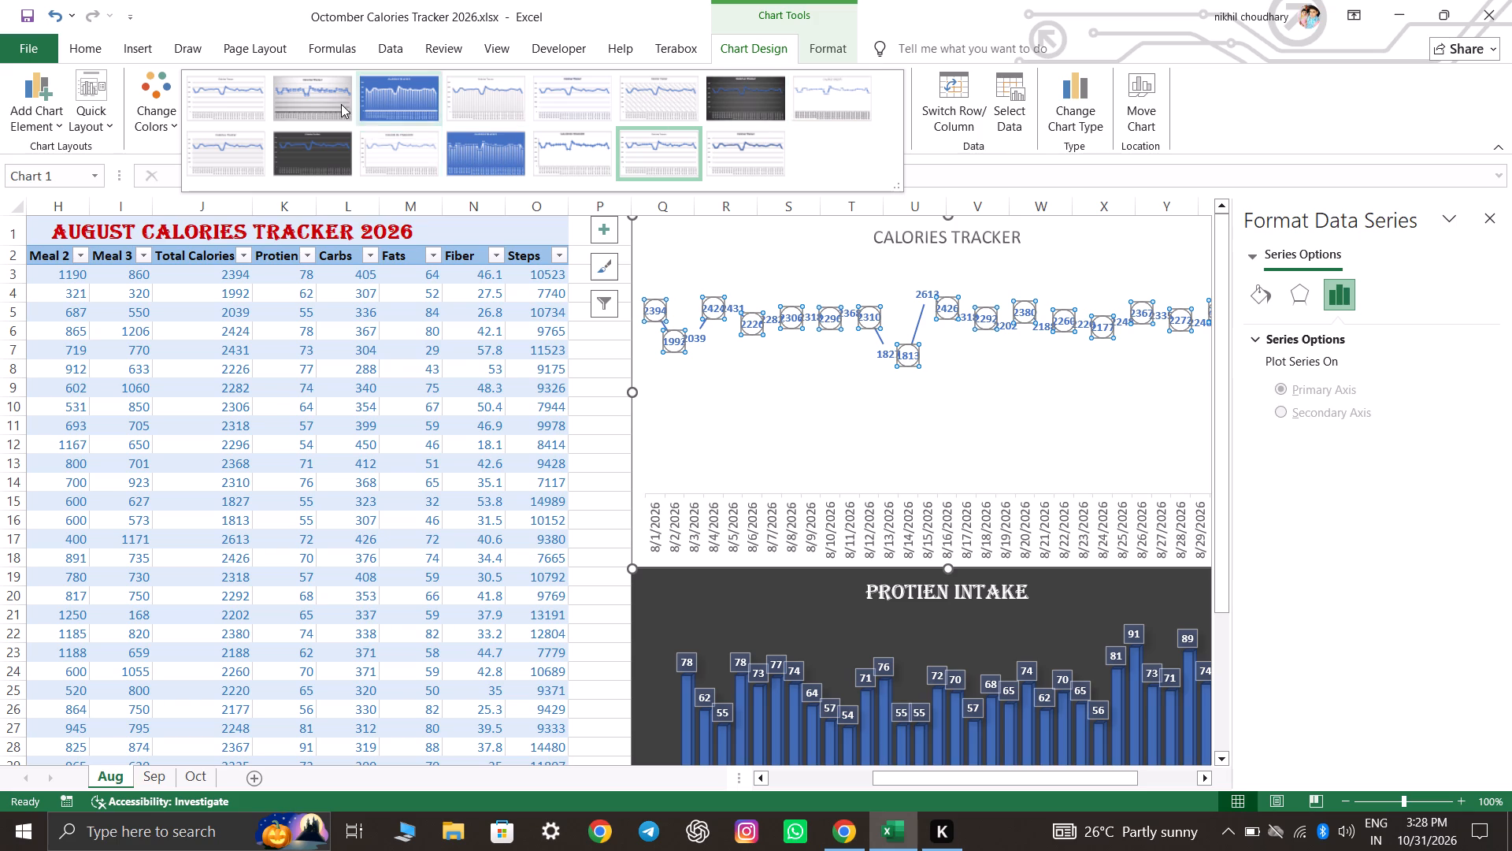
pyautogui.click(341, 104)
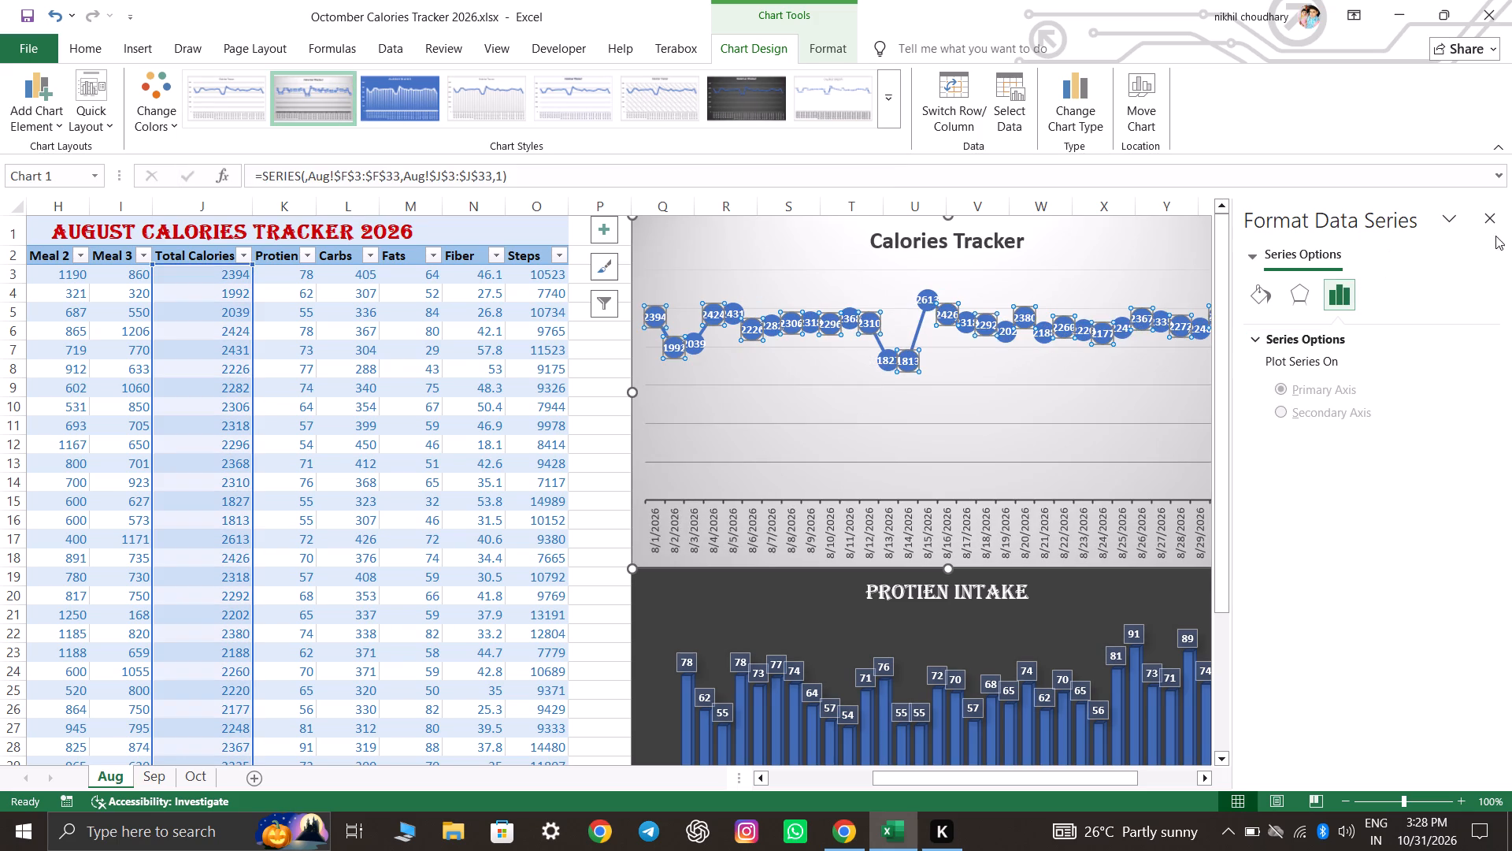
pyautogui.click(1495, 226)
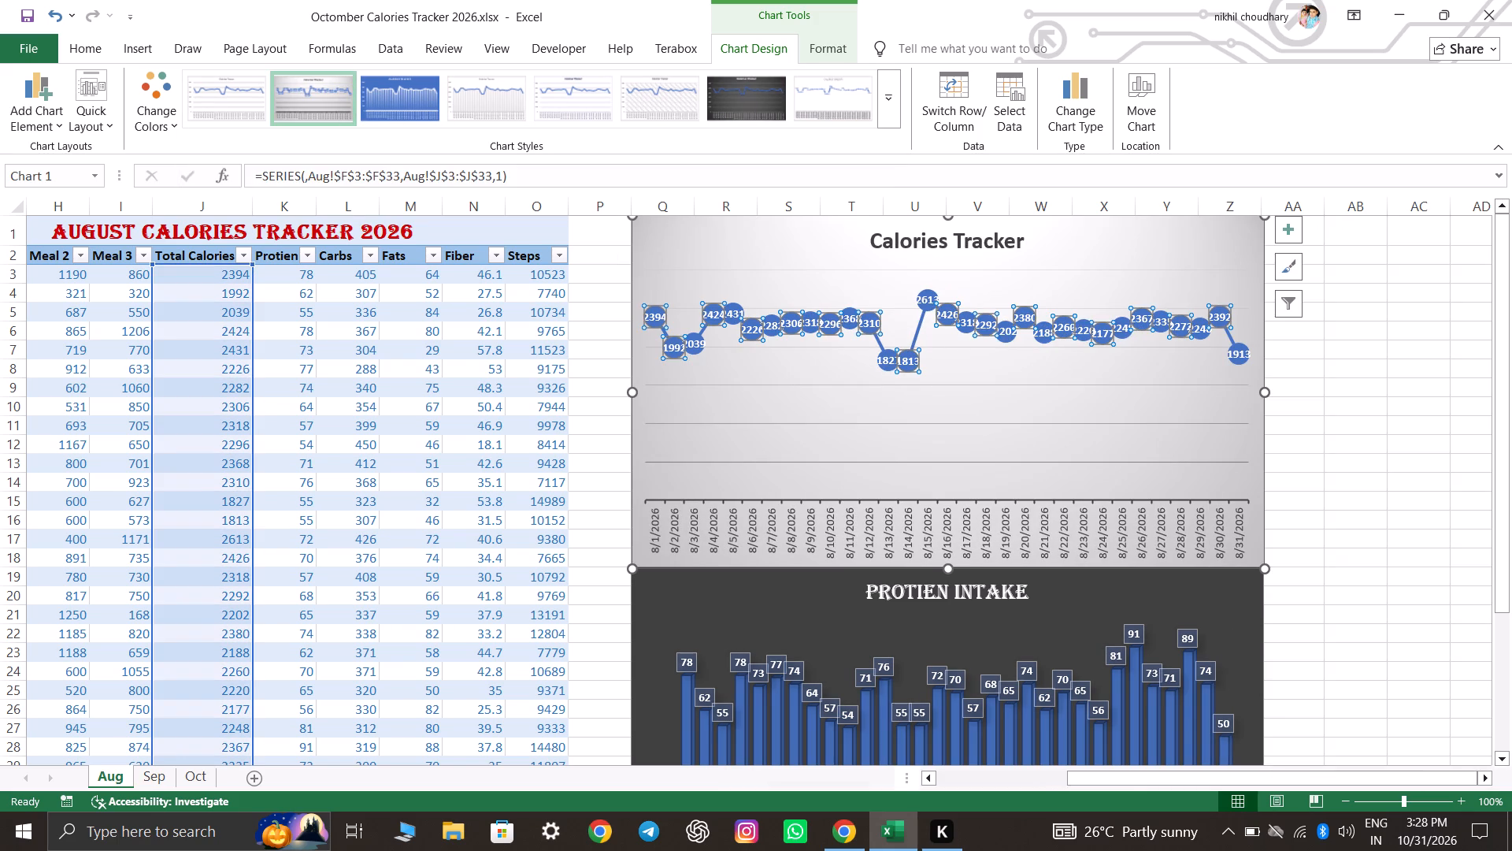
# Review August's Calories Tracker and Protien Intake charts together beside the table.
pyautogui.scroll(-4, 1361, 466)
pyautogui.click(1384, 566)
pyautogui.scroll(5, 1384, 566)
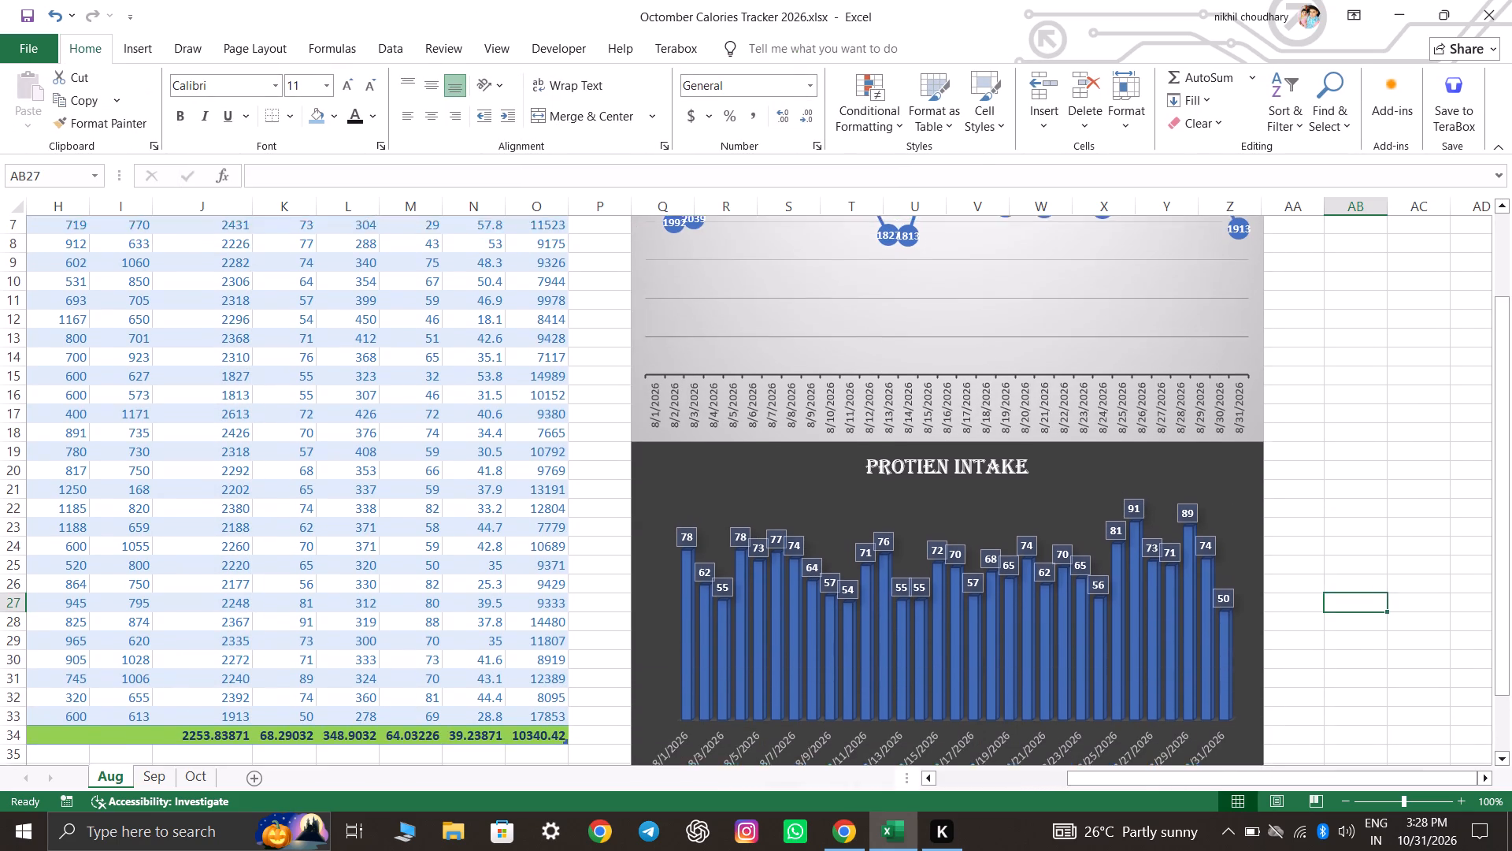
pyautogui.scroll(4, 1384, 566)
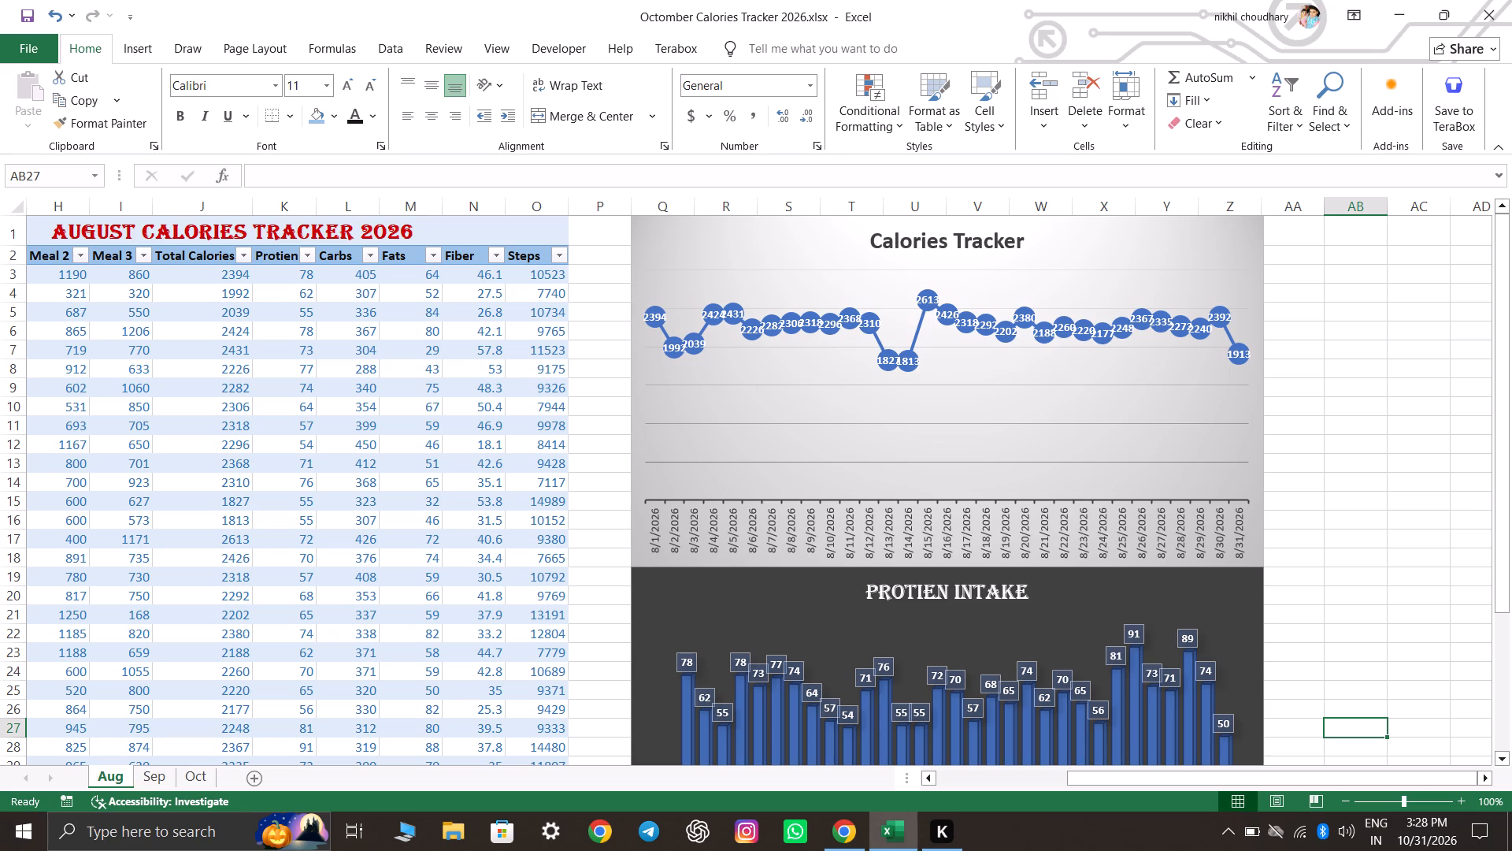
pyautogui.scroll(1, 1511, 514)
pyautogui.scroll(-9, 1380, 525)
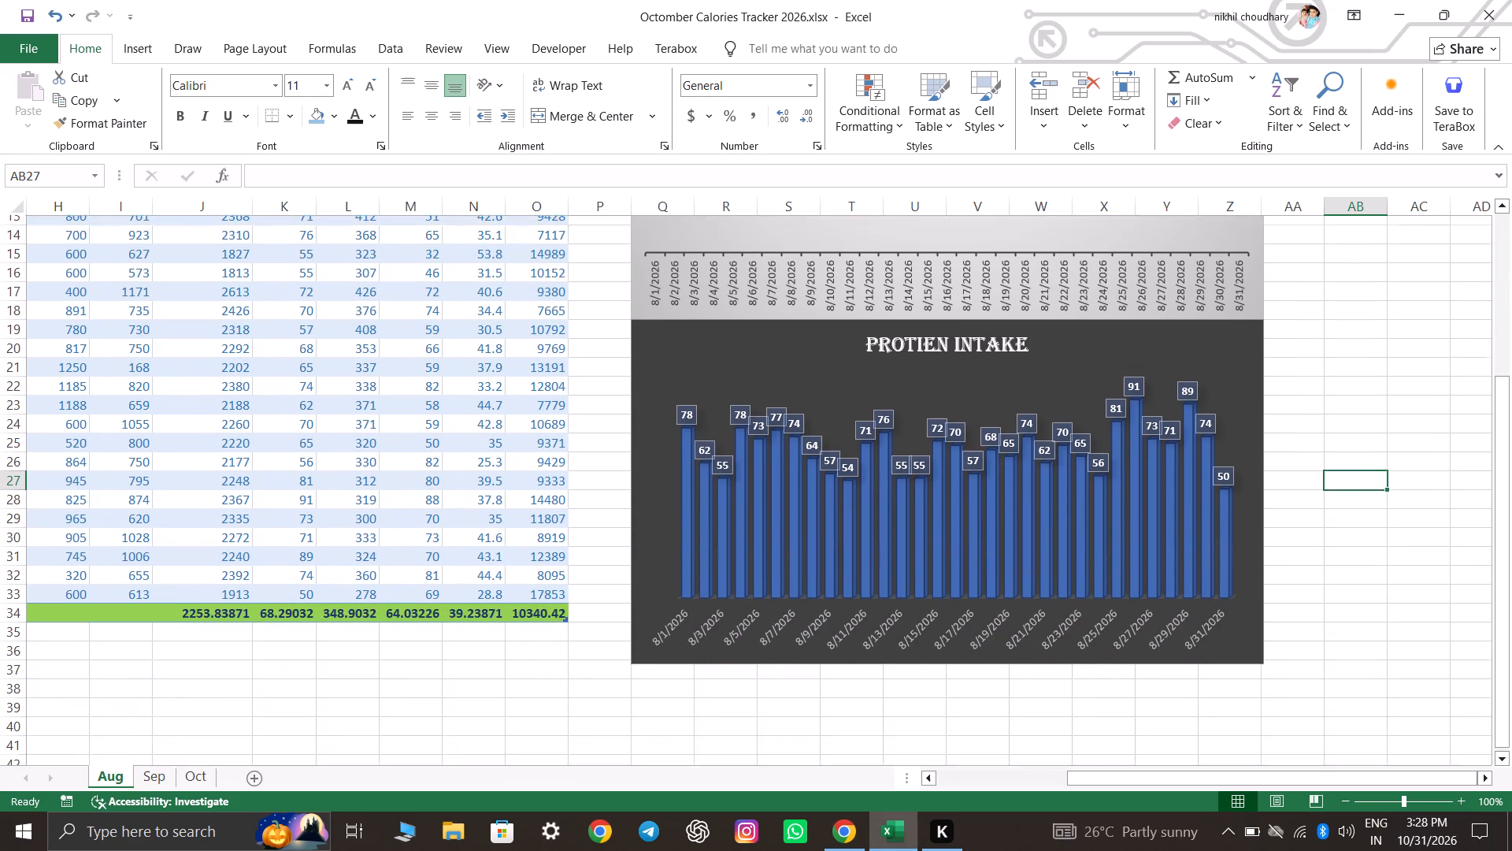
pyautogui.scroll(6, 1392, 575)
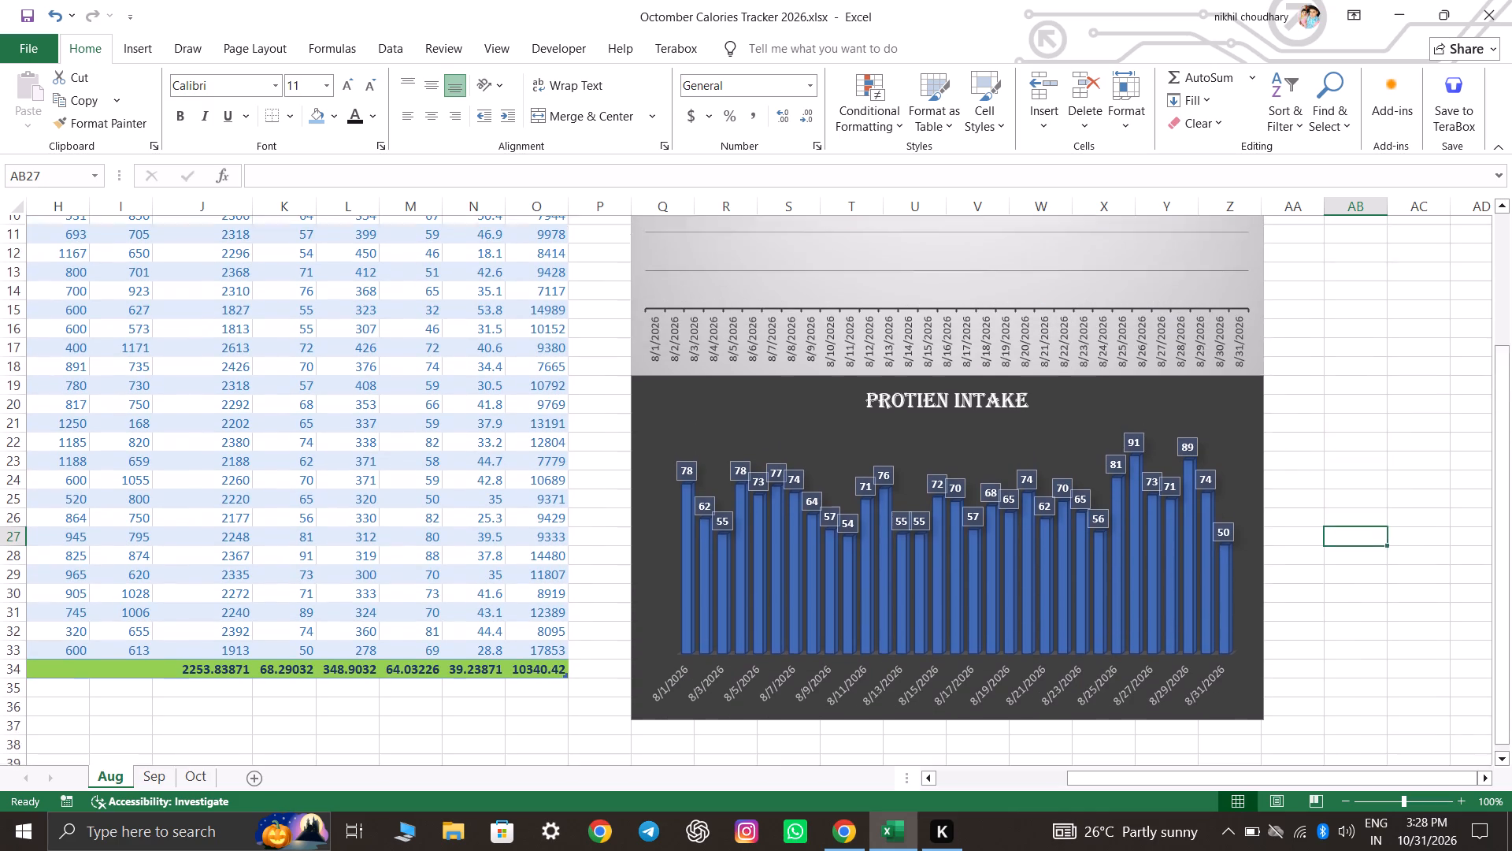
pyautogui.scroll(8, 1440, 557)
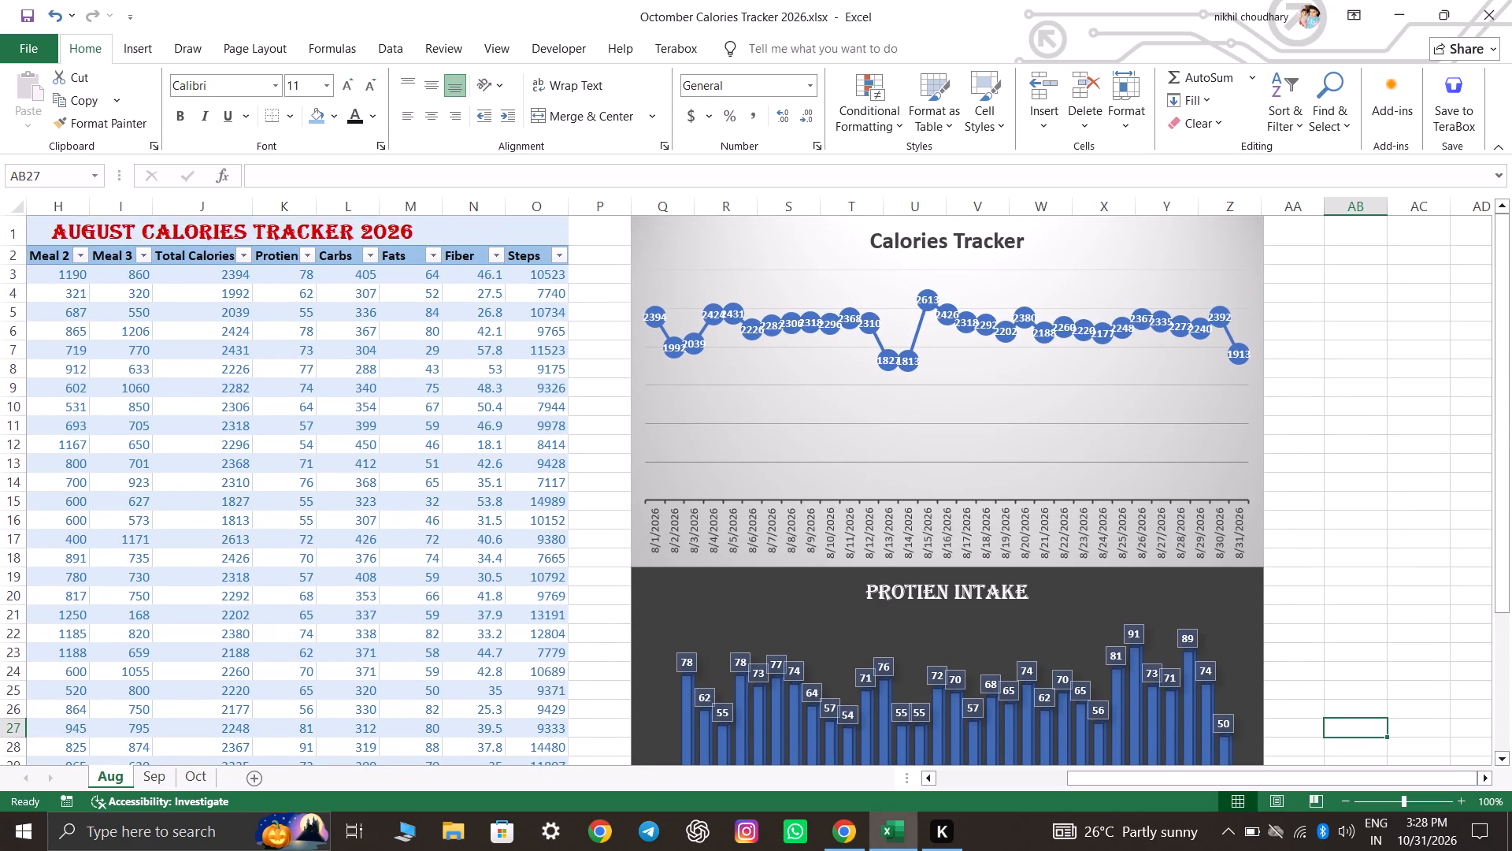
pyautogui.scroll(-13, 1430, 561)
pyautogui.scroll(4, 1420, 574)
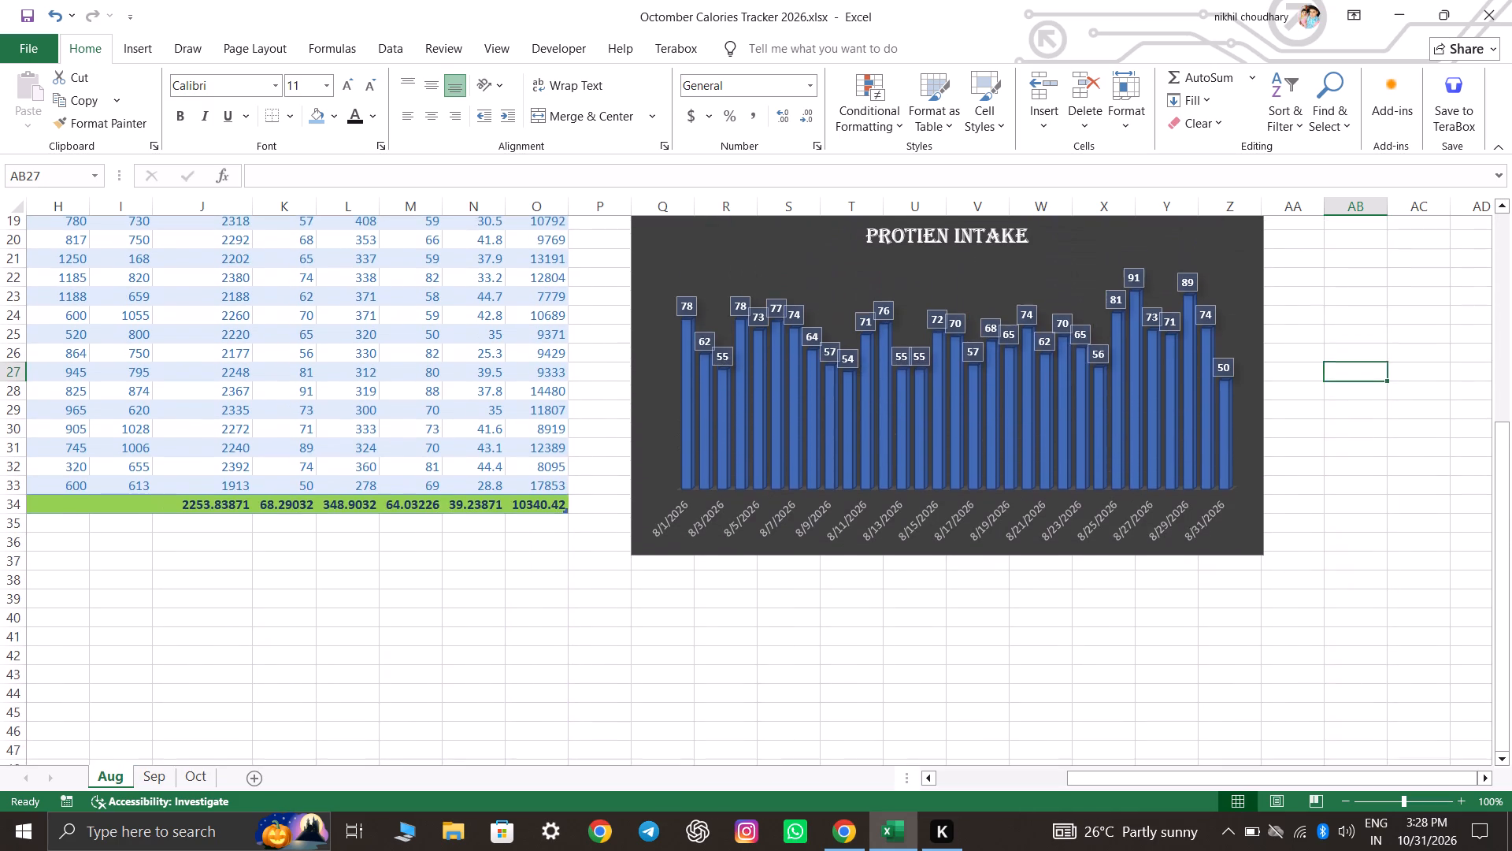
# Resize August's Protien Intake chart to be slightly taller, ending in row 38, with its width matching the Calories Tracker chart above.
pyautogui.click(1253, 457)
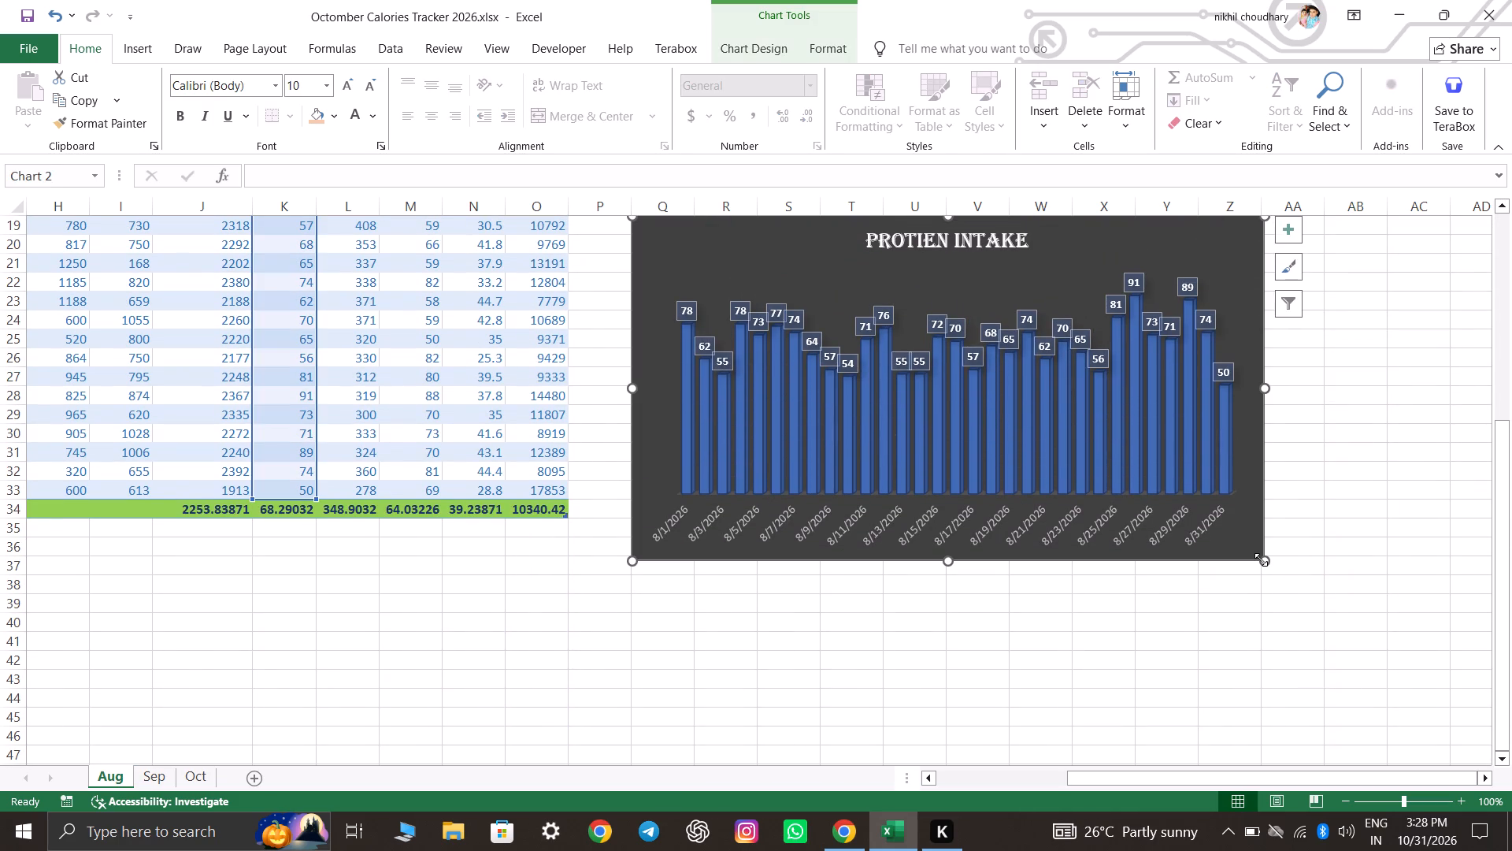
pyautogui.moveTo(1261, 559); pyautogui.dragTo(1261, 573)
pyautogui.click(1321, 585)
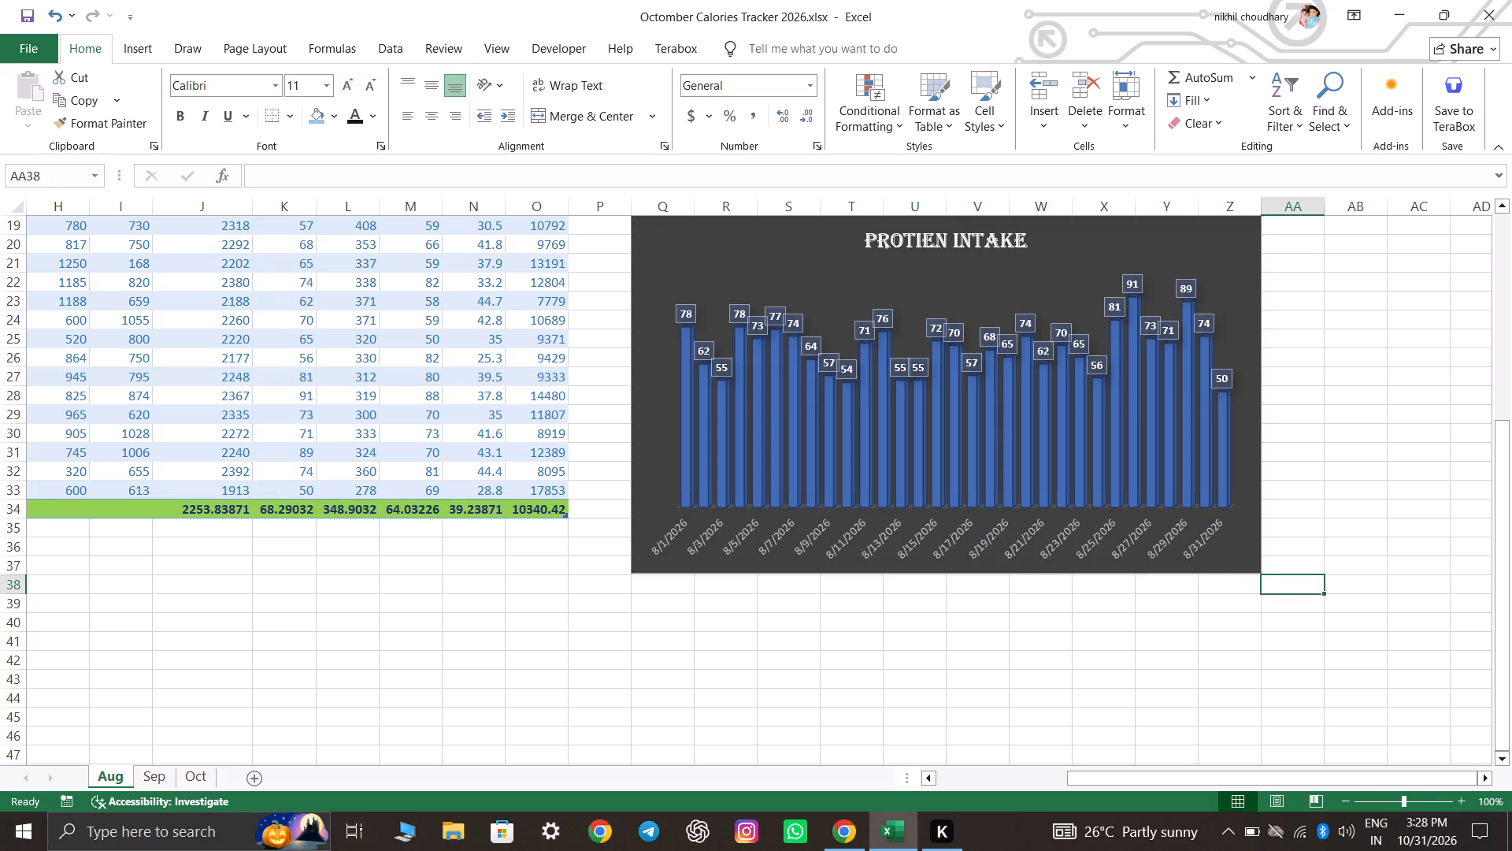
pyautogui.scroll(6, 1370, 570)
pyautogui.click(1439, 559)
pyautogui.scroll(7, 1433, 559)
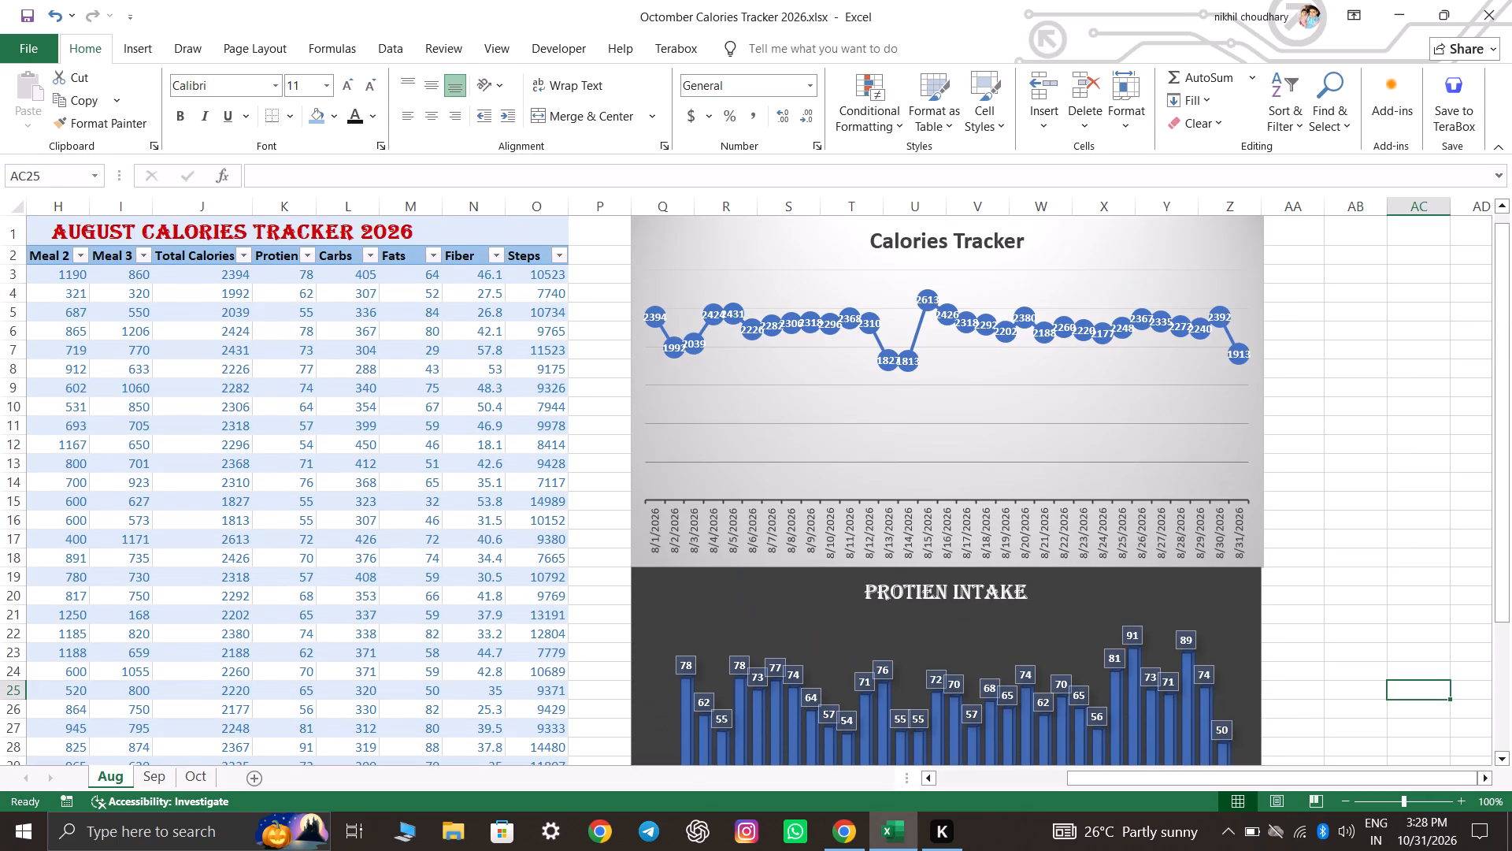
pyautogui.scroll(-7, 1393, 518)
pyautogui.click(1260, 541)
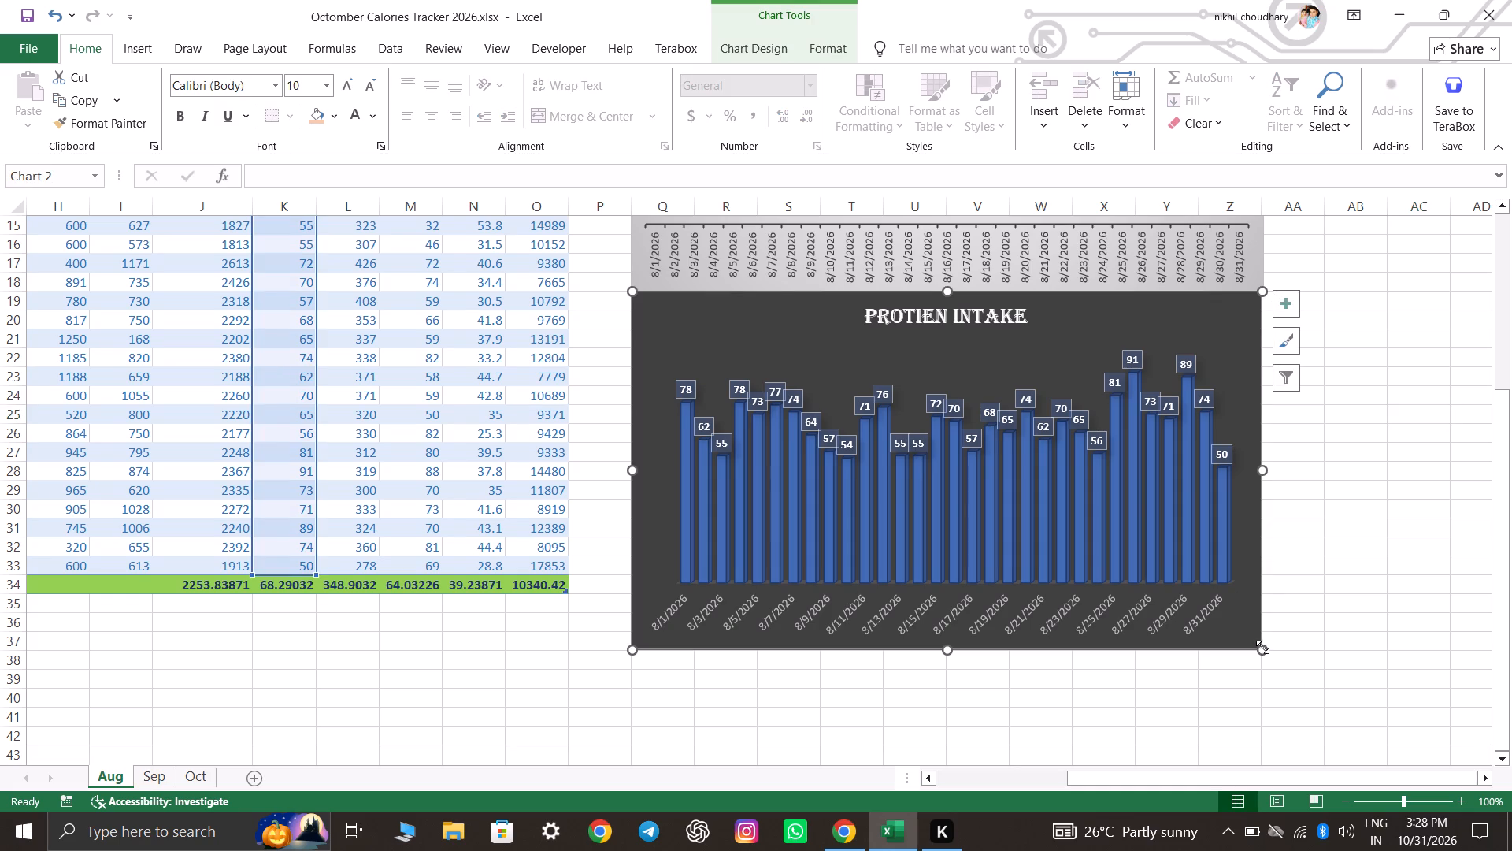
pyautogui.click(1262, 650)
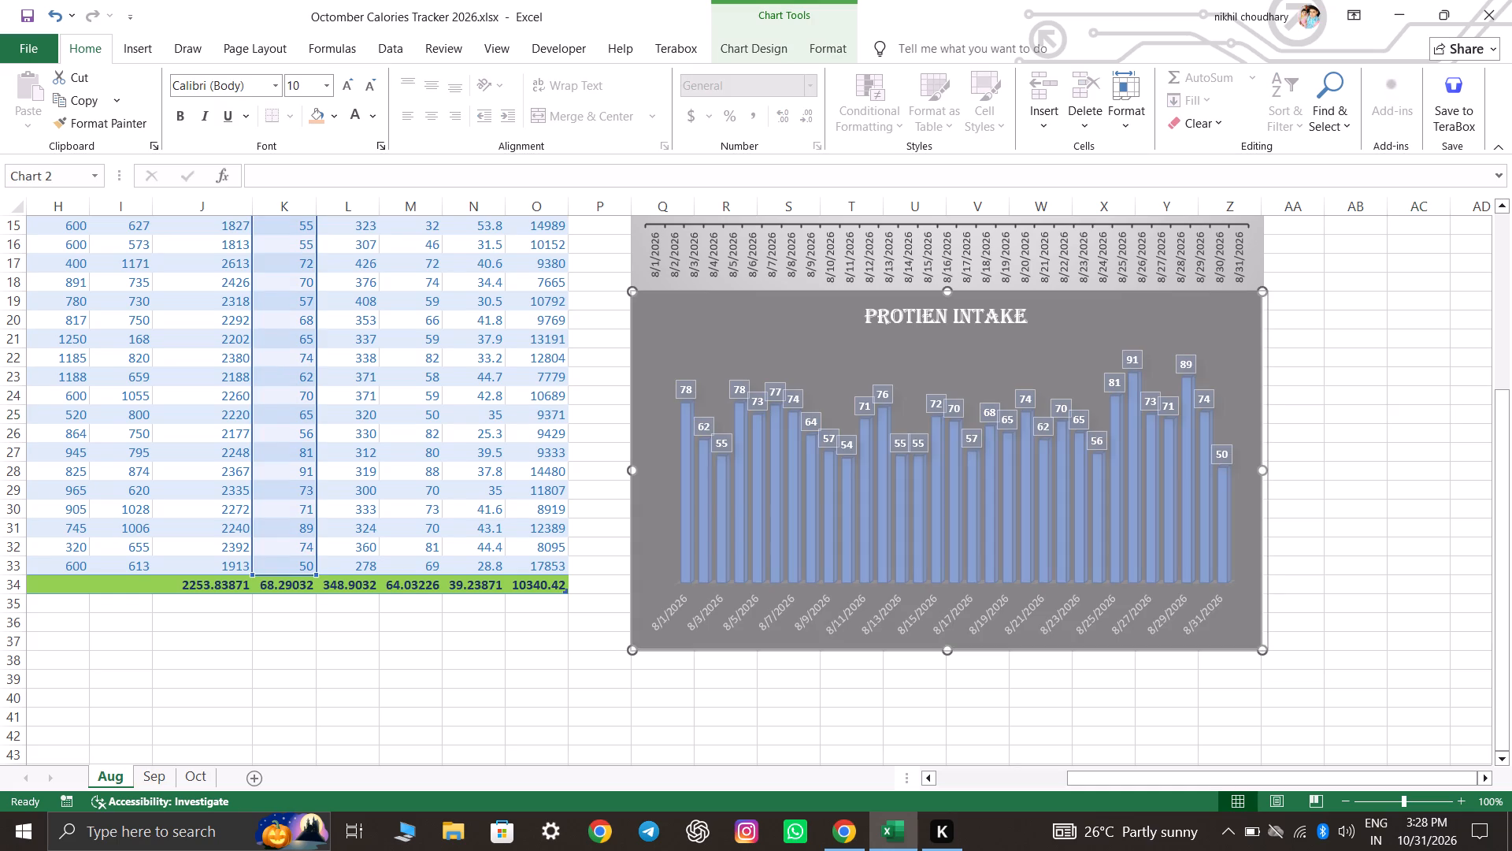
pyautogui.click(1335, 610)
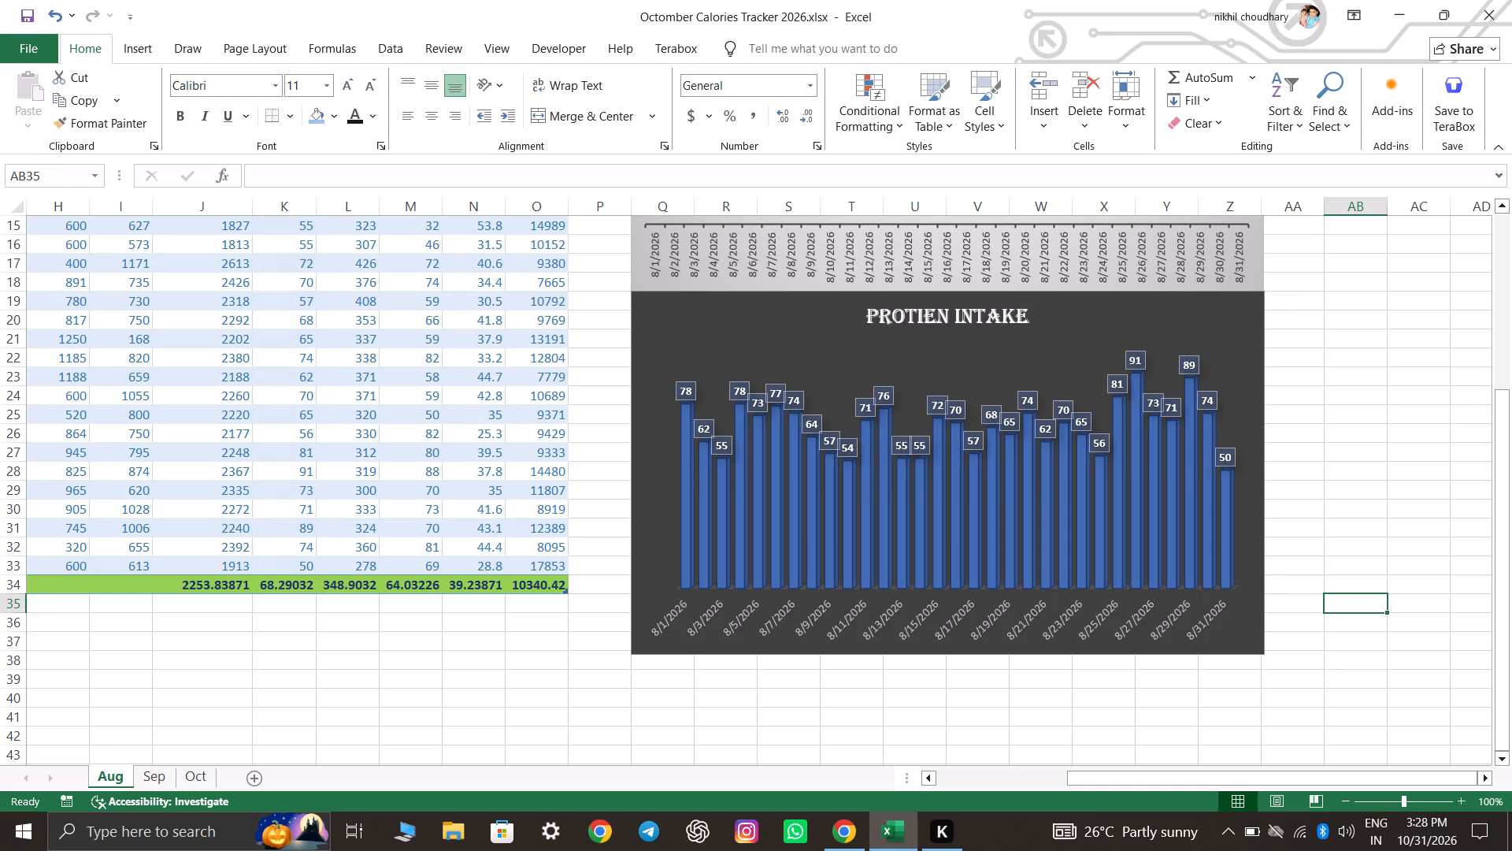
pyautogui.scroll(13, 1339, 597)
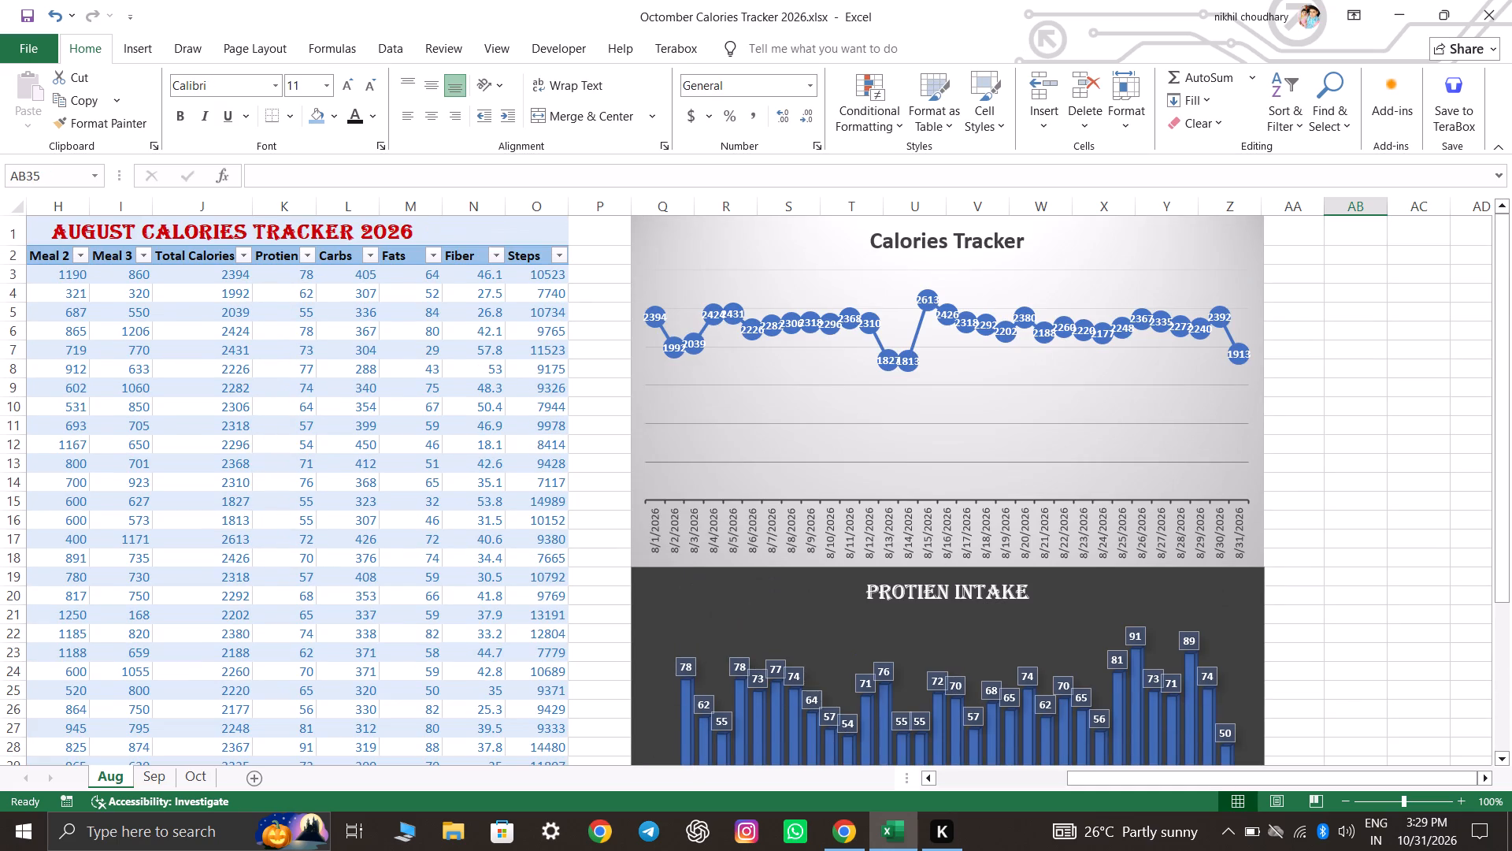
# Cut the old Calories Tracker, Protien Intake and Daily Steps charts from below the table on the Oct sheet.
pyautogui.click(187, 775)
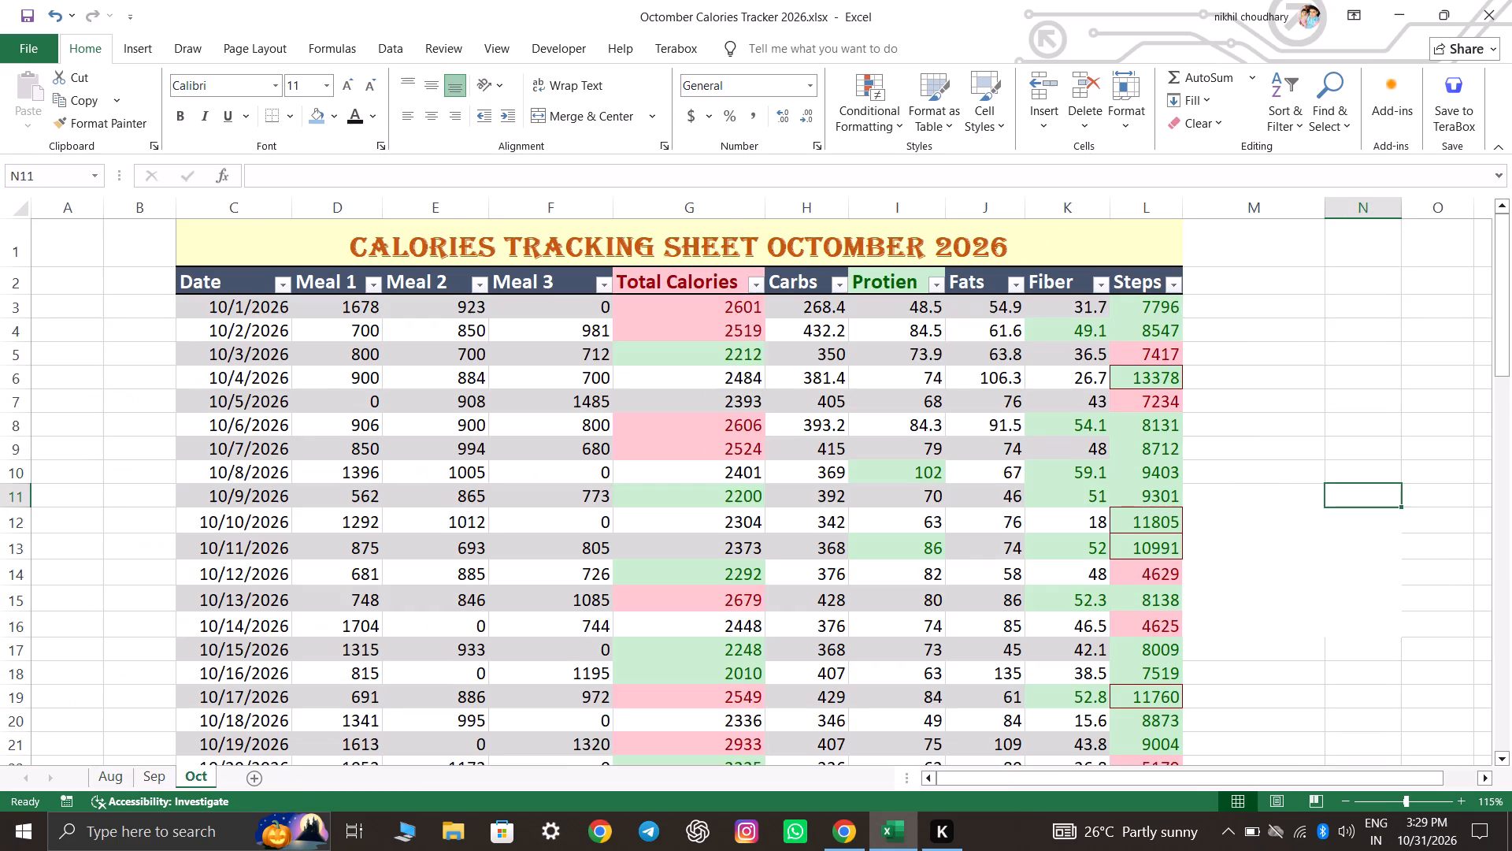
pyautogui.scroll(-14, 1443, 574)
pyautogui.scroll(-2, 1377, 591)
pyautogui.click(709, 548)
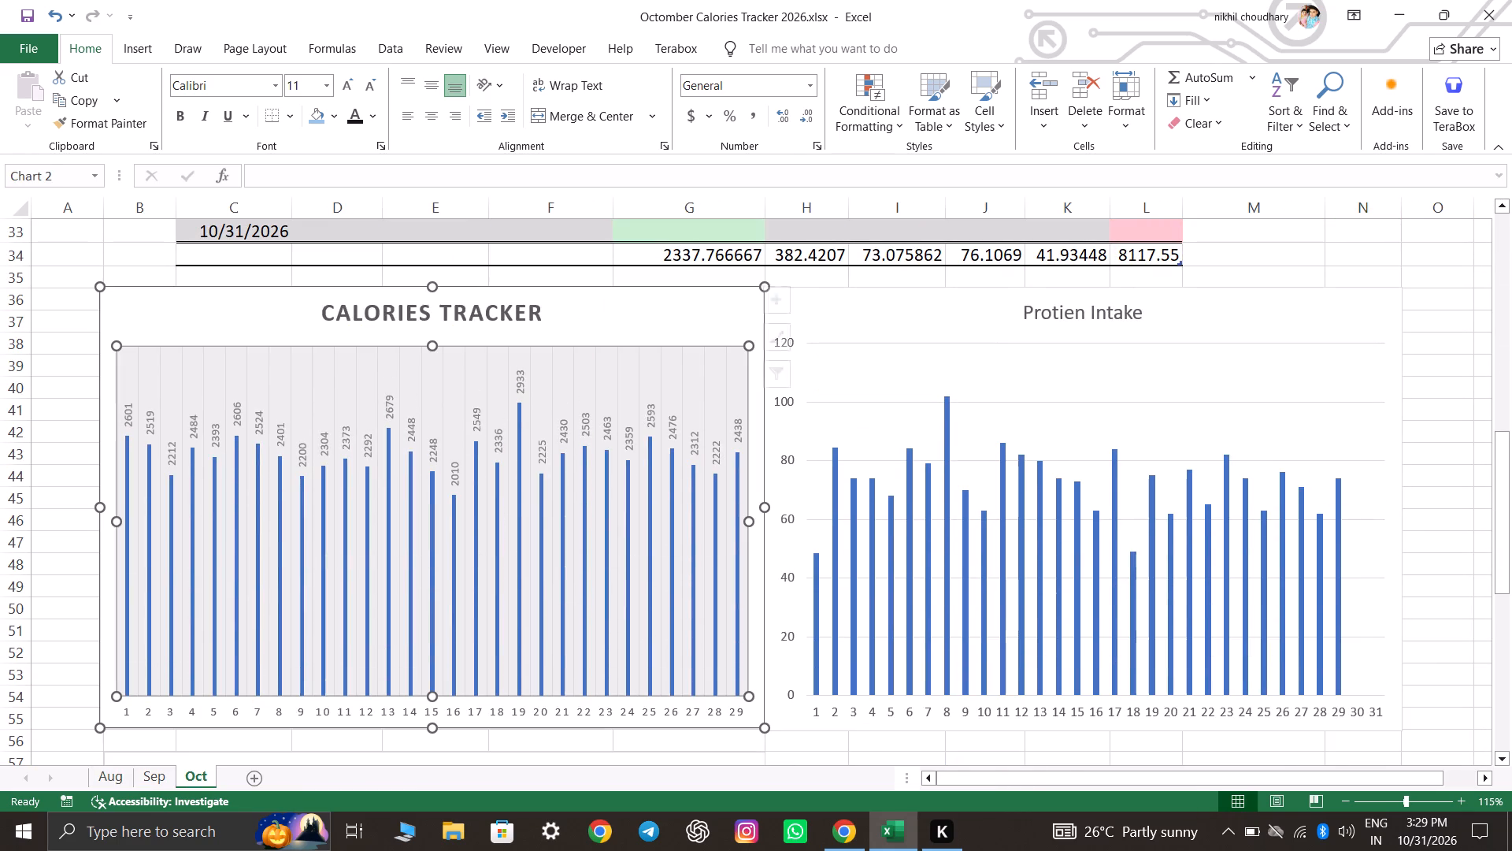
pyautogui.press('Delete')
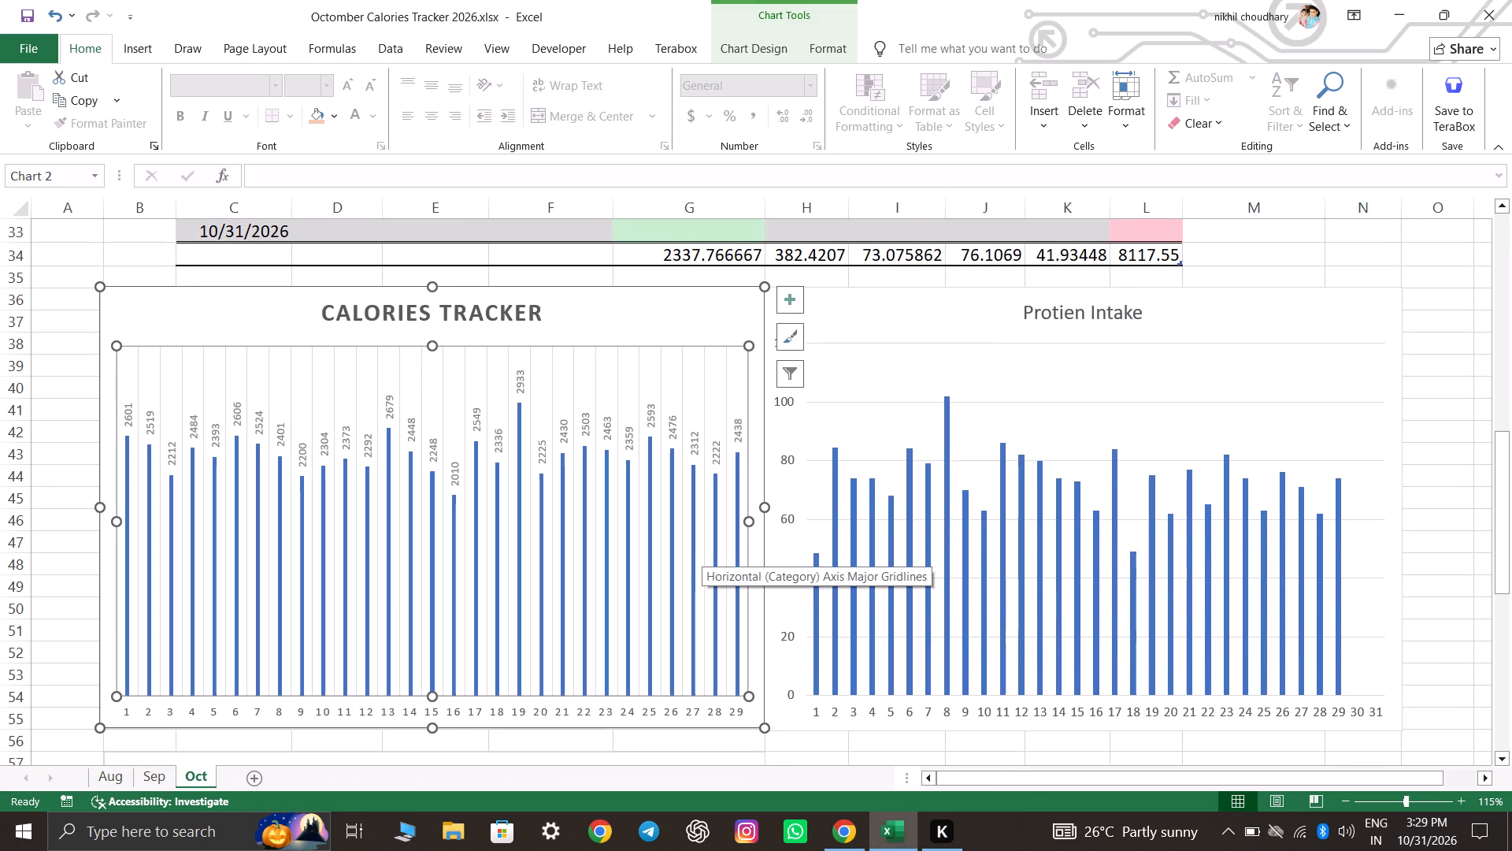
pyautogui.click(1011, 372)
pyautogui.press('Delete')
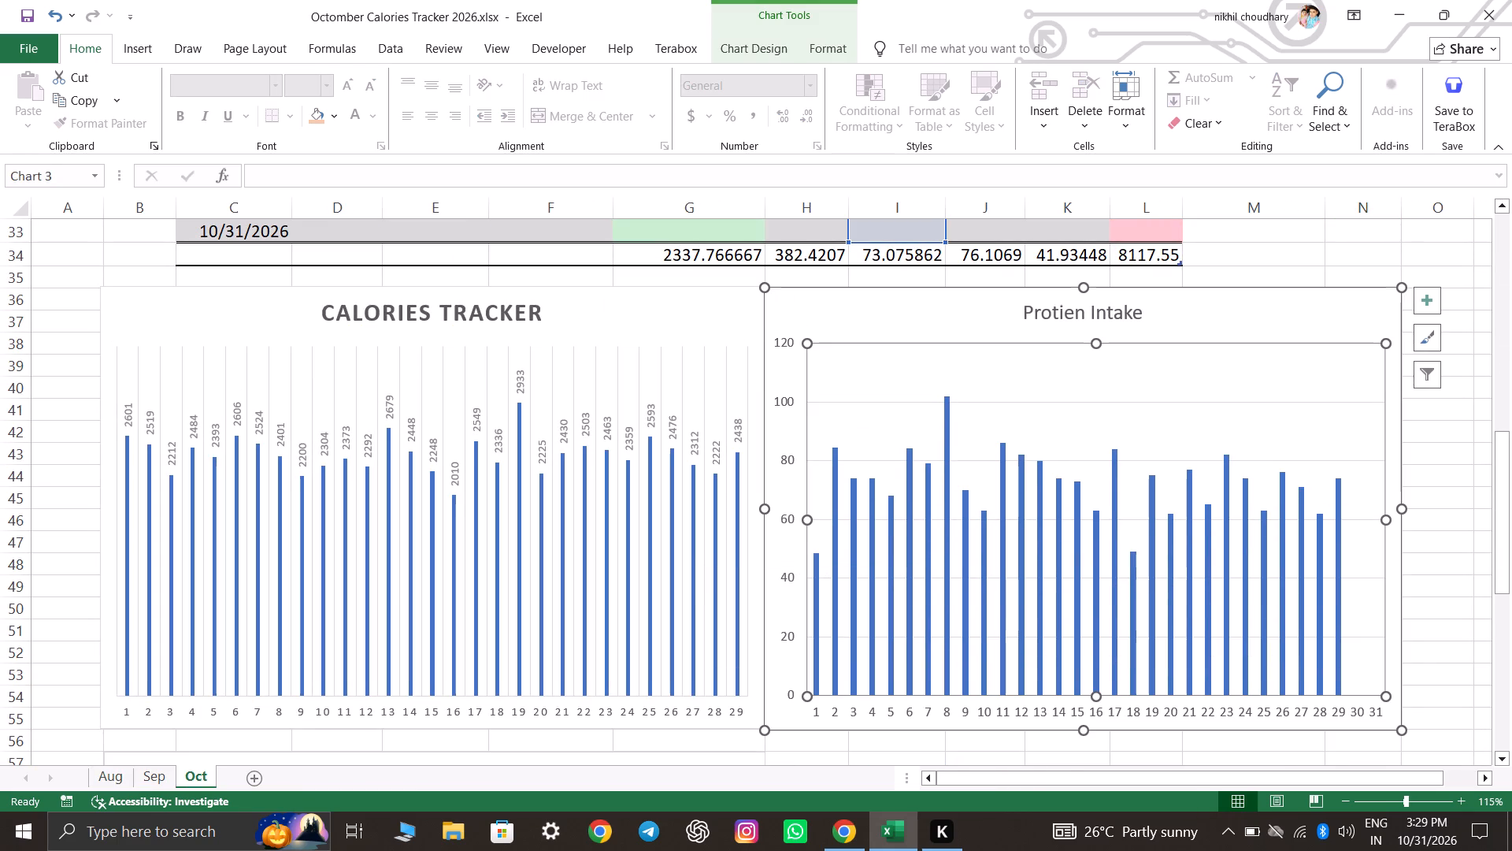
pyautogui.click(982, 314)
pyautogui.rightClick(982, 314)
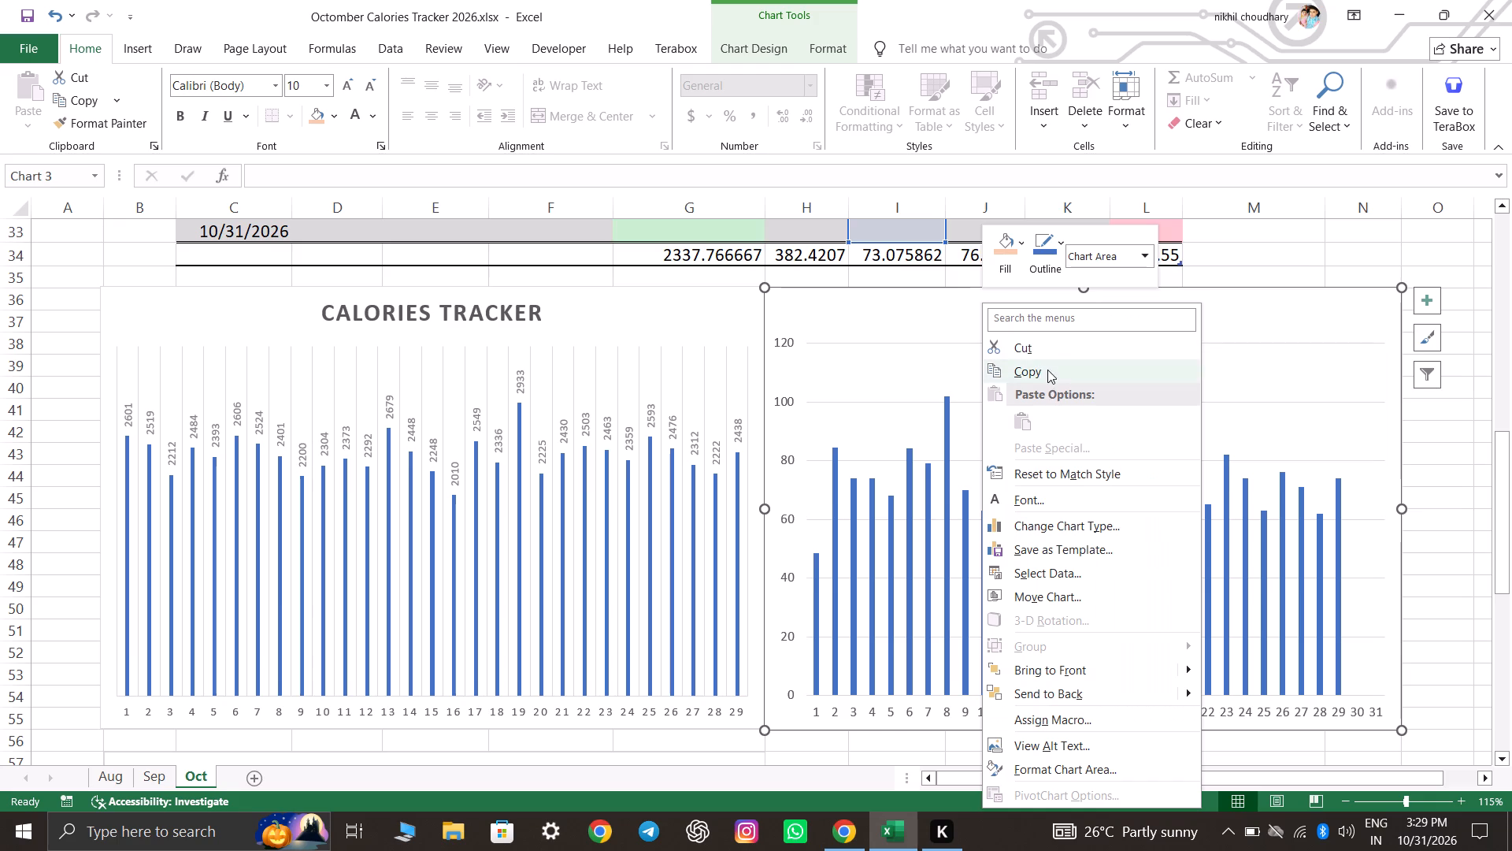
pyautogui.click(1047, 355)
pyautogui.rightClick(664, 325)
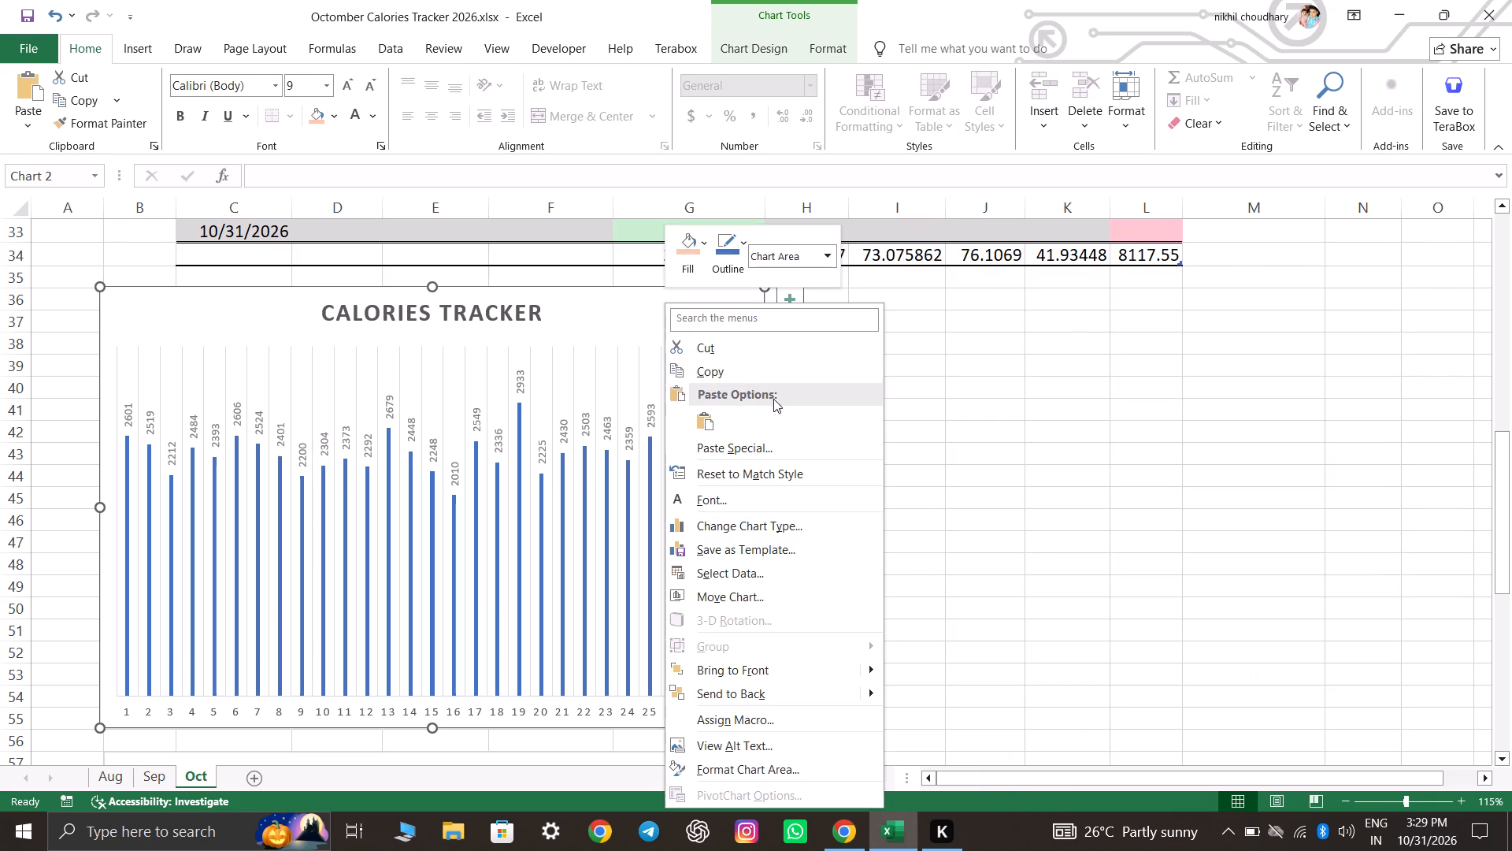
pyautogui.click(759, 351)
pyautogui.scroll(-7, 762, 421)
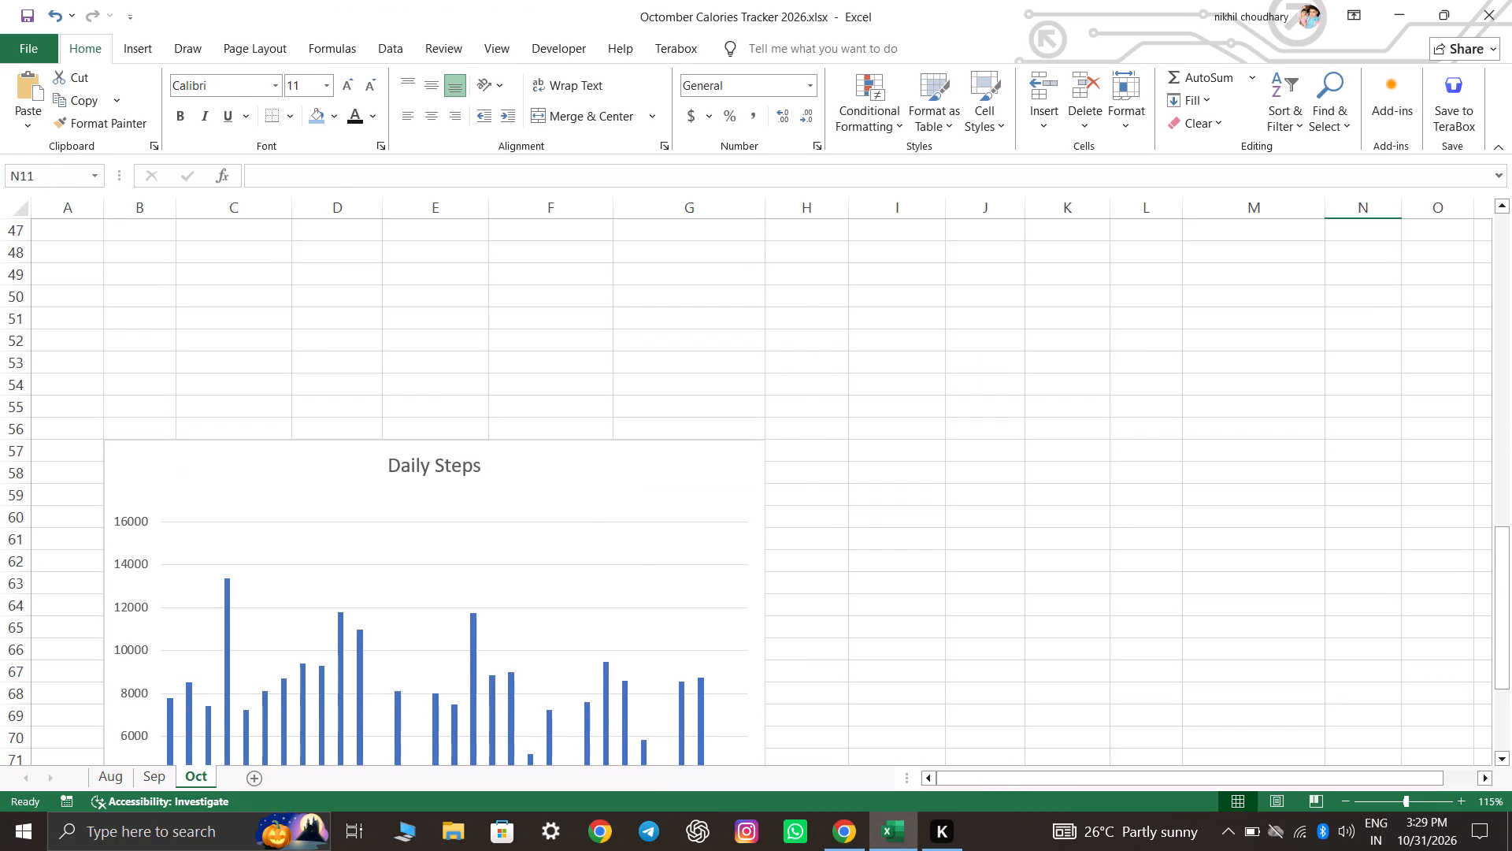
pyautogui.rightClick(583, 507)
pyautogui.click(668, 52)
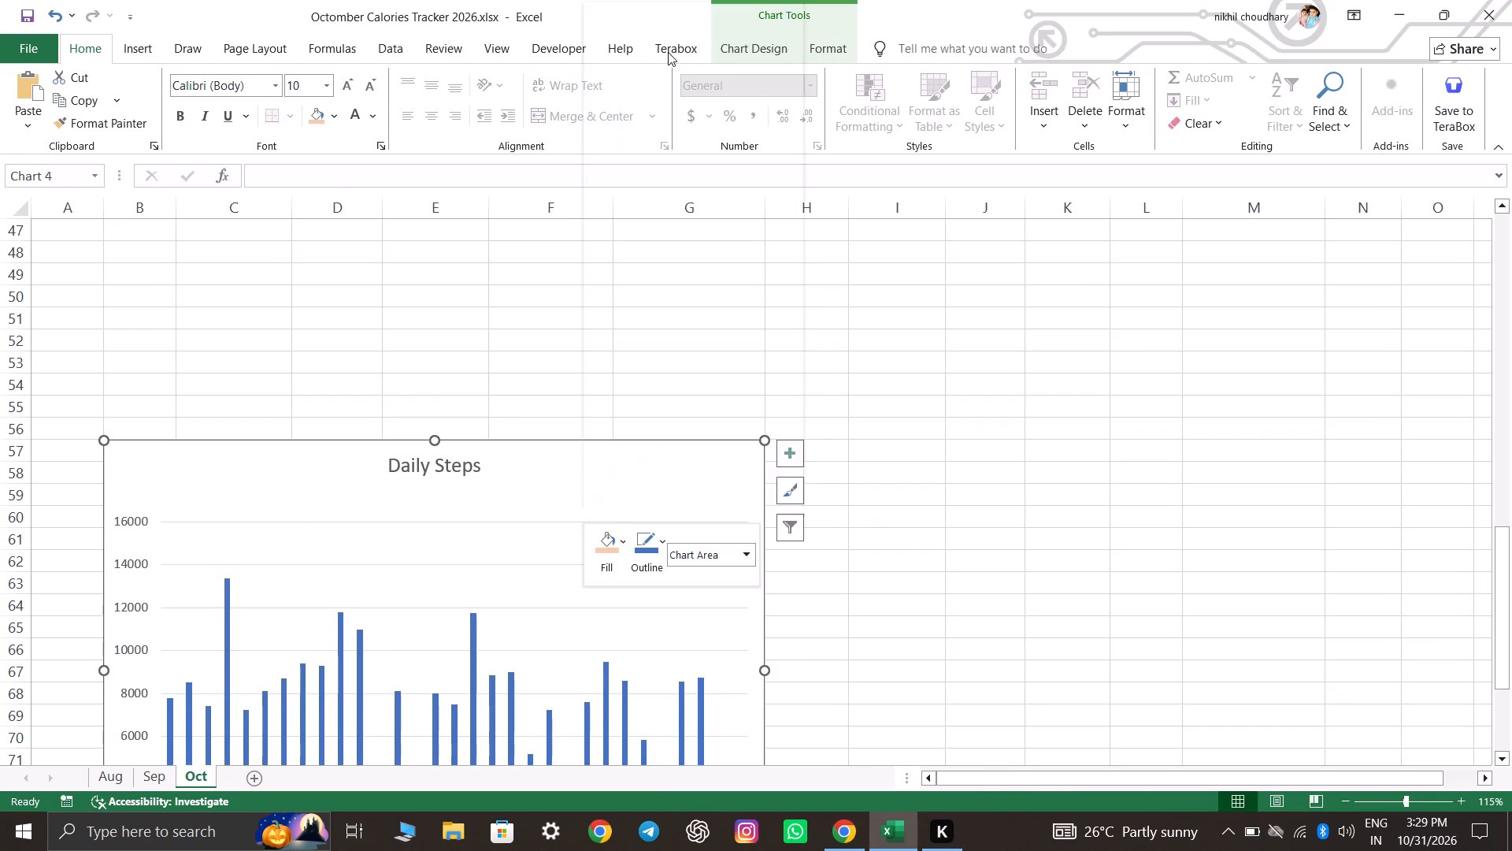
# Look over October's table and the area below it, from the heading down to the averages row.
pyautogui.scroll(17, 1108, 555)
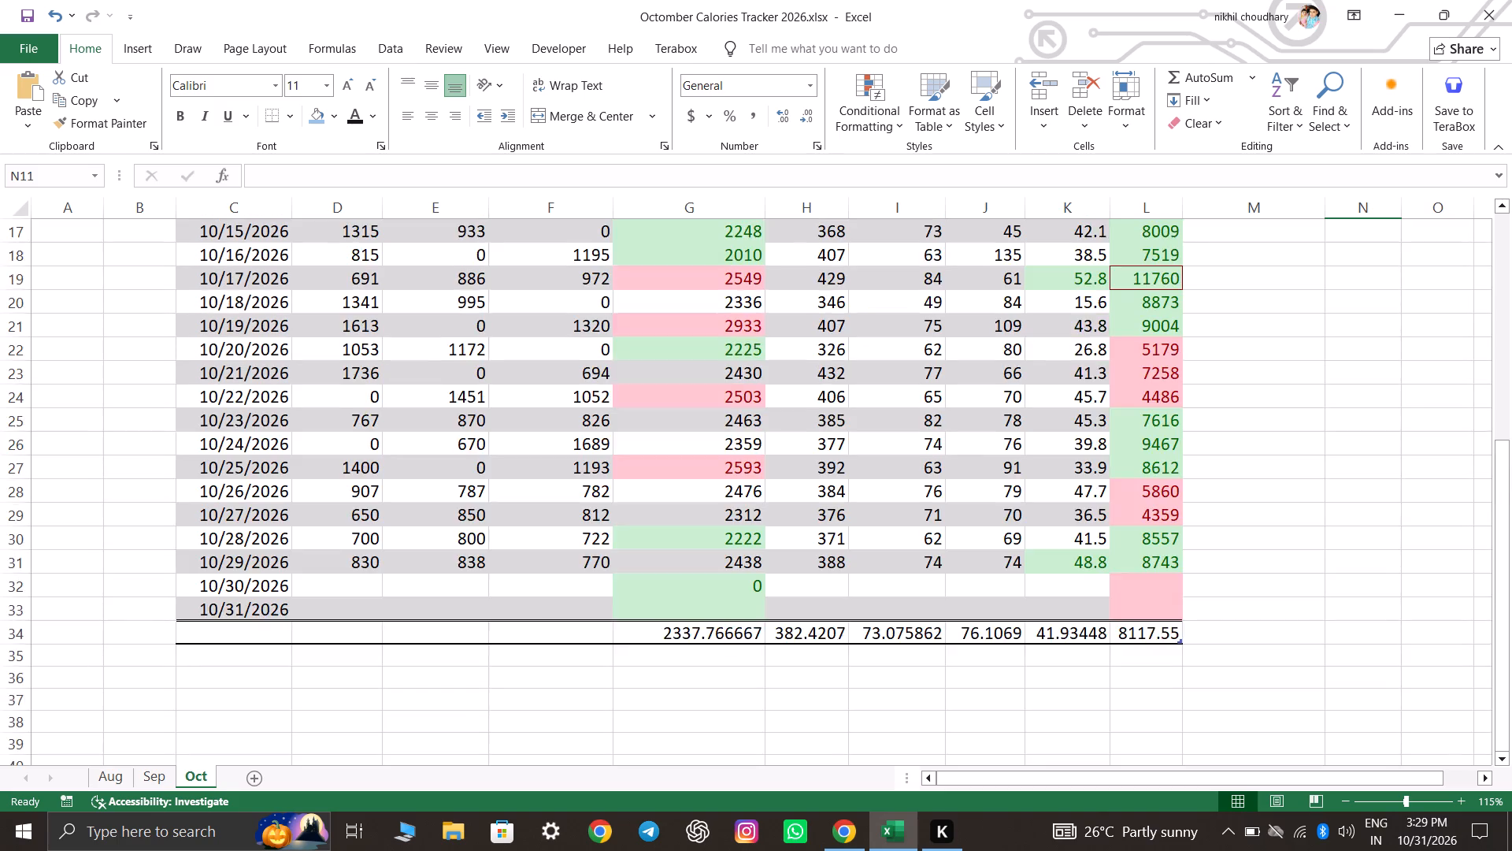
pyautogui.scroll(13, 1110, 544)
pyautogui.scroll(-11, 1095, 542)
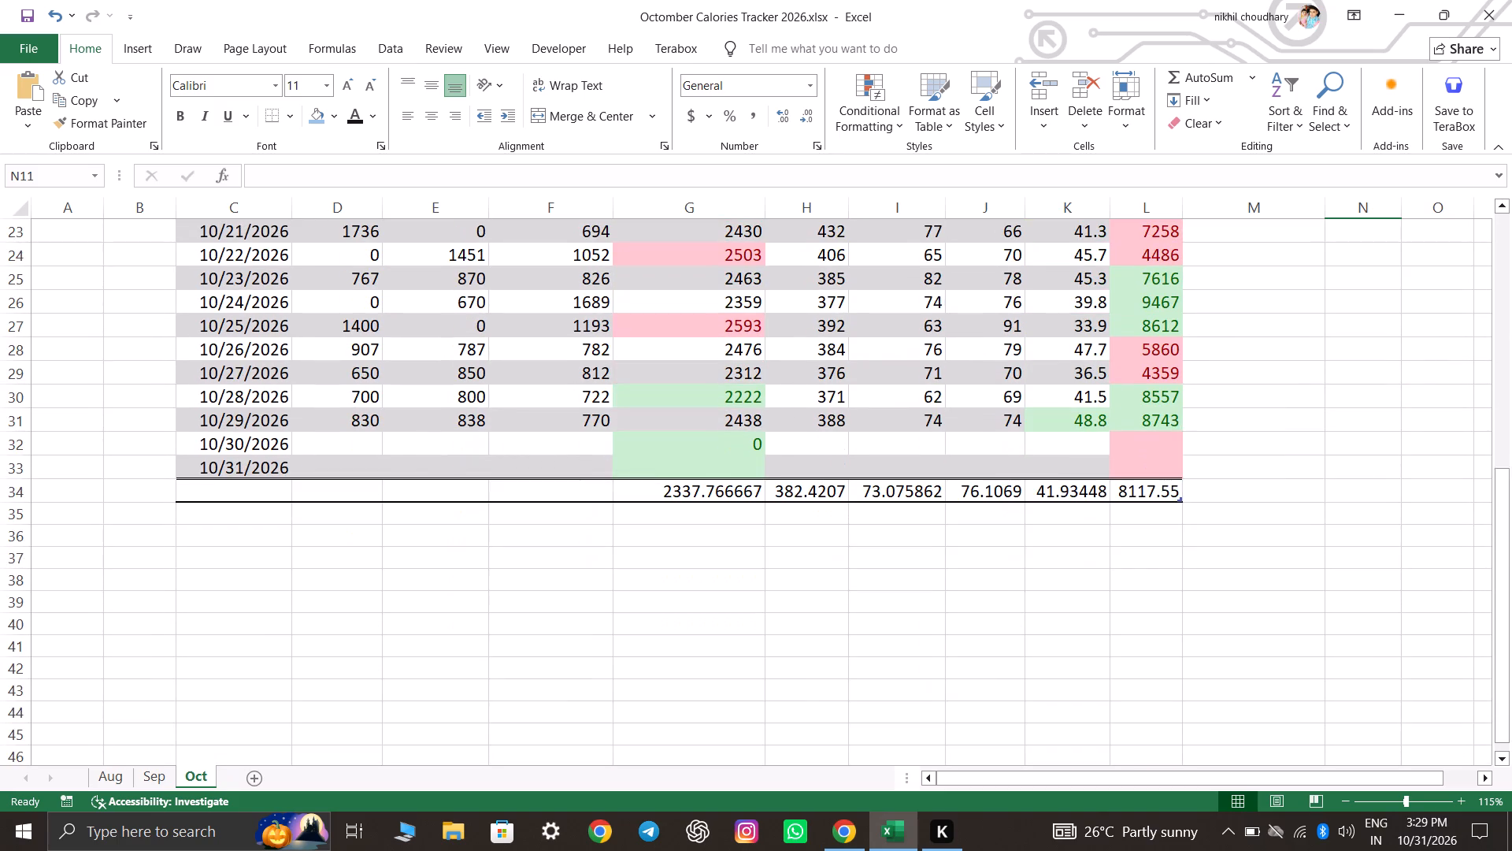
pyautogui.scroll(-6, 1266, 514)
pyautogui.scroll(10, 1343, 520)
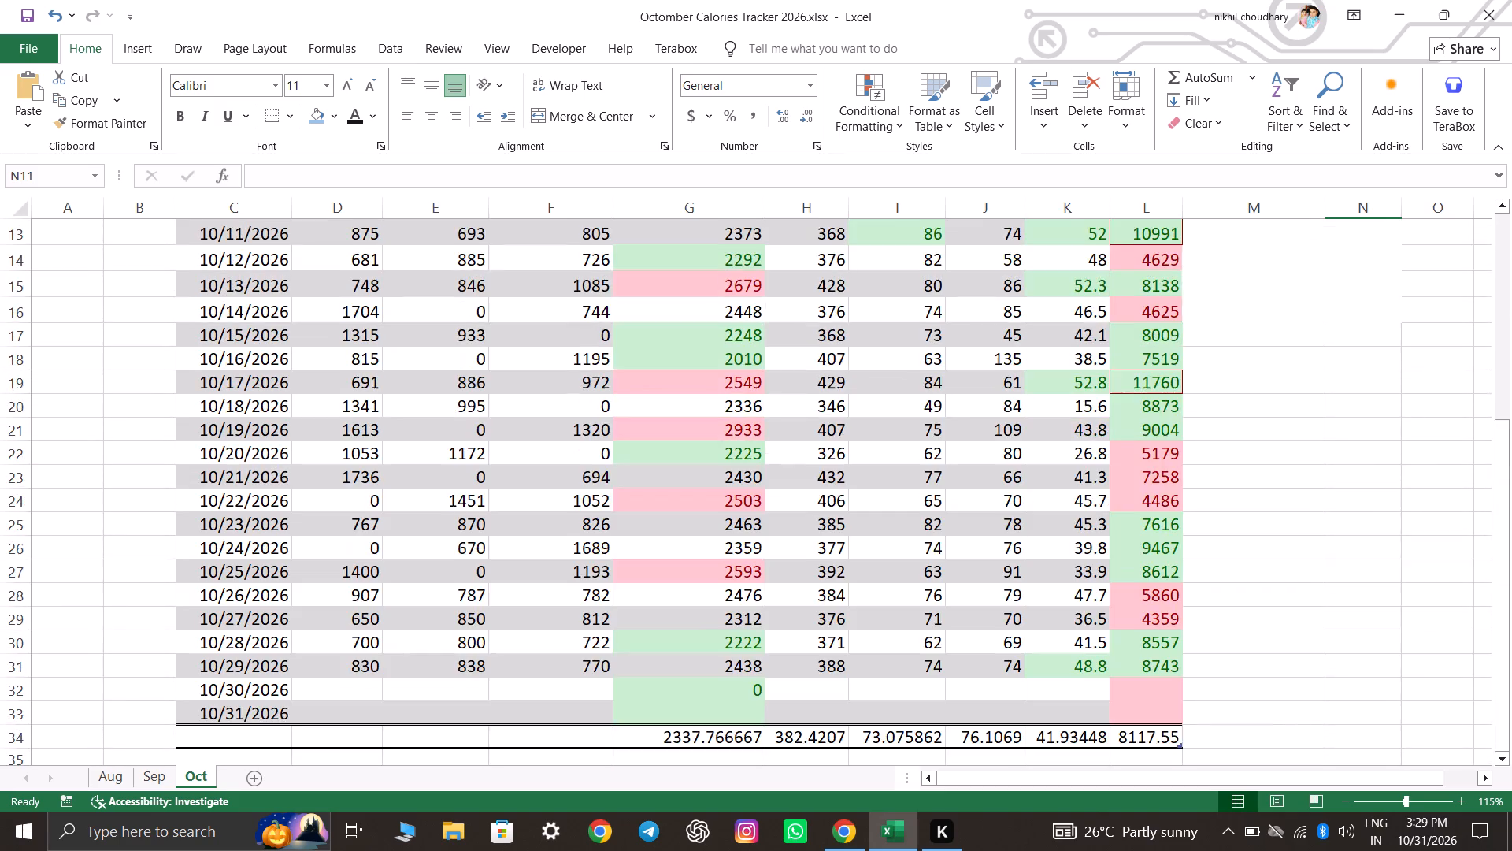
pyautogui.scroll(11, 1343, 520)
pyautogui.scroll(-8, 1343, 520)
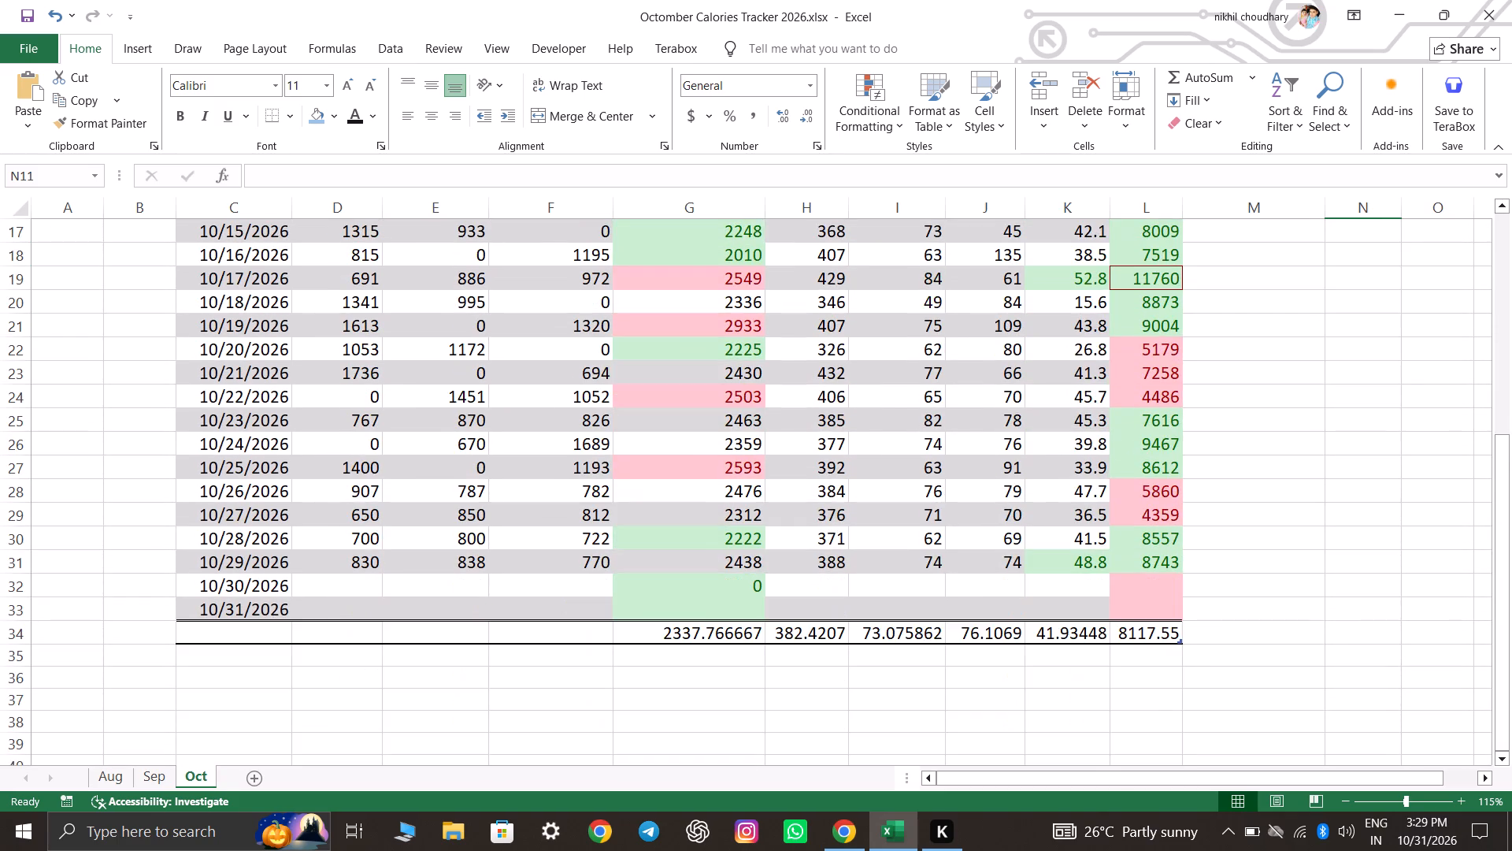
pyautogui.scroll(5, 1305, 557)
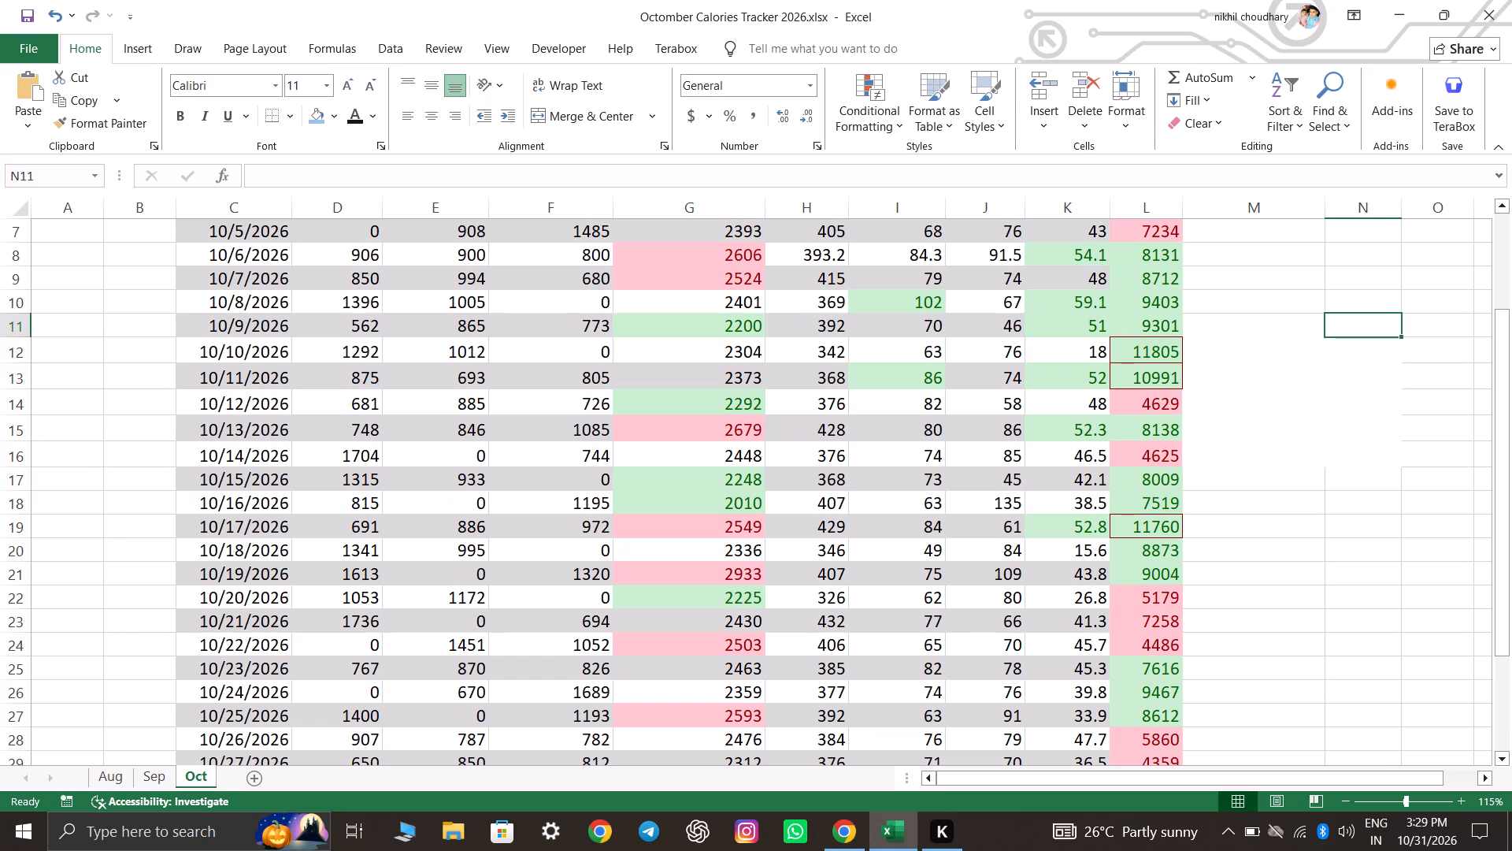
pyautogui.scroll(6, 1370, 533)
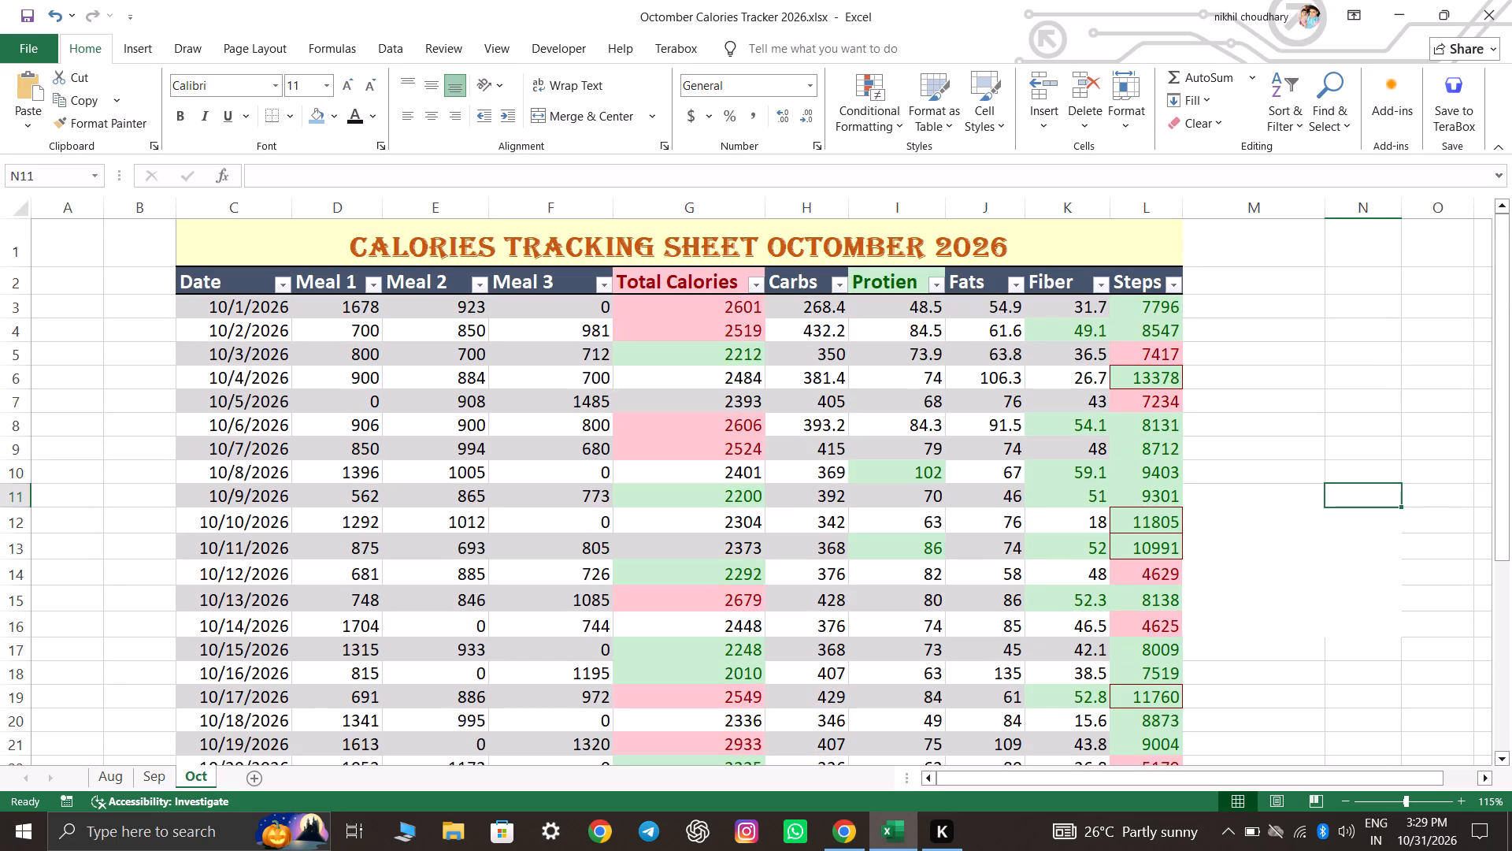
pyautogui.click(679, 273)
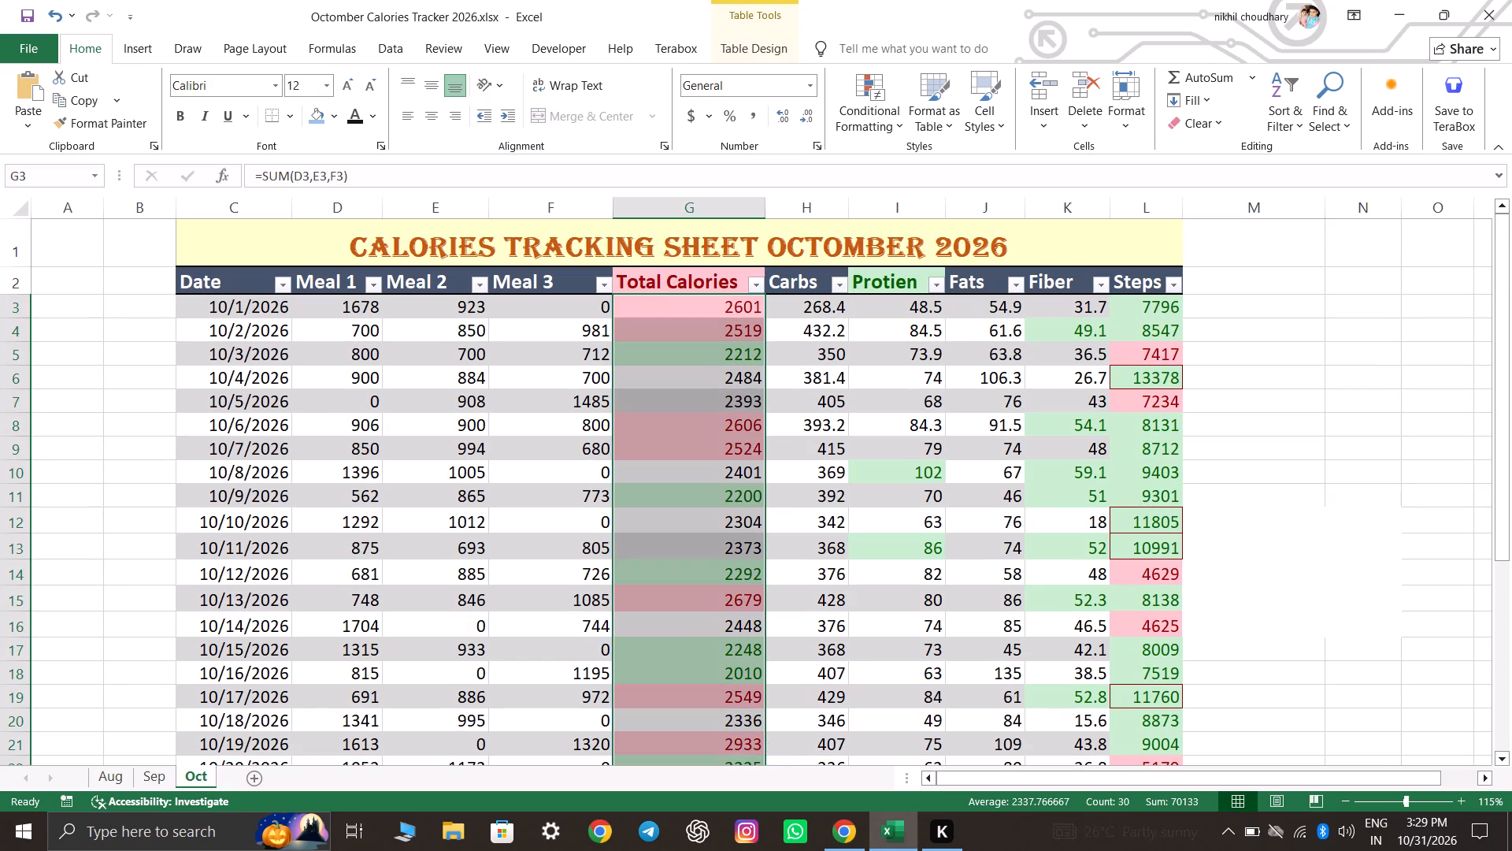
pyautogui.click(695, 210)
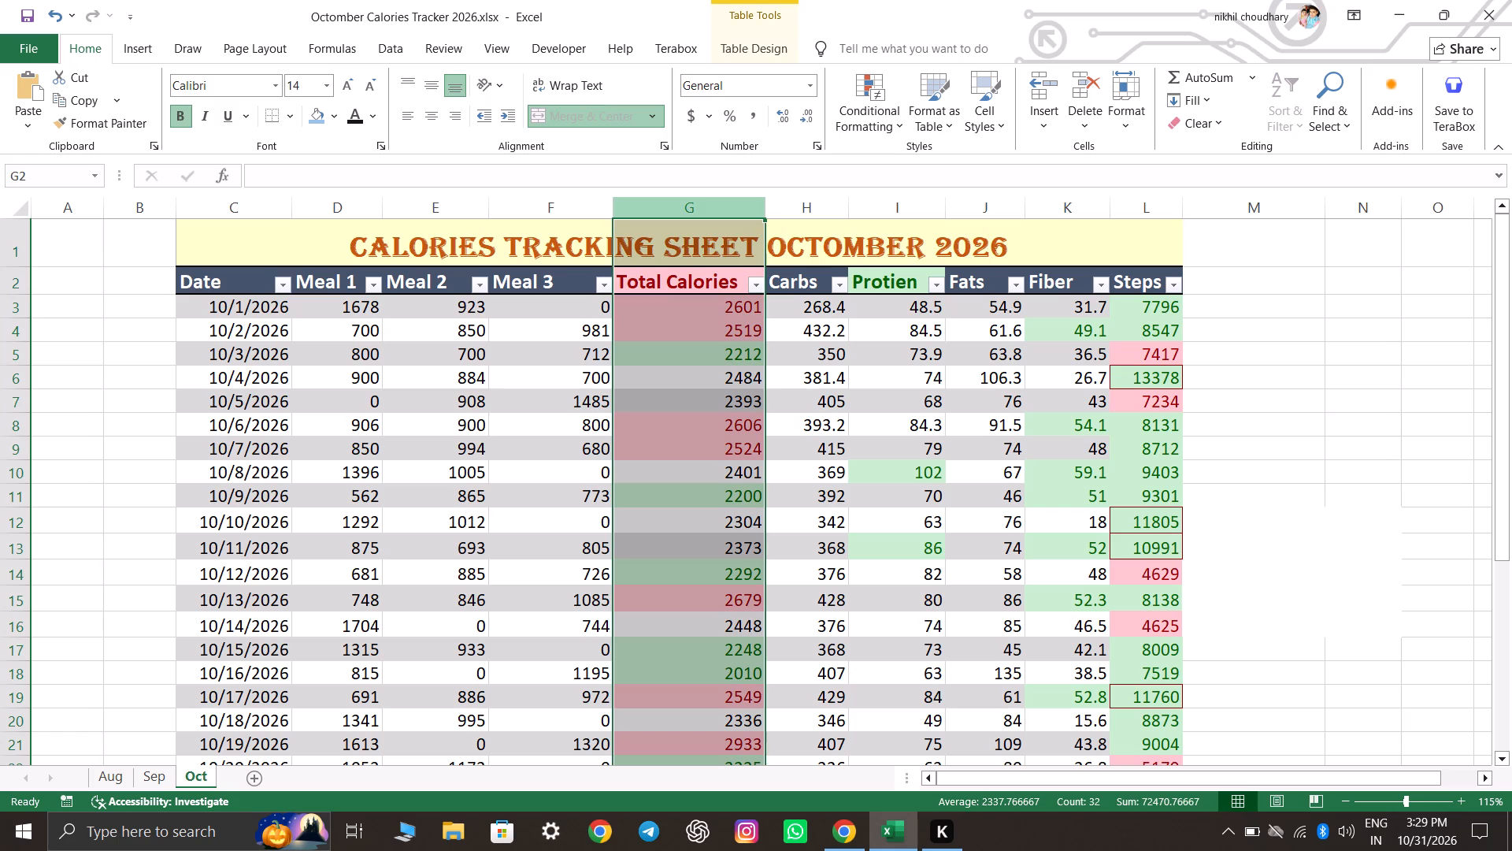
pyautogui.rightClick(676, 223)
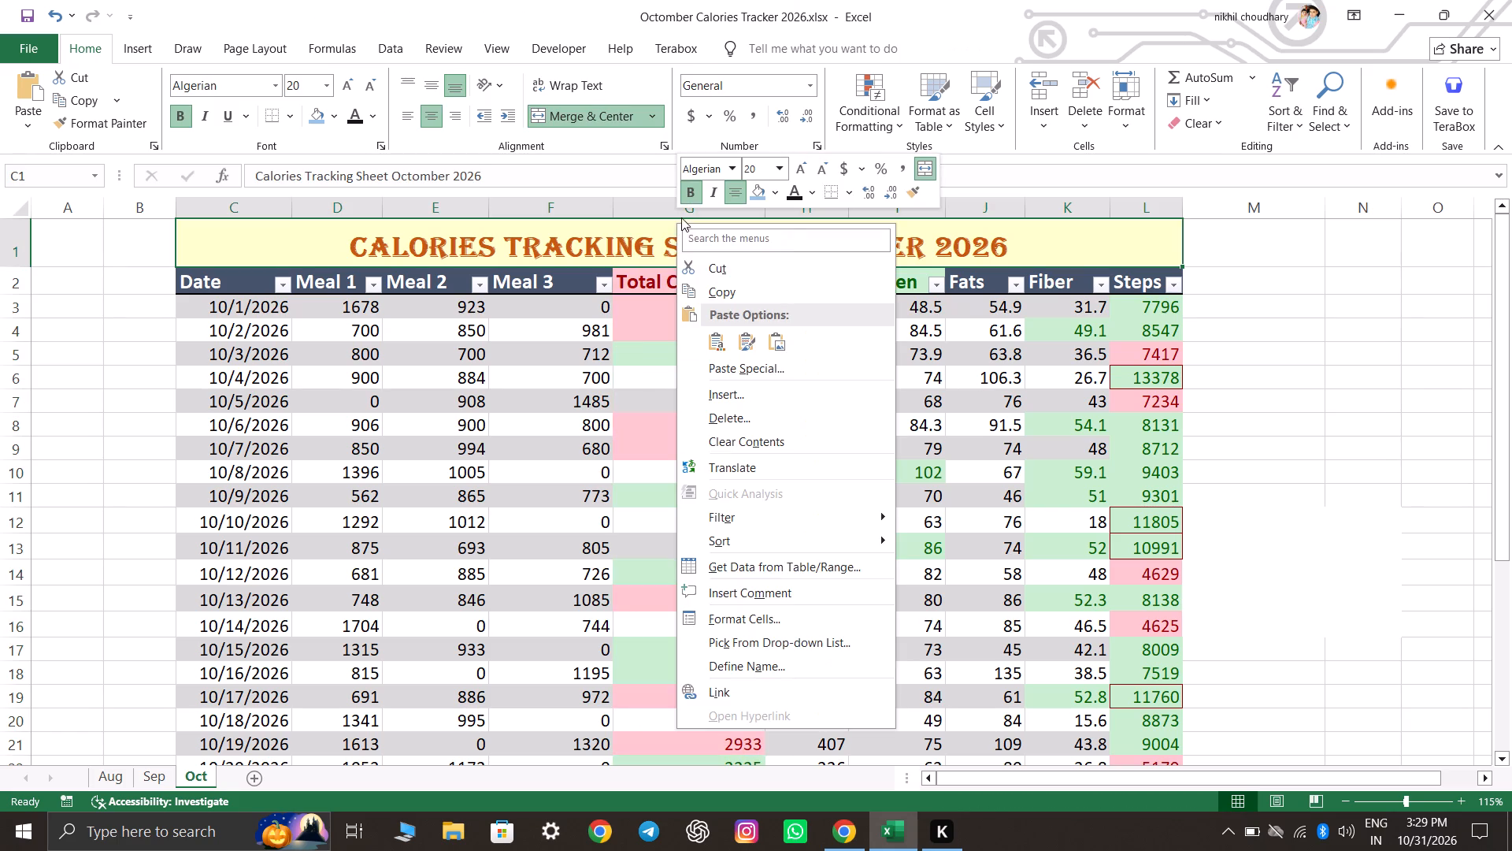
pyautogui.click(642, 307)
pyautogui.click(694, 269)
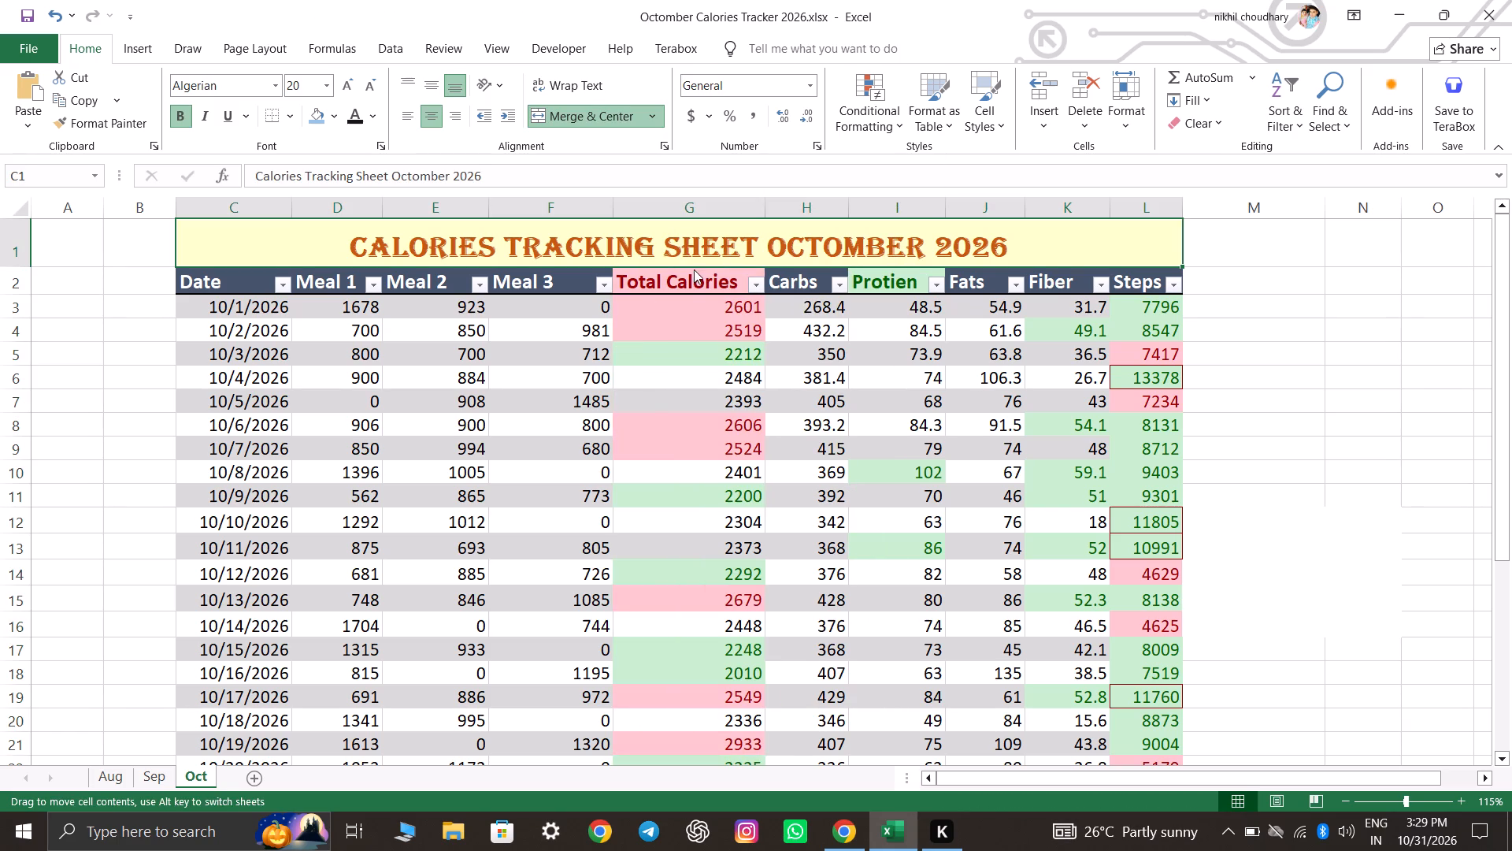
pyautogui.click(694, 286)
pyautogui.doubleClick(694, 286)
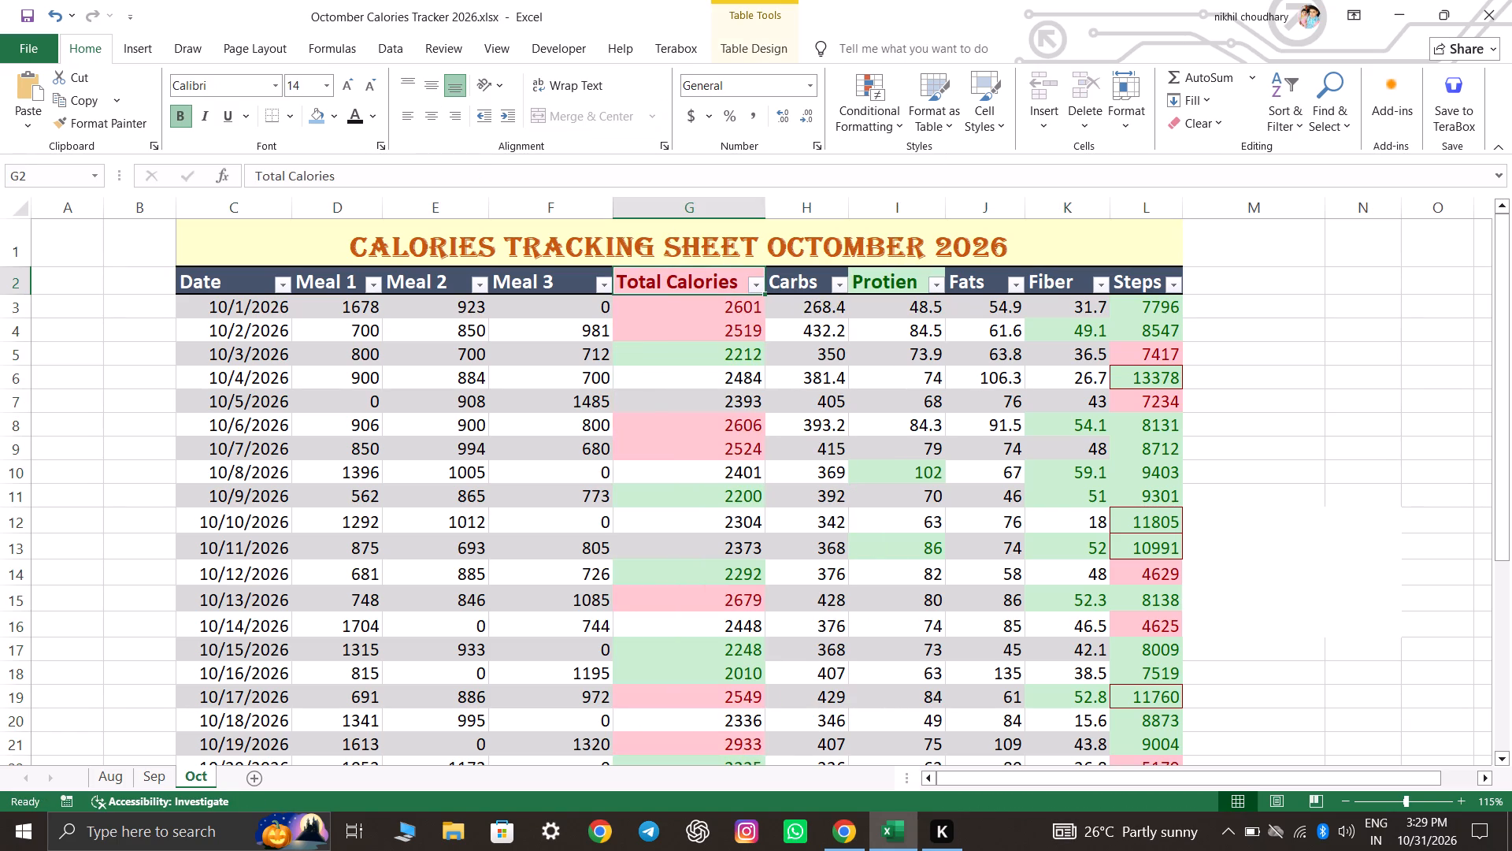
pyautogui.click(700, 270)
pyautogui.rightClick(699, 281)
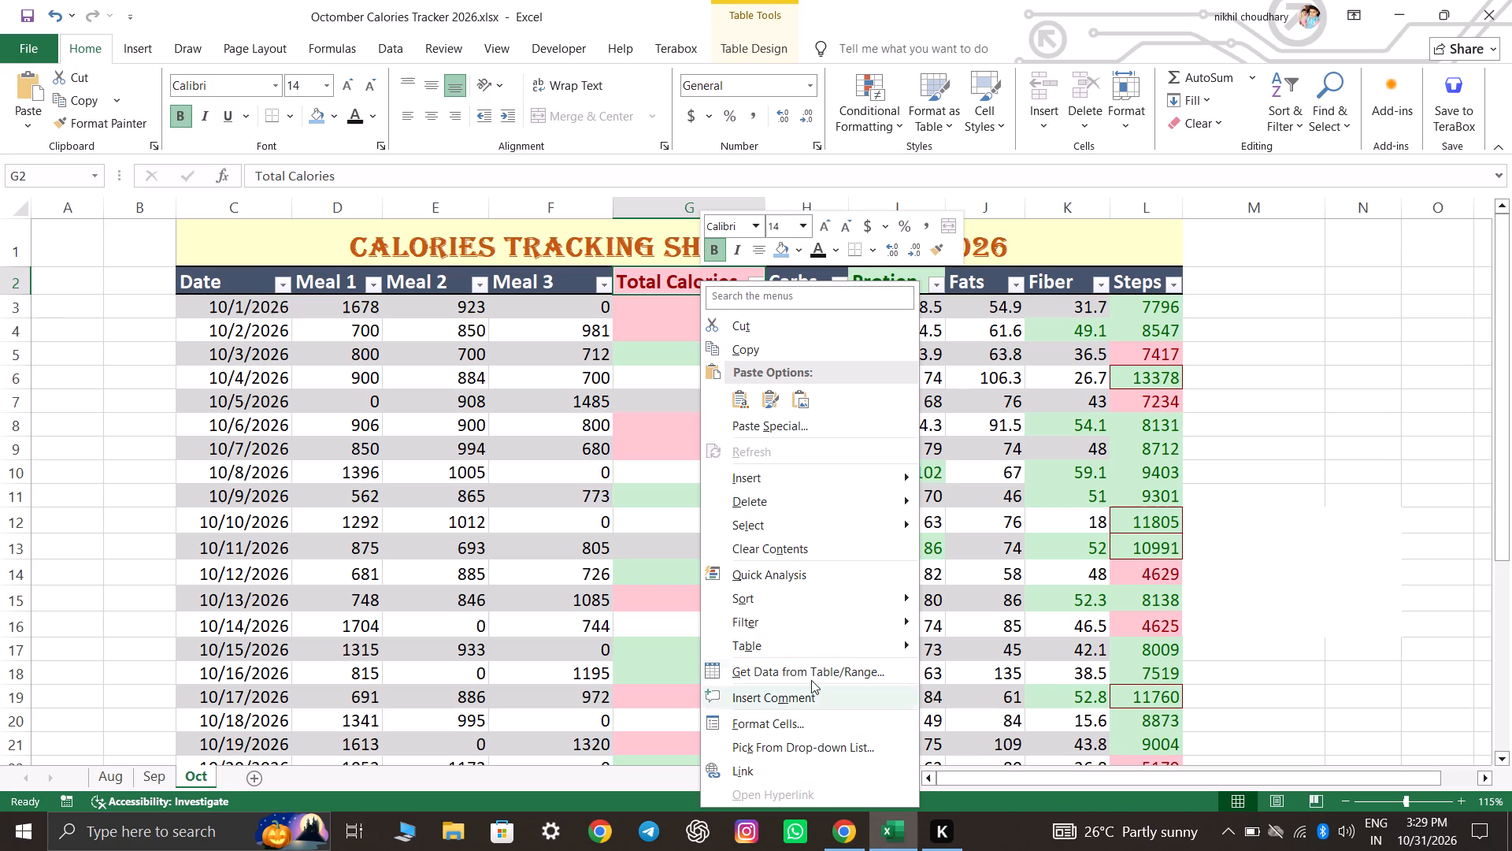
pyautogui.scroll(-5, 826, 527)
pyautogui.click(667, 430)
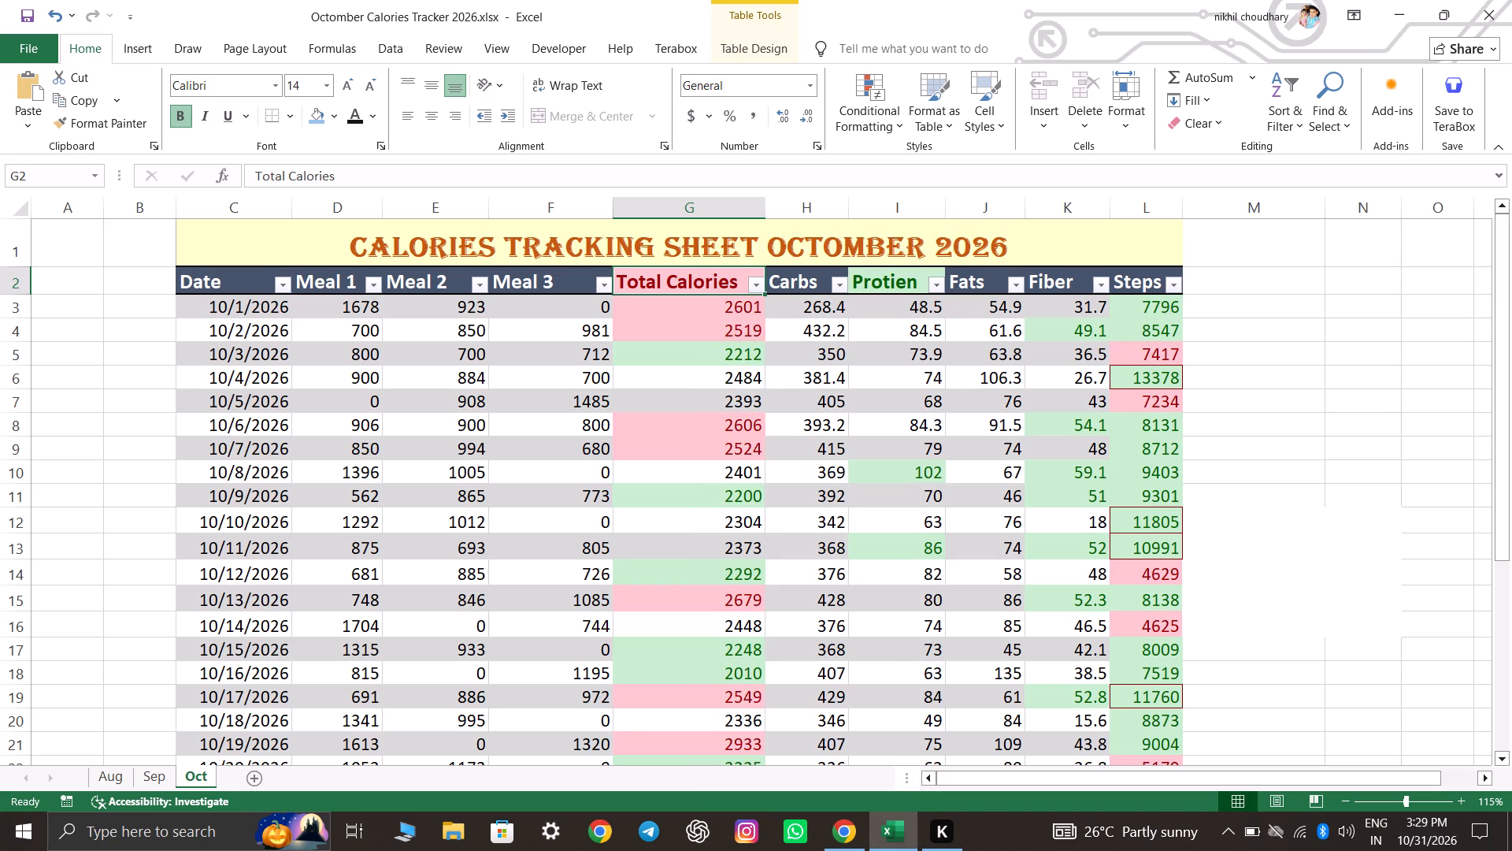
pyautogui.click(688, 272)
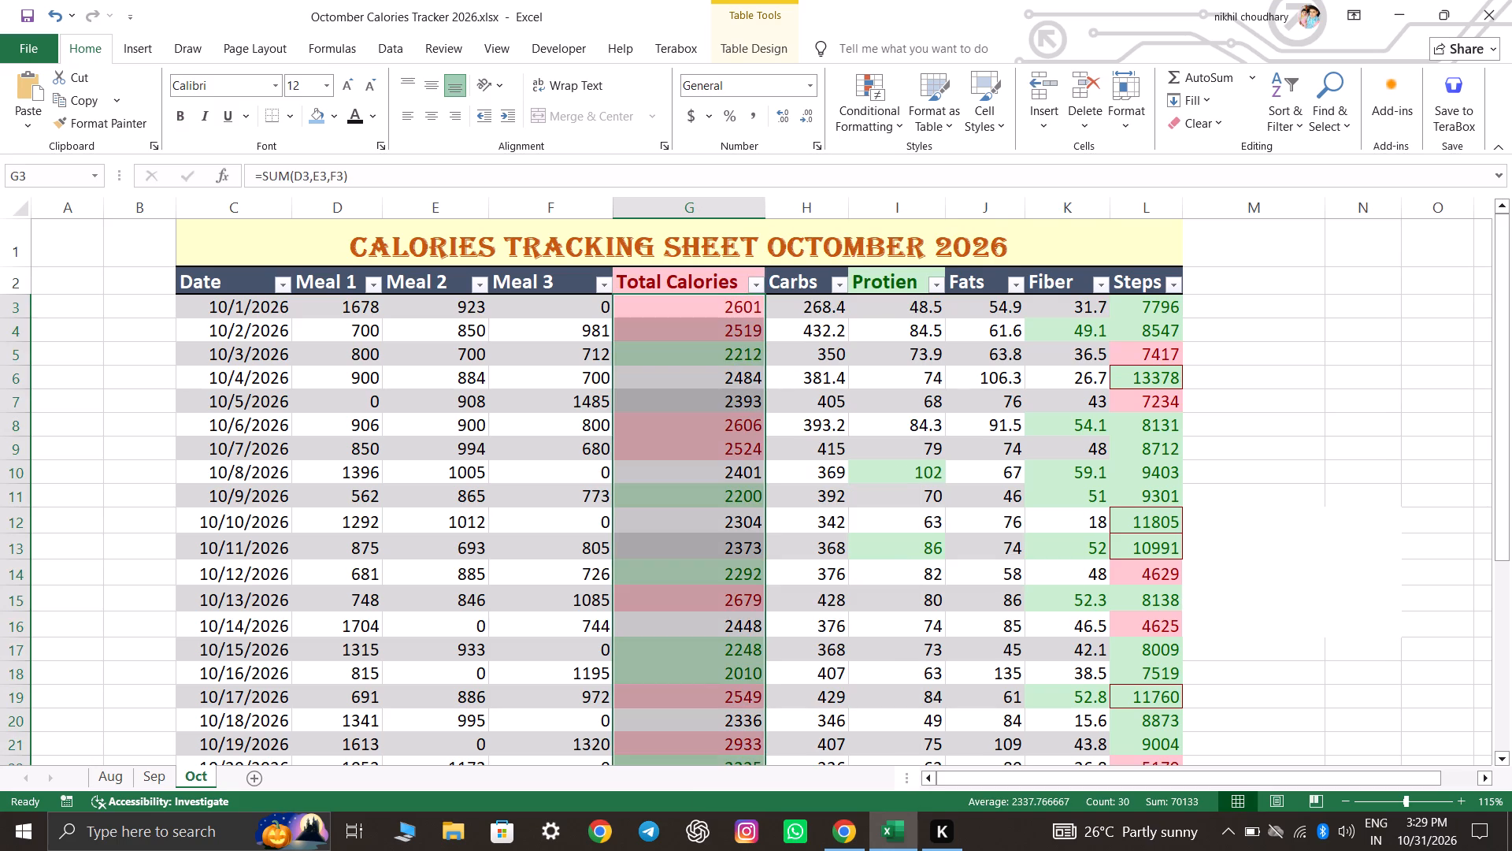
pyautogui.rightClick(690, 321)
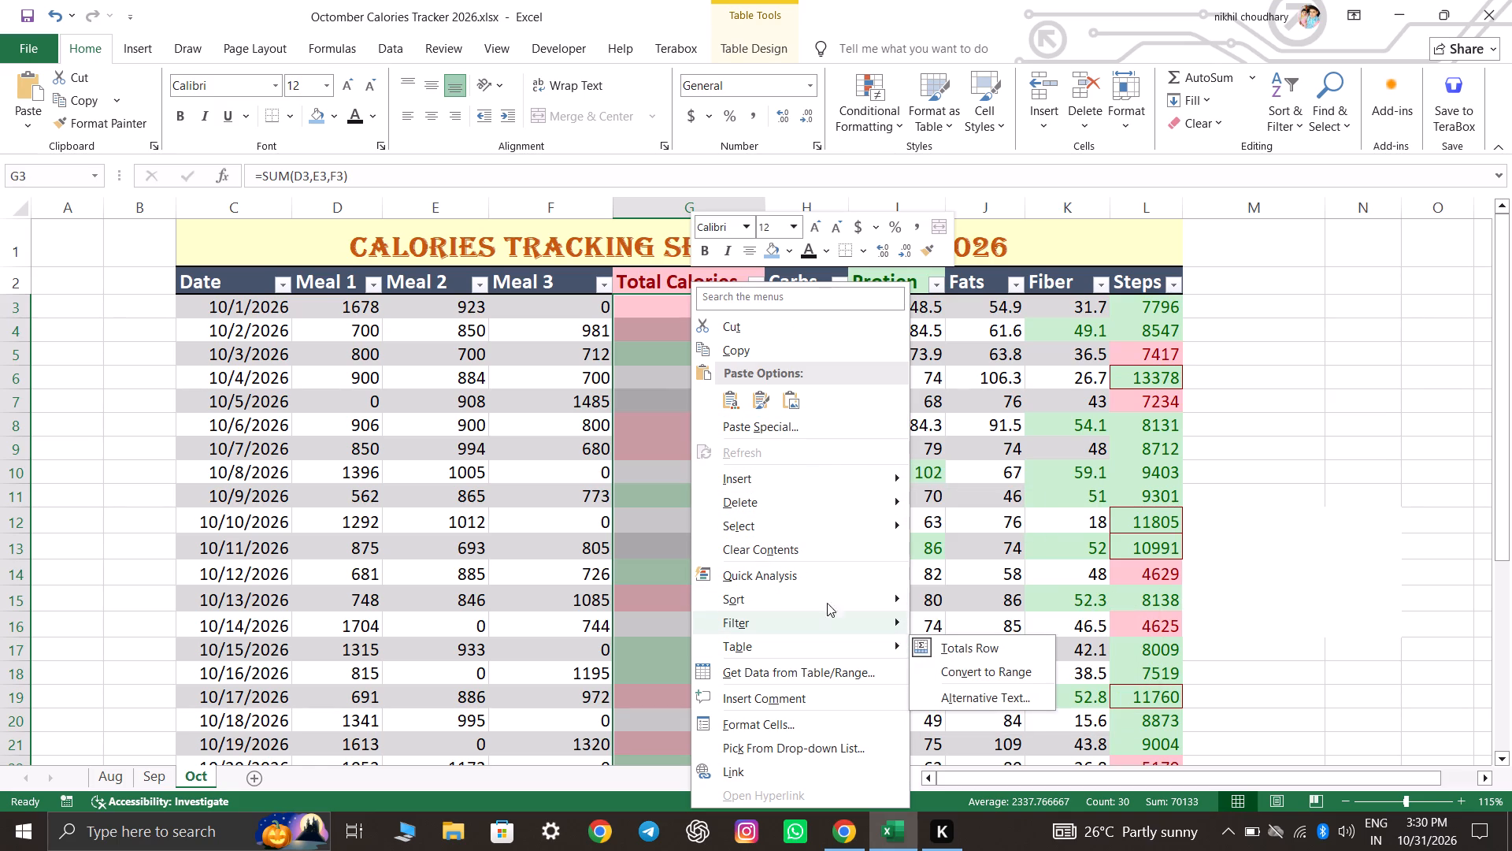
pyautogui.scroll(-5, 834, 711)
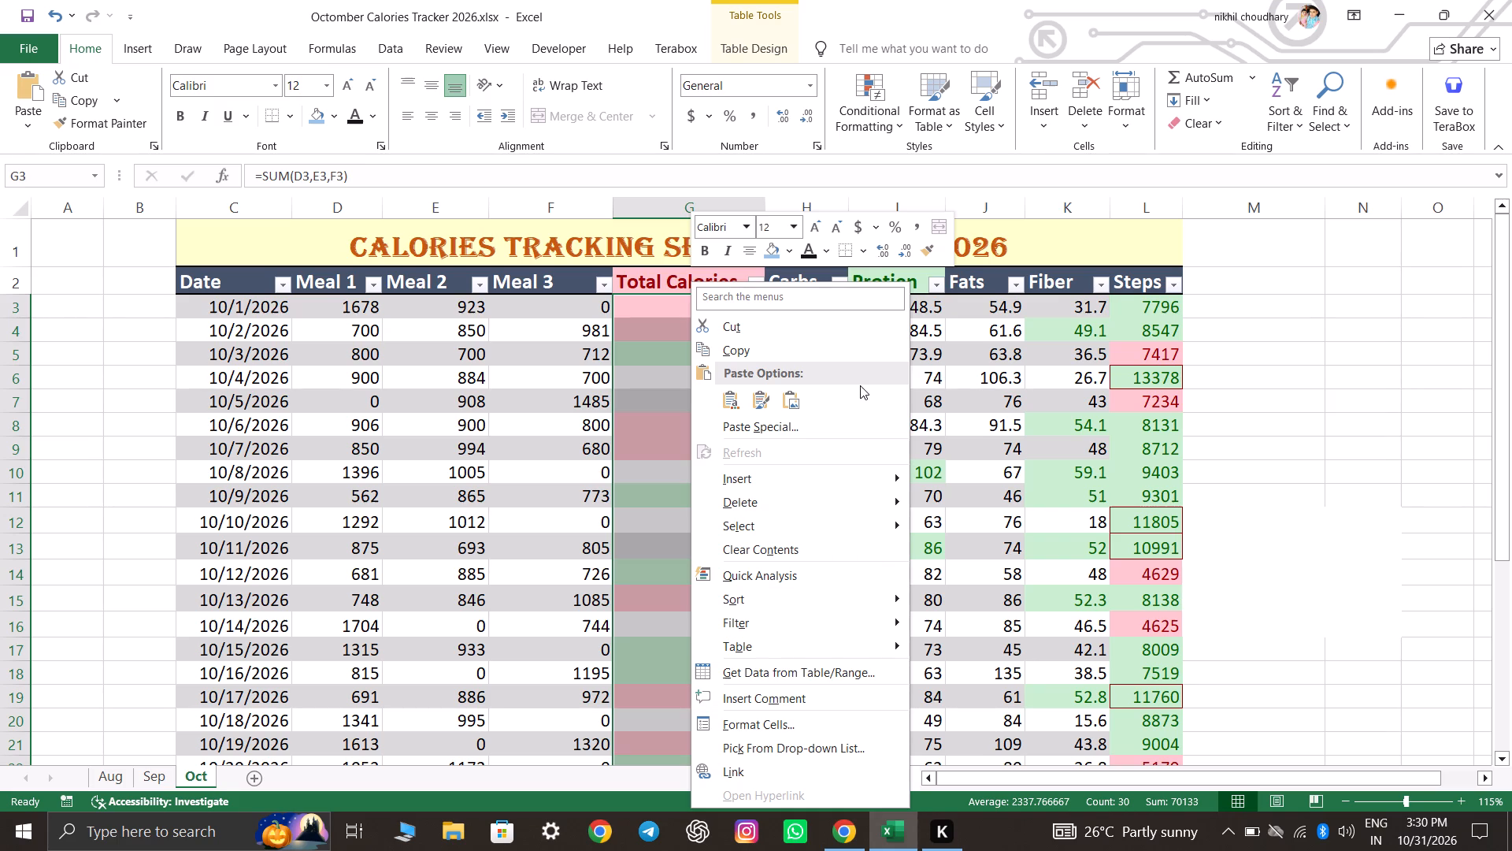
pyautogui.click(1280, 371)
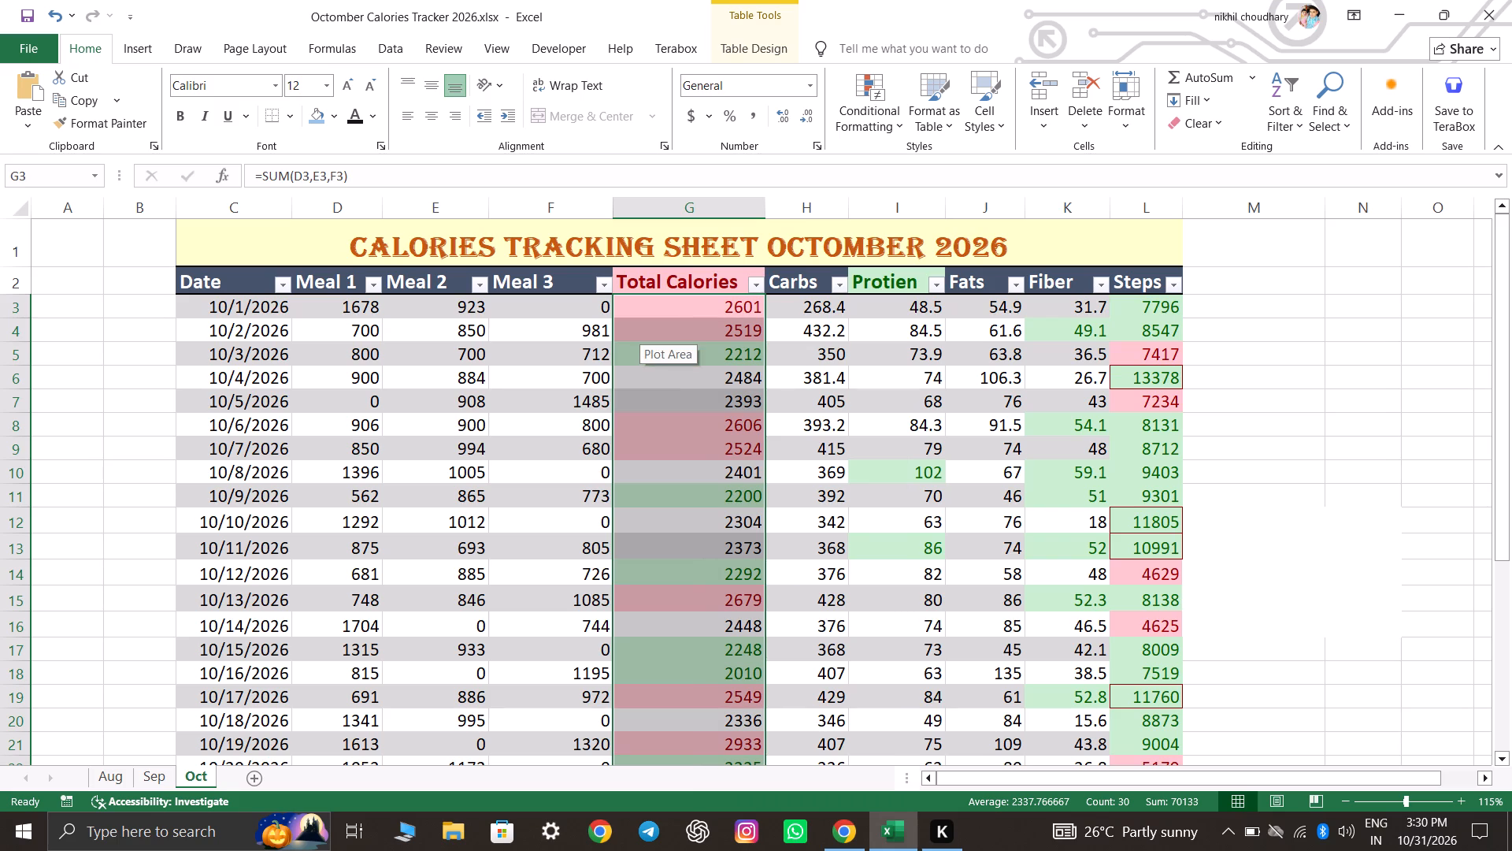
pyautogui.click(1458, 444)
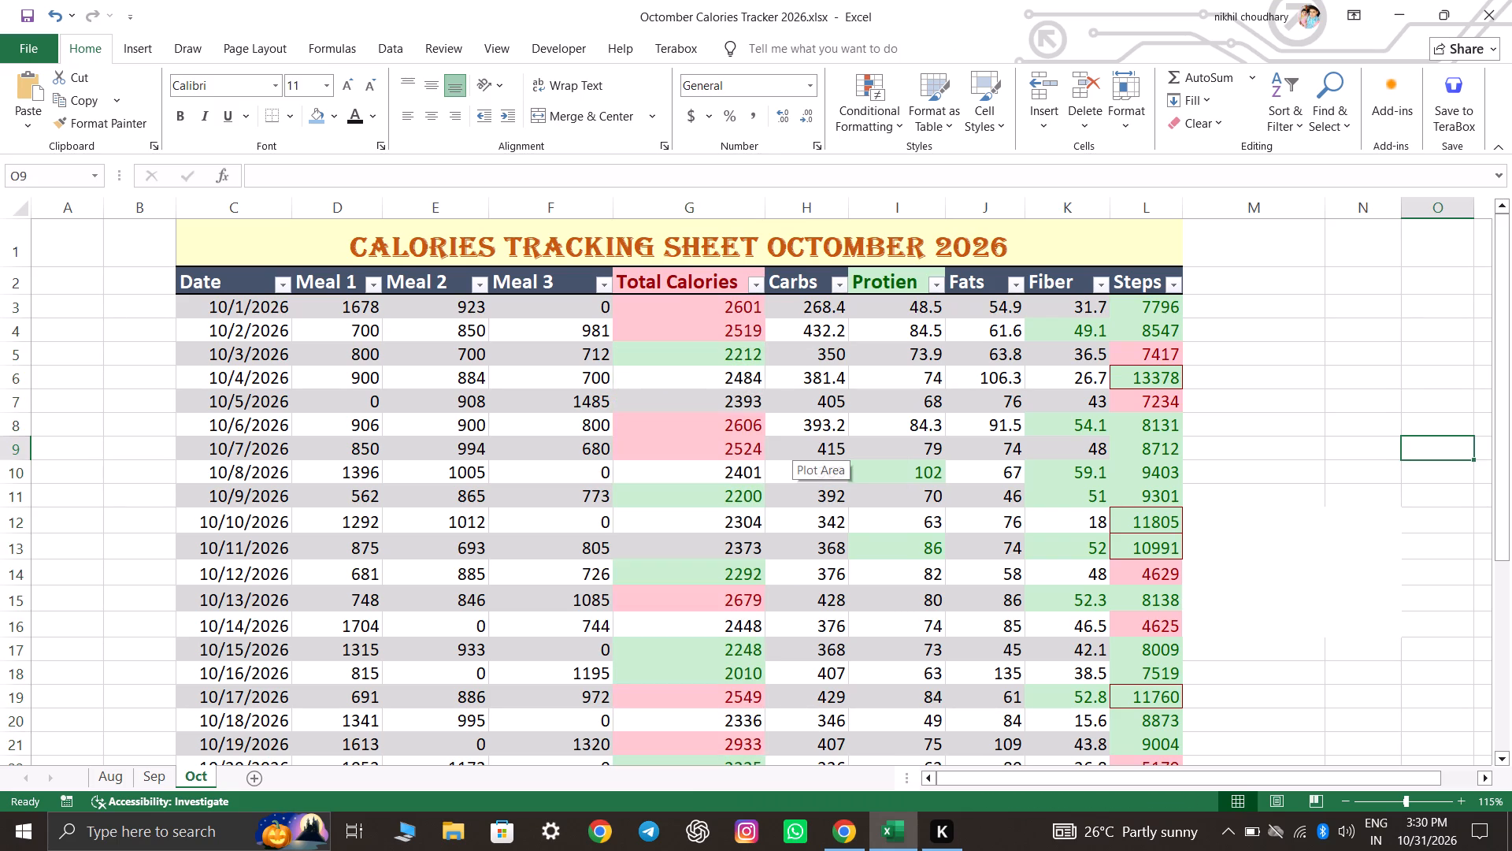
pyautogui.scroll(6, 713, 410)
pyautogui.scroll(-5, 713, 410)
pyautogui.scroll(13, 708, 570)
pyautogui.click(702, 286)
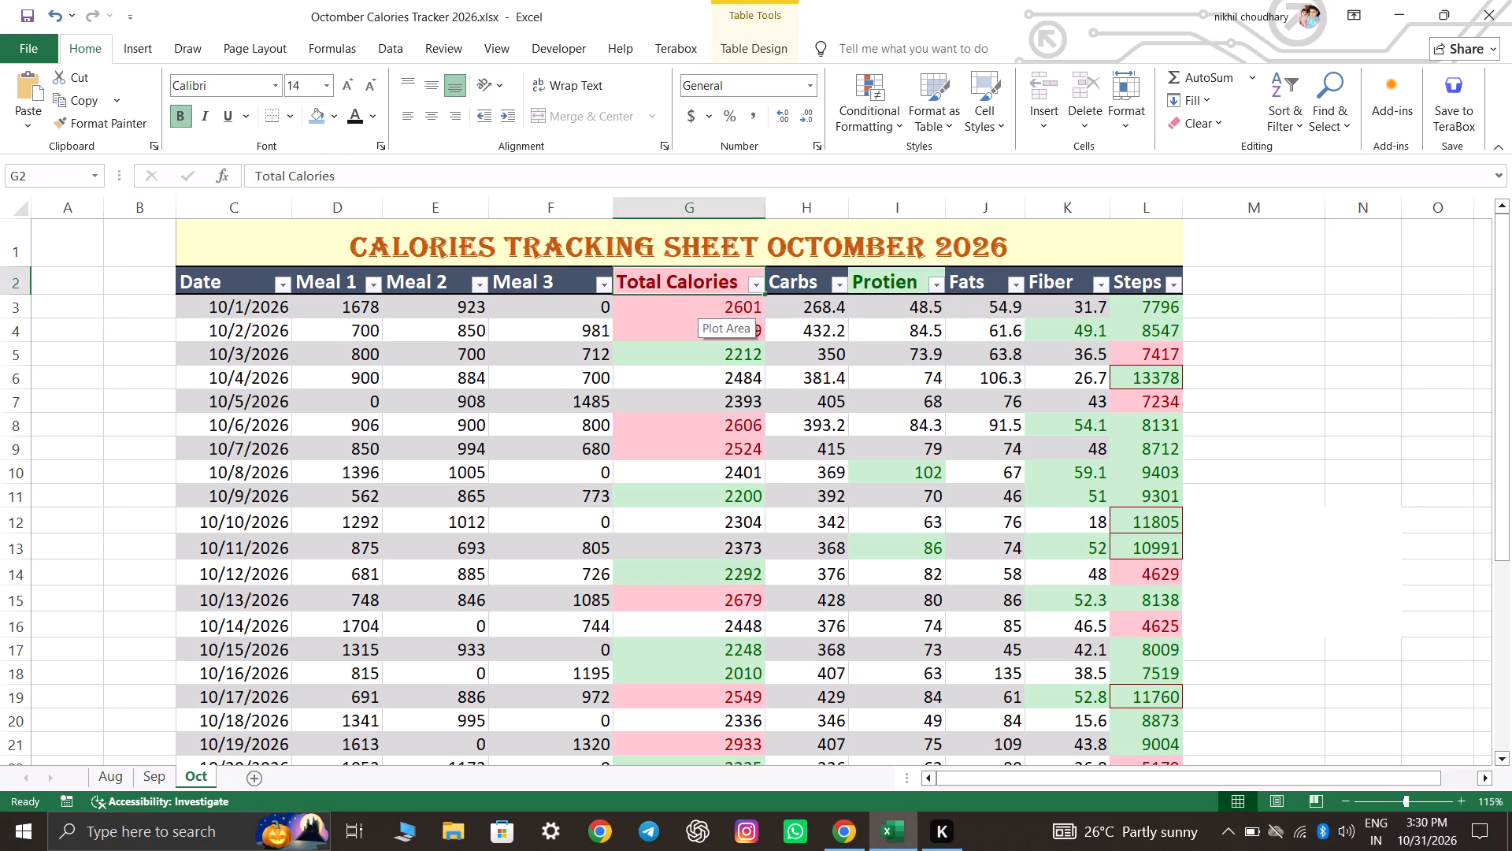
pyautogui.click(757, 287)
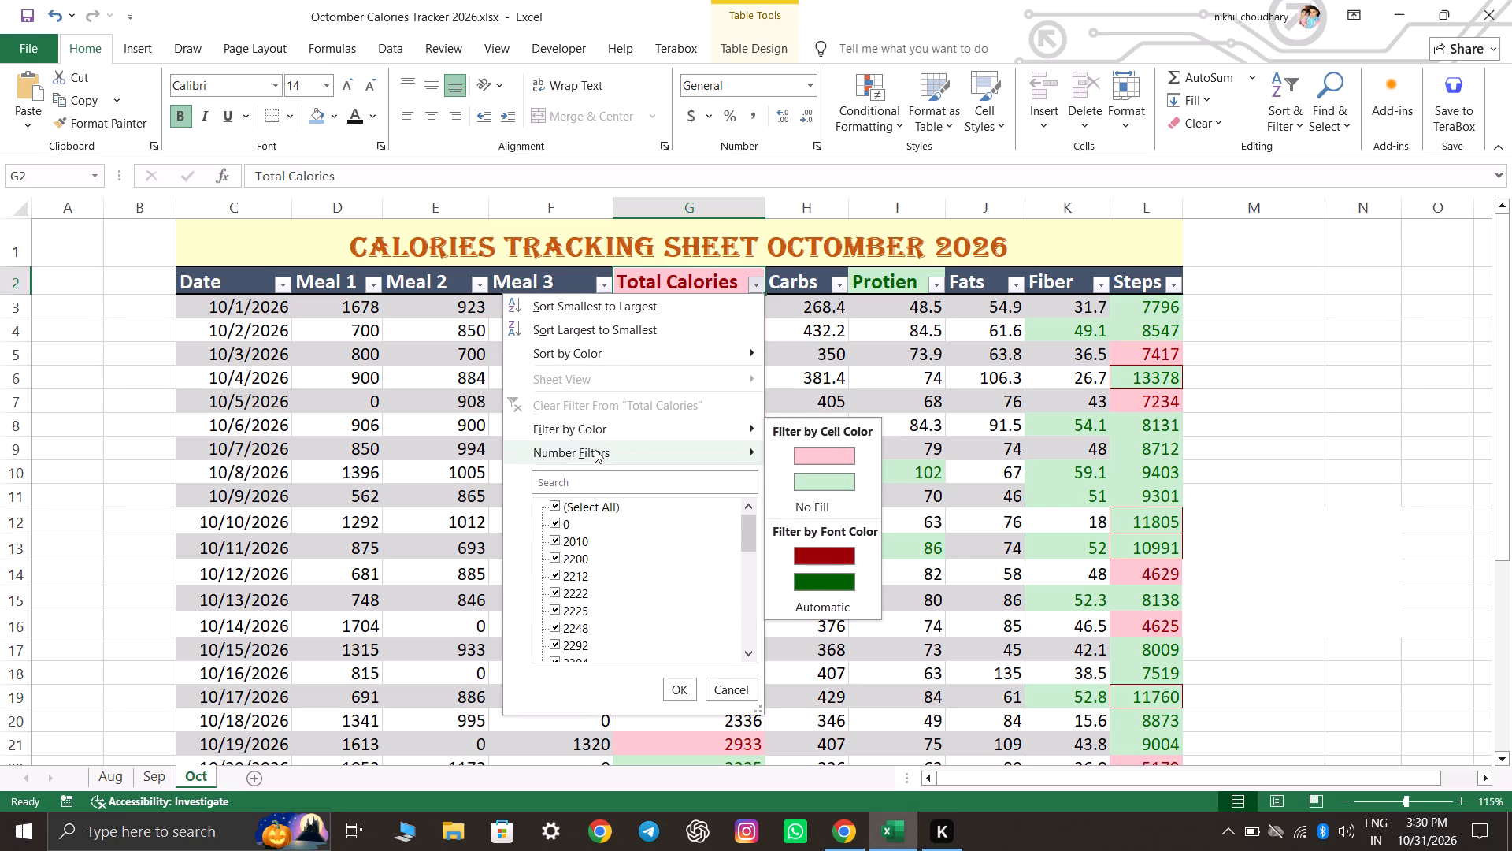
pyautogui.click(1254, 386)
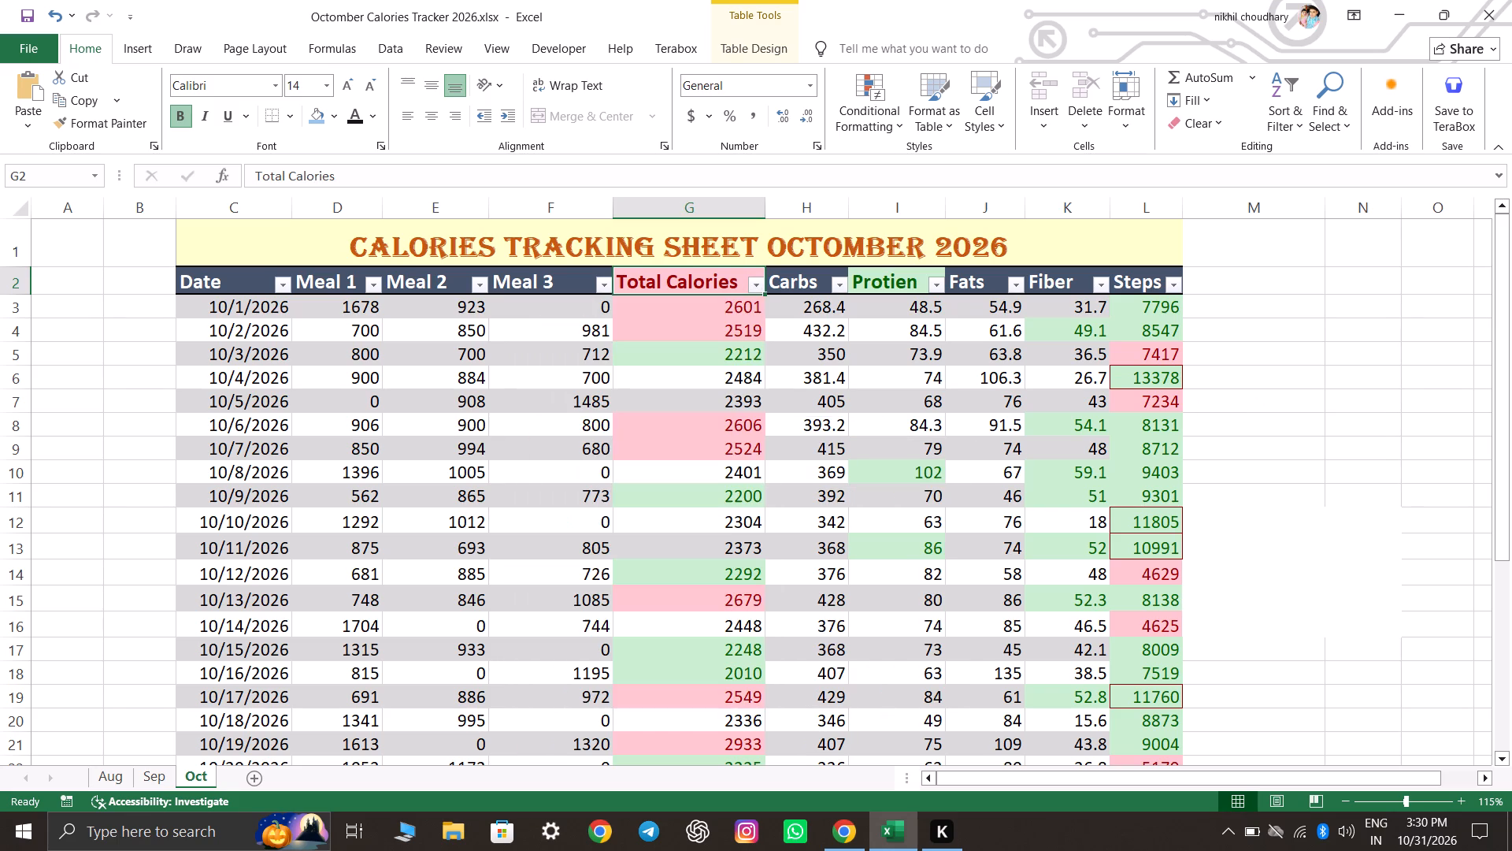
# Examine the conditional formatting rules applied to October's table in the Conditional Formatting Rules Manager.
pyautogui.click(863, 123)
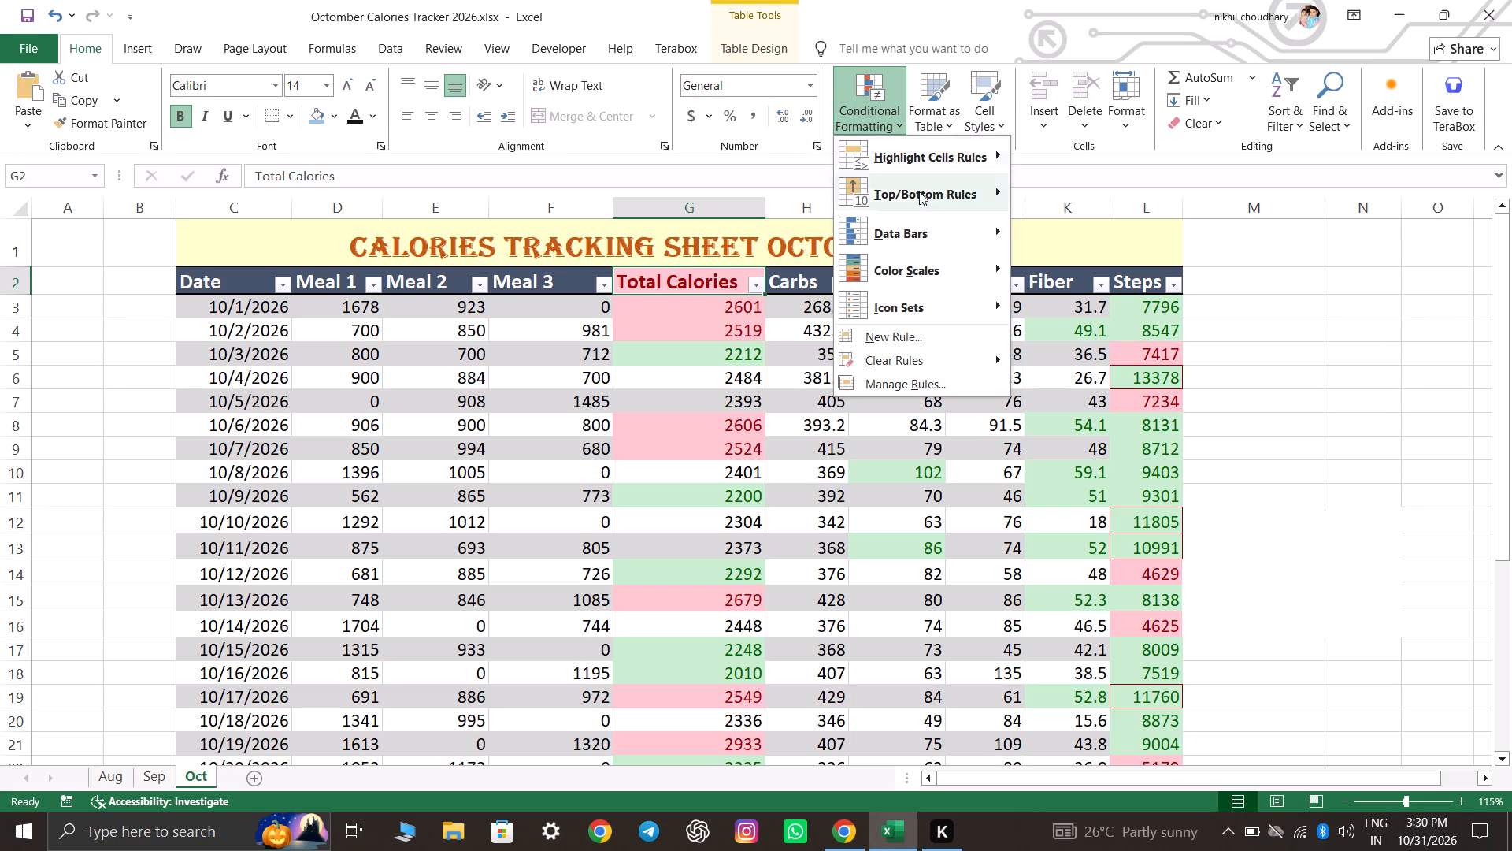
pyautogui.click(921, 383)
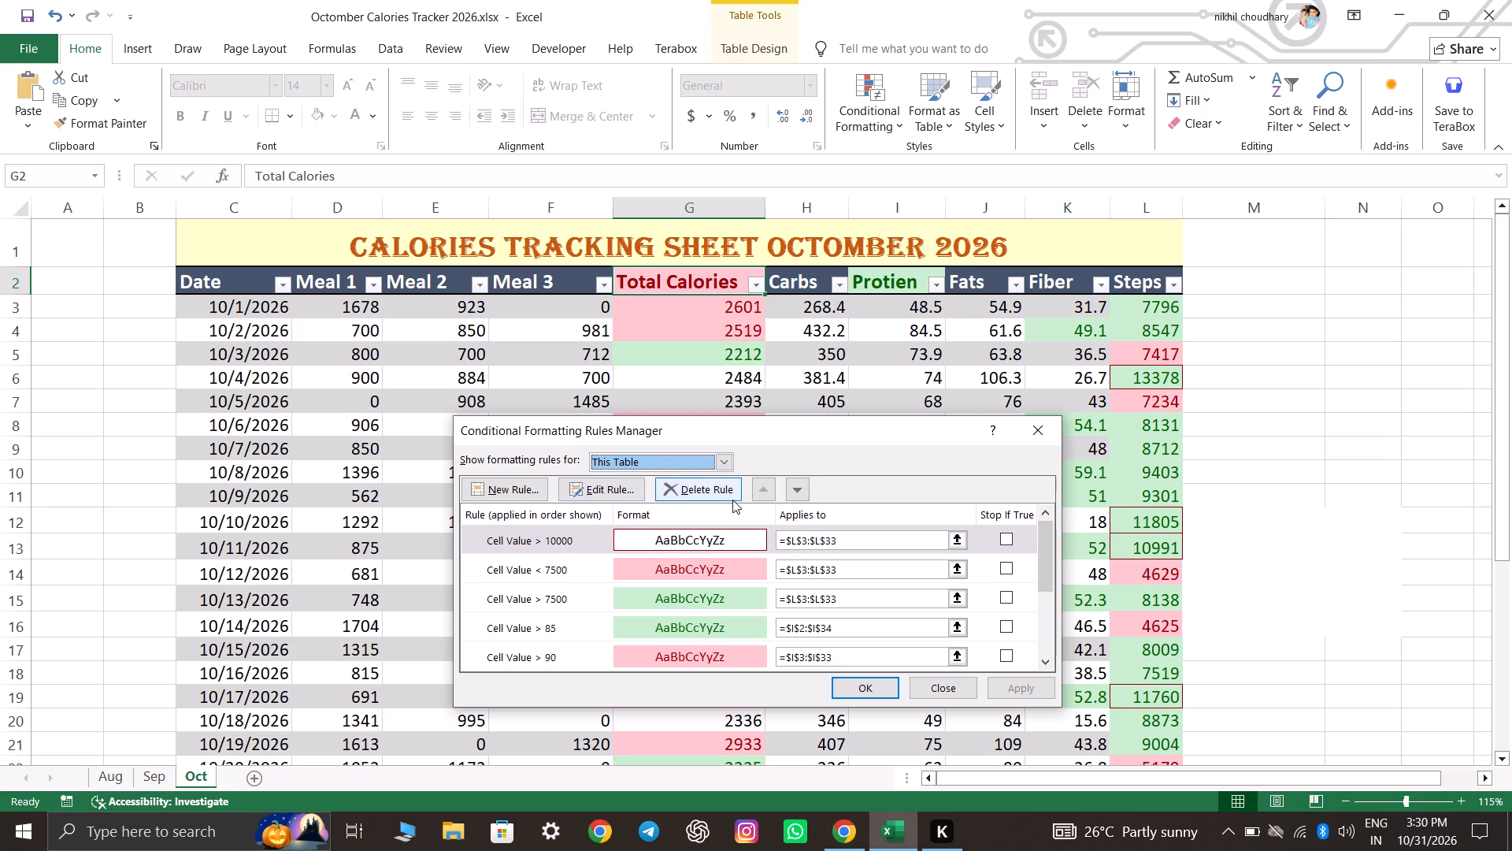
pyautogui.scroll(-5, 798, 597)
pyautogui.scroll(-2, 686, 650)
pyautogui.scroll(15, 669, 558)
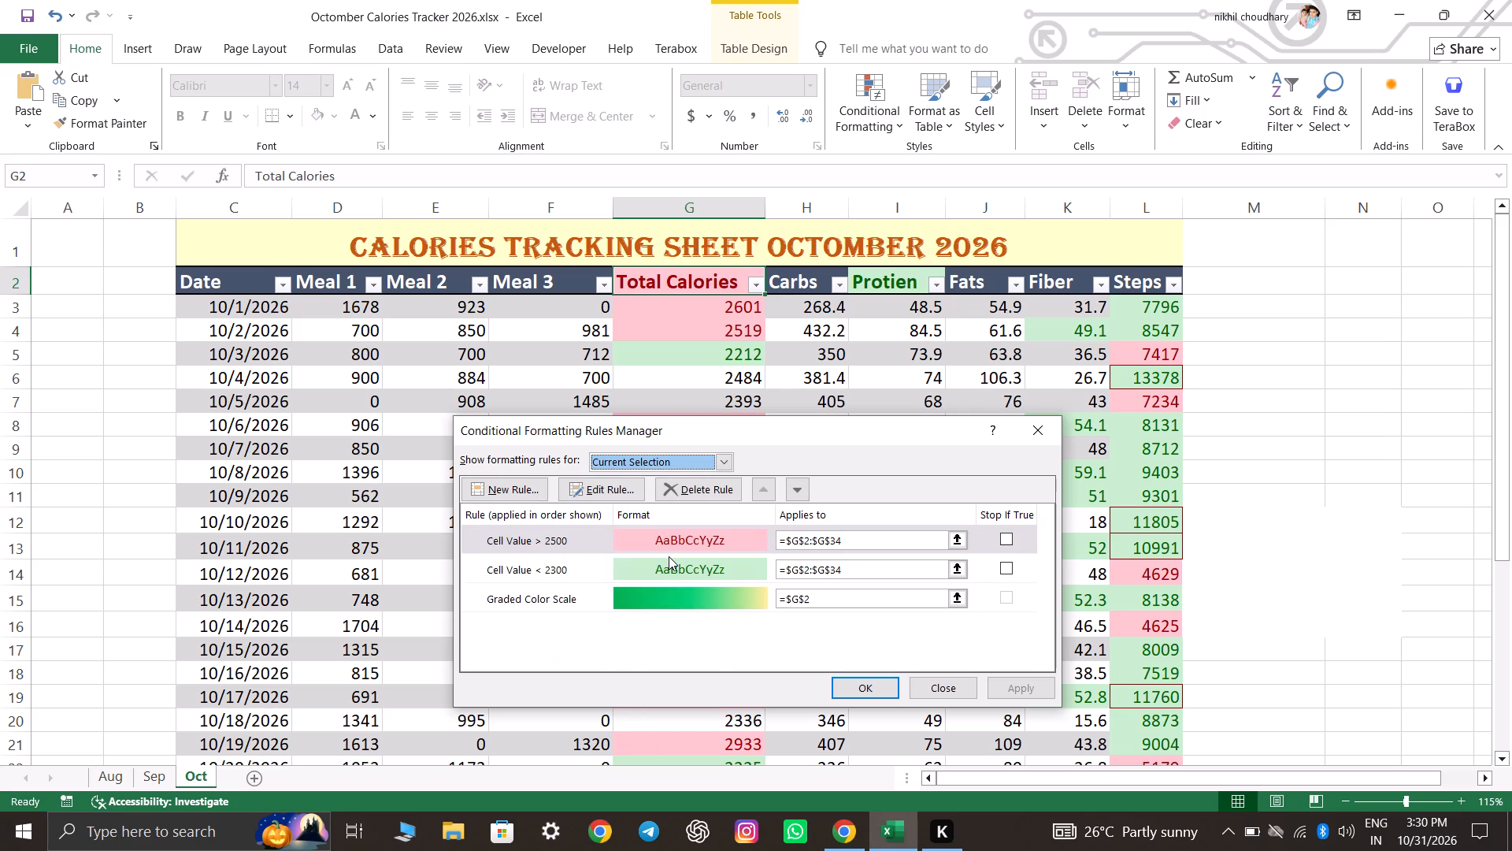
pyautogui.scroll(5, 674, 562)
pyautogui.scroll(4, 648, 645)
pyautogui.scroll(-3, 648, 645)
pyautogui.scroll(2, 627, 637)
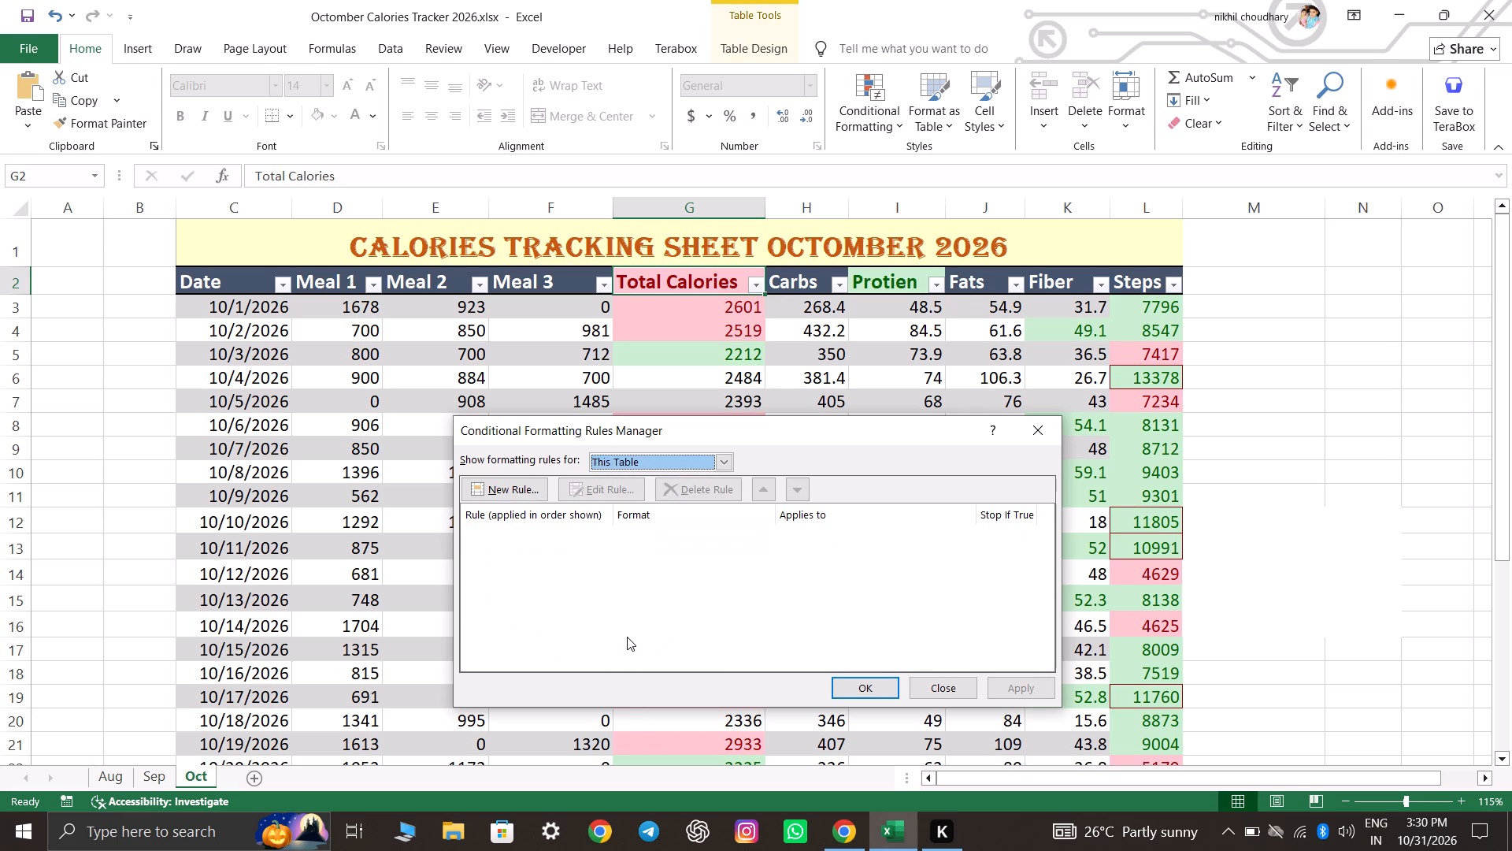
pyautogui.scroll(12, 627, 637)
pyautogui.click(627, 637)
pyautogui.scroll(6, 627, 637)
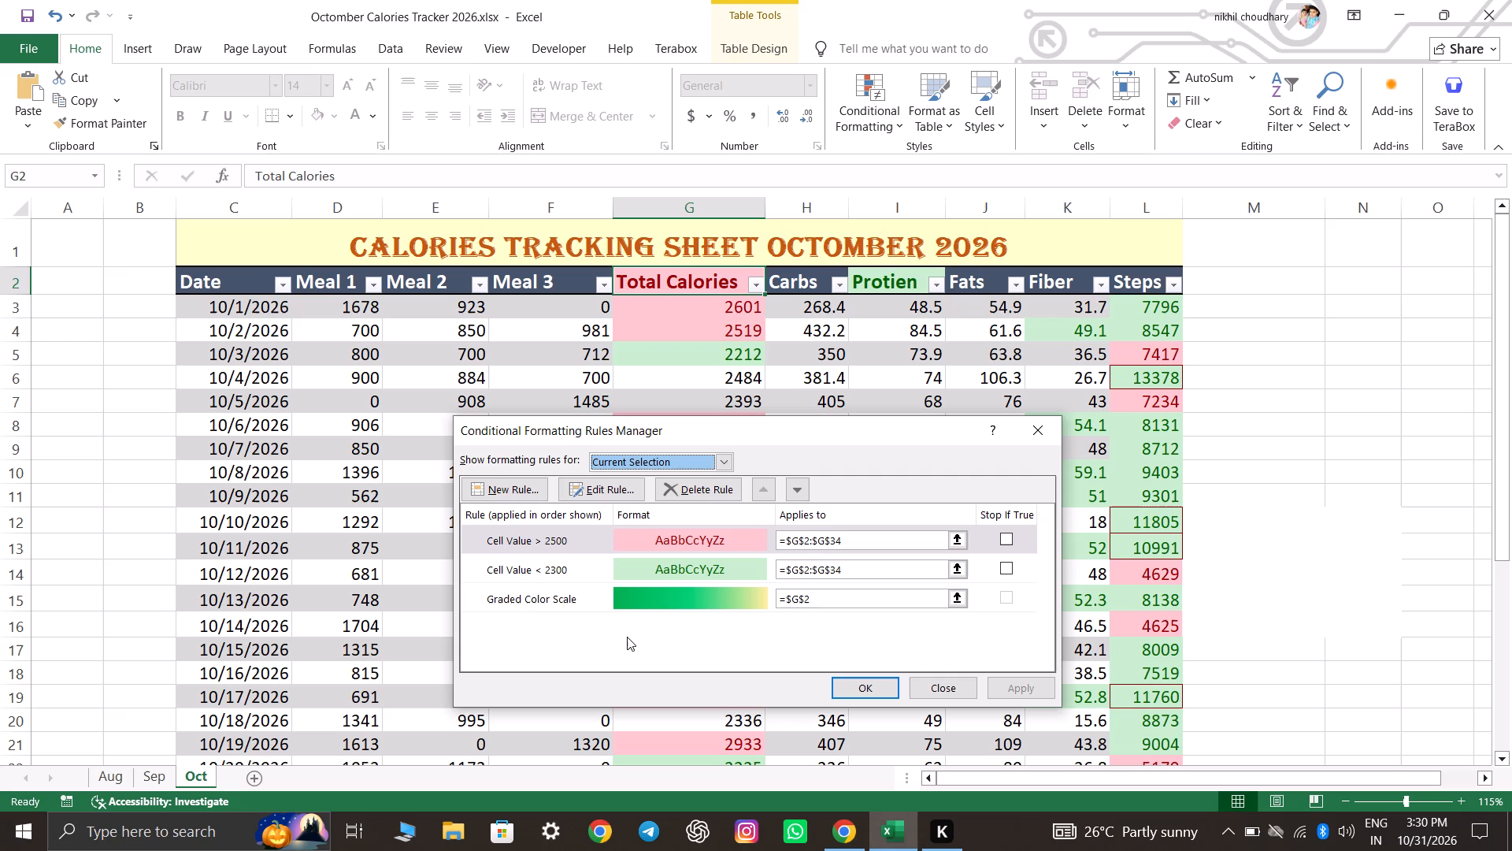
pyautogui.click(1036, 432)
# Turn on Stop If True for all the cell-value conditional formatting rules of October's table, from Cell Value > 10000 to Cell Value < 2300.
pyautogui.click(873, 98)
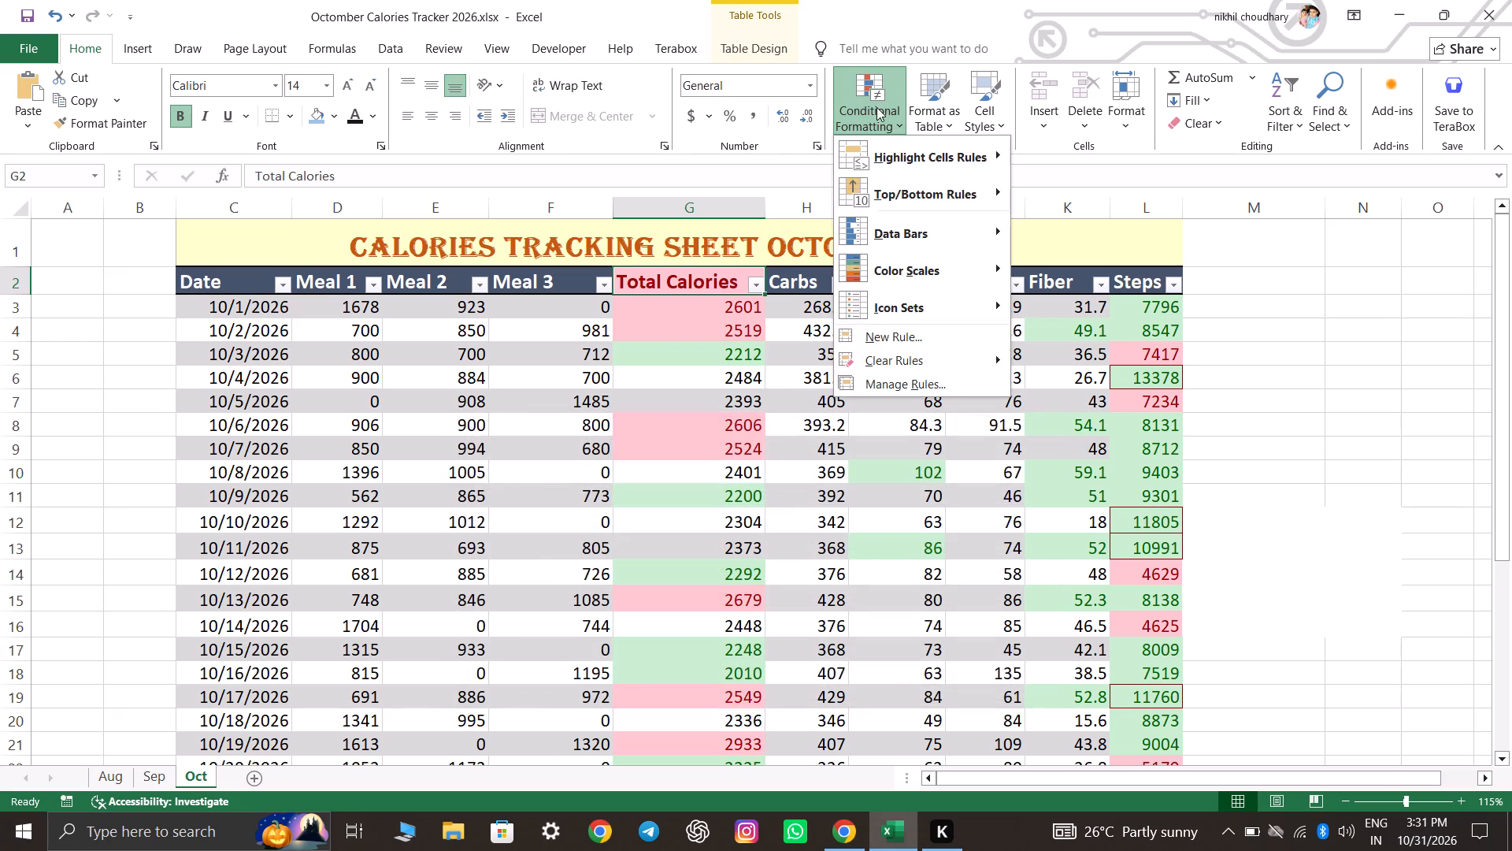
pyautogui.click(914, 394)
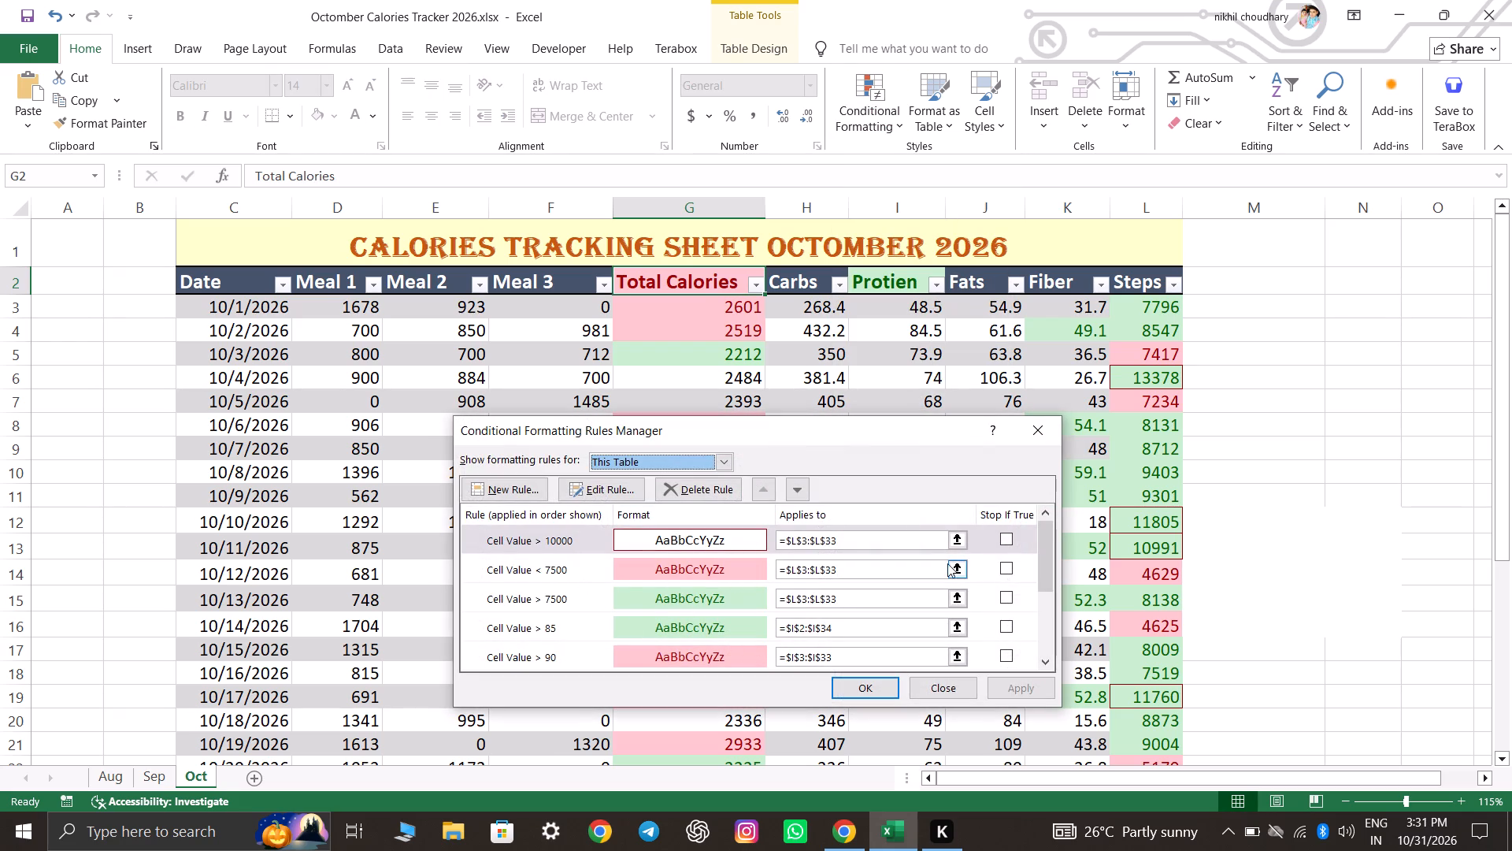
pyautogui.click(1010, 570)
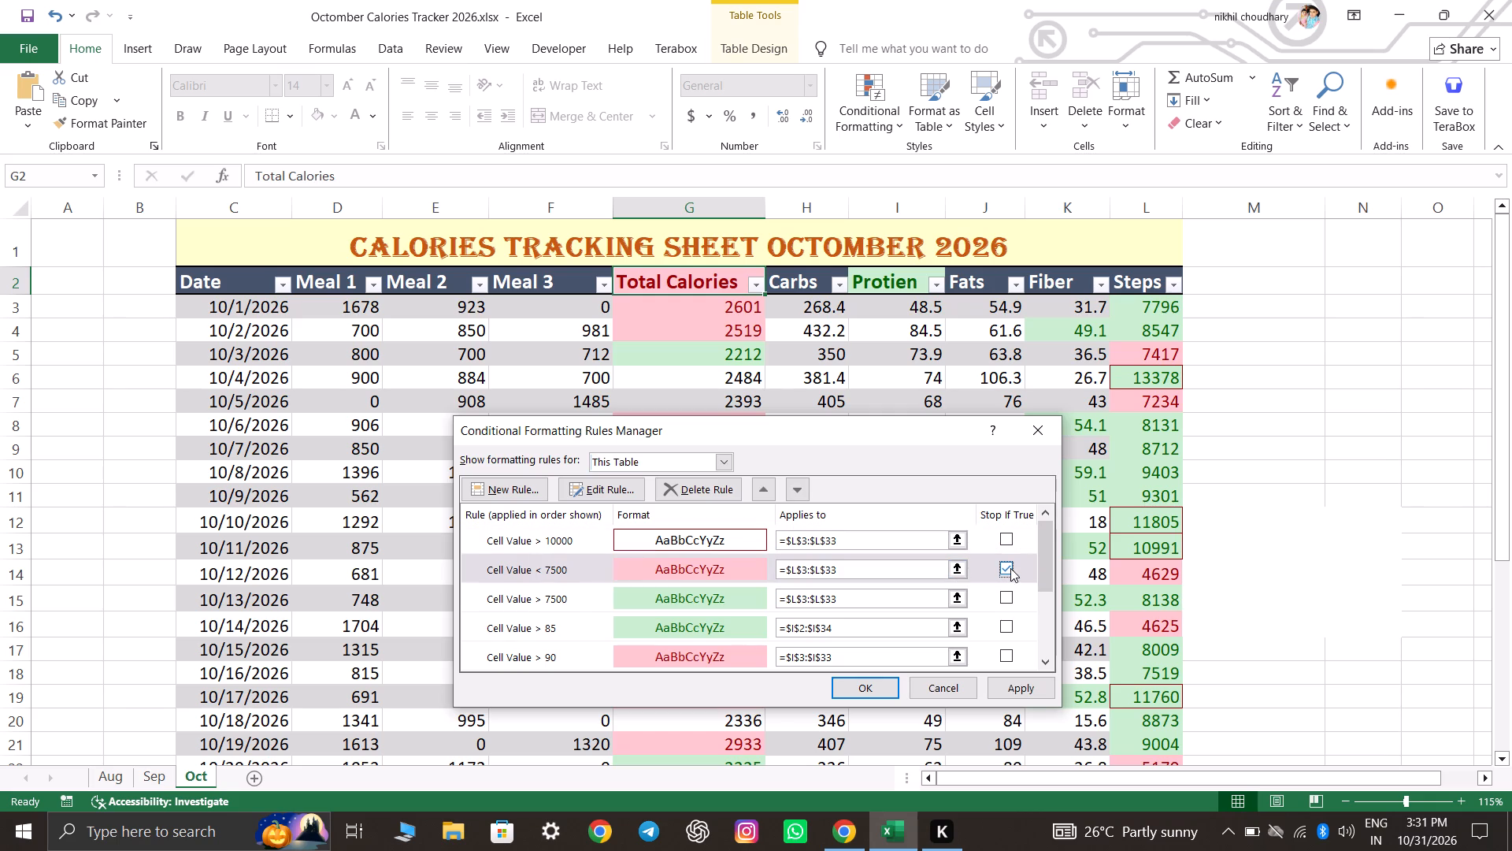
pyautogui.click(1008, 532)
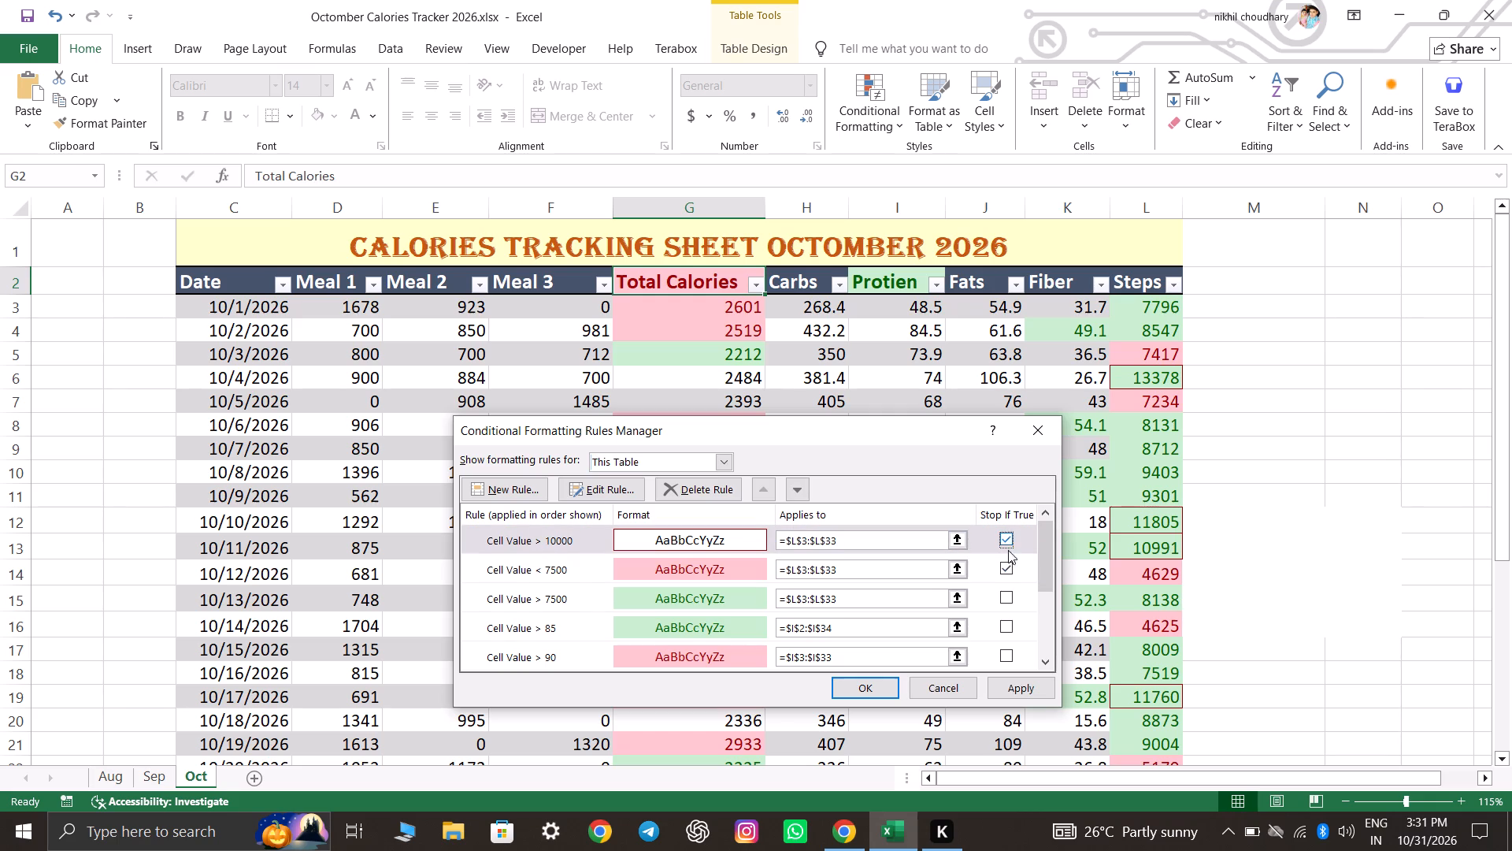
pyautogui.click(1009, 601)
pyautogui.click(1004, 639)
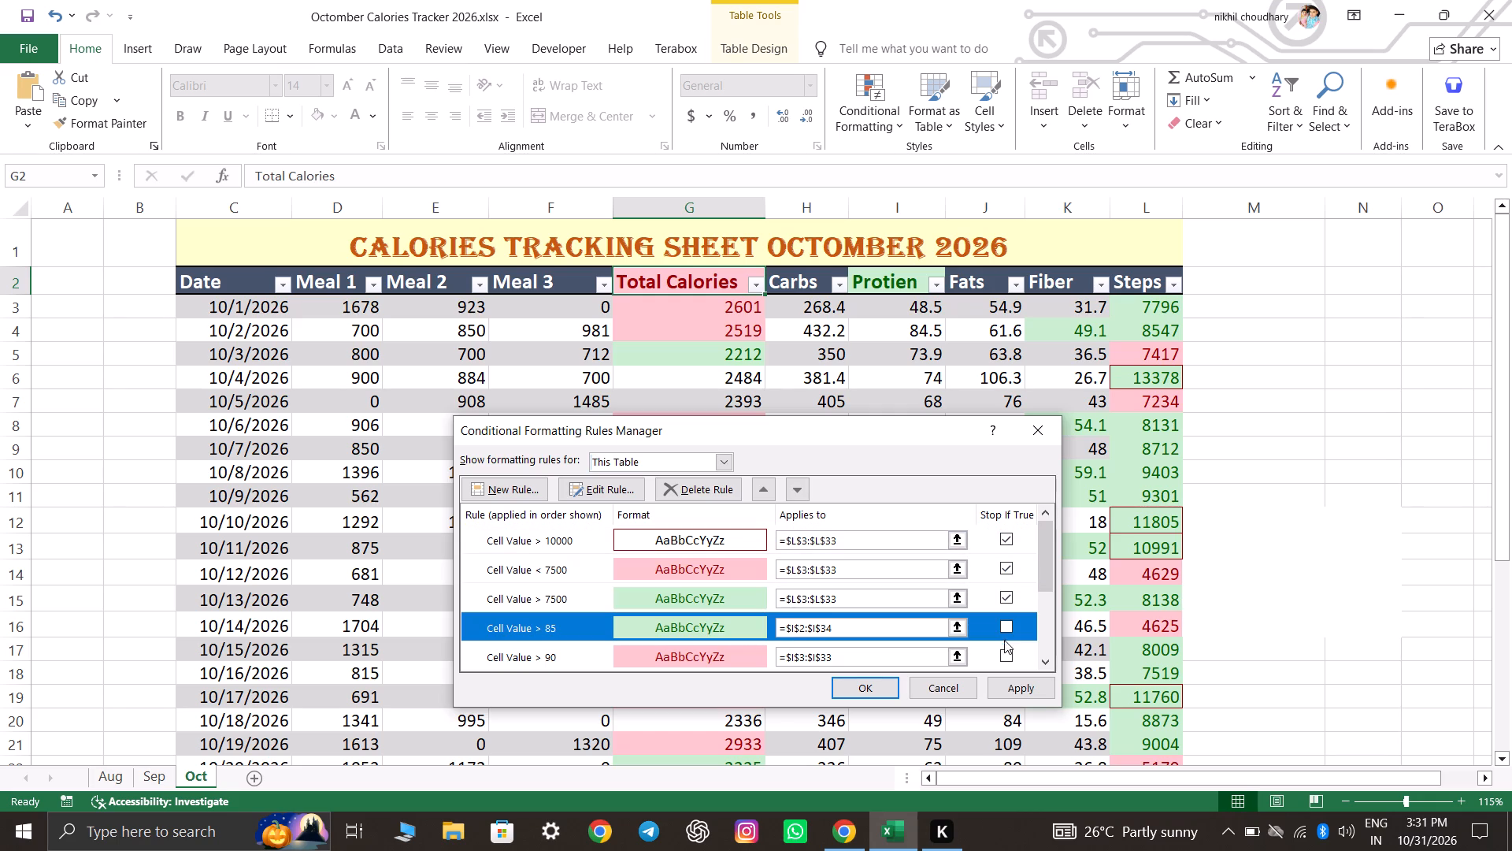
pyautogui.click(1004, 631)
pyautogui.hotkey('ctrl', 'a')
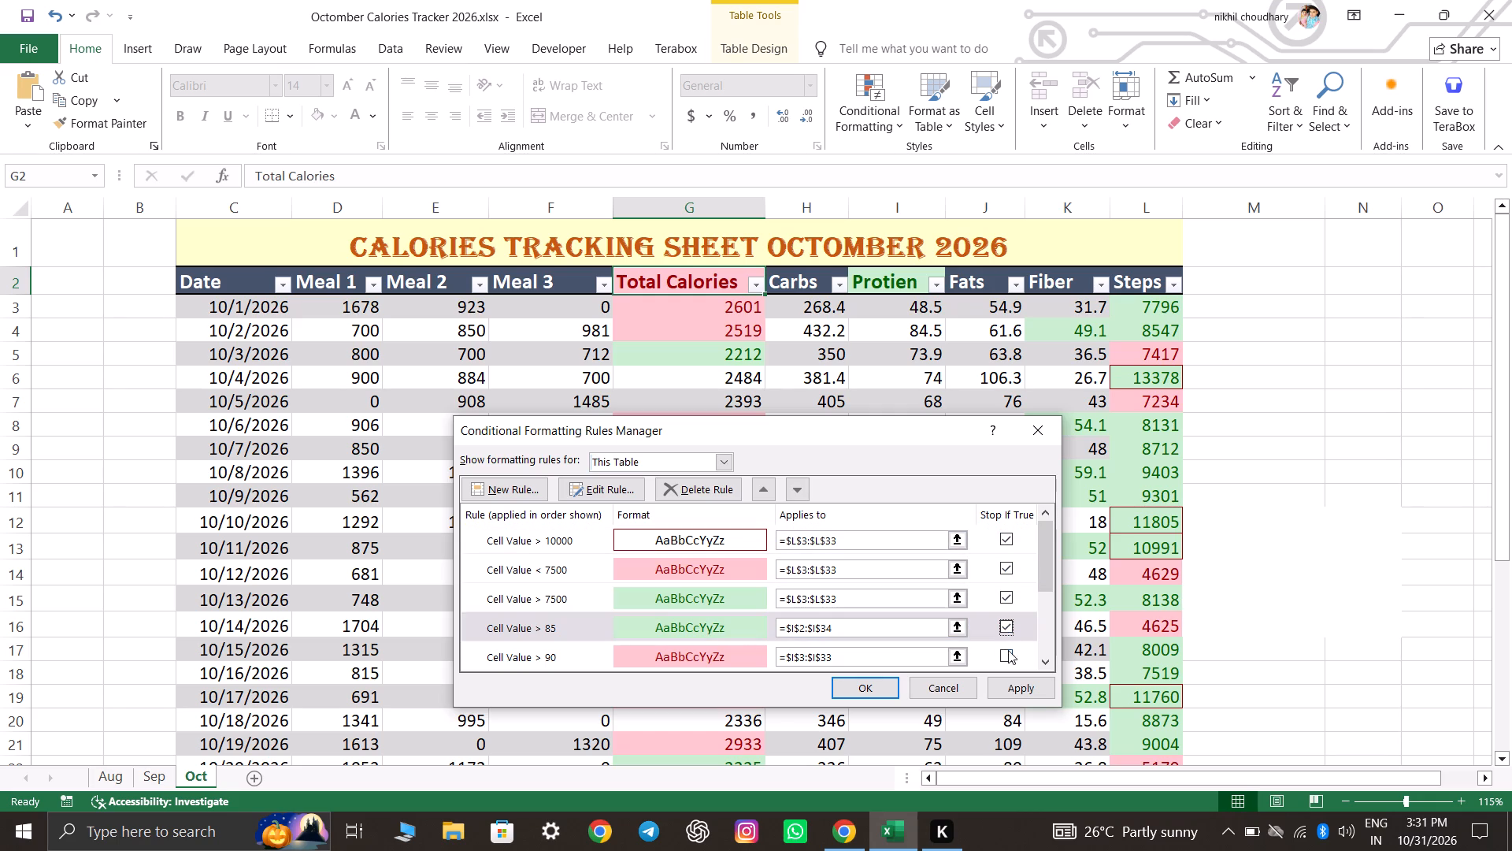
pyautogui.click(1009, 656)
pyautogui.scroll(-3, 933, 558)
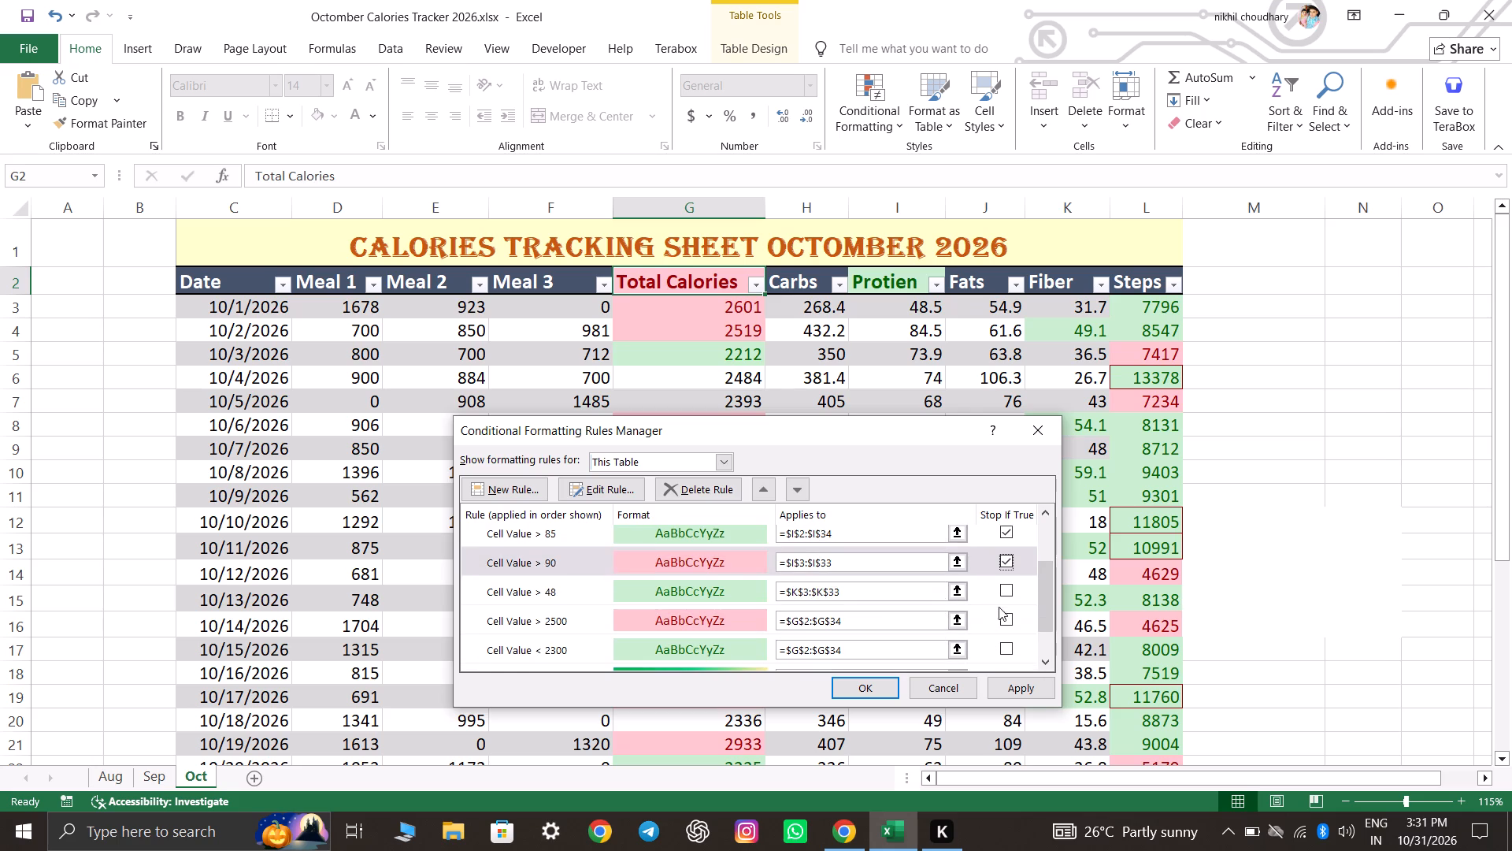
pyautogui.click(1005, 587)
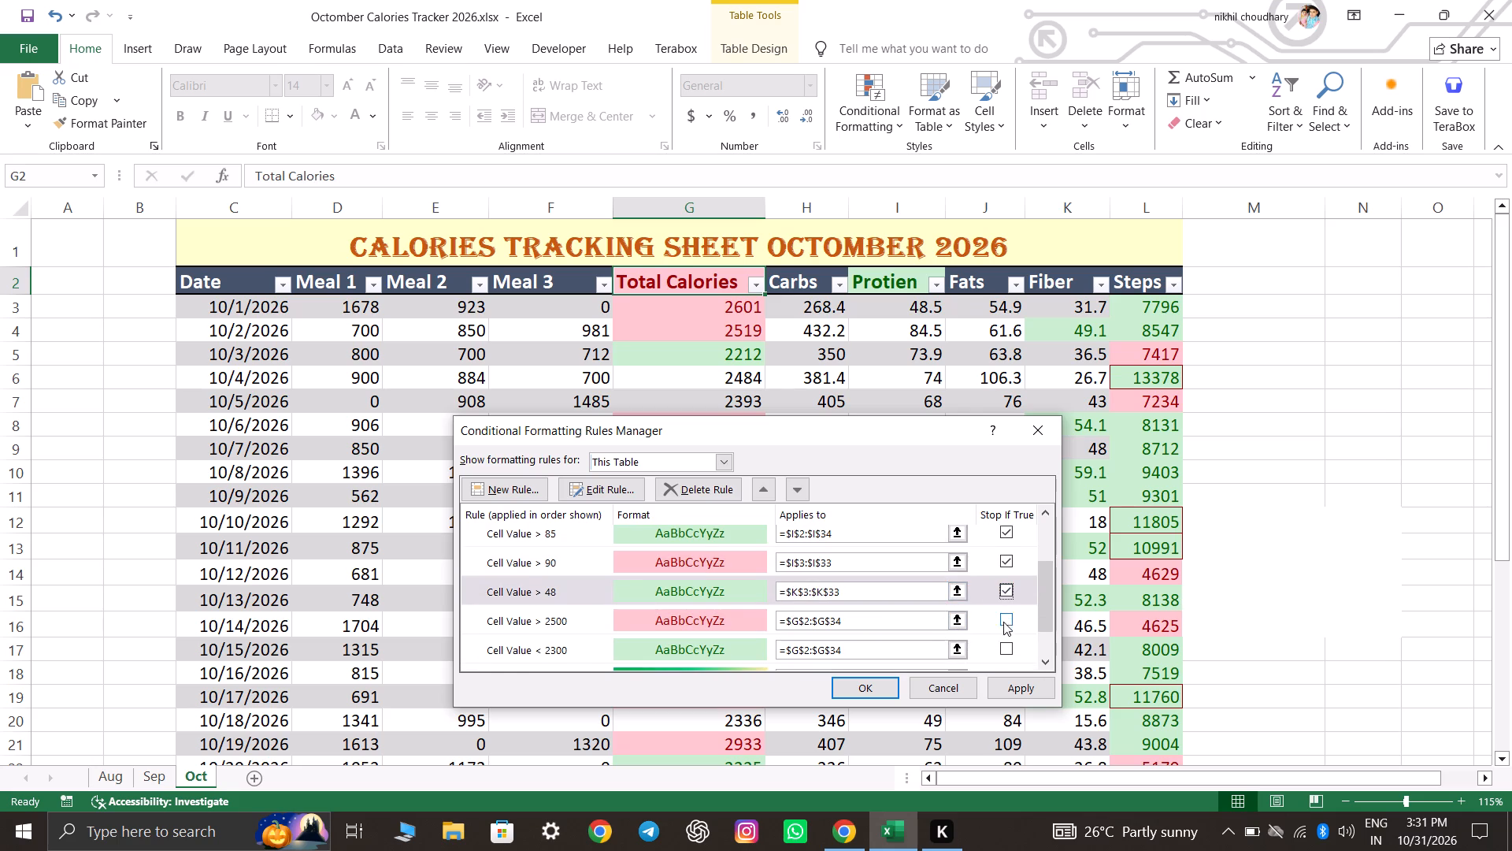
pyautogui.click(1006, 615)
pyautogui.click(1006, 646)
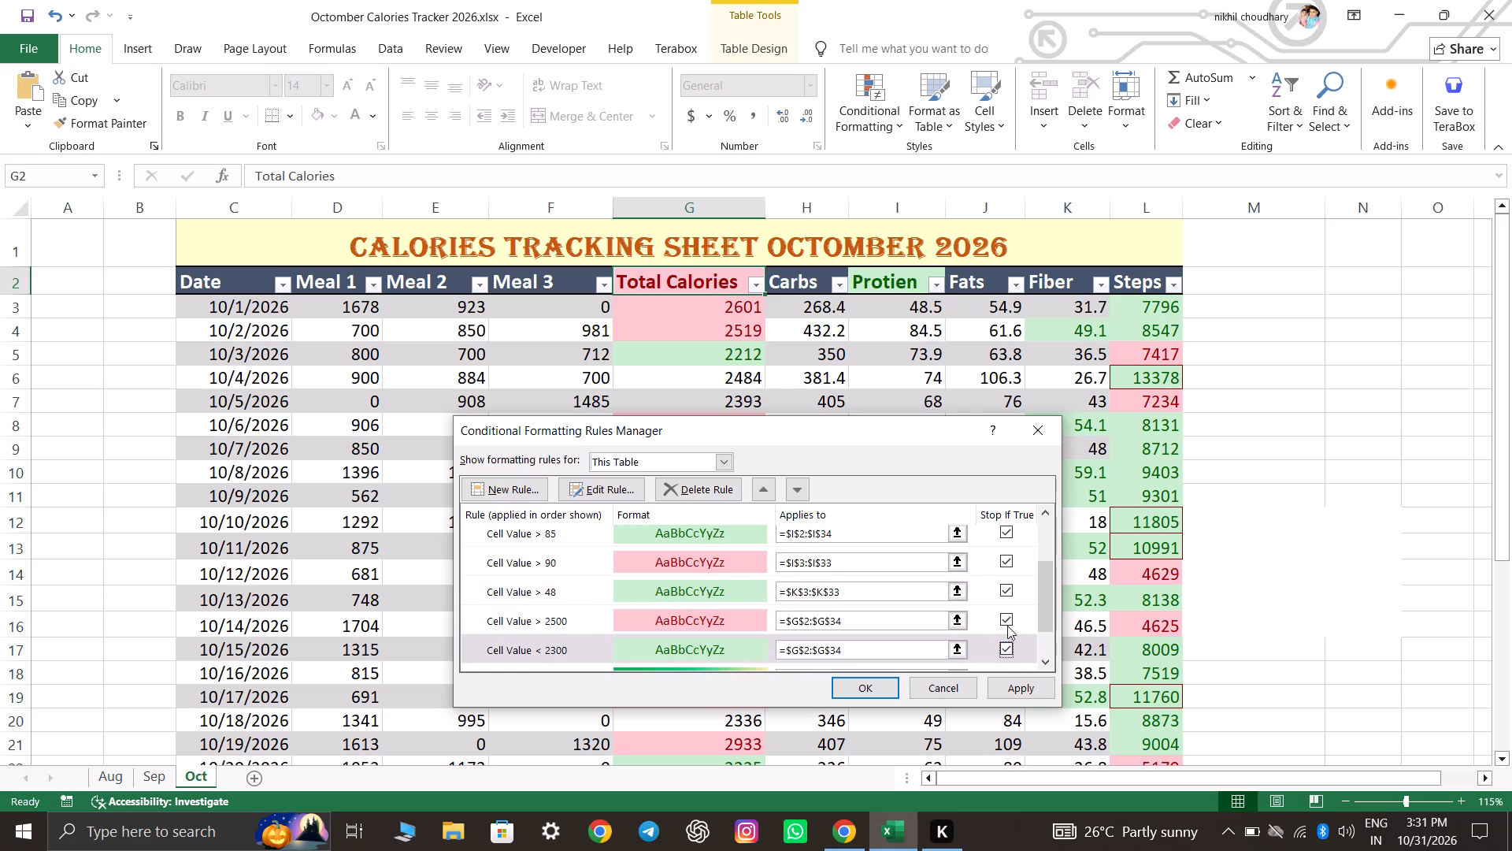
# Delete the Graded Color Scale rule and the Cell Value < 2300 rule from October's table, applying each deletion.
pyautogui.scroll(-5, 1002, 594)
pyautogui.click(1013, 626)
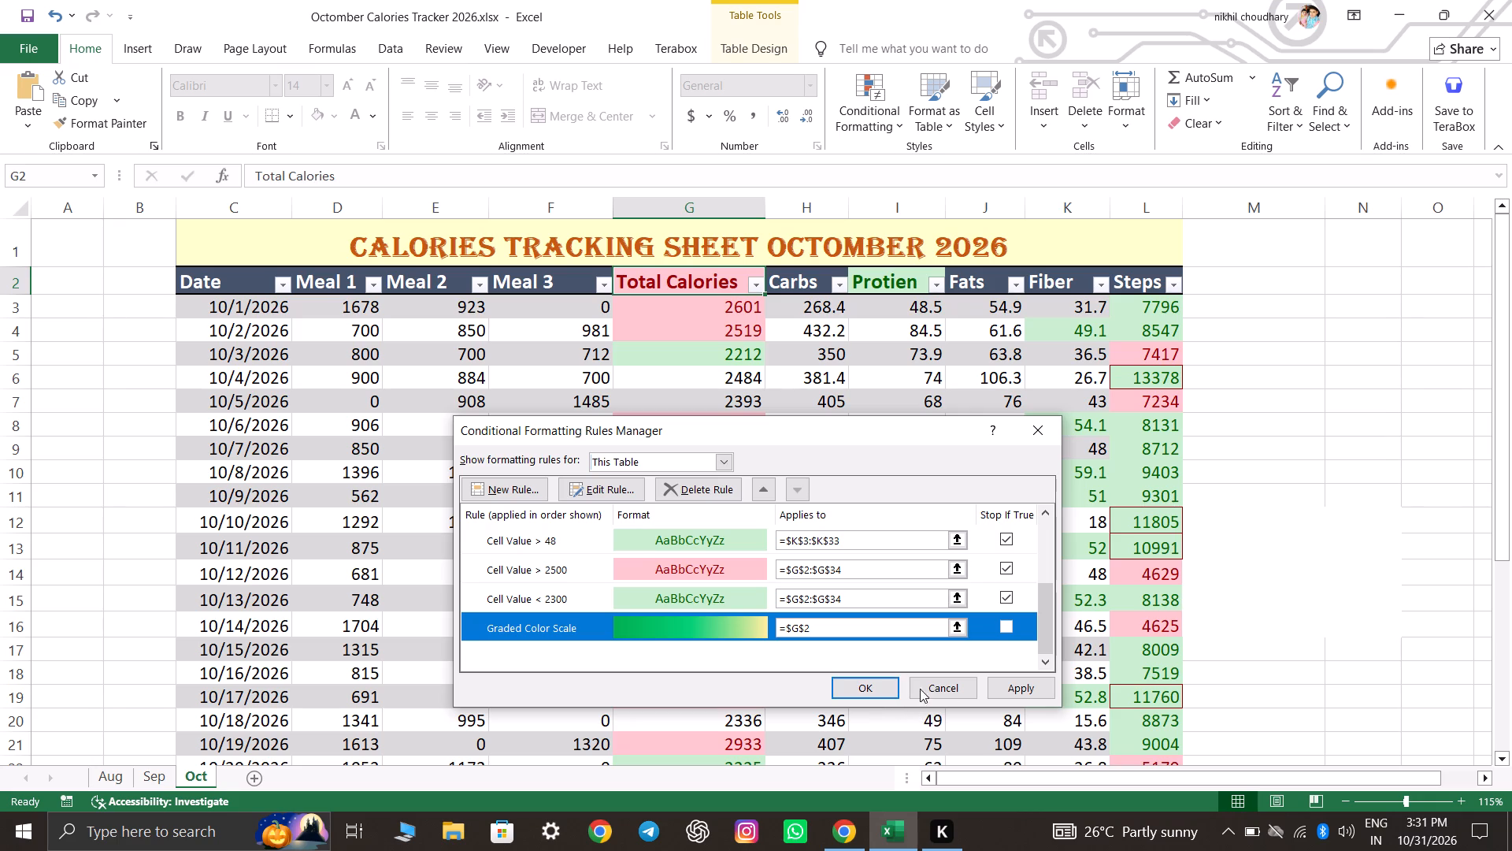
pyautogui.scroll(6, 754, 537)
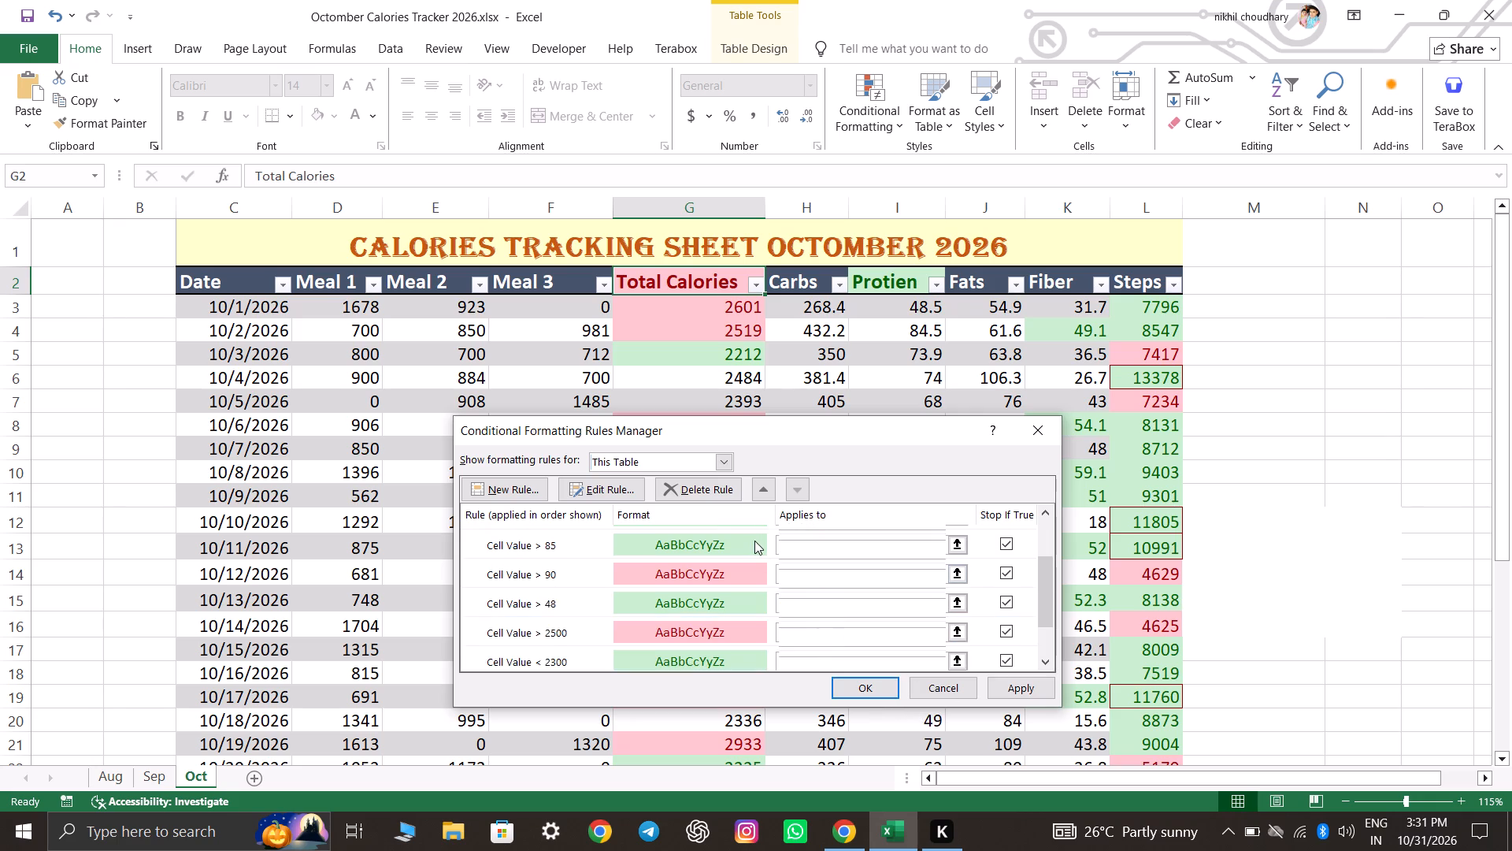
pyautogui.scroll(3, 754, 541)
pyautogui.click(721, 487)
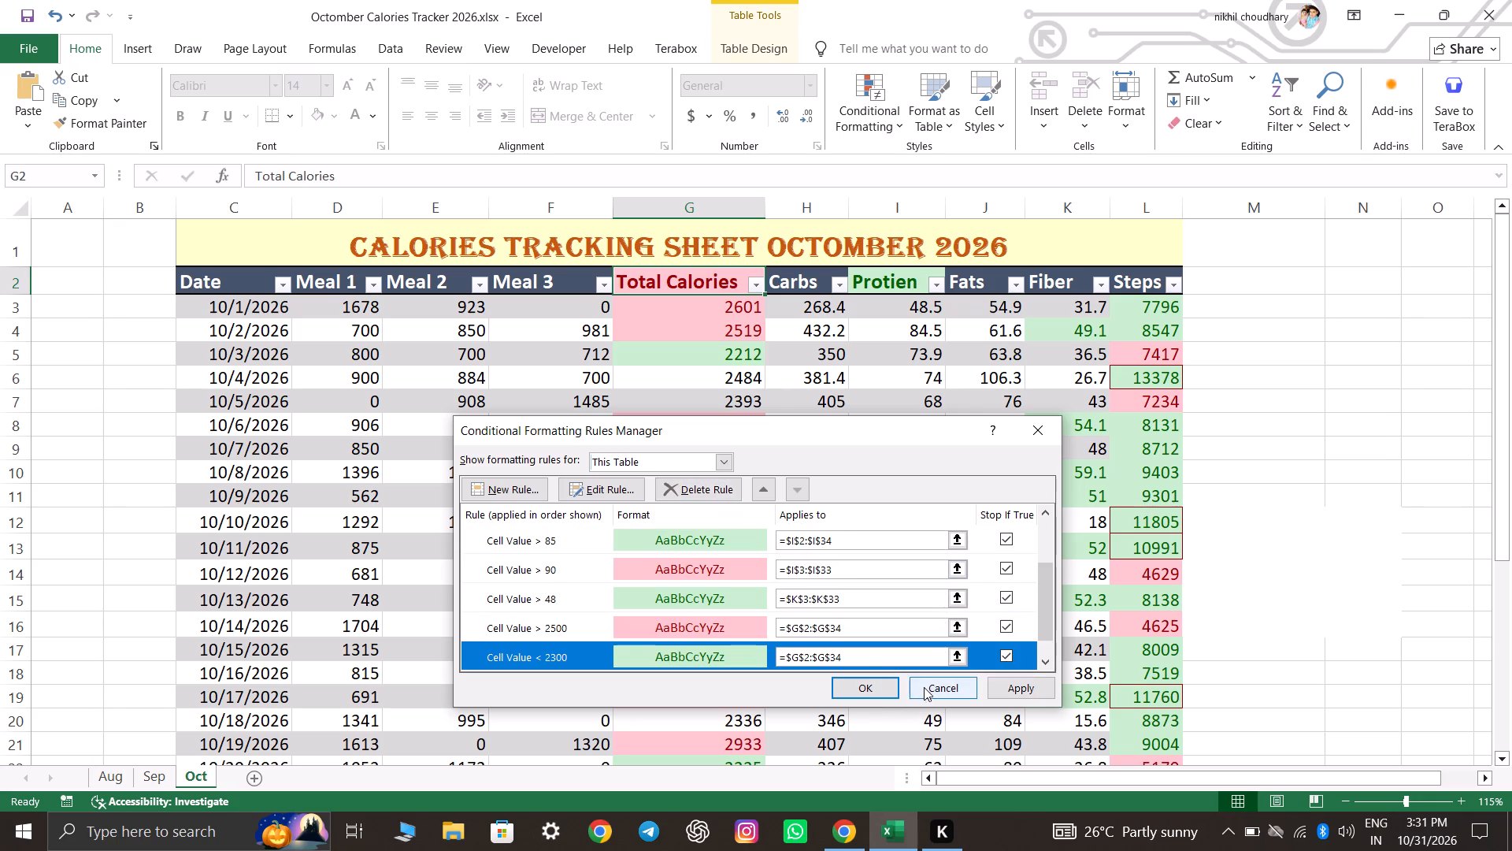
pyautogui.click(995, 686)
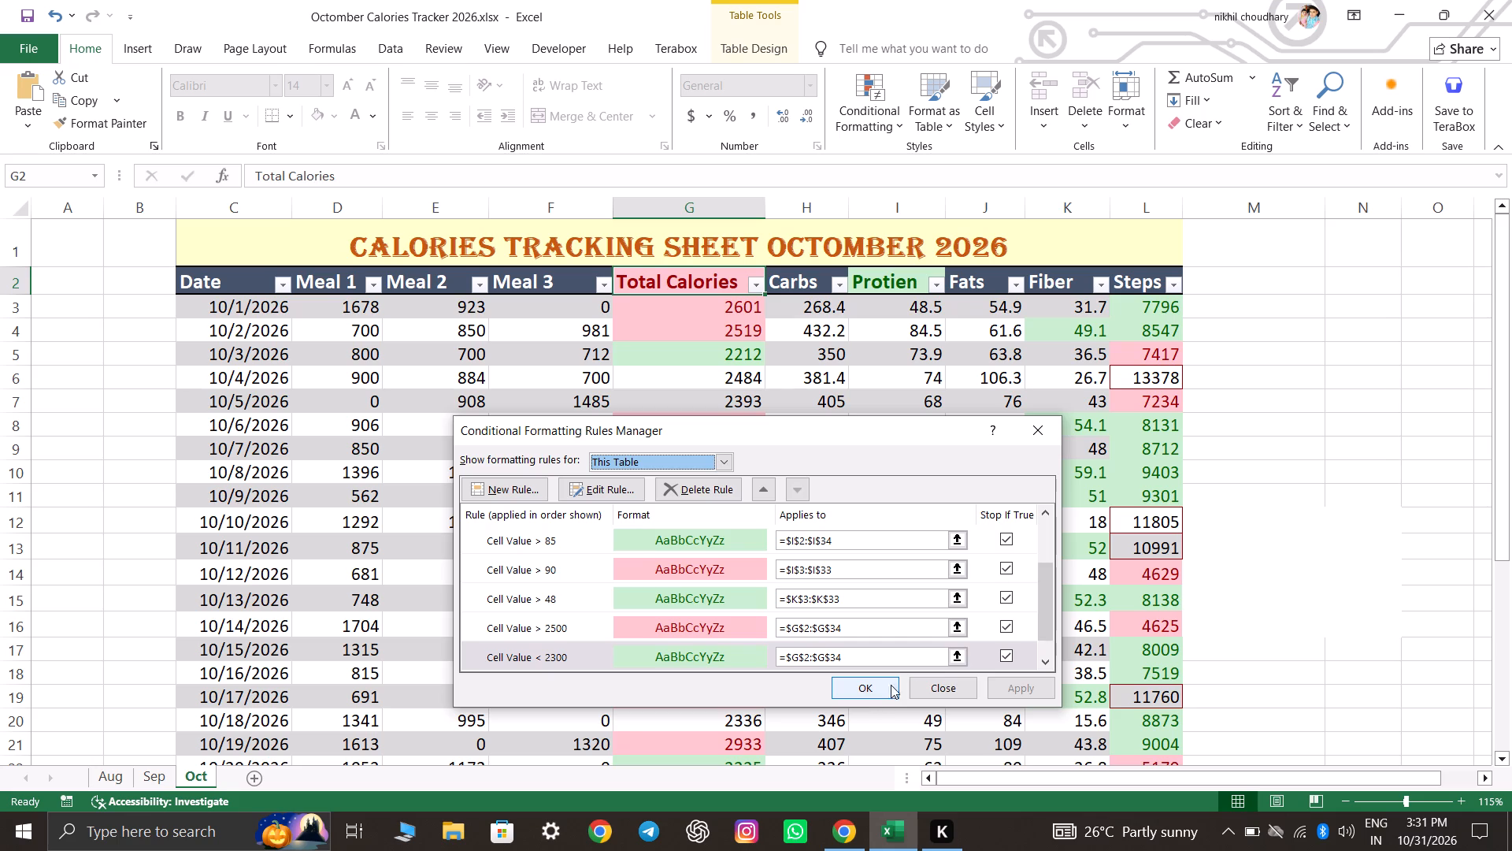
pyautogui.click(718, 499)
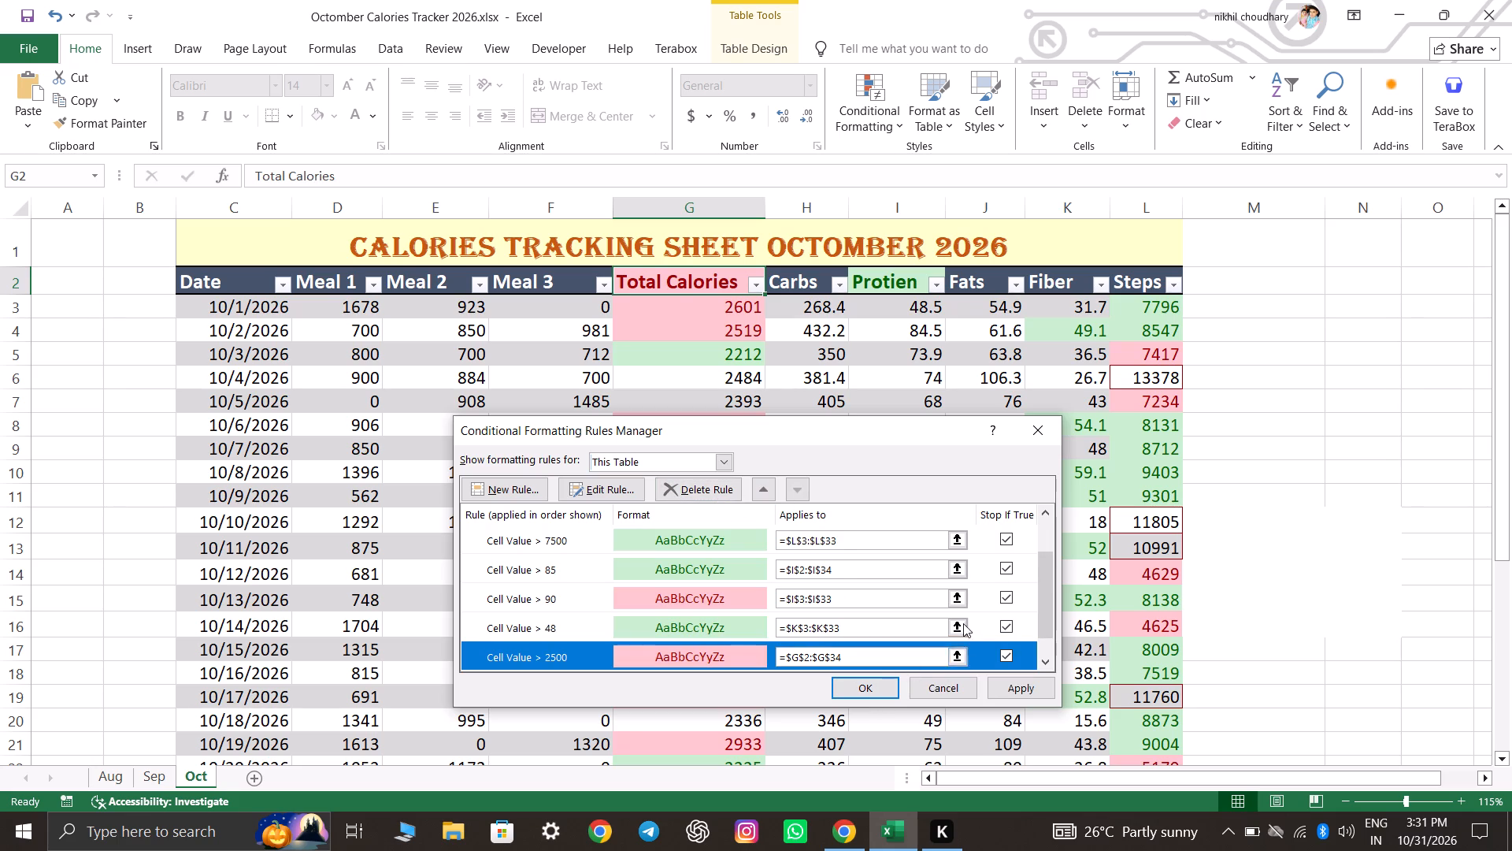
pyautogui.scroll(-5, 963, 623)
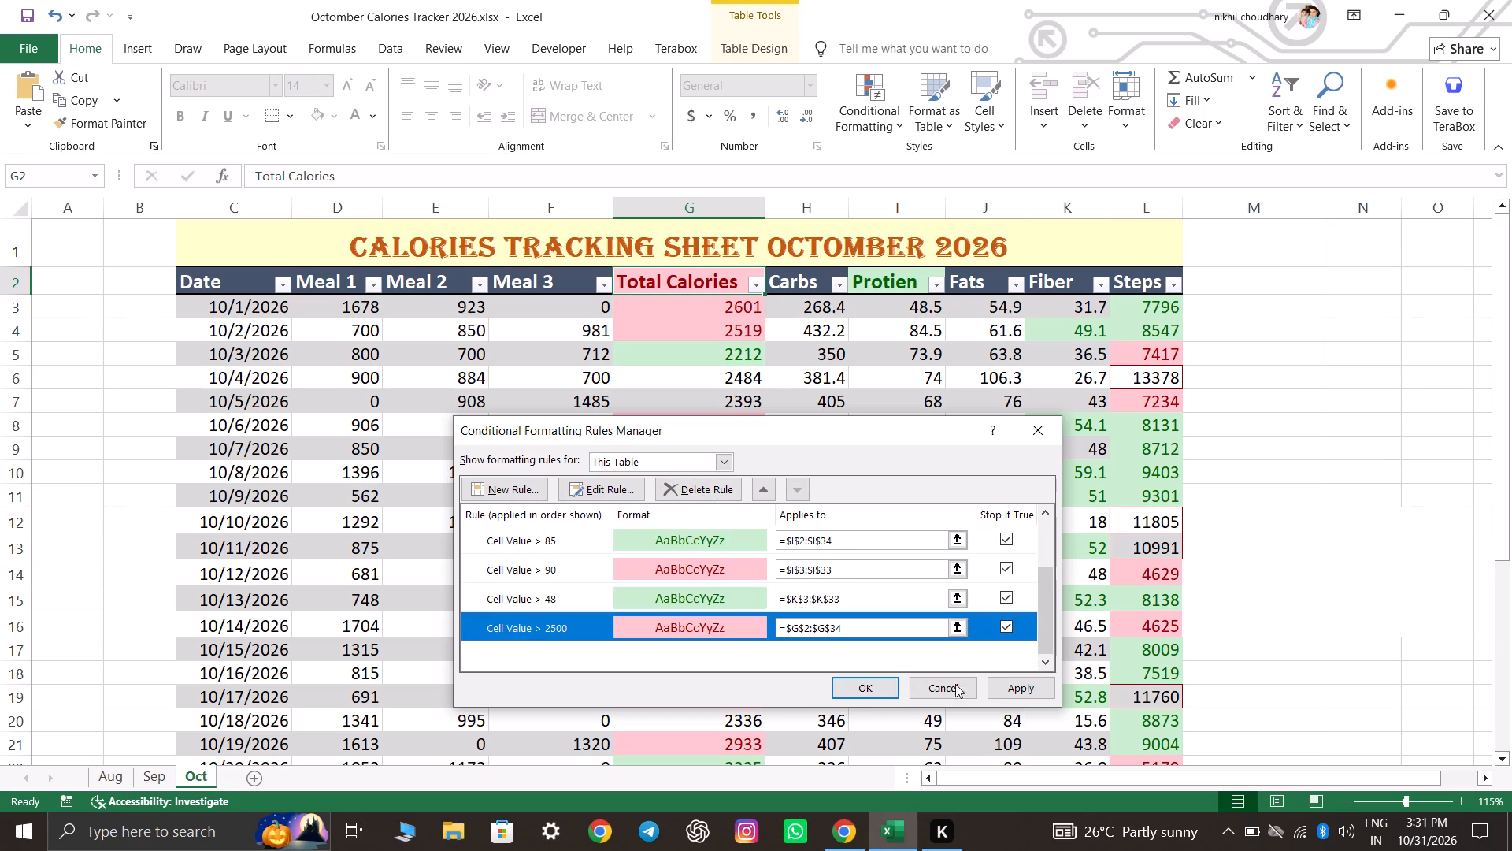
pyautogui.click(1013, 684)
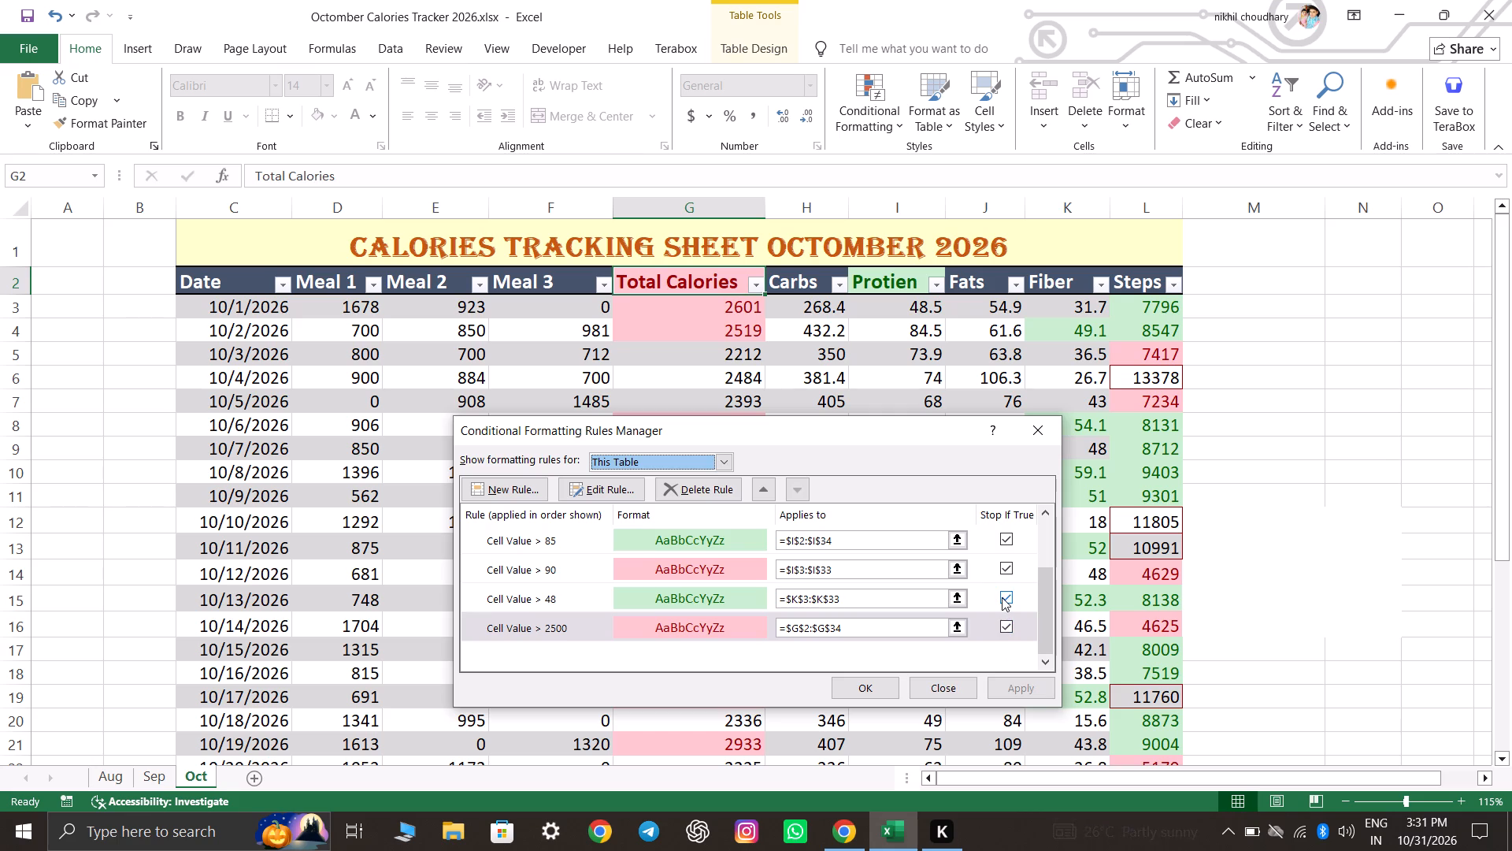
# Delete all remaining conditional formatting rules of October's table, from Cell Value > 2500 up to Cell Value > 10000, and apply.
pyautogui.click(702, 498)
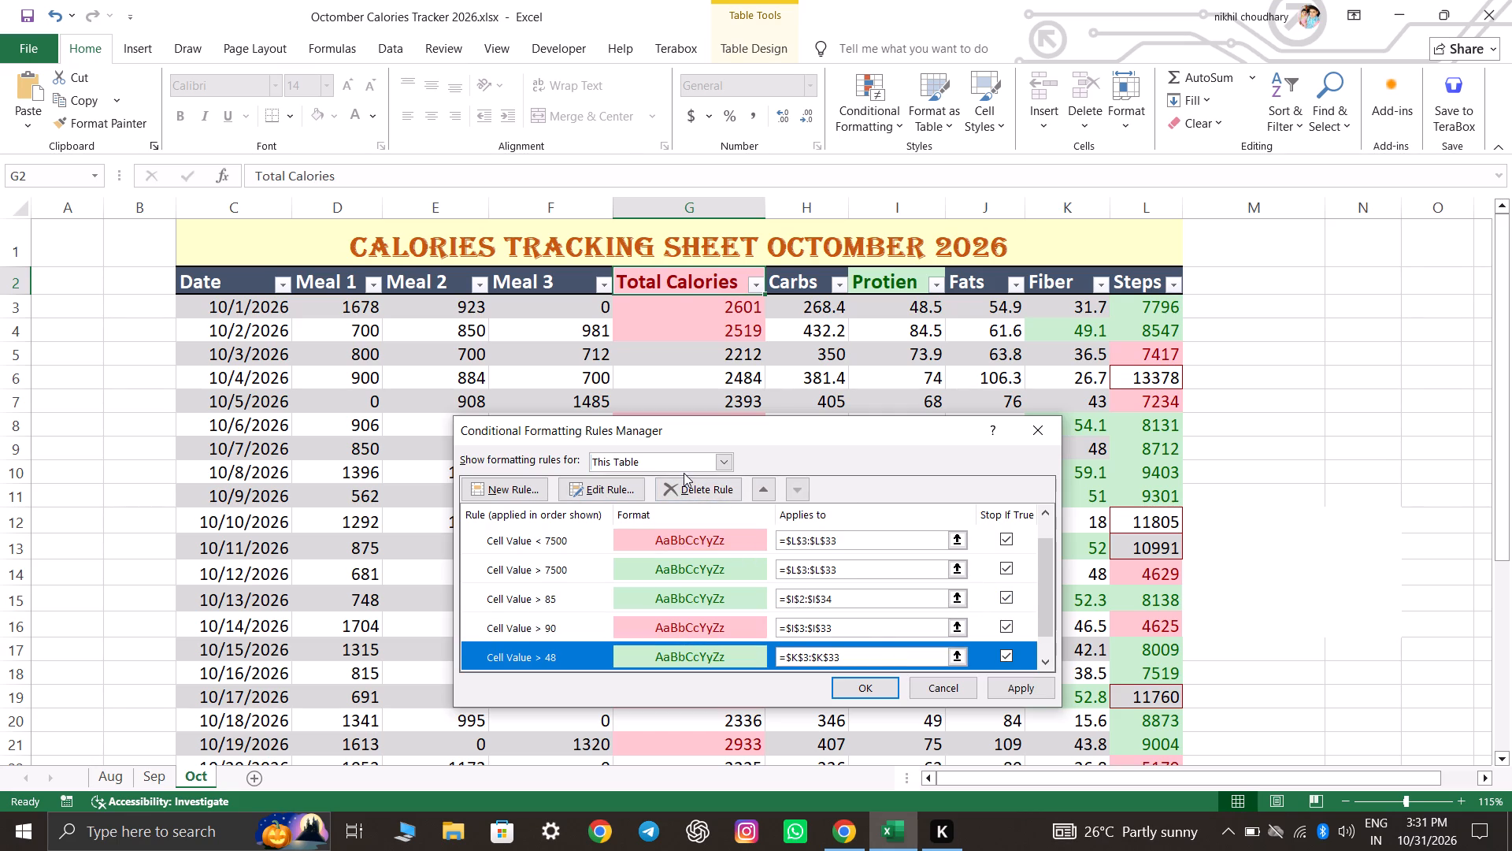
pyautogui.click(684, 473)
pyautogui.click(694, 481)
pyautogui.click(699, 487)
pyautogui.click(699, 487)
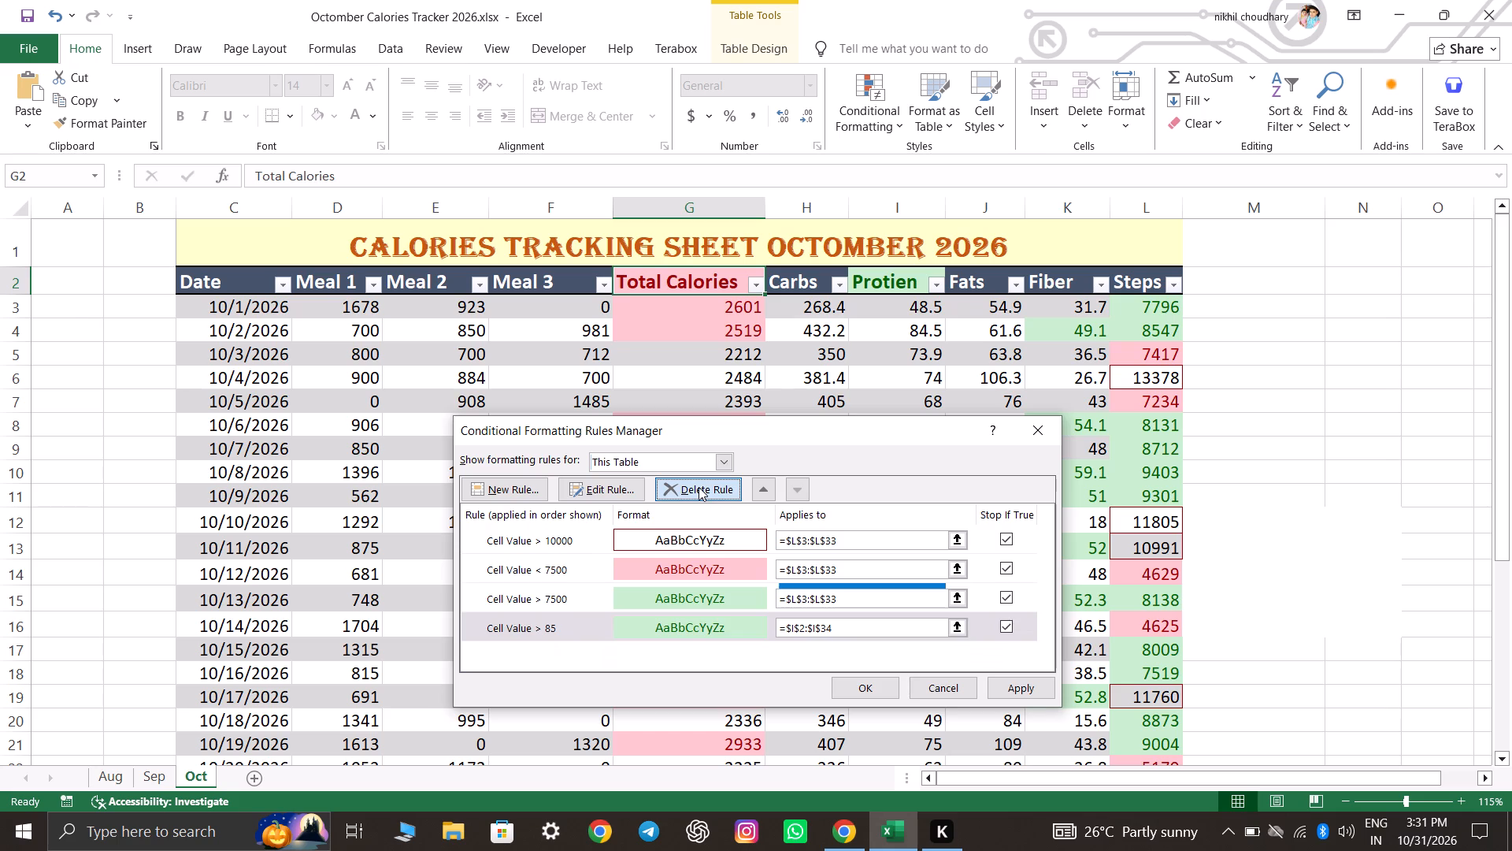
pyautogui.doubleClick(699, 487)
pyautogui.click(699, 487)
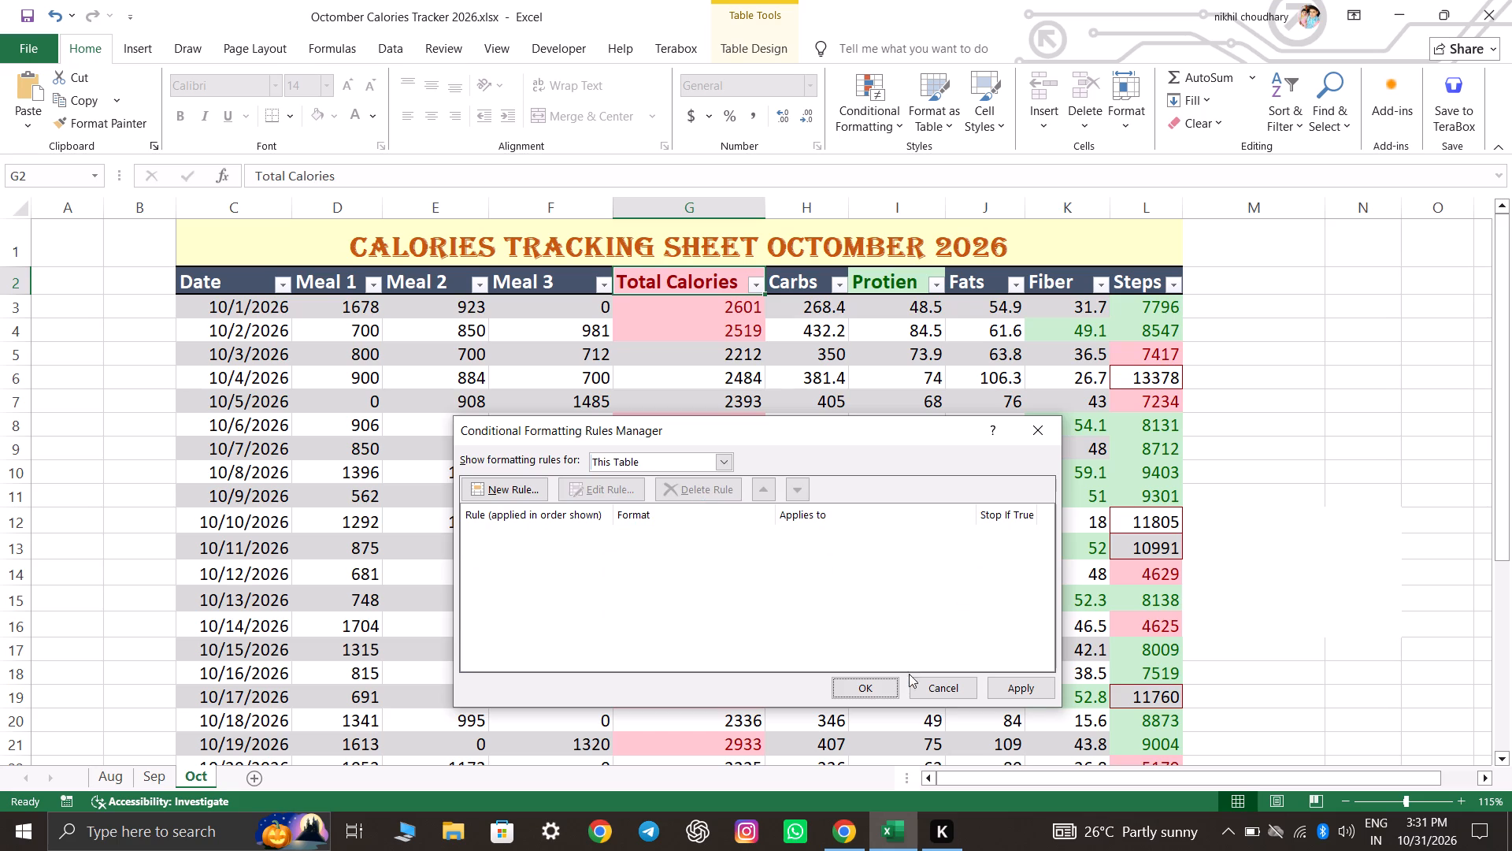
pyautogui.click(999, 682)
pyautogui.click(875, 686)
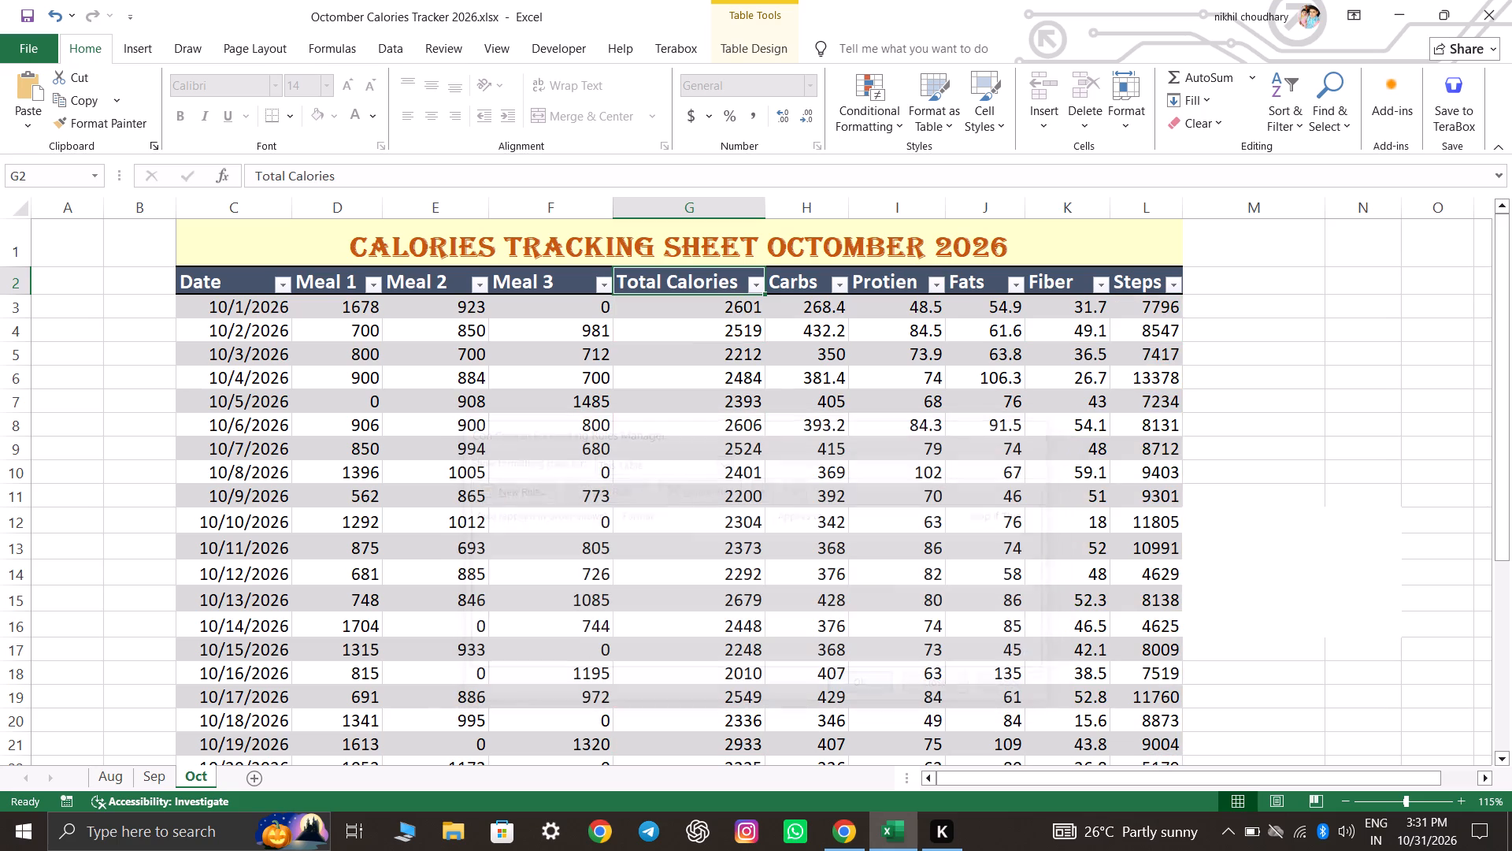
pyautogui.click(1340, 487)
pyautogui.scroll(-5, 1321, 444)
pyautogui.scroll(6, 1312, 460)
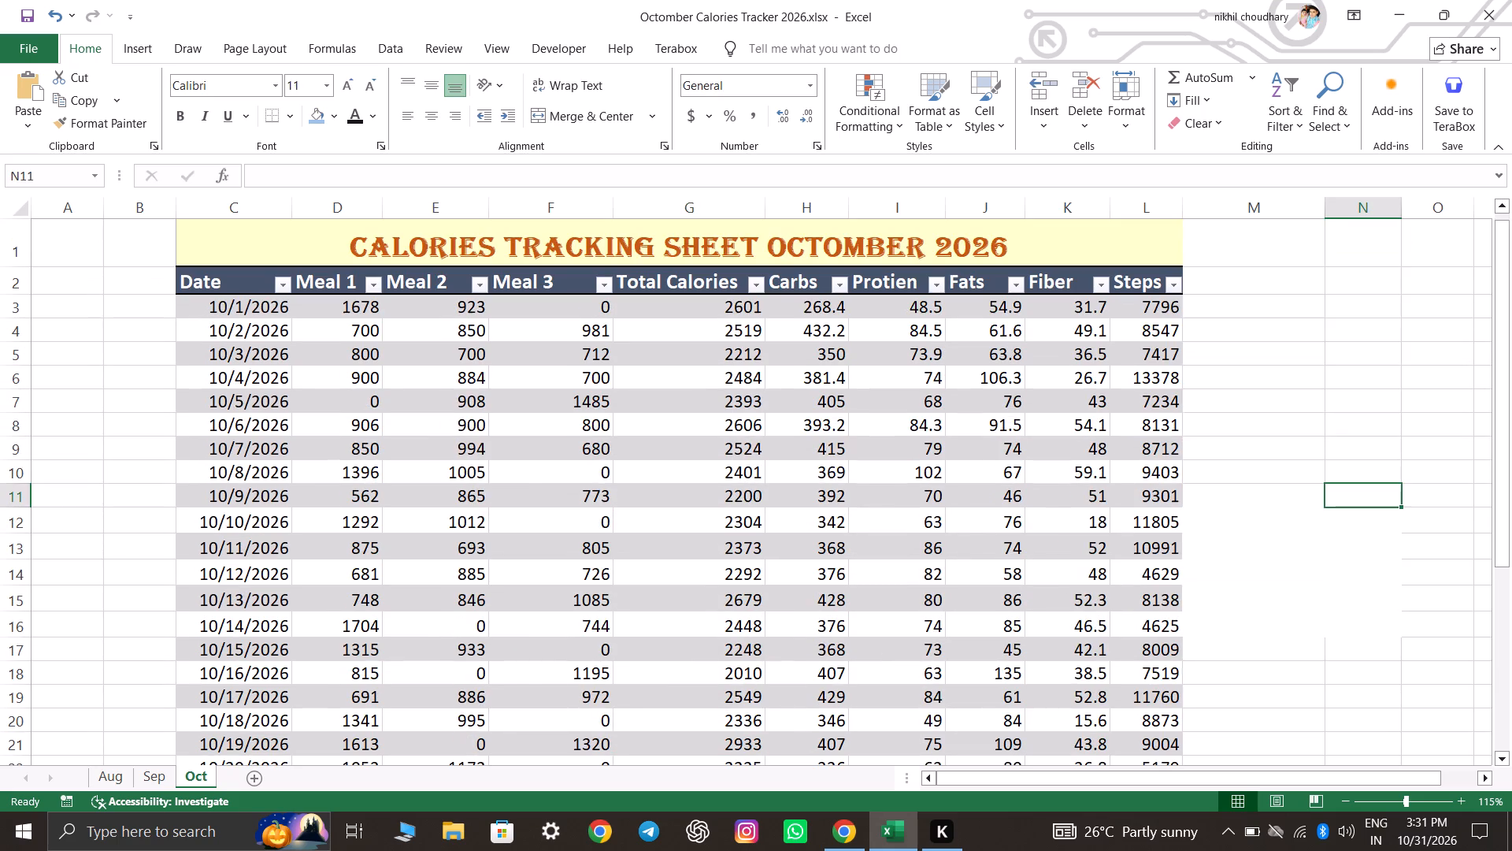
pyautogui.scroll(3, 1312, 460)
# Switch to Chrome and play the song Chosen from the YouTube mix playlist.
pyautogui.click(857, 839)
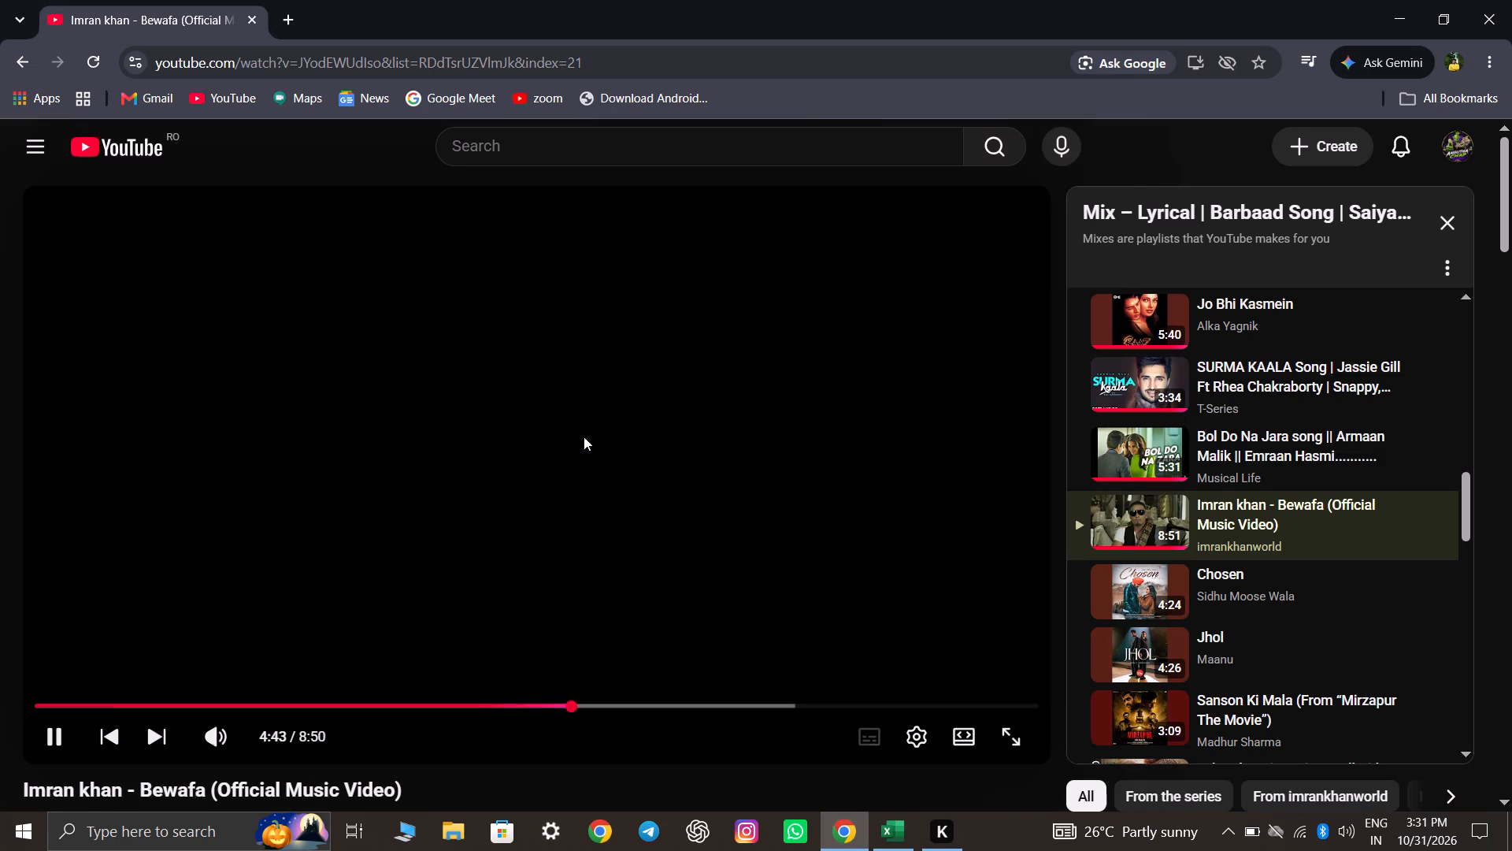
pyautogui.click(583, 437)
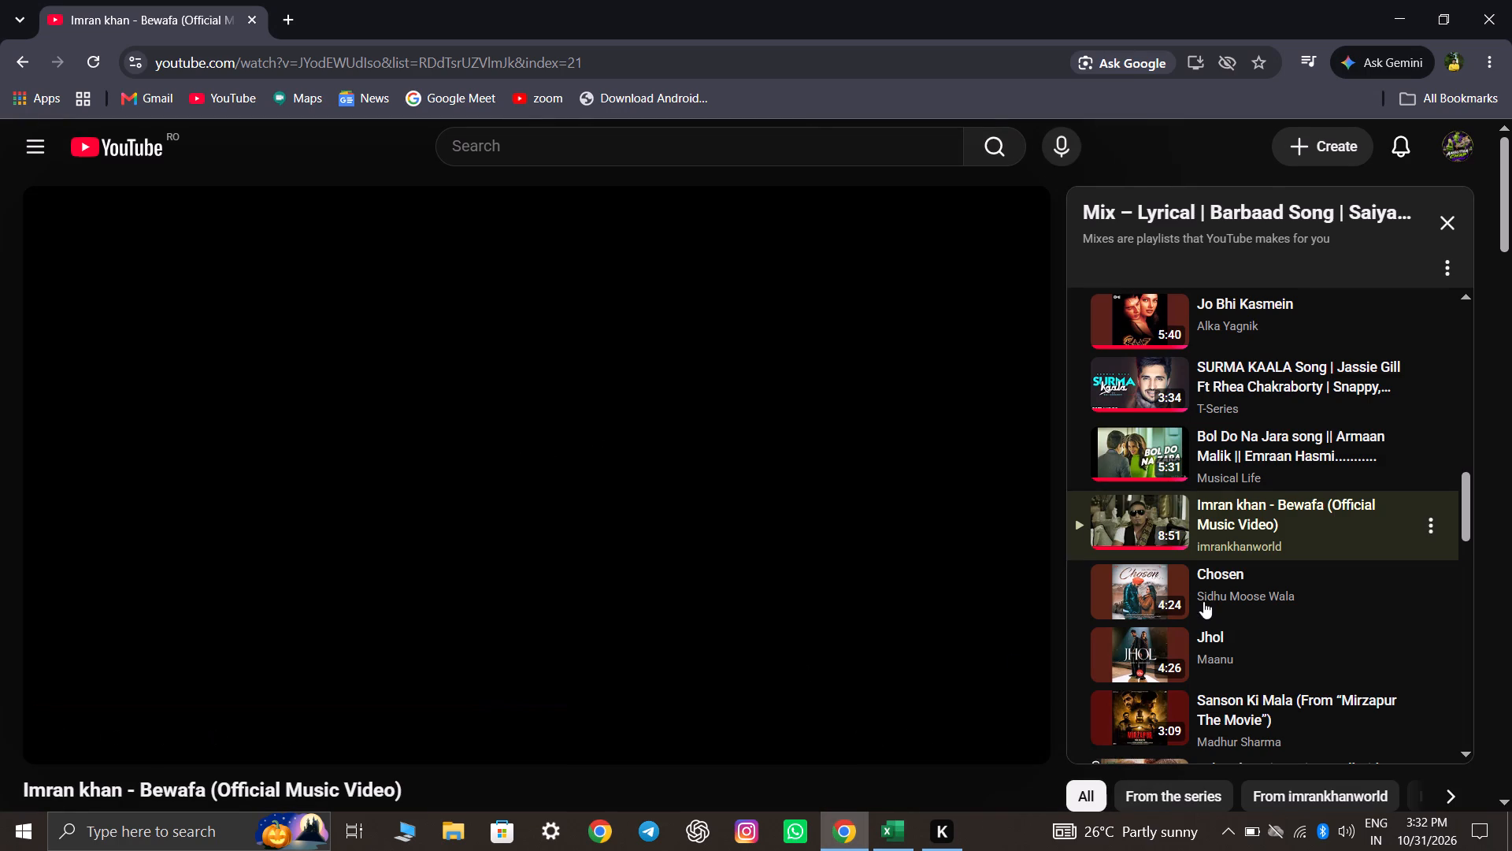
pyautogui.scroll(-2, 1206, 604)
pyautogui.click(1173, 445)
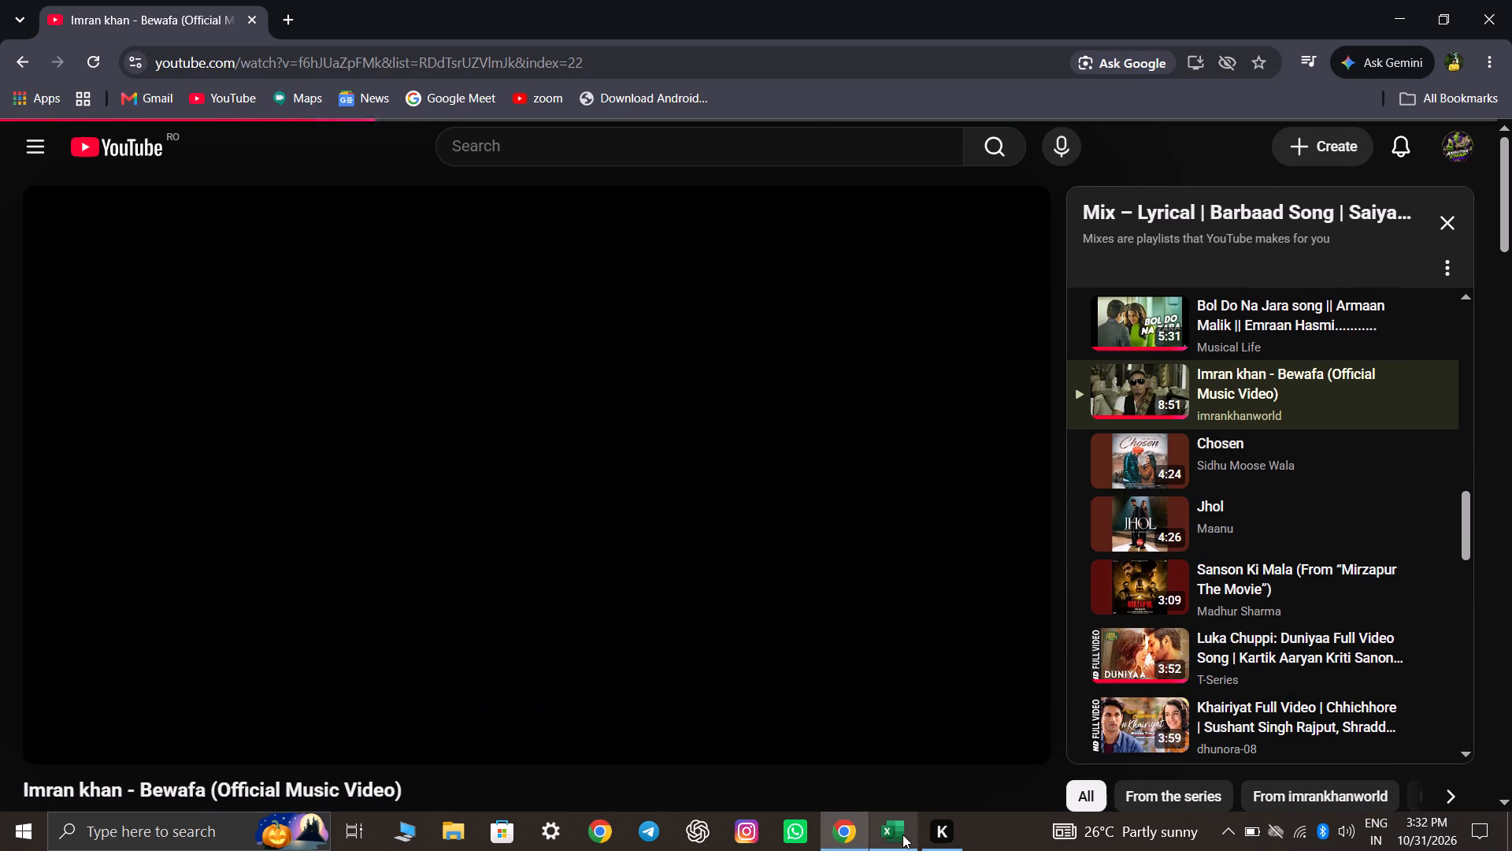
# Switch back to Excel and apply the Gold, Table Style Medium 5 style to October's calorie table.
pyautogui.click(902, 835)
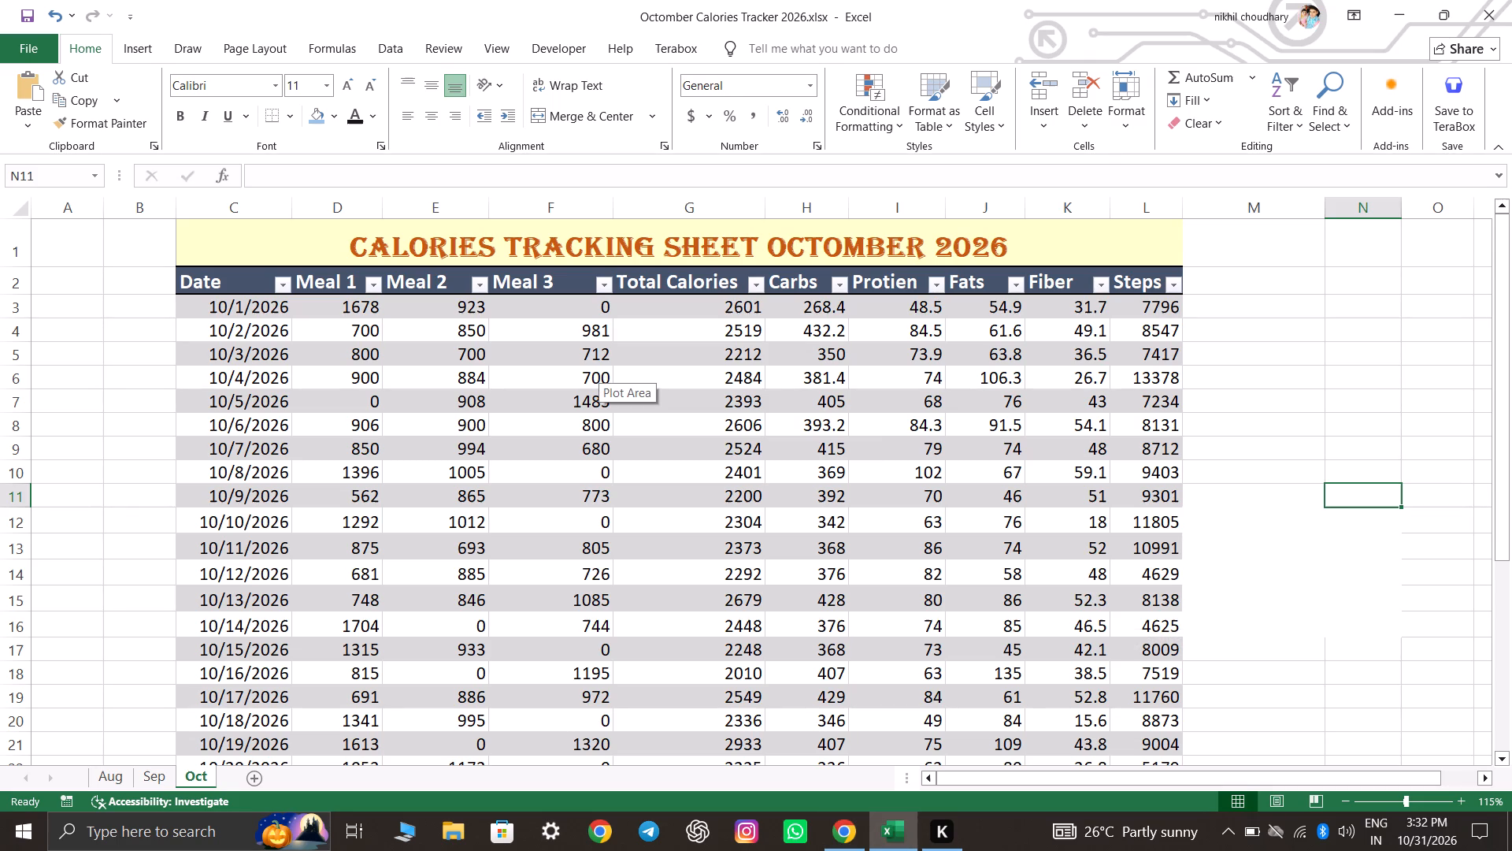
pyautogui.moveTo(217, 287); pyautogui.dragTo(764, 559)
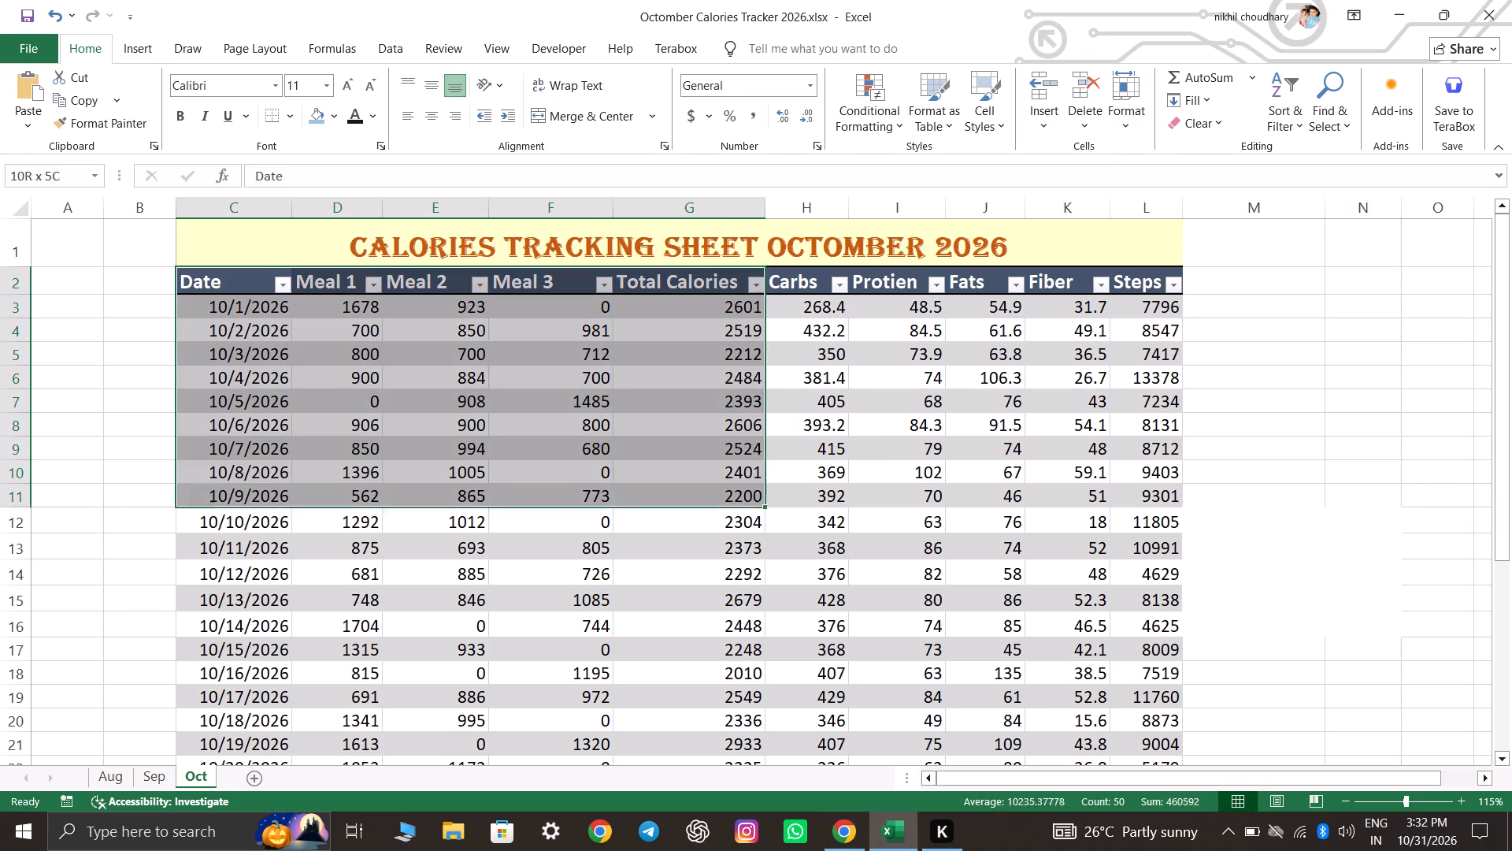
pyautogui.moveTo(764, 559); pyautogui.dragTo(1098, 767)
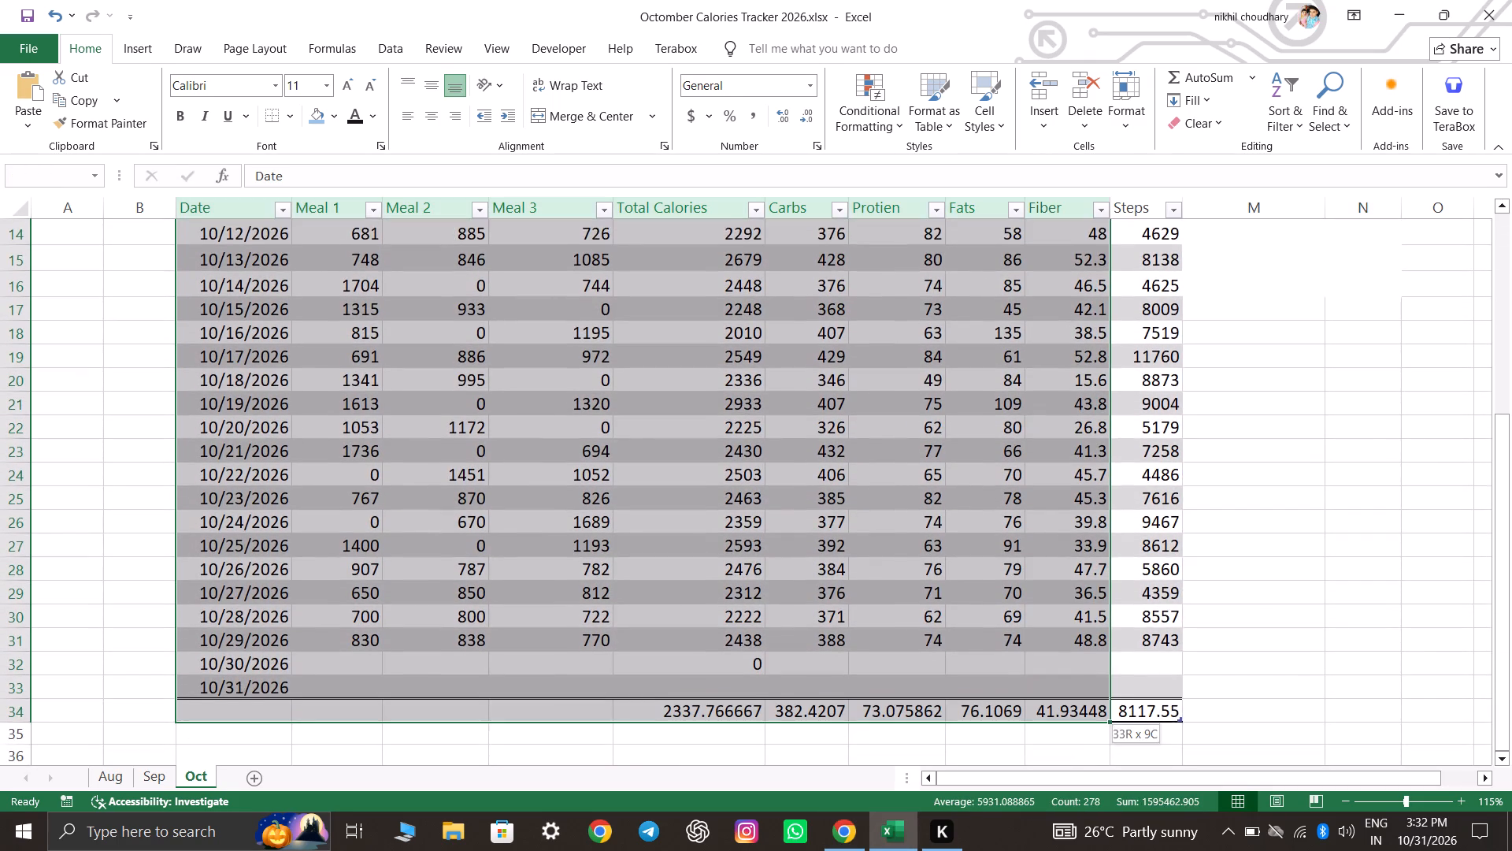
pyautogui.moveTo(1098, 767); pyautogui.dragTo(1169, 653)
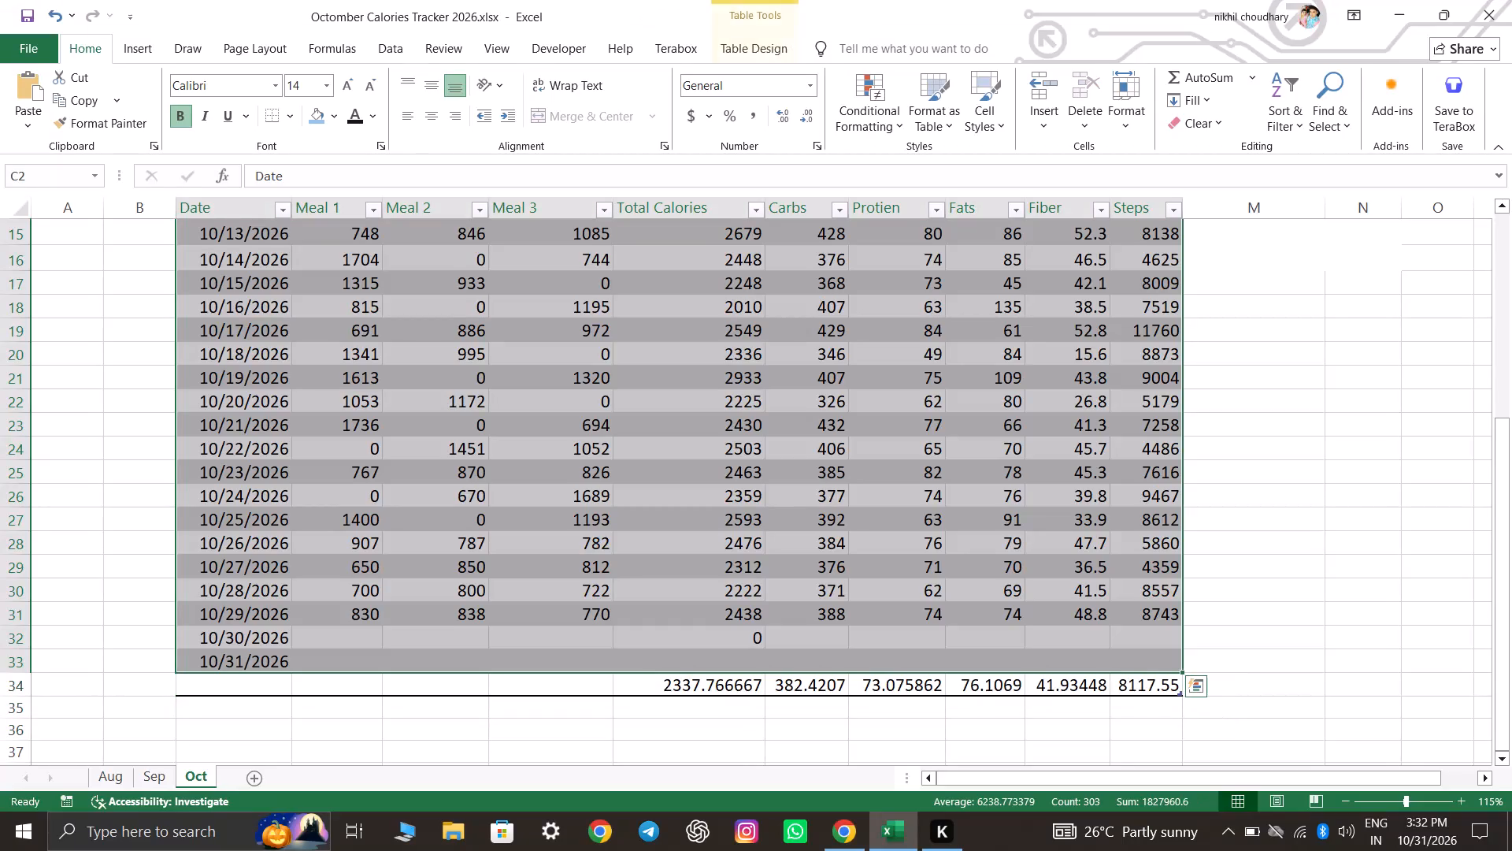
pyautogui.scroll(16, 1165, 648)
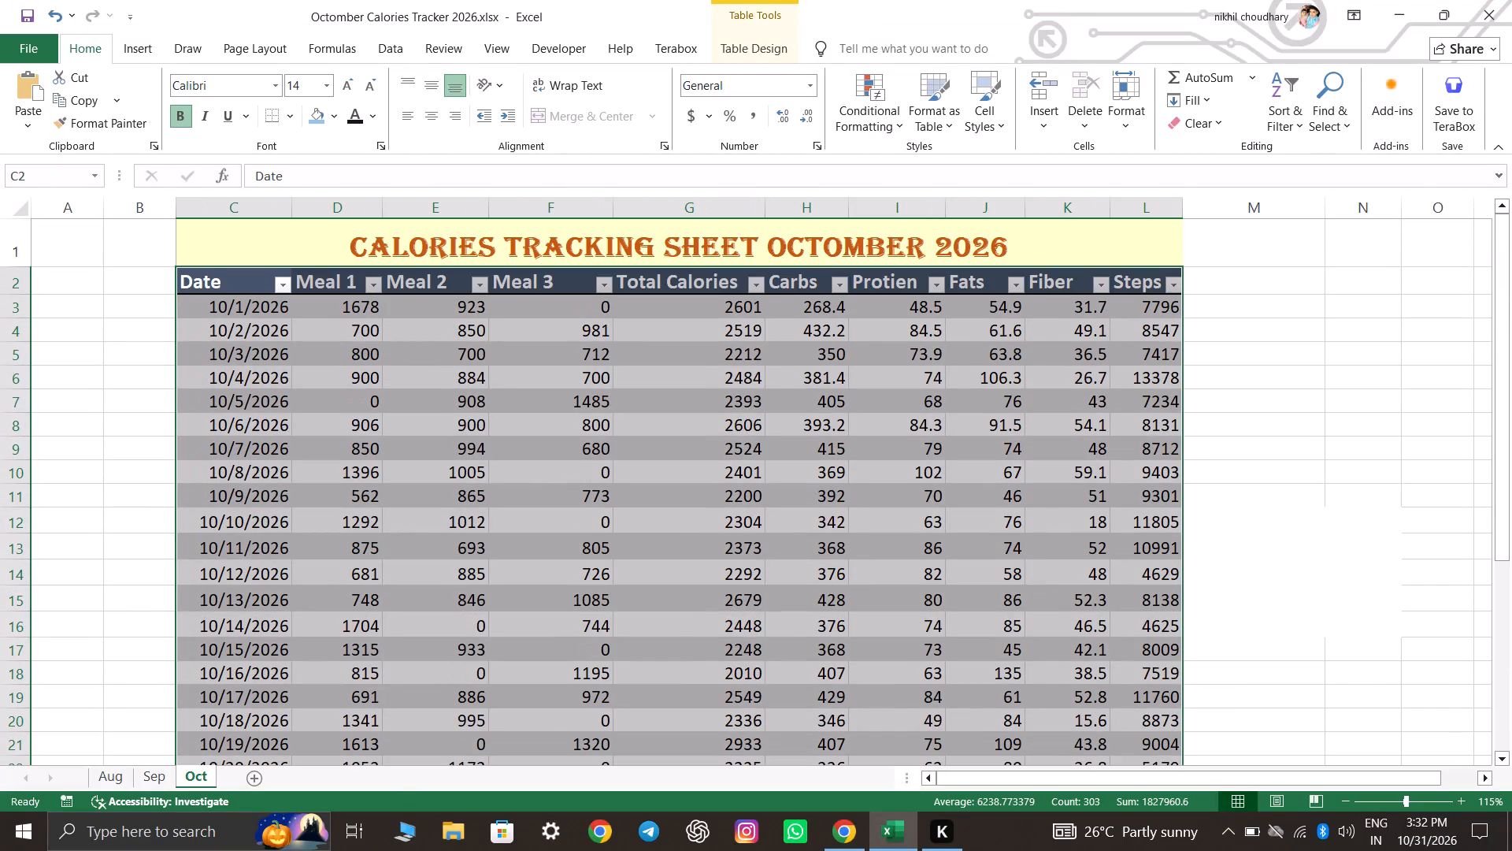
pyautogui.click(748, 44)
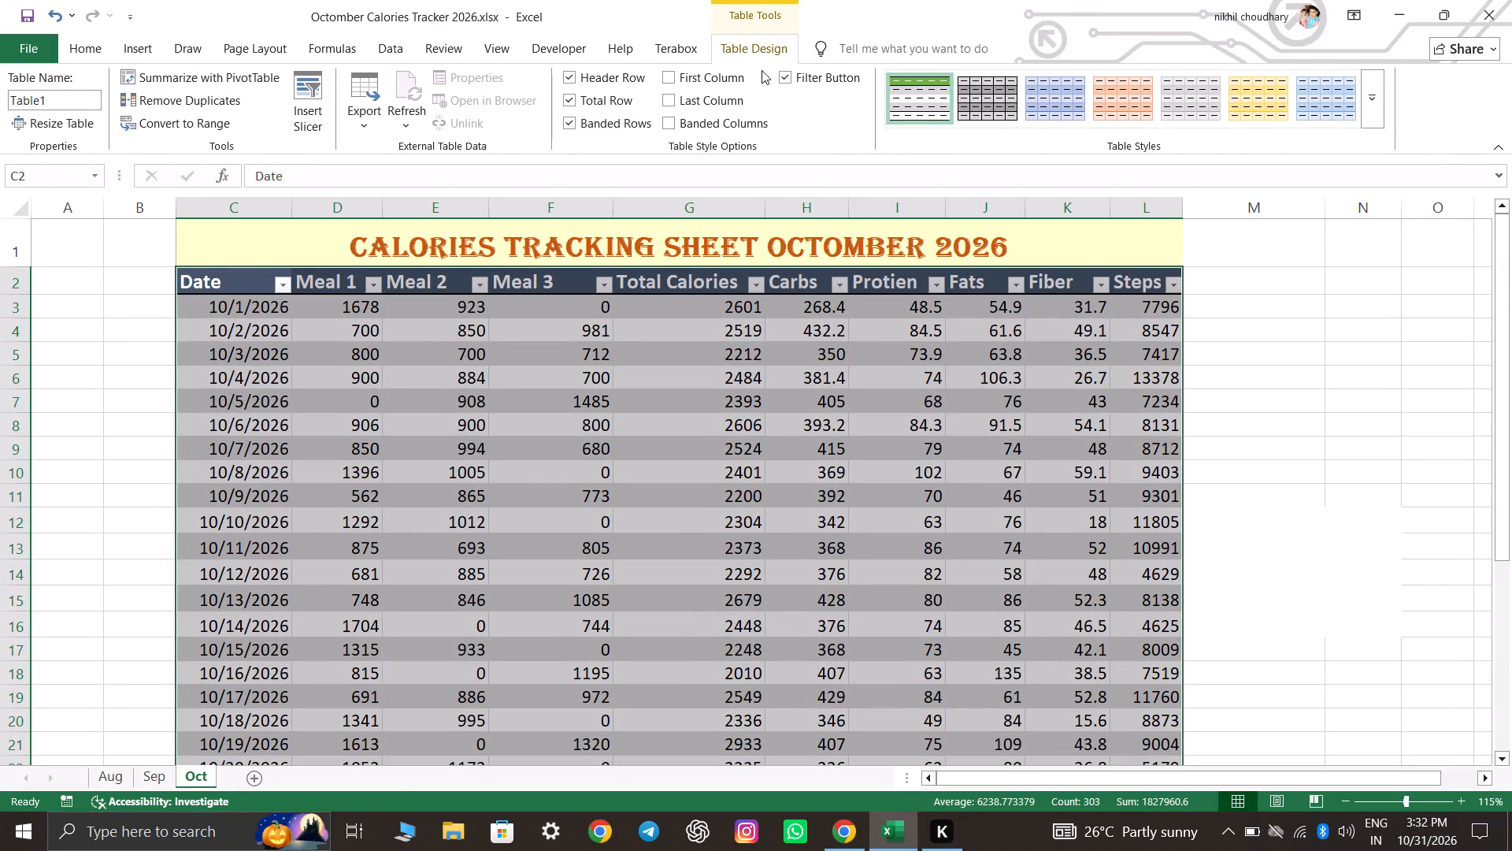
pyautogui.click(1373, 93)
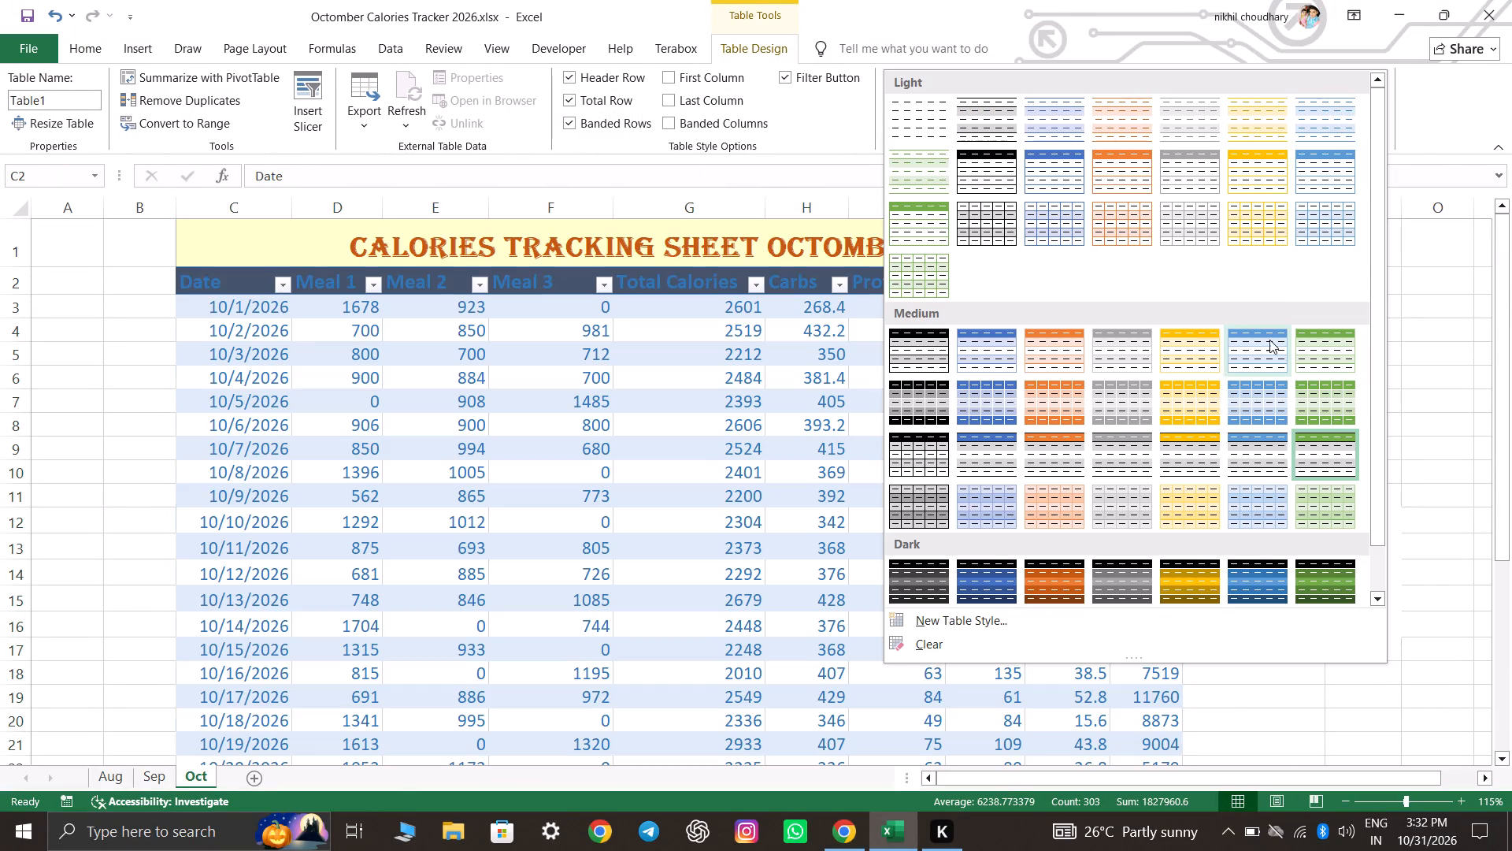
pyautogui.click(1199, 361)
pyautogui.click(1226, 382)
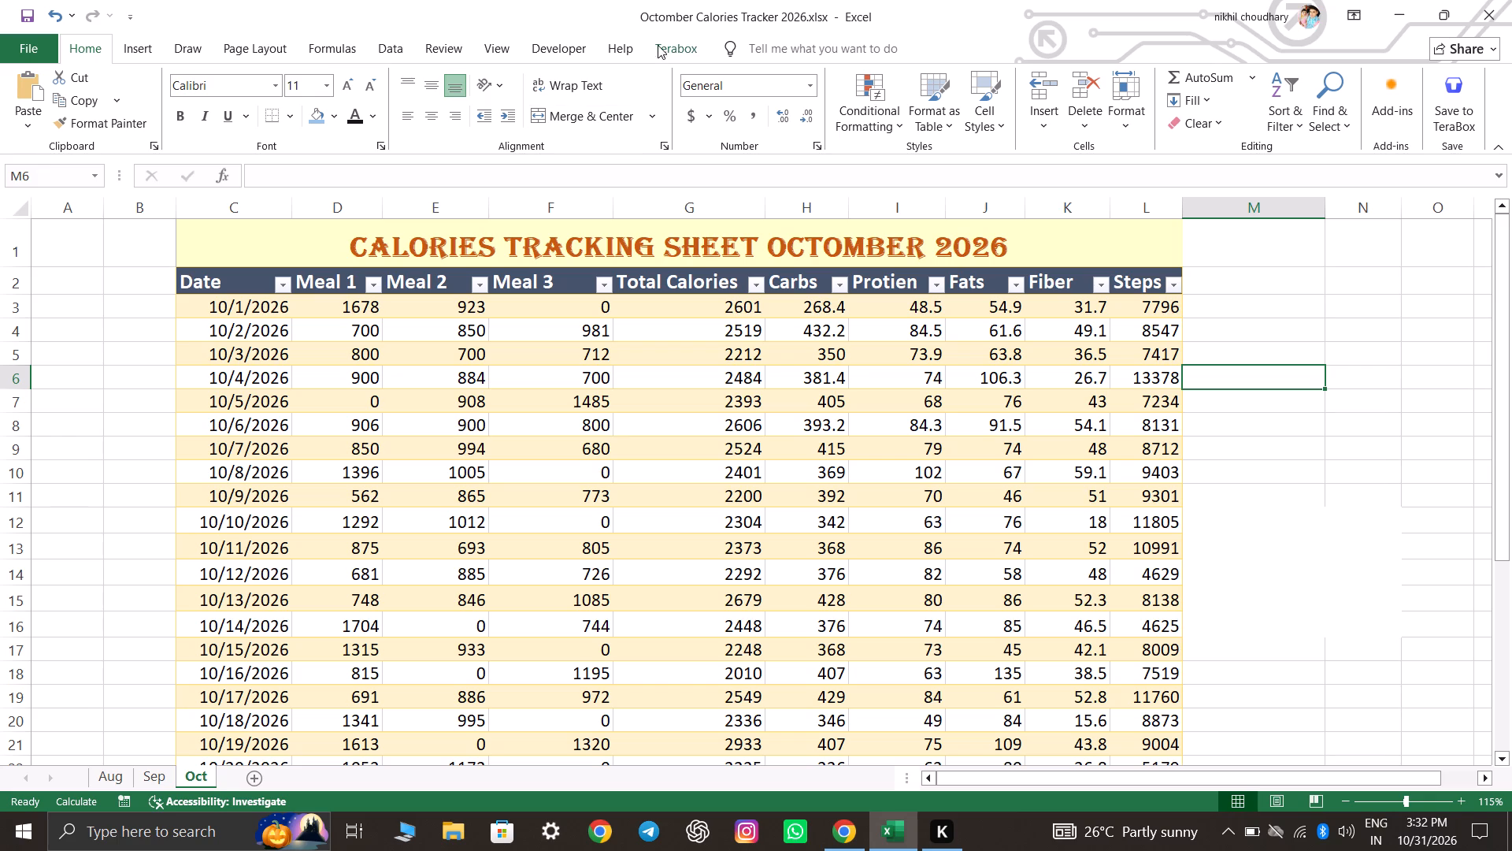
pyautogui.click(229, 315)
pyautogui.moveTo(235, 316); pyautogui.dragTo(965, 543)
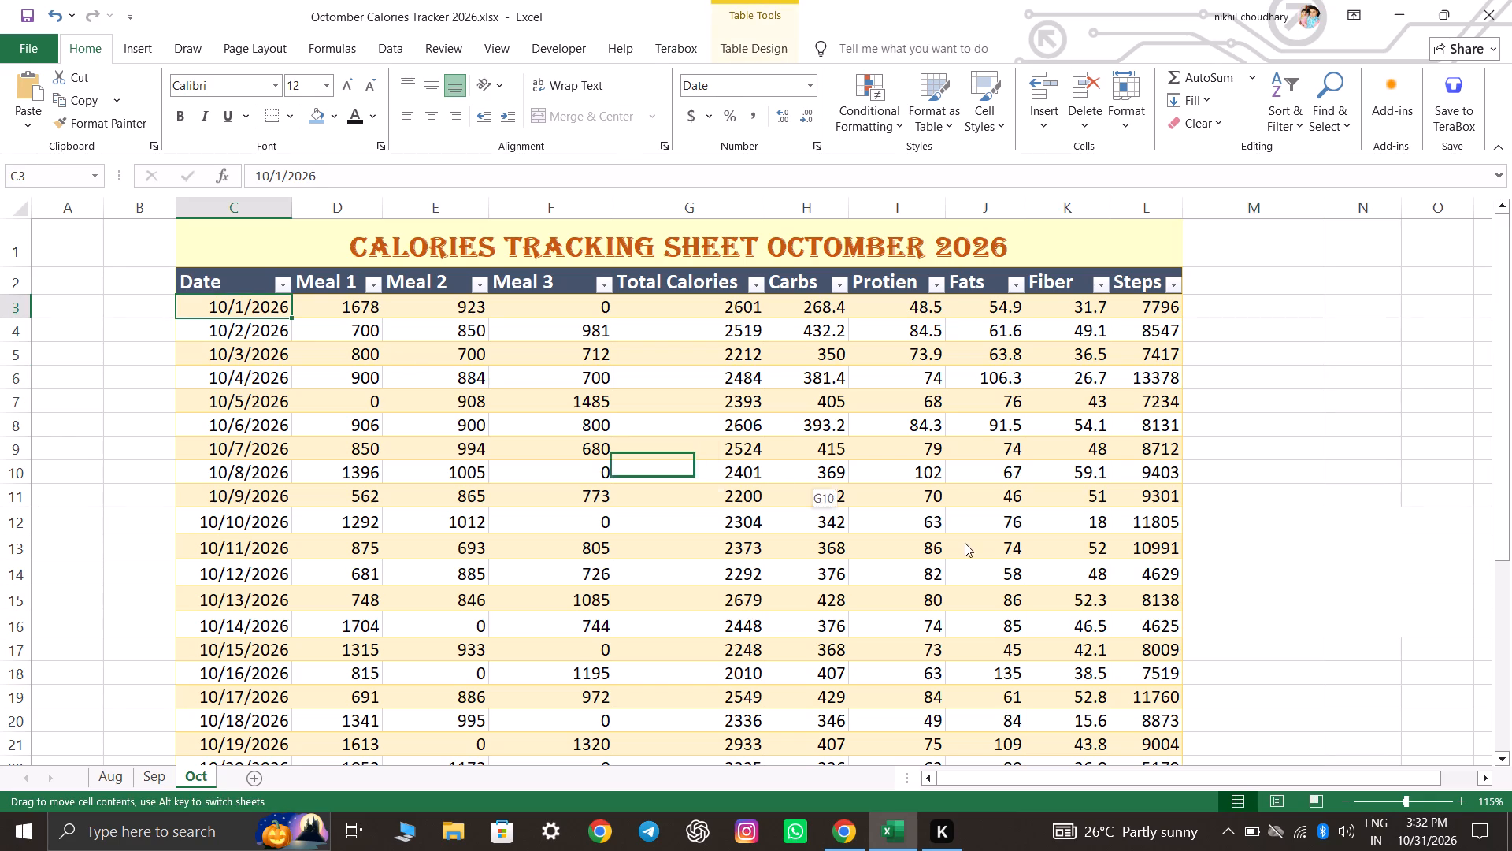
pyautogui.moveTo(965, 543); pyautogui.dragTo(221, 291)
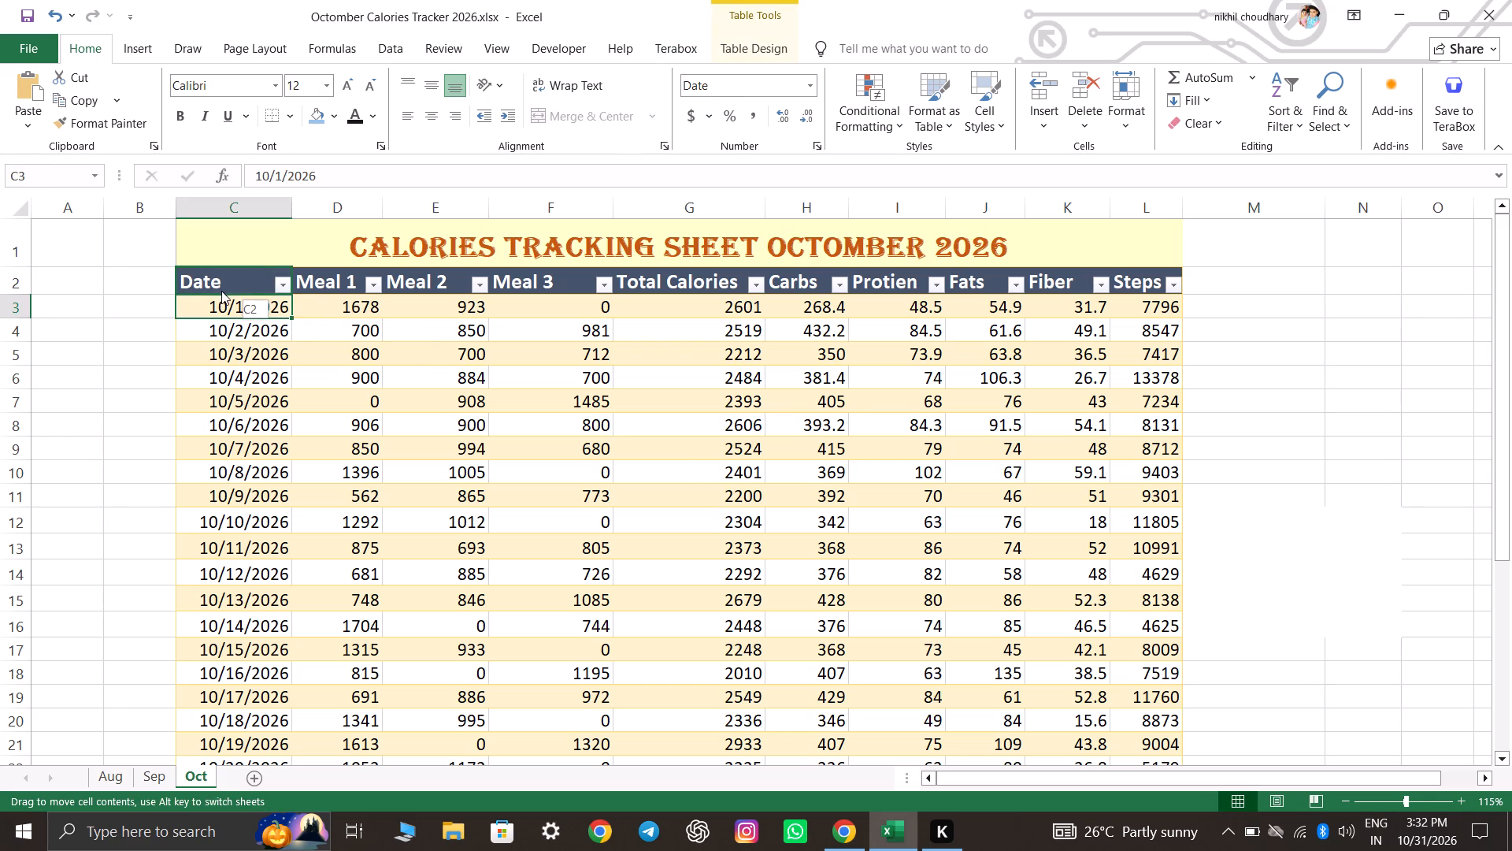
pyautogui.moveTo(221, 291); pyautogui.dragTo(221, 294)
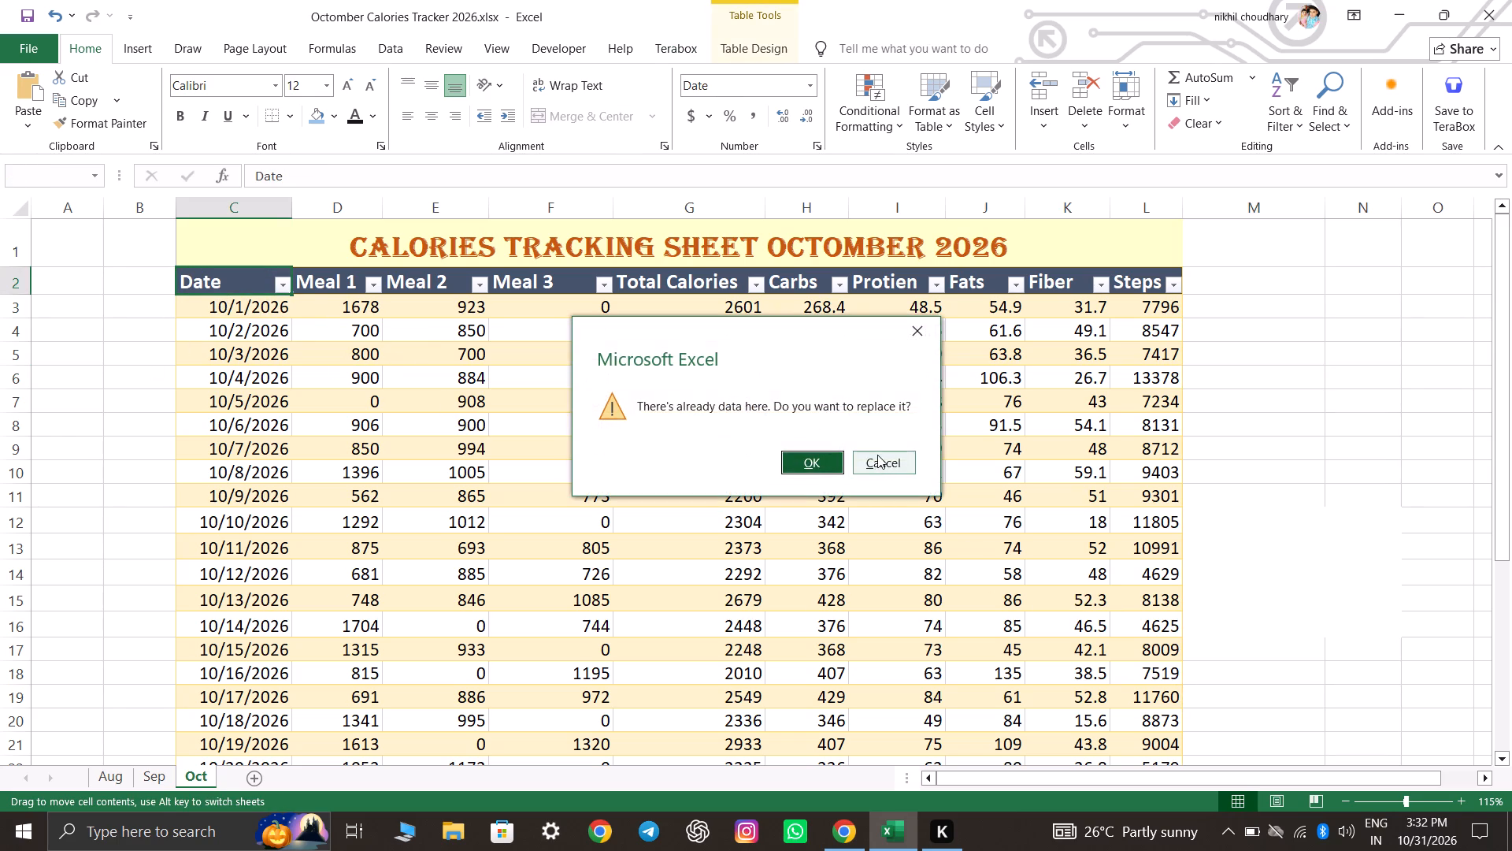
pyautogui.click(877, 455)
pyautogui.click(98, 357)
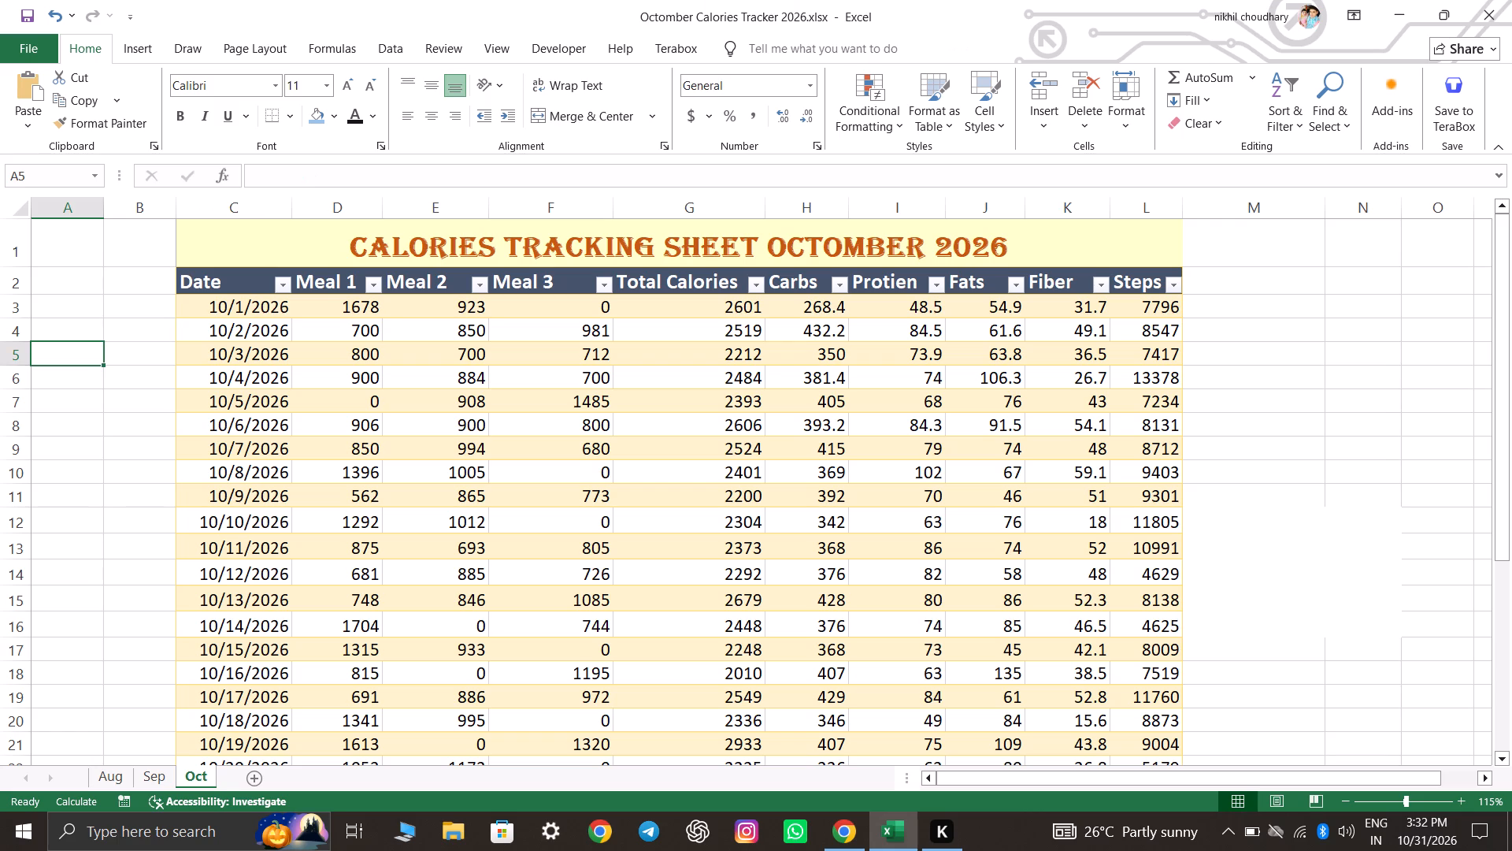
# Restyle October's calorie table with the green Medium table style that has light green banded rows and dark header text.
pyautogui.moveTo(213, 307); pyautogui.dragTo(1088, 838)
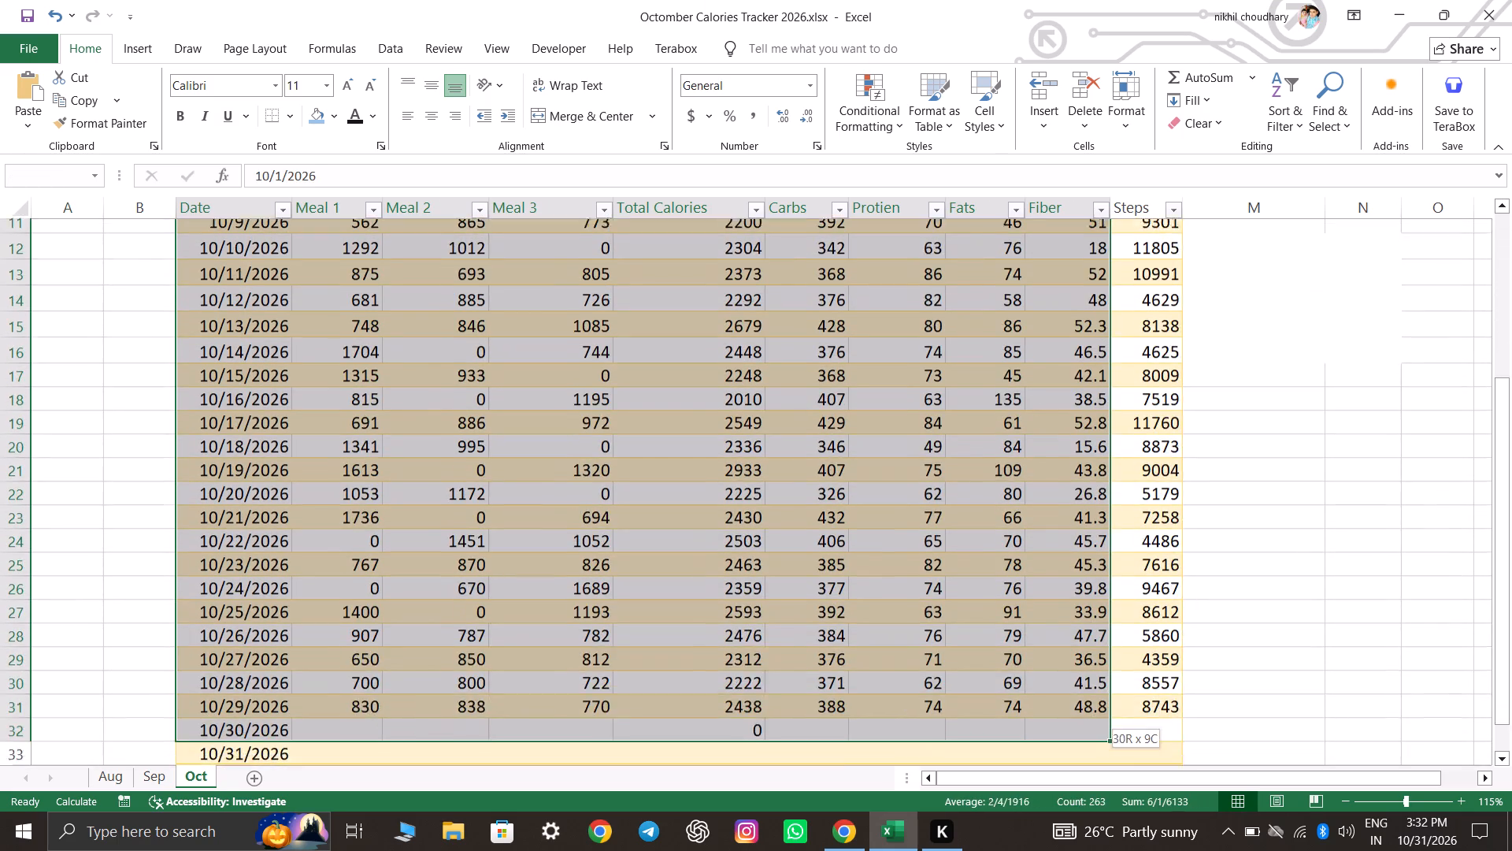
pyautogui.moveTo(1088, 838); pyautogui.dragTo(1158, 697)
pyautogui.scroll(9, 1277, 663)
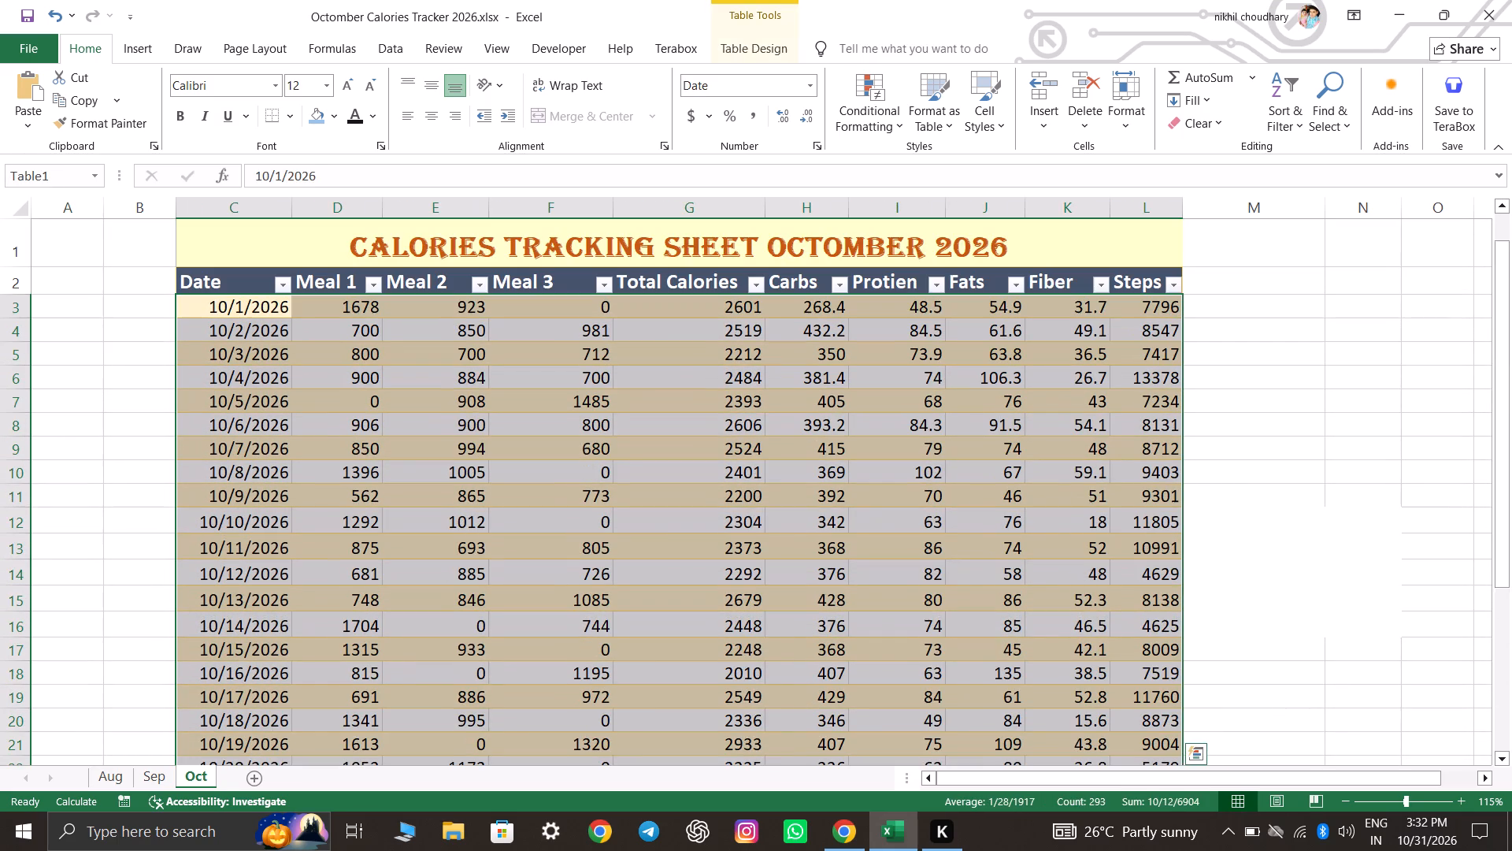
pyautogui.scroll(4, 1278, 663)
pyautogui.click(747, 50)
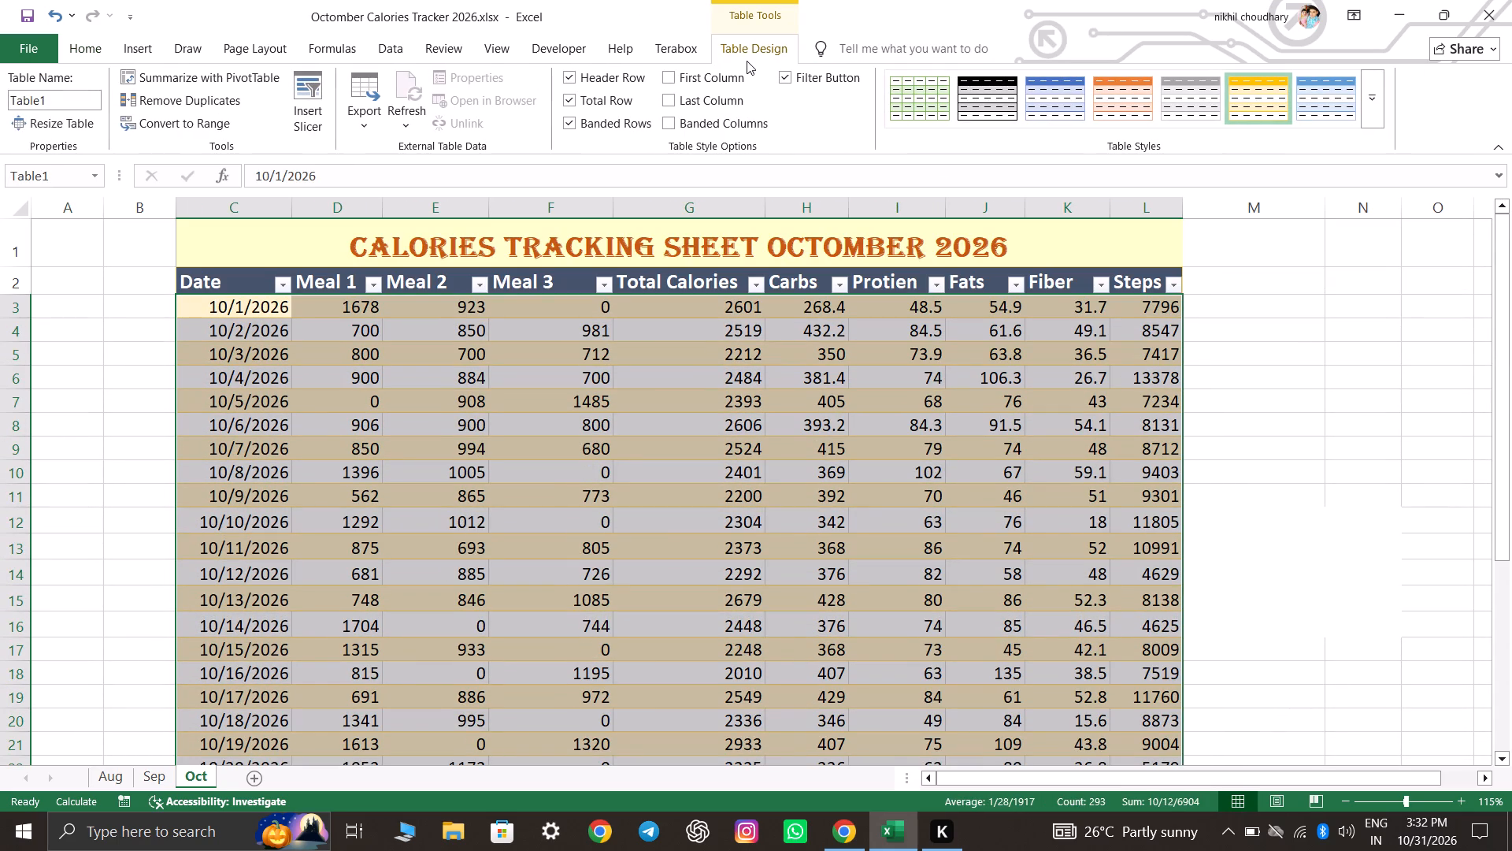
pyautogui.click(1382, 105)
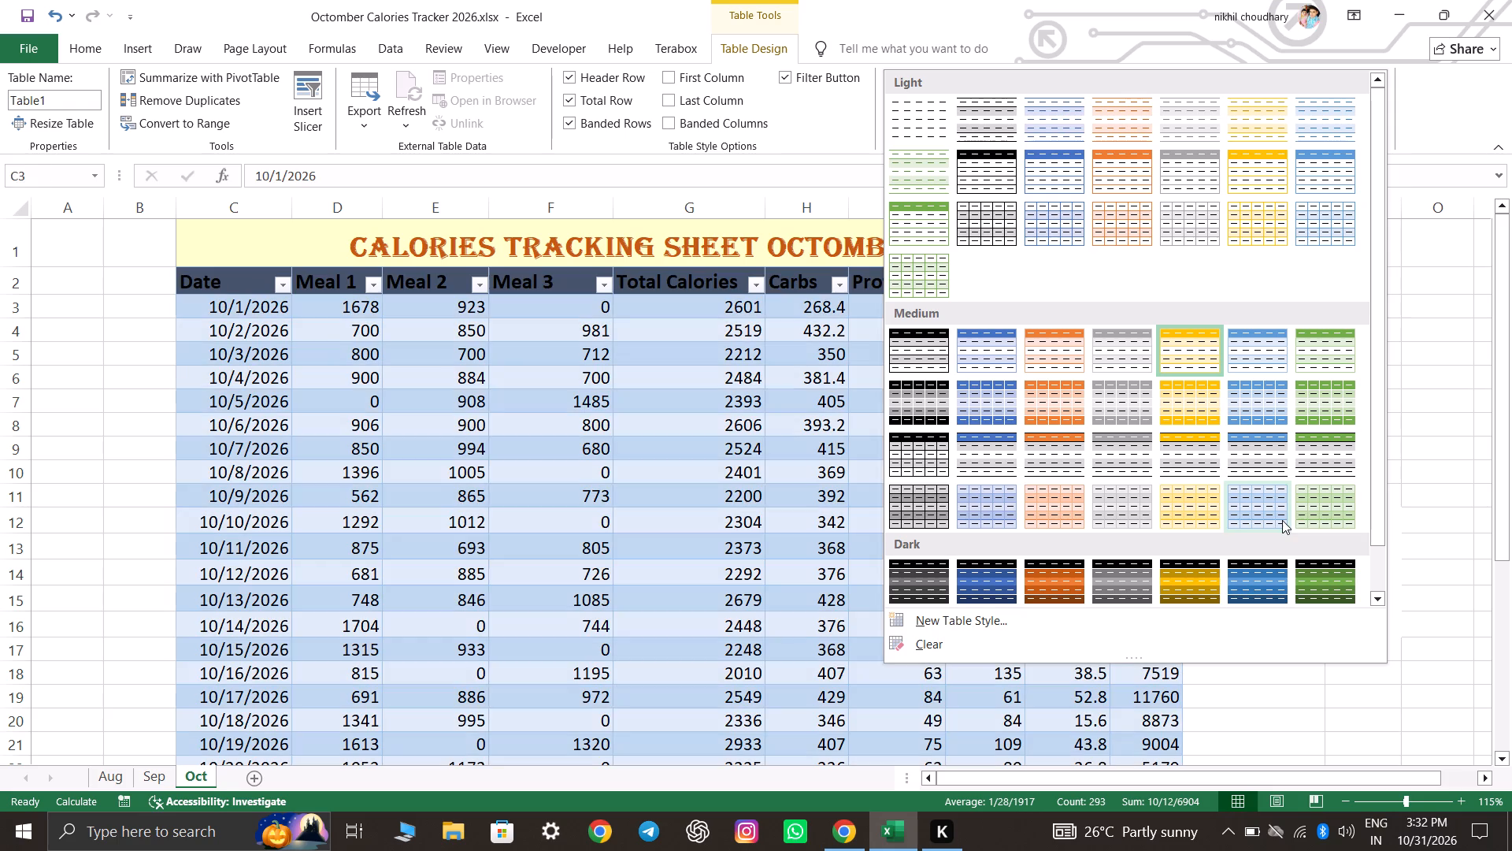
pyautogui.click(1306, 508)
pyautogui.click(1230, 489)
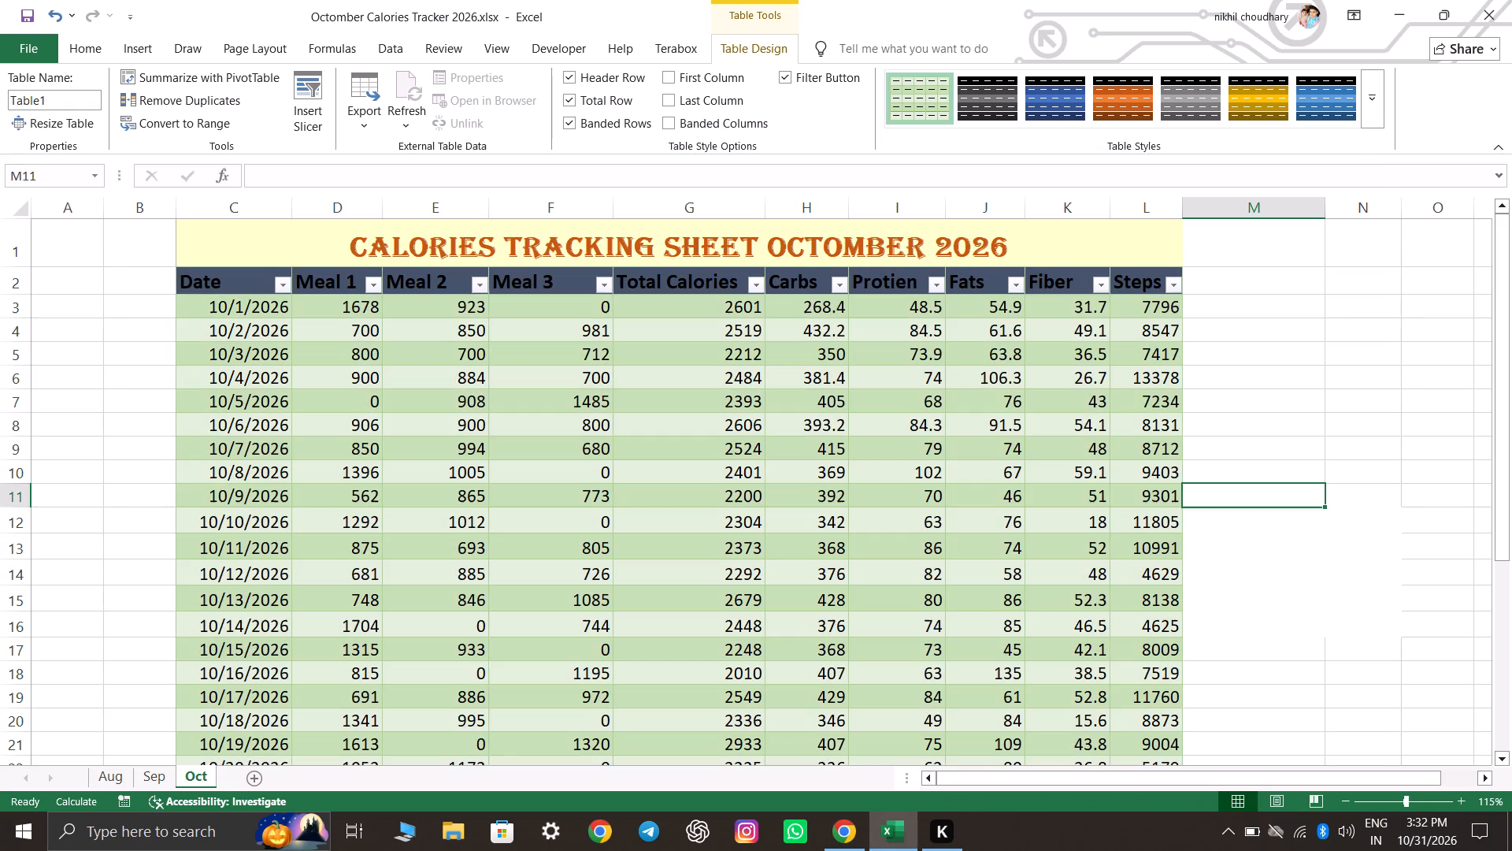
# Fill the header row of October's table, from Date to Steps, with light orange.
pyautogui.moveTo(250, 276); pyautogui.dragTo(679, 294)
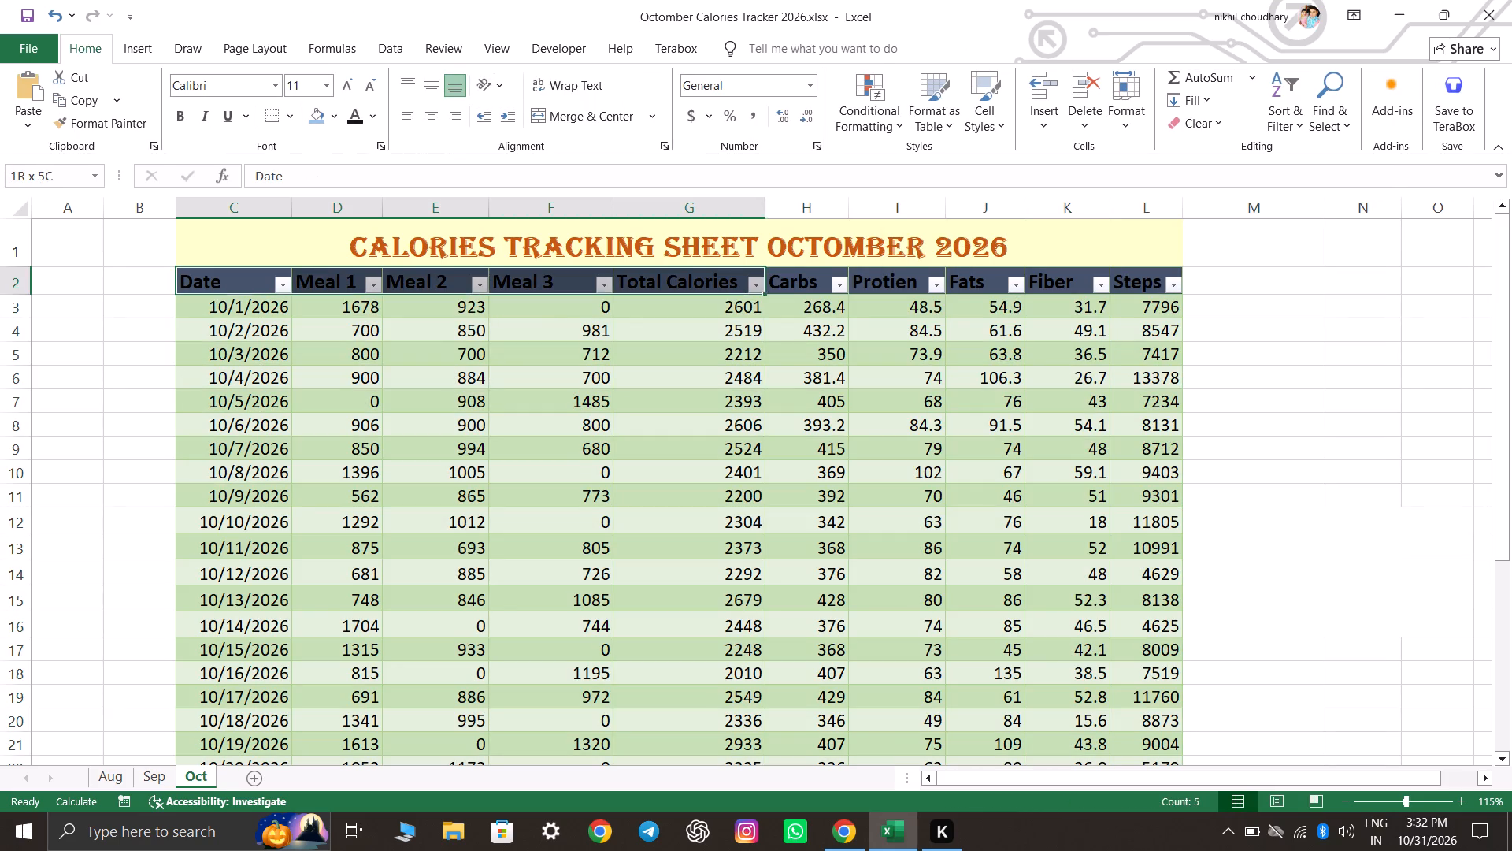
pyautogui.moveTo(679, 294); pyautogui.dragTo(1131, 284)
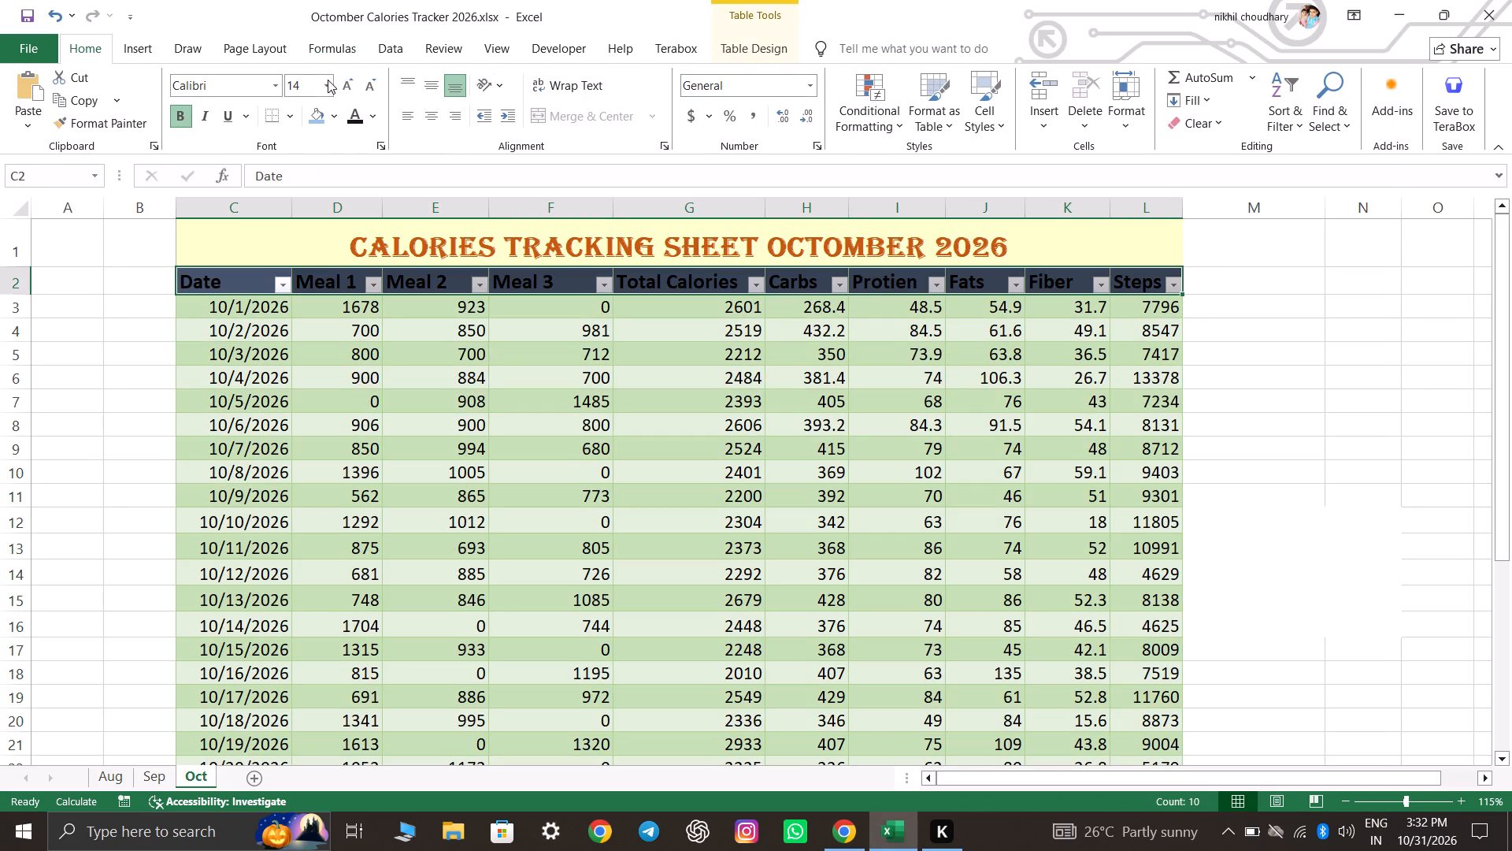
pyautogui.click(338, 127)
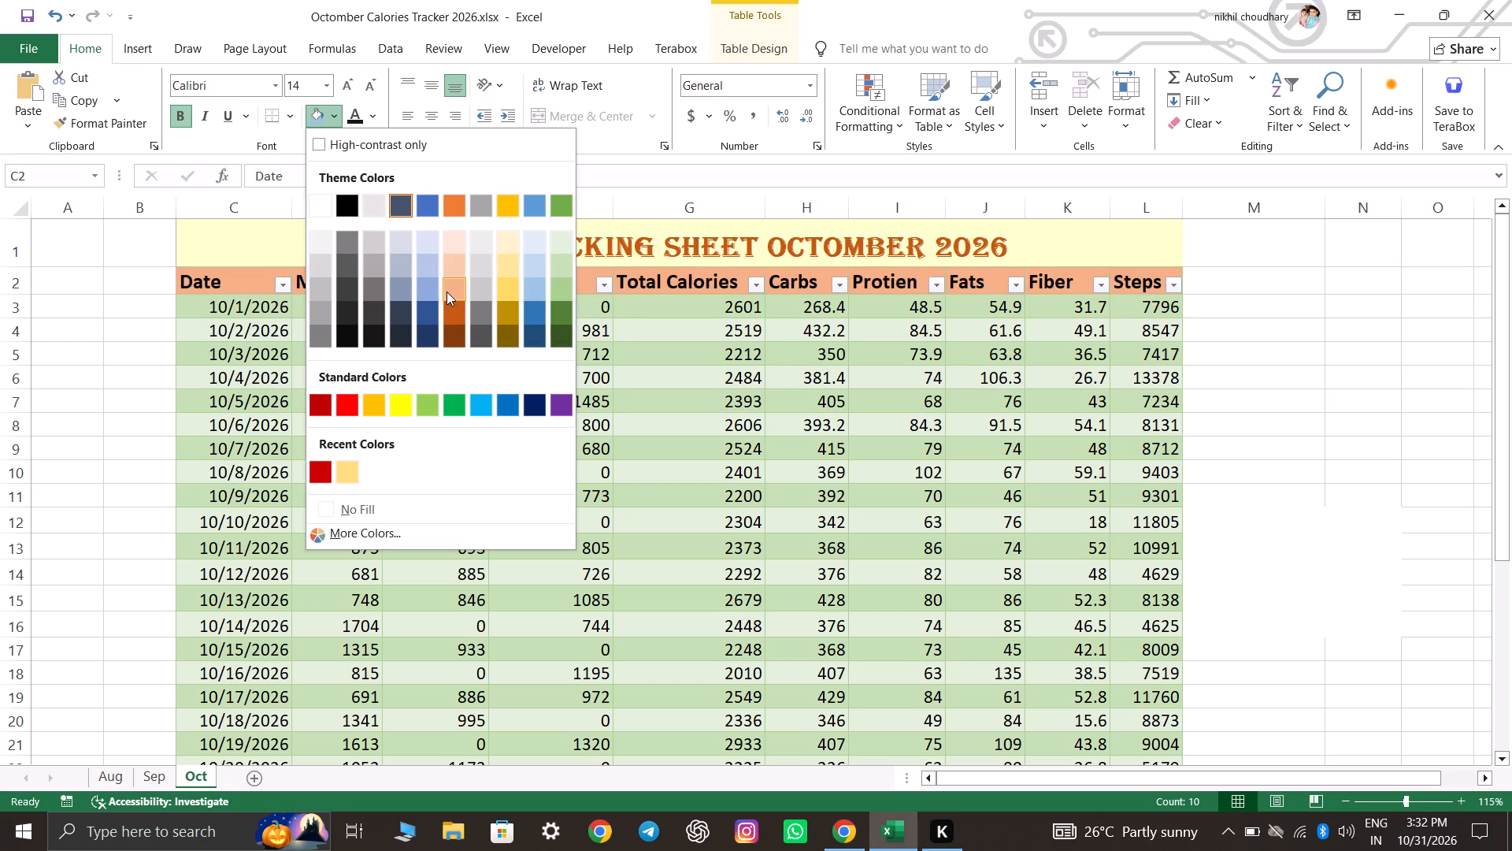
pyautogui.click(453, 292)
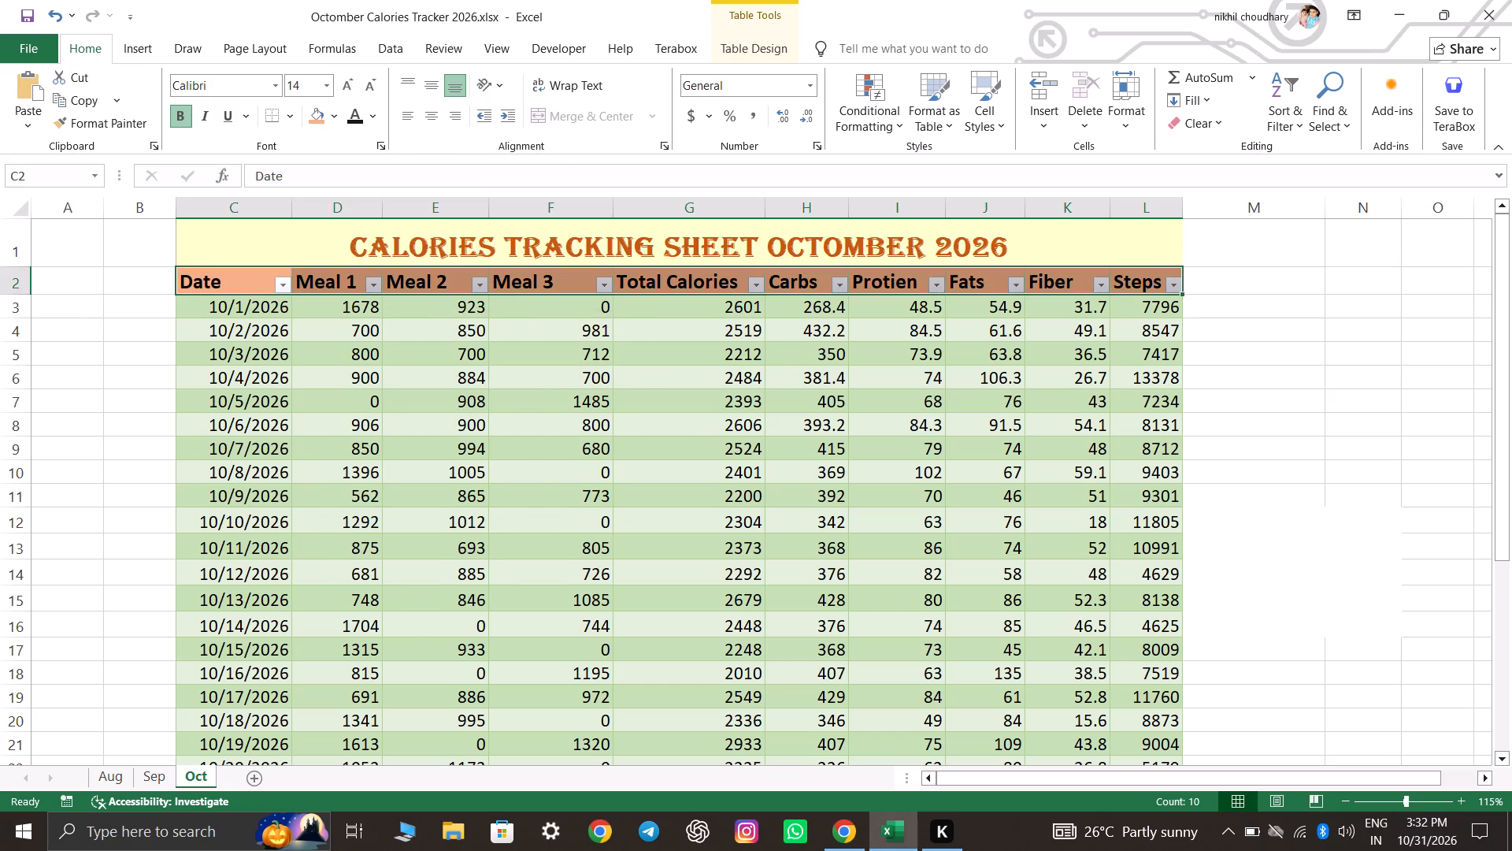
pyautogui.click(1237, 446)
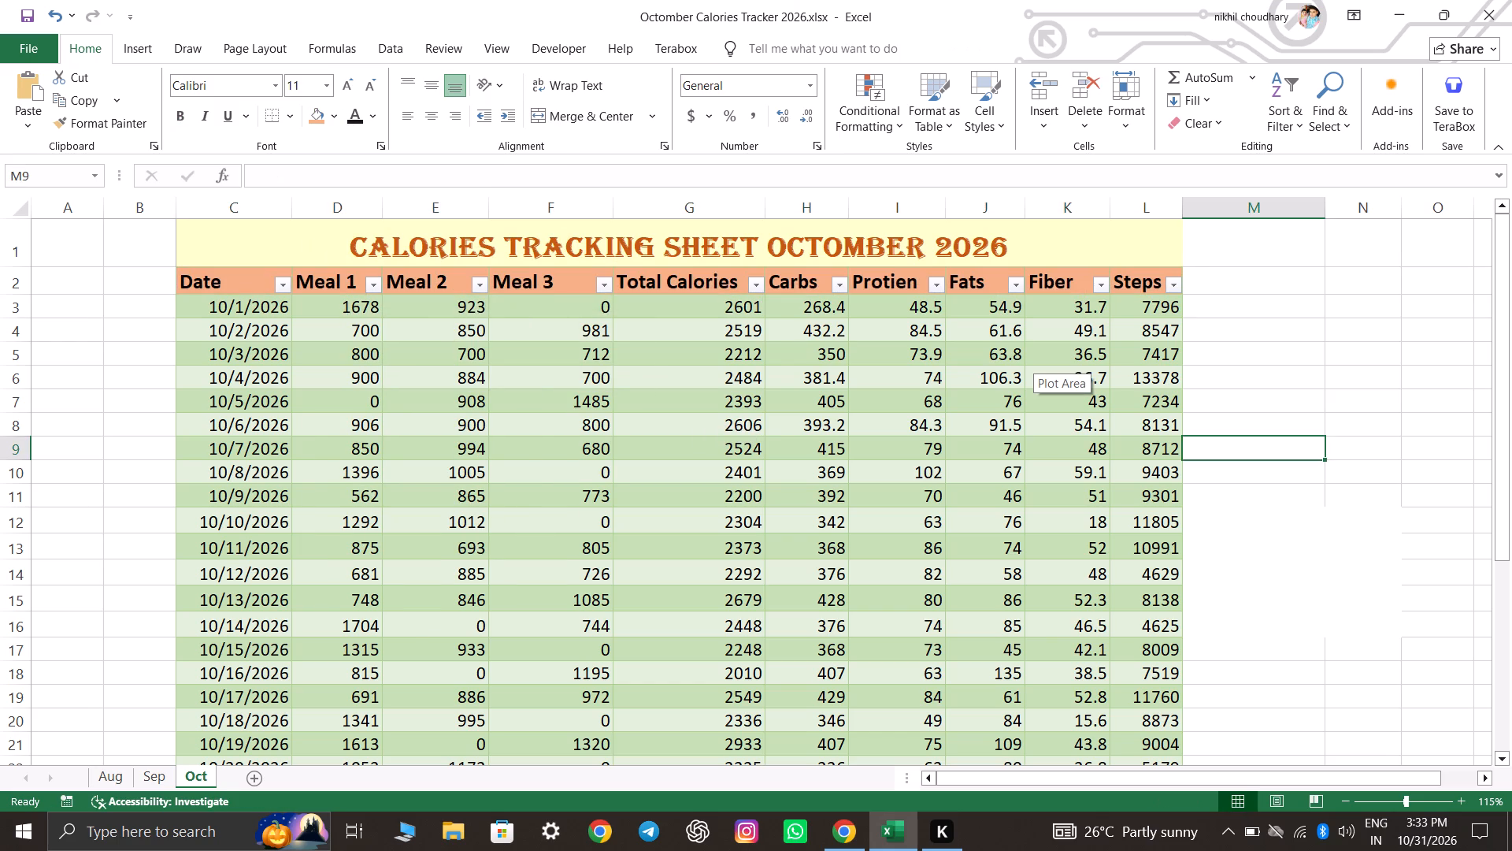
# Fill the total row of October's table with Orange, Accent 2, Darker 25%.
pyautogui.scroll(-7, 857, 399)
pyautogui.scroll(-2, 633, 584)
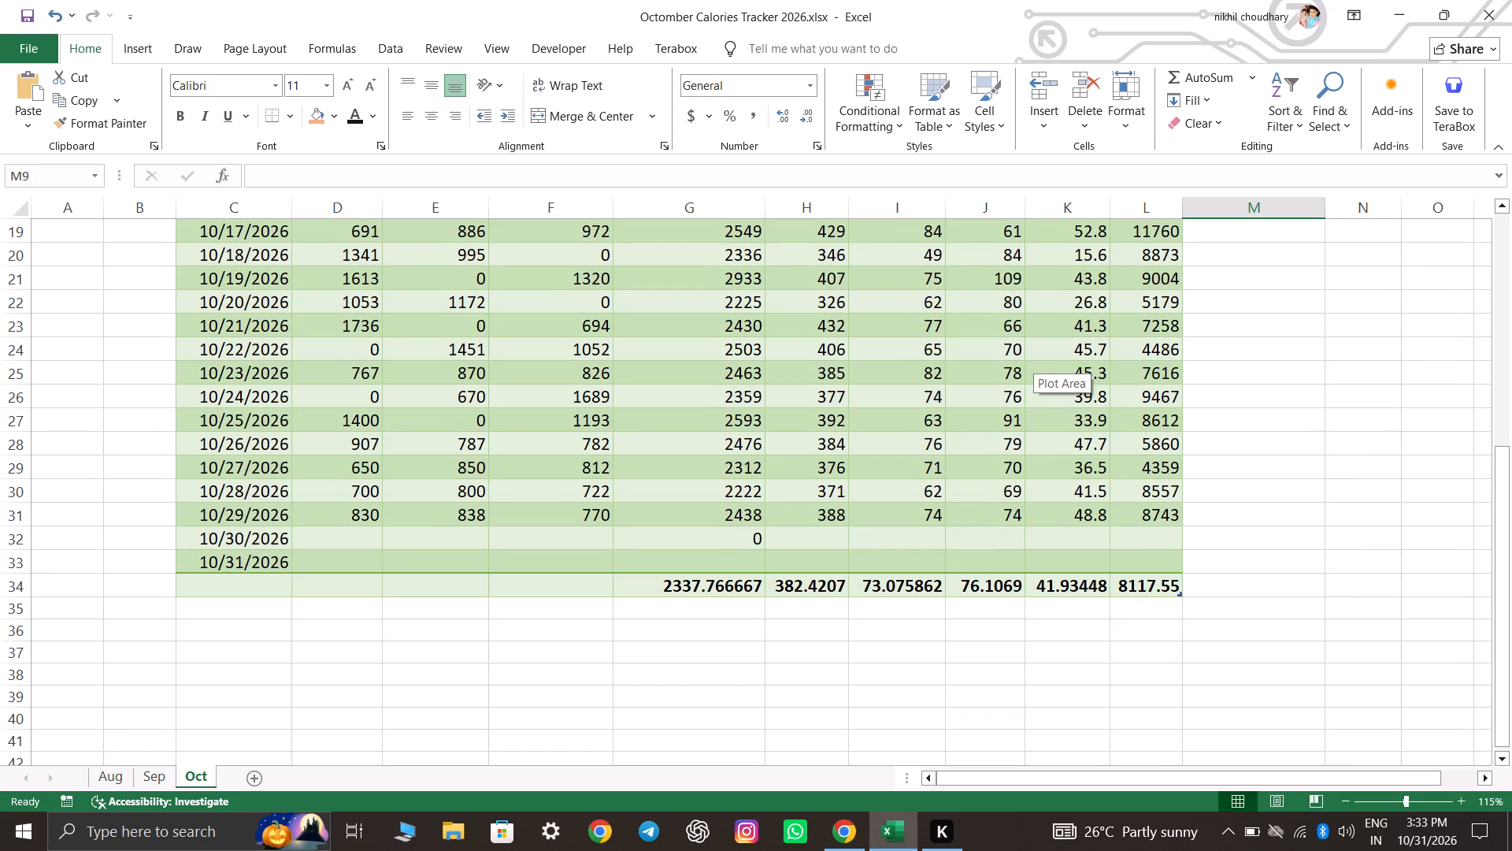
pyautogui.moveTo(220, 593); pyautogui.dragTo(1104, 571)
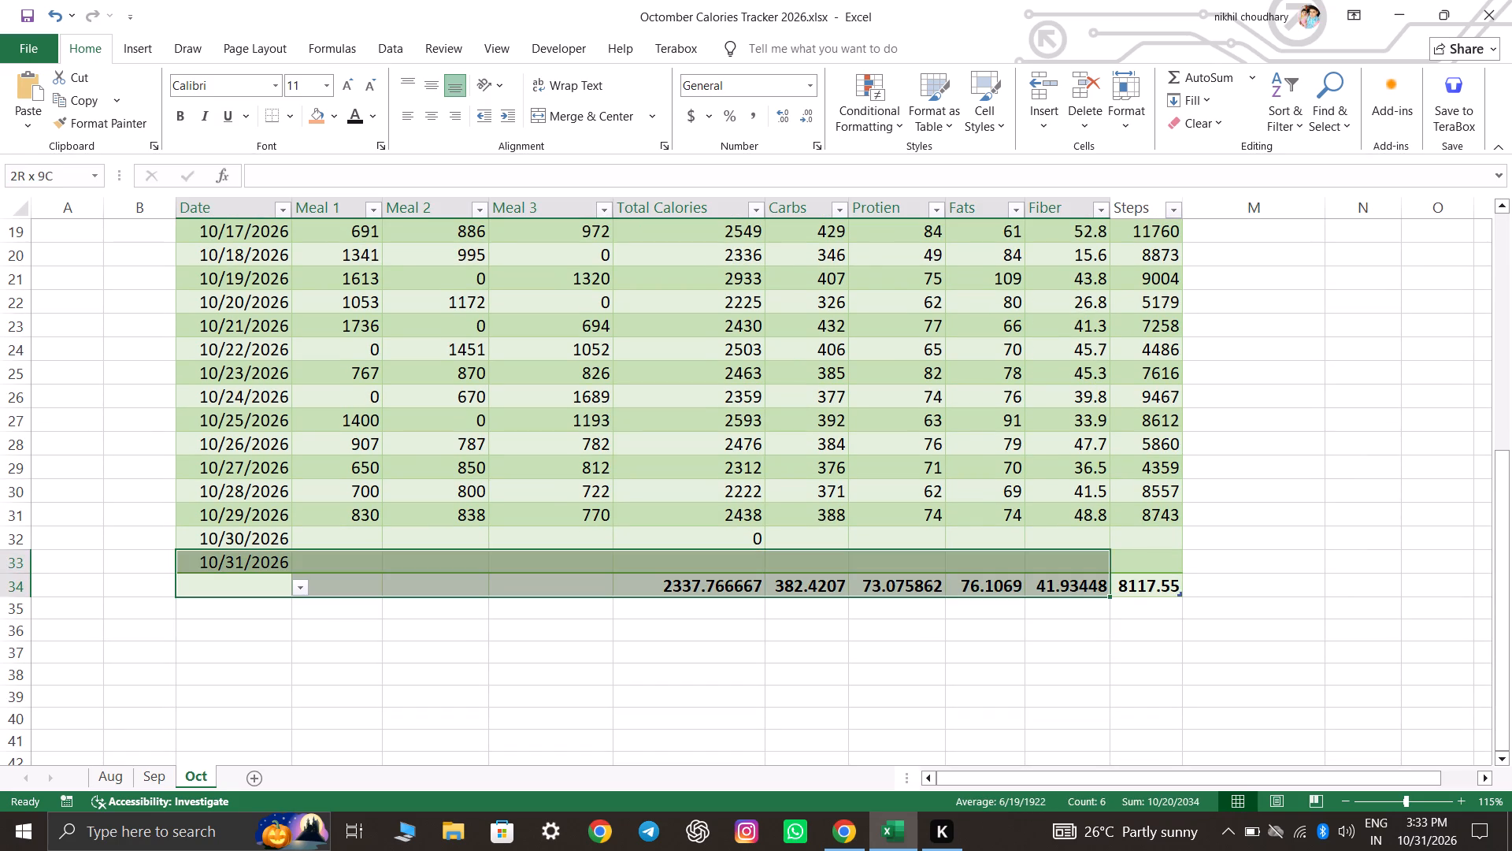
pyautogui.moveTo(1104, 571); pyautogui.dragTo(1138, 579)
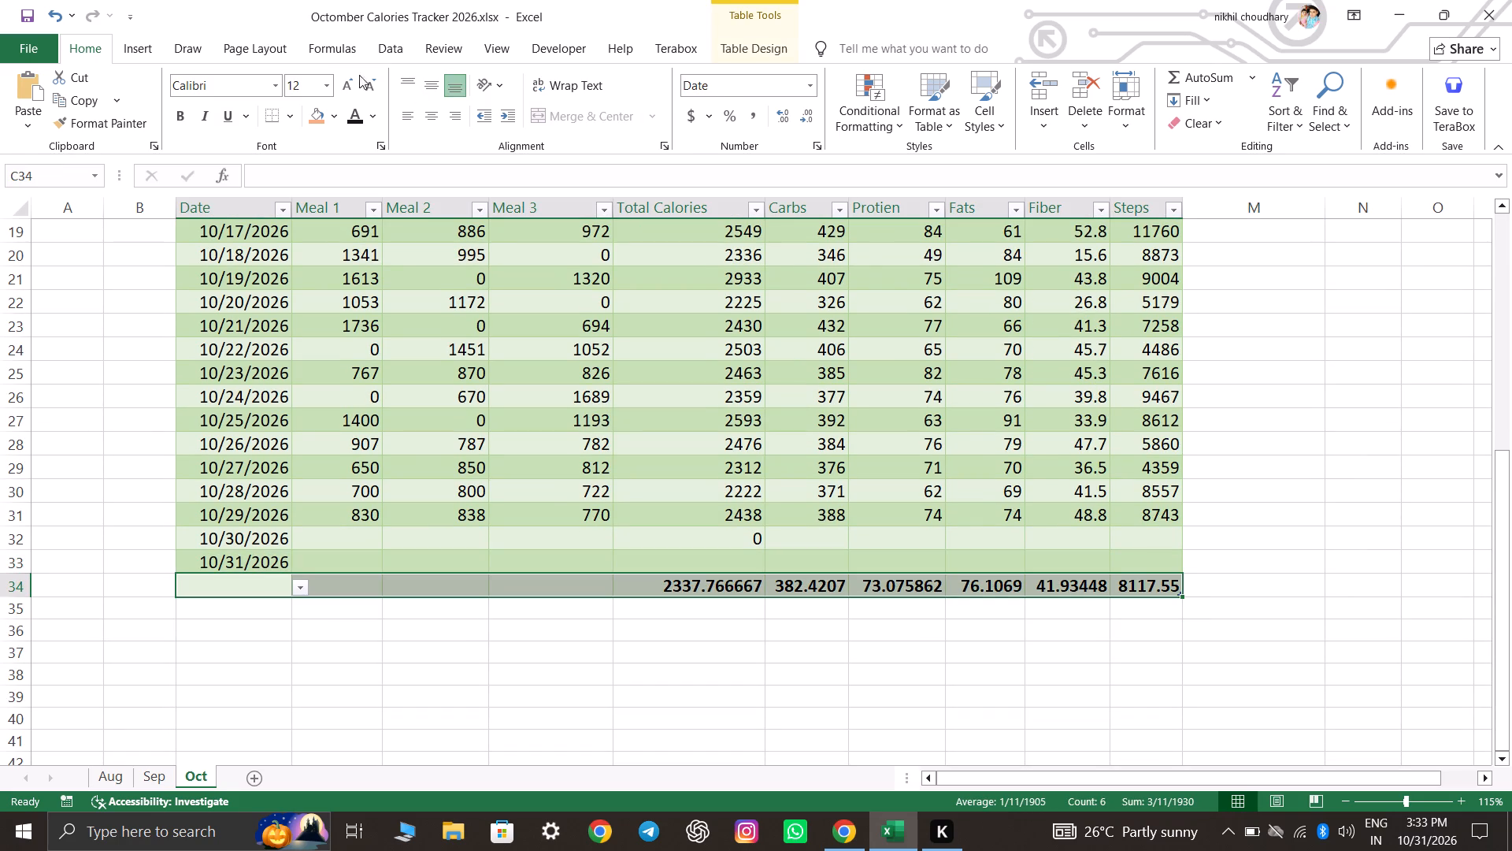
pyautogui.click(336, 124)
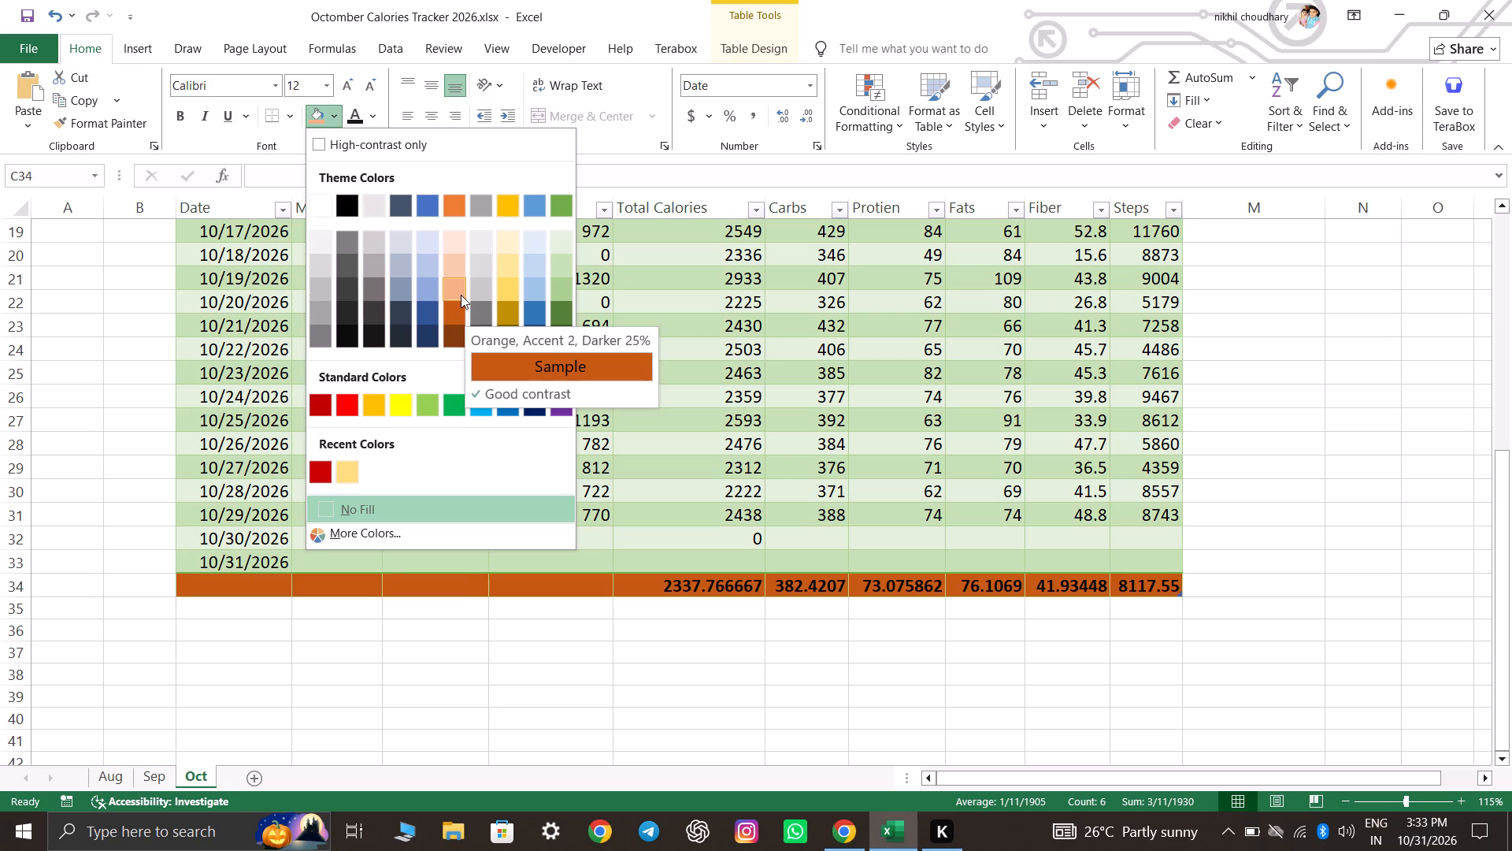
pyautogui.click(459, 305)
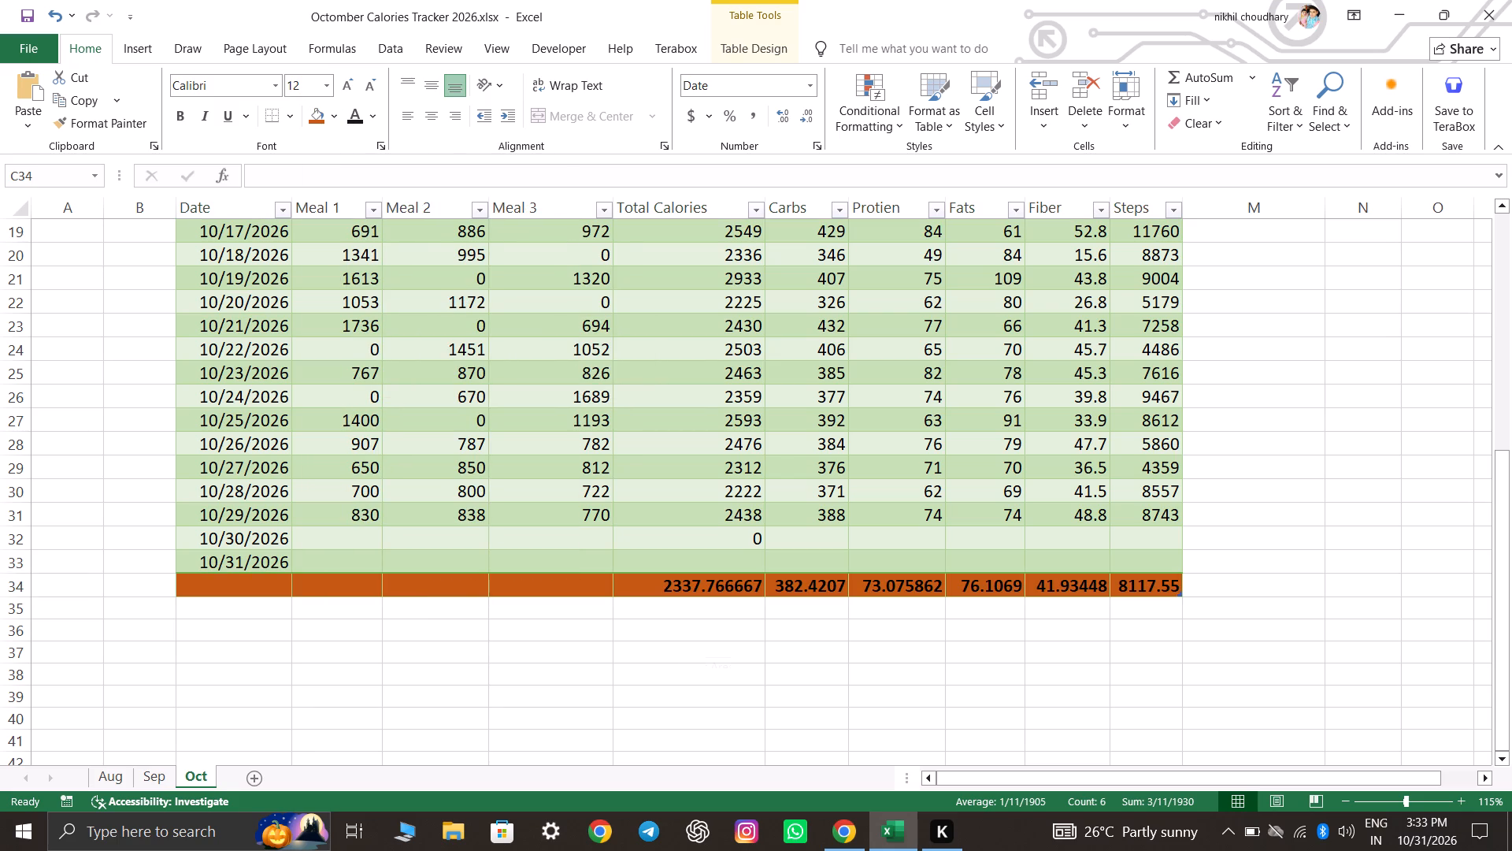
pyautogui.click(682, 652)
# Change the font colour of October's total row to a light gold tint.
pyautogui.moveTo(261, 588); pyautogui.dragTo(1169, 594)
pyautogui.click(372, 123)
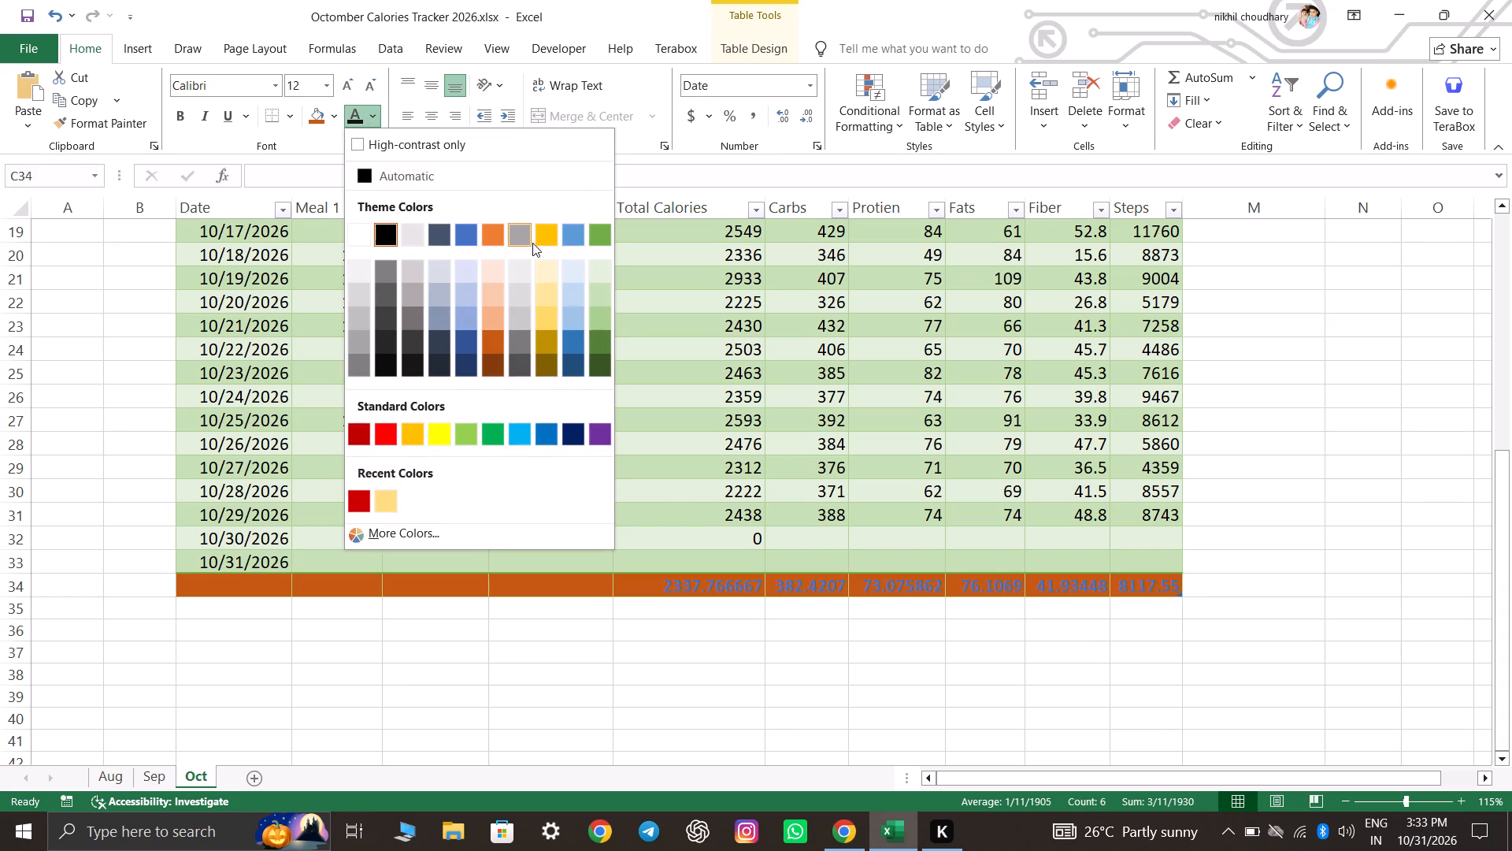
pyautogui.click(553, 278)
pyautogui.click(587, 642)
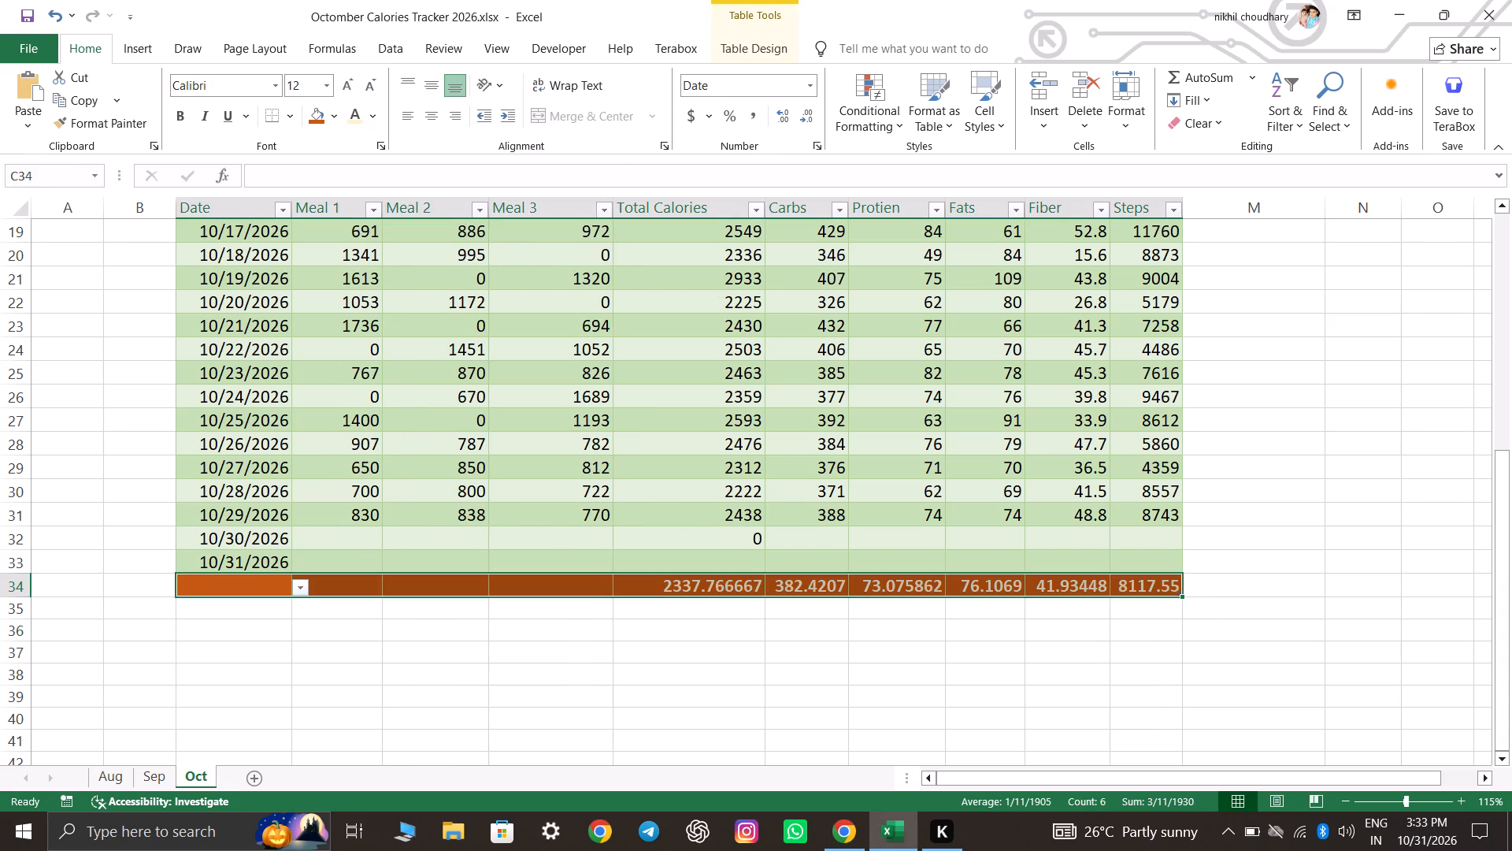
# Review the restyled October table from its header to its total row and the empty sheet area beside it.
pyautogui.scroll(9, 1366, 637)
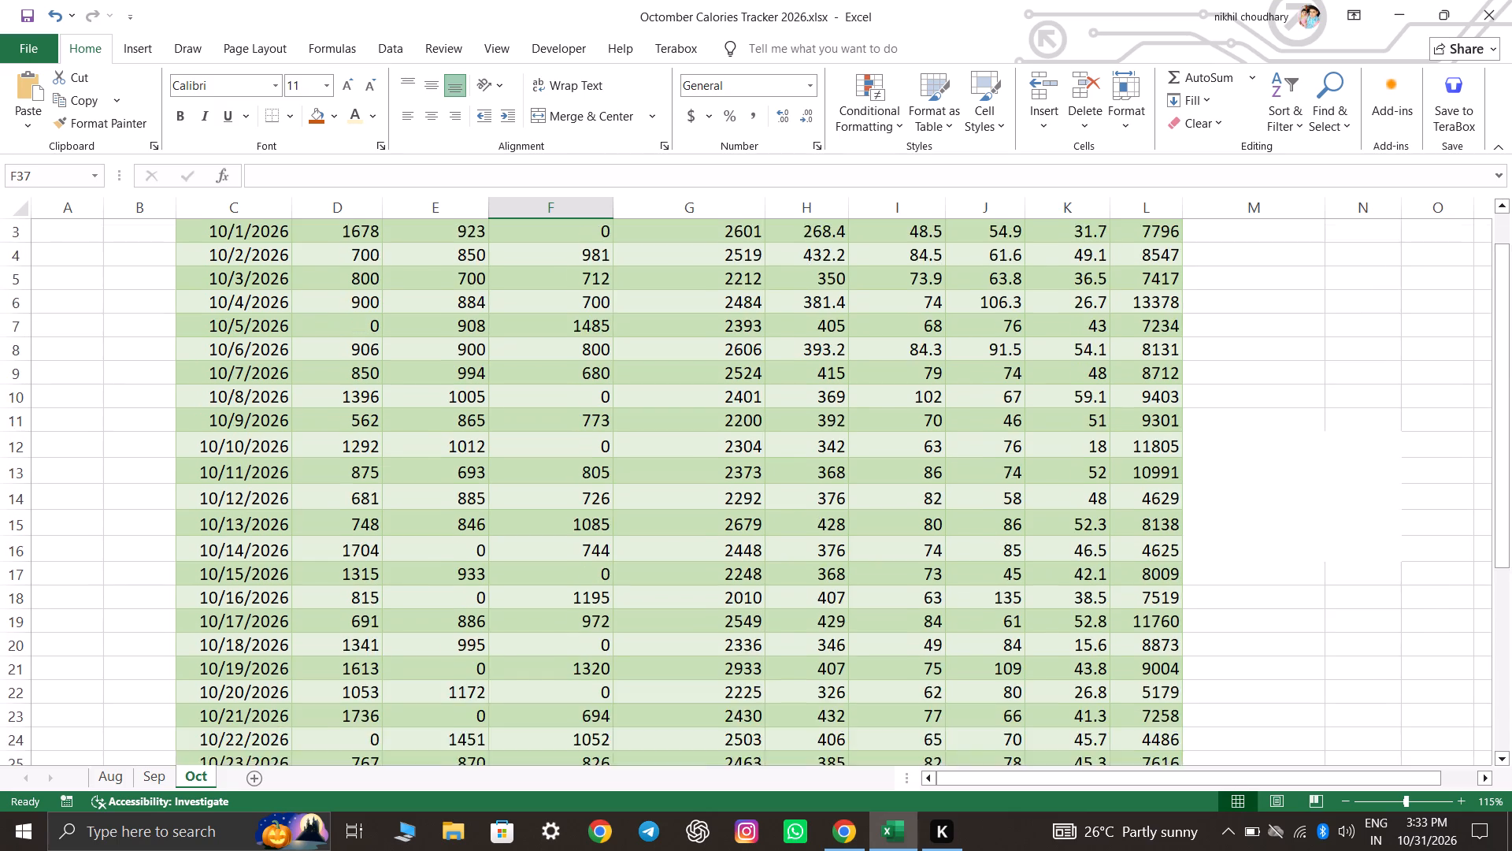
pyautogui.scroll(6, 1344, 618)
pyautogui.click(1343, 615)
pyautogui.scroll(4, 1343, 615)
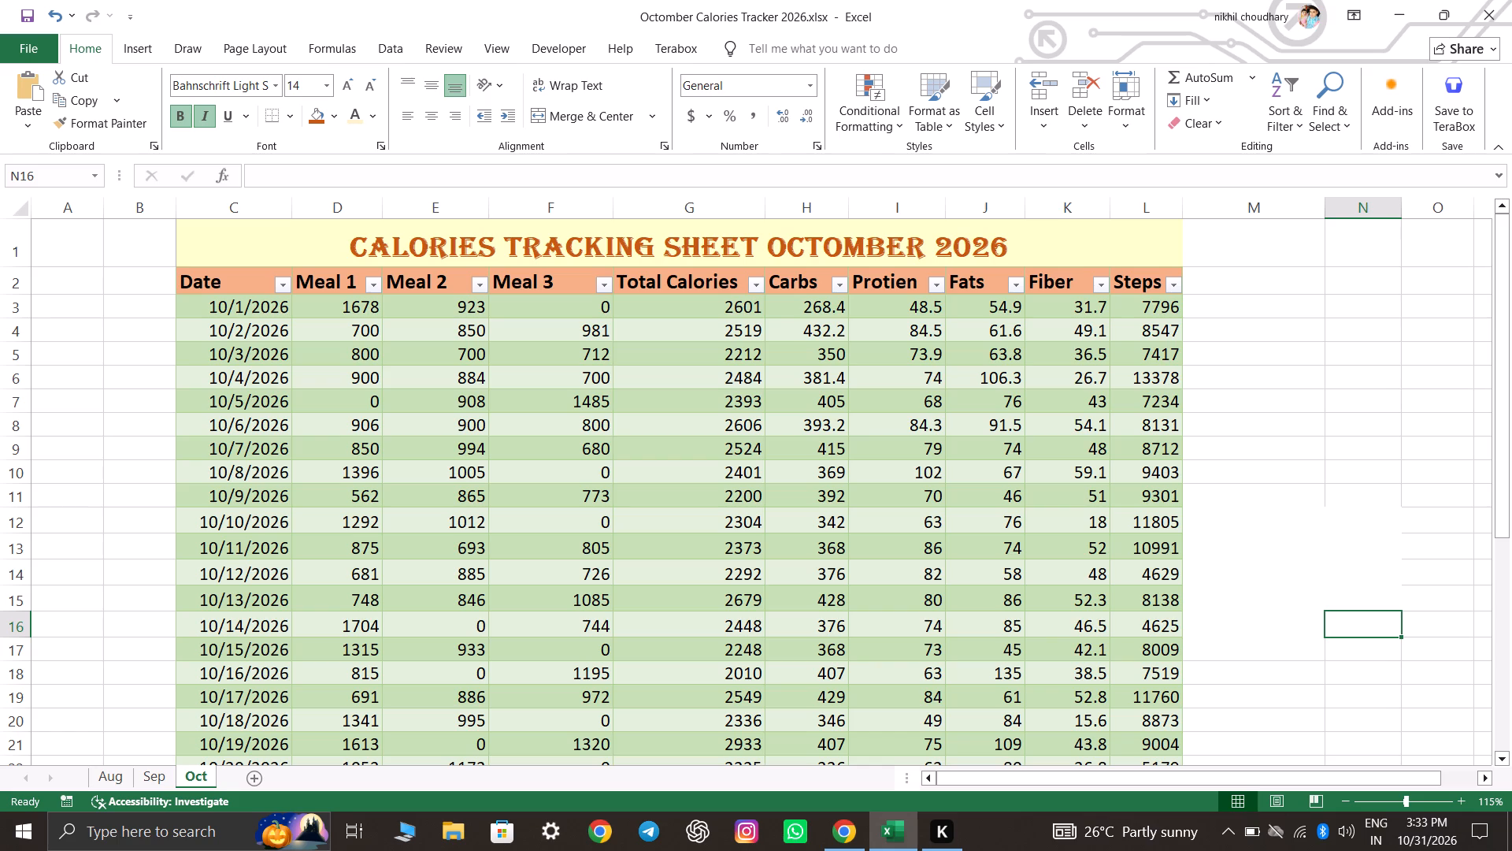
pyautogui.scroll(-8, 1361, 481)
pyautogui.click(1336, 466)
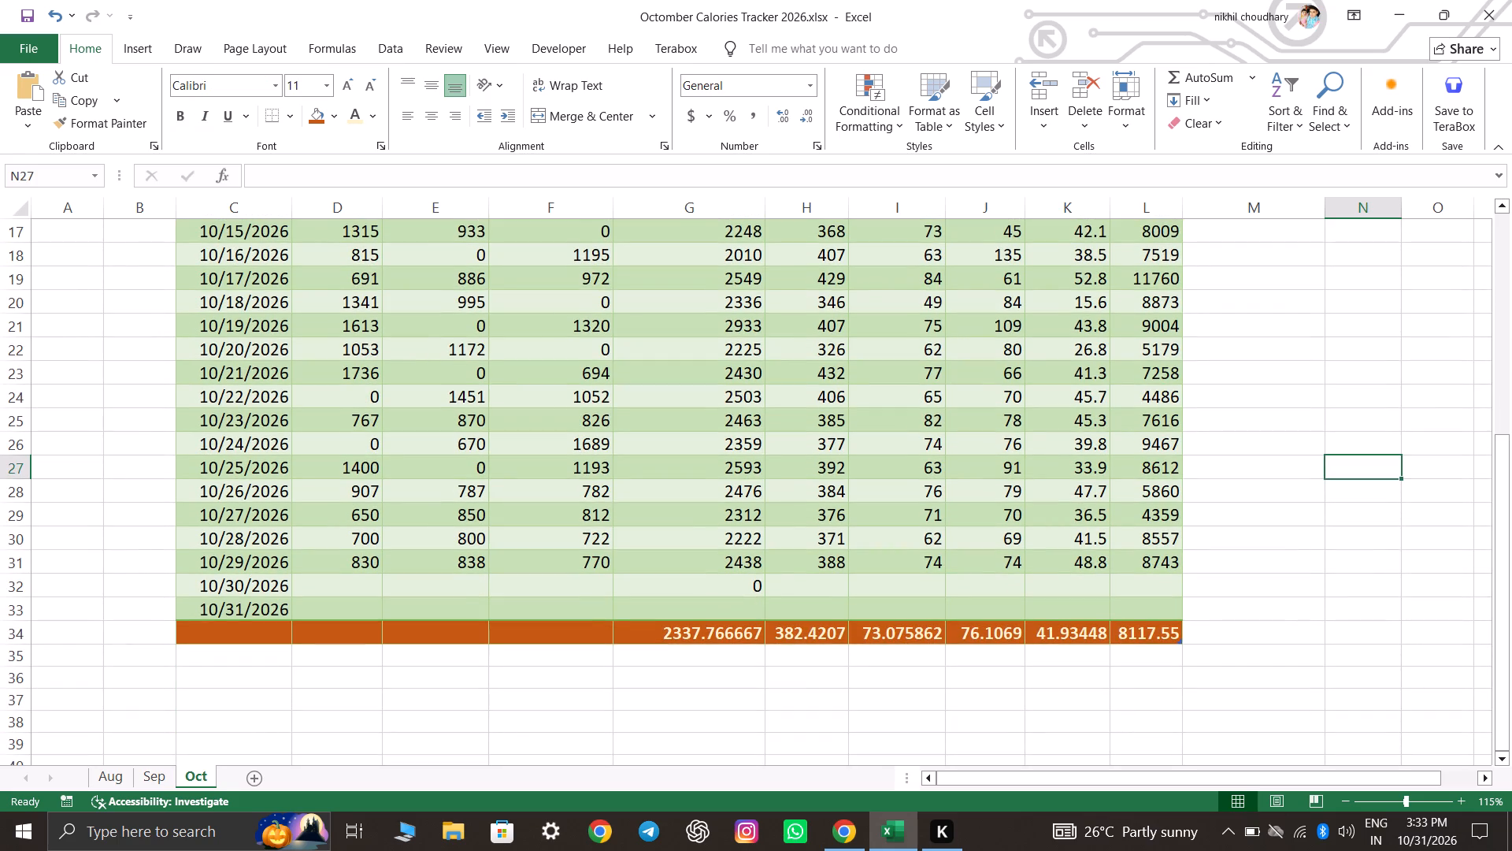
pyautogui.scroll(9, 1334, 473)
pyautogui.press('Right')
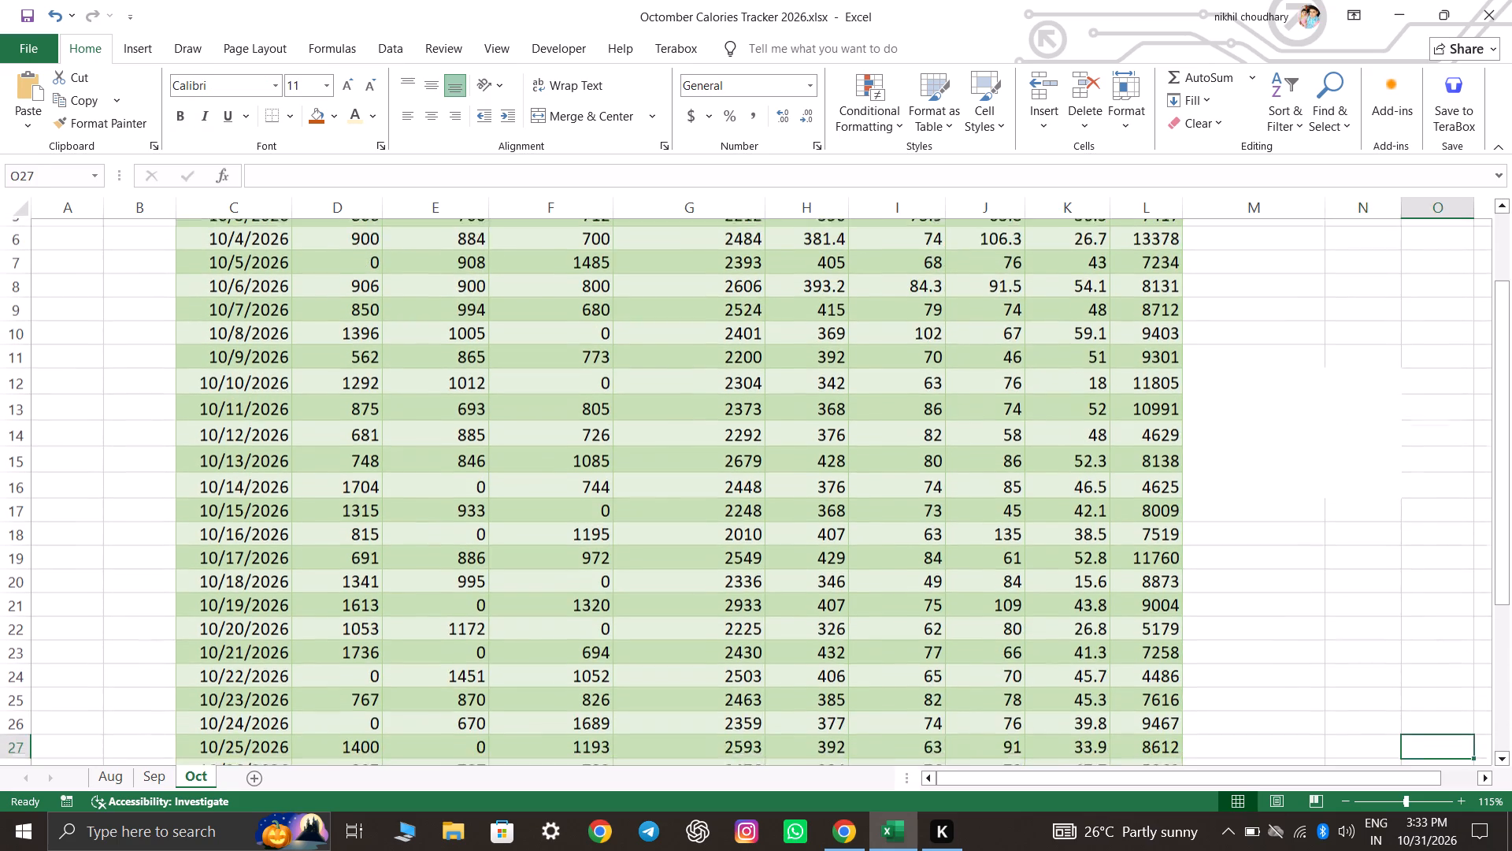
pyautogui.press('Right')
pyautogui.press('Right')
pyautogui.press('Right')
pyautogui.press('Right')
pyautogui.press('Right')
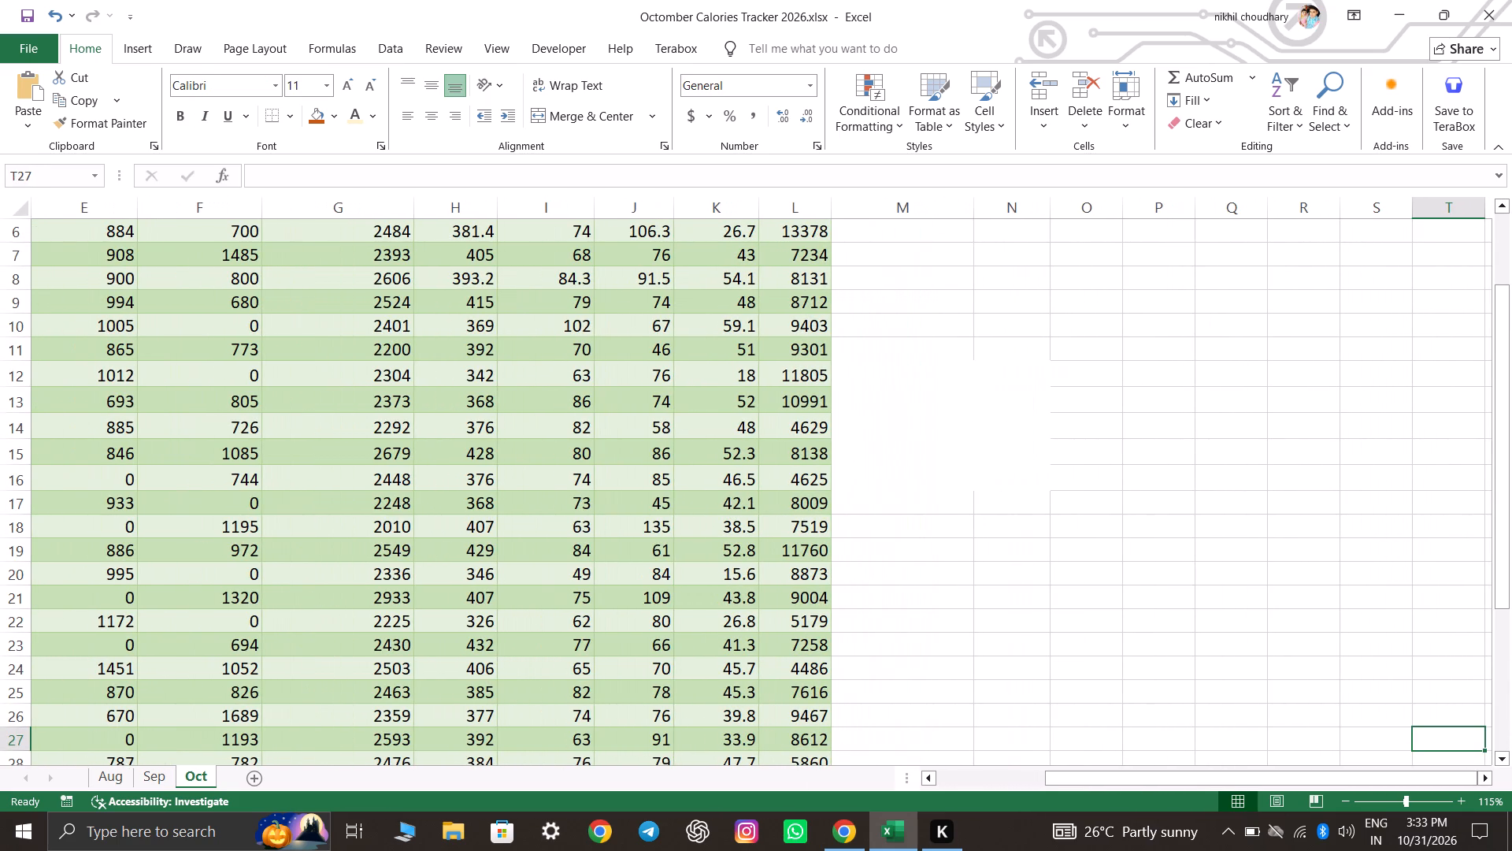
pyautogui.keyDown('ctrl'); pyautogui.scroll(-2, 1303, 470); pyautogui.keyUp('ctrl')
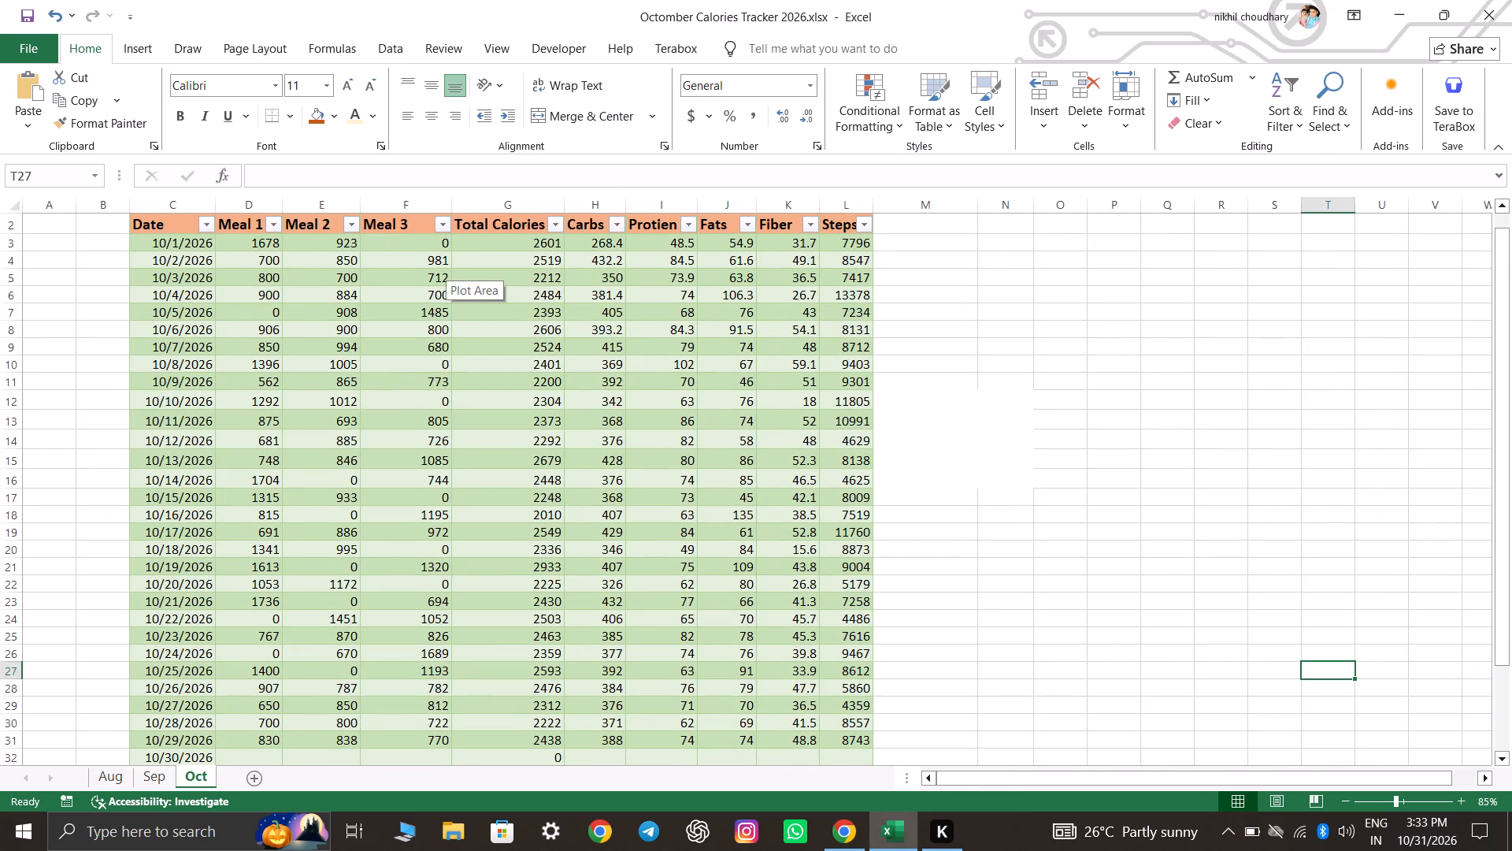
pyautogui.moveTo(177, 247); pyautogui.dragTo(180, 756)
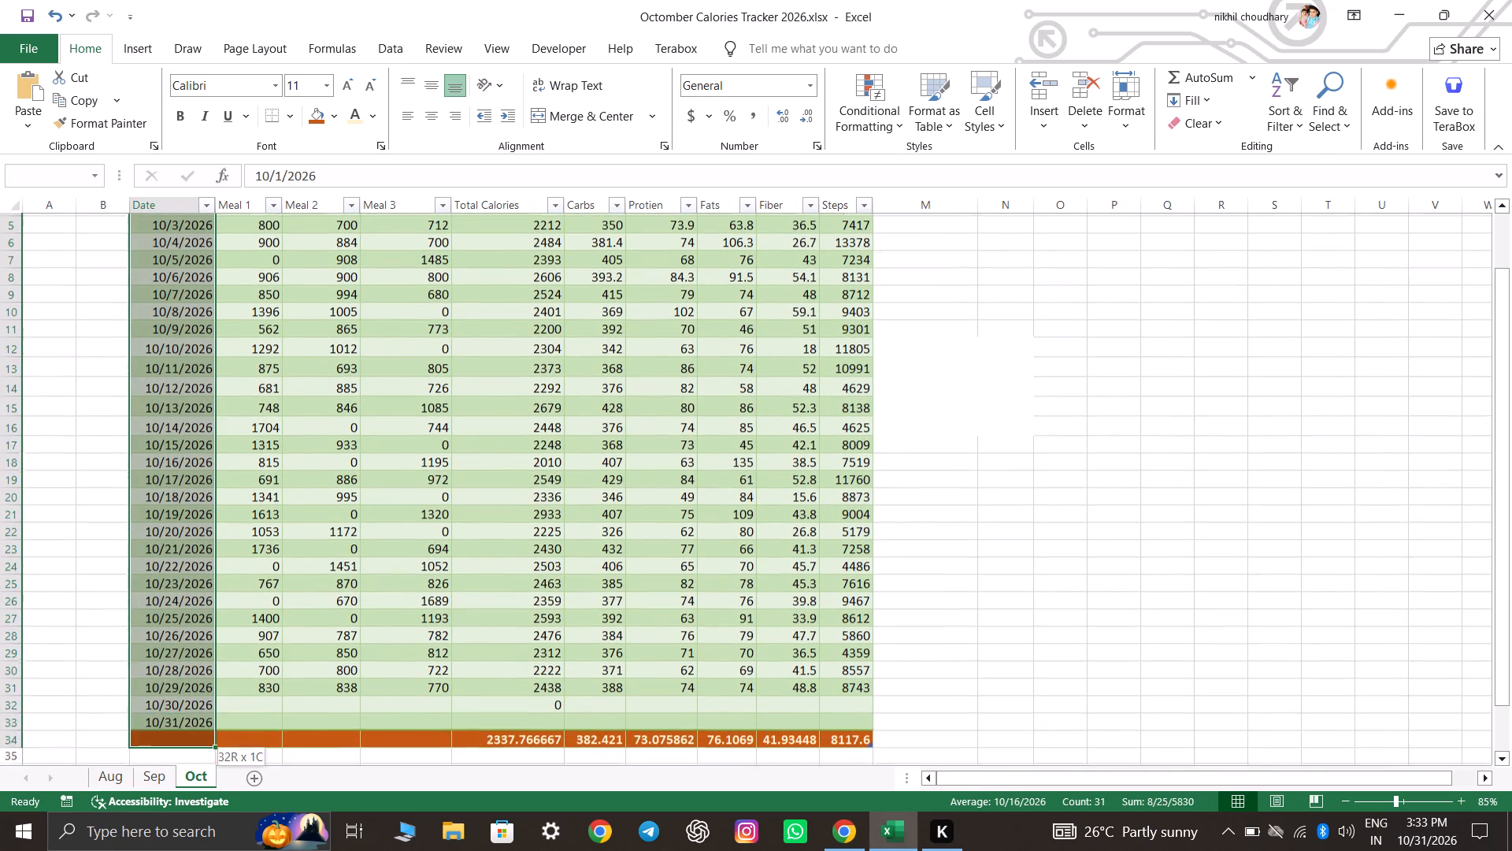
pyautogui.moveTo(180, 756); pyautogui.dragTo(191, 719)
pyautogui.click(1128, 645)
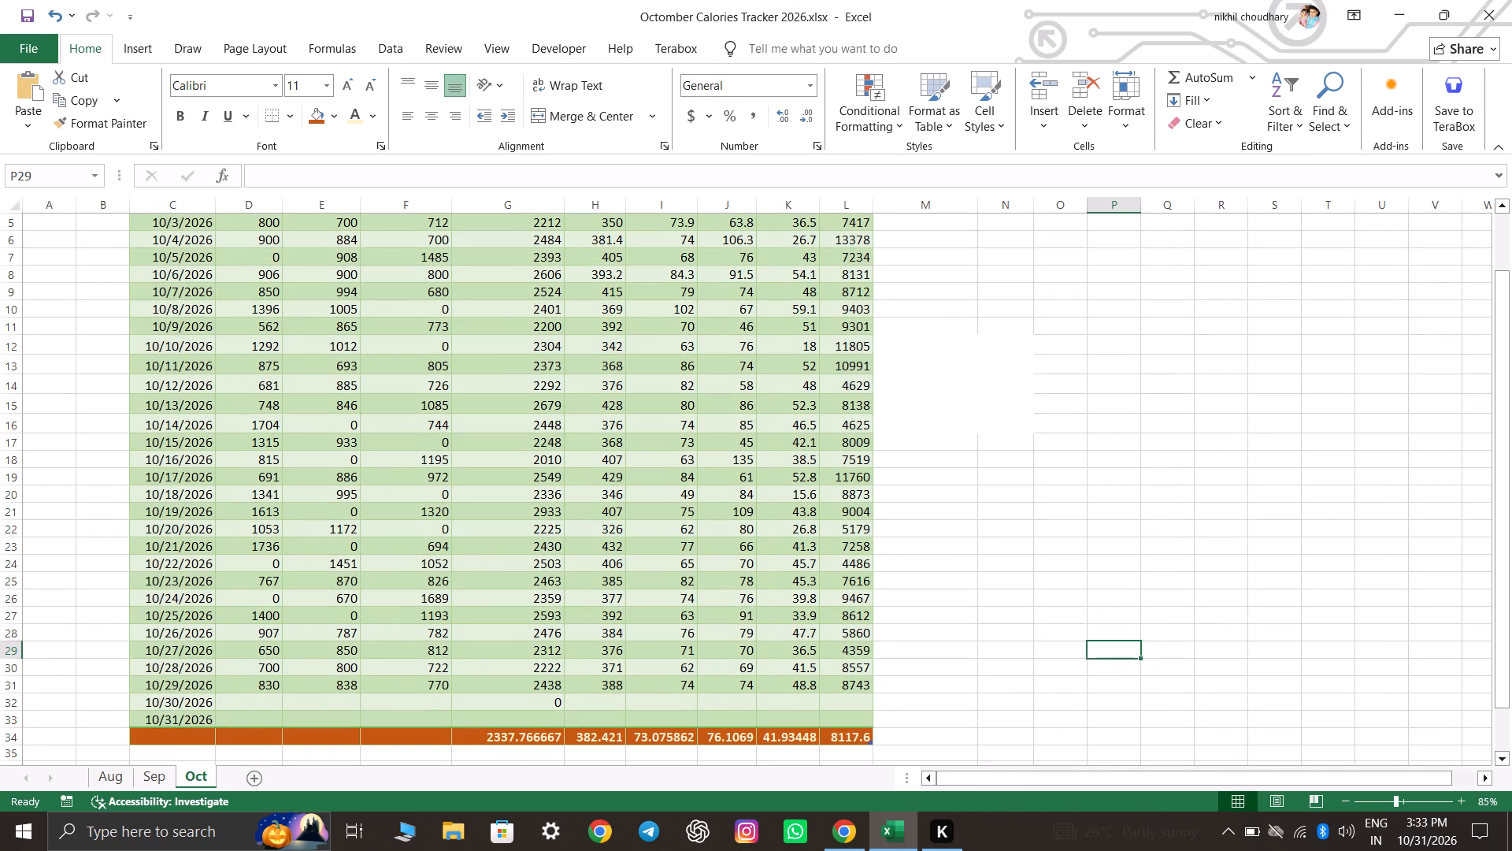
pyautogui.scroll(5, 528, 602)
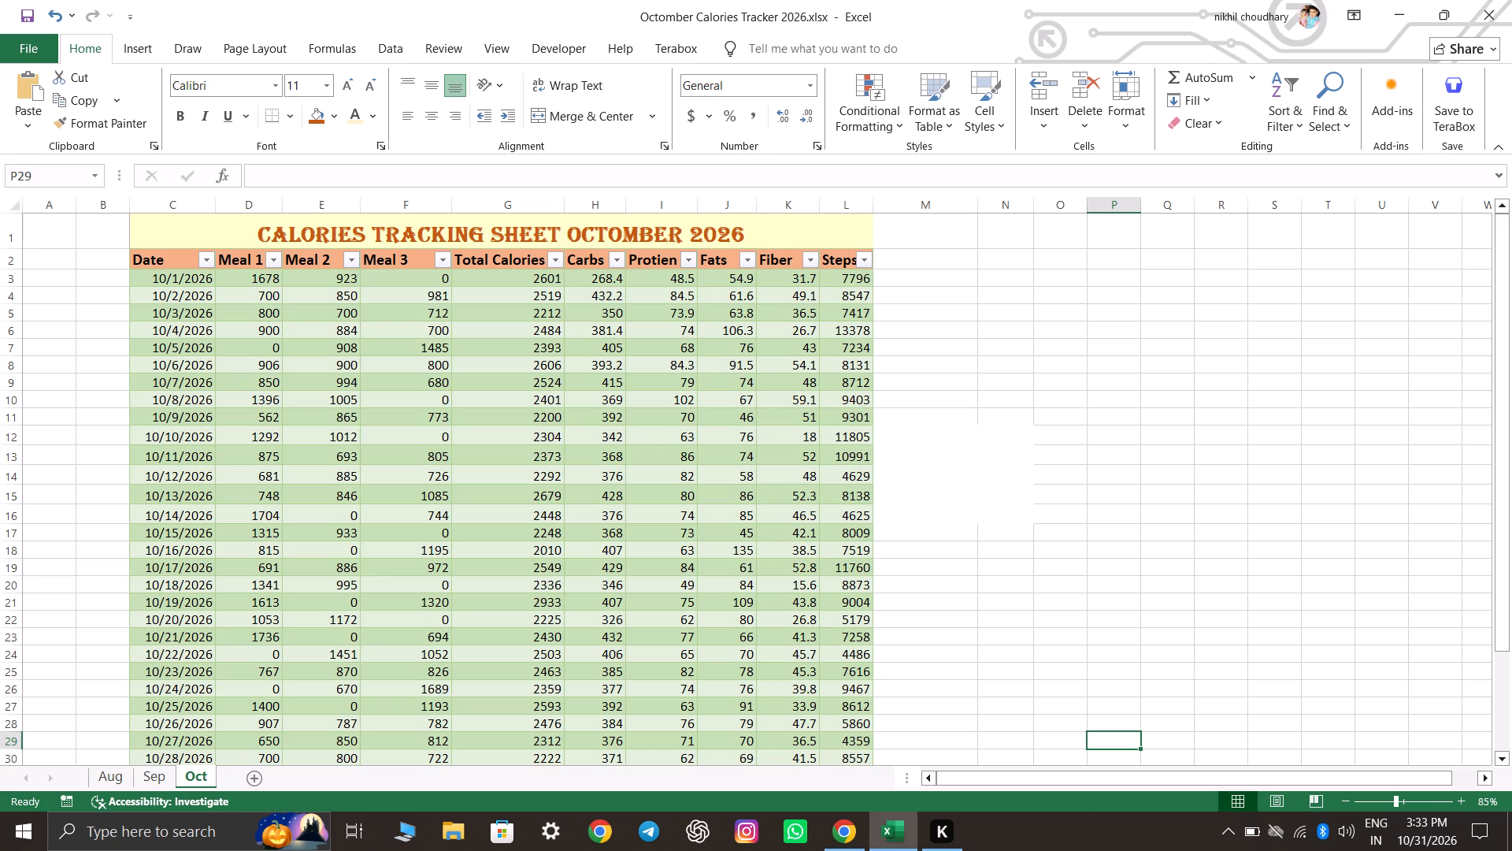
# Insert the recommended line chart of October's Date and Total Calories data and place it in the empty area beside the table.
pyautogui.click(183, 252)
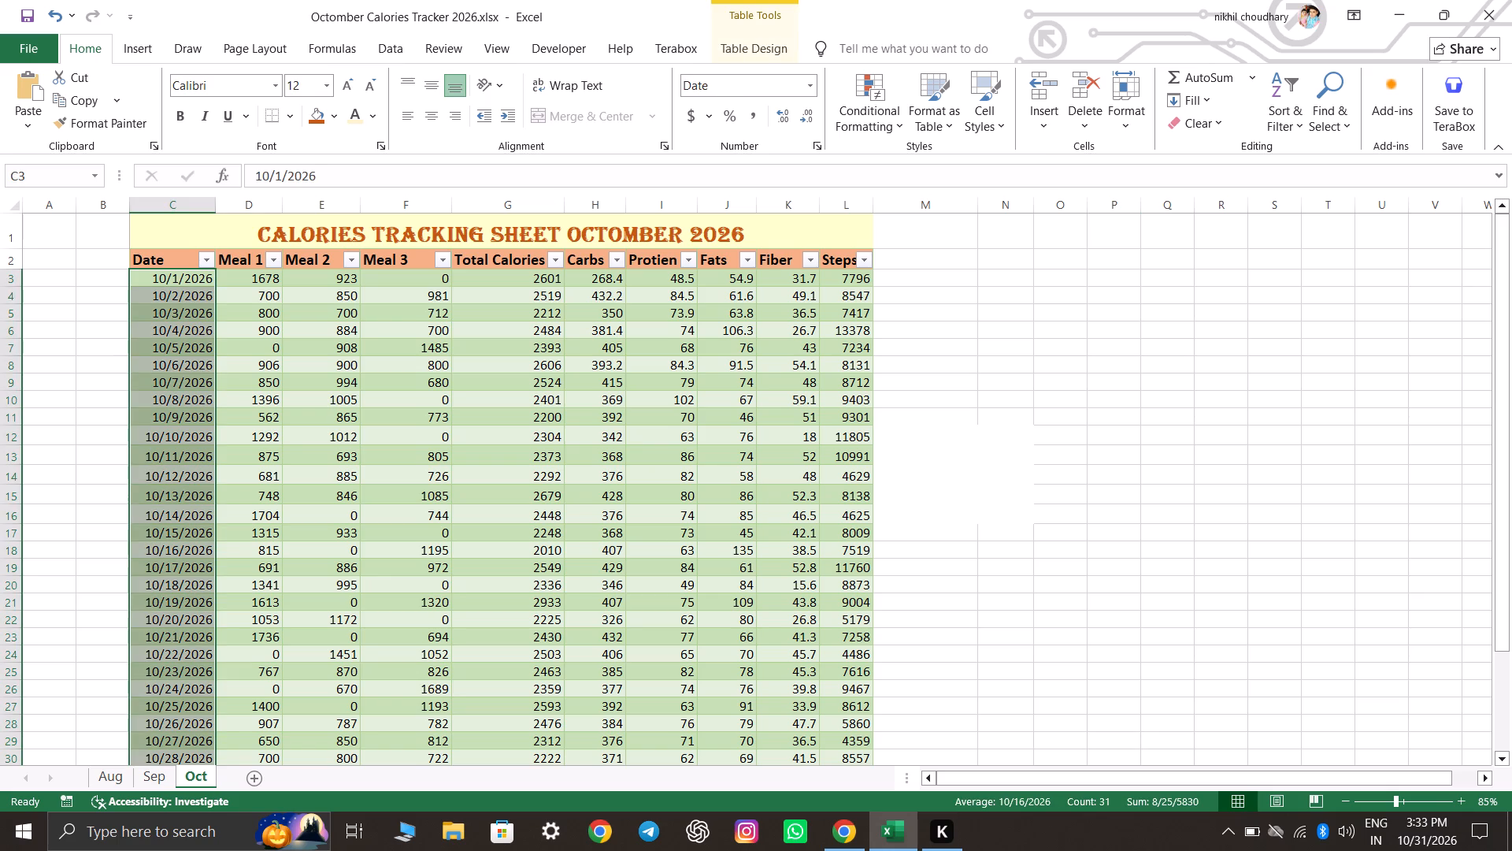
pyautogui.keyDown('ctrl'); pyautogui.click(508, 251); pyautogui.keyUp('ctrl')
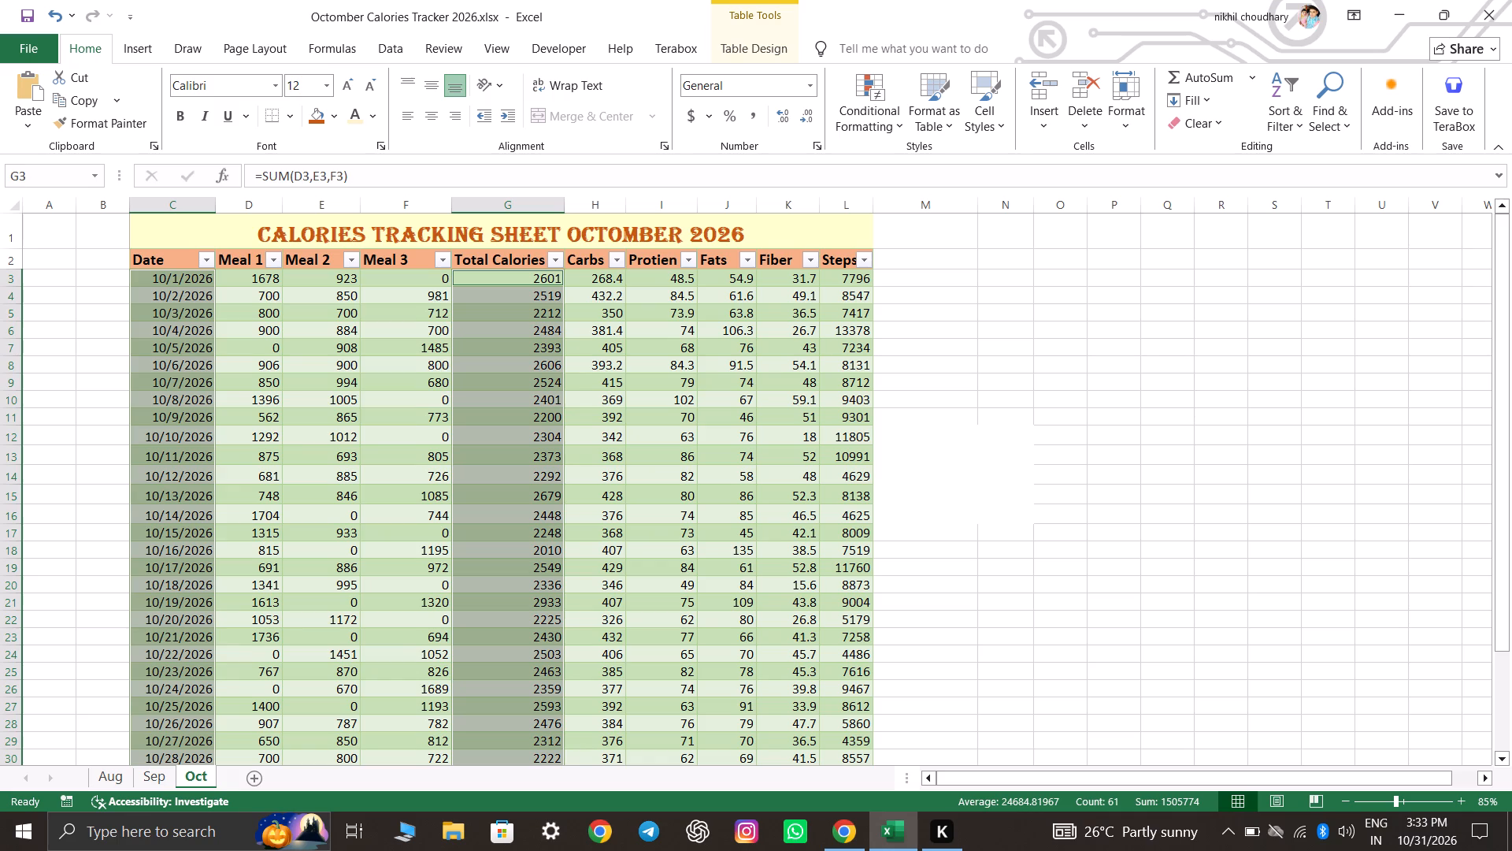
pyautogui.click(154, 50)
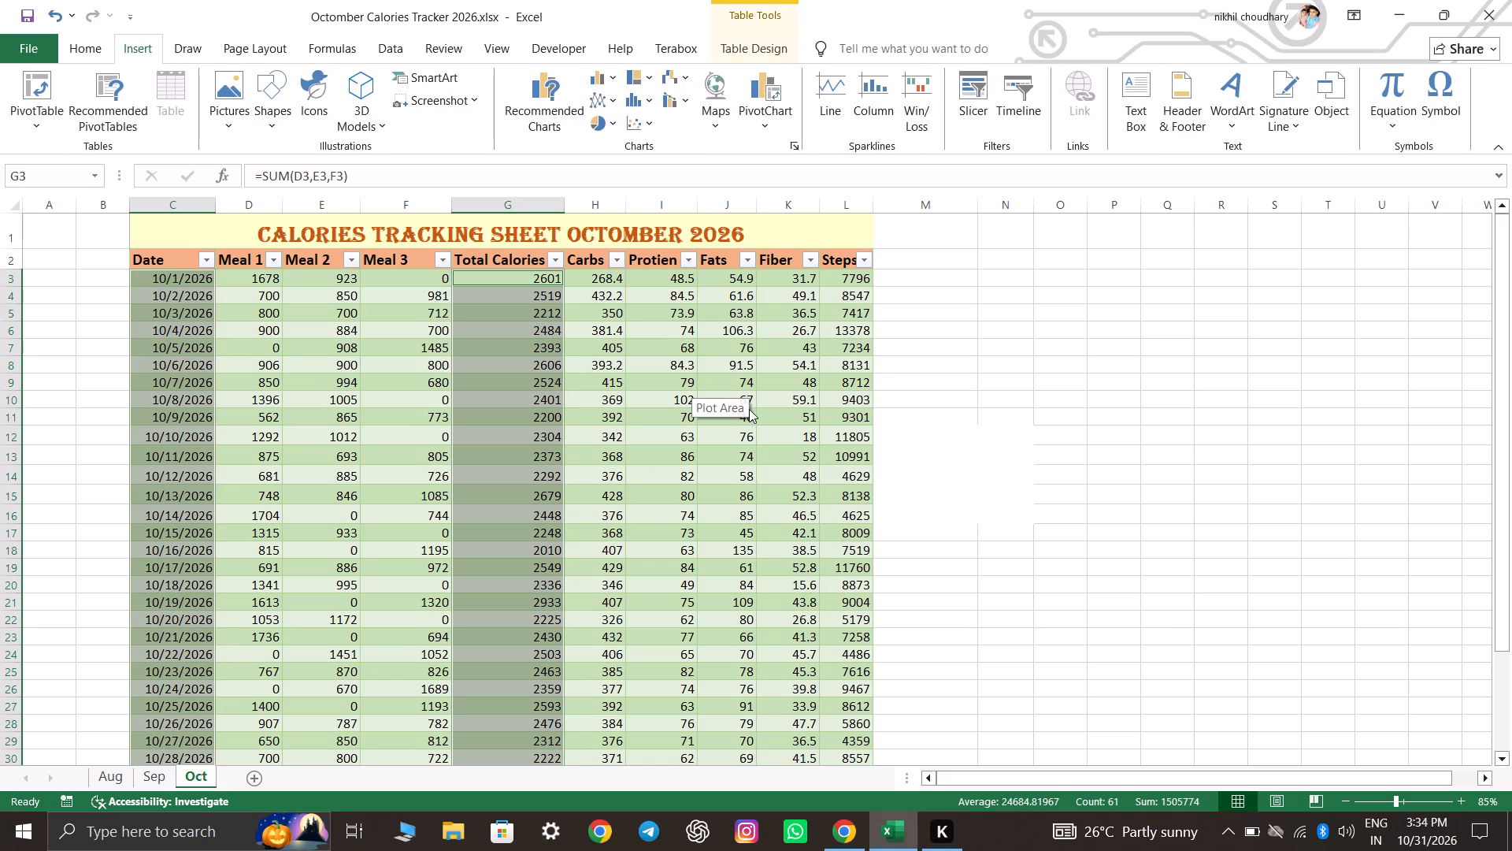
pyautogui.click(530, 101)
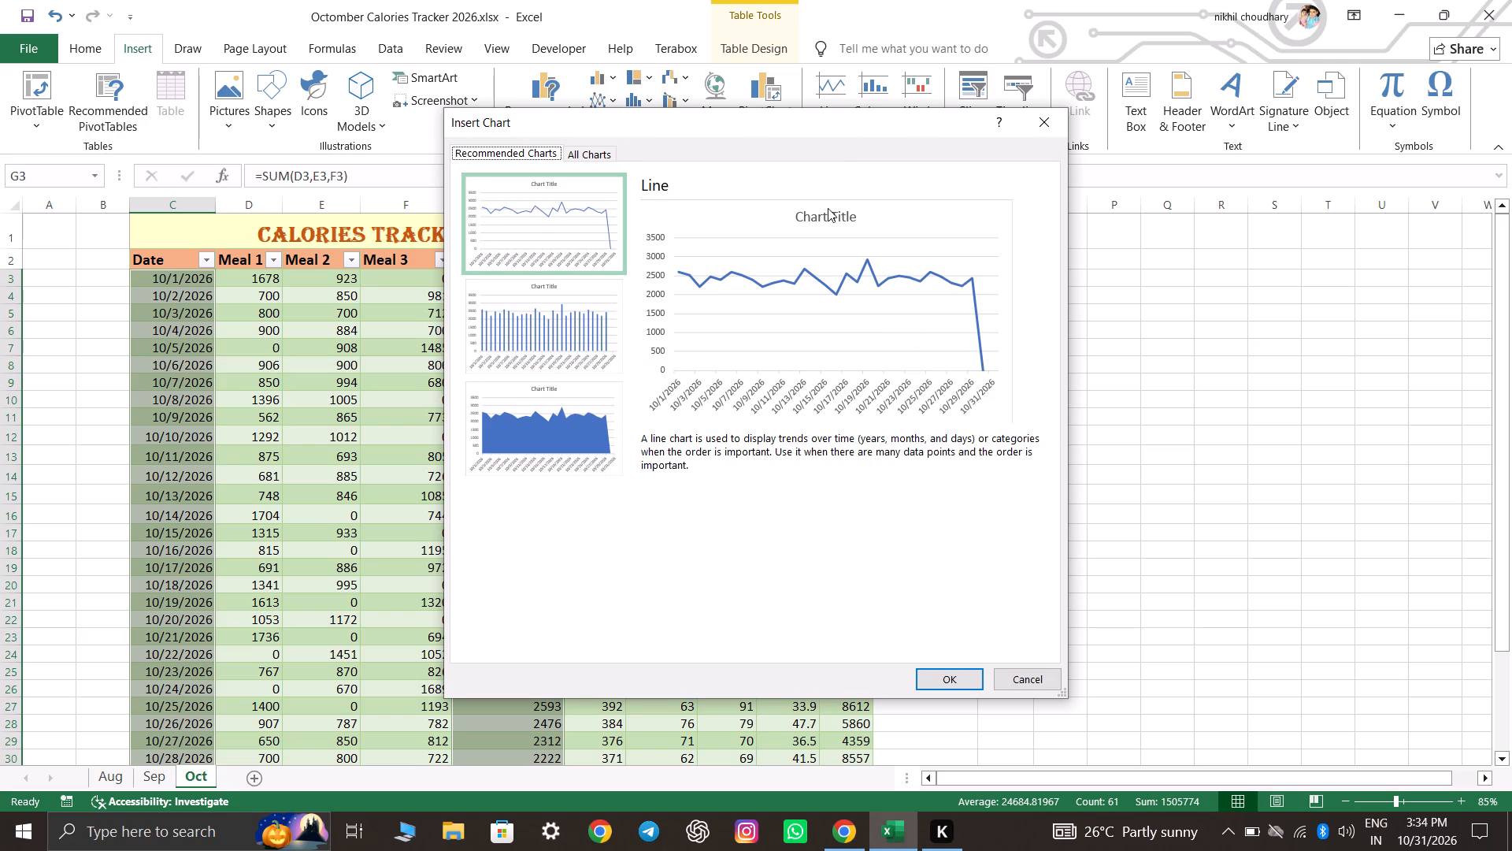
pyautogui.click(904, 274)
pyautogui.click(969, 681)
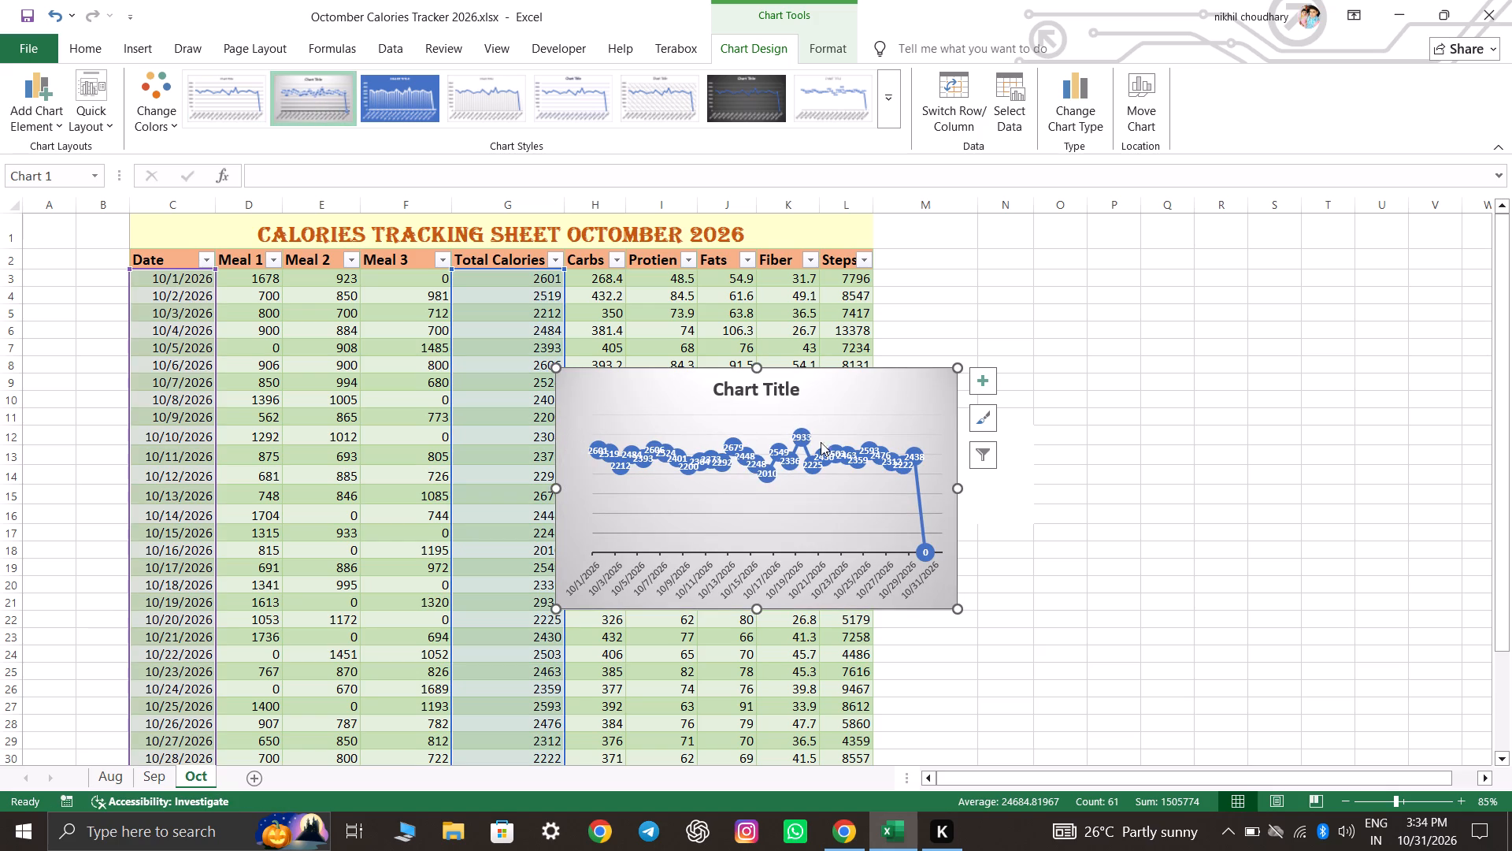
pyautogui.moveTo(839, 392); pyautogui.dragTo(1199, 280)
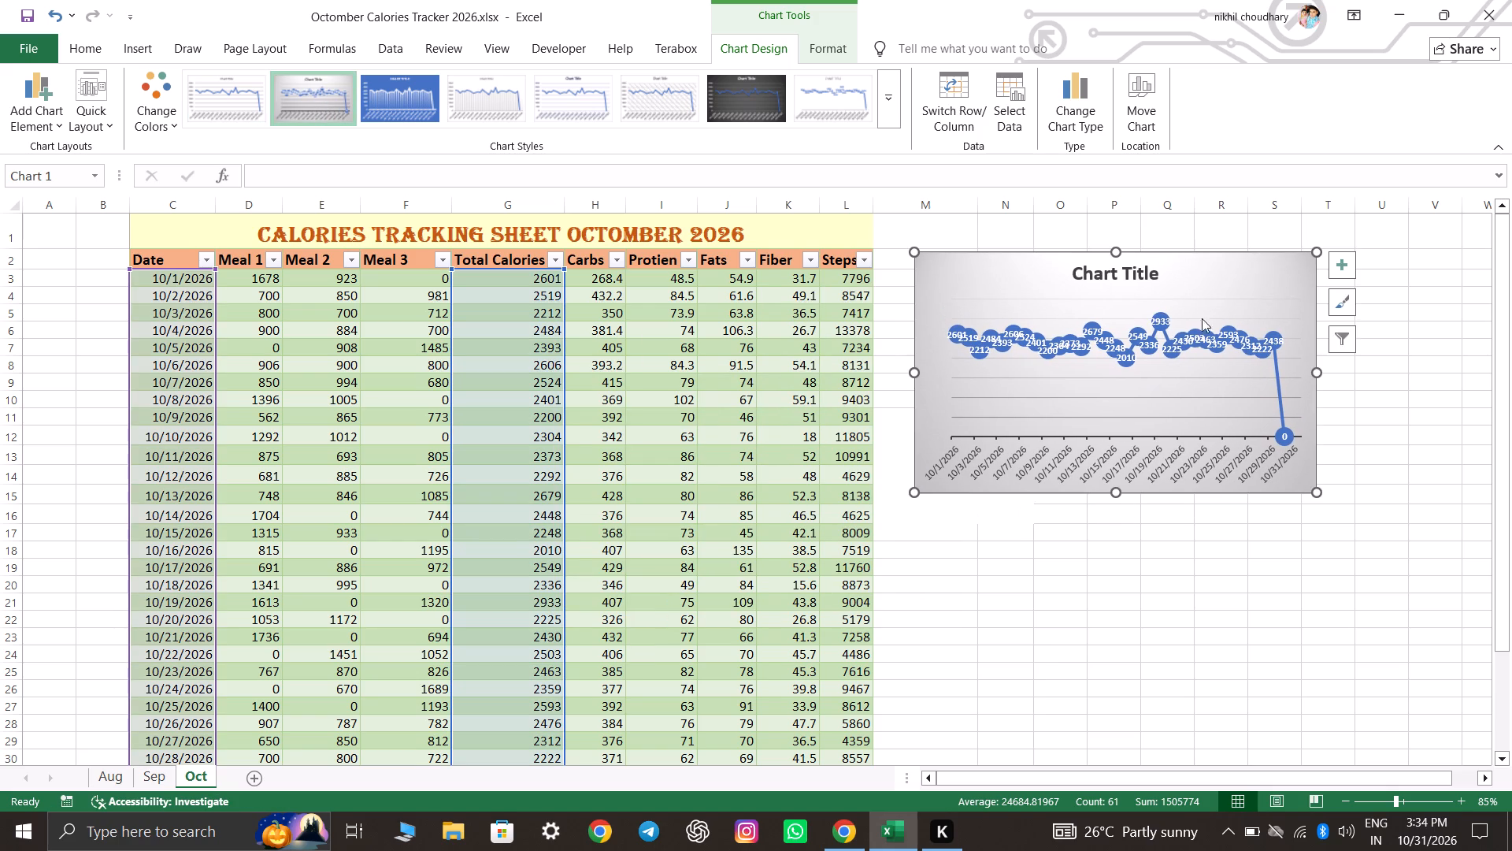
pyautogui.click(1206, 574)
# Enter the 10/30/2026 meal calories in October's table: Meal 1 as 1293, Meal 2 as 234 and Meal 3 as 782.
pyautogui.scroll(-5, 1199, 593)
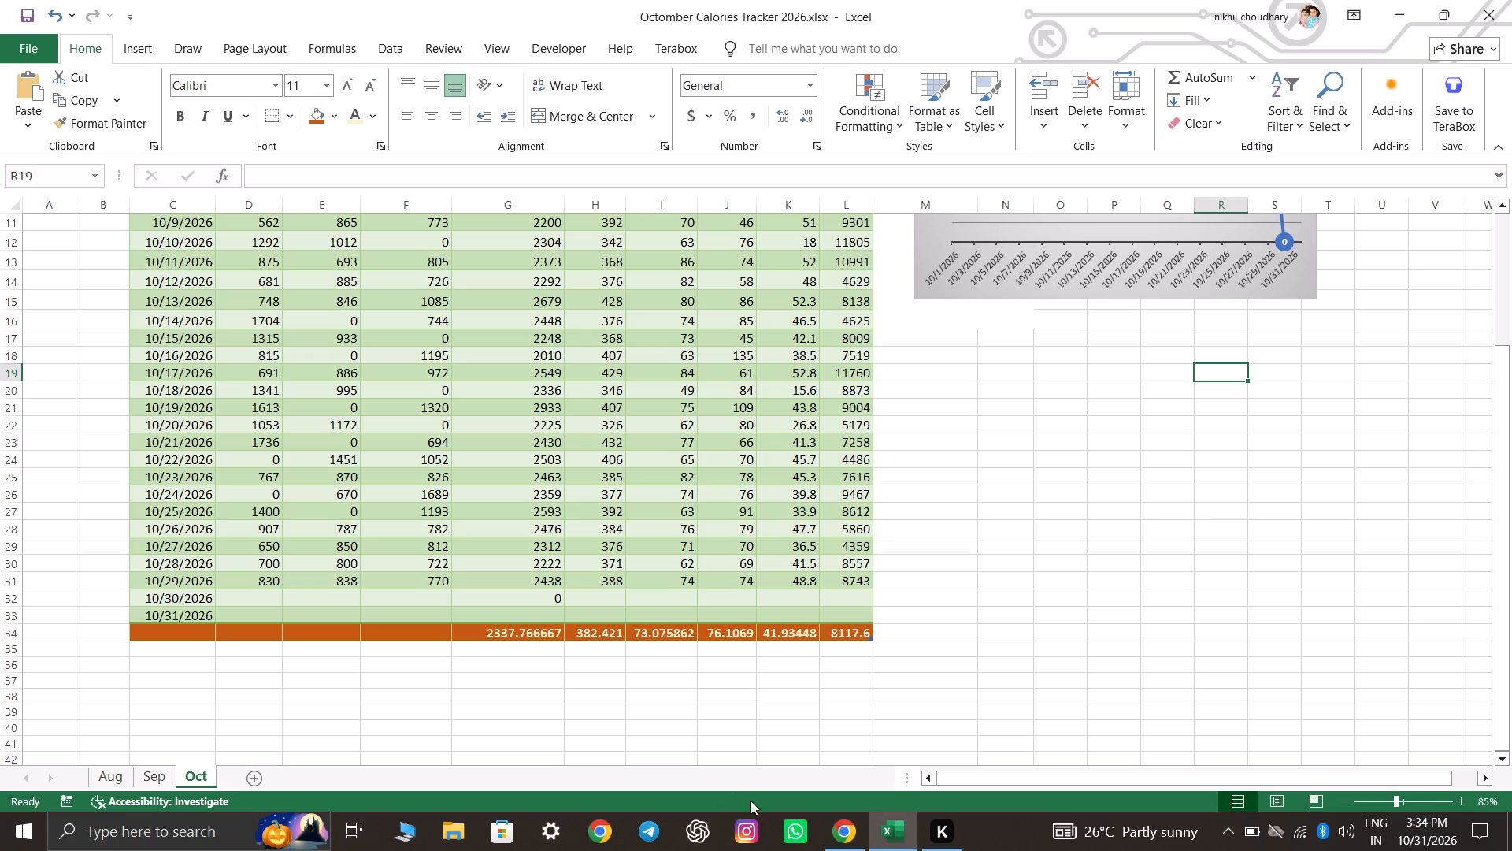
pyautogui.click(265, 592)
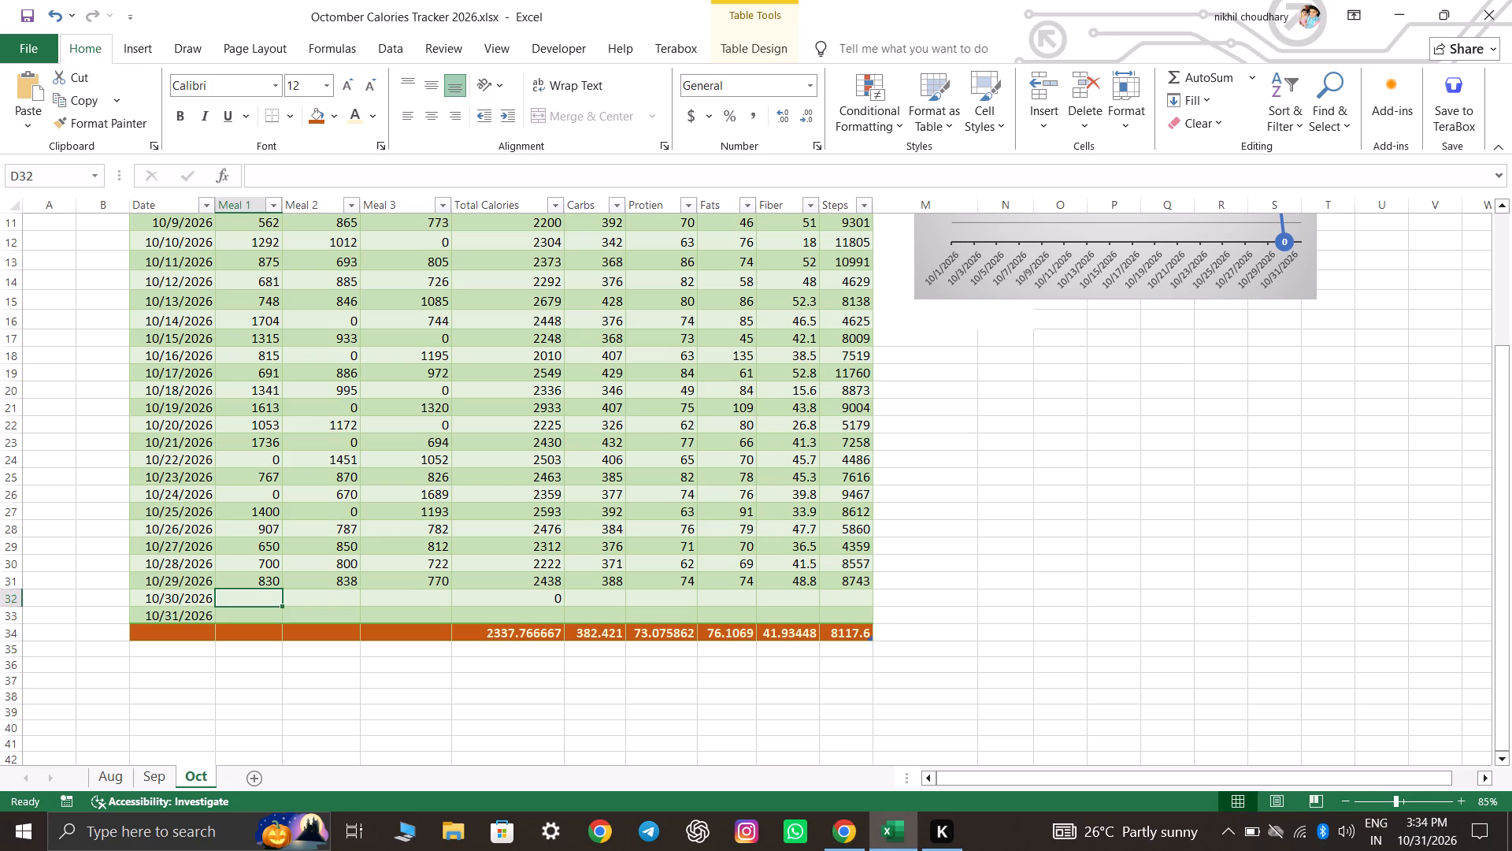
pyautogui.write('12')
pyautogui.write('93')
pyautogui.press('Right')
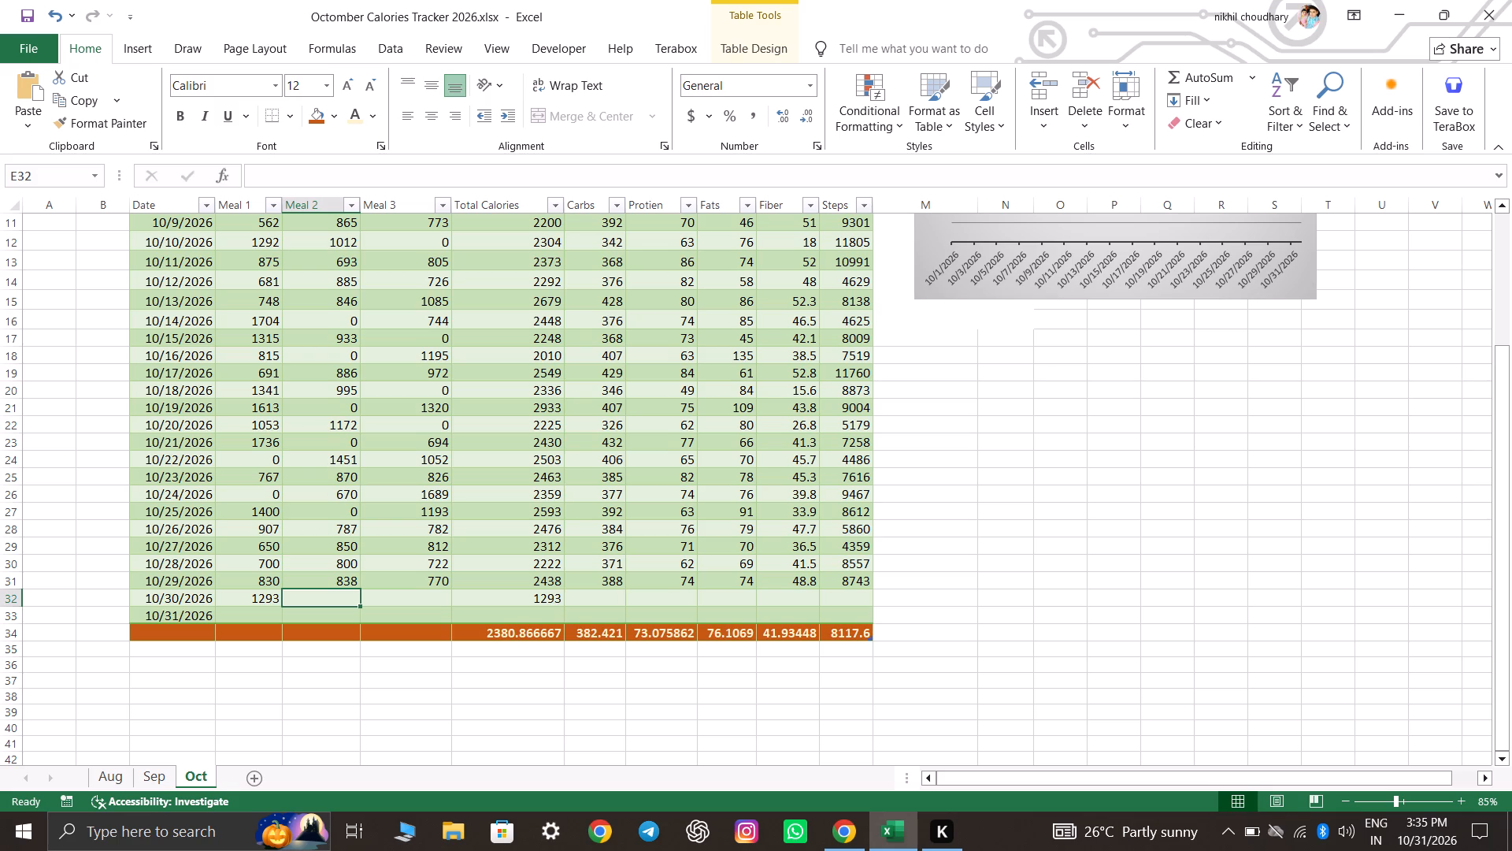
pyautogui.write('23')
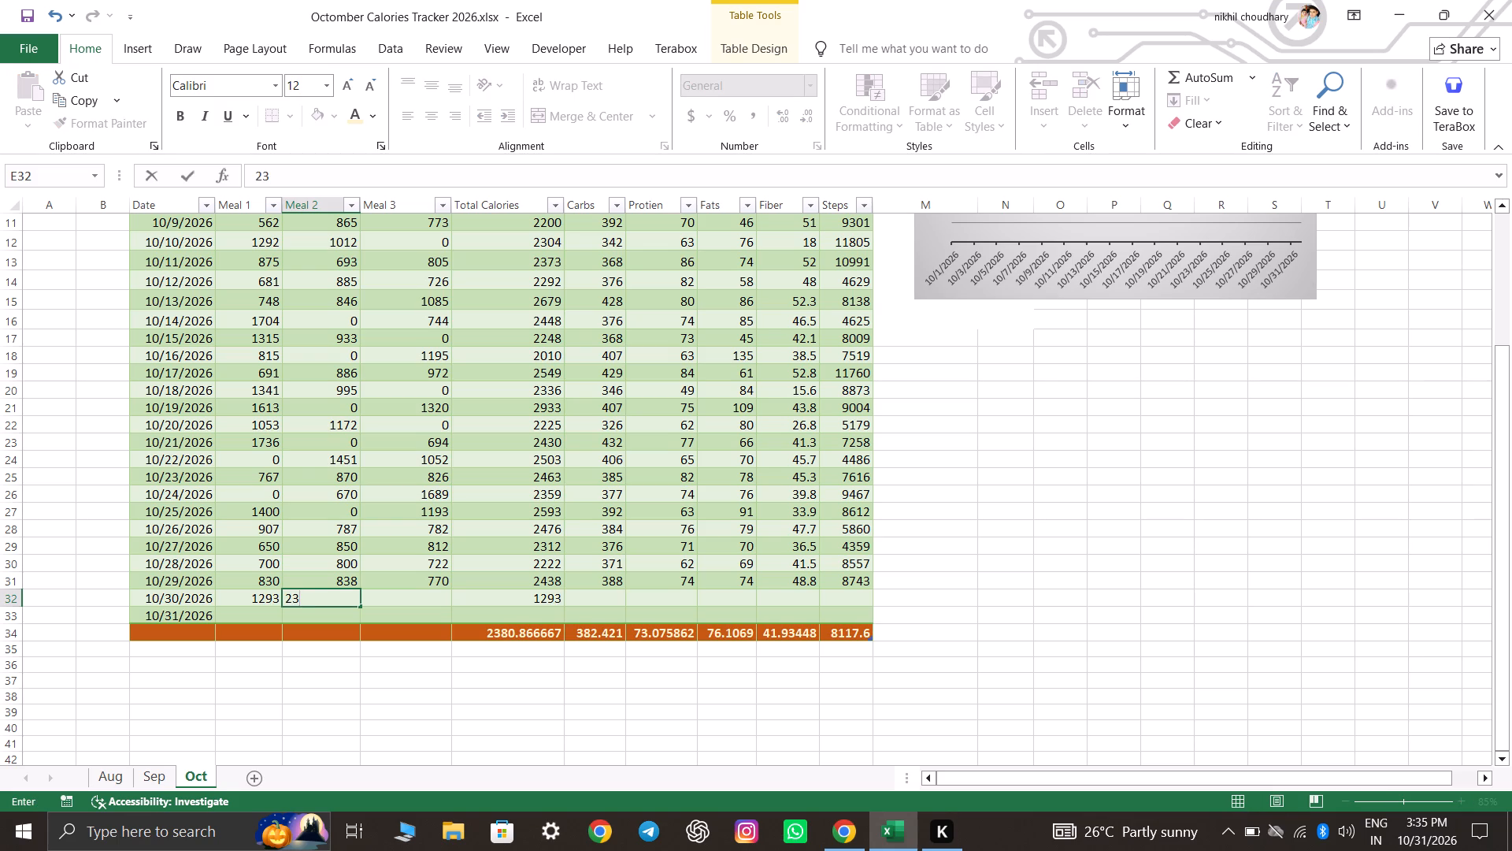
pyautogui.press('4')
pyautogui.press('Right')
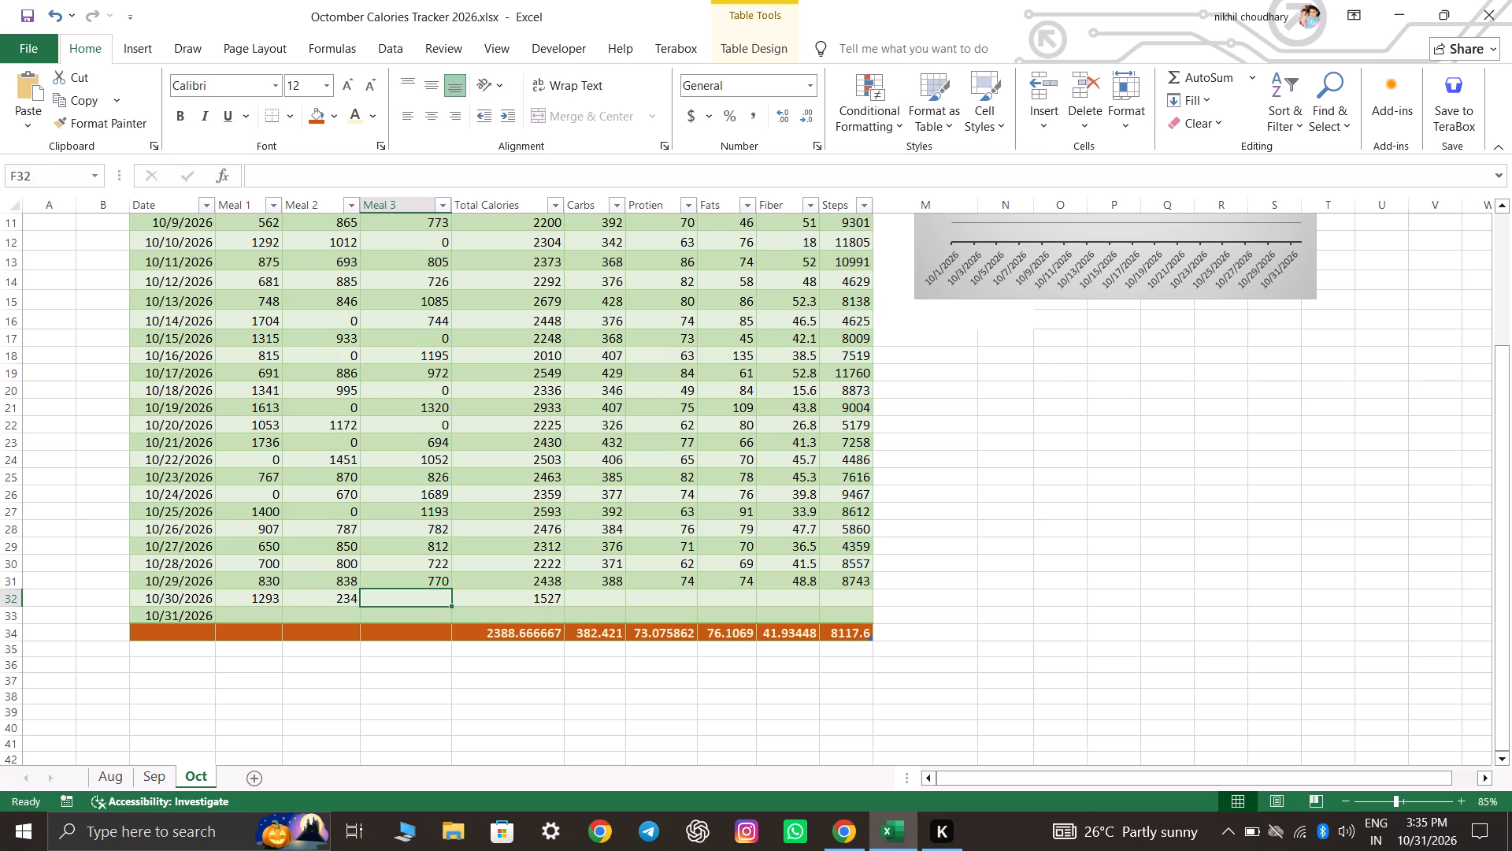
pyautogui.write('782')
pyautogui.press('Right')
pyautogui.press('Right')
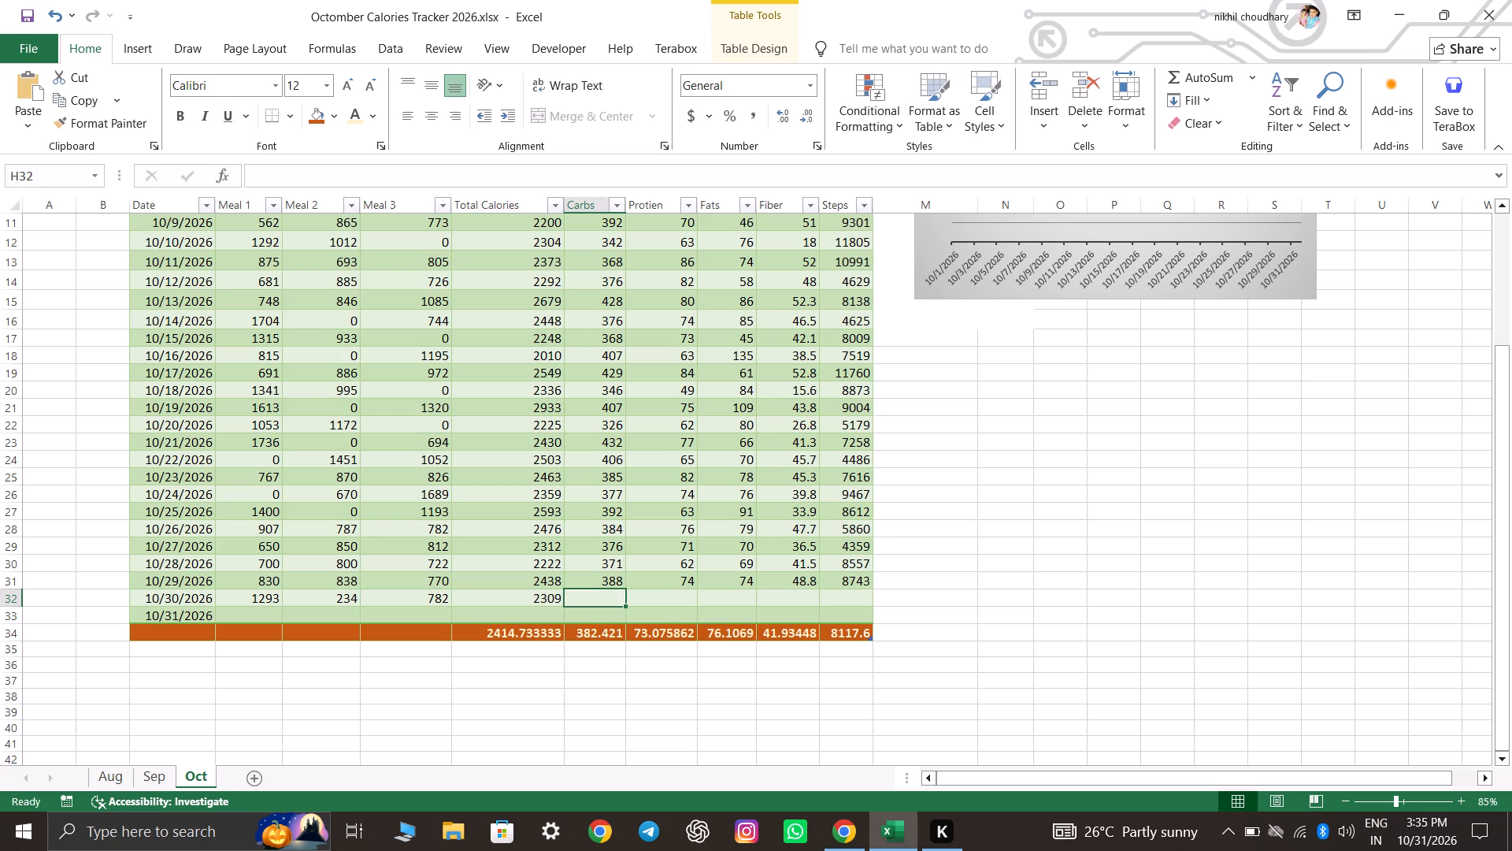
# Enter the 10/30/2026 Carbs as =232+57+120 and Protien as =48+12+23.
pyautogui.press('=')
pyautogui.write('232')
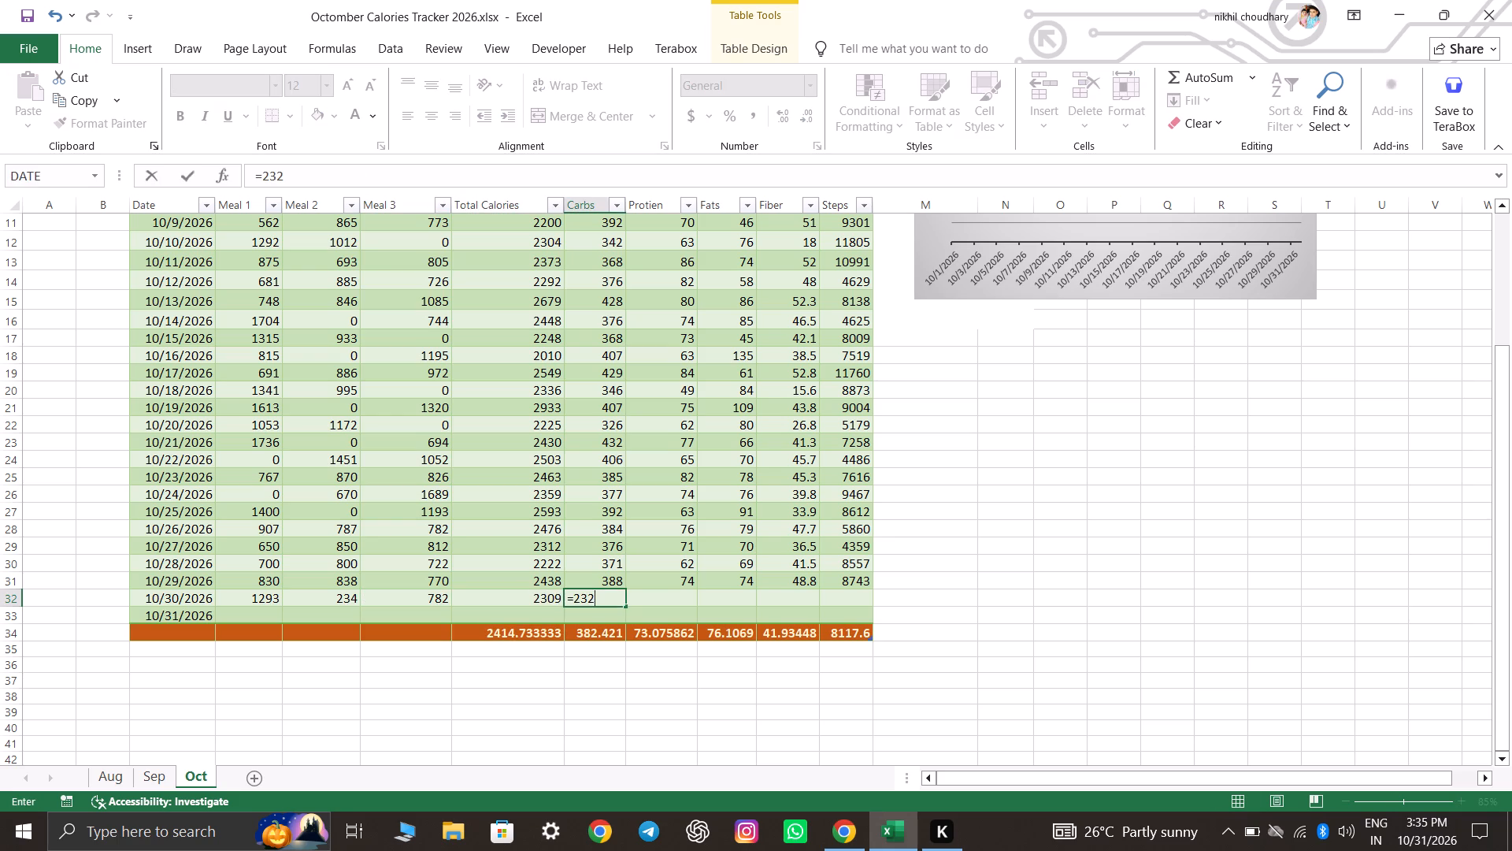
pyautogui.press('+')
pyautogui.write('57+')
pyautogui.write('120')
pyautogui.press('Right')
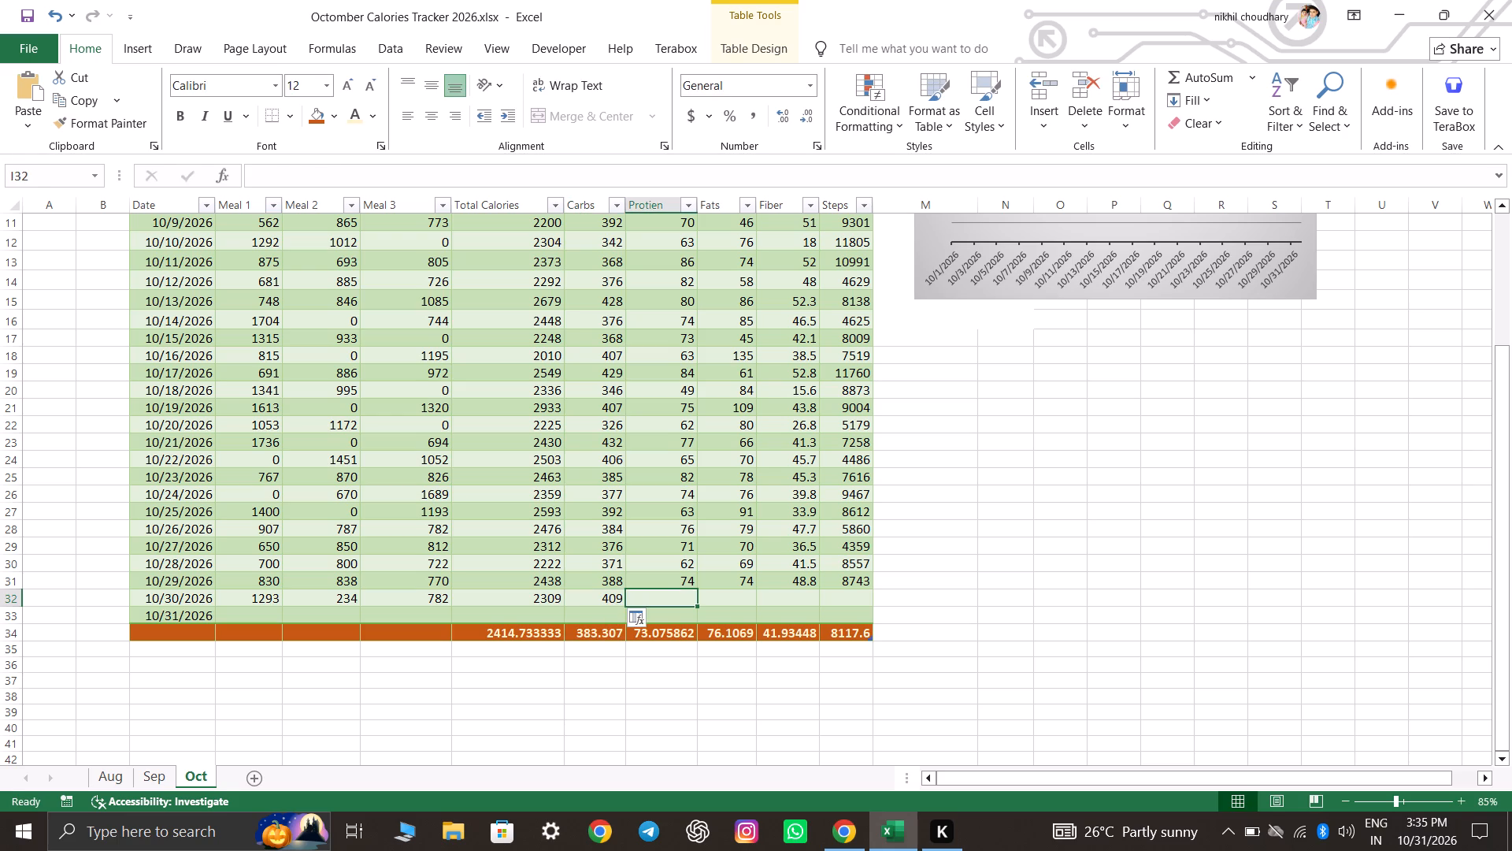
pyautogui.press('=')
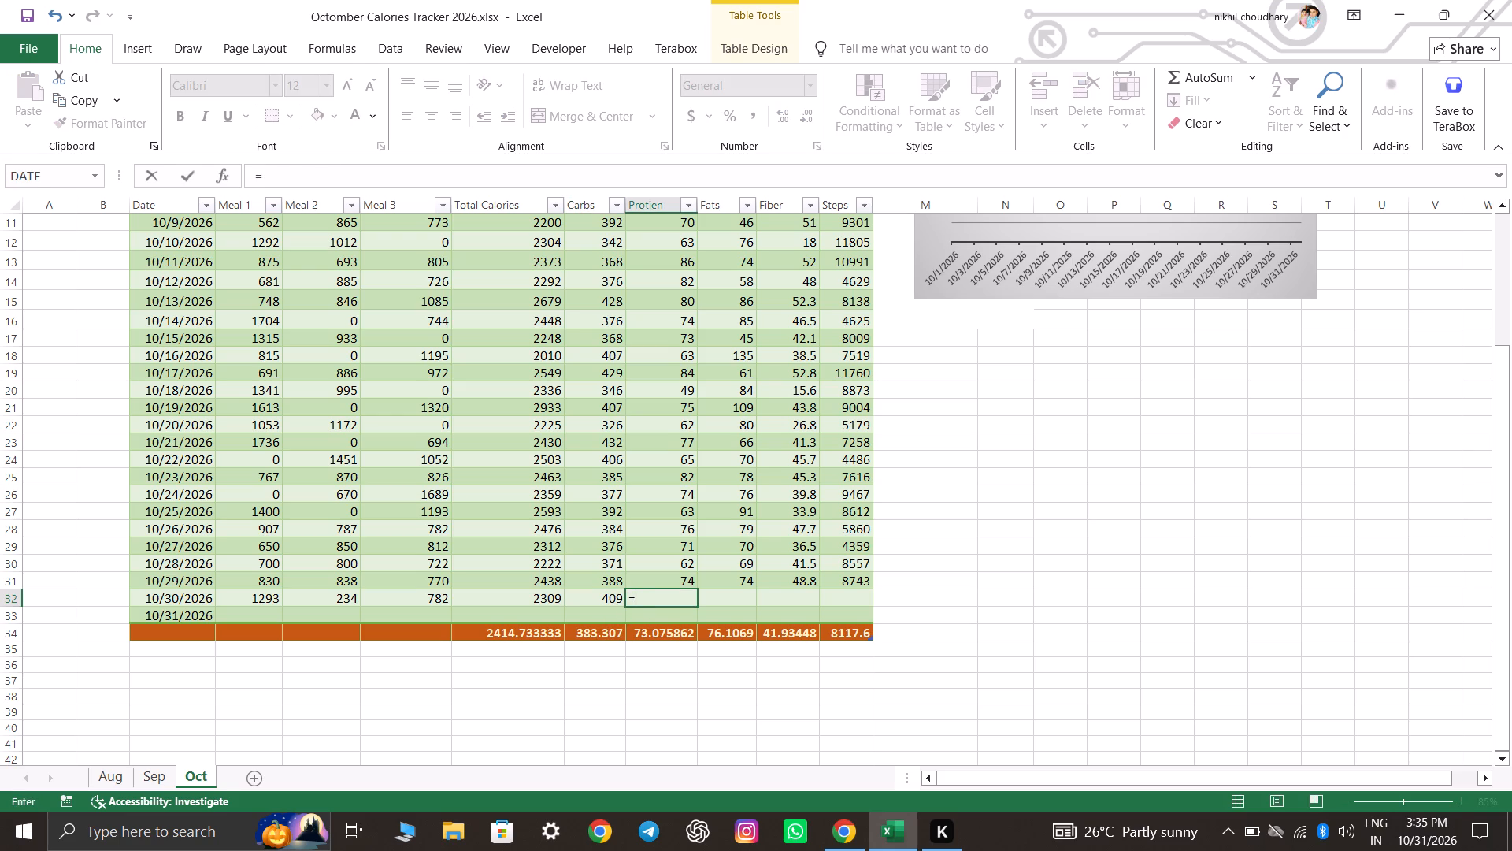
pyautogui.write('48')
pyautogui.write('+12+')
pyautogui.write('23')
pyautogui.press('Right')
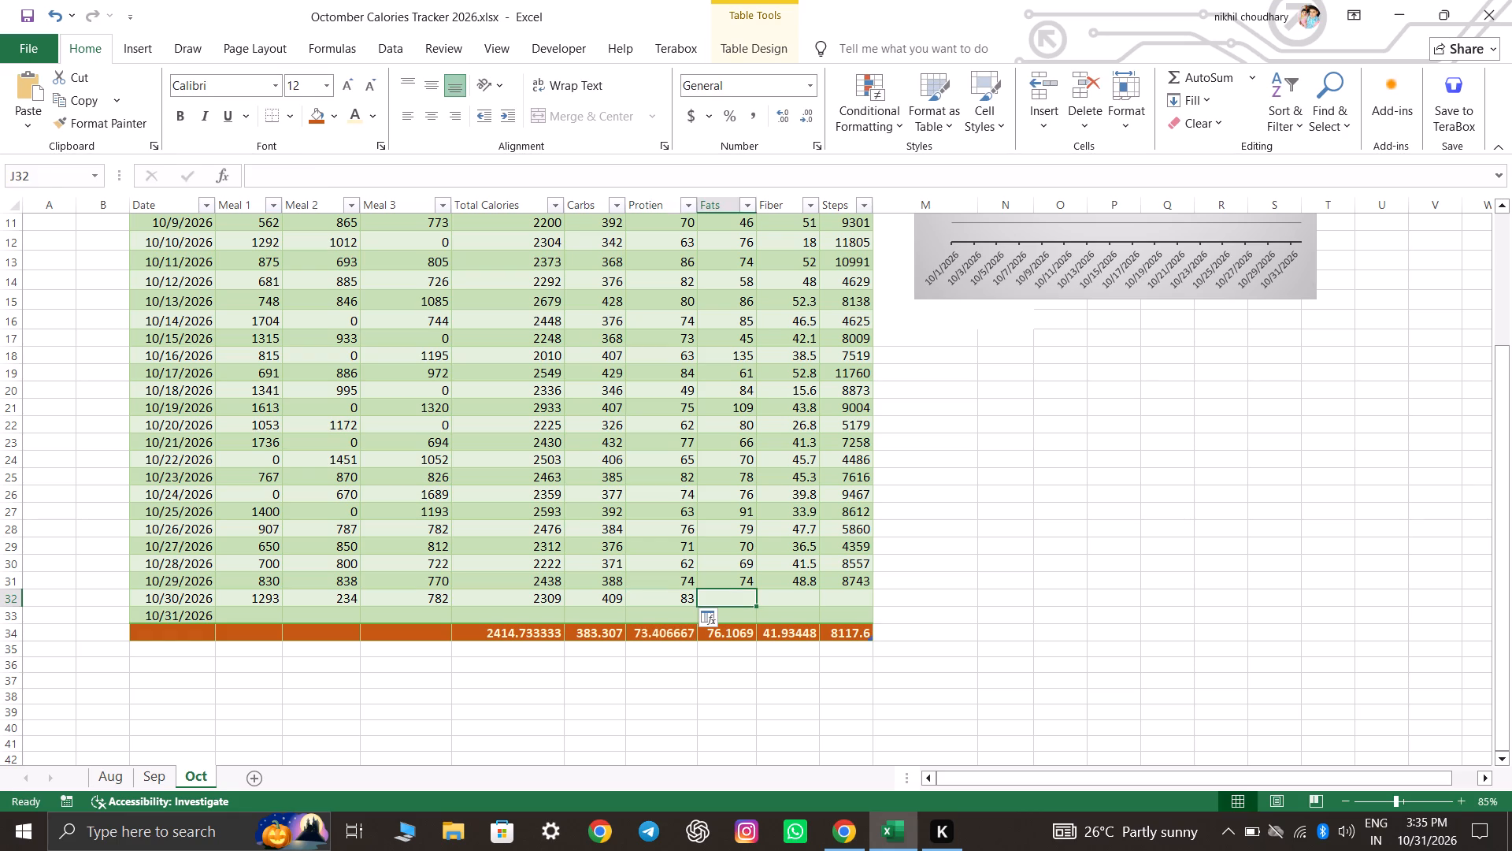
# Enter the 10/30/2026 Fats as =19+12+27 and Fiber as =38+17.3.
pyautogui.press('=')
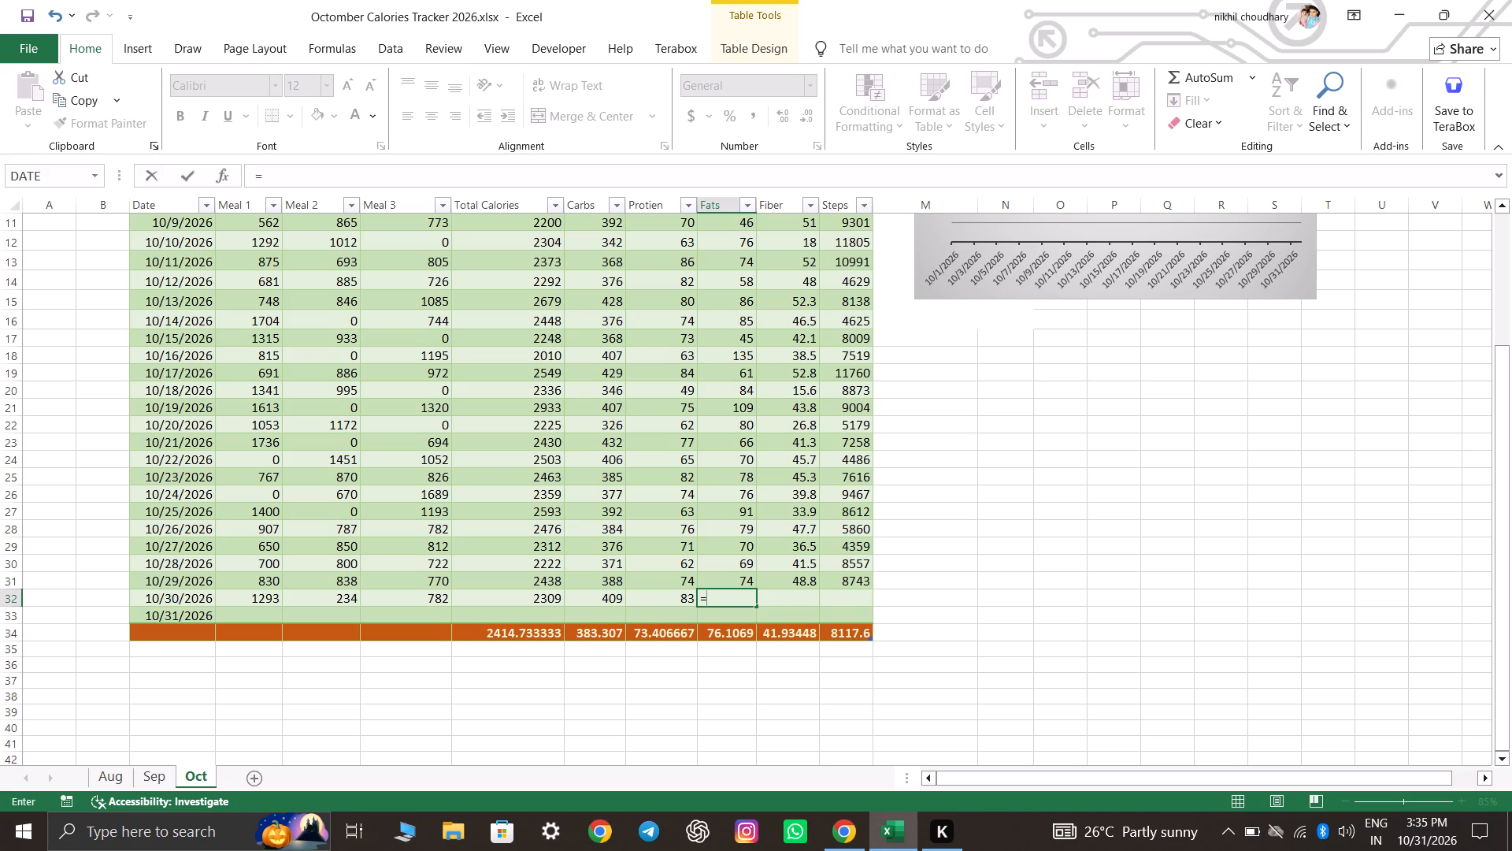
pyautogui.write('19')
pyautogui.write('+12+')
pyautogui.write('27')
pyautogui.press('Right')
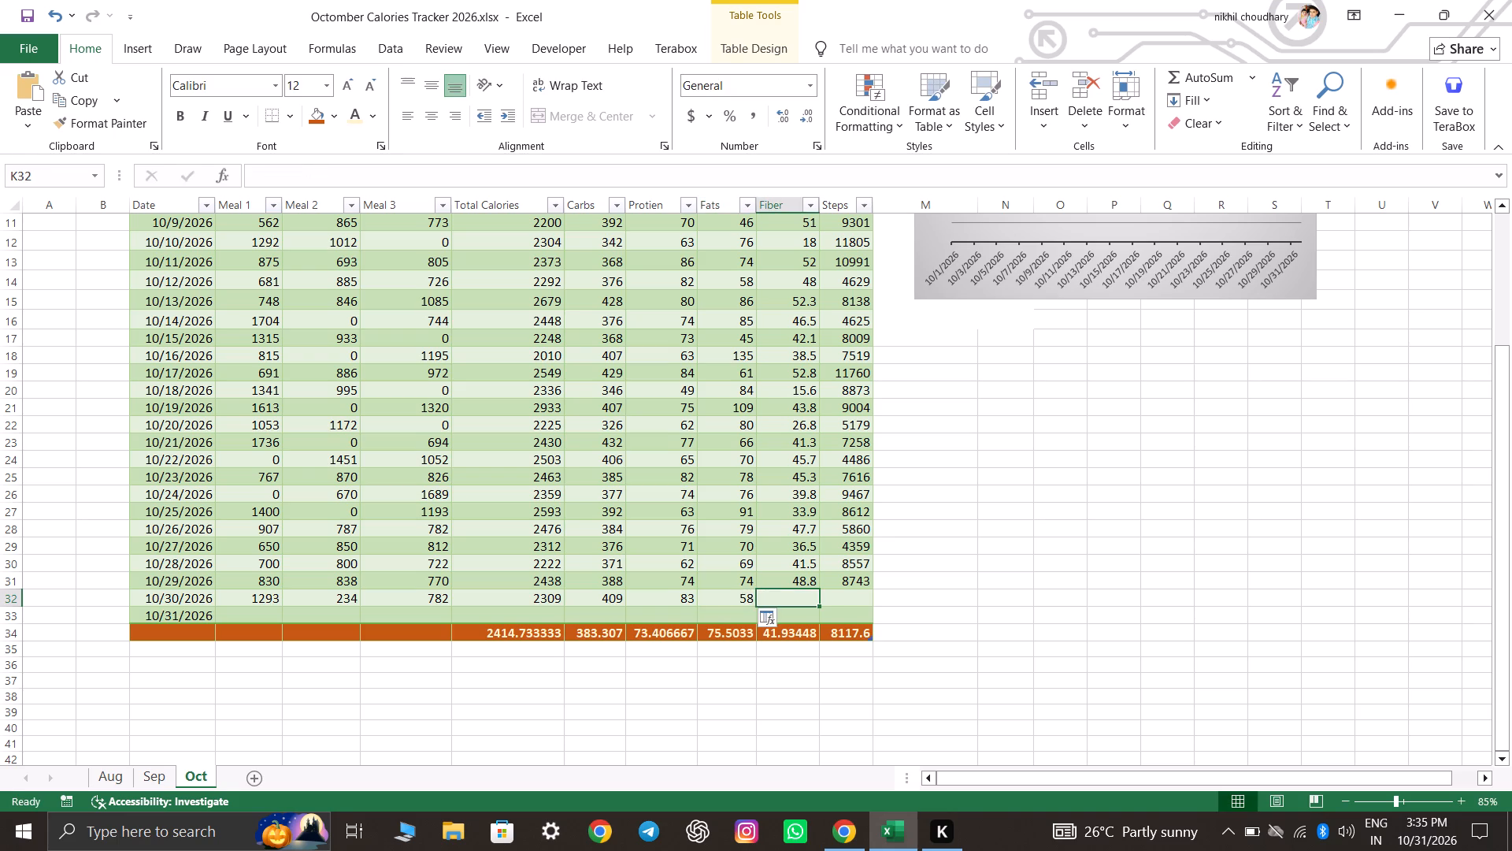
pyautogui.press('=')
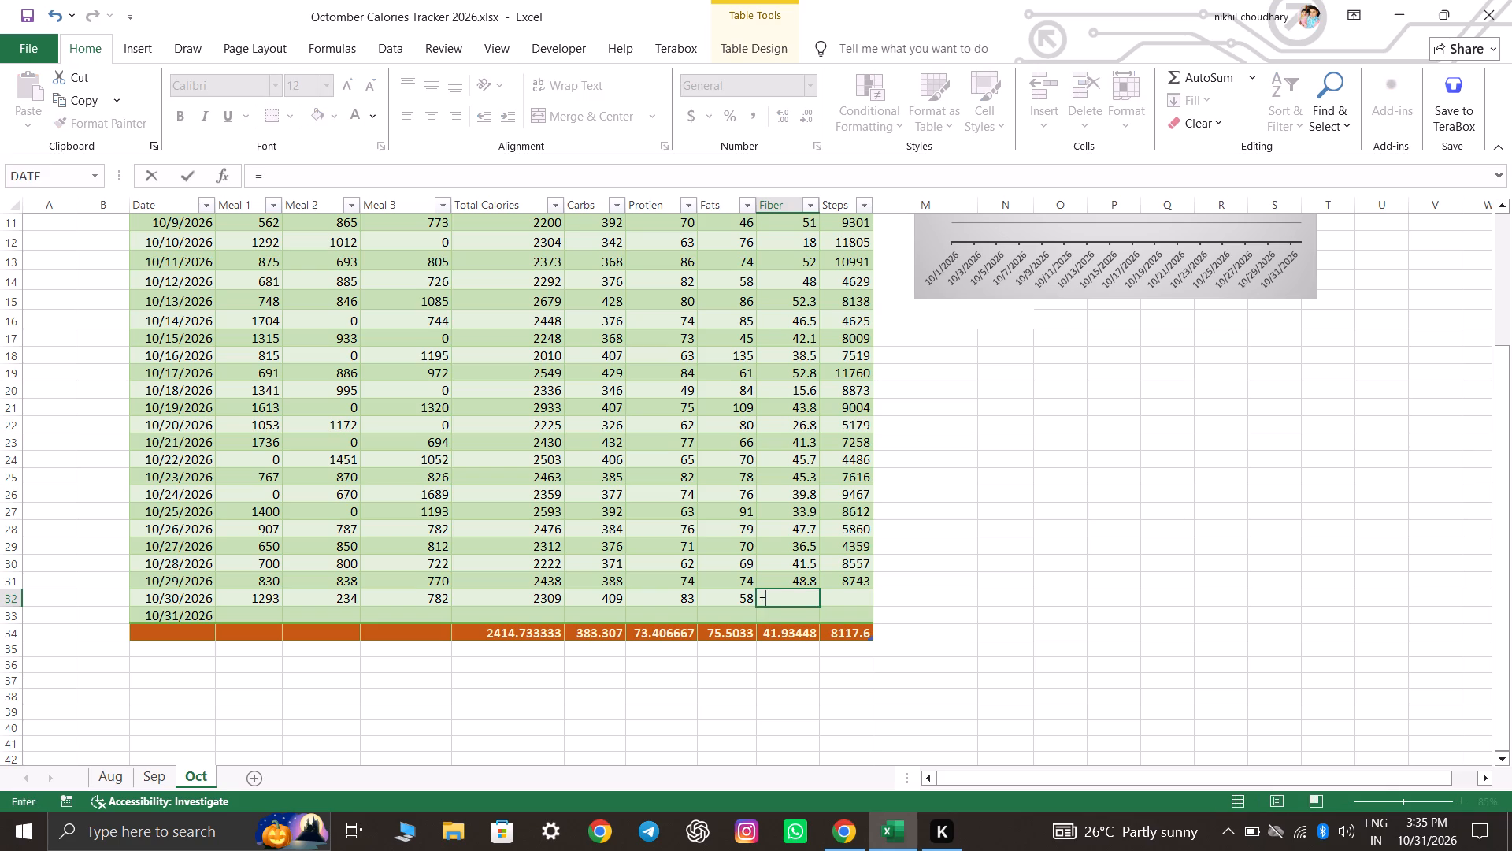
pyautogui.write('38+')
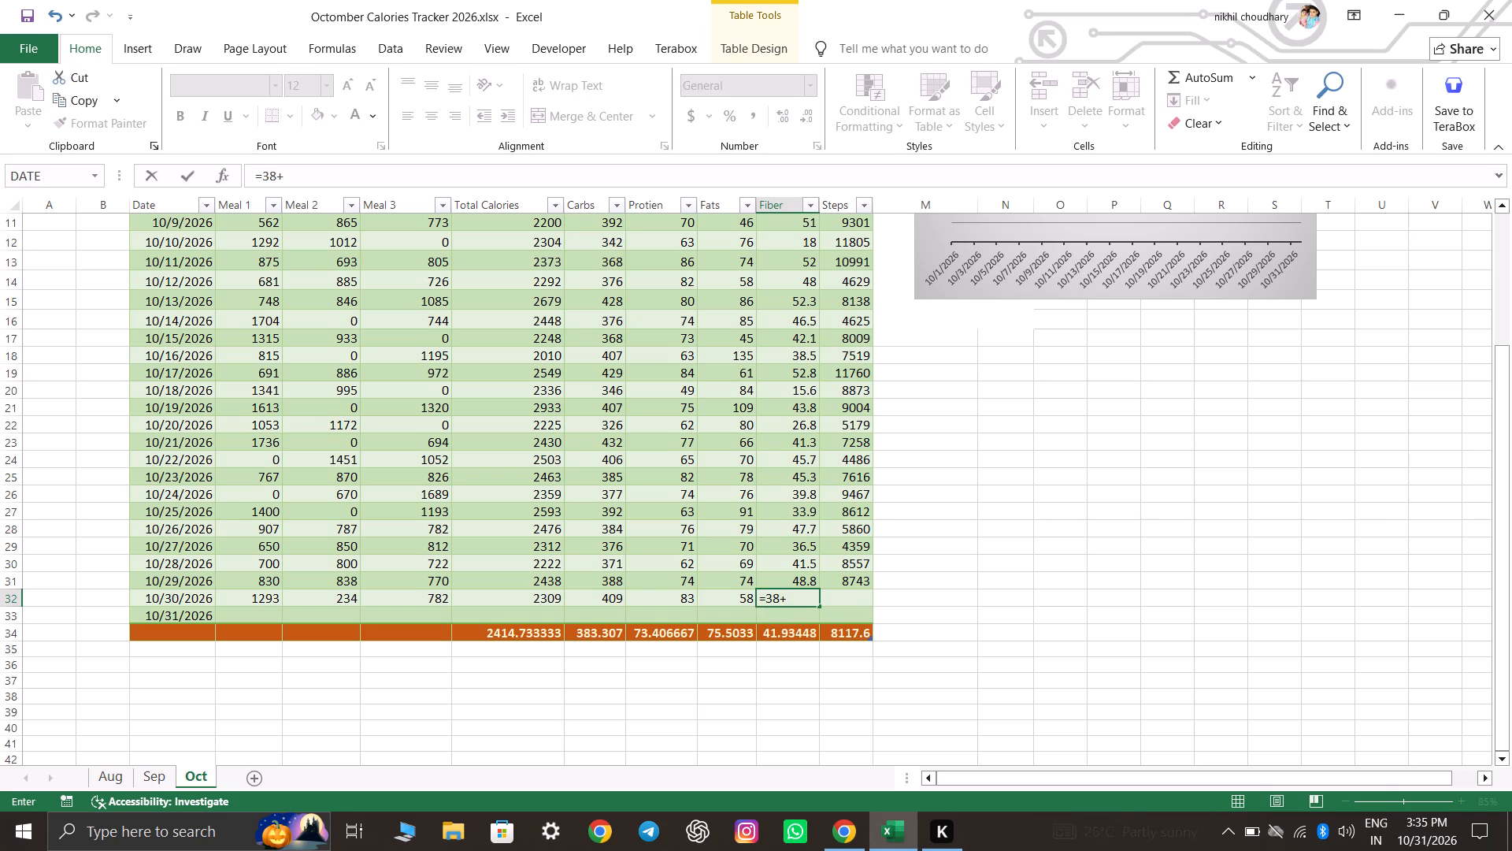
pyautogui.write('17.3')
pyautogui.press('Right')
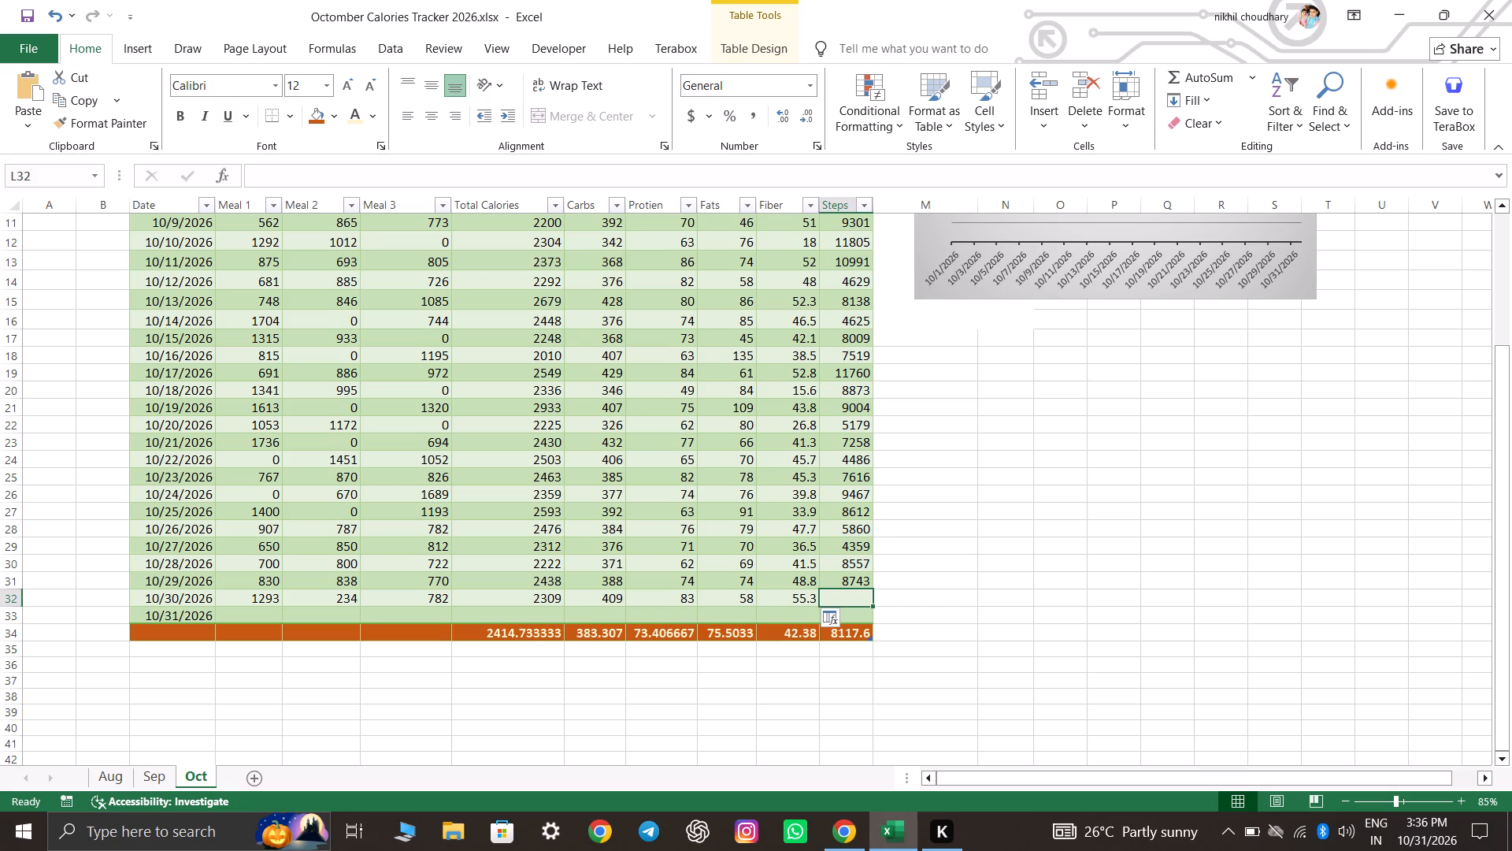
# Enter 7363 as the Steps value for 10/30/2026.
pyautogui.write('73')
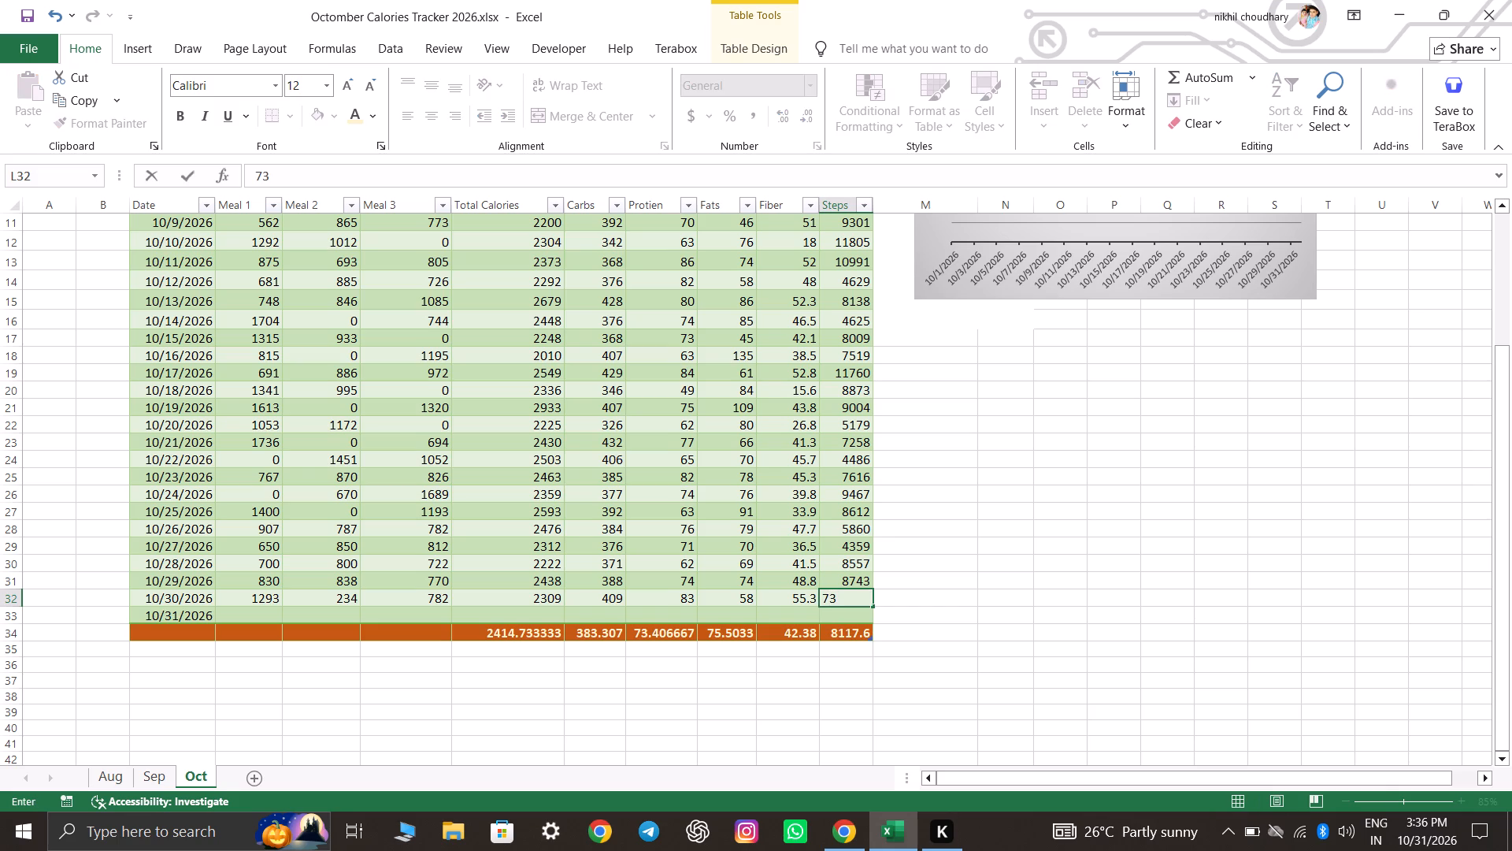
pyautogui.write('63')
pyautogui.press('Return')
pyautogui.click(1125, 545)
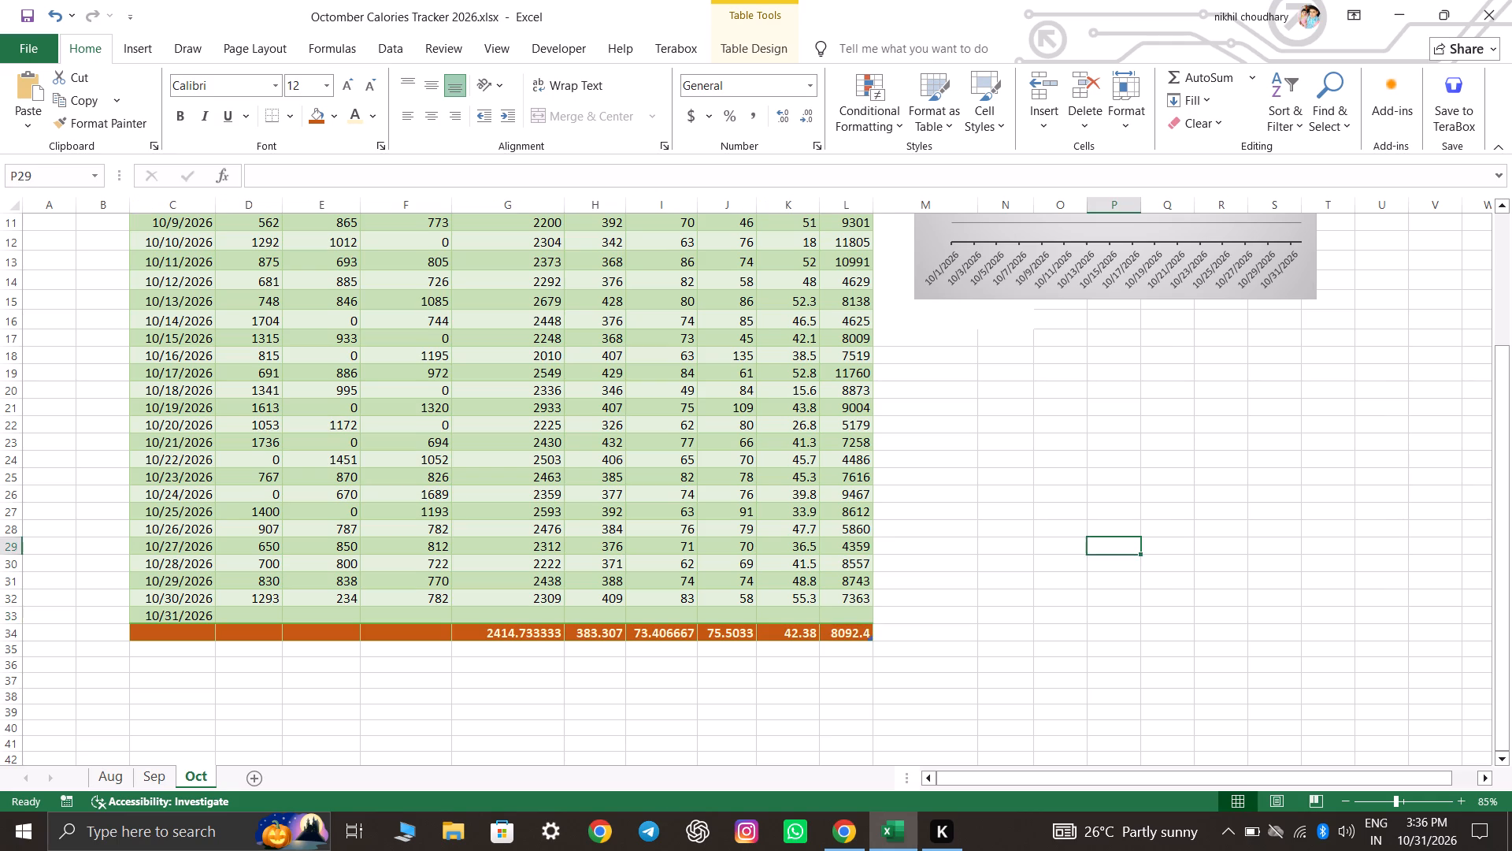
# Move October's calories line chart up to the sheet's top edge, beside the table's title row.
pyautogui.scroll(6, 1130, 545)
pyautogui.click(1295, 570)
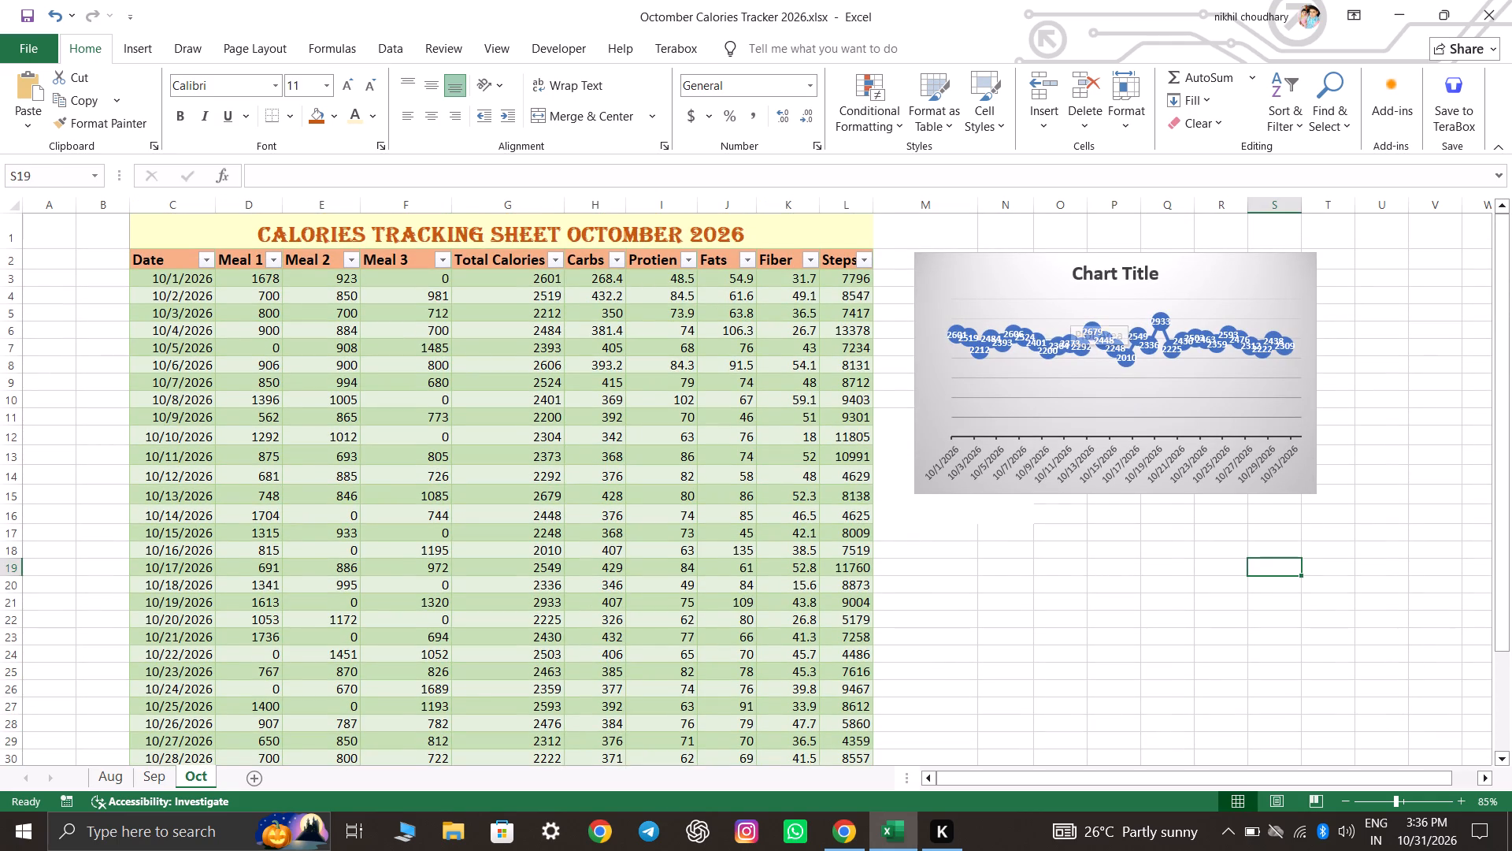
pyautogui.moveTo(1063, 277); pyautogui.dragTo(1051, 239)
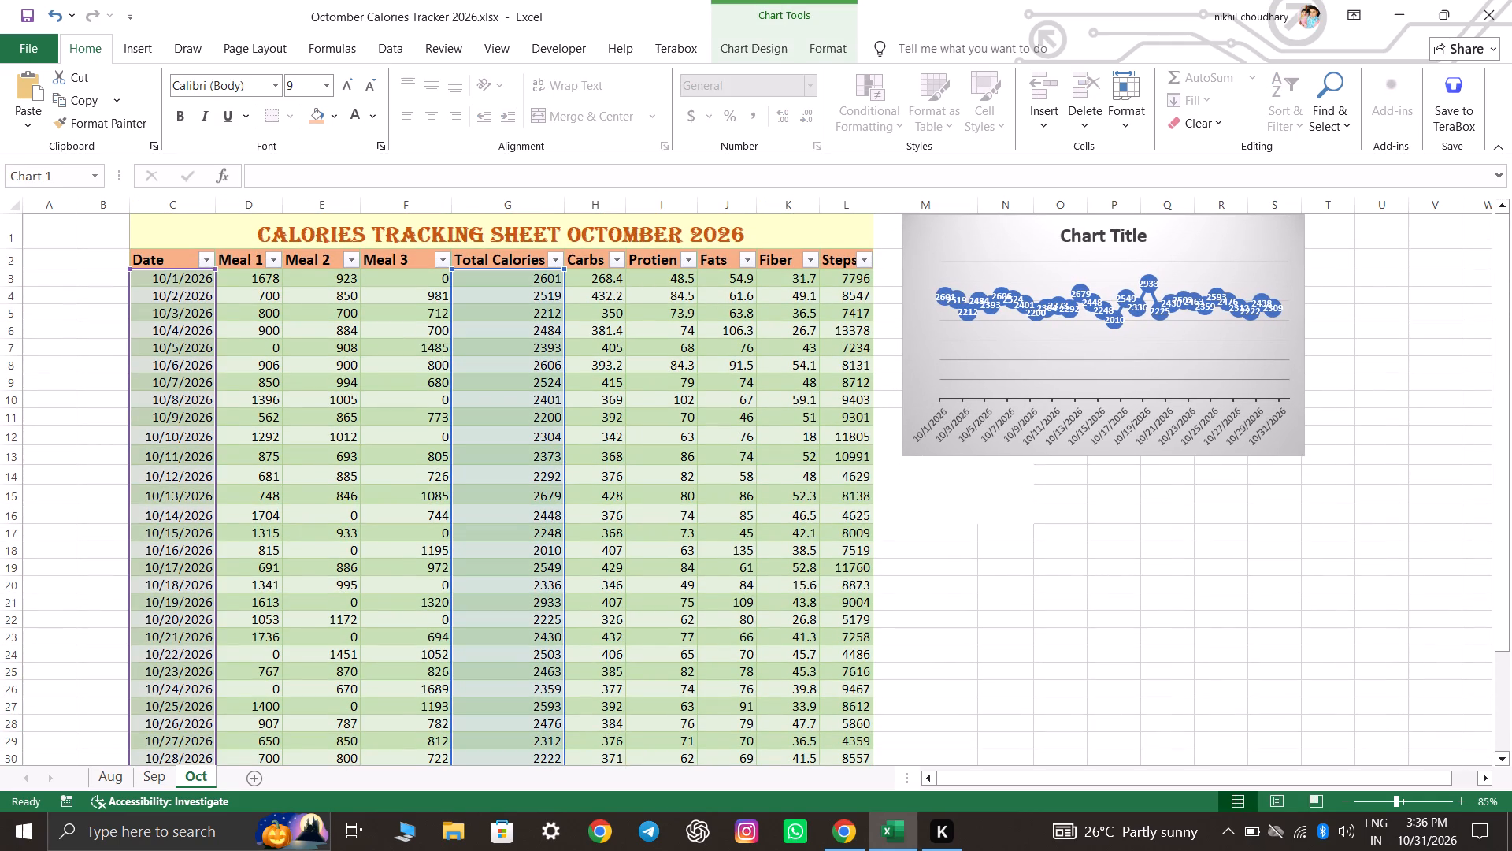
# Shift October's calories line chart slightly away from the table, keeping it at the sheet's top edge.
pyautogui.moveTo(1051, 239); pyautogui.dragTo(1066, 236)
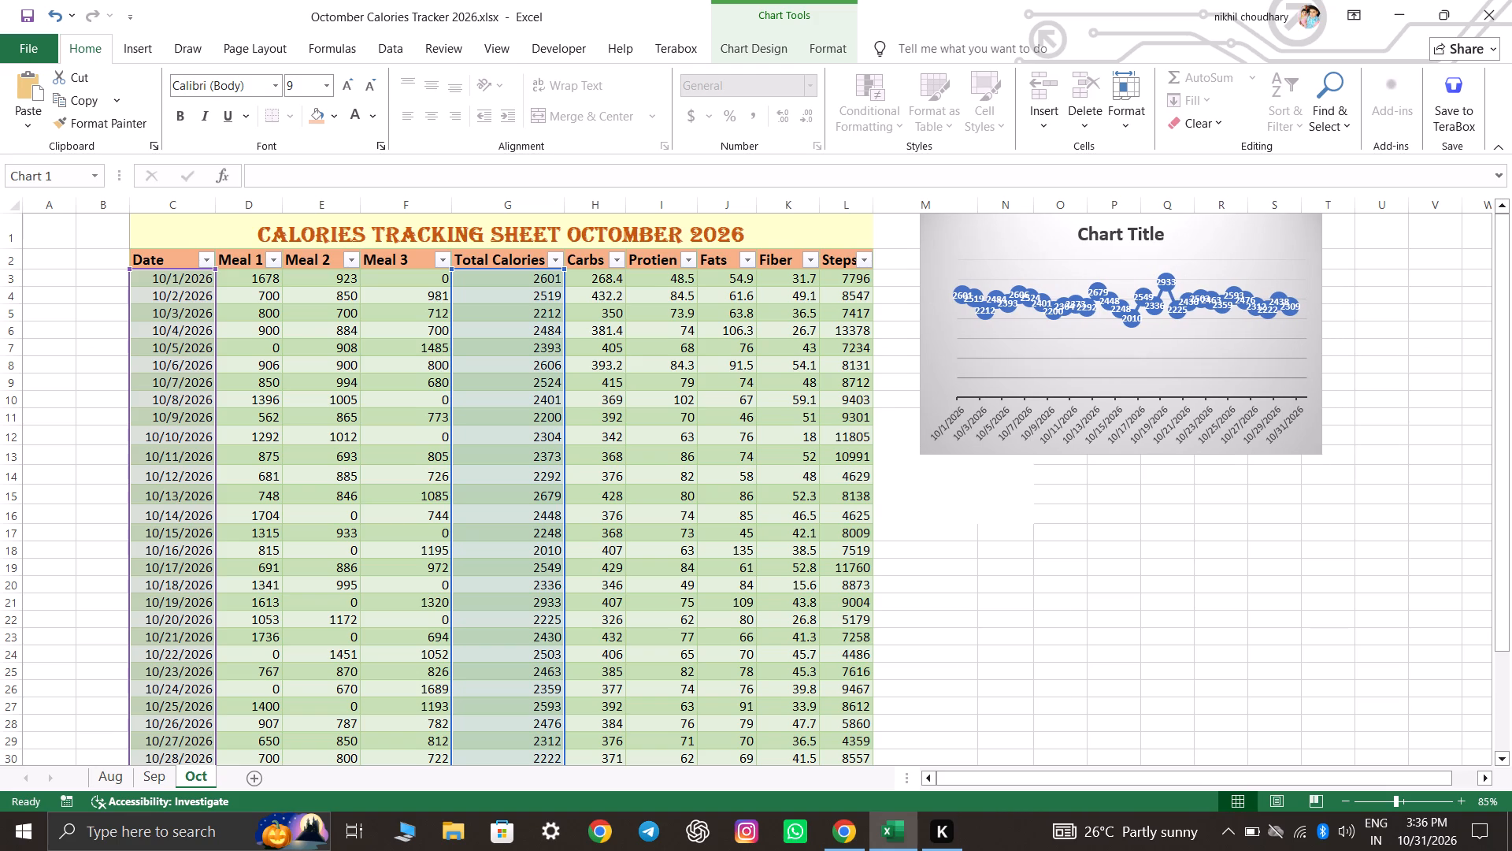
pyautogui.moveTo(1066, 236); pyautogui.dragTo(1058, 236)
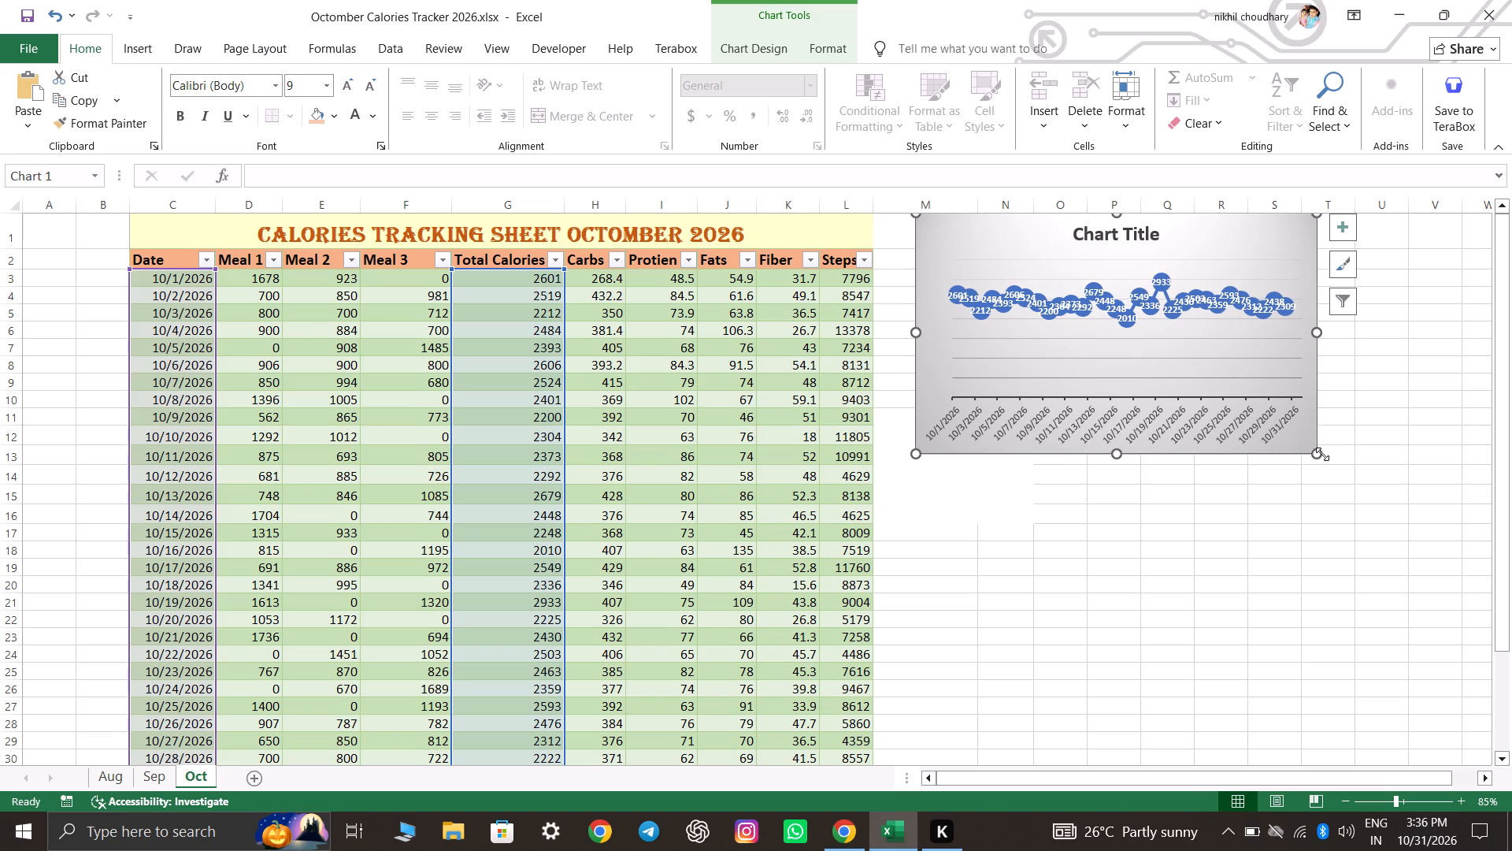
# Enlarge October's calories line chart so it extends to the end of column V and down to row 18.
pyautogui.moveTo(1322, 456); pyautogui.dragTo(1403, 562)
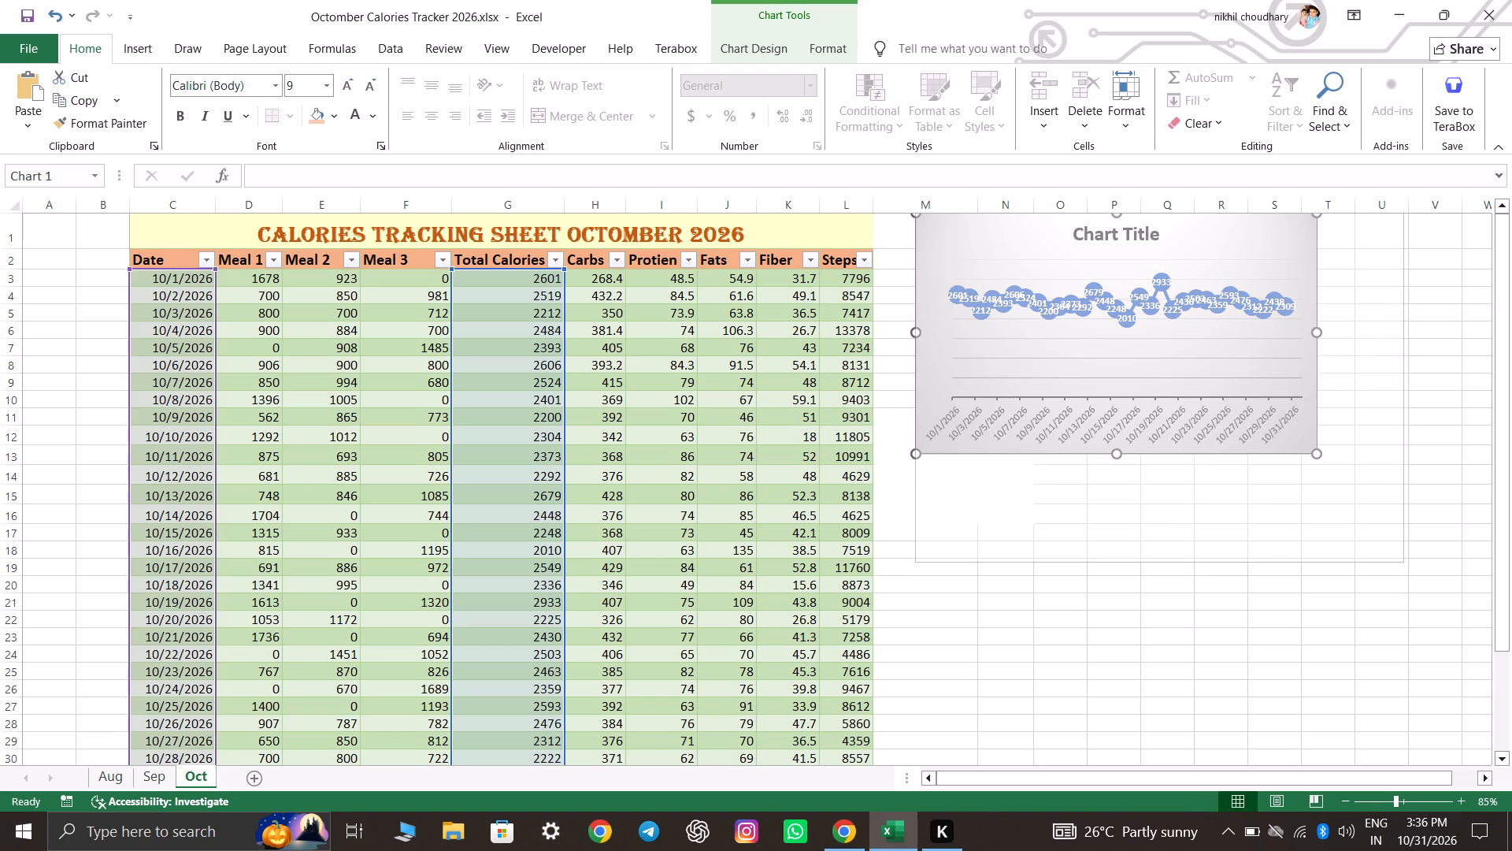
pyautogui.moveTo(1403, 562); pyautogui.dragTo(1465, 557)
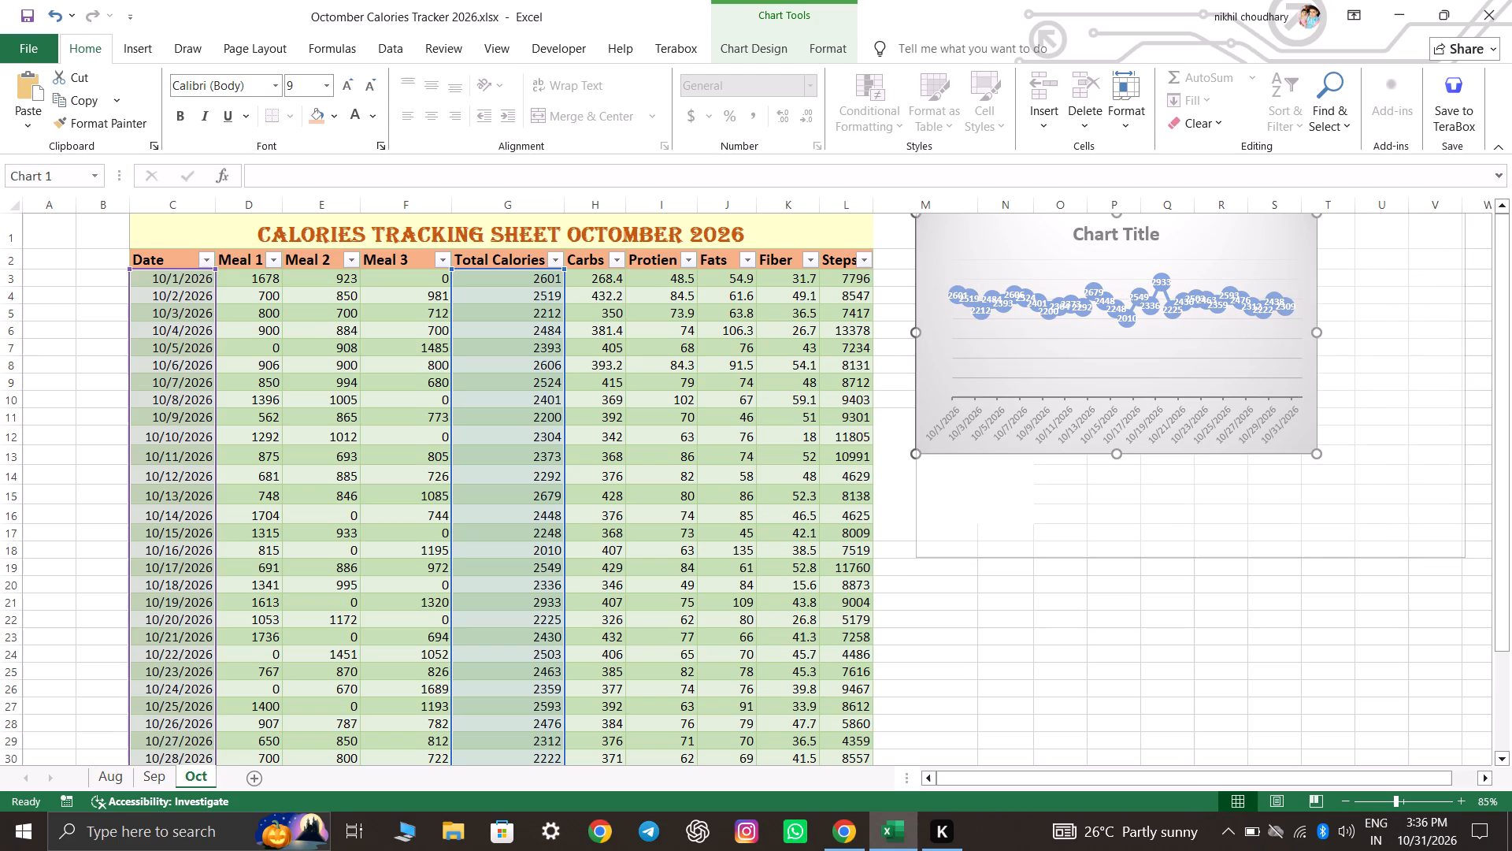
pyautogui.moveTo(1465, 557); pyautogui.dragTo(1462, 554)
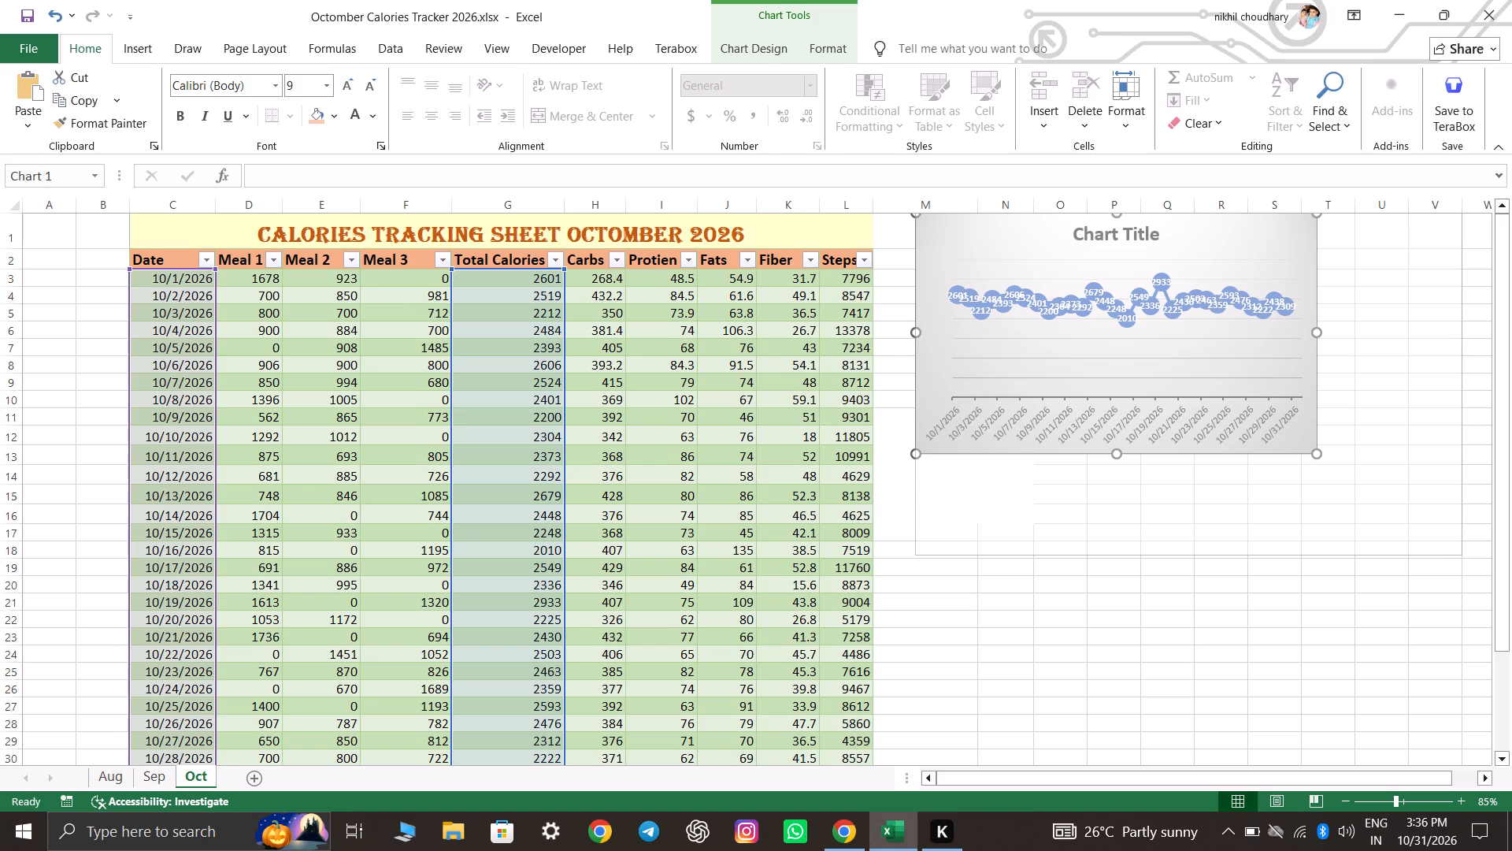
pyautogui.moveTo(1462, 554); pyautogui.dragTo(1464, 557)
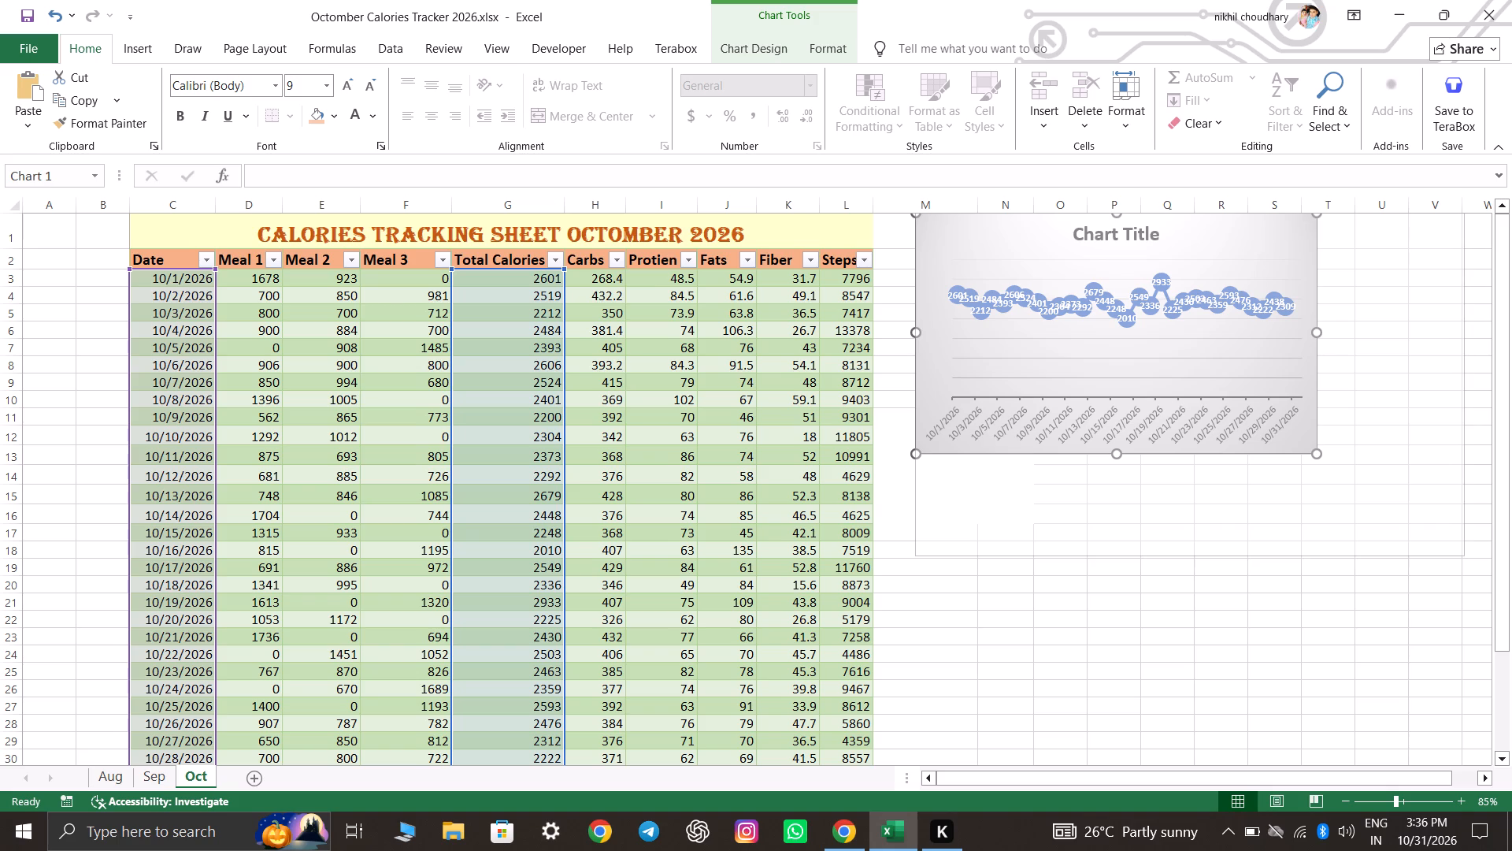
pyautogui.moveTo(1464, 557); pyautogui.dragTo(1462, 559)
pyautogui.click(1329, 672)
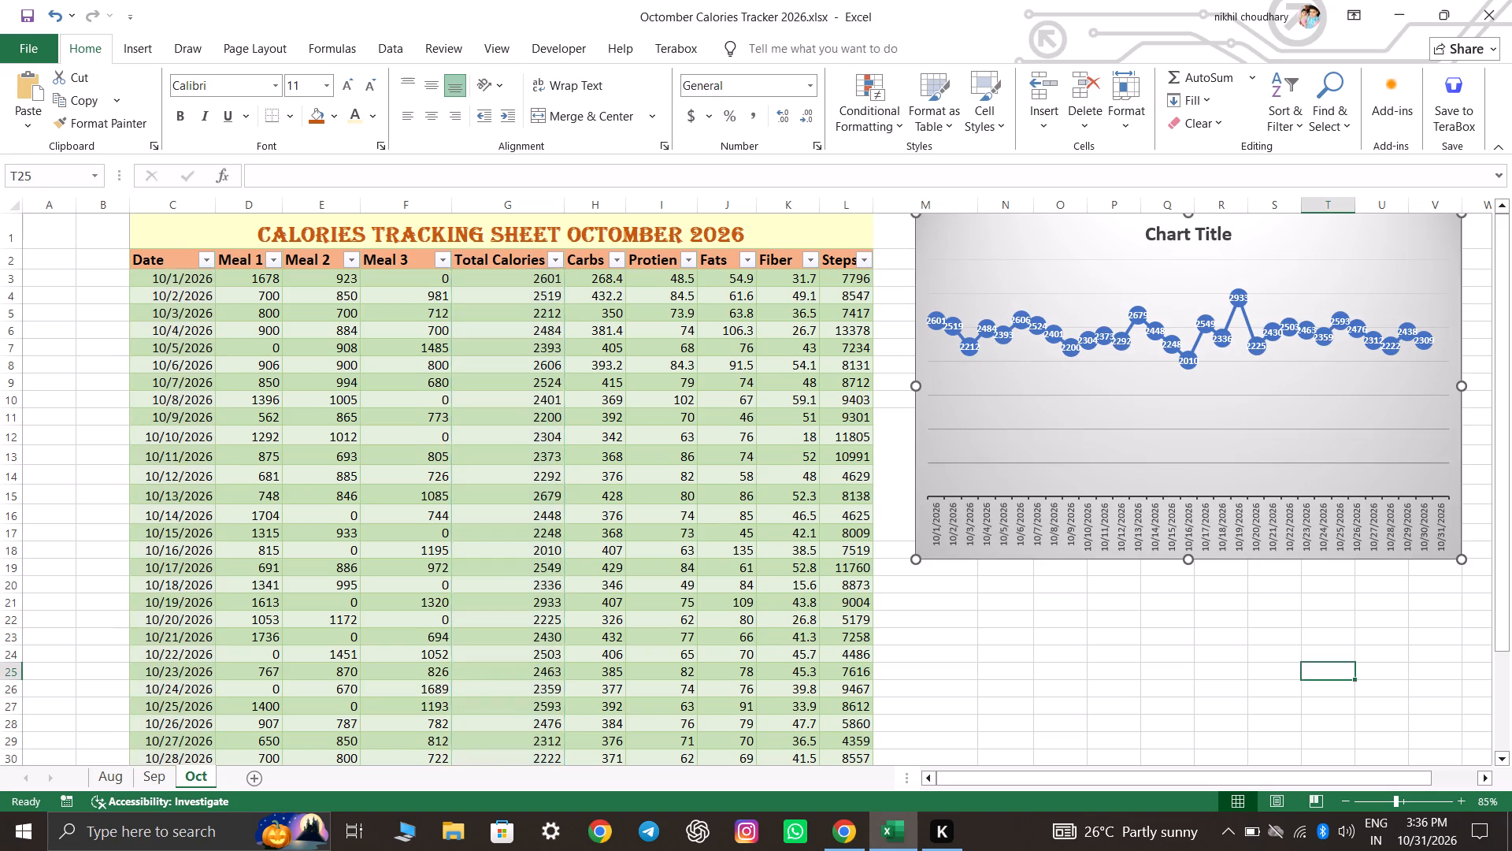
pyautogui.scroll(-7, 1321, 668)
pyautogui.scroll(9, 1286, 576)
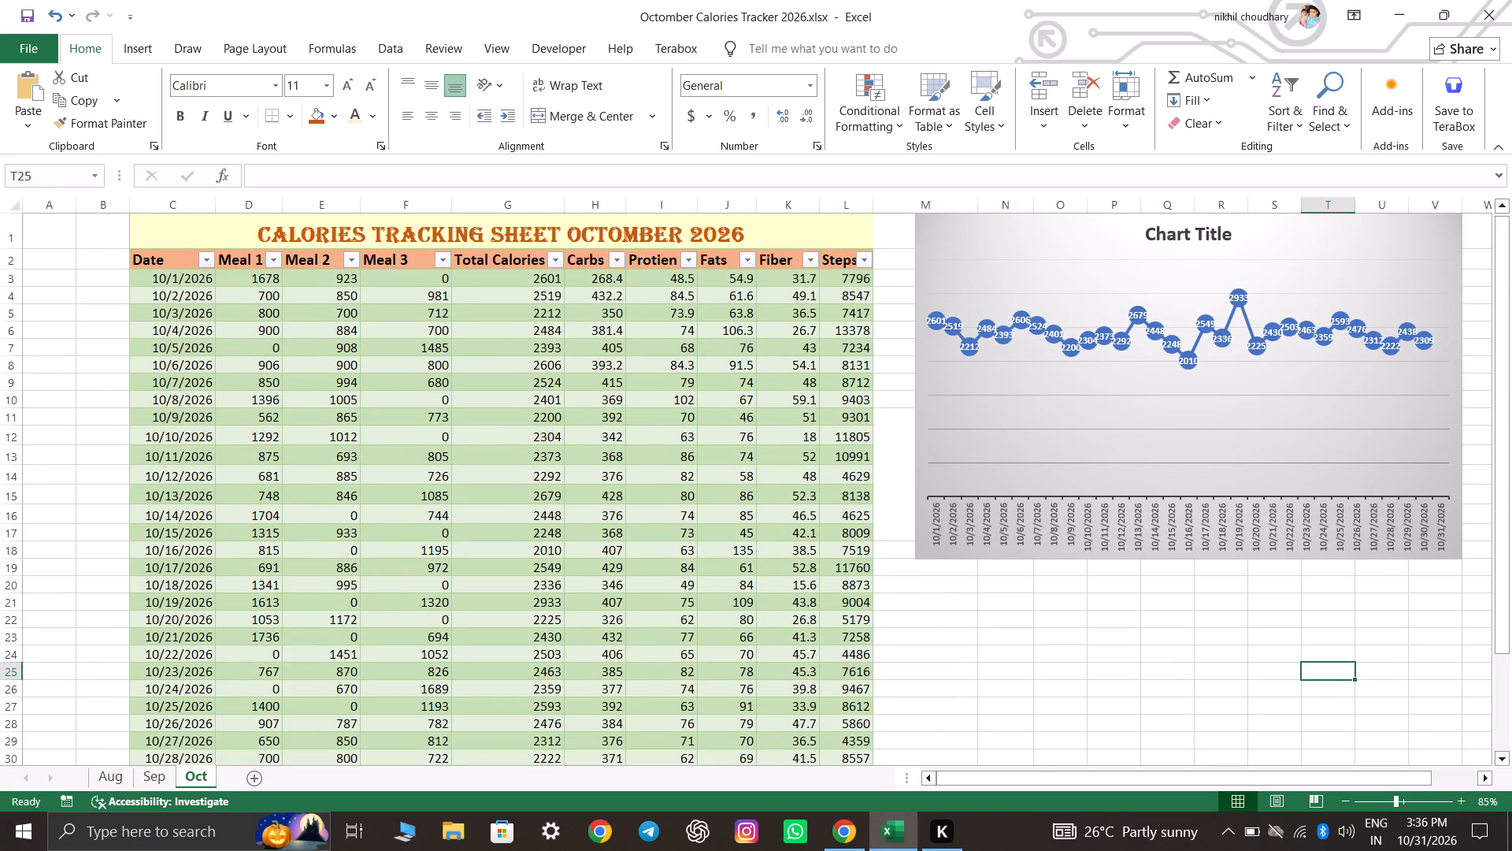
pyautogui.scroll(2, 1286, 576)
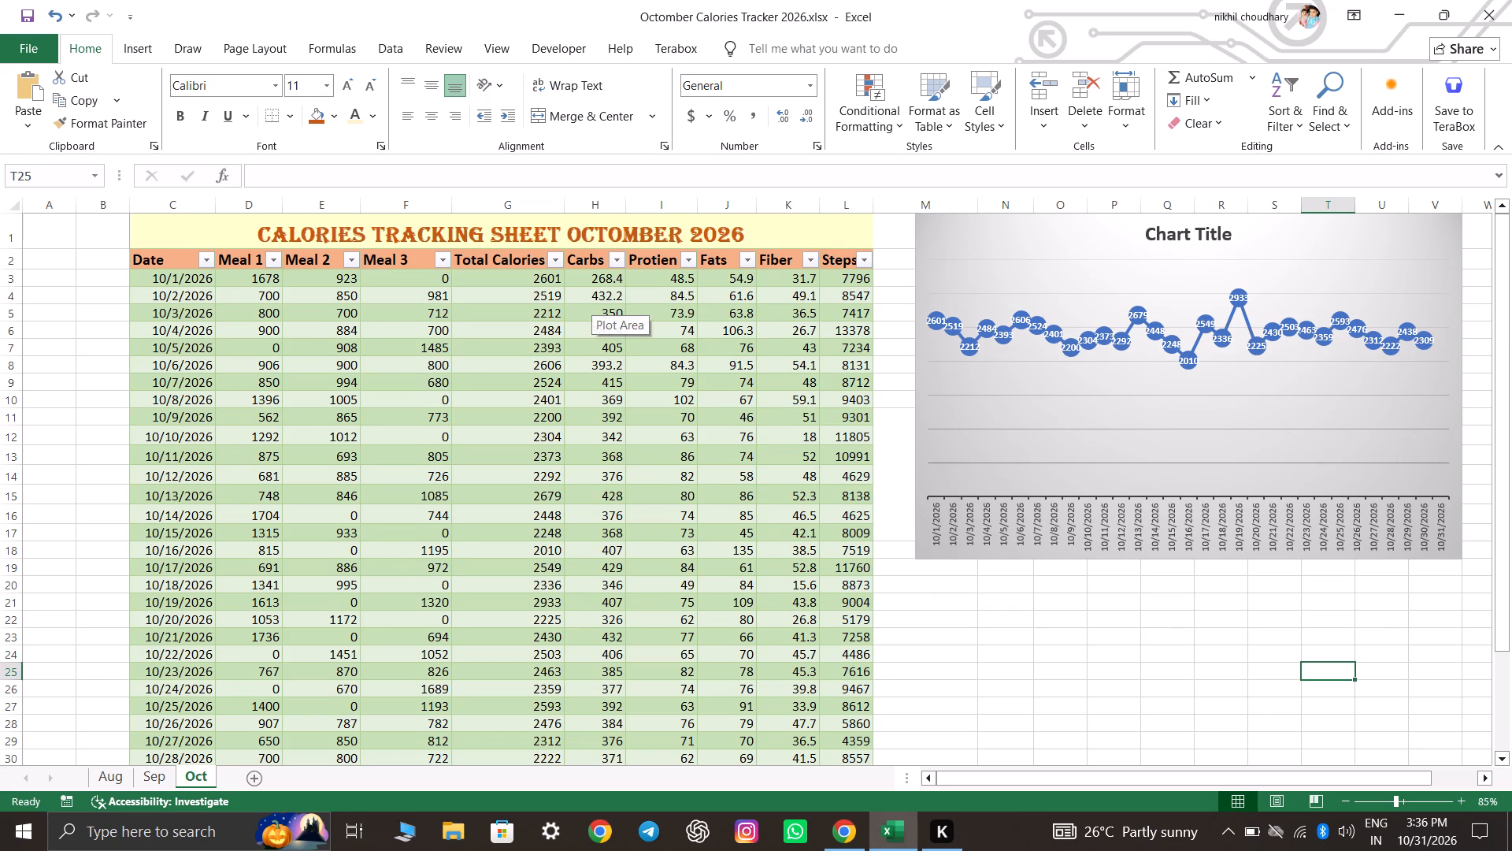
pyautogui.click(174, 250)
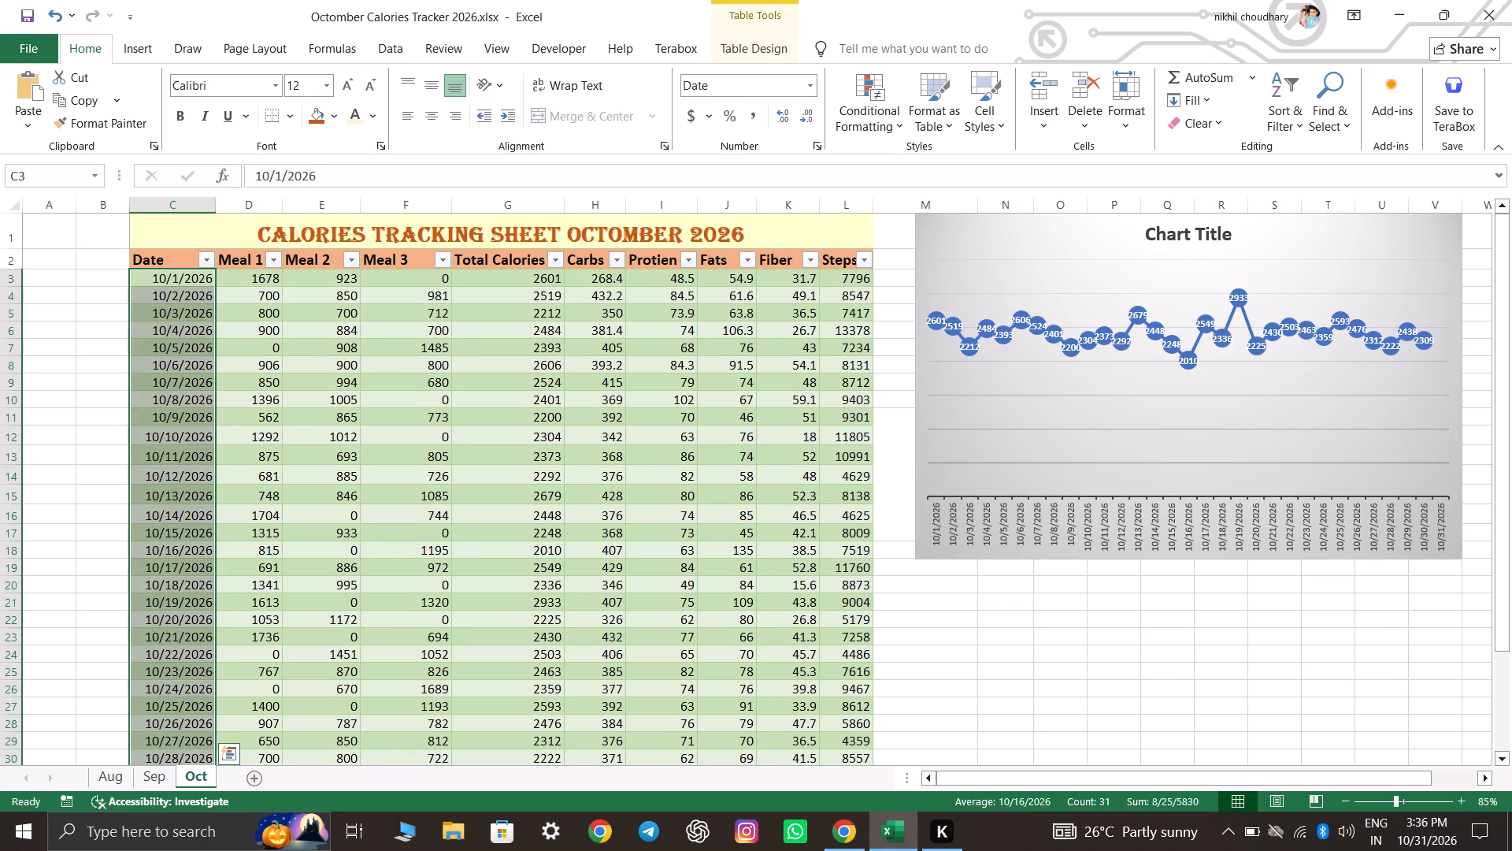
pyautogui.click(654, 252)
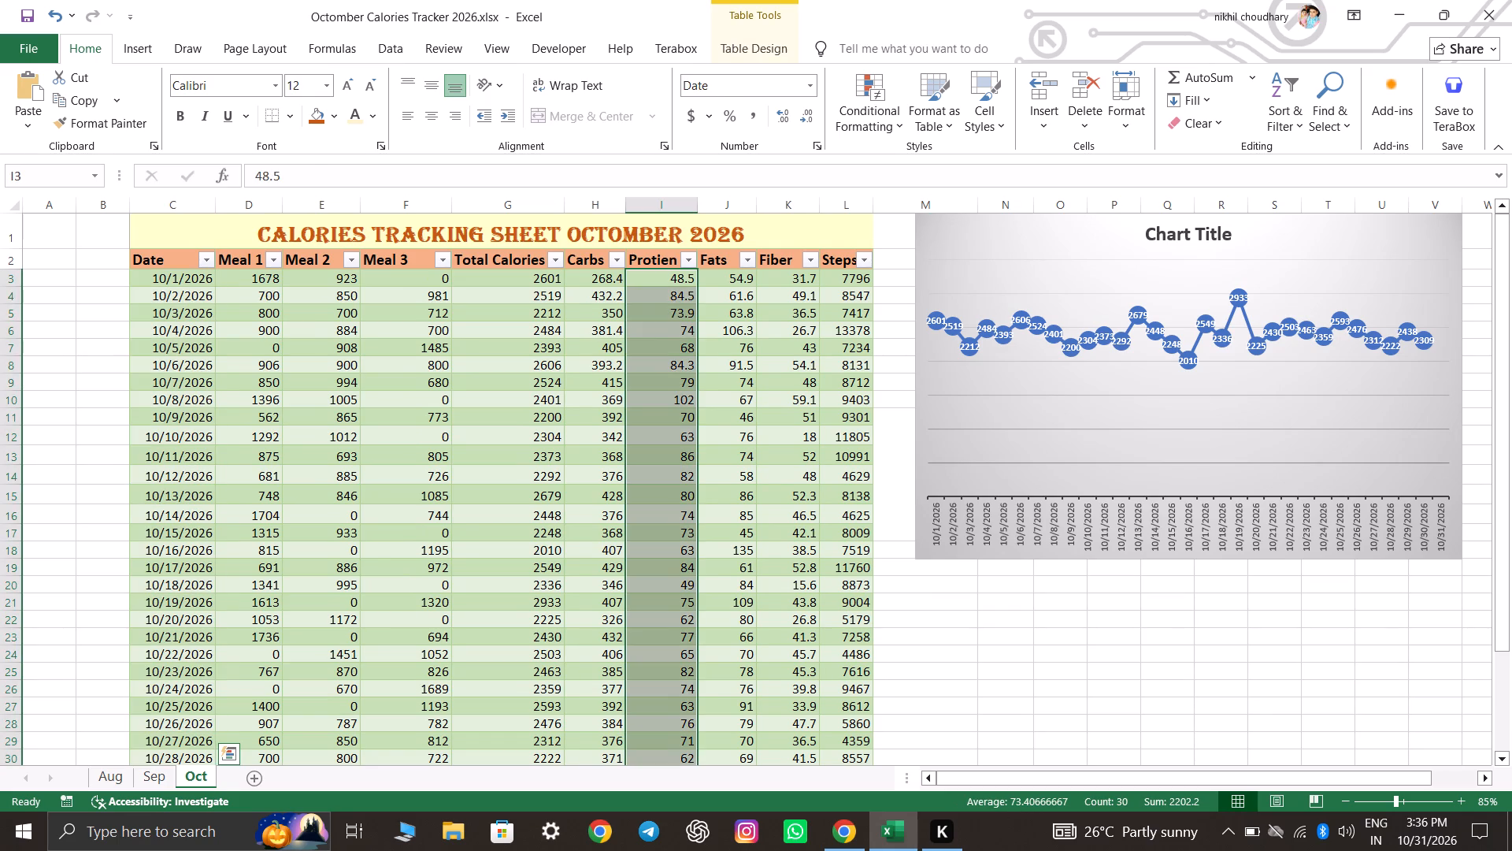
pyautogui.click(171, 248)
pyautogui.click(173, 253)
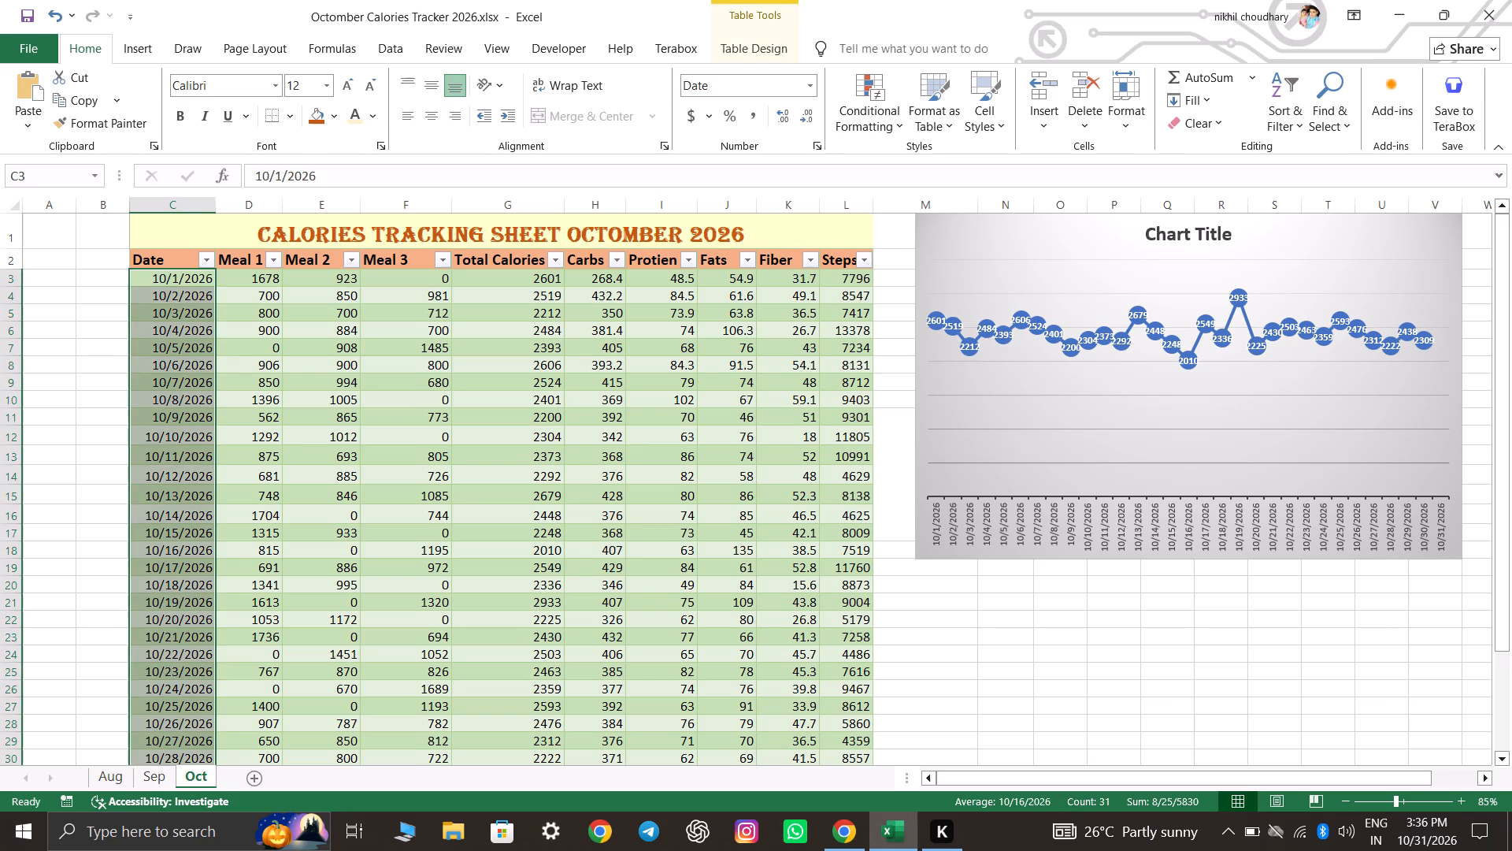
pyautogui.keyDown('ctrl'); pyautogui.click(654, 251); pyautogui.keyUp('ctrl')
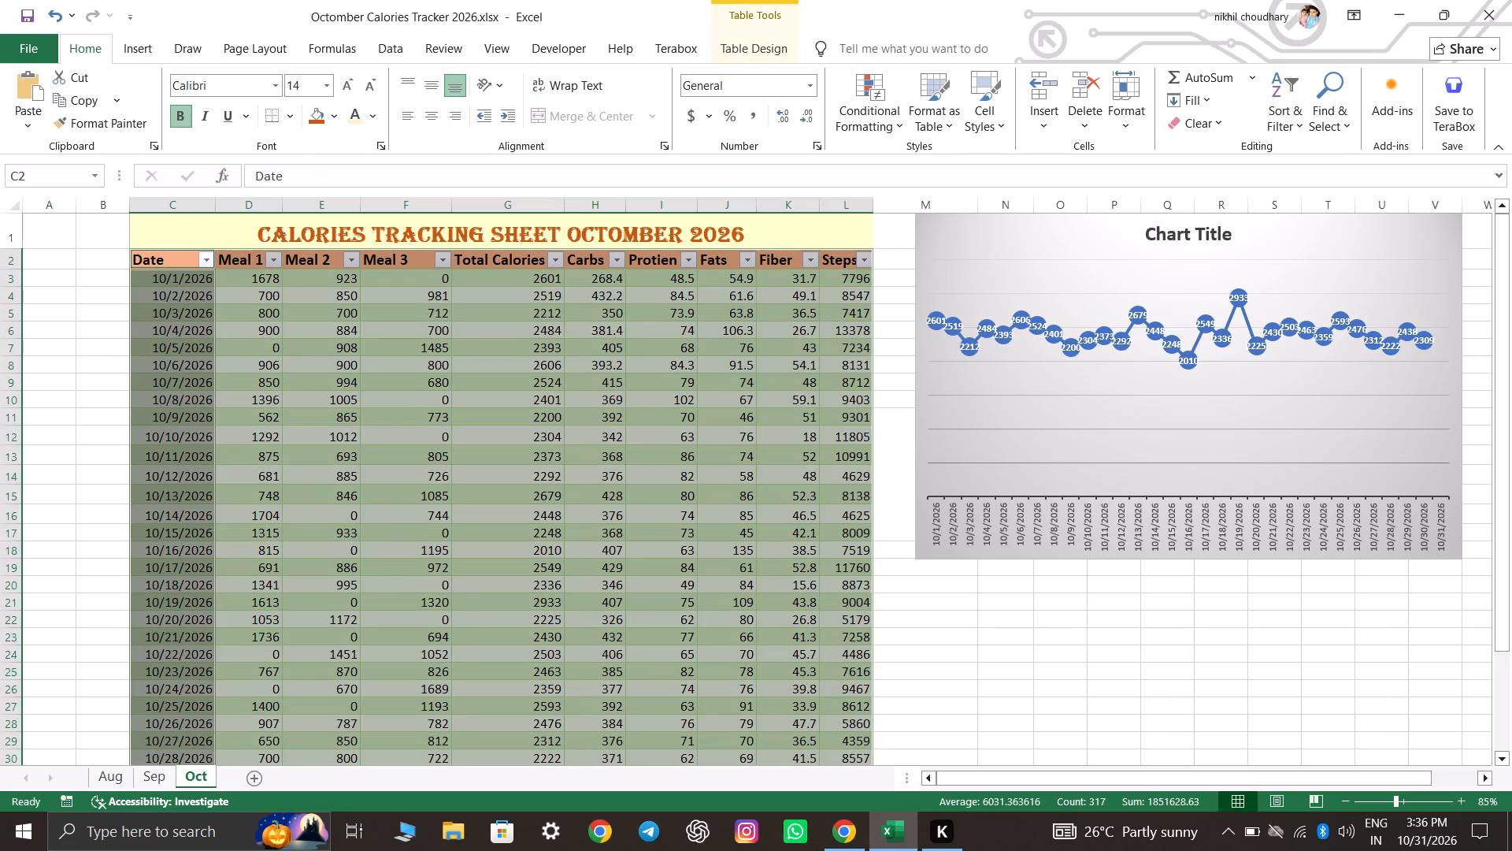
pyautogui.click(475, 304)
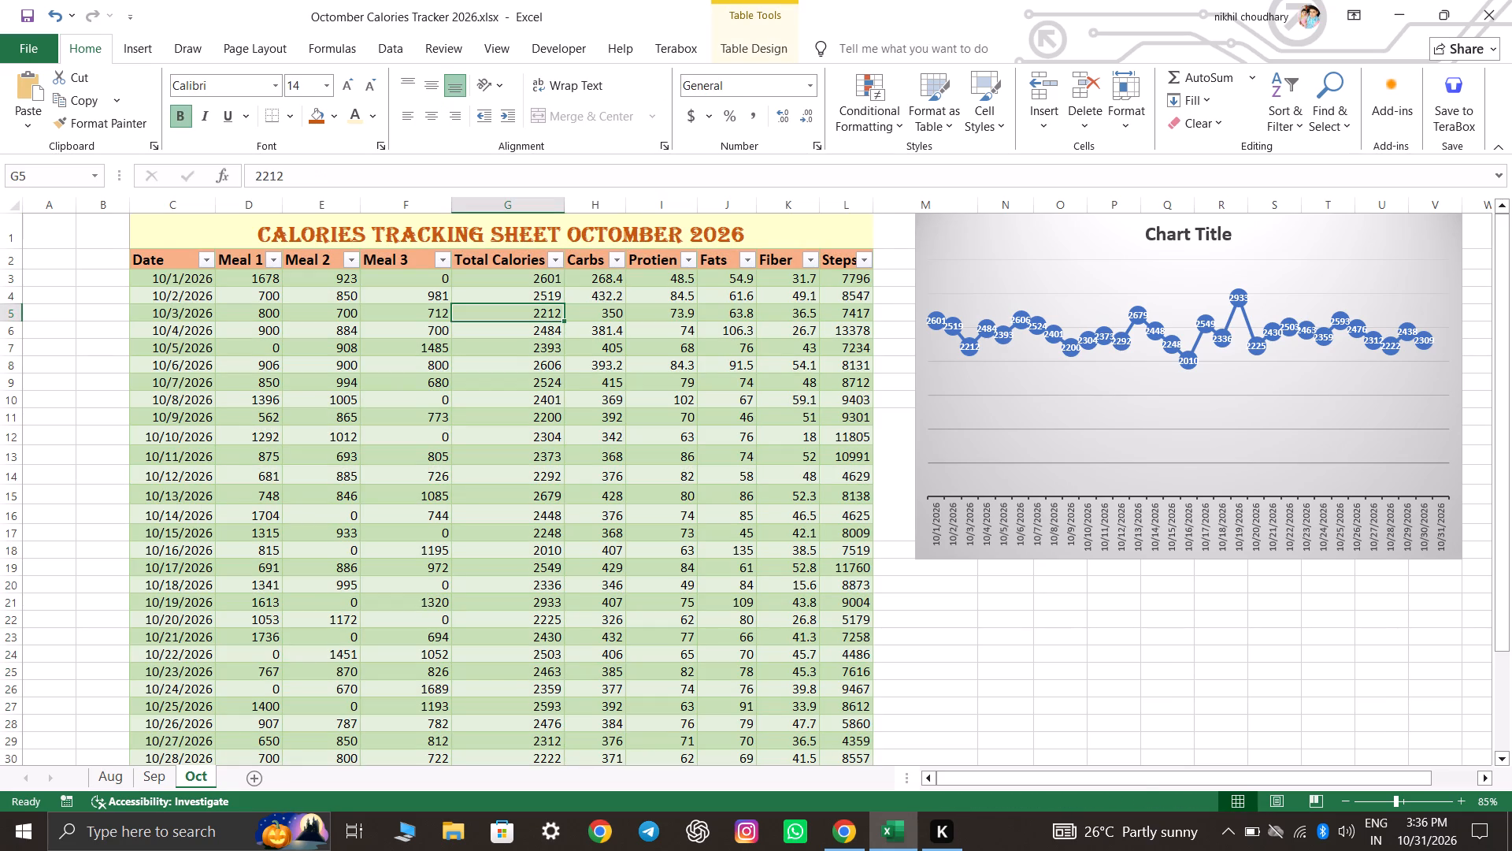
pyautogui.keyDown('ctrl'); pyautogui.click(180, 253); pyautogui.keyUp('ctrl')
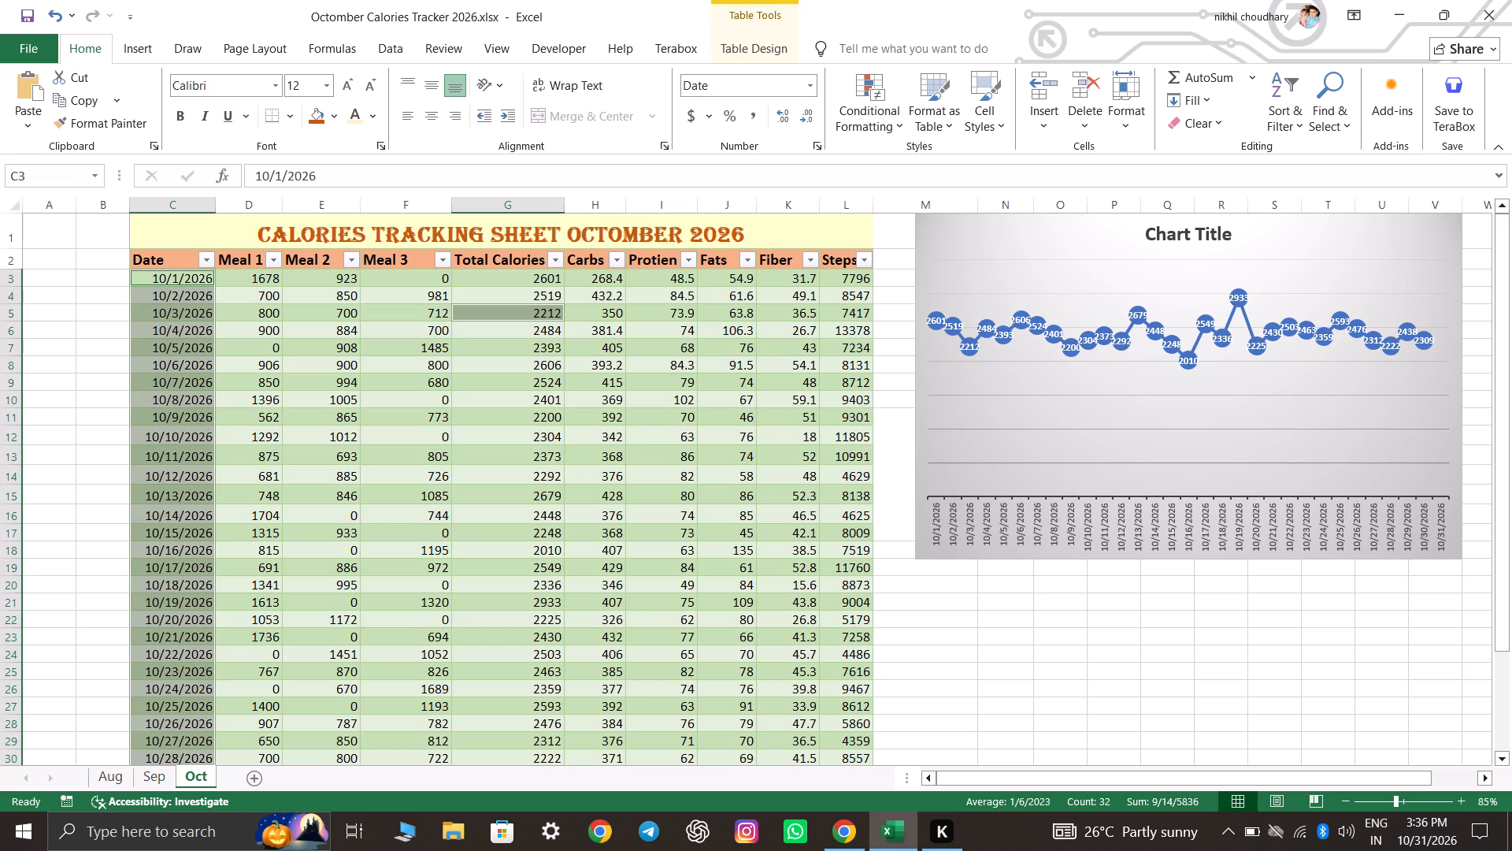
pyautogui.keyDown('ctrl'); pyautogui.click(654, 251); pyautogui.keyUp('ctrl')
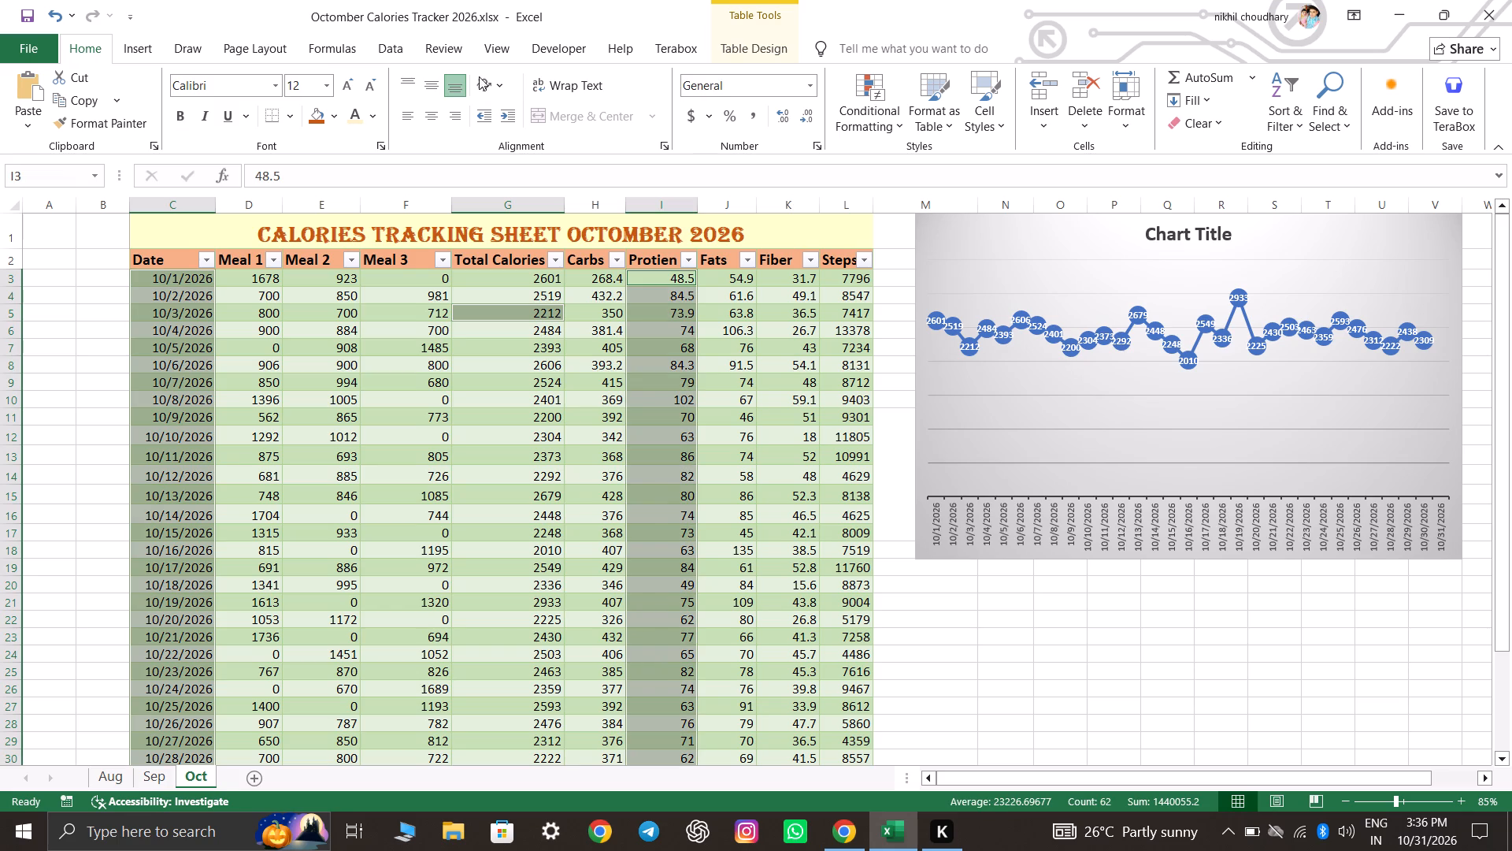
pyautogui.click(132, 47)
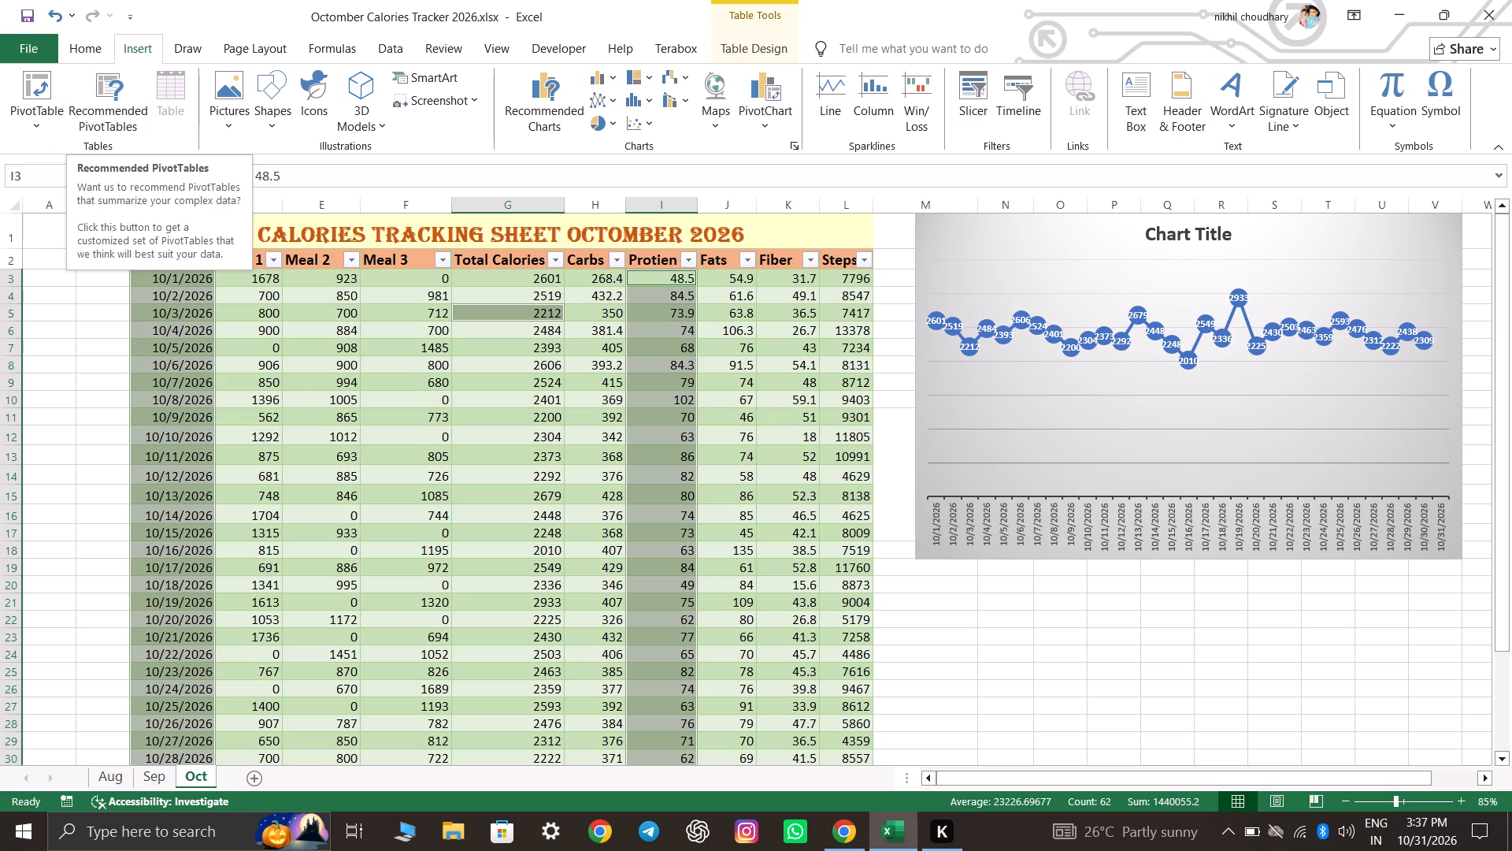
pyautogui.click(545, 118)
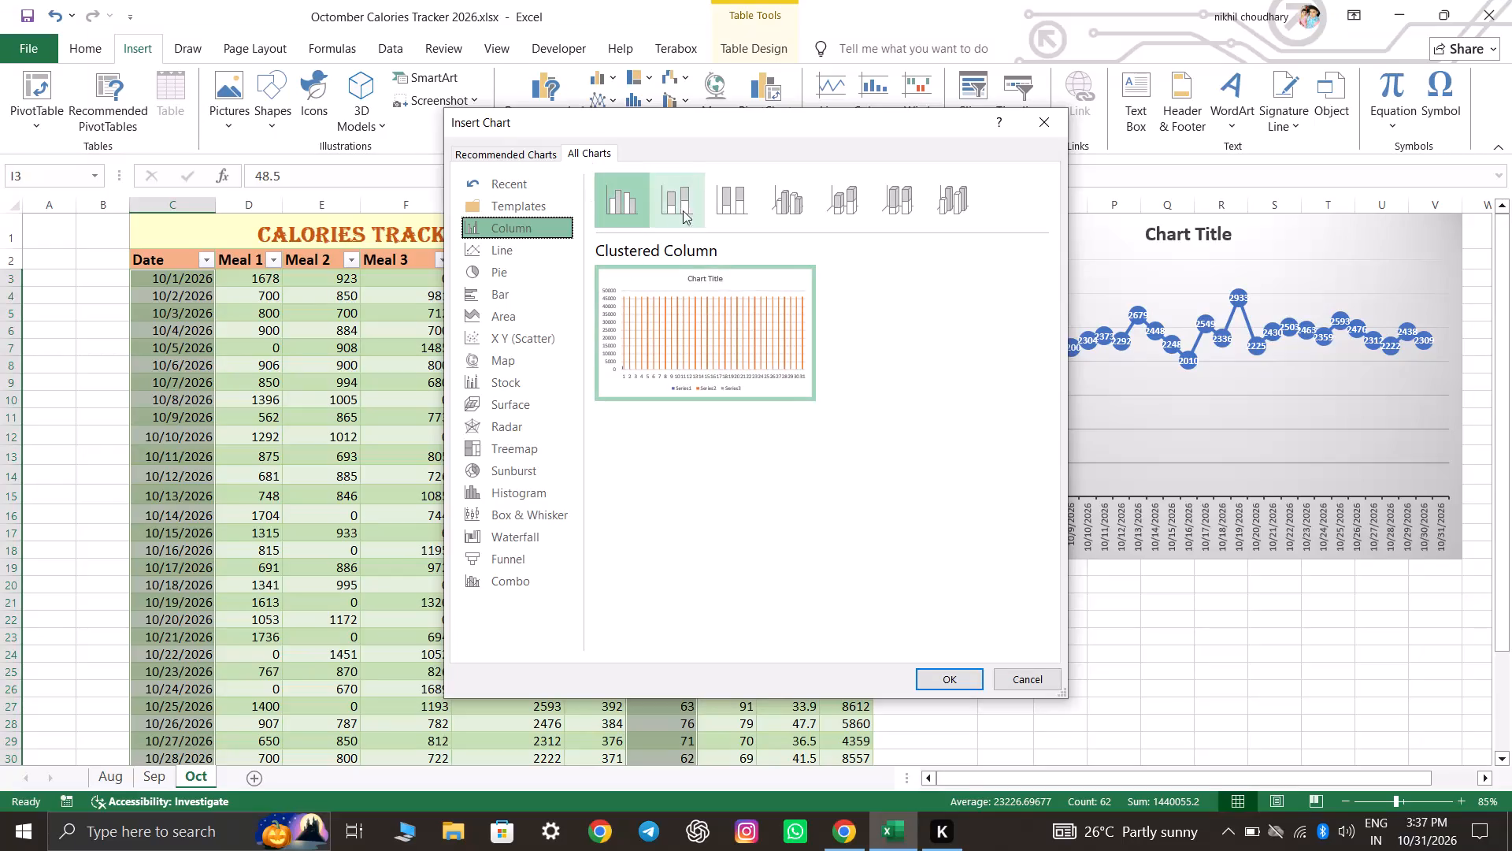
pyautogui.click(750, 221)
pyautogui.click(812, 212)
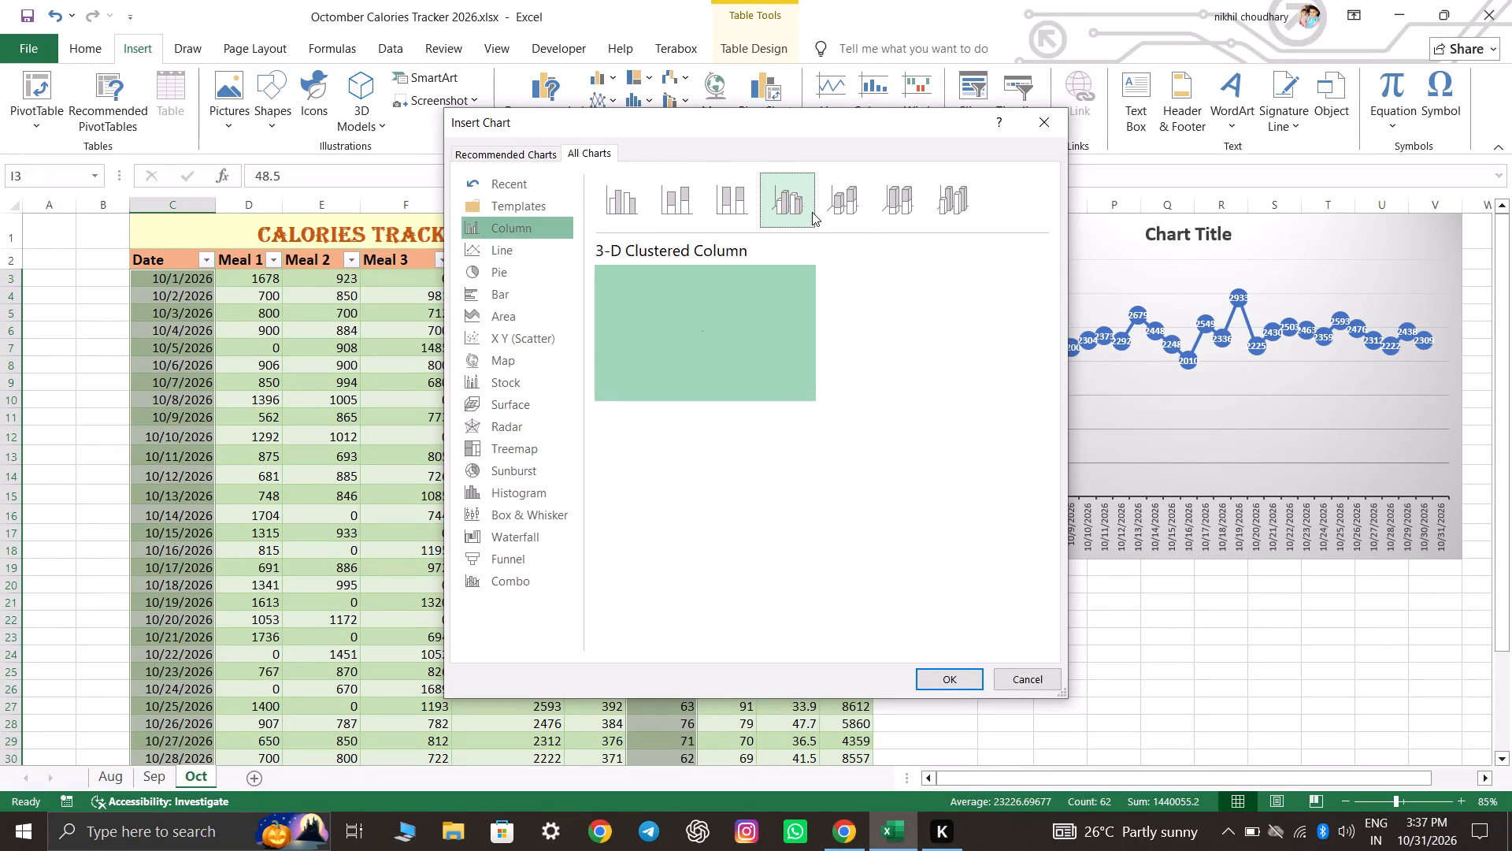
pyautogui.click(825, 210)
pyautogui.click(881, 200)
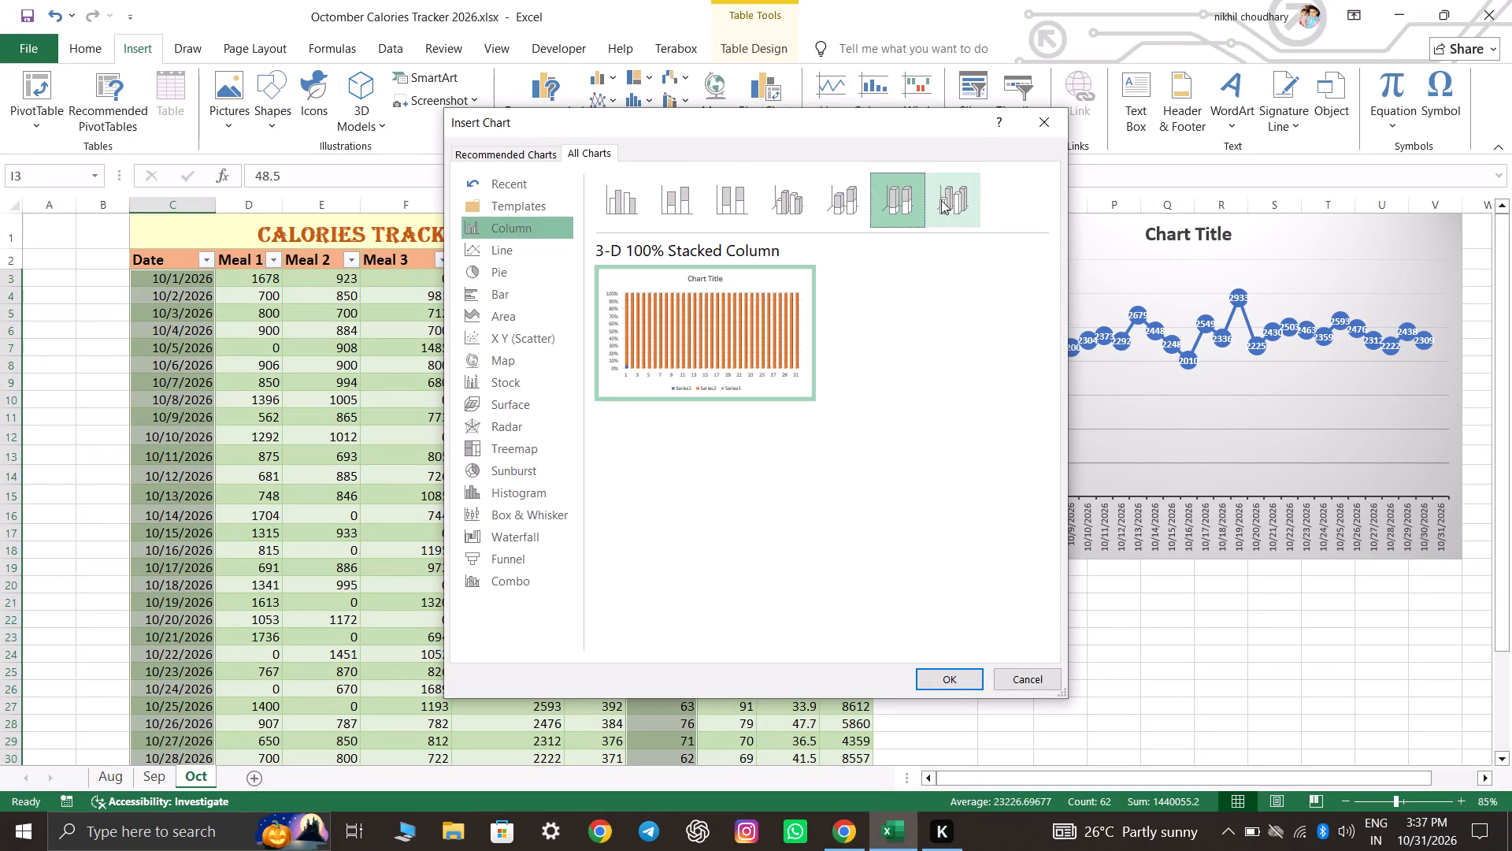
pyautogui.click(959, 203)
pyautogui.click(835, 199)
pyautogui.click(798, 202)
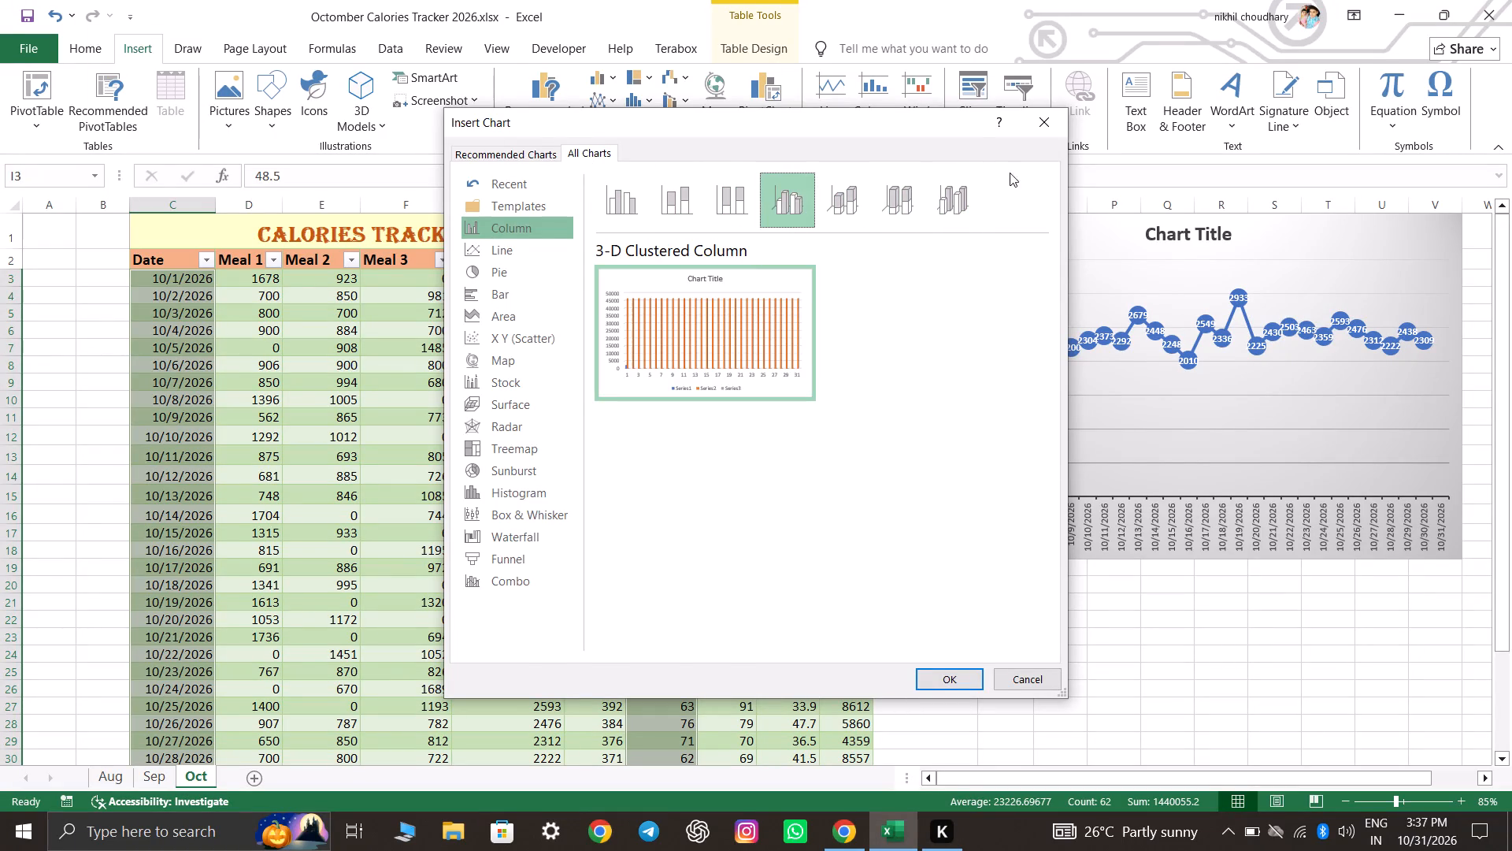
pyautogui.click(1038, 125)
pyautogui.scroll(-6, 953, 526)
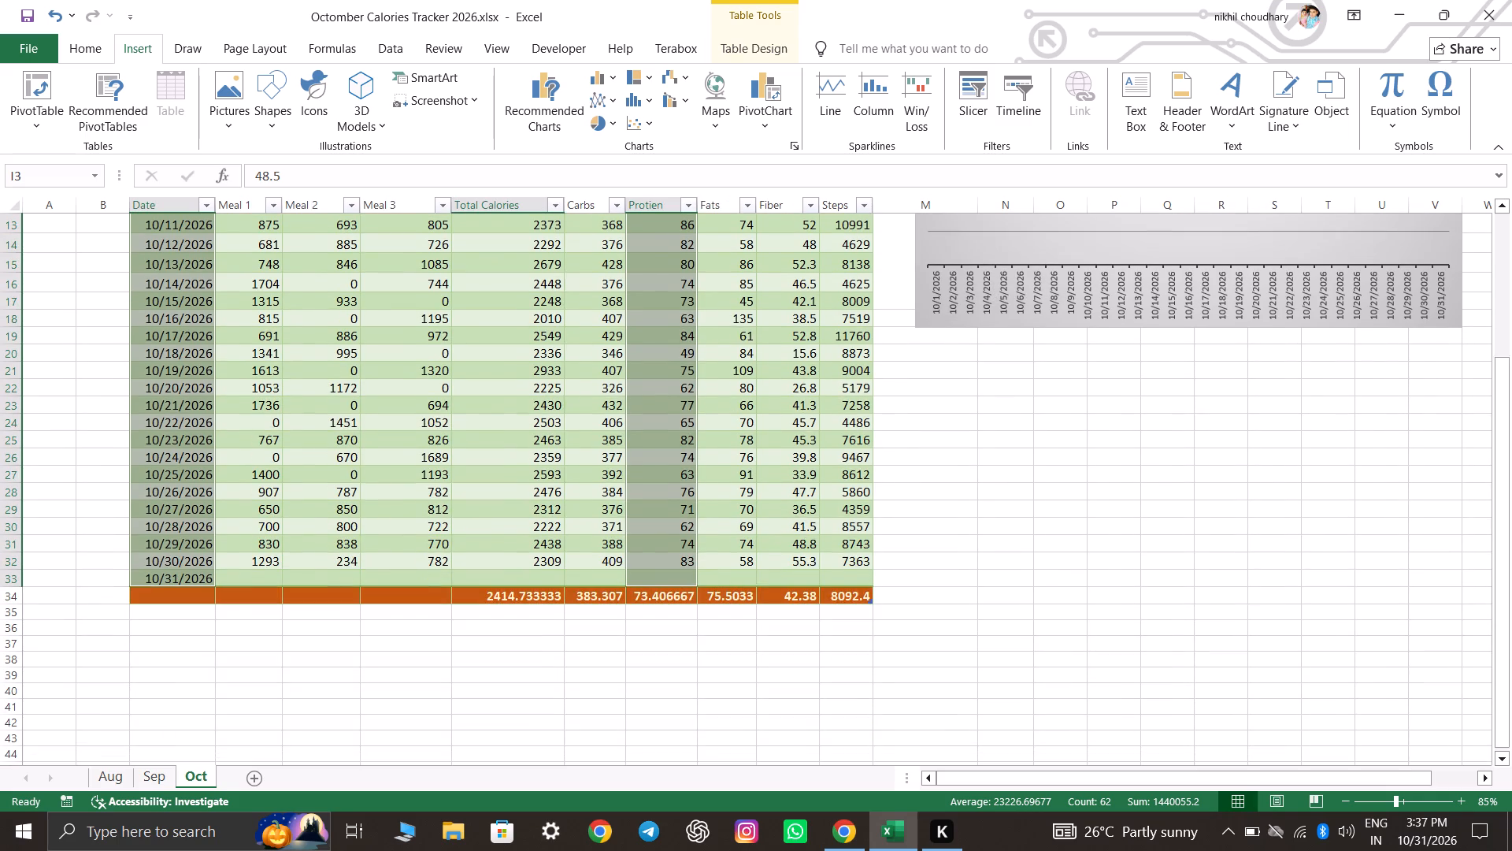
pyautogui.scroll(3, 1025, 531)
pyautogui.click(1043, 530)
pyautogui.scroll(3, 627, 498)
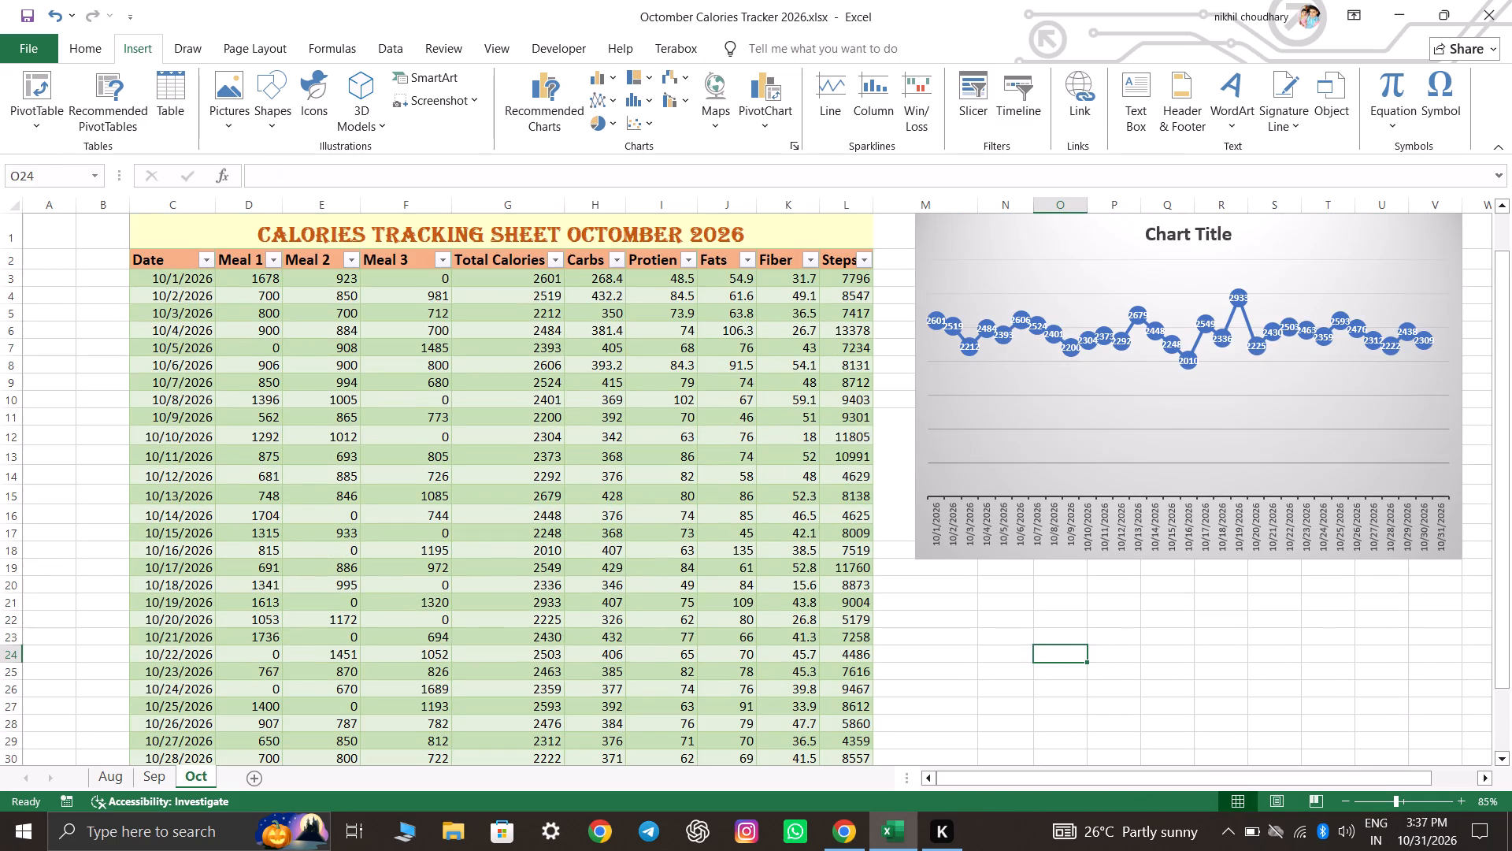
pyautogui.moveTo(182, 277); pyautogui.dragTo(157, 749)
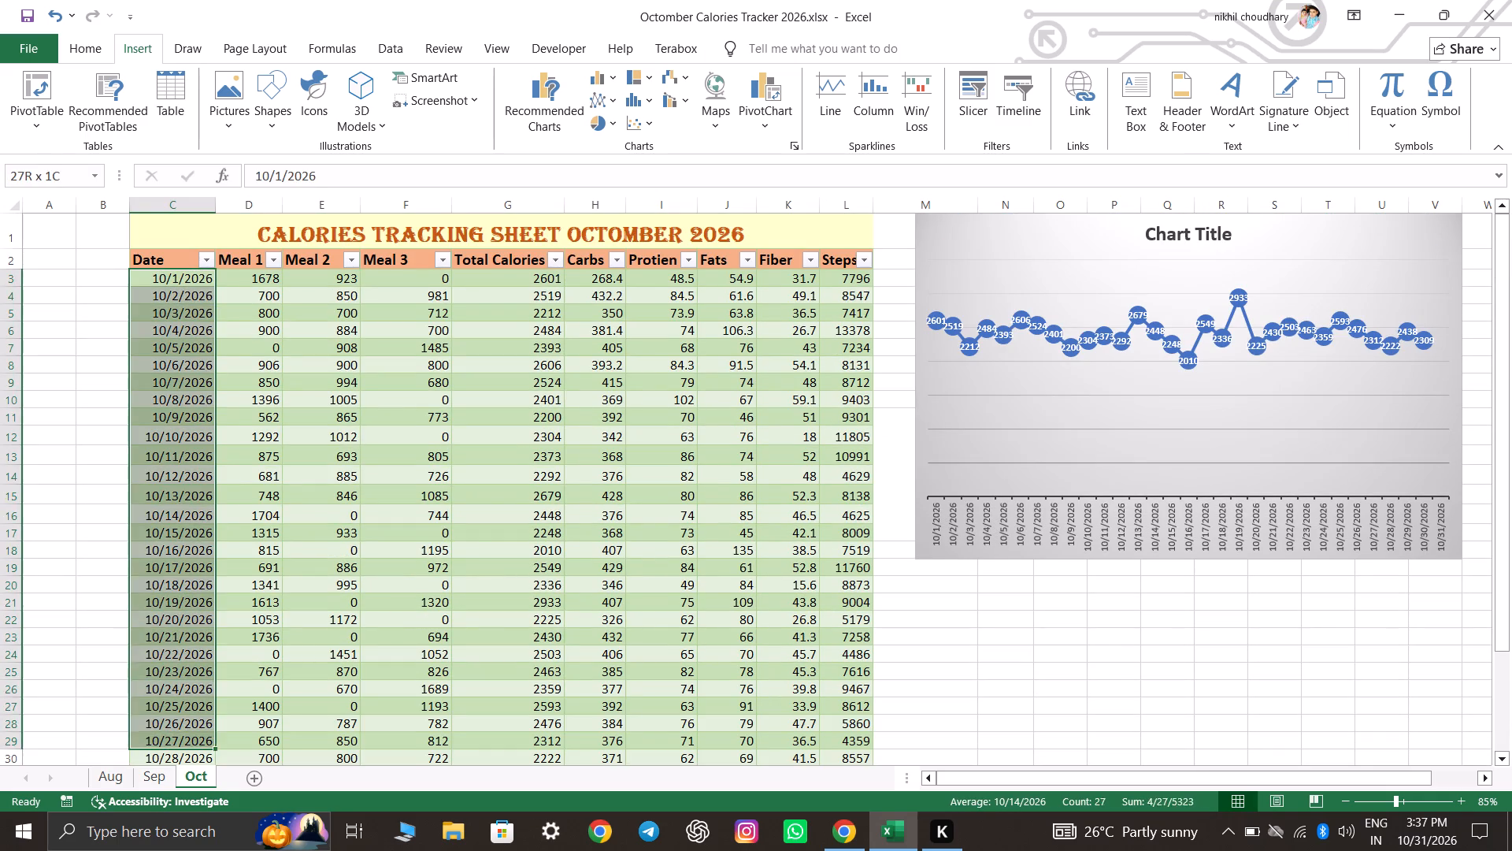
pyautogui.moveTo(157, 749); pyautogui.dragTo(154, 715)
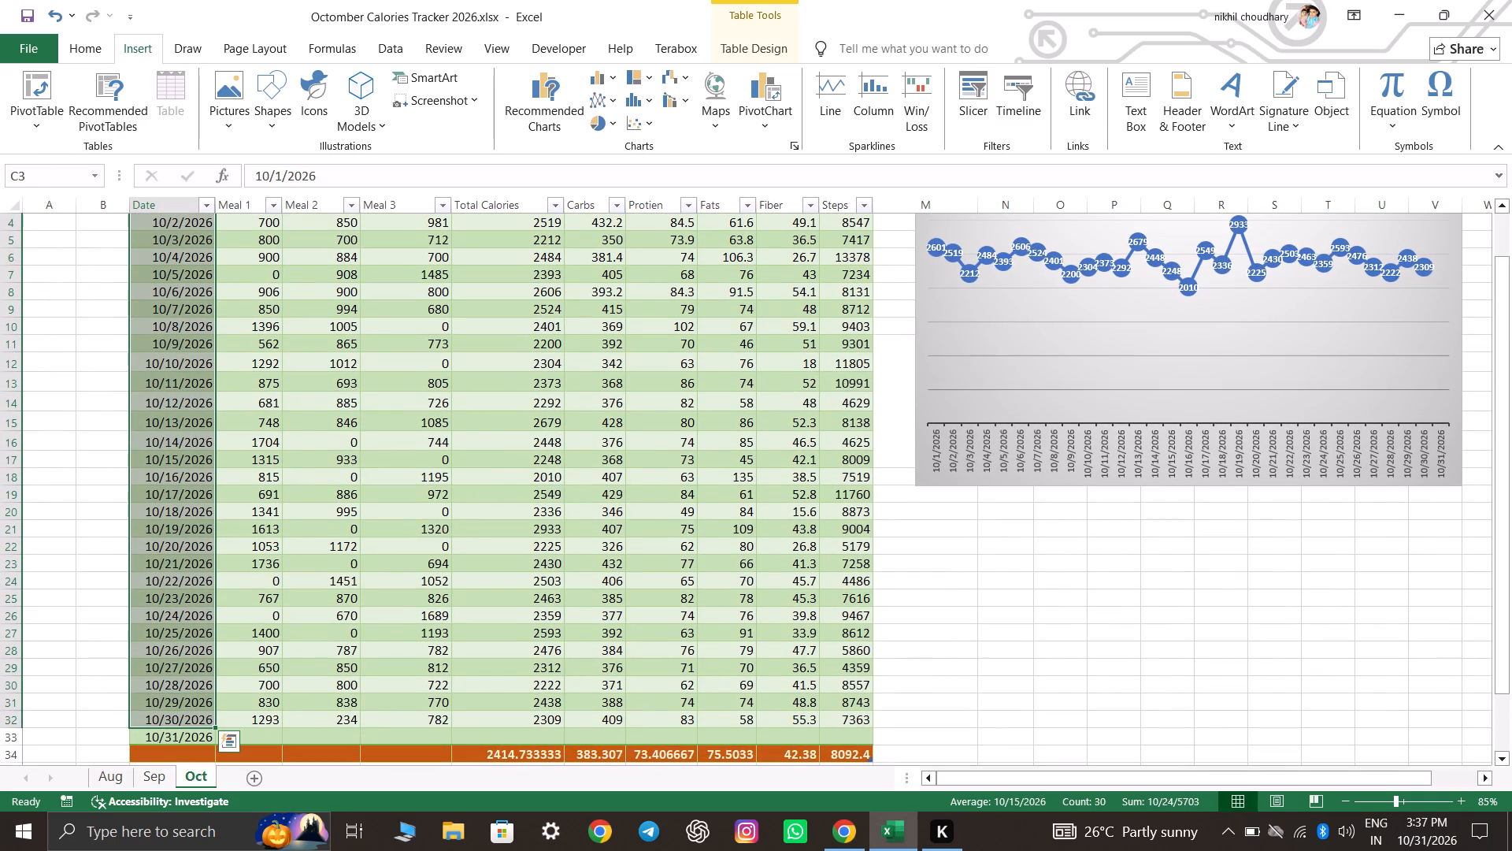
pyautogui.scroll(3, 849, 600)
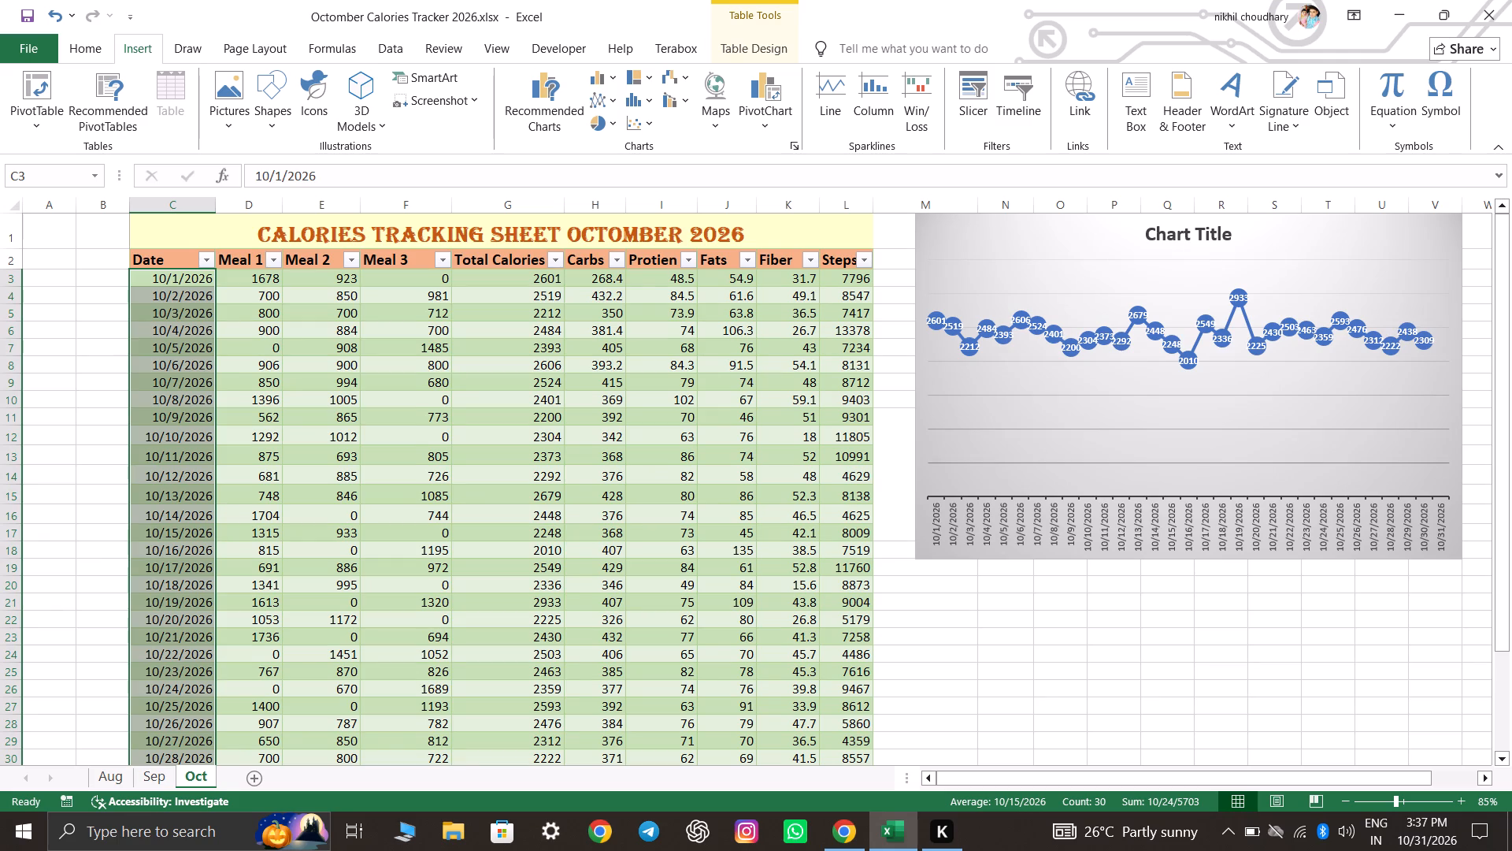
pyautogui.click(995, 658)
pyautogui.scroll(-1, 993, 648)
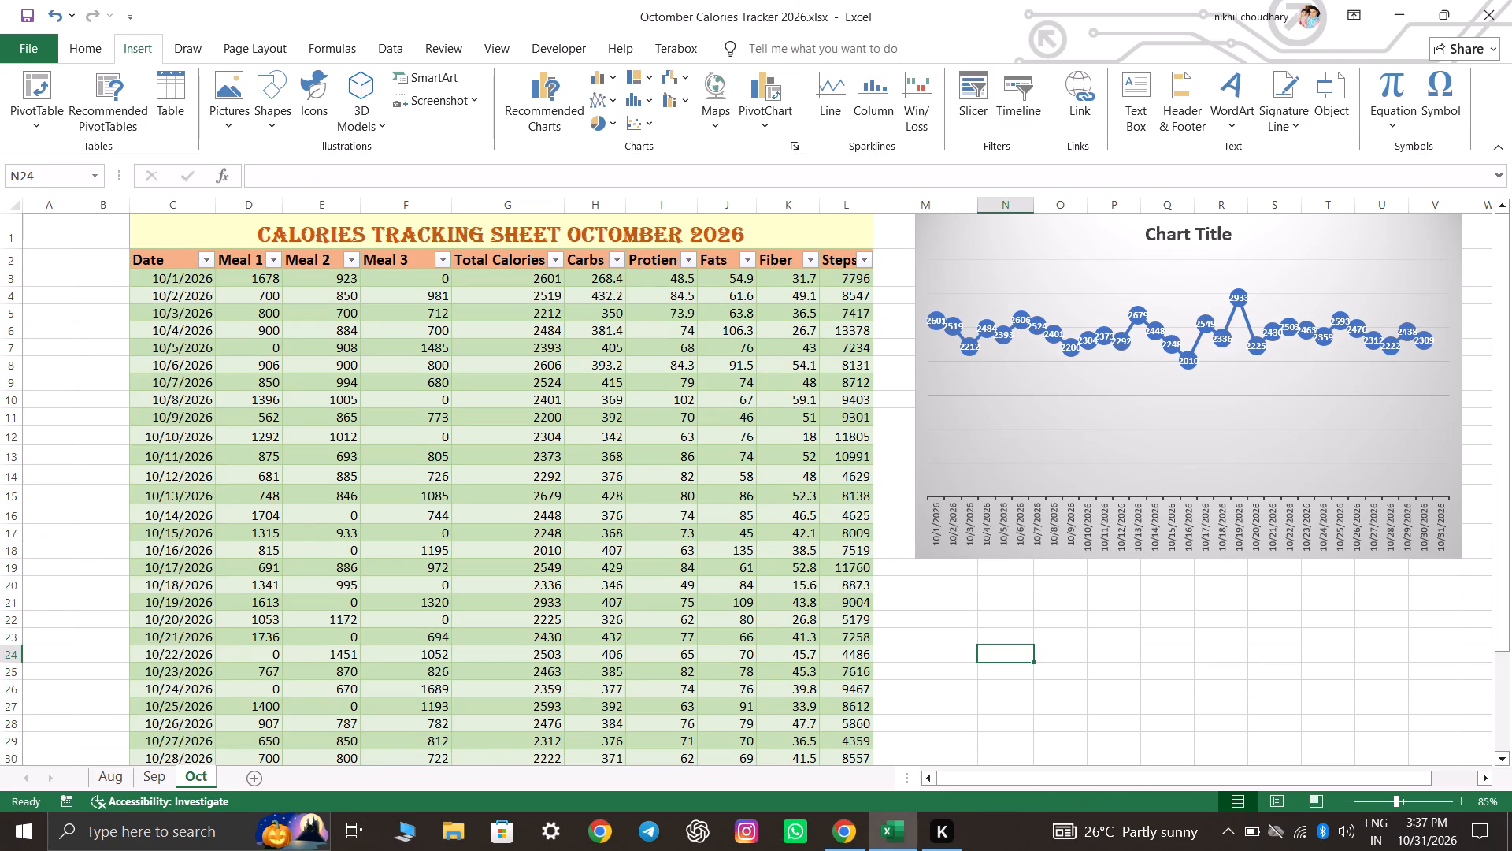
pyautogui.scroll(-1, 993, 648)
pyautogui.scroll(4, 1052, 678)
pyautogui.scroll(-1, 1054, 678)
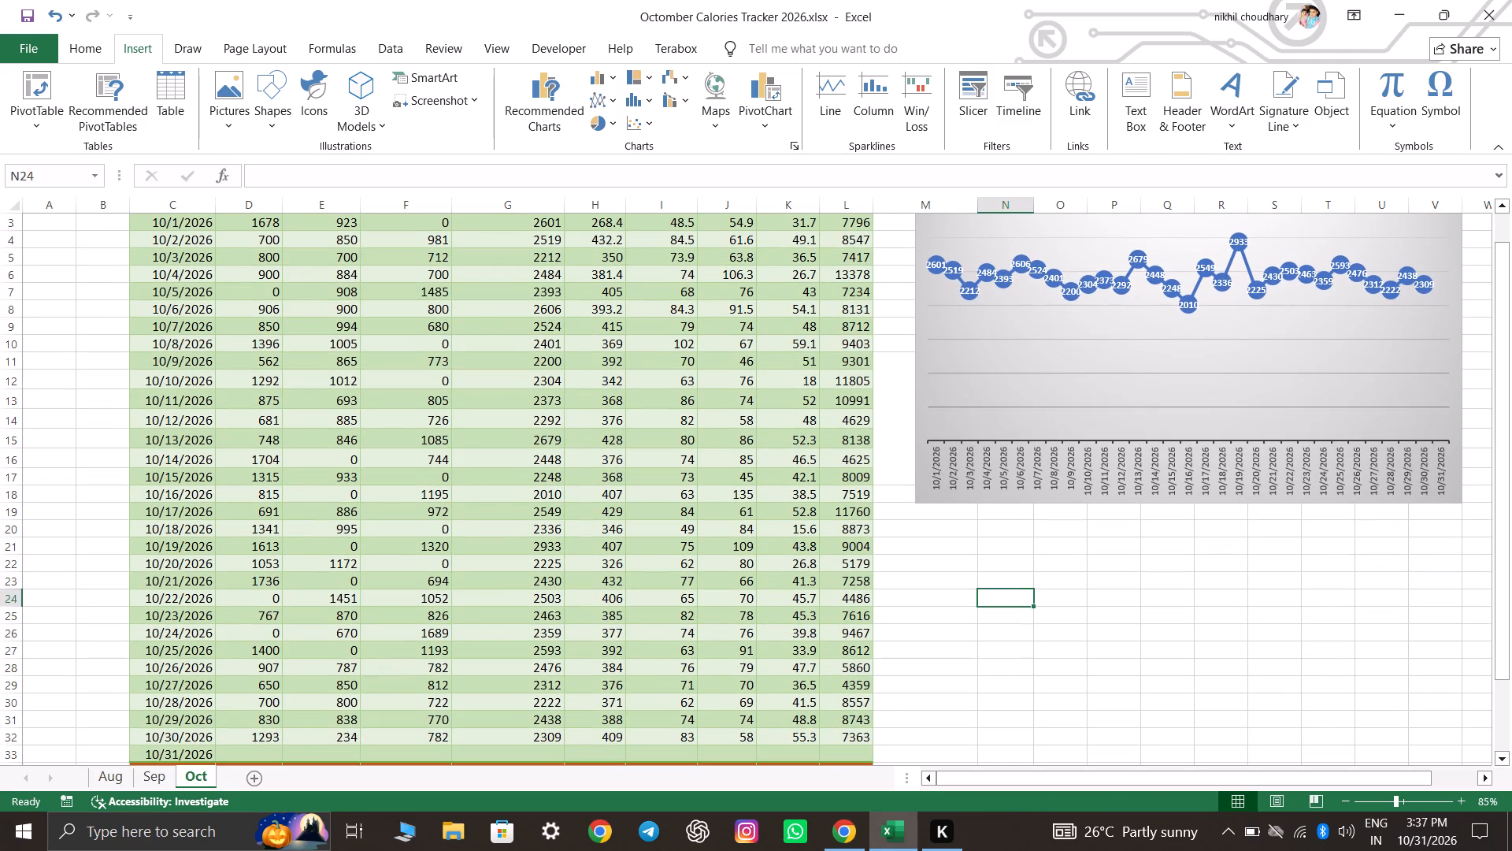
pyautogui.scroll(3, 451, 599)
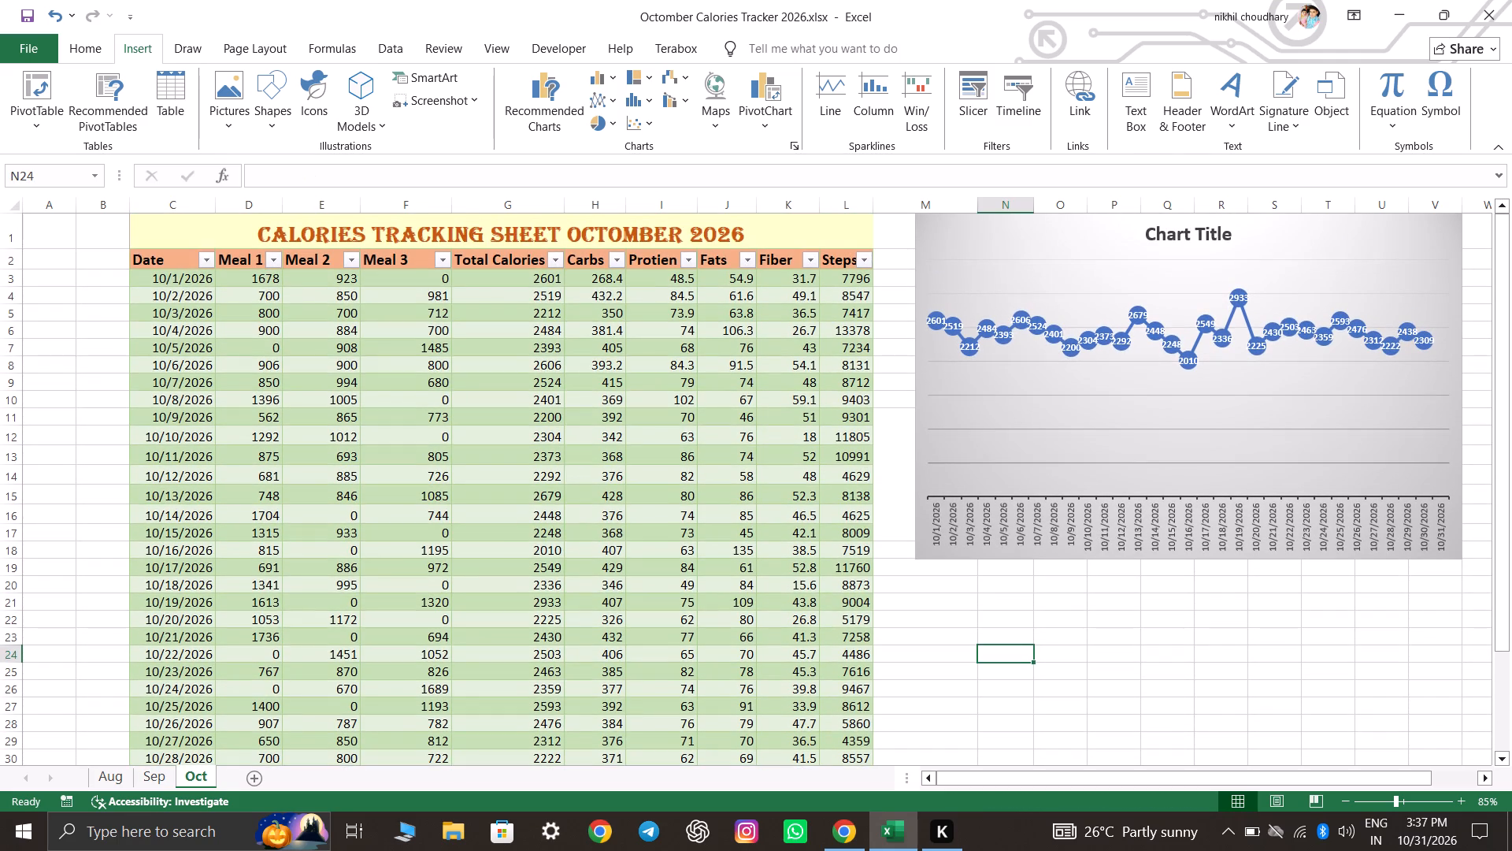
# Insert a 3-D Clustered Column chart of October's Protien values against the dates 10/1/2026 to 10/31/2026.
pyautogui.moveTo(169, 284); pyautogui.dragTo(163, 726)
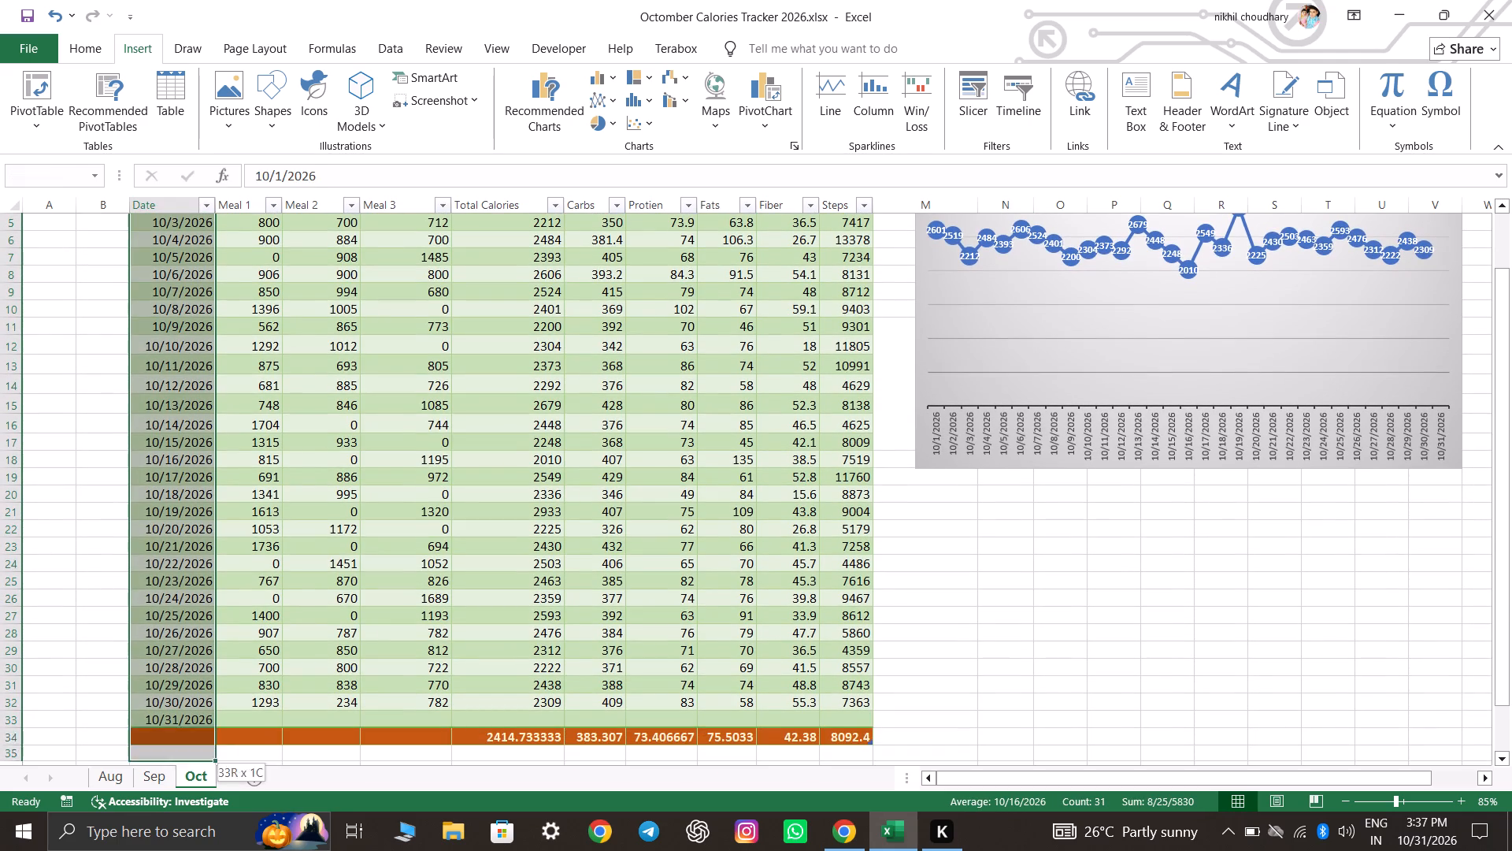
pyautogui.moveTo(163, 726); pyautogui.dragTo(168, 715)
pyautogui.scroll(6, 566, 733)
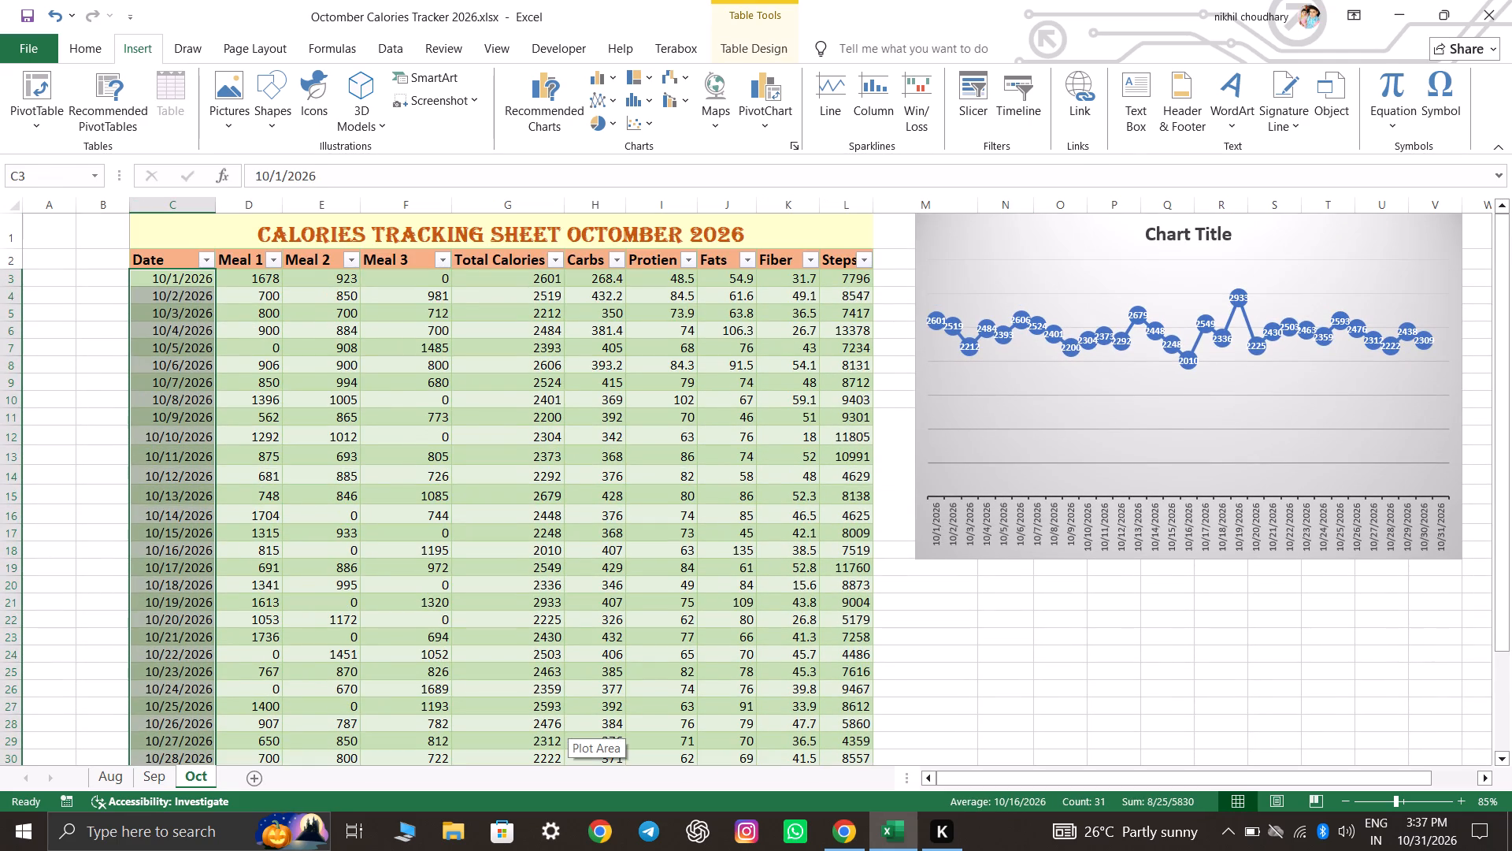
pyautogui.keyDown('ctrl'); pyautogui.moveTo(669, 277); pyautogui.dragTo(689, 730); pyautogui.keyUp('ctrl')
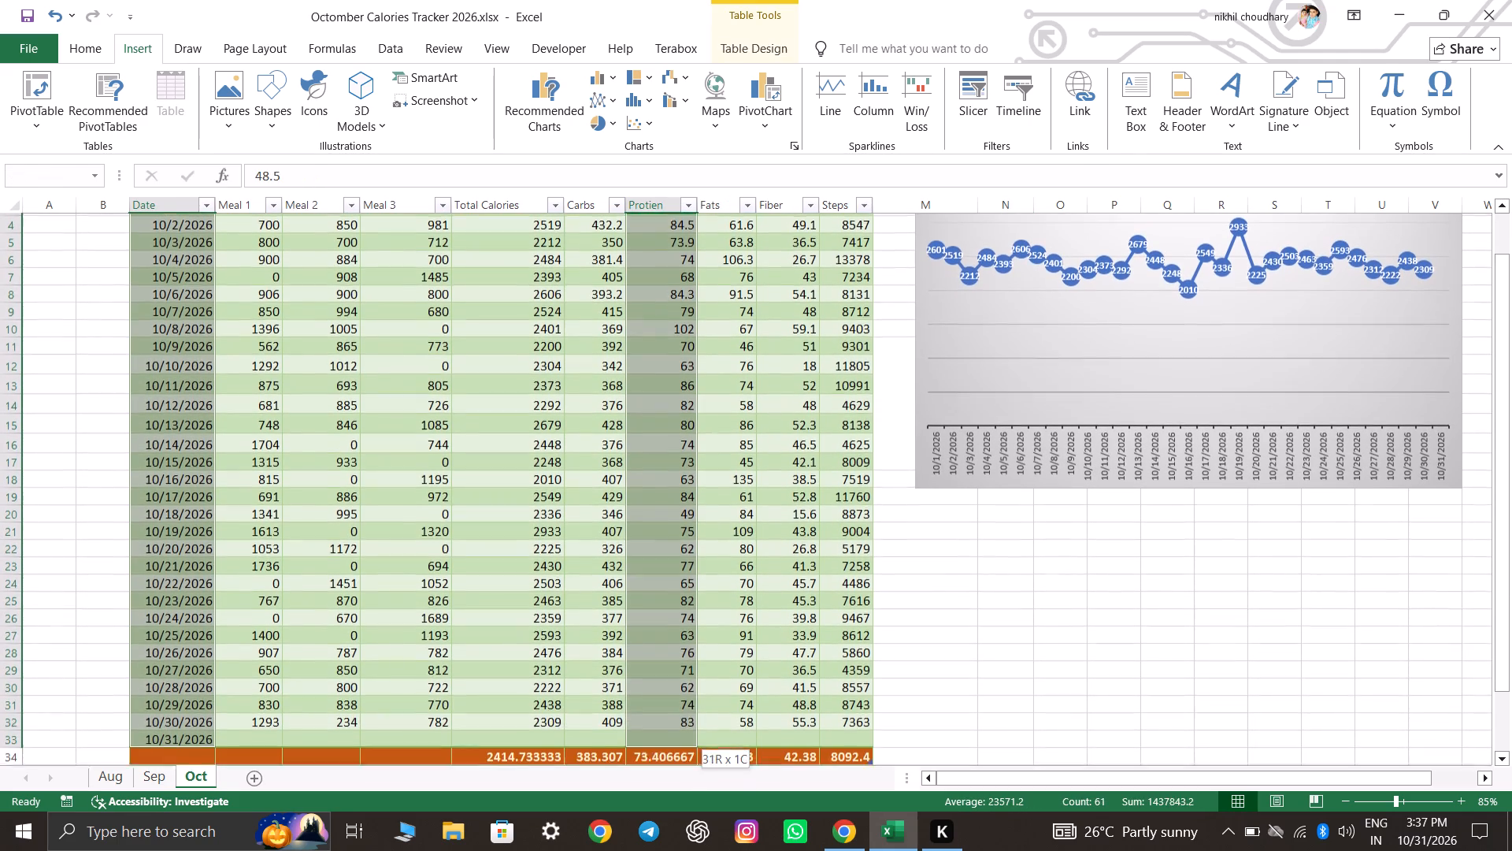
pyautogui.keyDown('ctrl'); pyautogui.moveTo(689, 730); pyautogui.dragTo(680, 731); pyautogui.keyUp('ctrl')
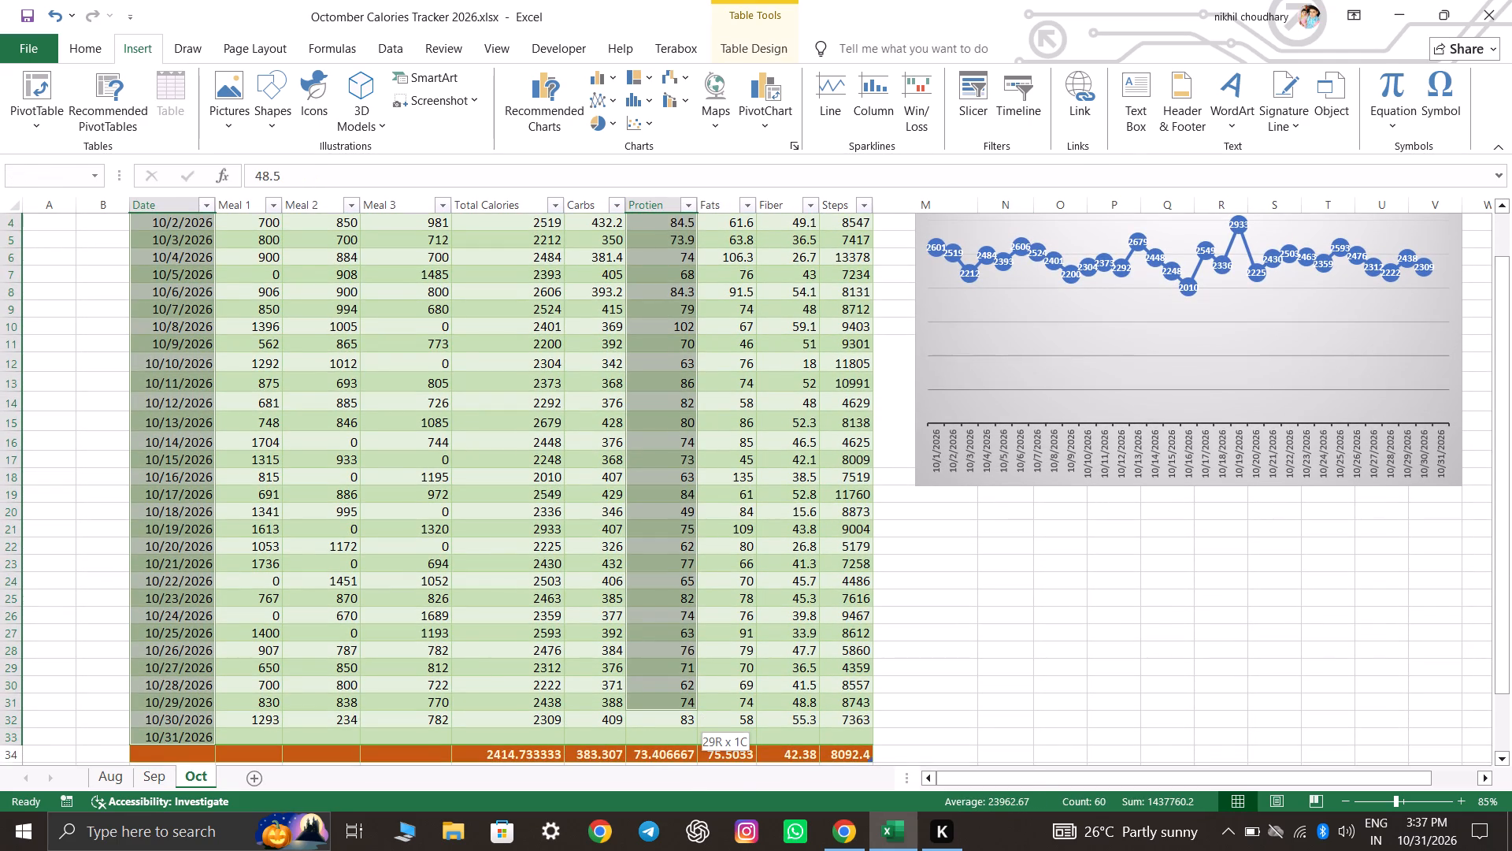
pyautogui.keyDown('ctrl'); pyautogui.moveTo(680, 731); pyautogui.dragTo(680, 735); pyautogui.keyUp('ctrl')
pyautogui.scroll(2, 710, 578)
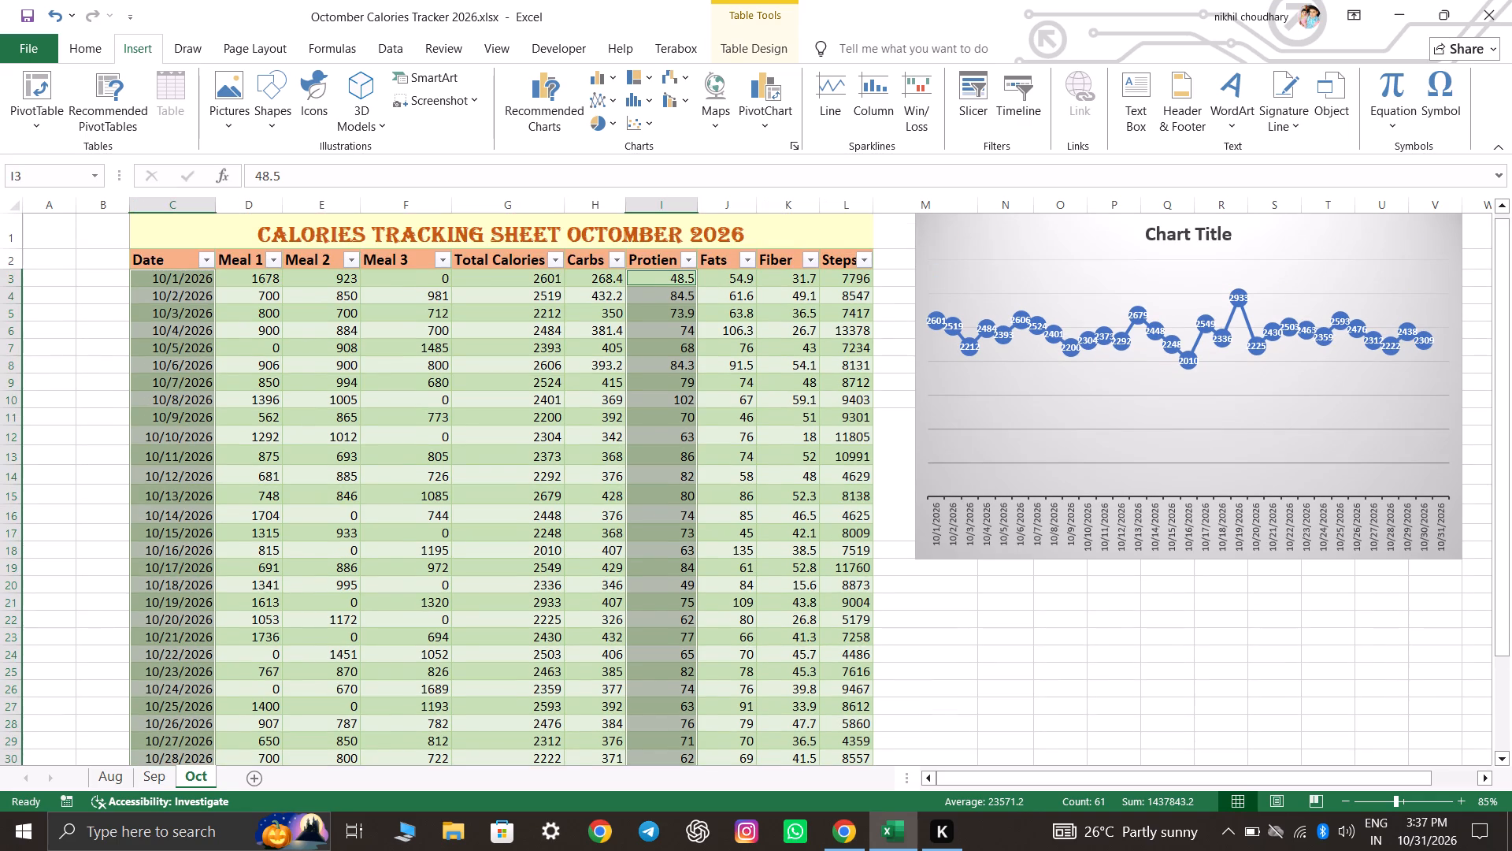
pyautogui.click(554, 110)
pyautogui.click(579, 335)
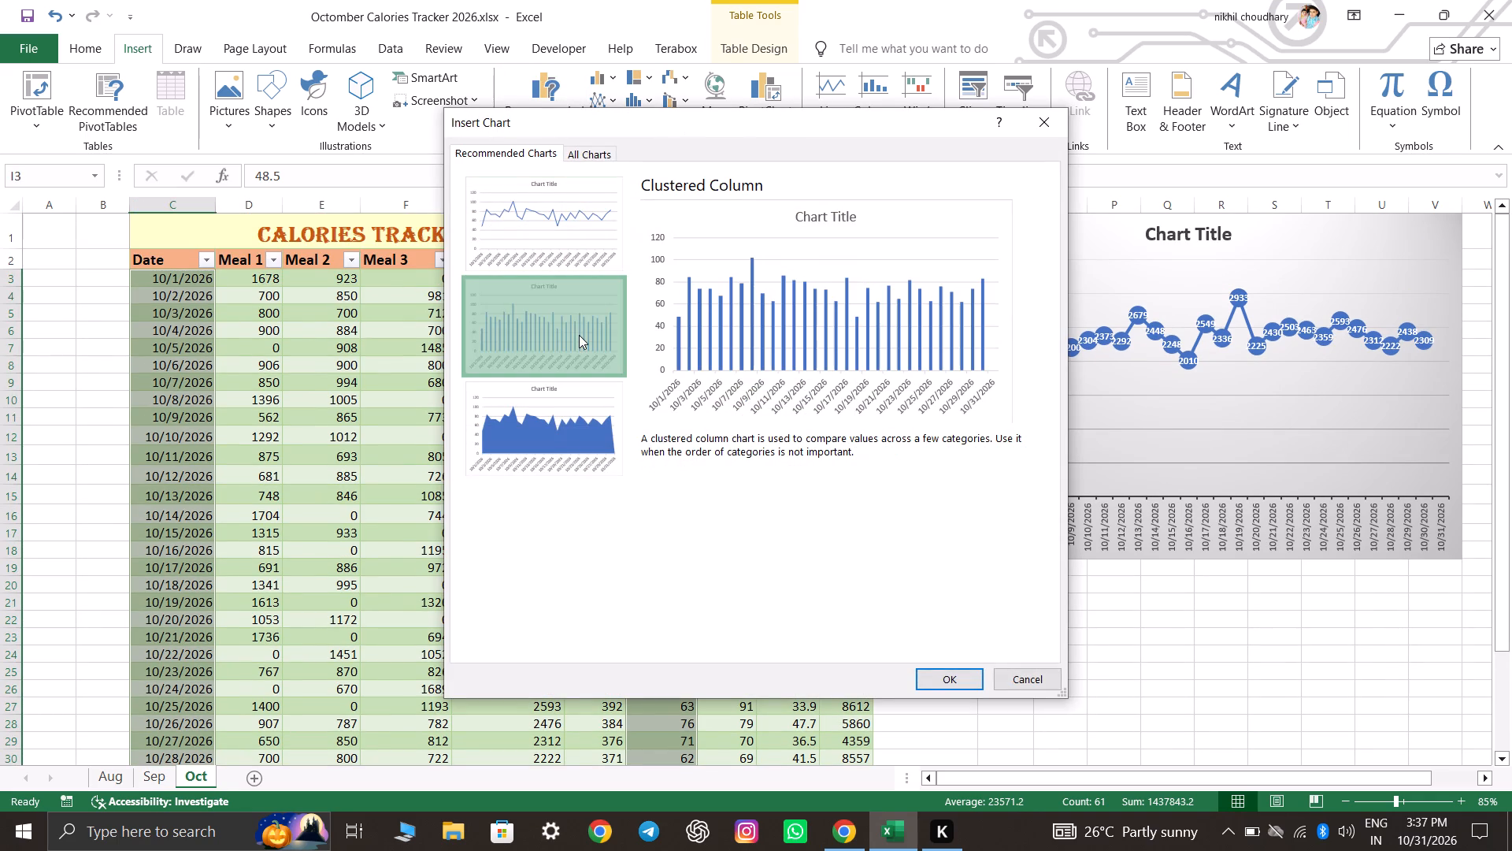
pyautogui.click(579, 158)
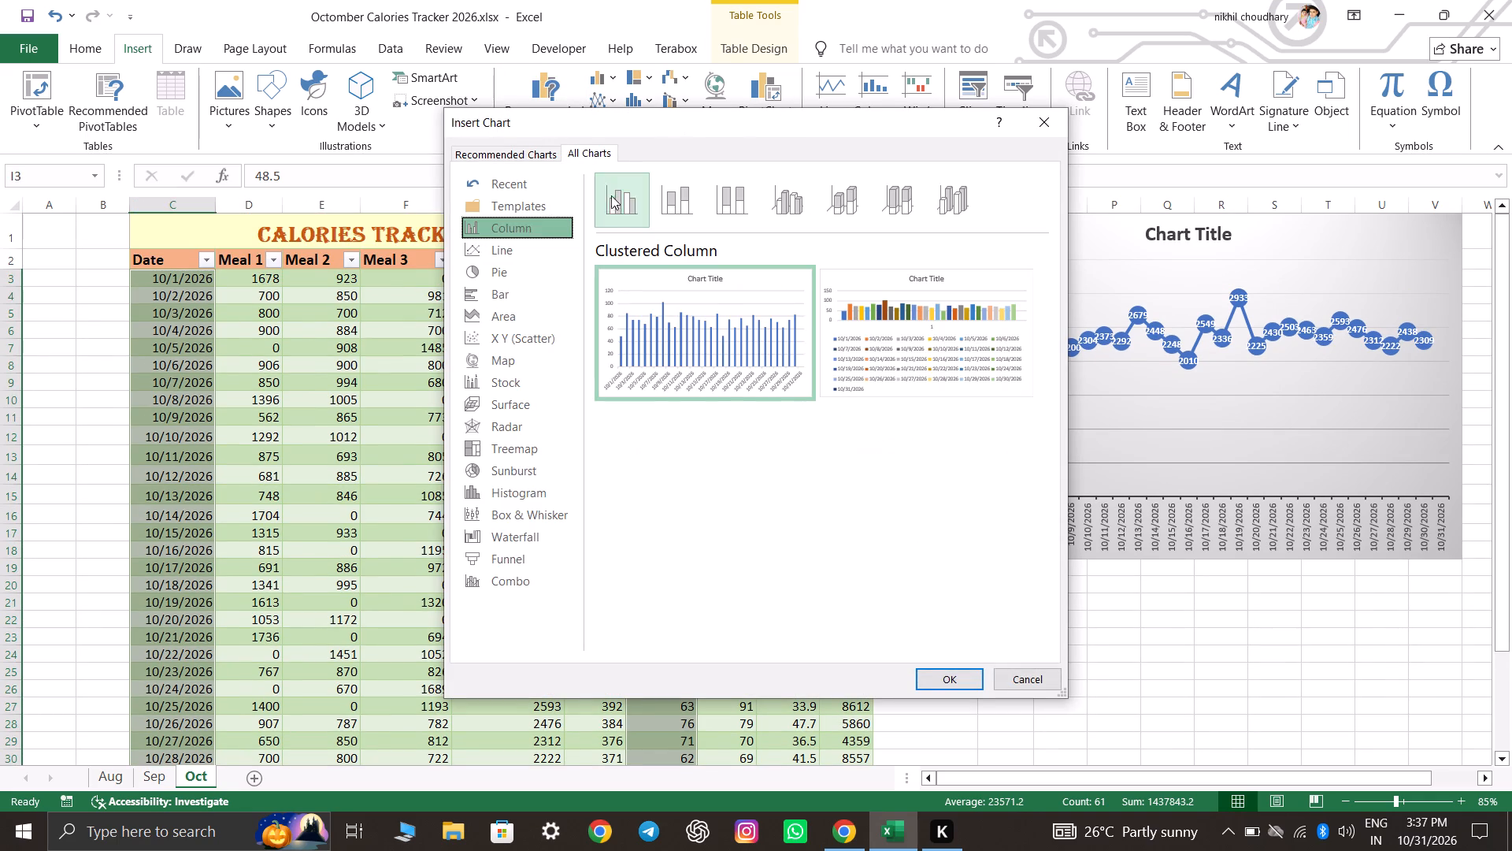
pyautogui.click(850, 205)
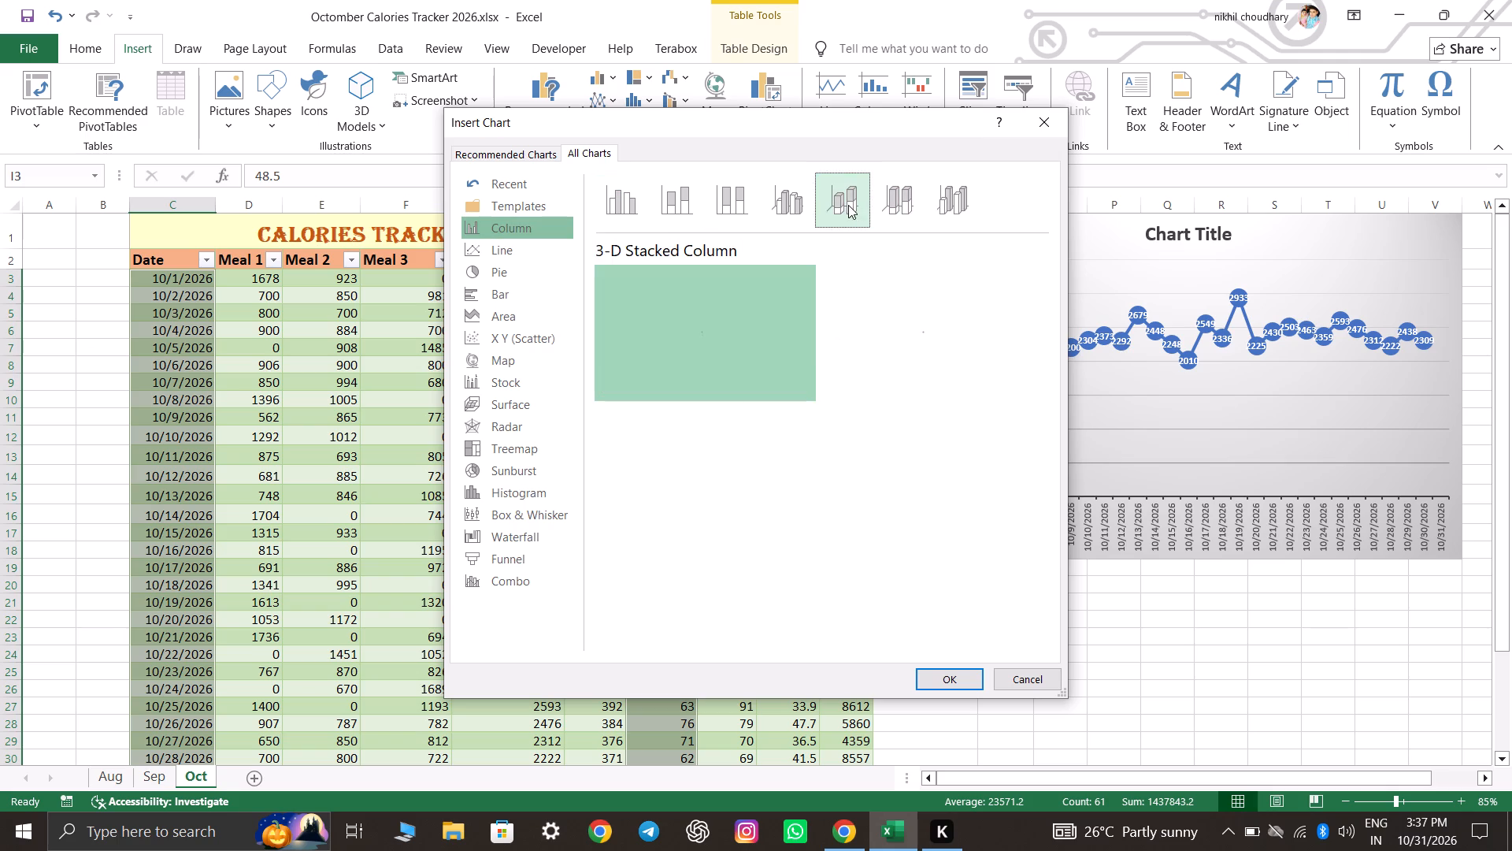
pyautogui.click(797, 208)
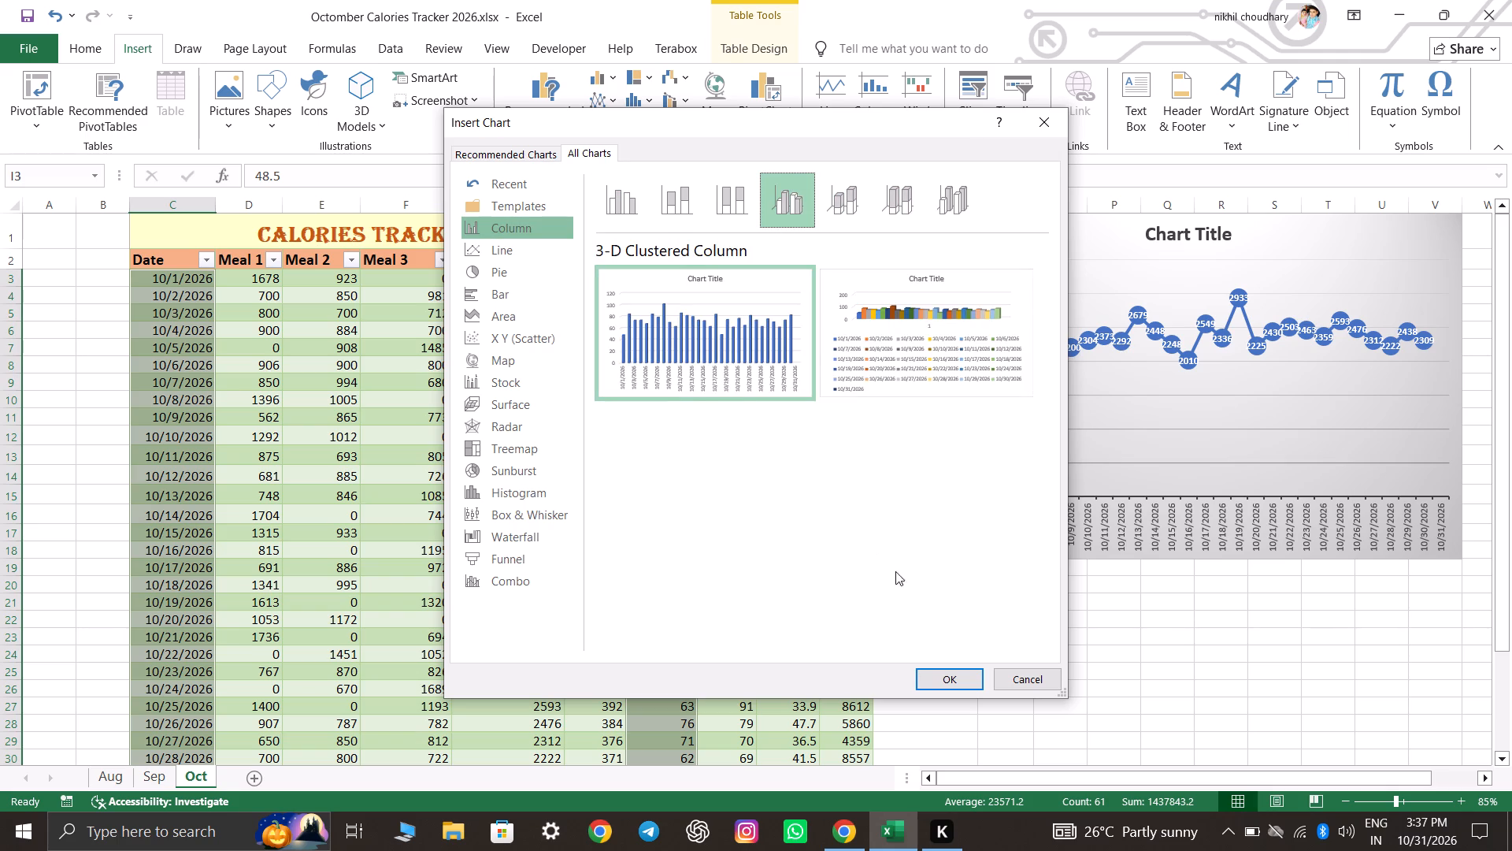
pyautogui.click(945, 679)
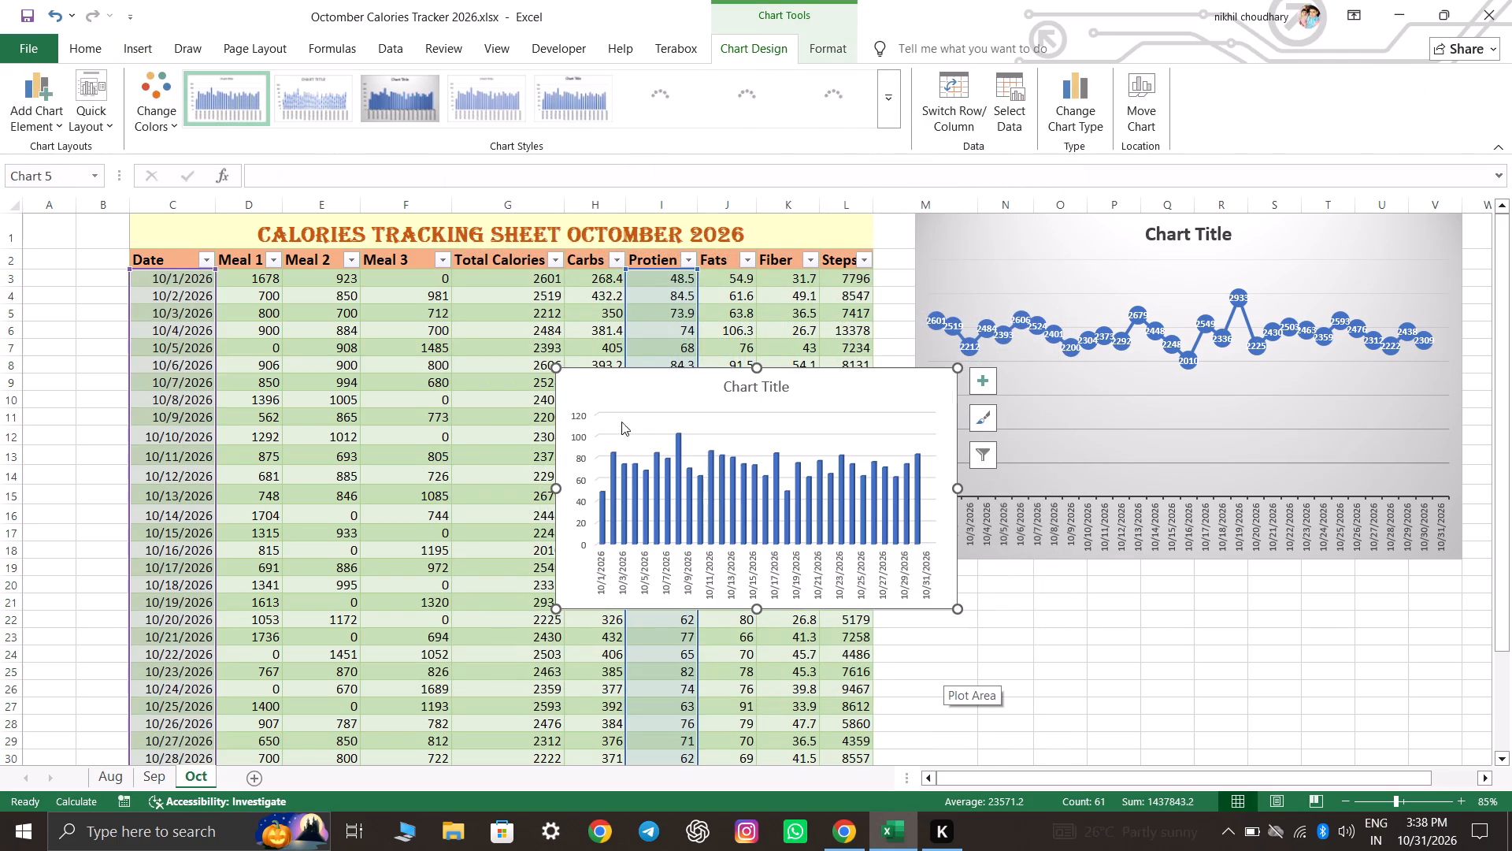
# Apply the dark-background chart style with data labels to October's Protien column chart.
pyautogui.click(665, 107)
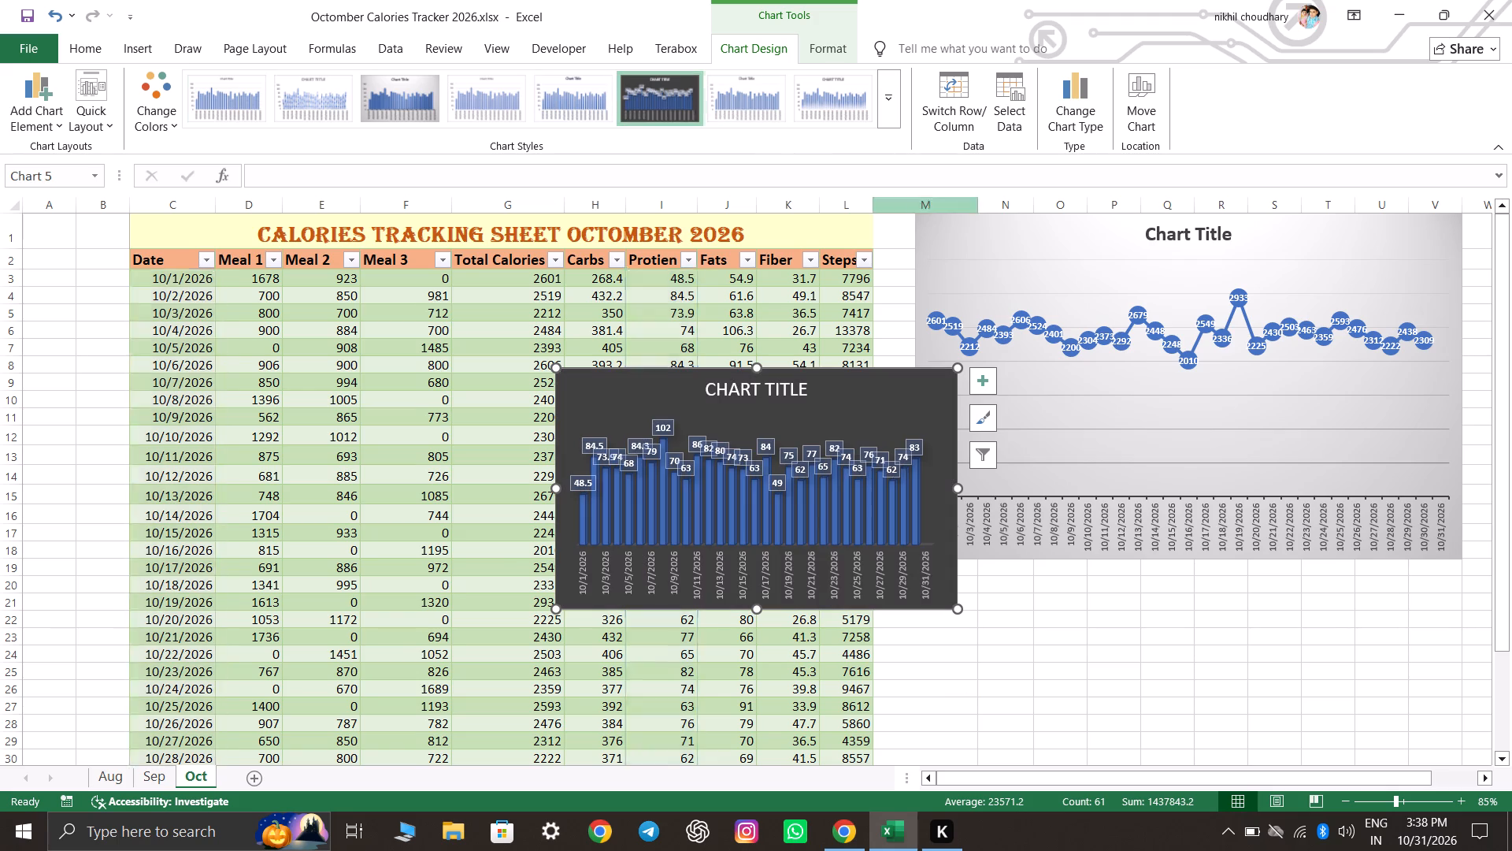
# Move October's Protien column chart directly beneath the calories line chart, aligned with that chart's table-facing edge.
pyautogui.scroll(-2, 1137, 492)
pyautogui.moveTo(885, 309); pyautogui.dragTo(1244, 502)
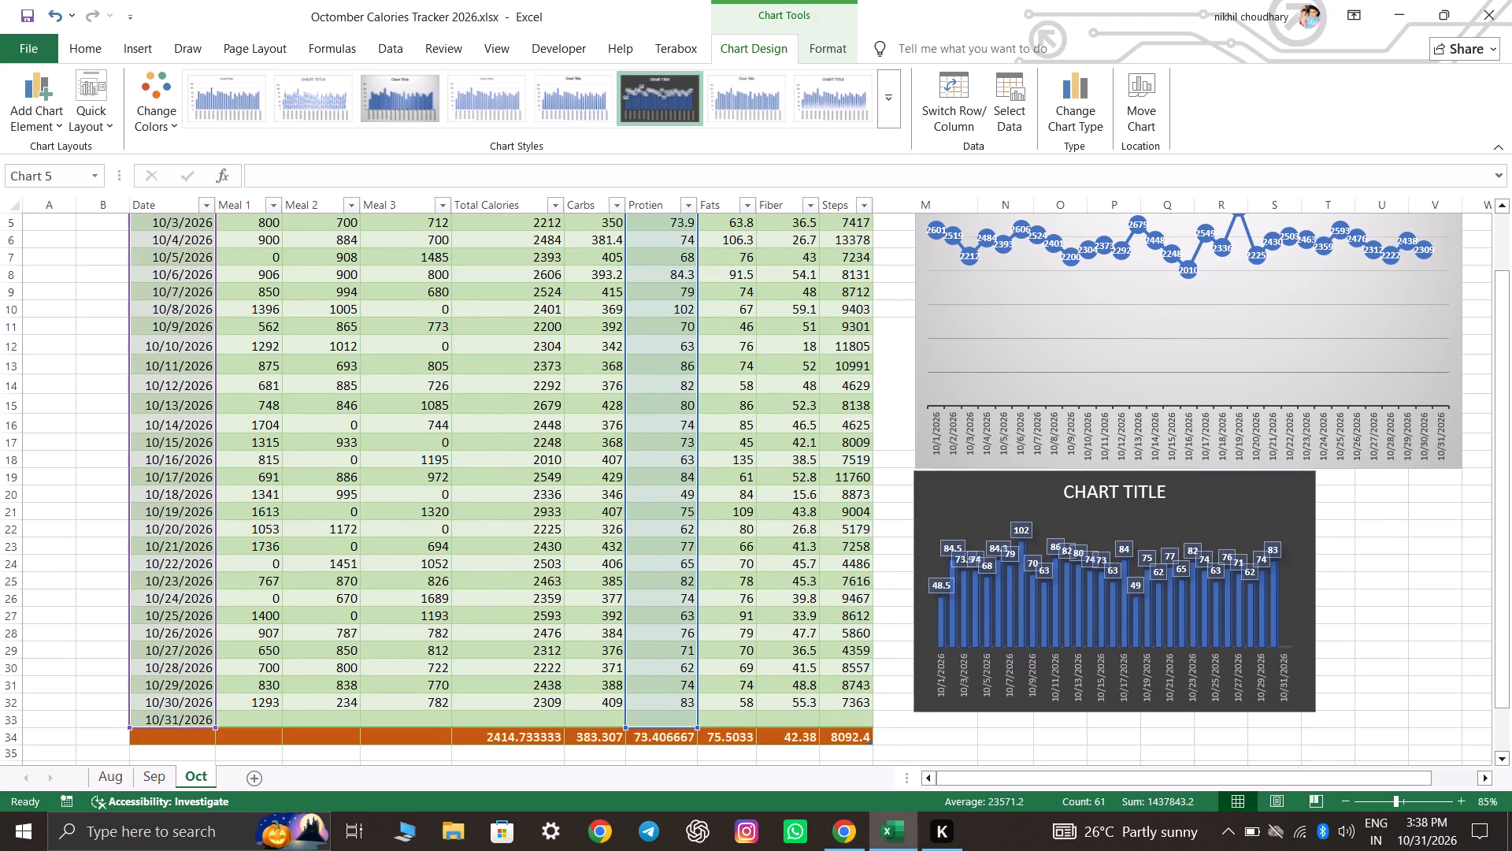
pyautogui.moveTo(1244, 502); pyautogui.dragTo(1247, 500)
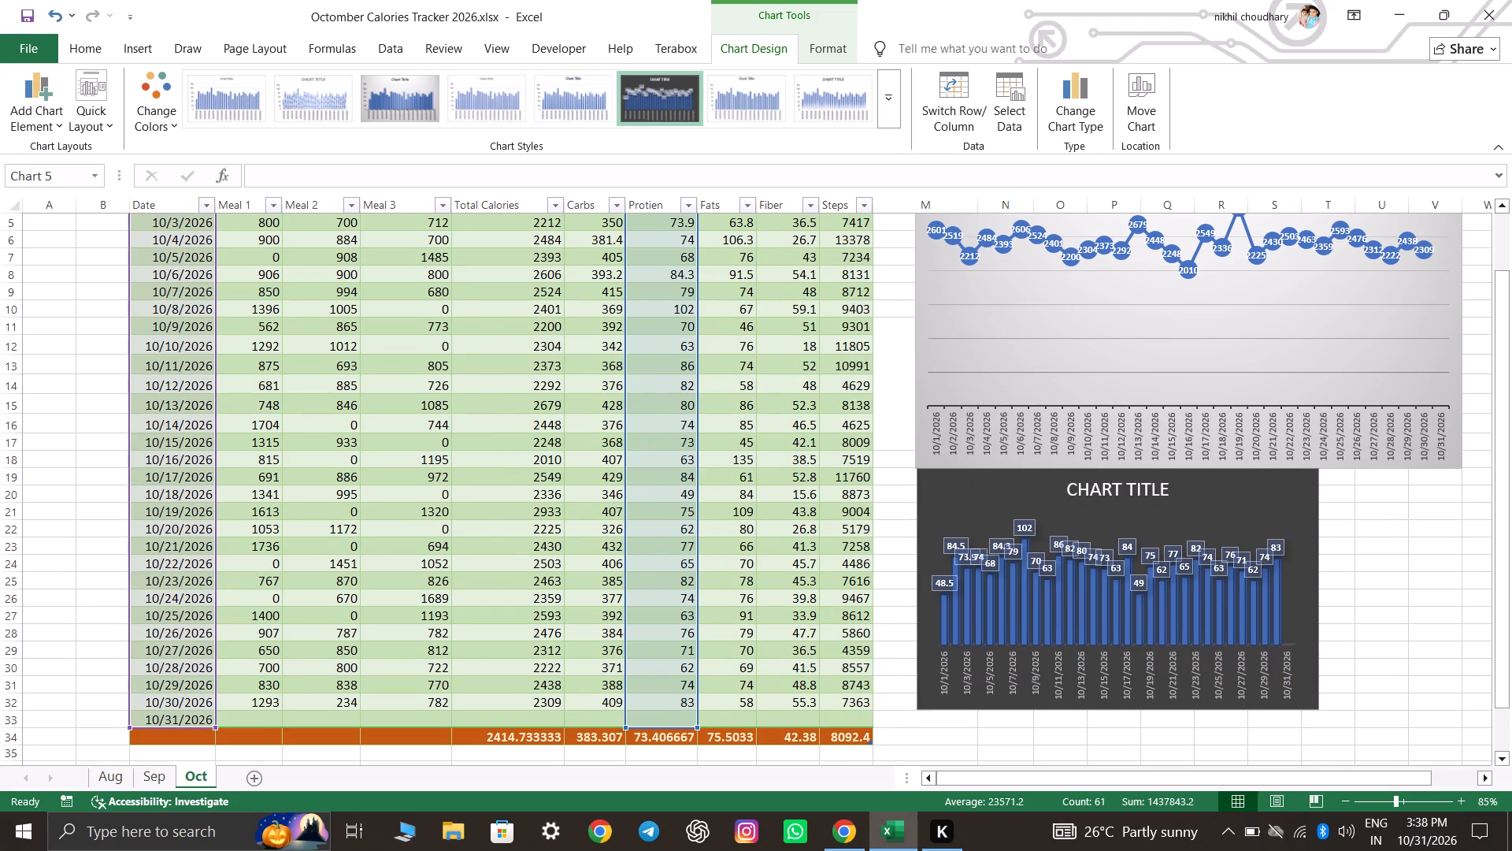
pyautogui.moveTo(1247, 500); pyautogui.dragTo(1246, 495)
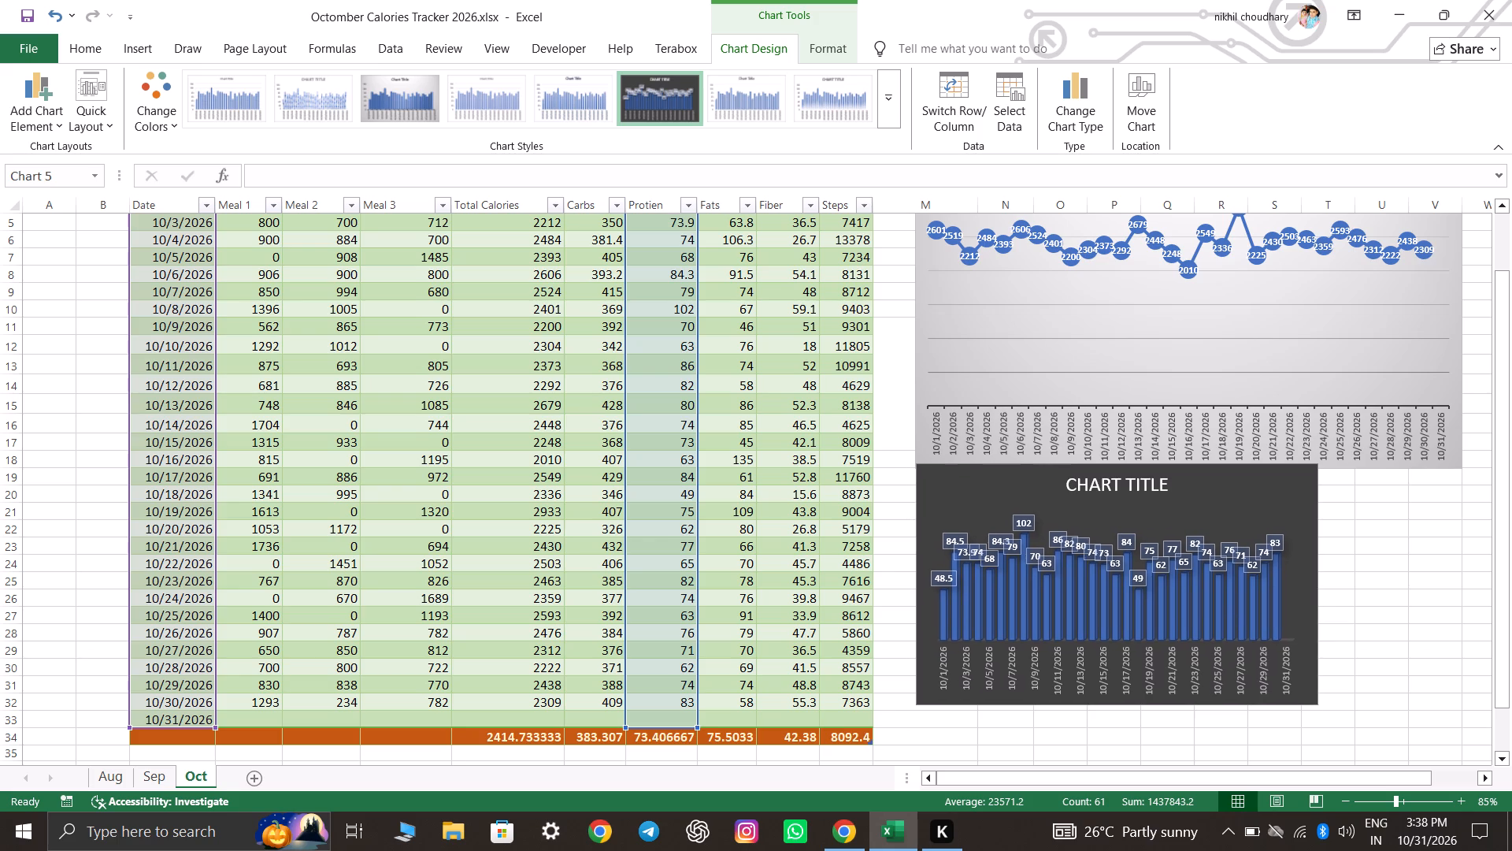
pyautogui.moveTo(1246, 495); pyautogui.dragTo(1244, 499)
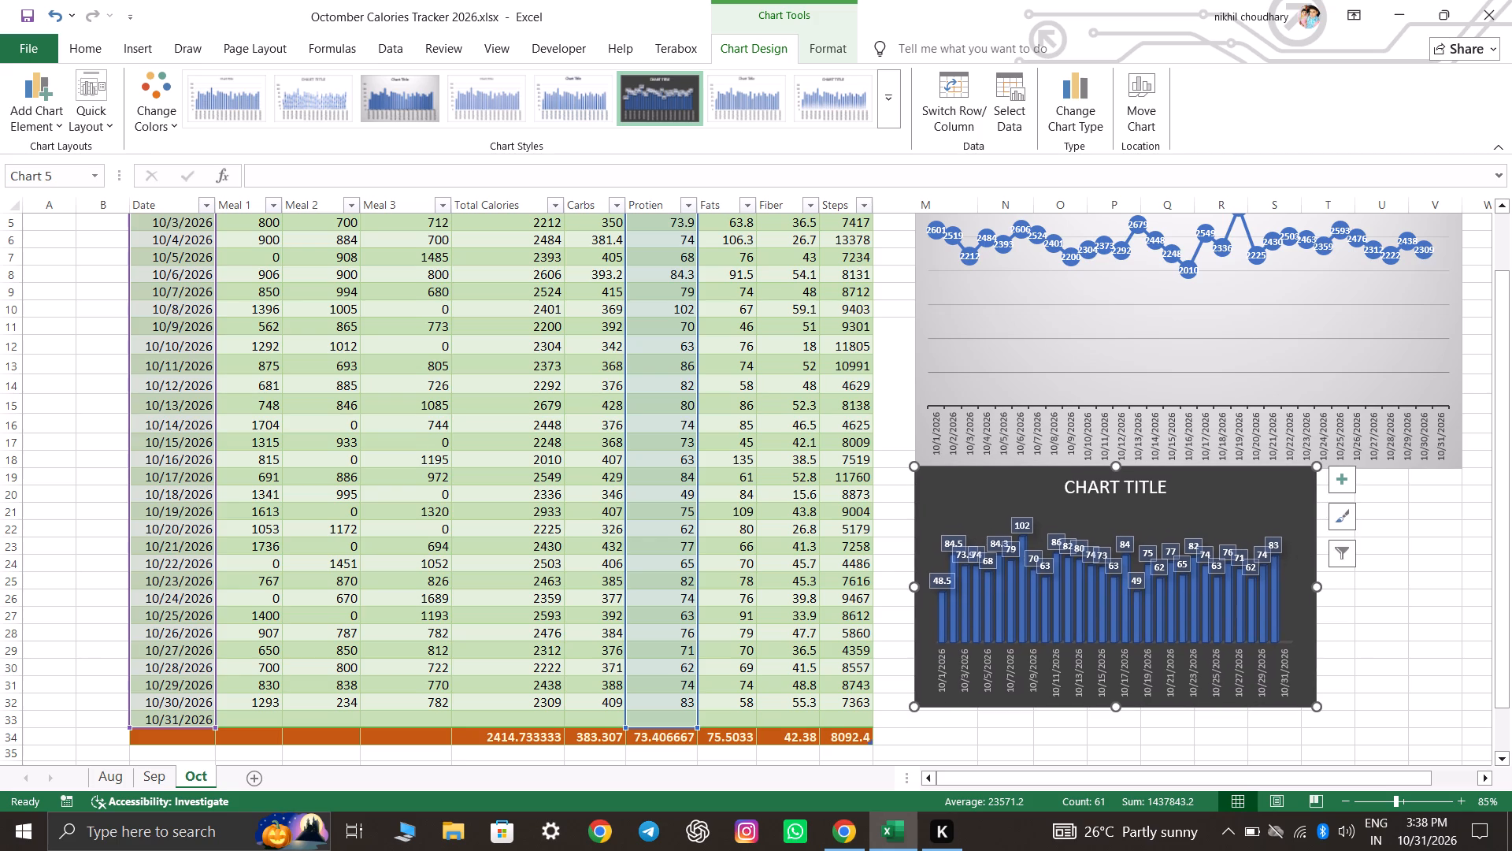
# Enlarge October's Protien column chart to about the calories chart's width and down to row 35.
pyautogui.scroll(-4, 1436, 574)
pyautogui.moveTo(1318, 564); pyautogui.dragTo(1412, 578)
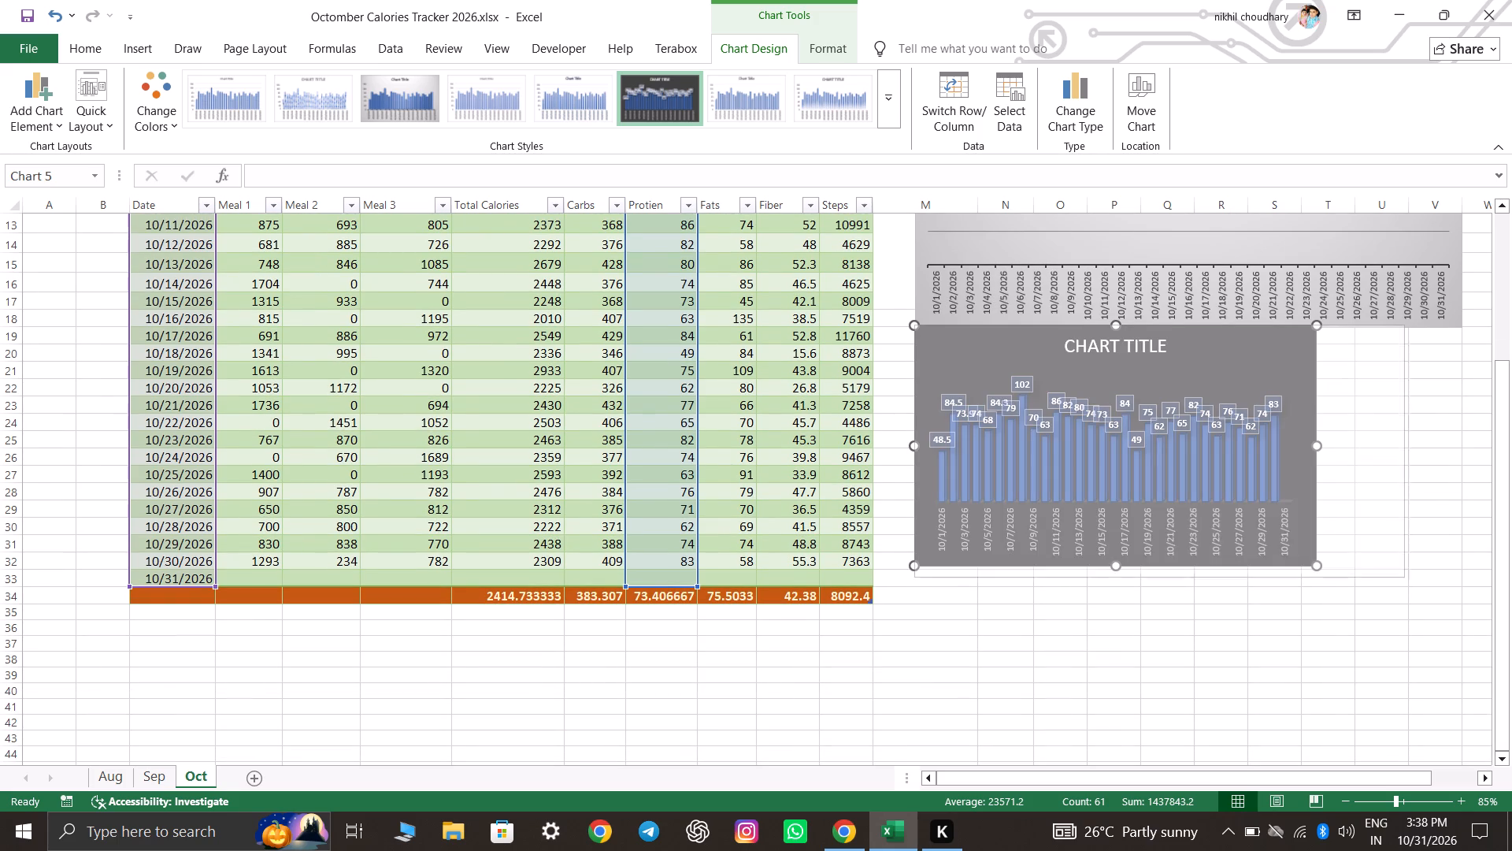
pyautogui.moveTo(1412, 578); pyautogui.dragTo(1457, 622)
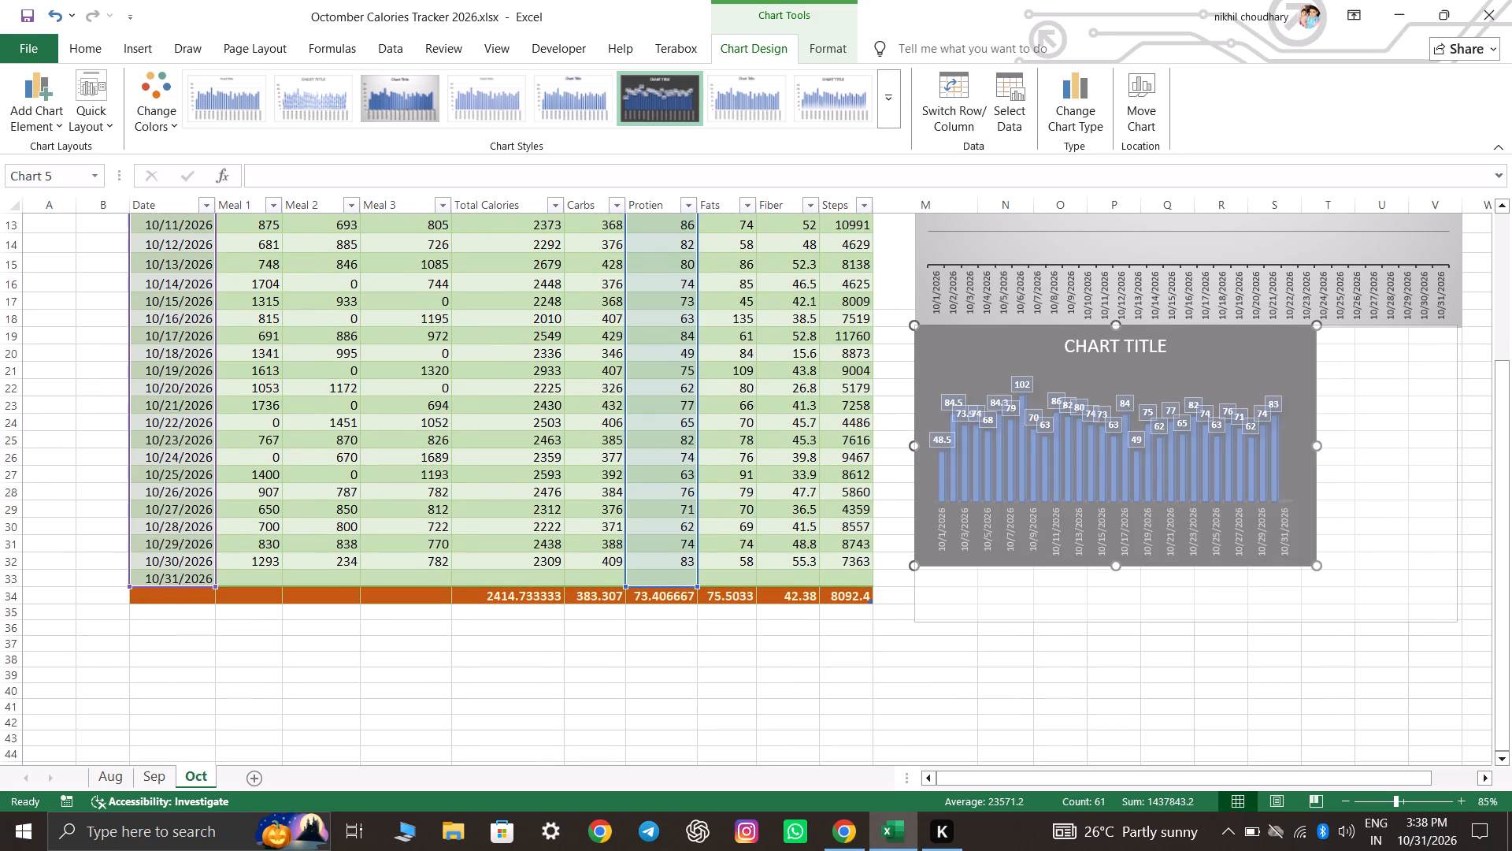
pyautogui.moveTo(1457, 622); pyautogui.dragTo(1465, 618)
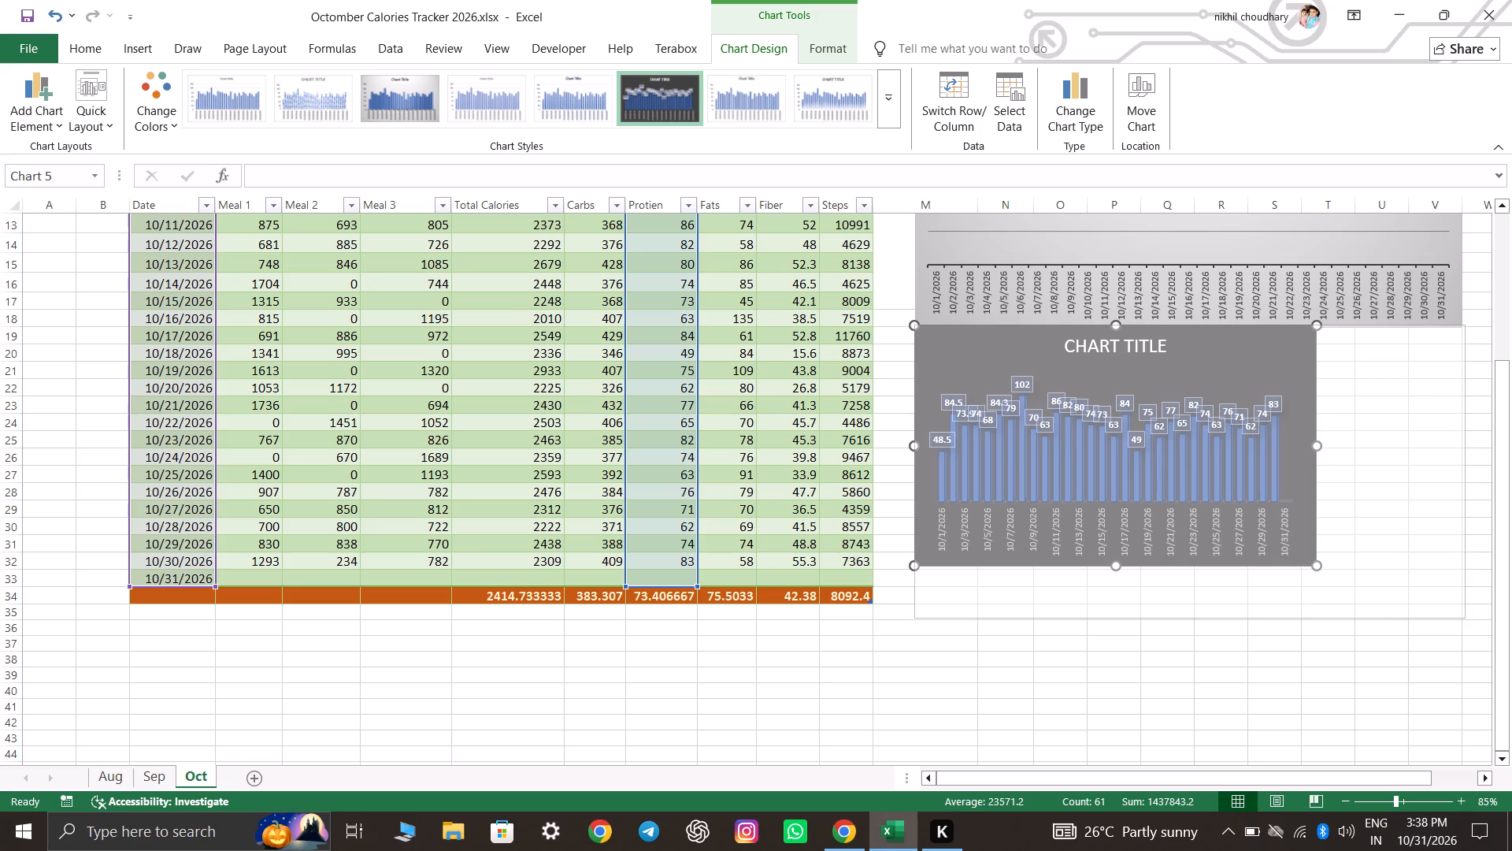
pyautogui.click(1363, 743)
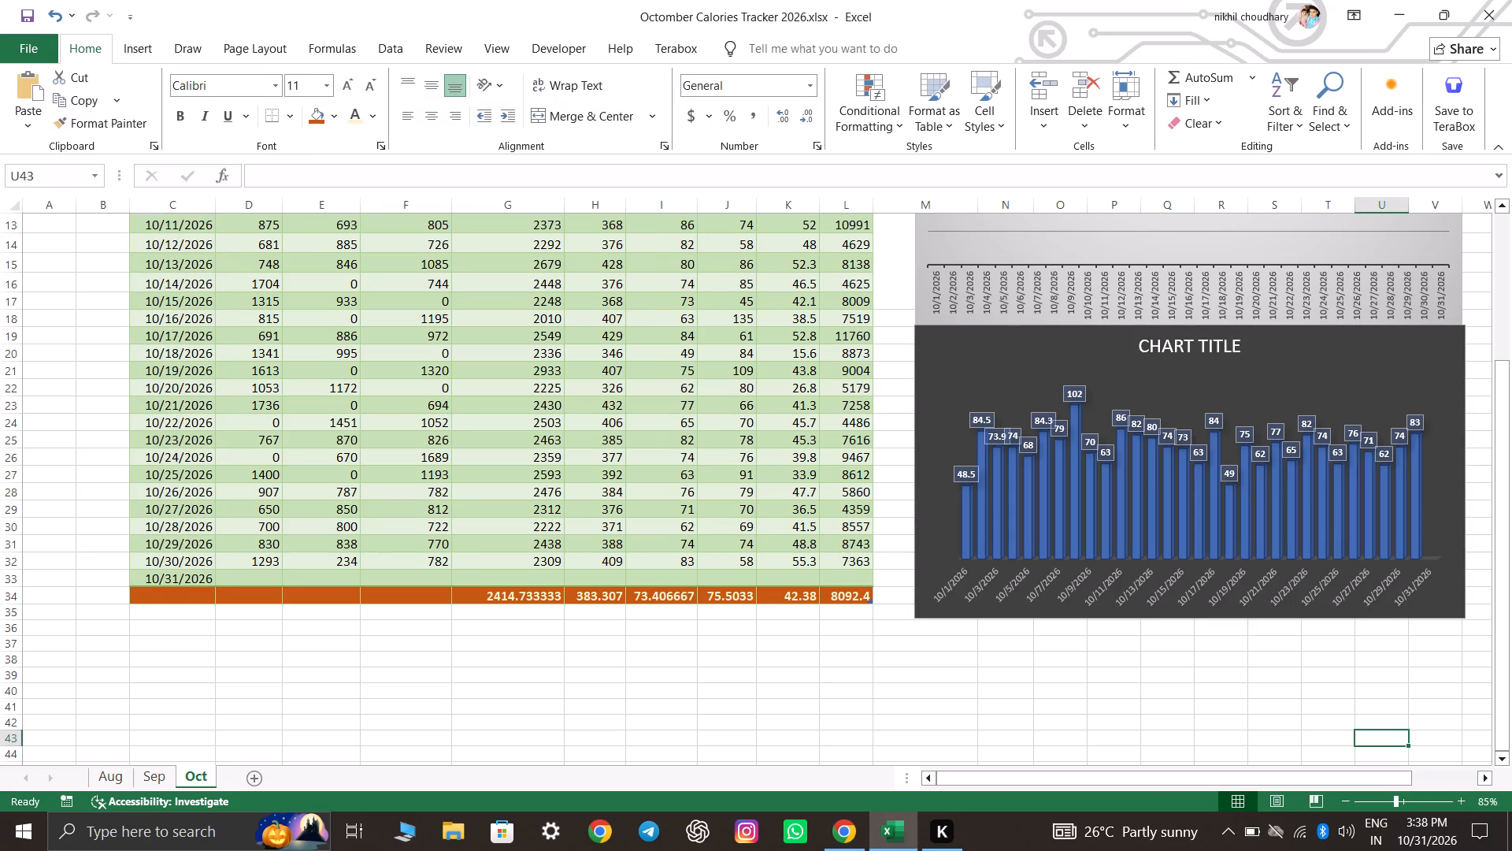
# Fine-tune October's Protien chart size so it ends at column V's outer edge and about the bottom of row 36.
pyautogui.click(1460, 553)
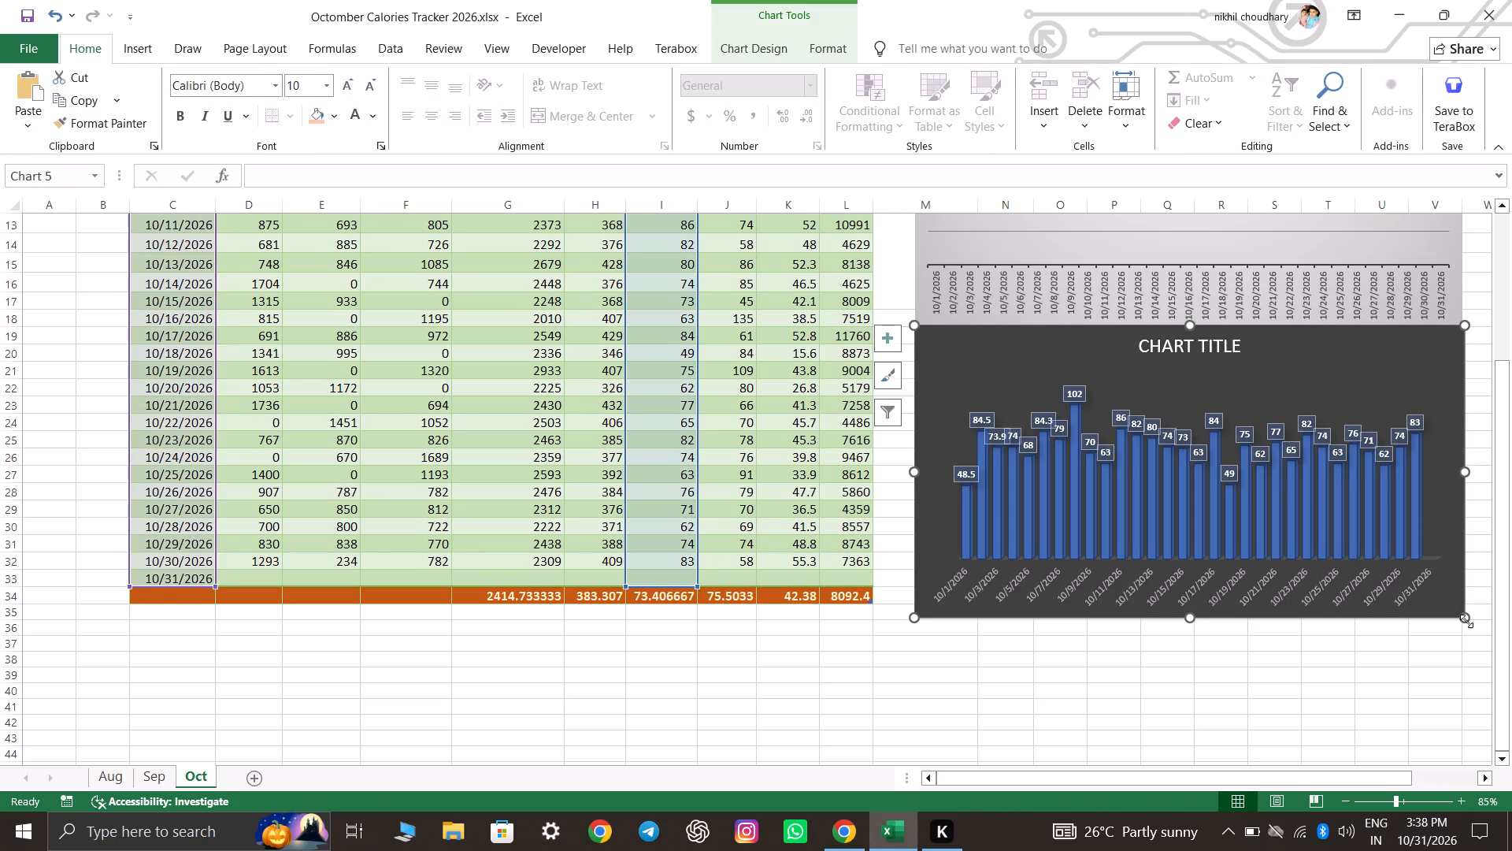
pyautogui.moveTo(1466, 621); pyautogui.dragTo(1458, 616)
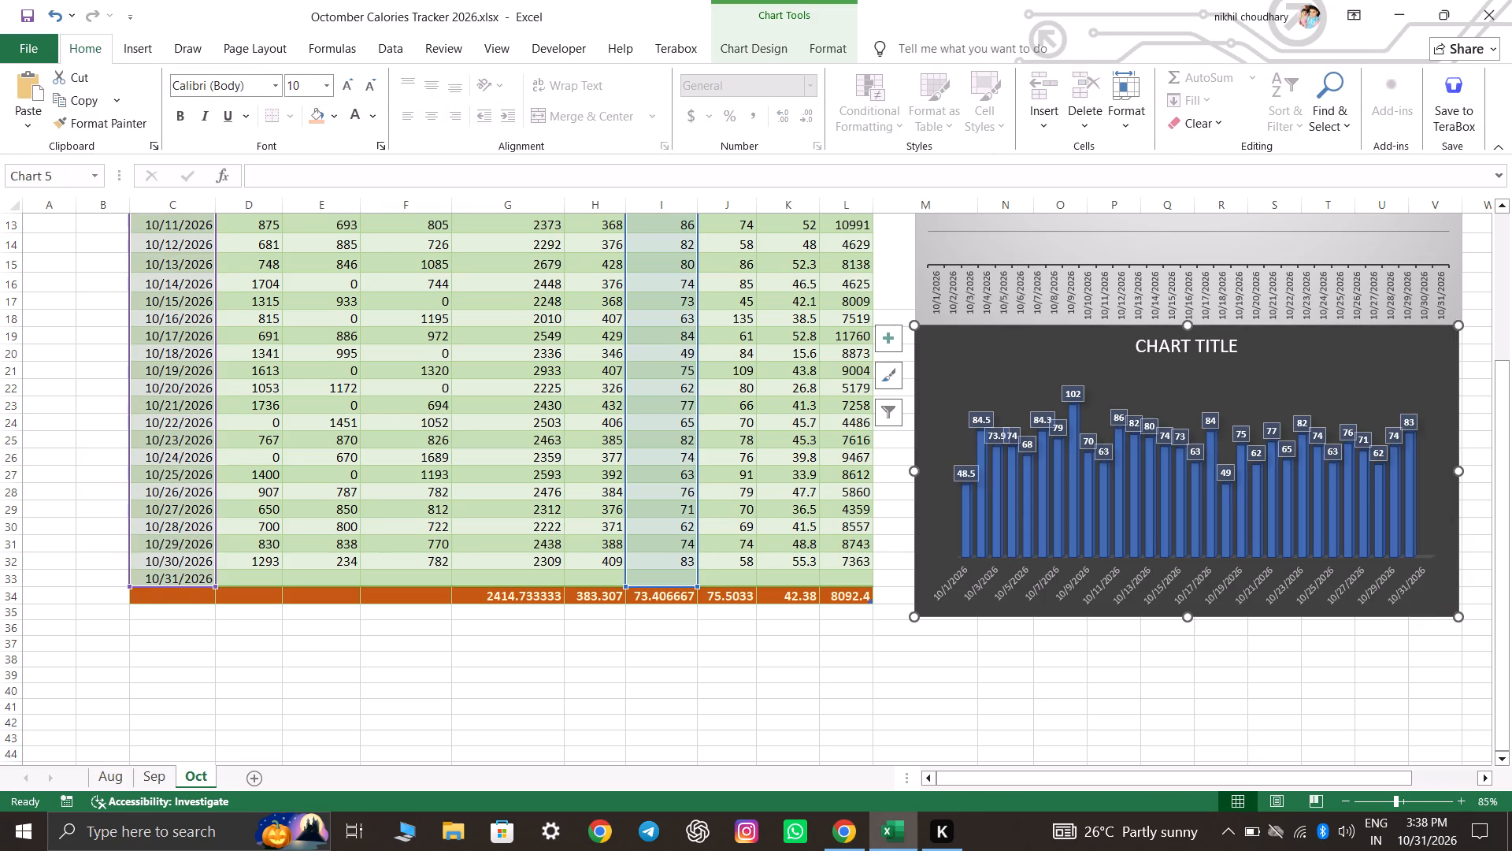
pyautogui.click(1461, 612)
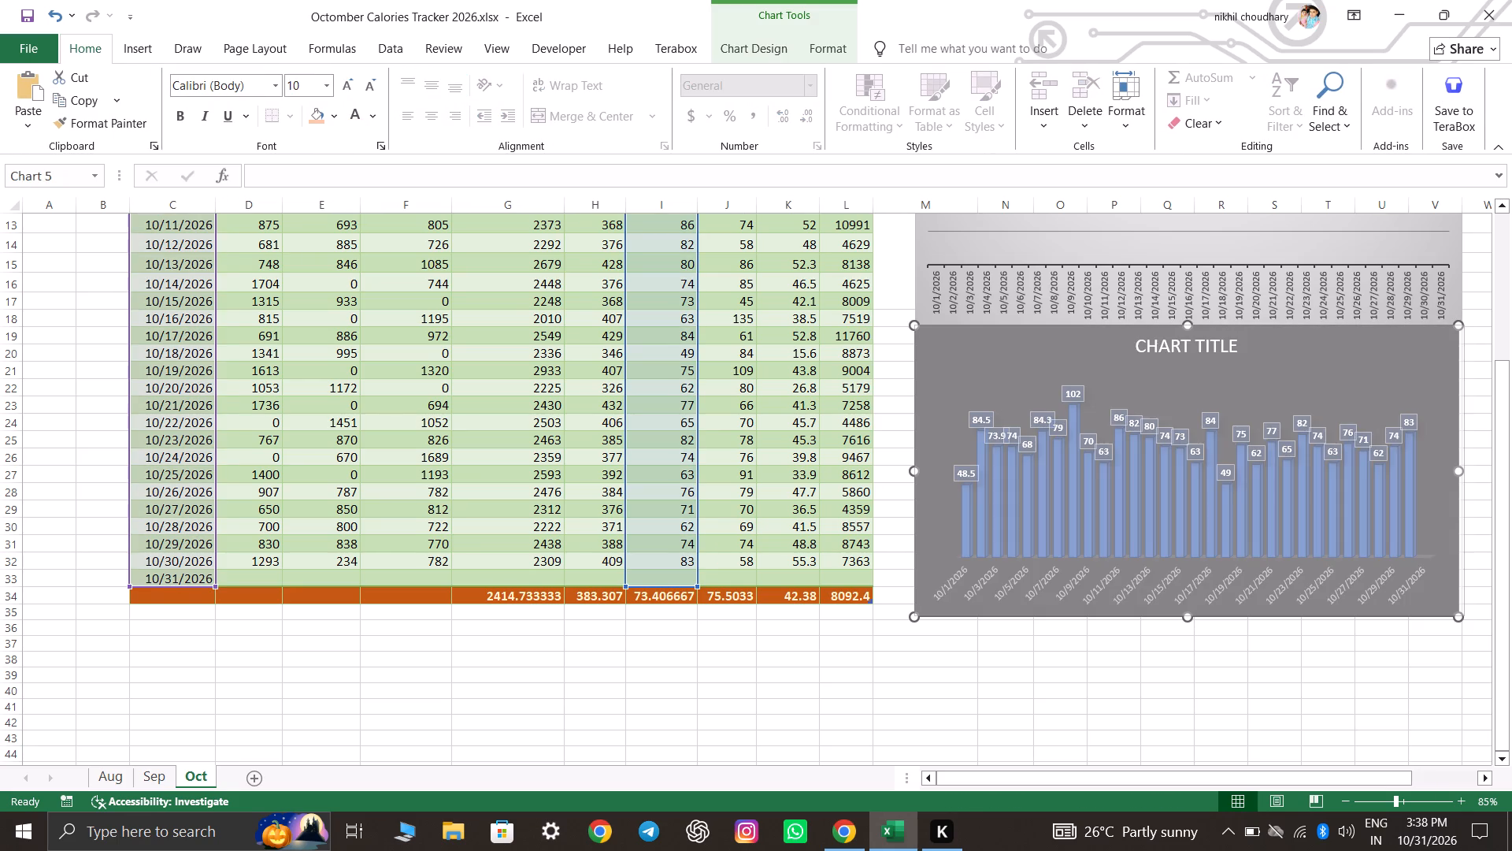
pyautogui.click(1440, 672)
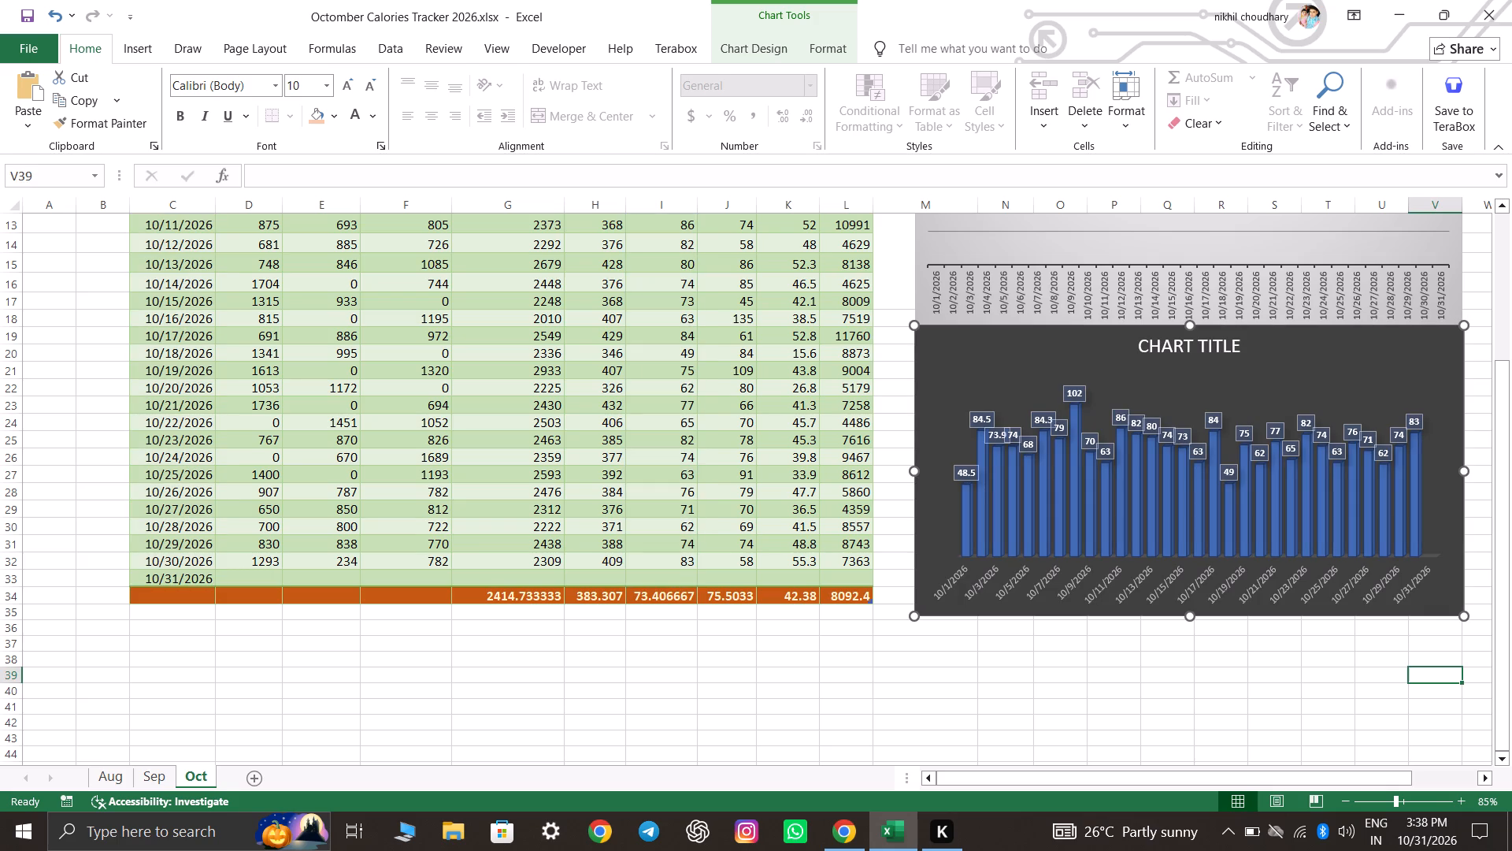
pyautogui.click(1462, 608)
pyautogui.click(1462, 612)
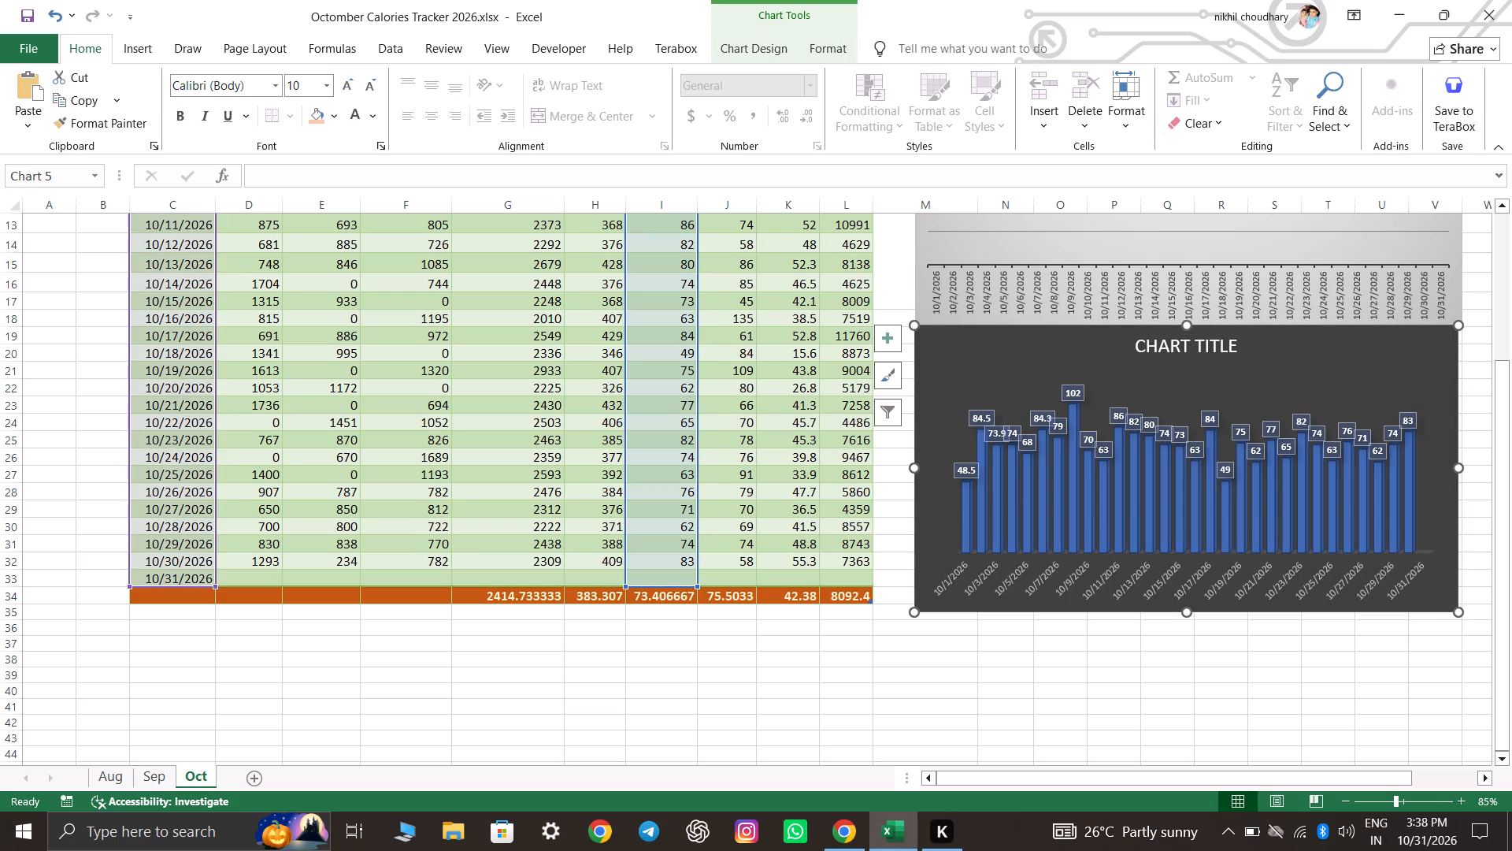
pyautogui.click(1459, 617)
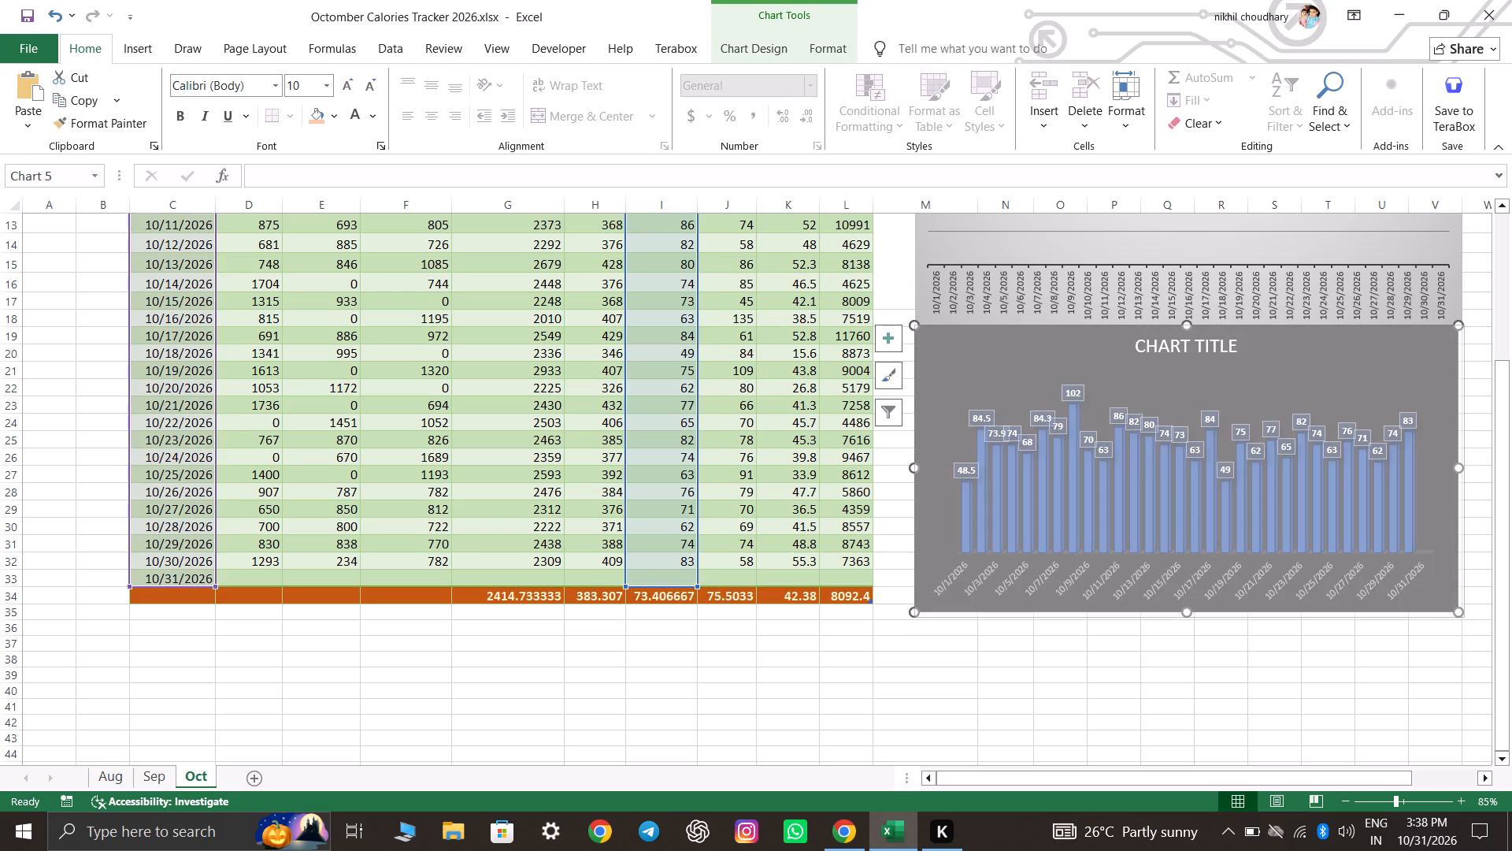
pyautogui.click(1443, 687)
pyautogui.click(1421, 557)
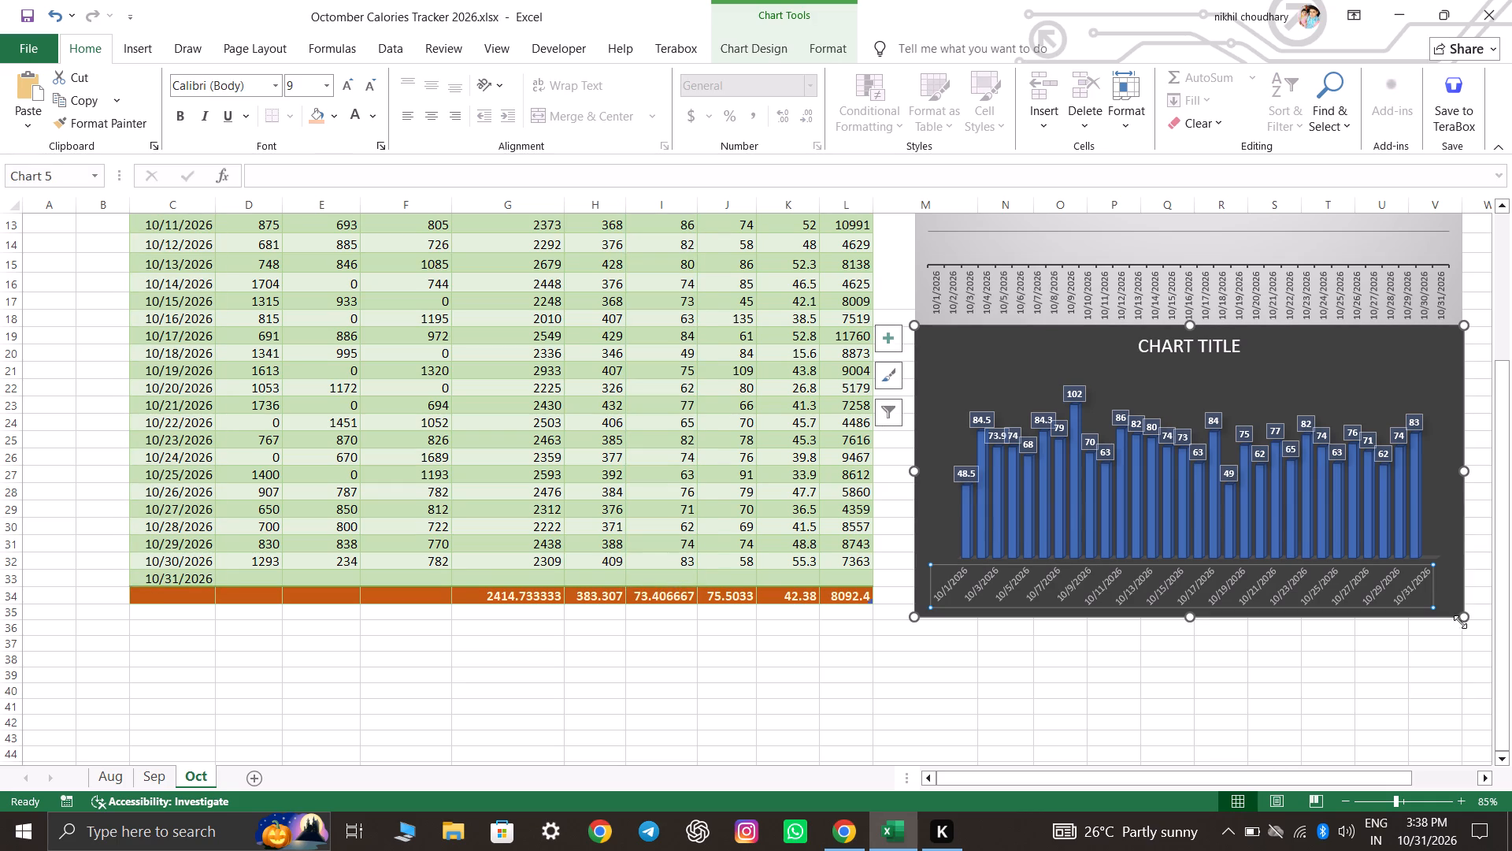
pyautogui.moveTo(1463, 615); pyautogui.dragTo(1462, 631)
pyautogui.click(1453, 669)
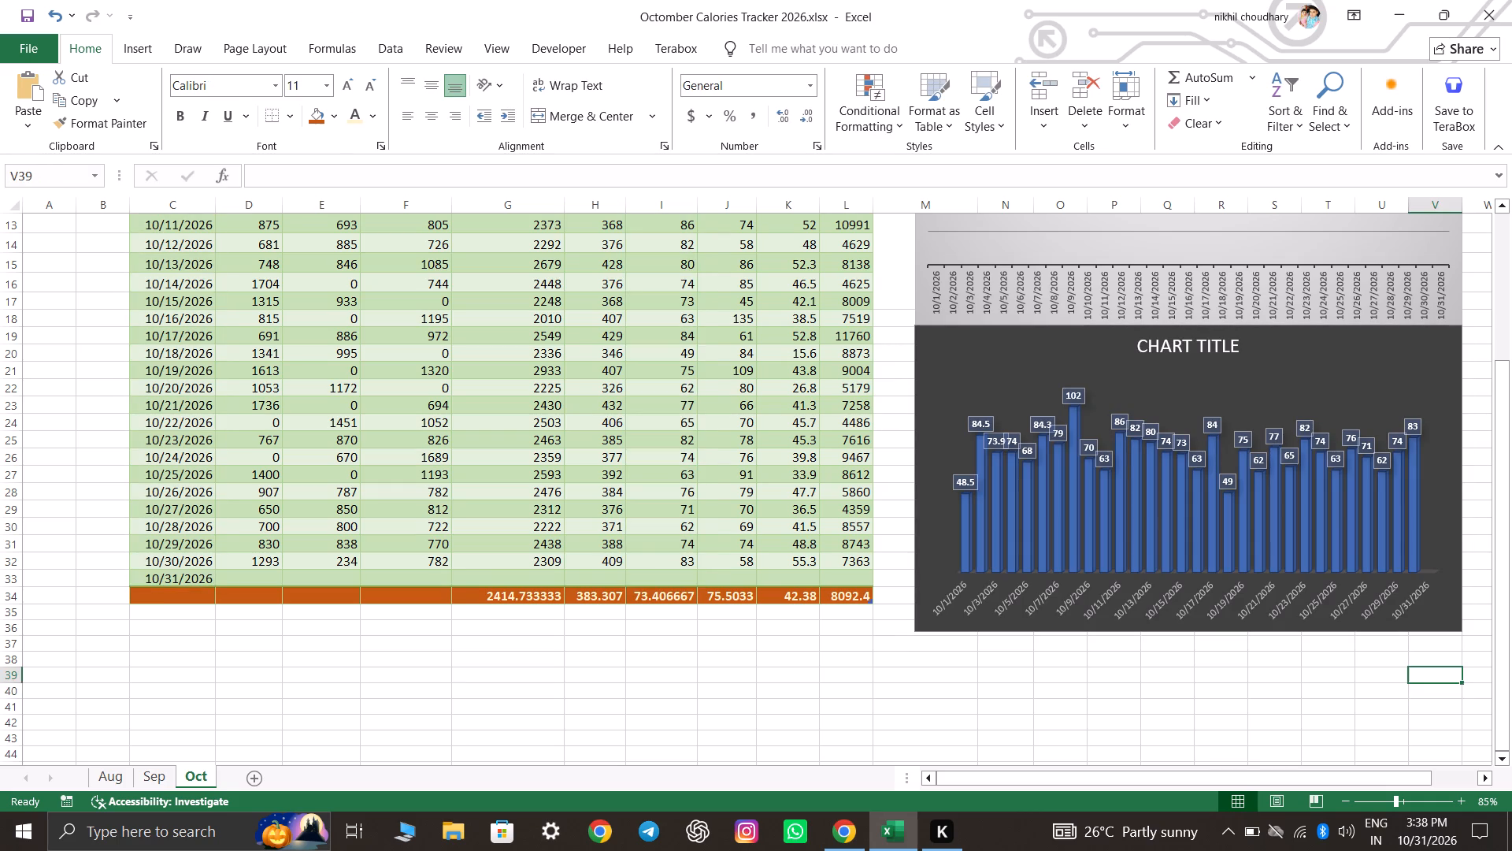
pyautogui.click(1456, 597)
pyautogui.moveTo(1461, 626); pyautogui.dragTo(1462, 630)
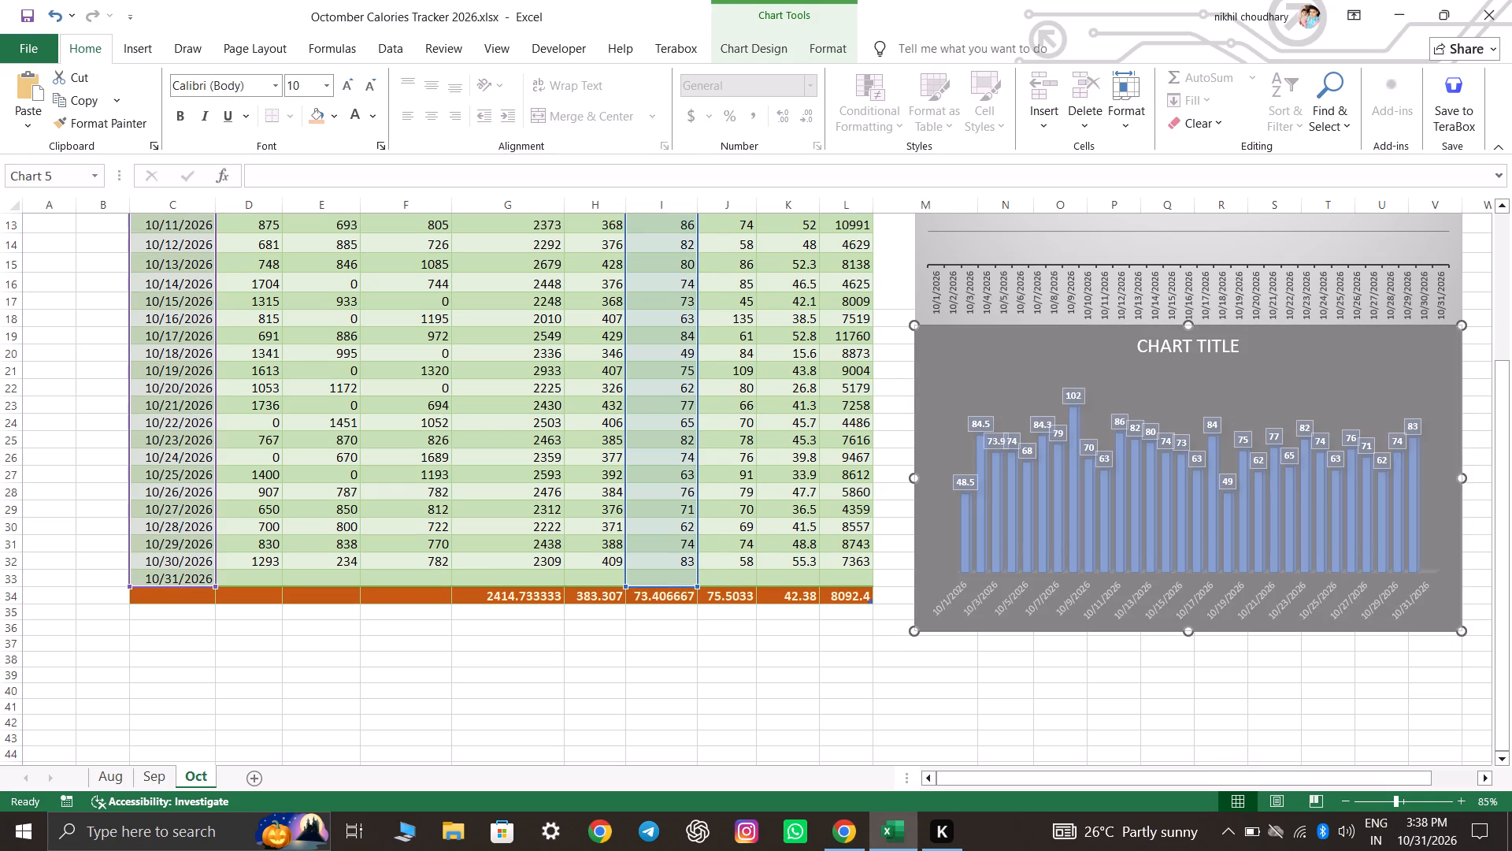
pyautogui.moveTo(1462, 630); pyautogui.dragTo(1462, 636)
pyautogui.click(1455, 671)
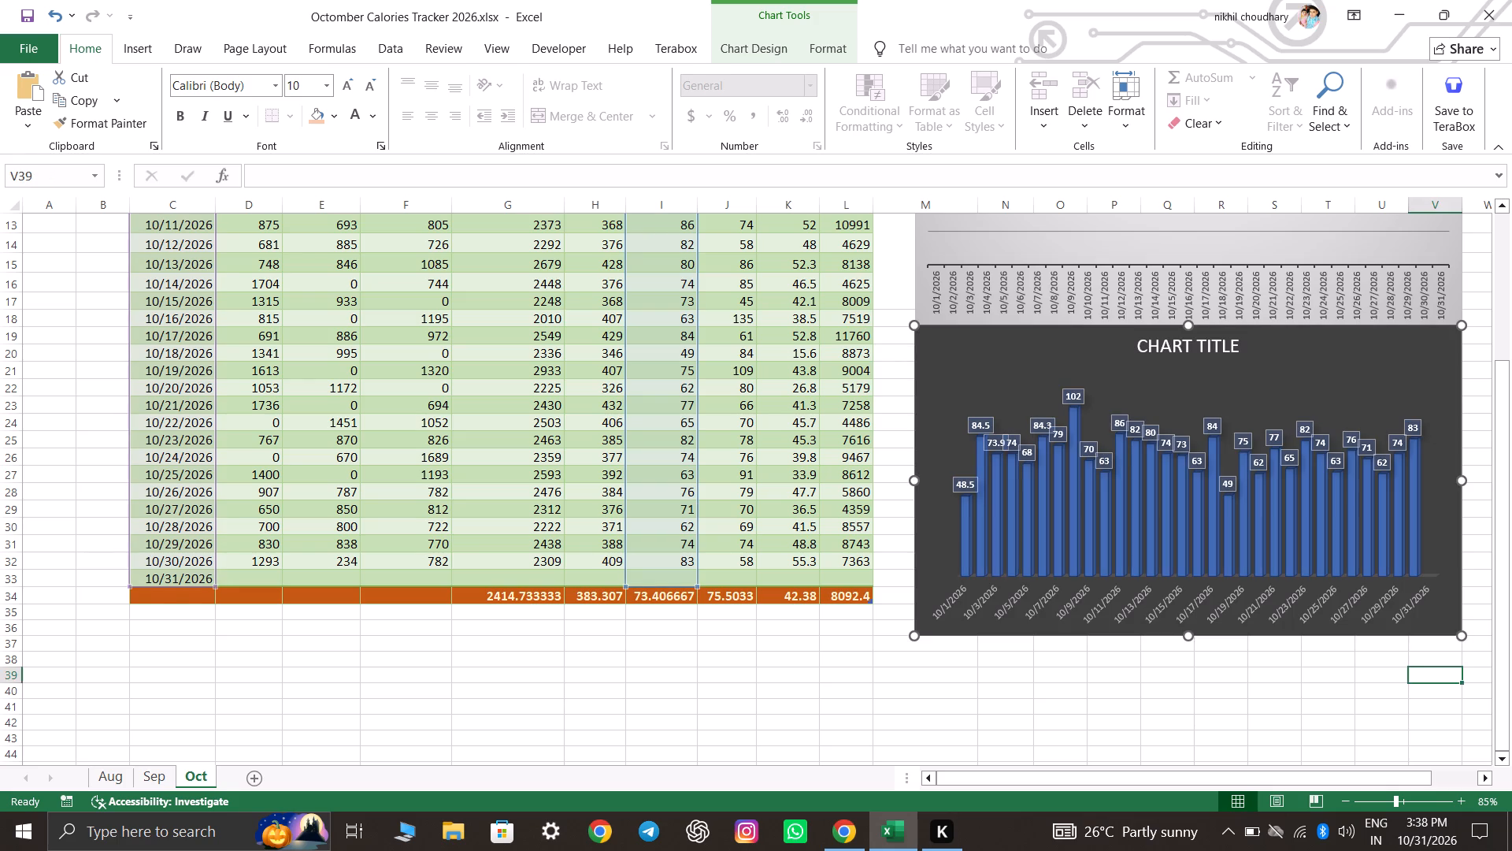
# Change the title of October's calories line chart to "Calories Intake".
pyautogui.scroll(14, 1344, 676)
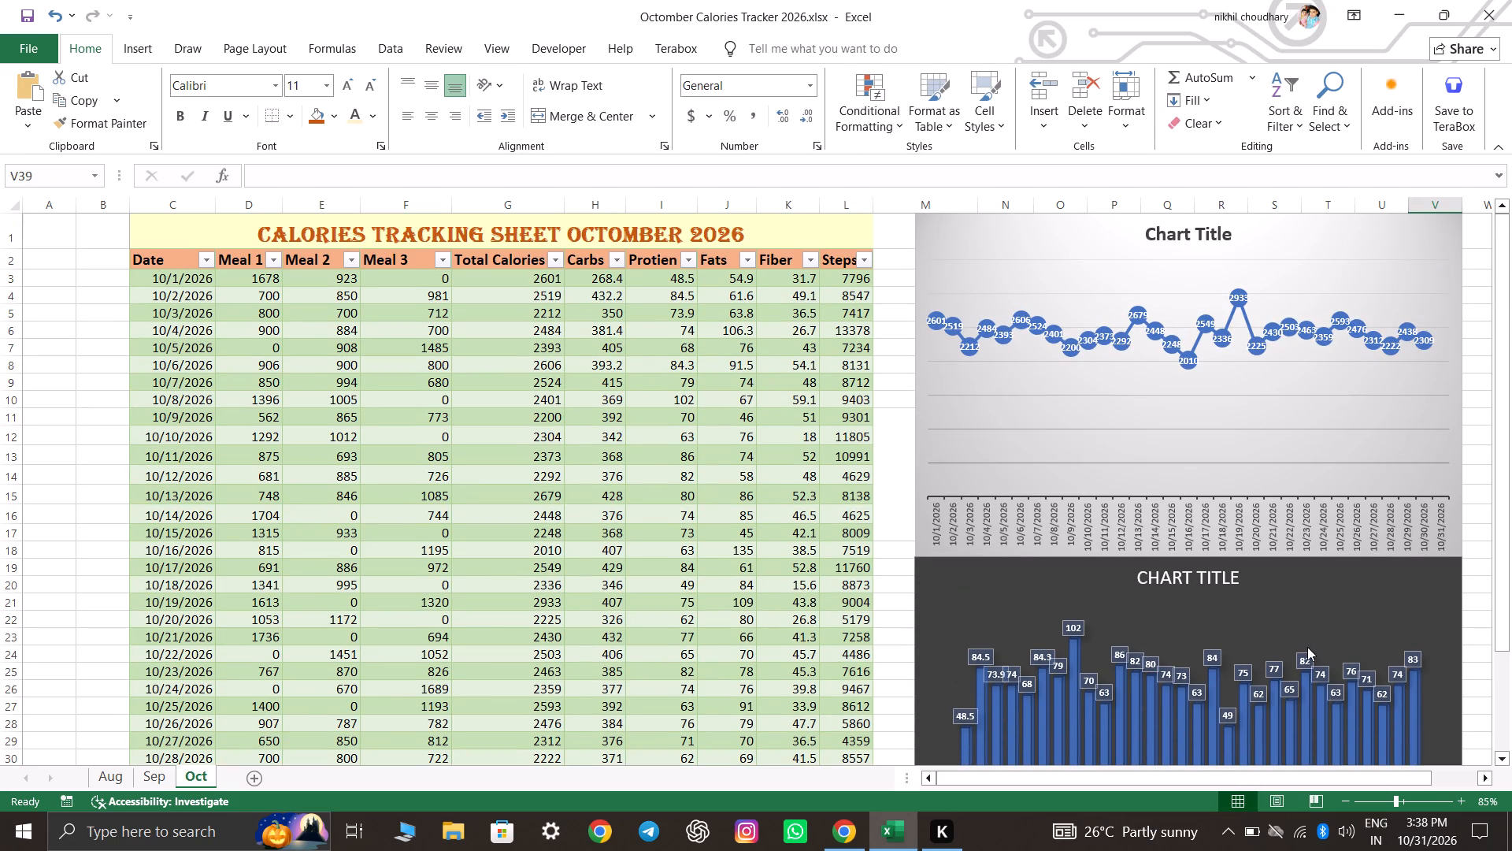
pyautogui.scroll(-9, 1303, 640)
pyautogui.click(1111, 652)
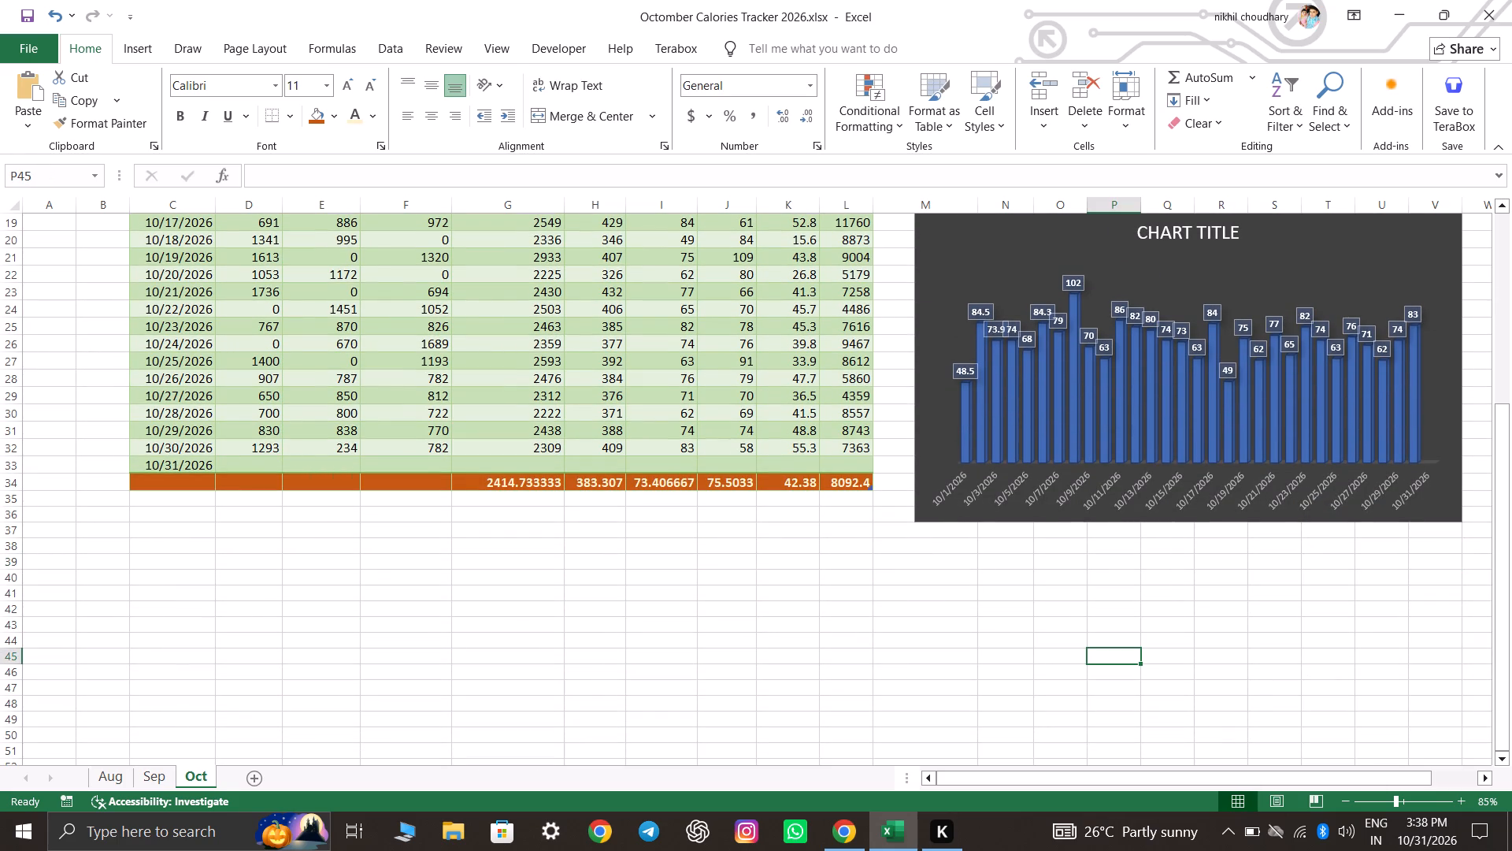
pyautogui.scroll(13, 1118, 503)
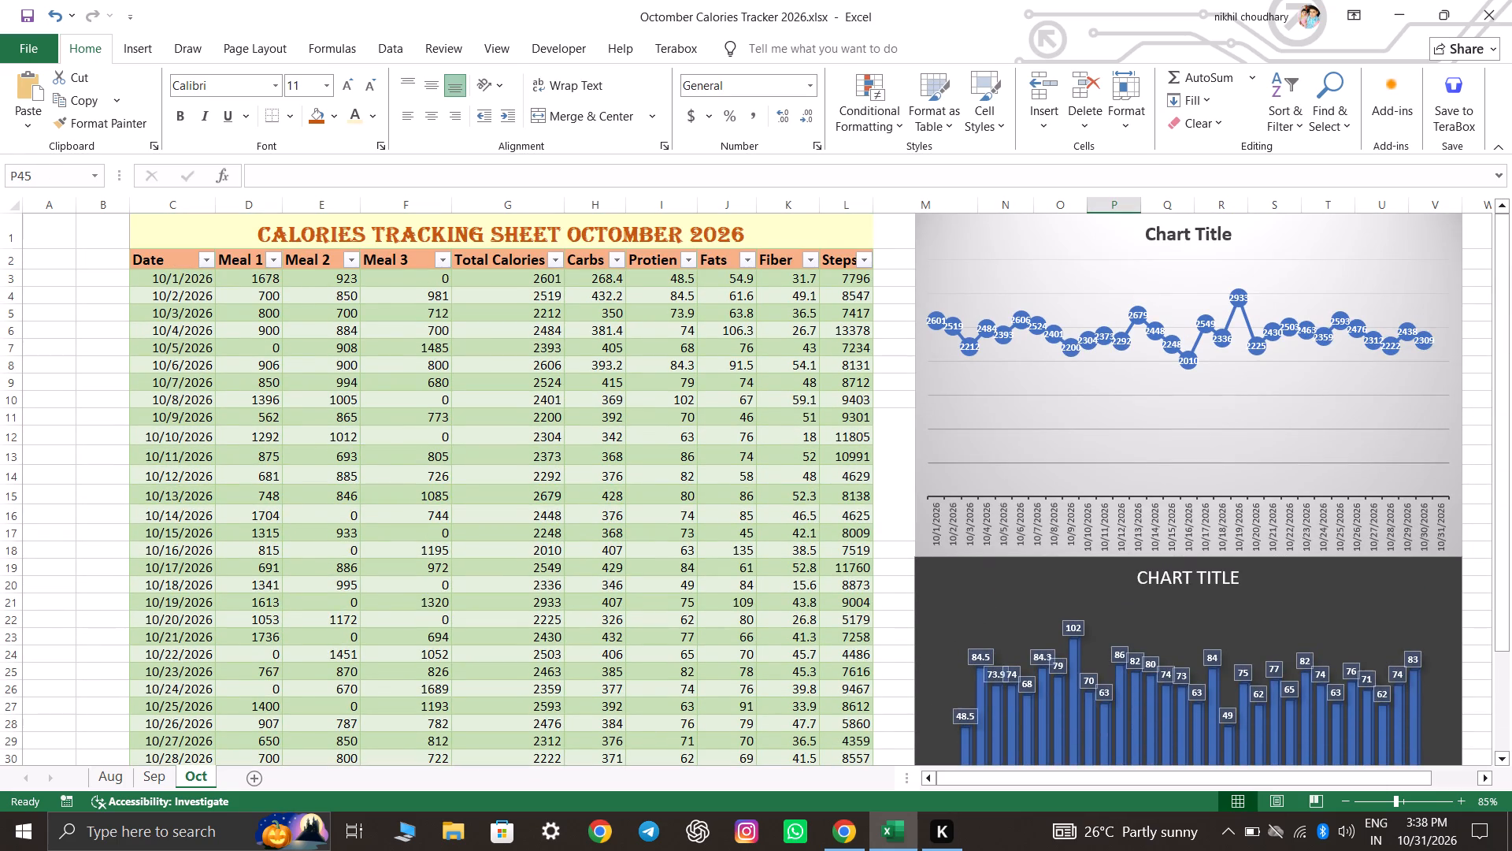
pyautogui.click(1184, 229)
pyautogui.click(1188, 237)
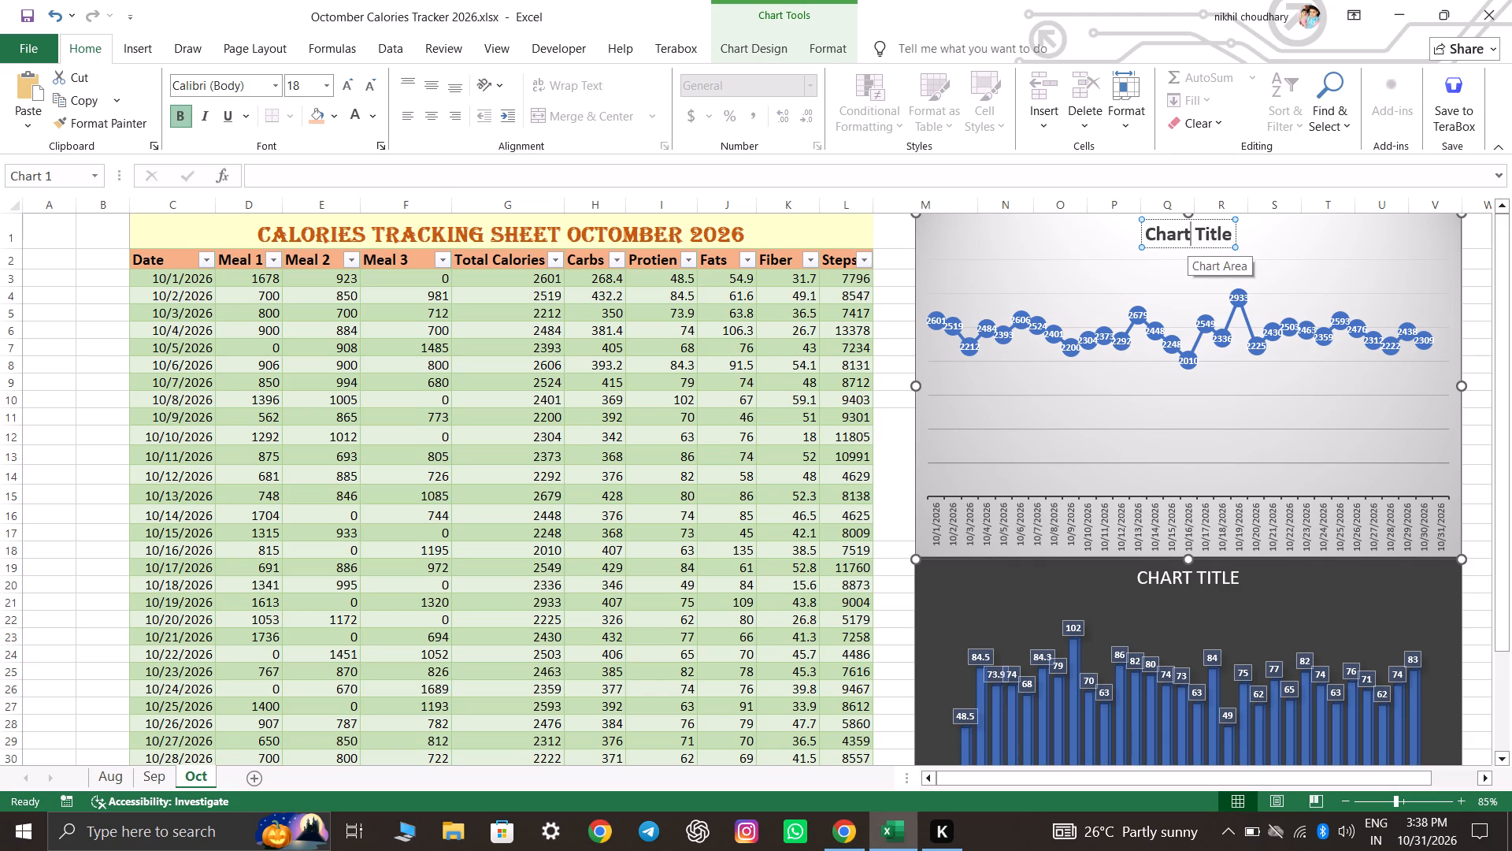
pyautogui.hotkey('ctrl', 'a')
pyautogui.write('Calories')
pyautogui.press('space')
pyautogui.write('Intake')
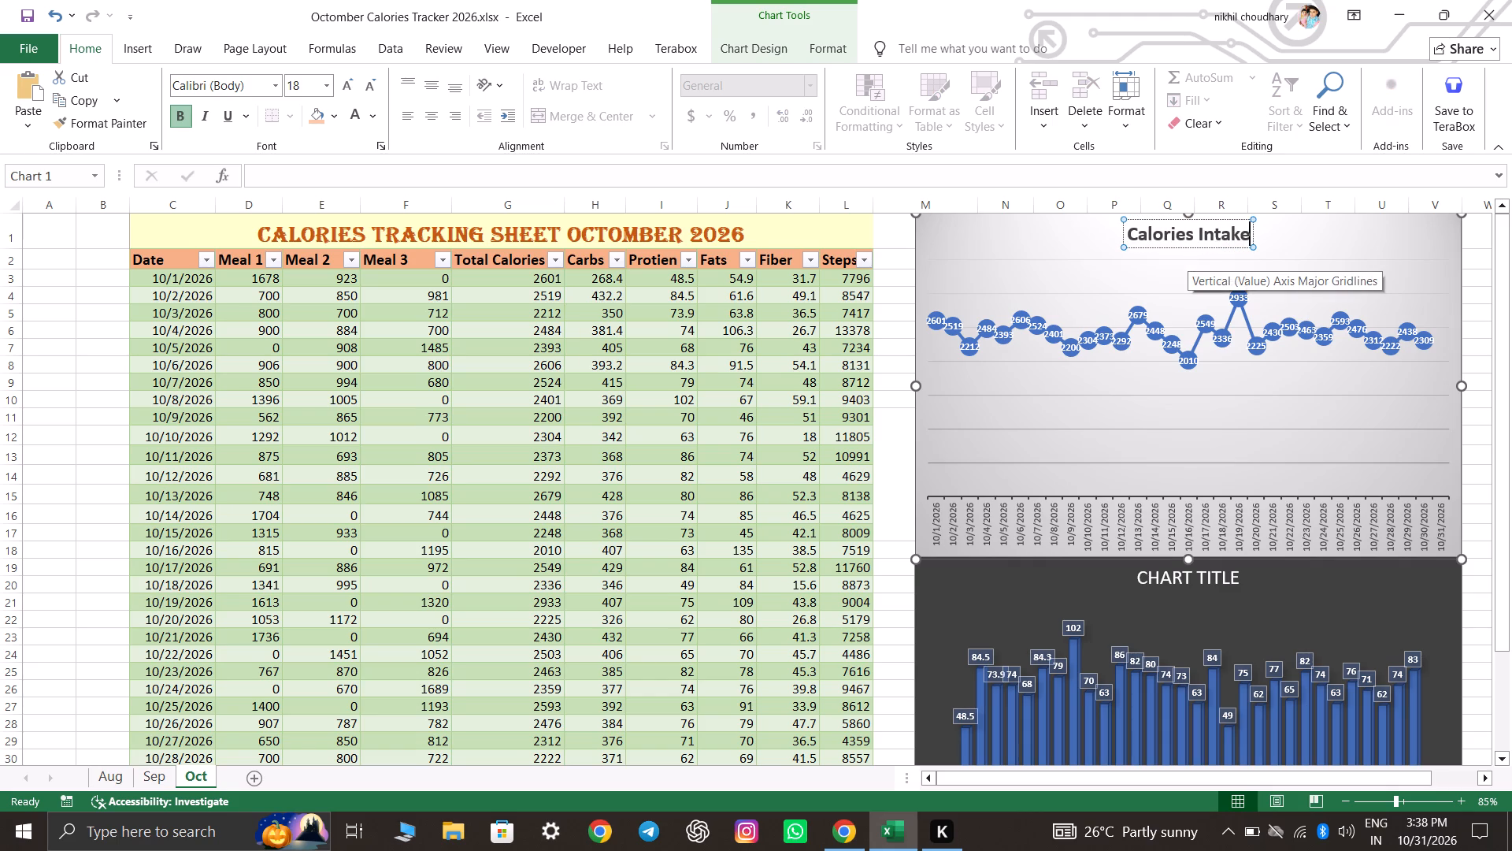
# Format the October calories chart's title in Algerian, size 18, with black text.
pyautogui.hotkey('ctrl', 'a')
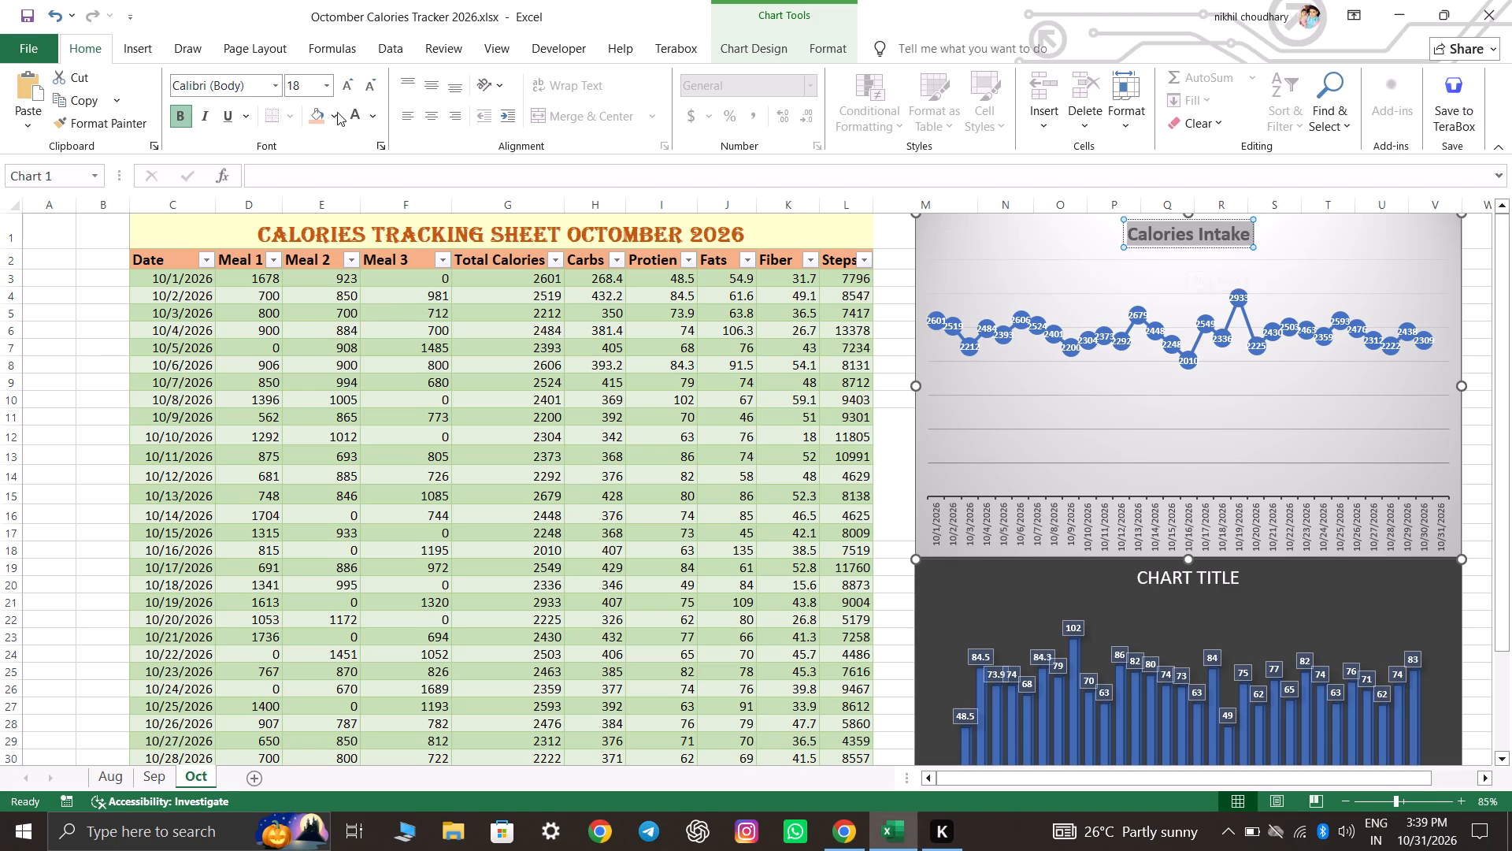
pyautogui.click(369, 74)
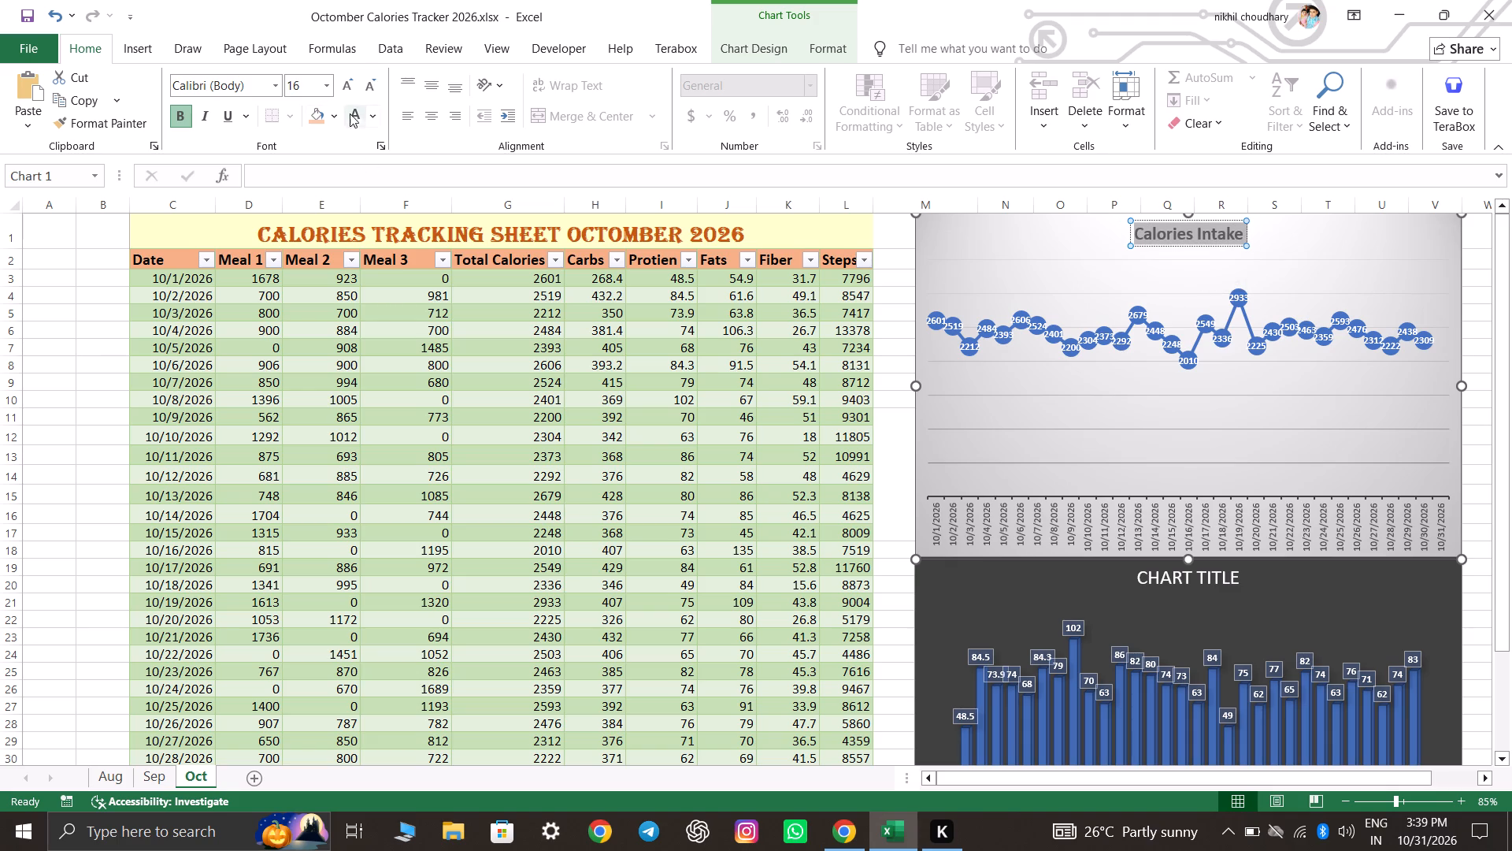
pyautogui.click(352, 85)
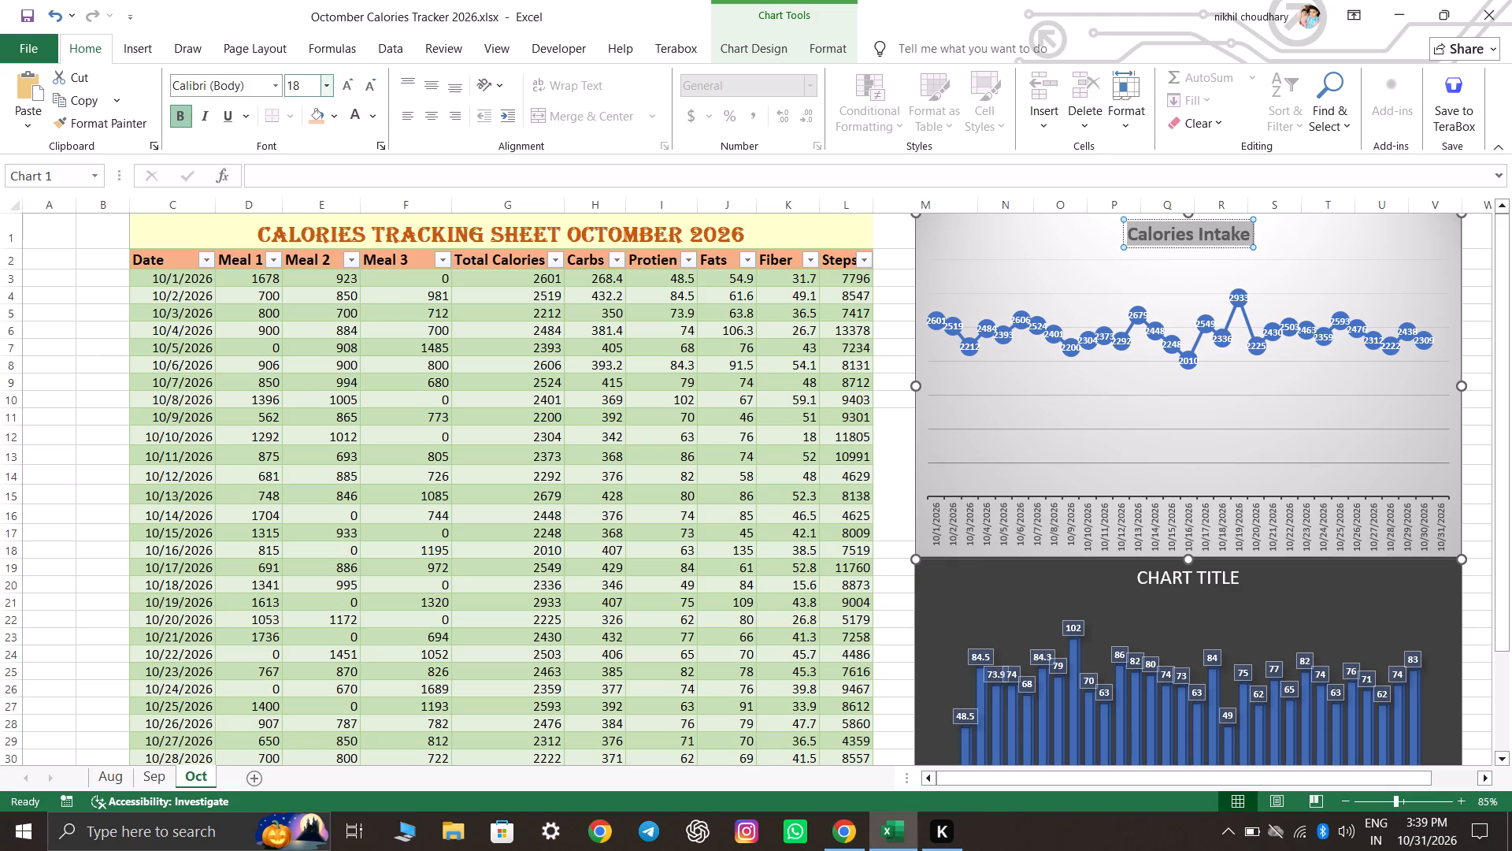
pyautogui.click(274, 85)
pyautogui.click(241, 206)
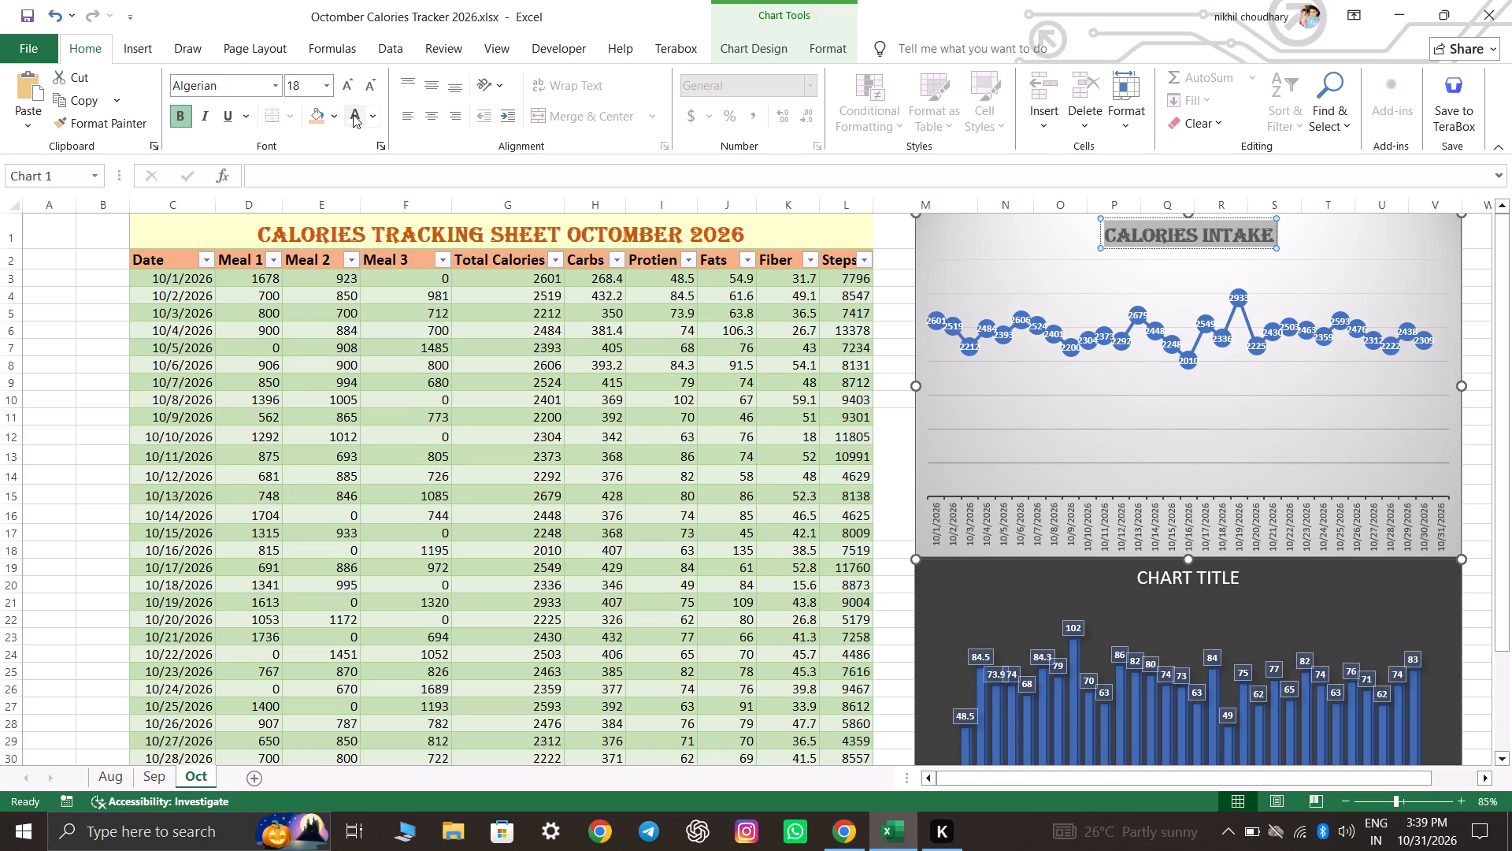
pyautogui.click(373, 119)
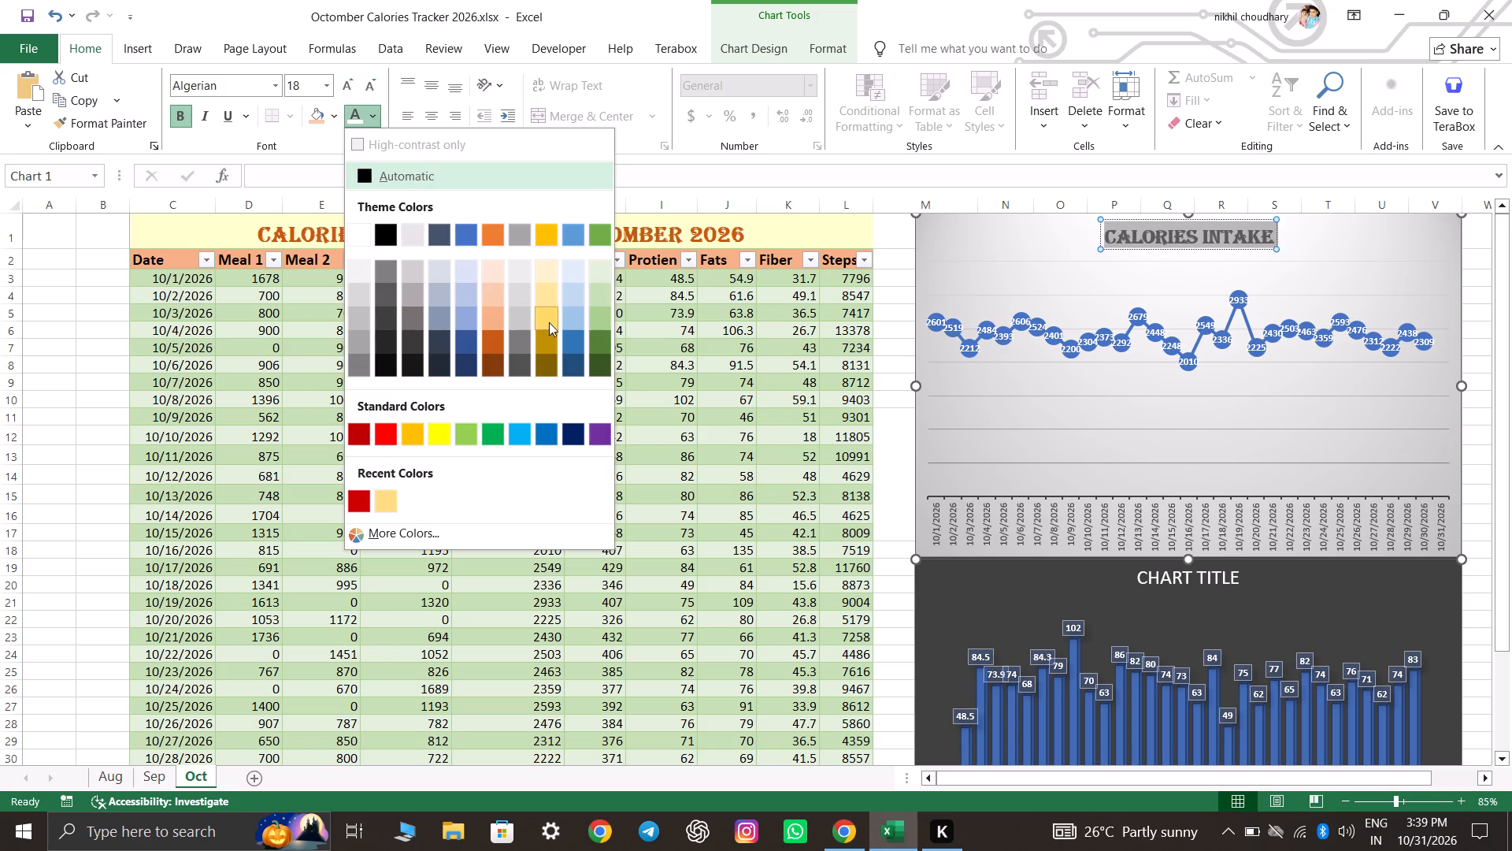
pyautogui.click(393, 229)
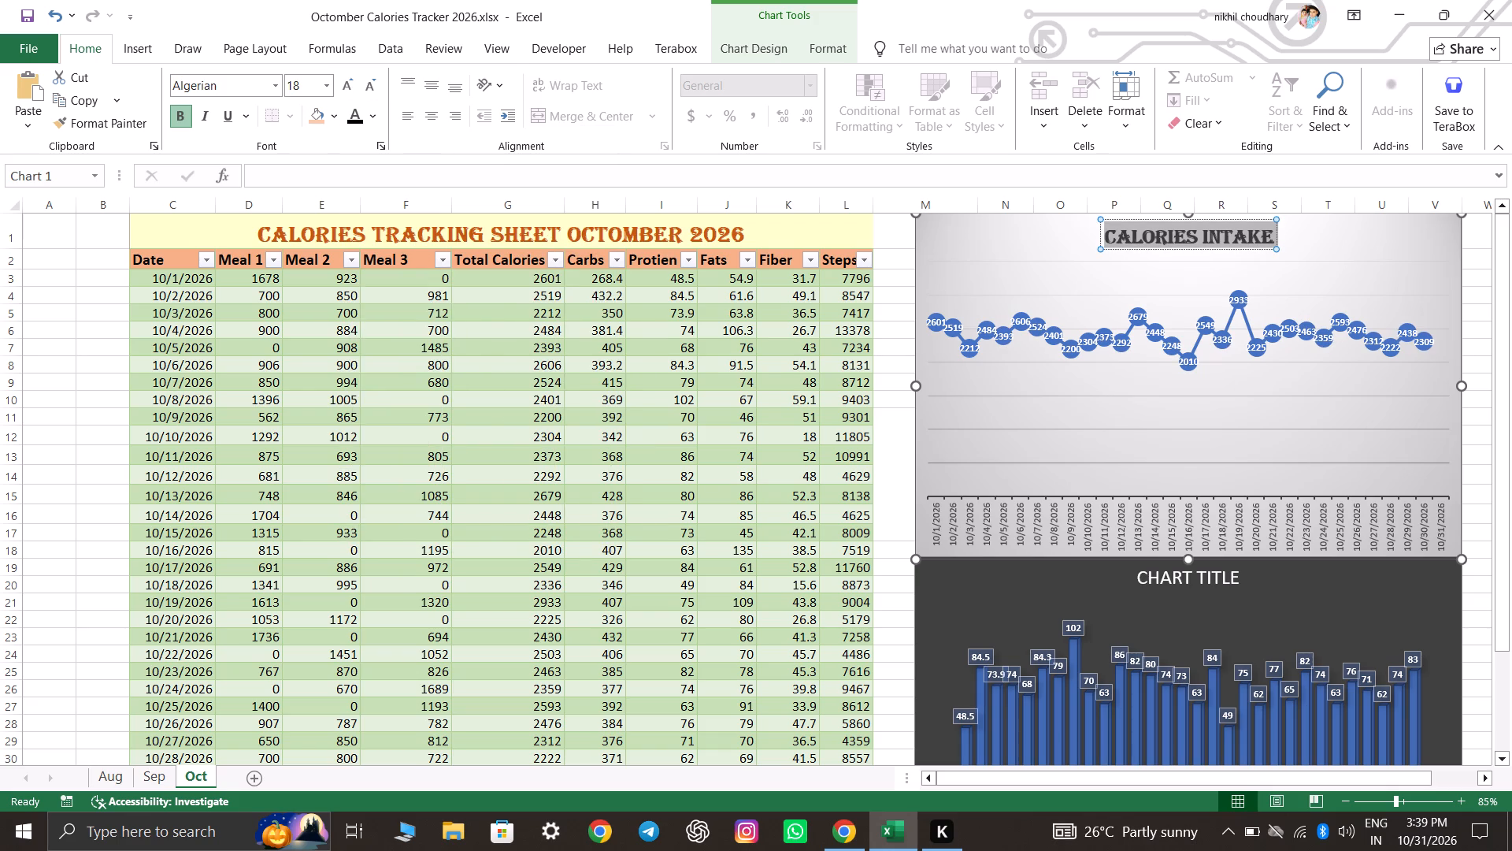
# Format the title of October's Protien column chart in bold white Algerian.
pyautogui.click(1174, 580)
pyautogui.click(1194, 583)
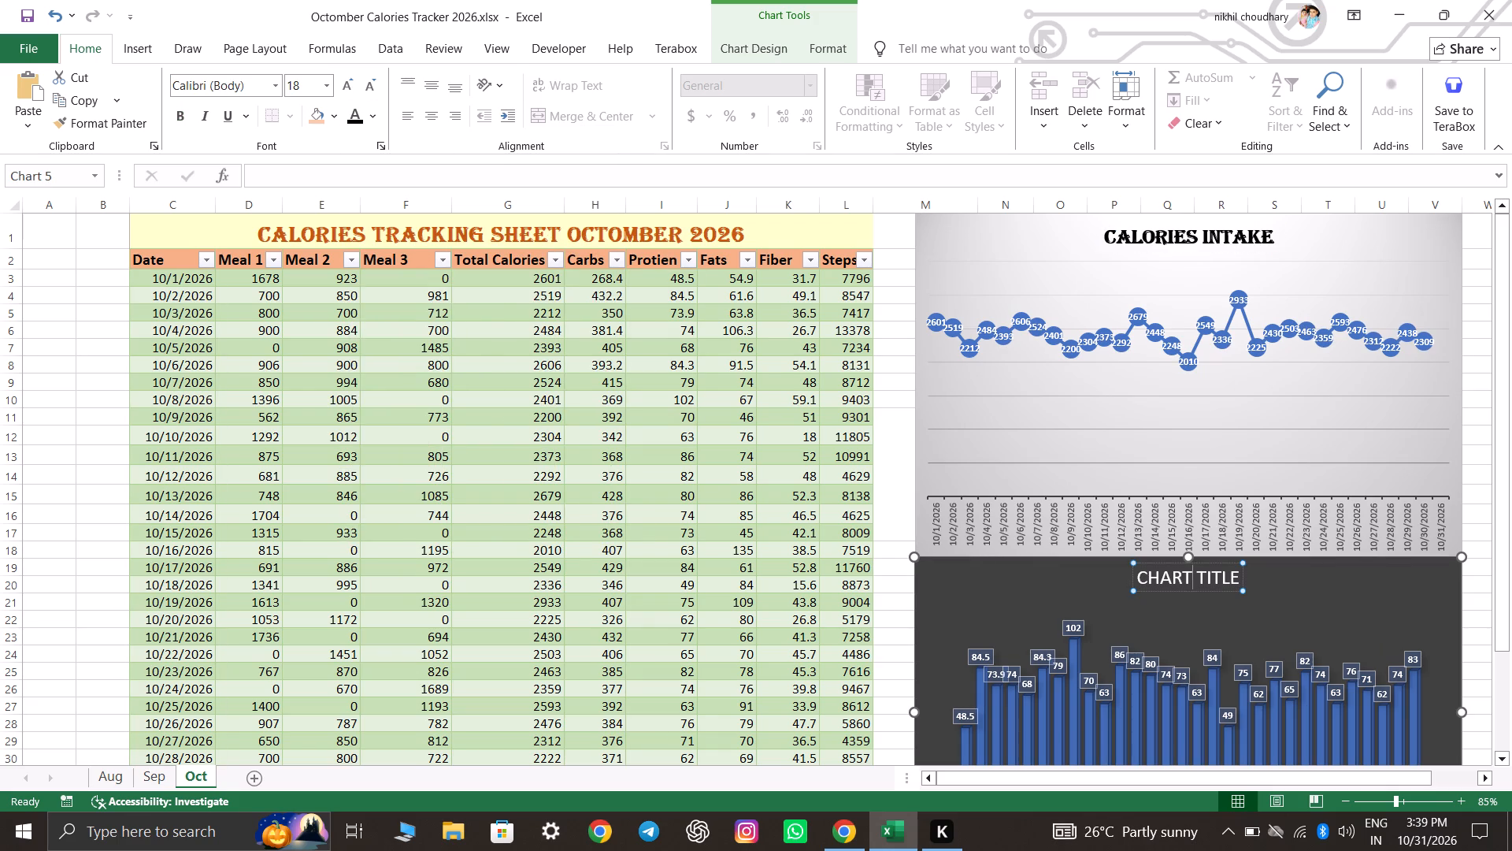
pyautogui.hotkey('ctrl', 'a')
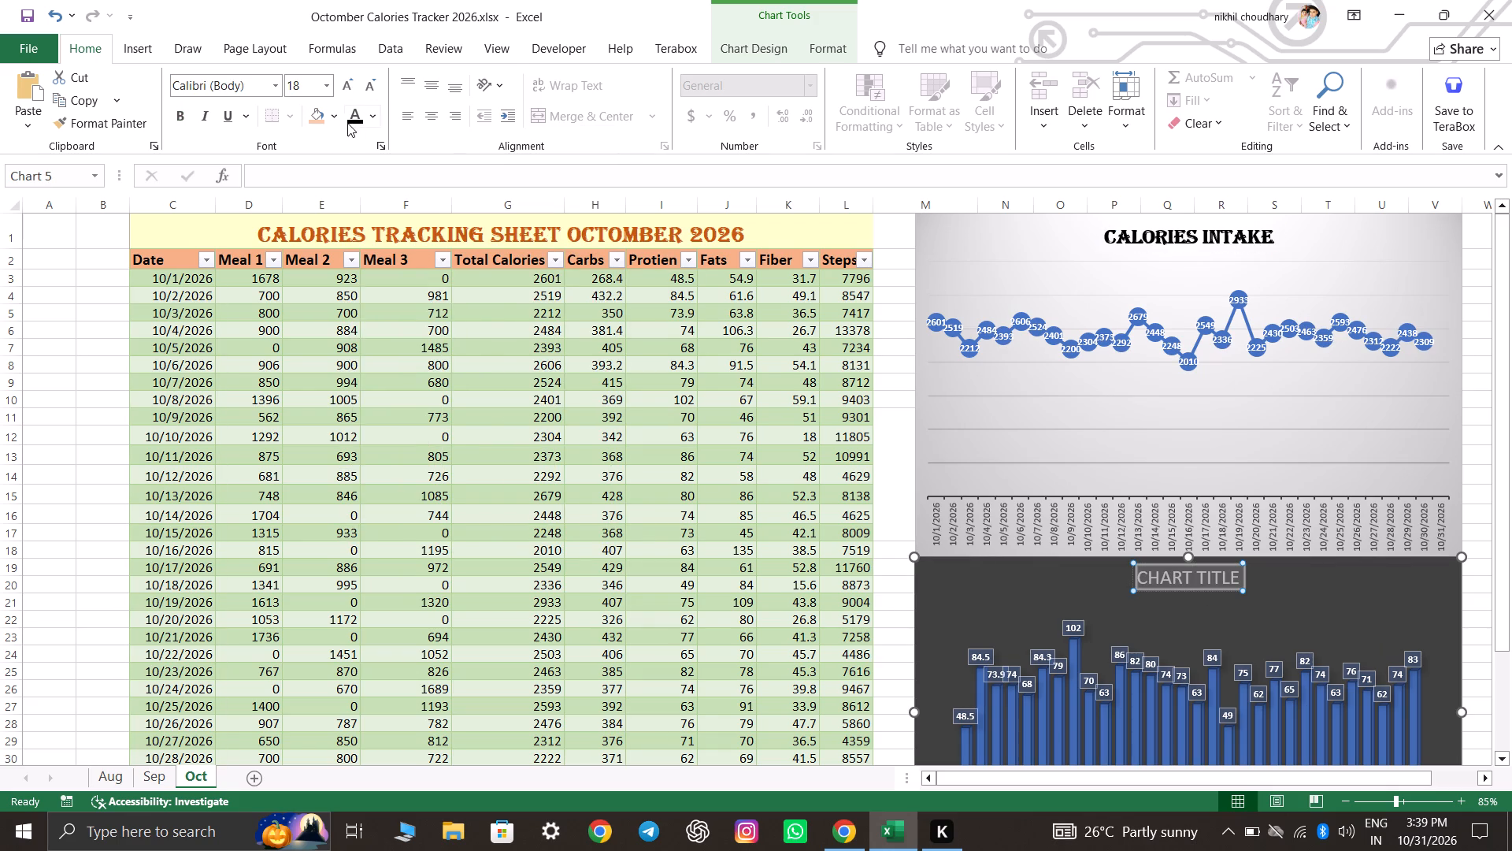
pyautogui.click(329, 121)
pyautogui.click(380, 116)
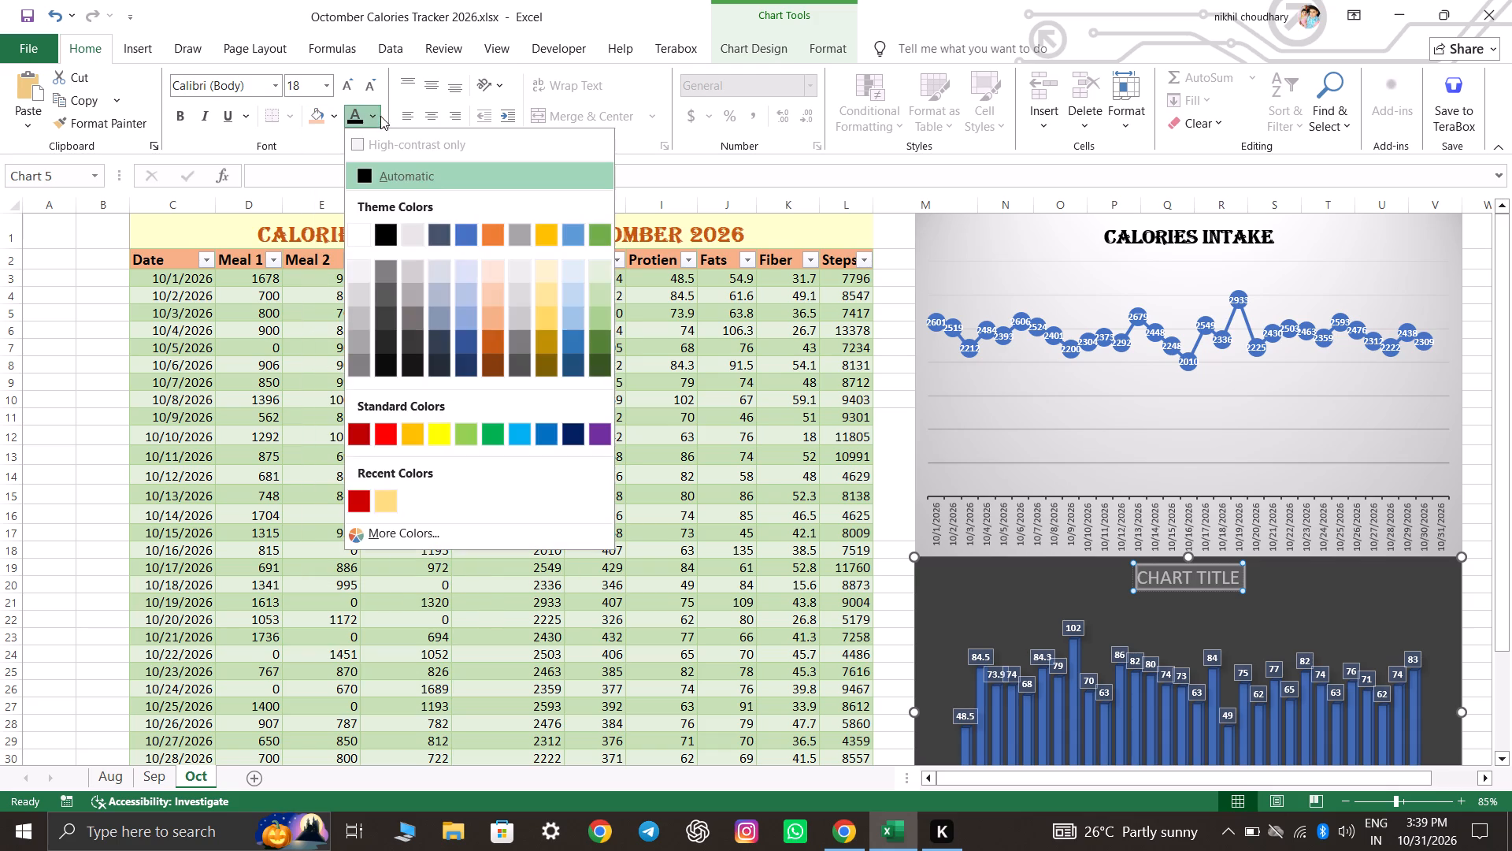
pyautogui.click(369, 231)
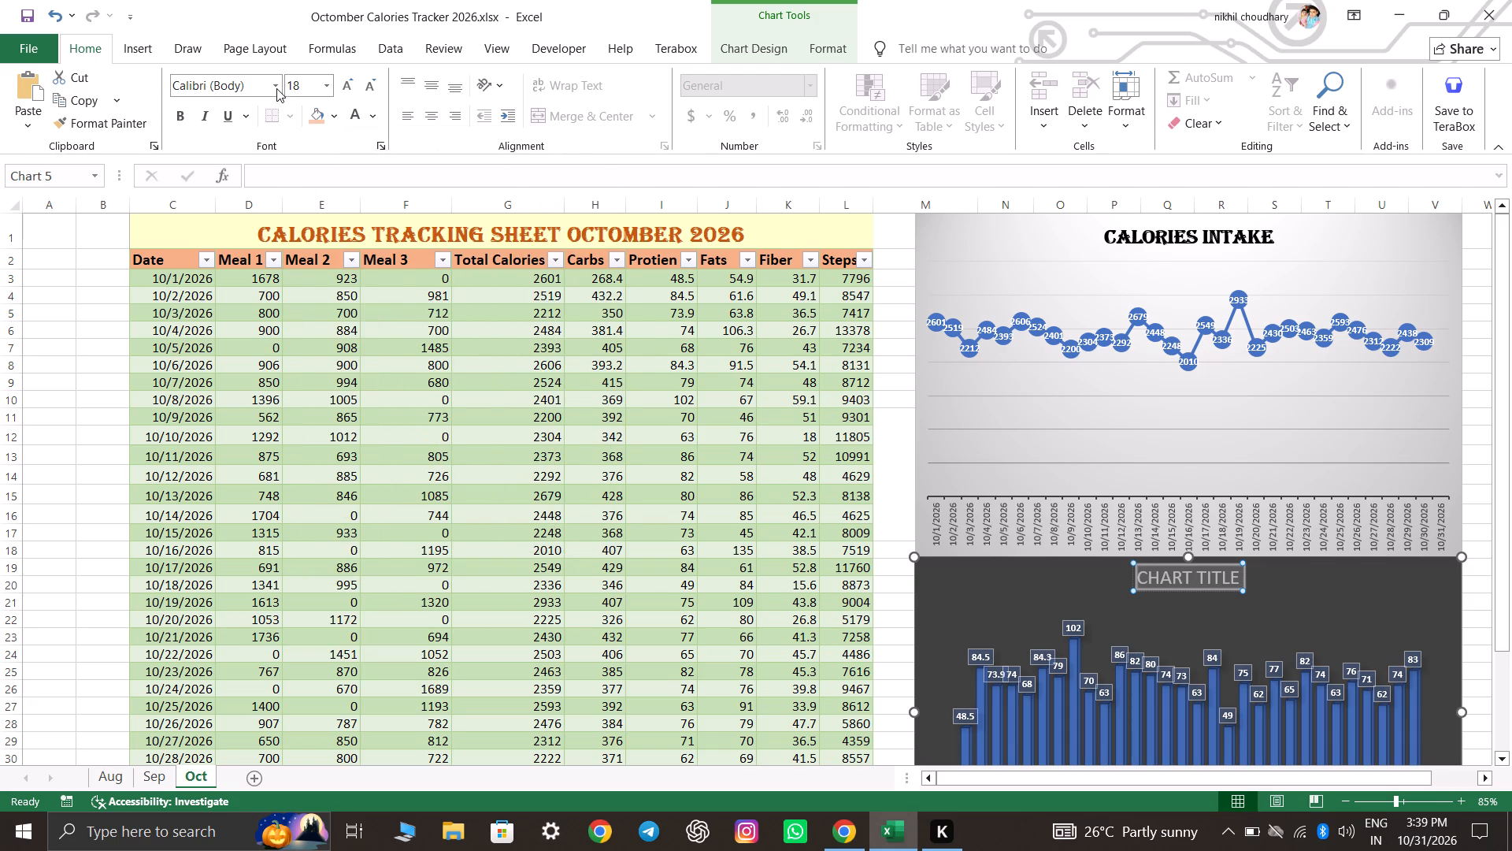
pyautogui.click(277, 91)
pyautogui.click(268, 200)
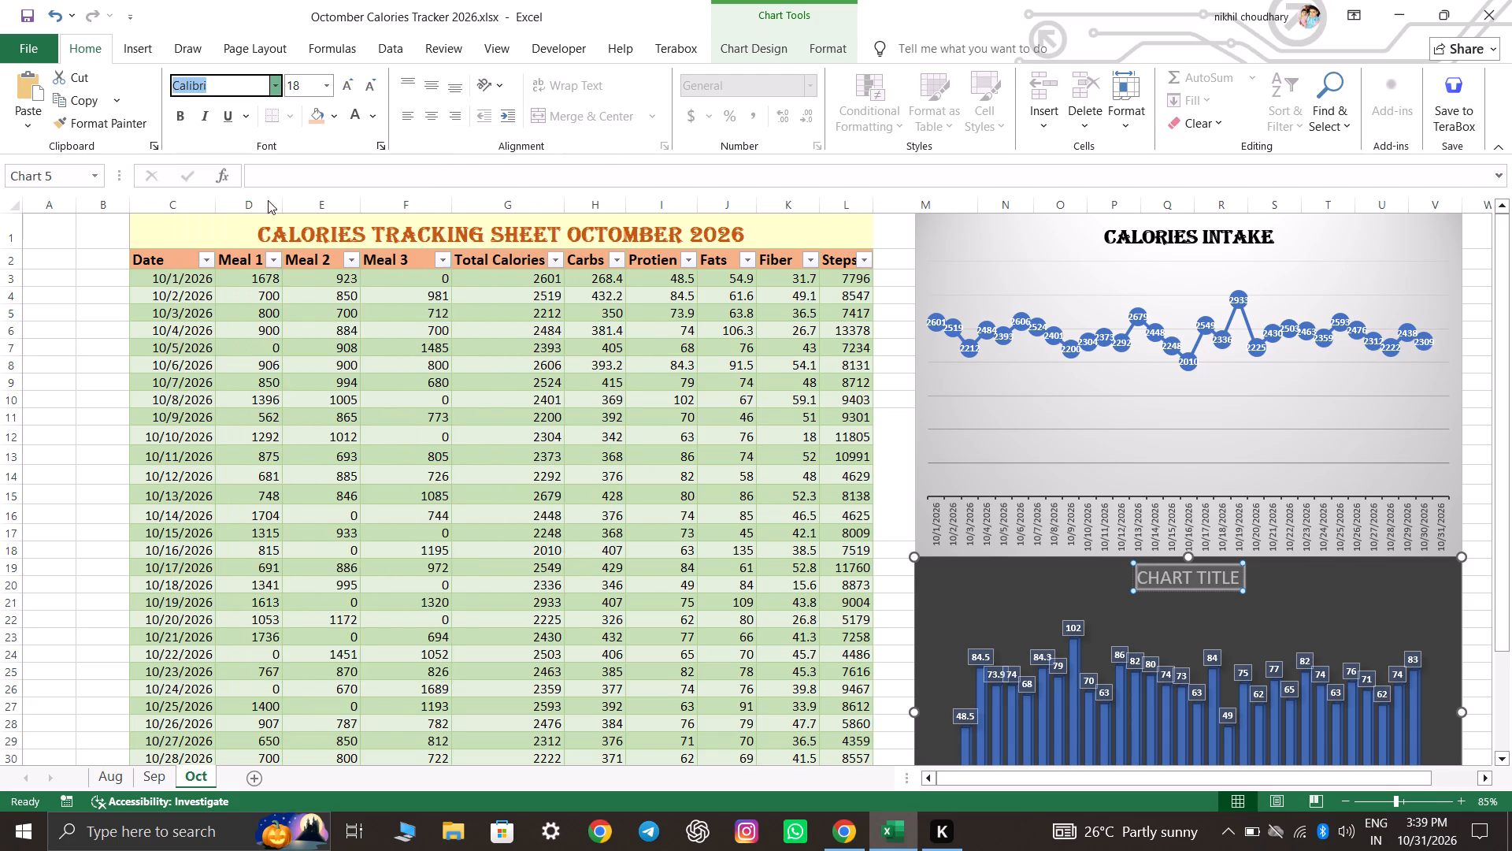
pyautogui.click(188, 122)
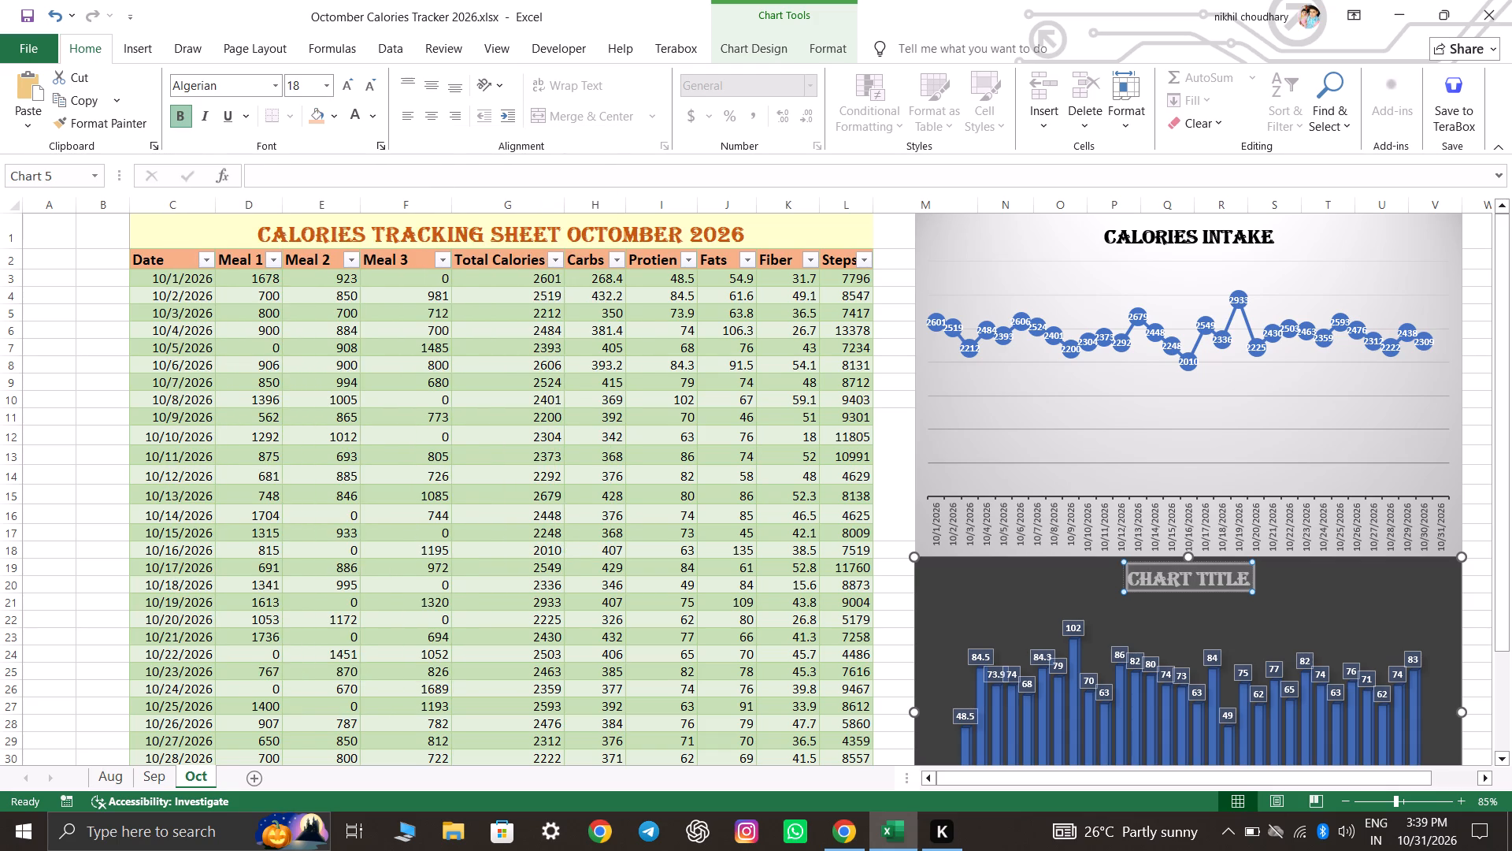
# Change the title text of October's Protien column chart to "Protien Intake" and deselect the chart.
pyautogui.click(1140, 430)
pyautogui.scroll(-3, 1469, 562)
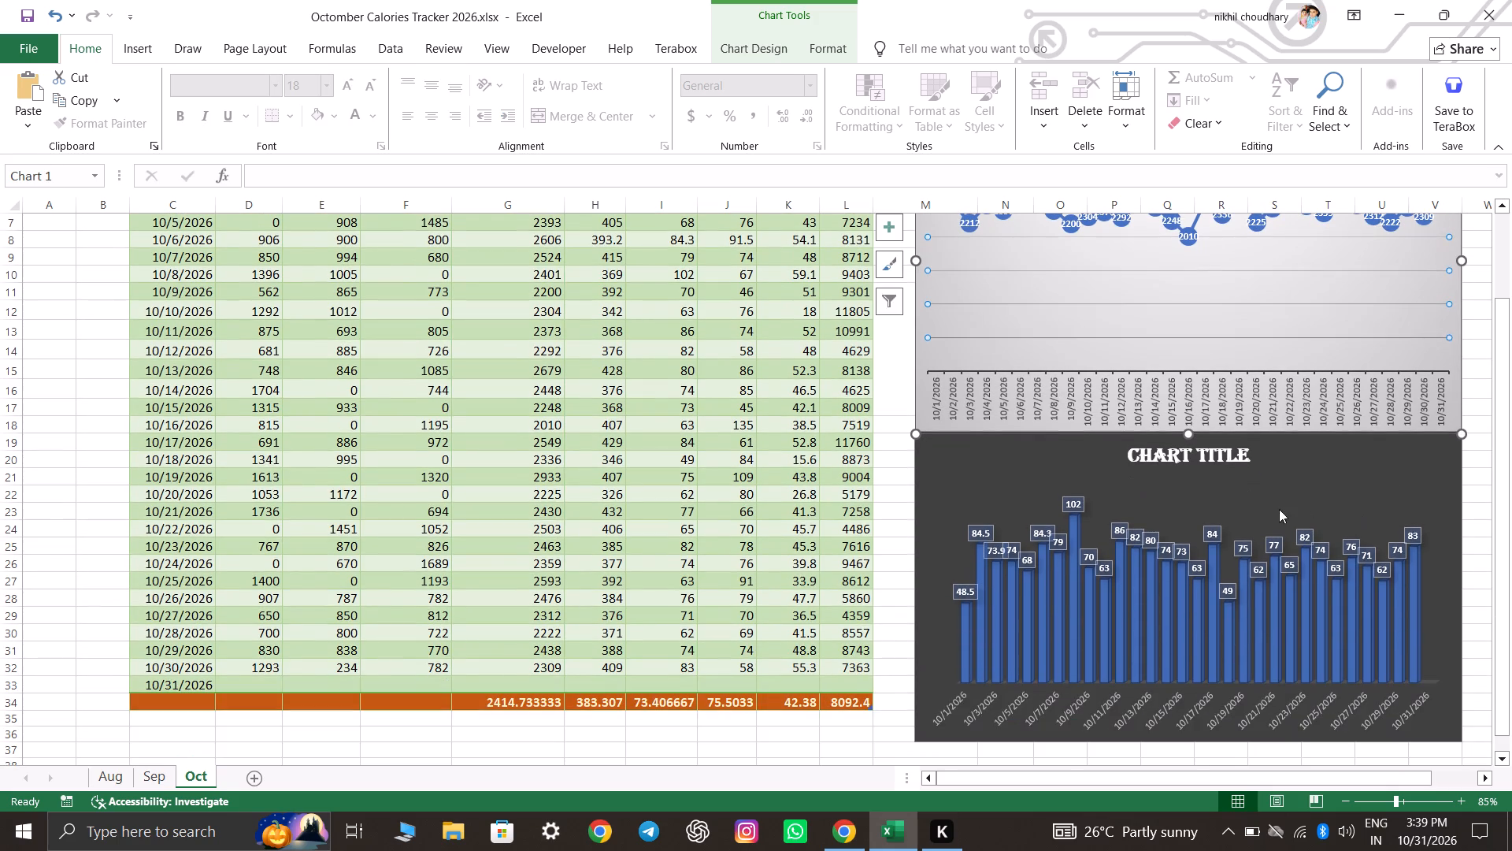
pyautogui.click(1226, 440)
pyautogui.click(1222, 450)
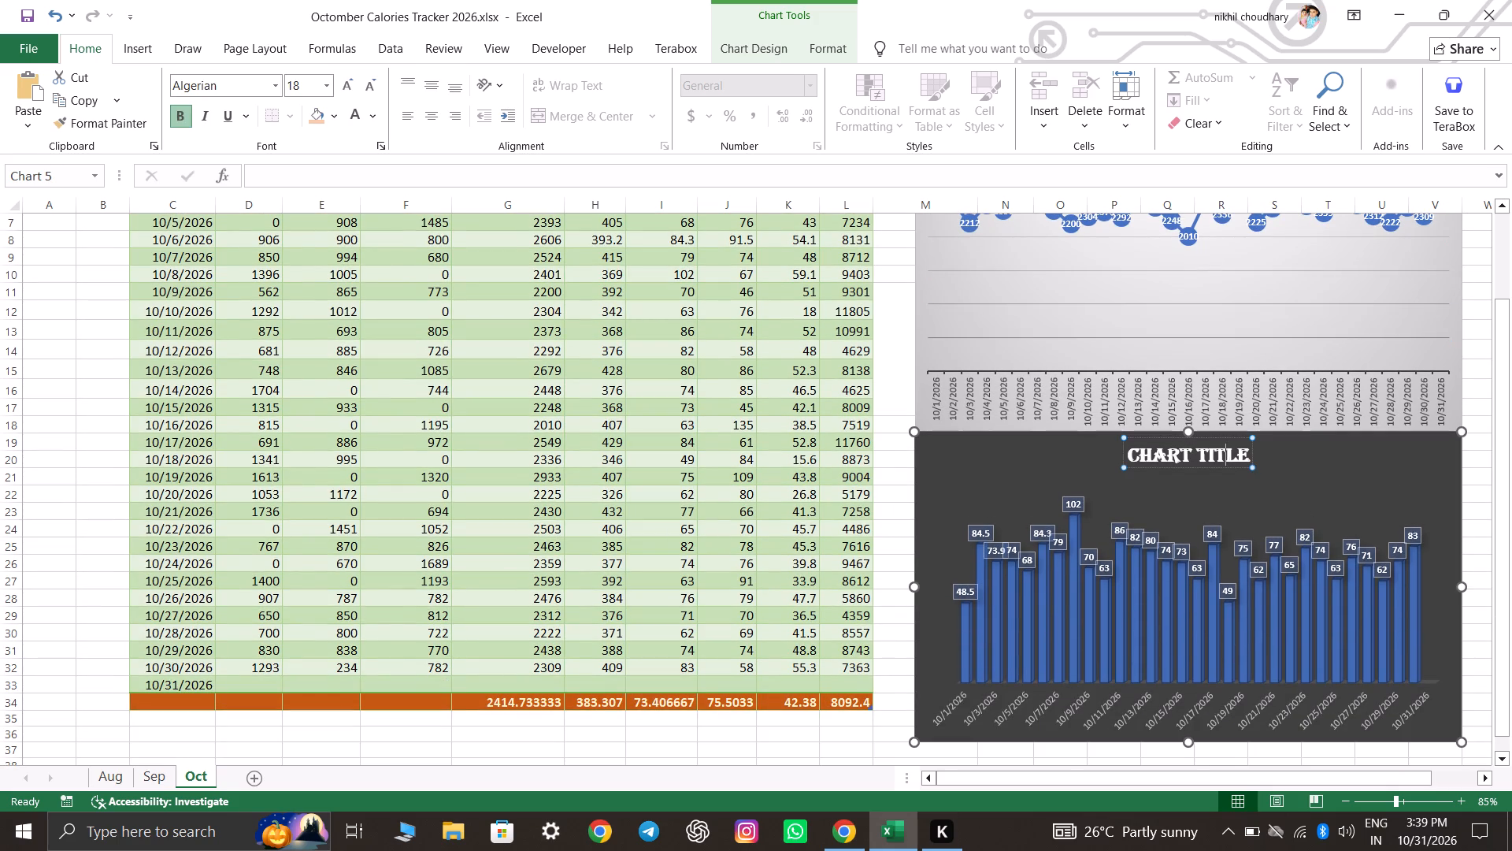
pyautogui.hotkey('ctrl', 'a')
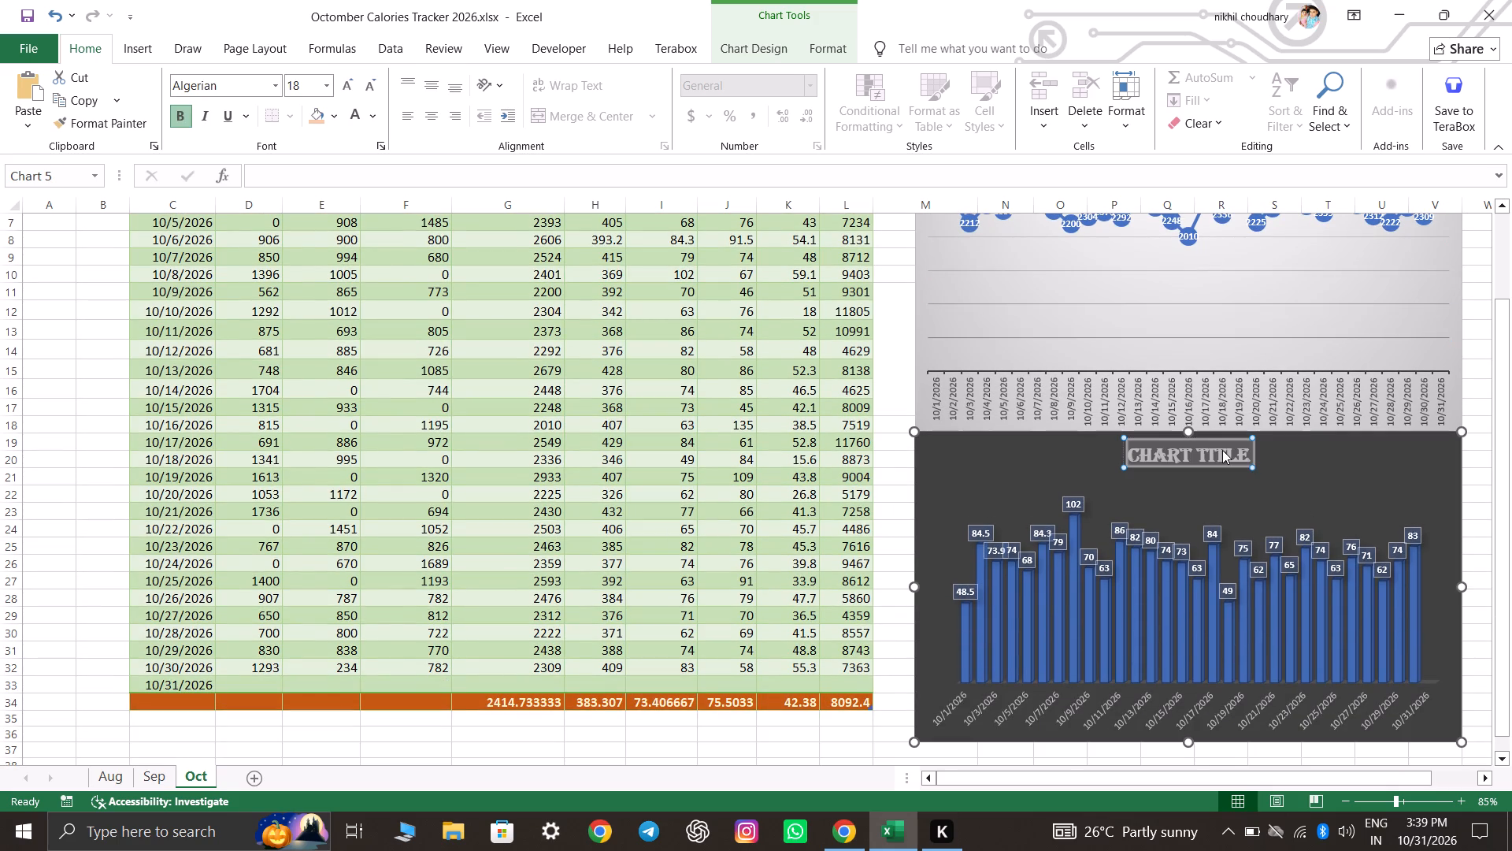
pyautogui.hotkey('shift', 'p')
pyautogui.write('rotien Intake')
pyautogui.press('Return')
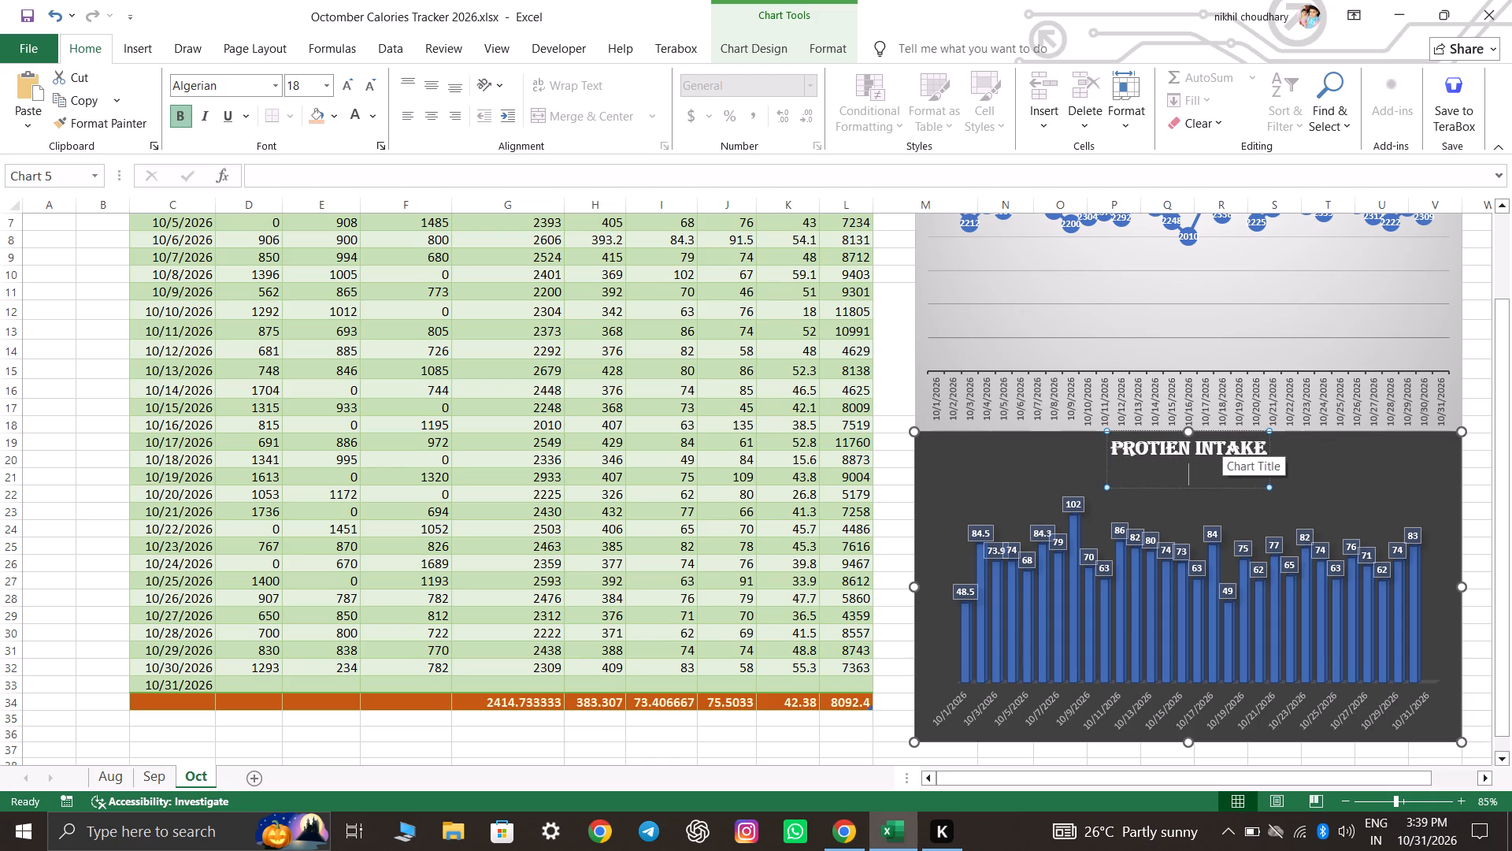
pyautogui.press('BackSpace')
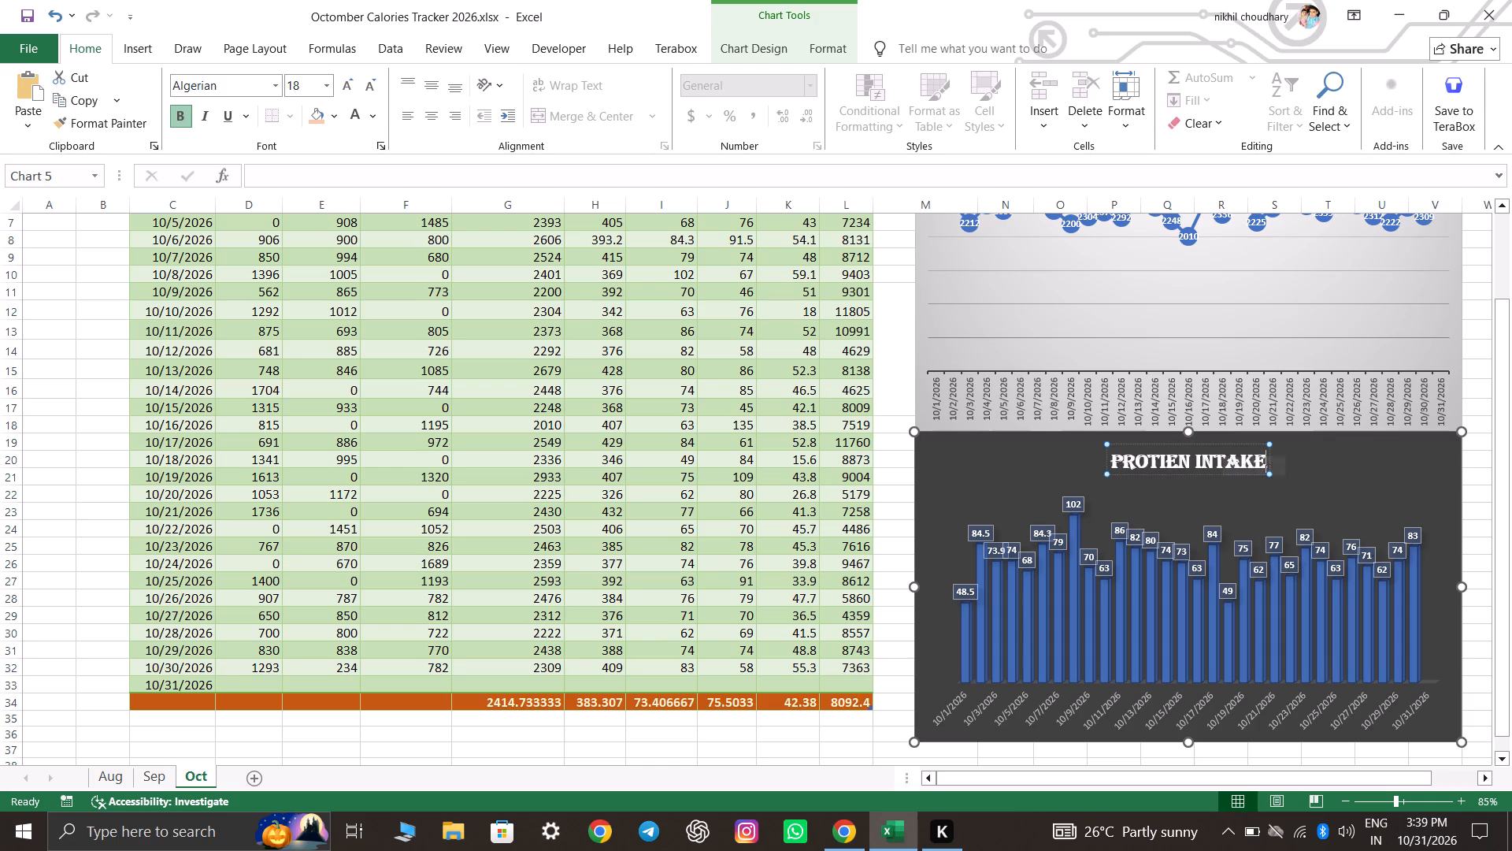
pyautogui.click(1391, 481)
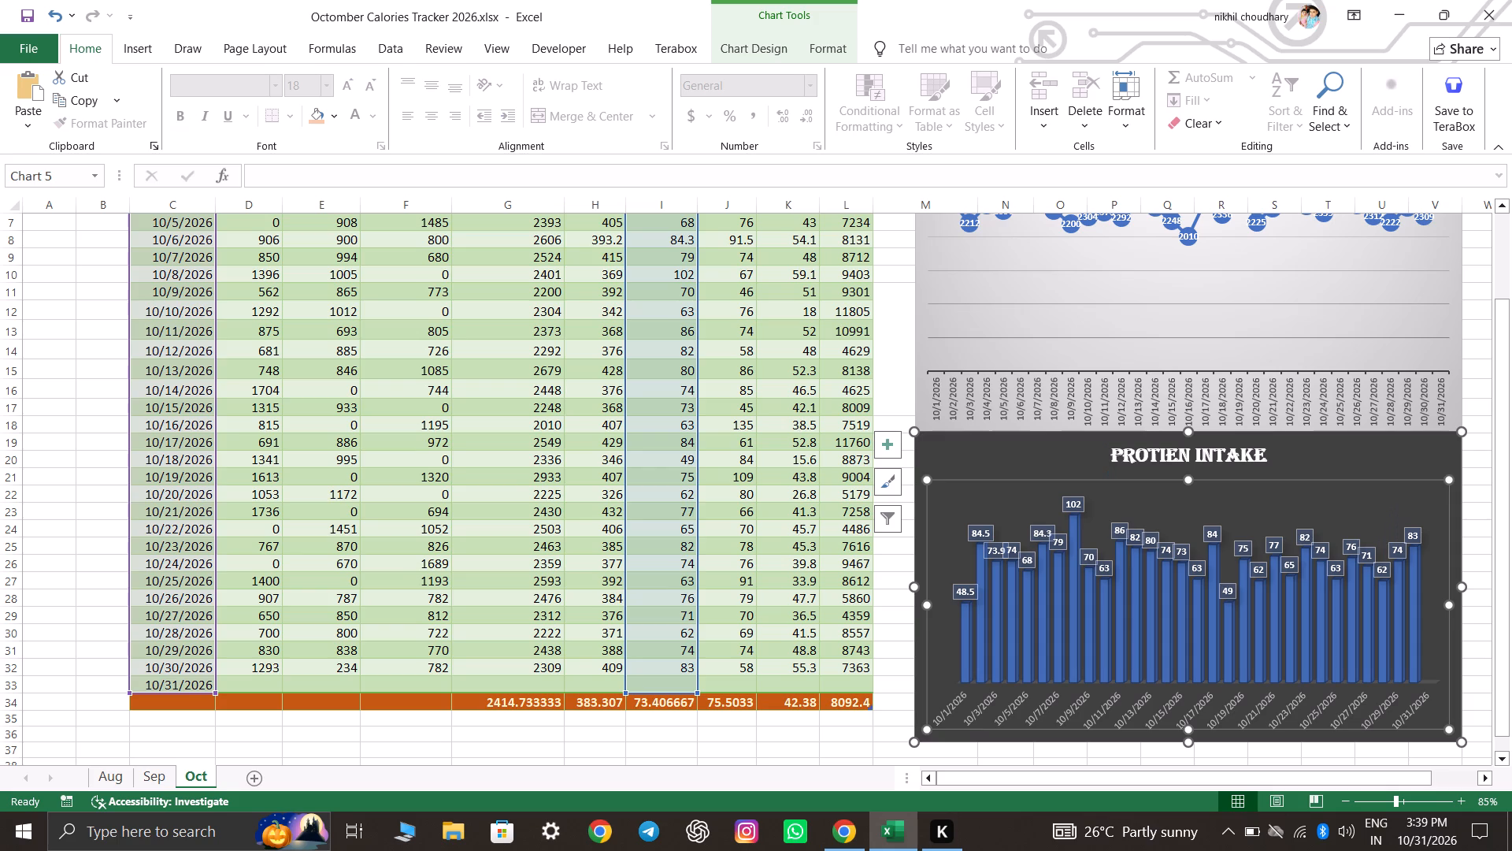
pyautogui.scroll(-6, 1335, 613)
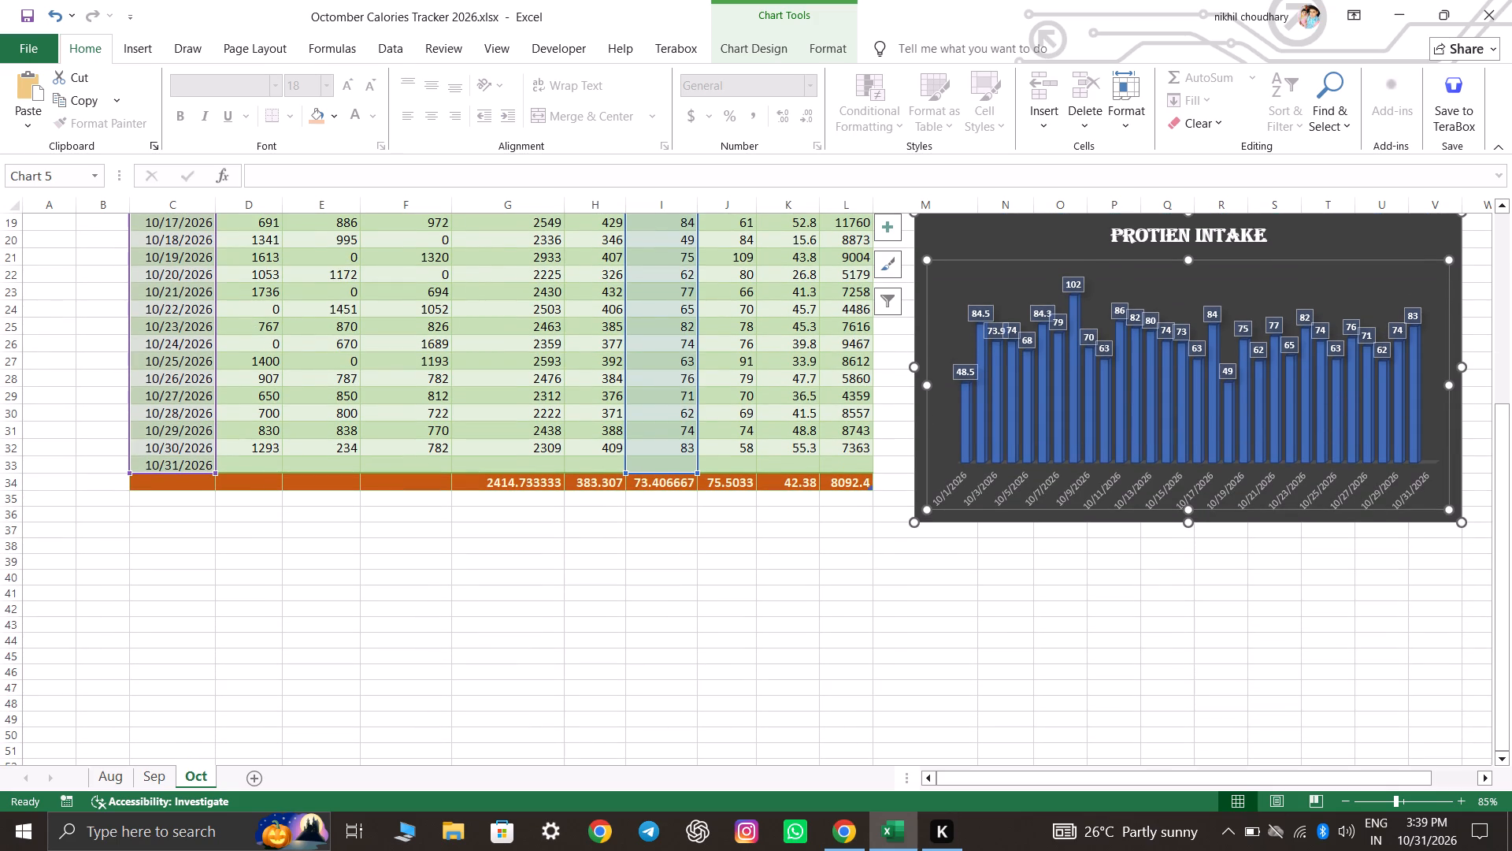
pyautogui.click(1210, 645)
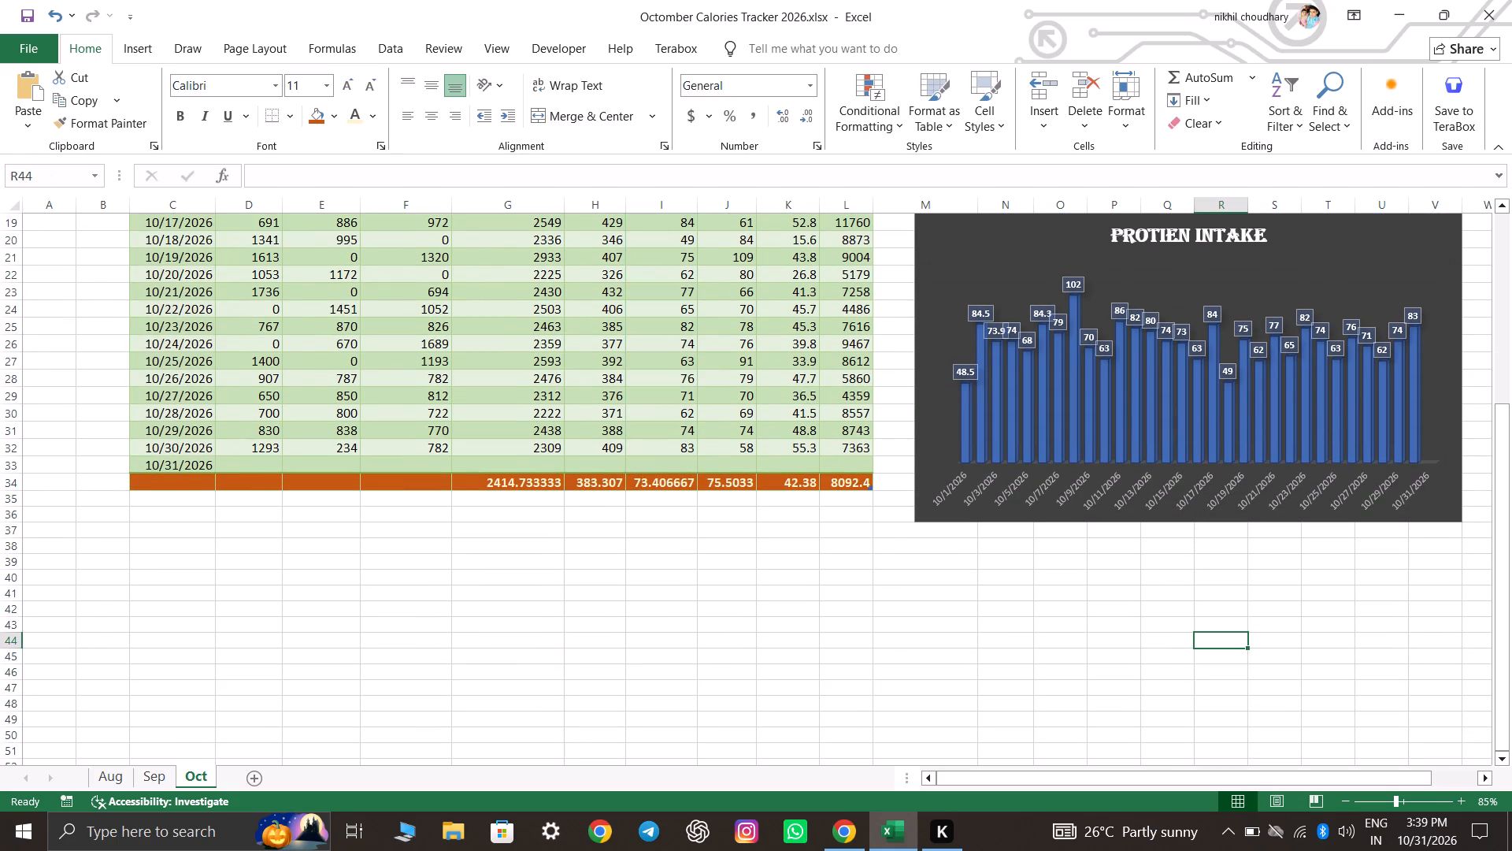
# Look over October's two titled charts alongside the tracking table.
pyautogui.scroll(3, 972, 697)
pyautogui.scroll(2, 1143, 727)
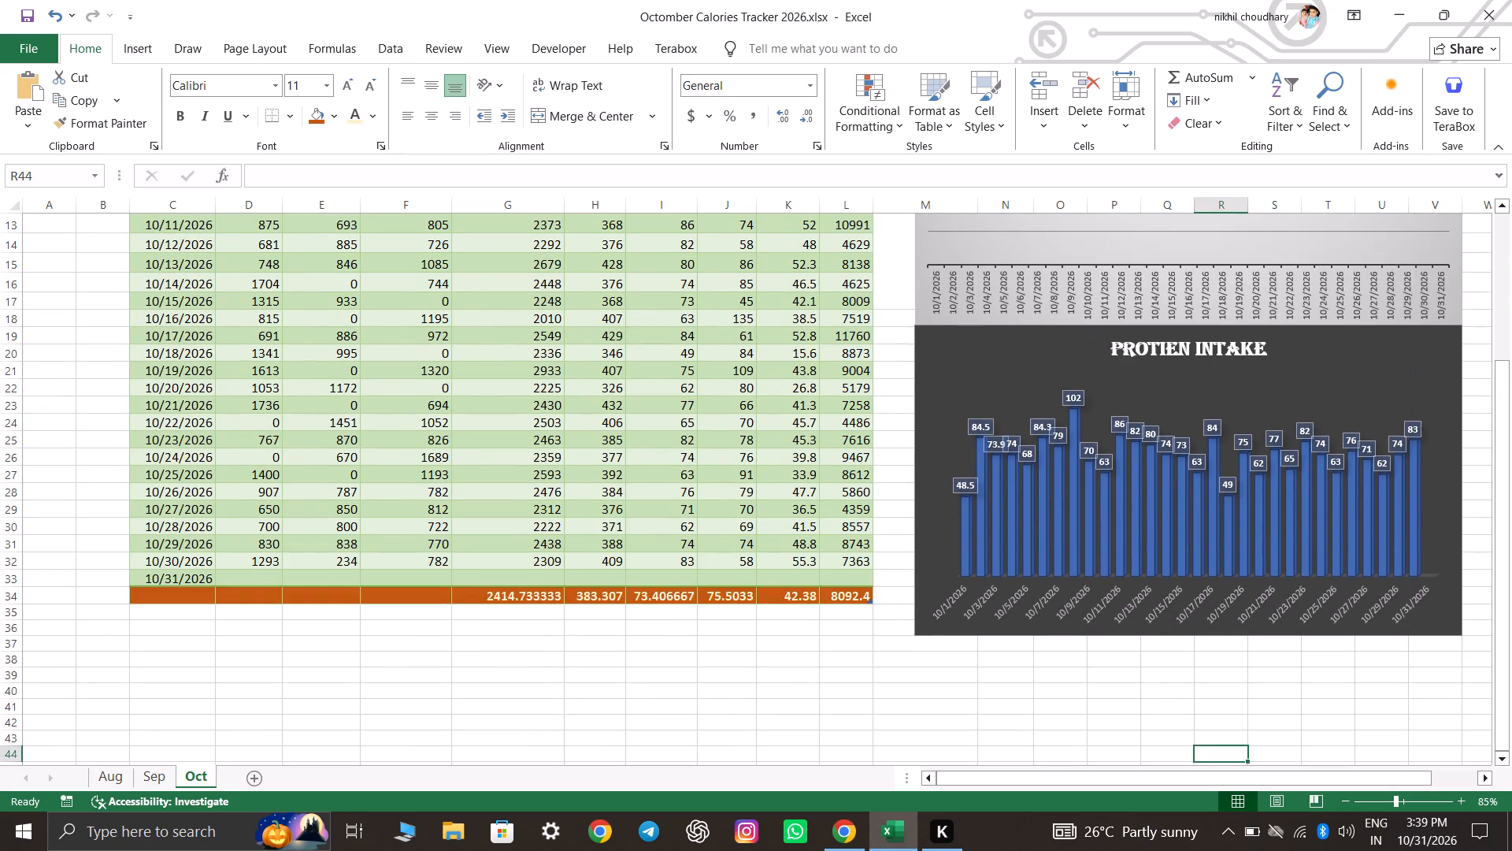
pyautogui.scroll(11, 1145, 726)
pyautogui.scroll(-7, 1160, 711)
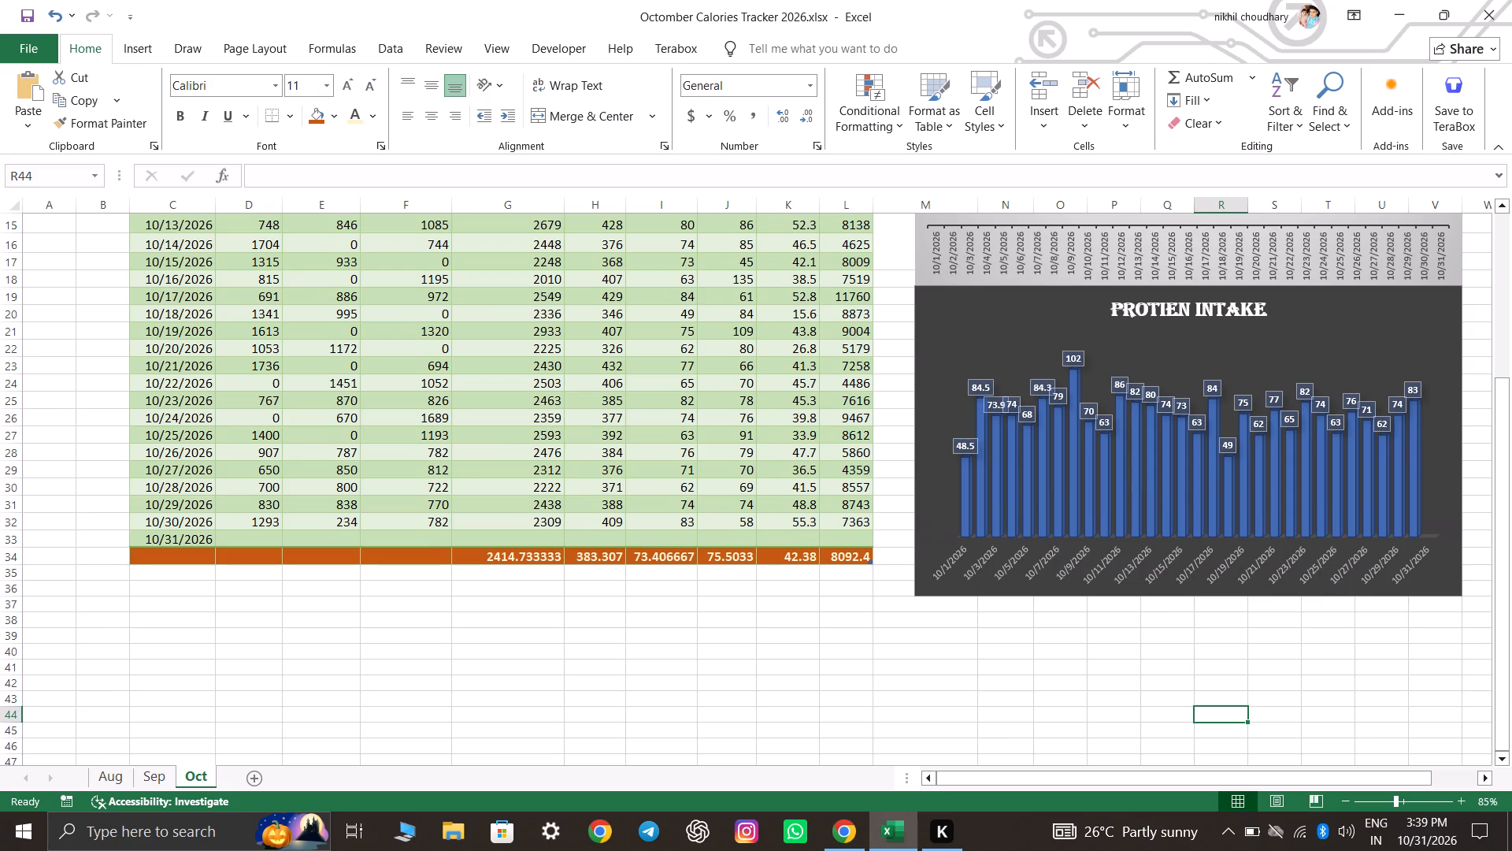
pyautogui.scroll(9, 1065, 634)
pyautogui.scroll(-7, 1113, 621)
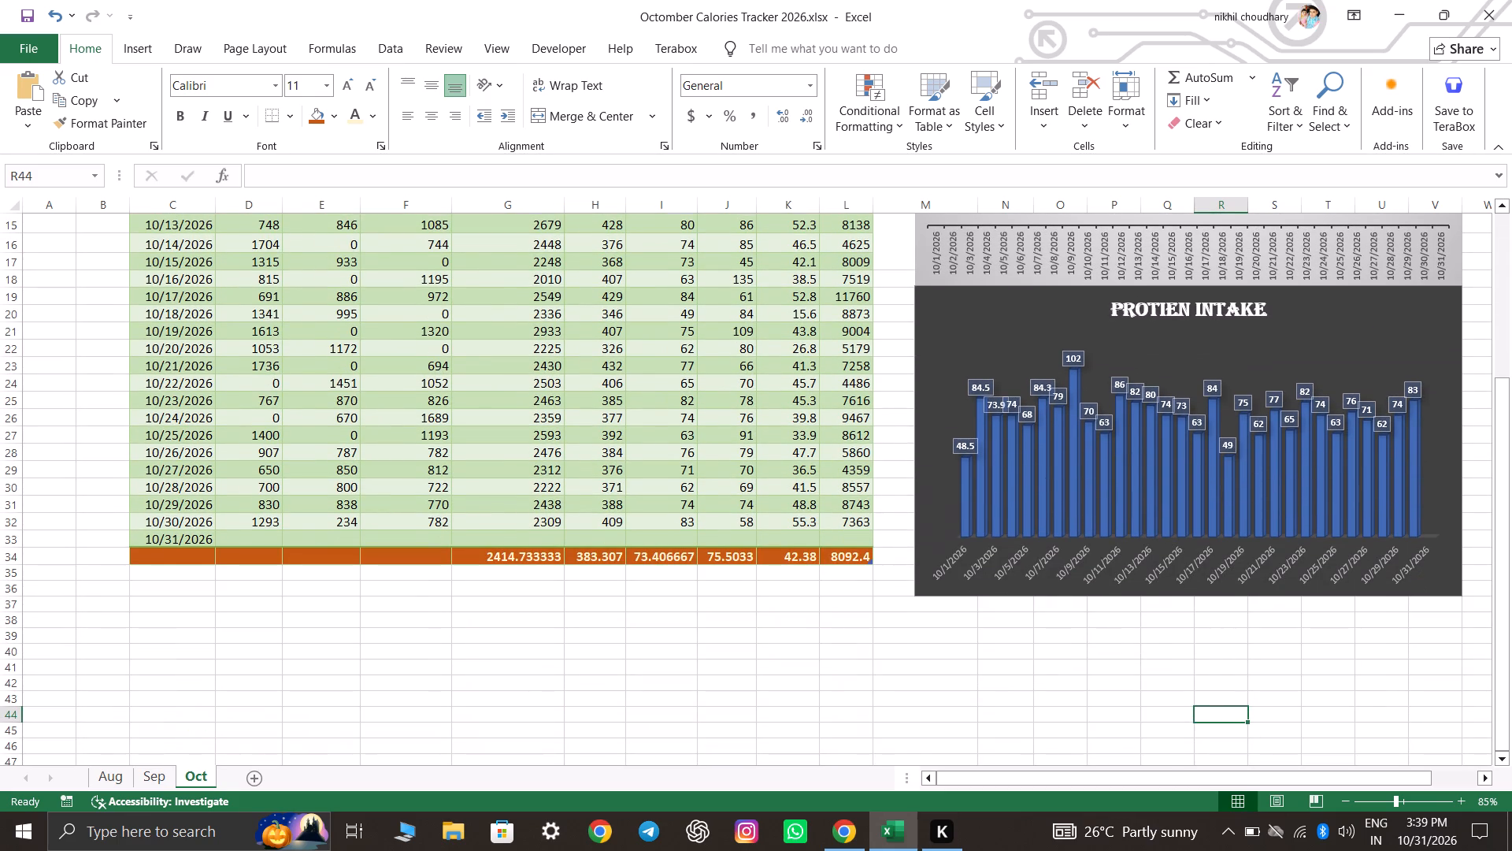
pyautogui.scroll(7, 1015, 625)
pyautogui.scroll(-5, 1017, 625)
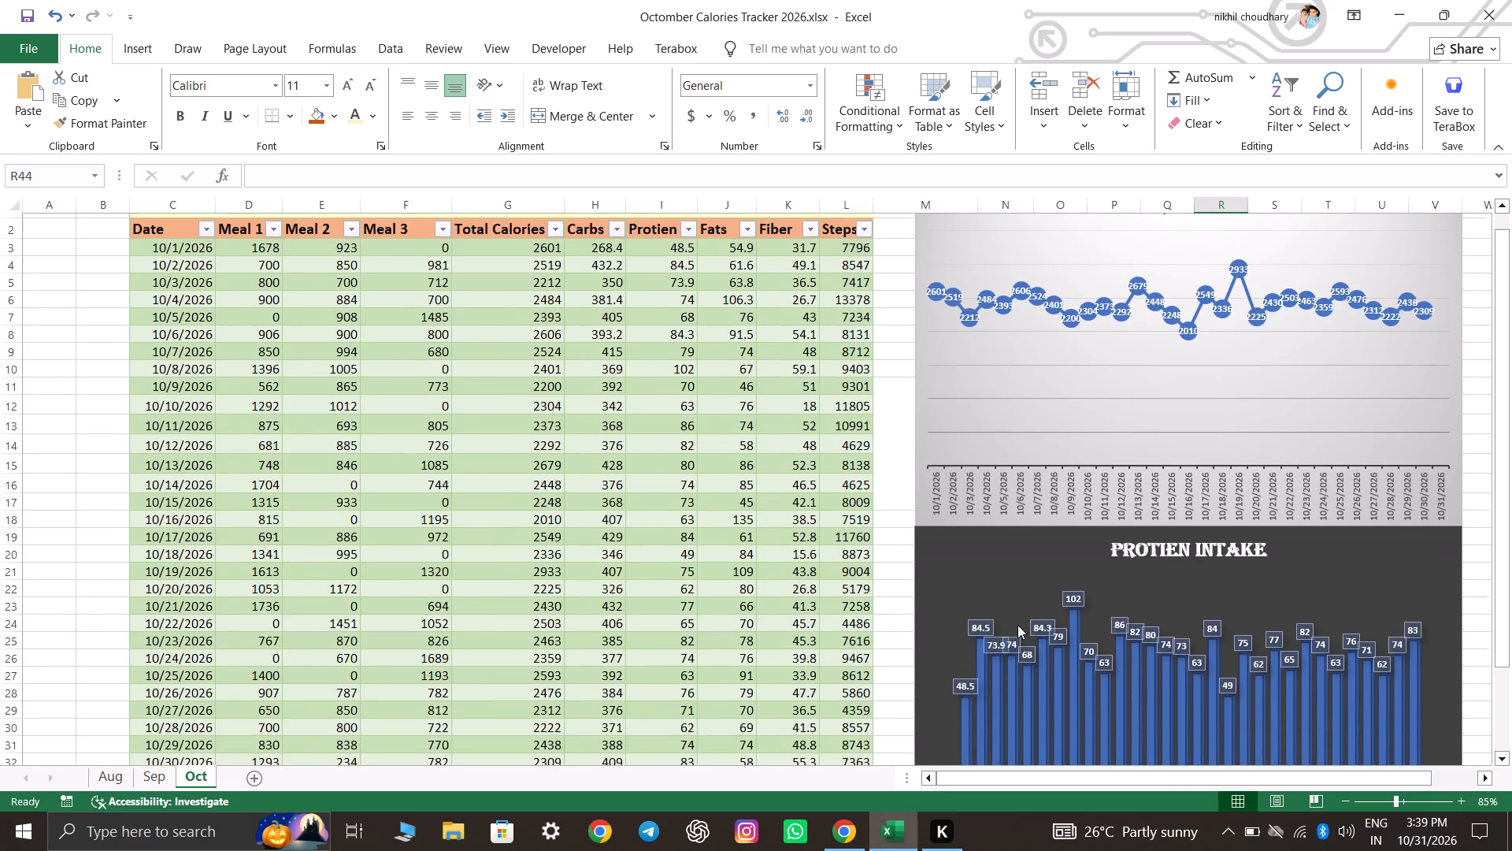
# Fill the October table's totals row, C34 to L34, with the standard Dark Blue.
pyautogui.scroll(-1, 1017, 625)
pyautogui.moveTo(193, 603); pyautogui.dragTo(669, 605)
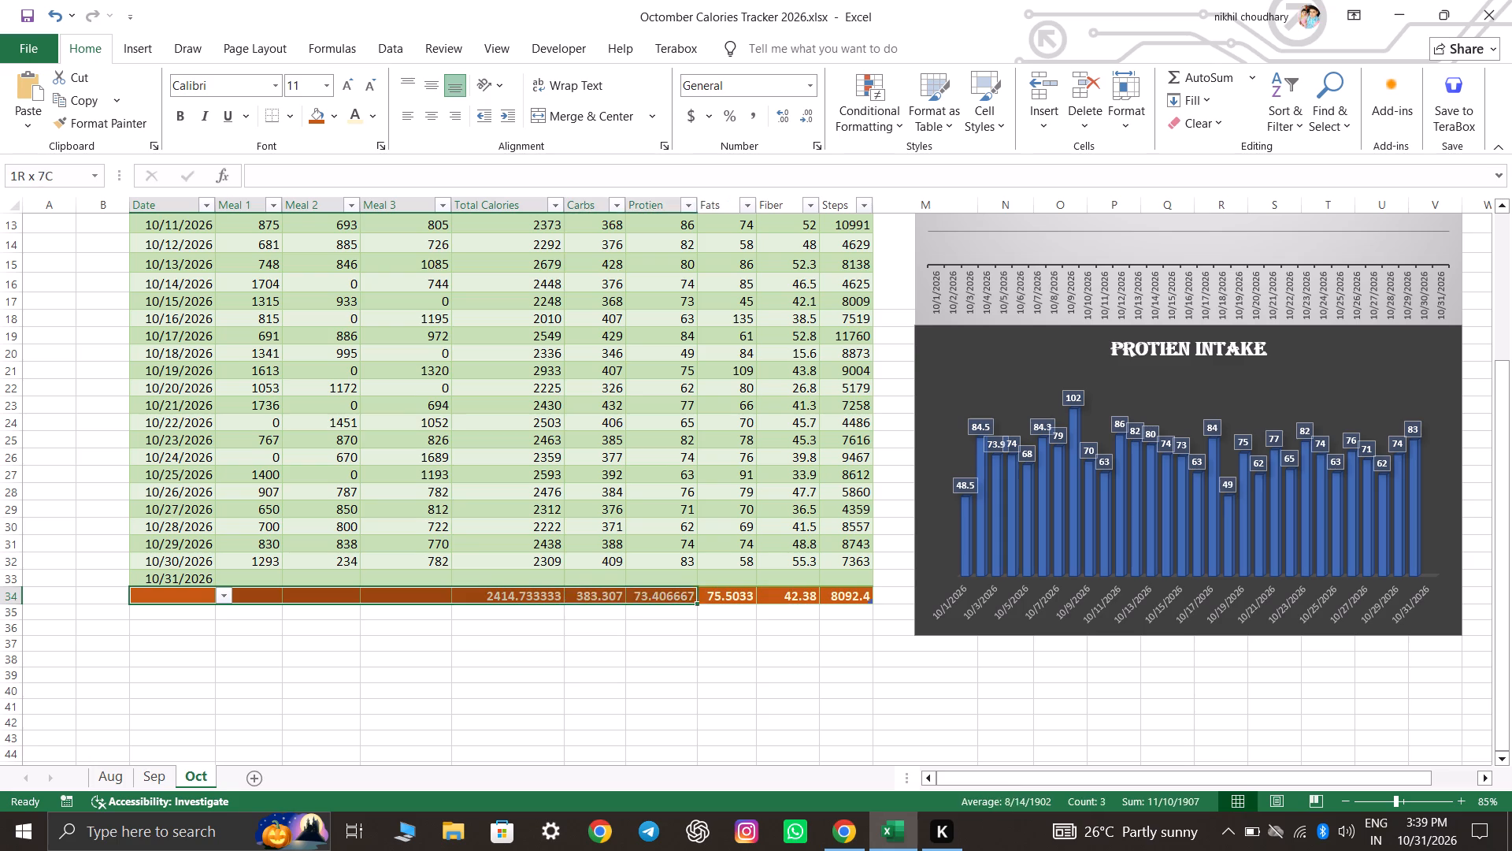
pyautogui.moveTo(669, 605); pyautogui.dragTo(831, 593)
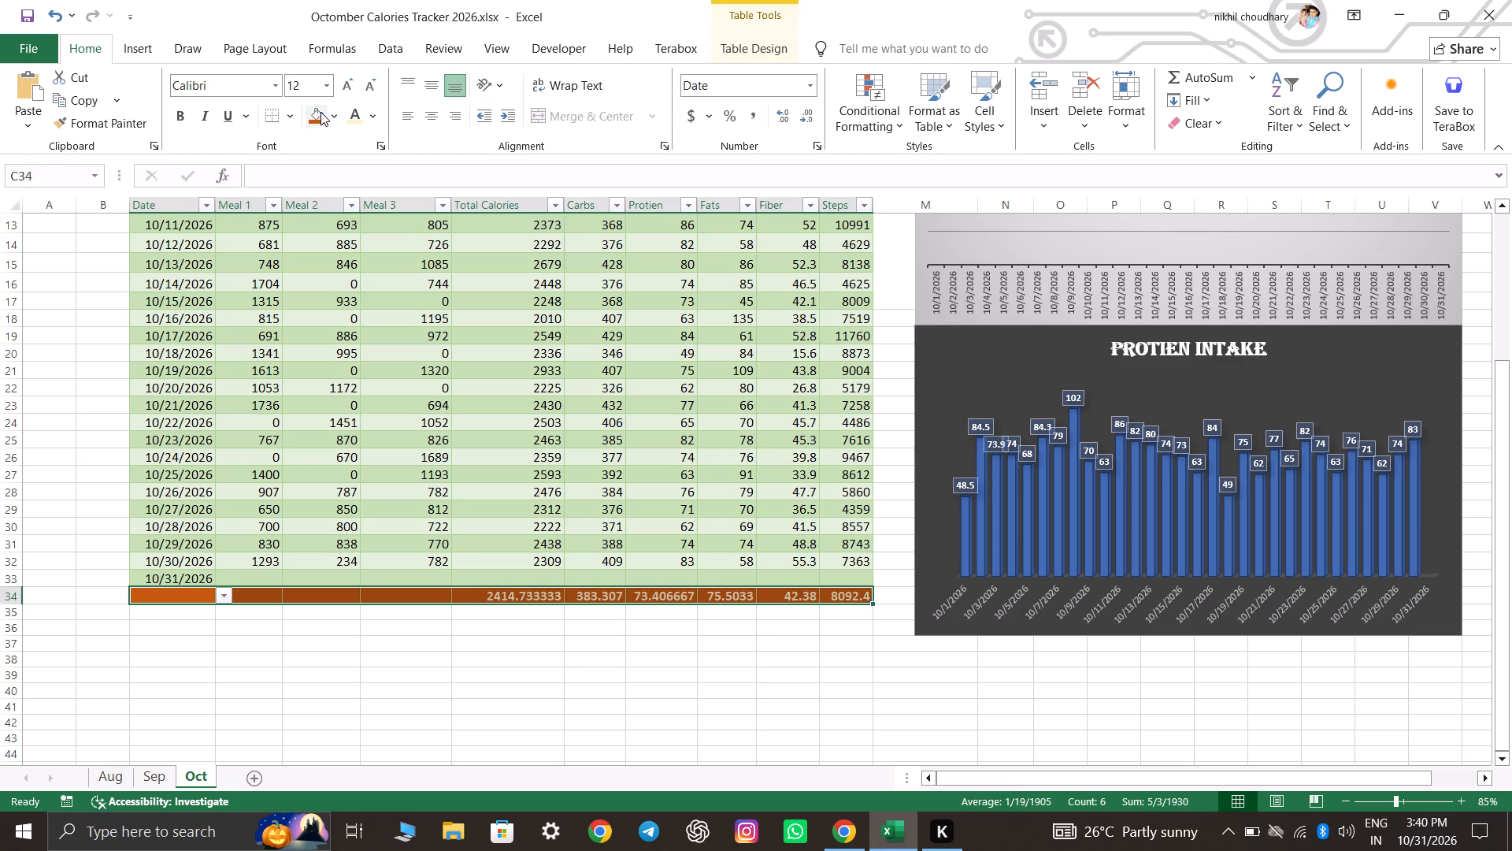
pyautogui.click(335, 119)
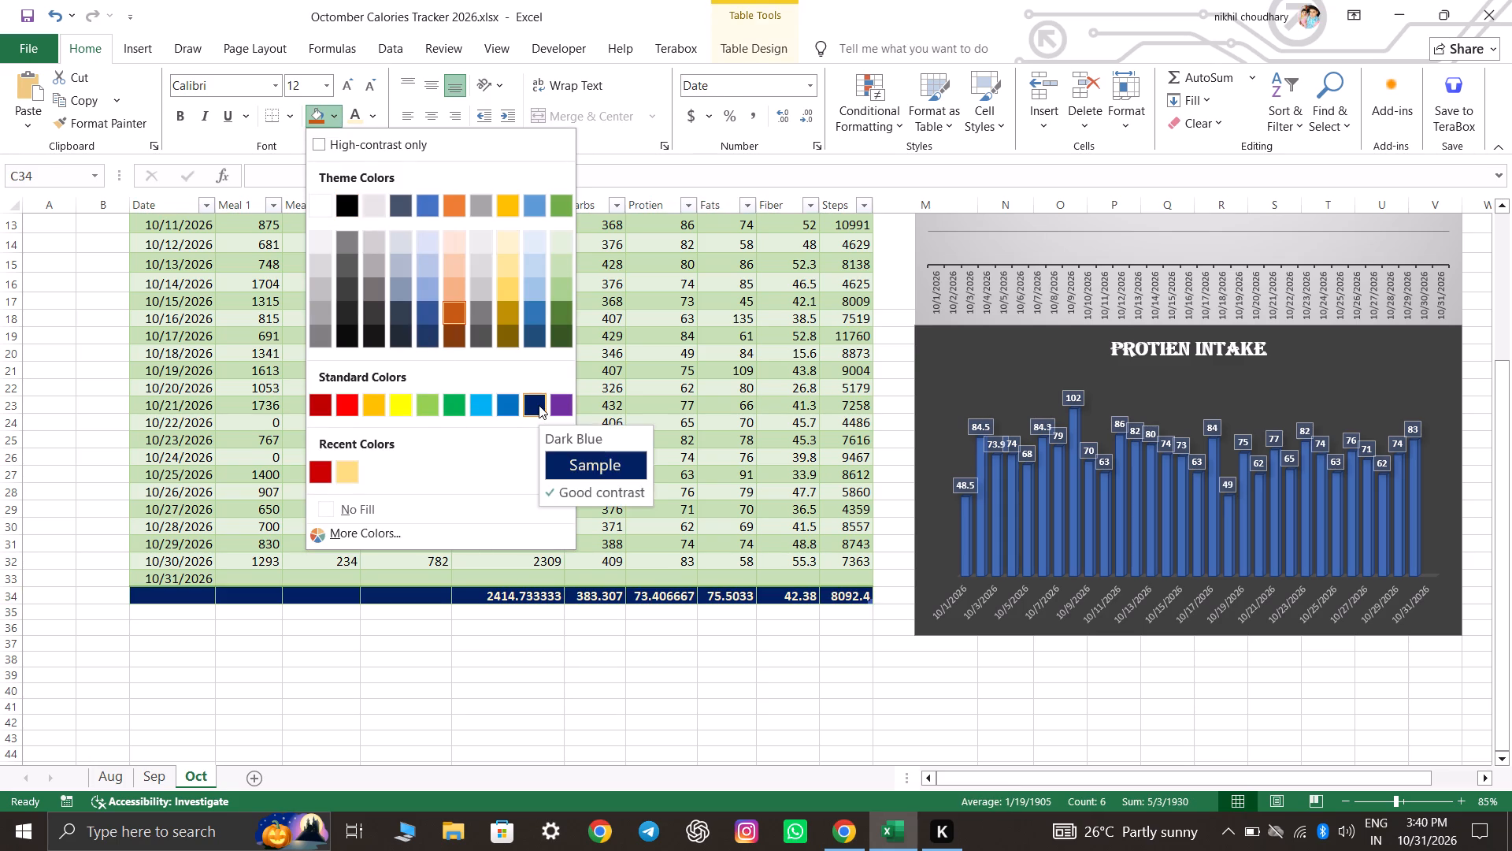
pyautogui.click(539, 405)
pyautogui.click(799, 724)
# Recolour the text of the October table's totals row (row 34), trying dark green before settling on white.
pyautogui.scroll(4, 1087, 669)
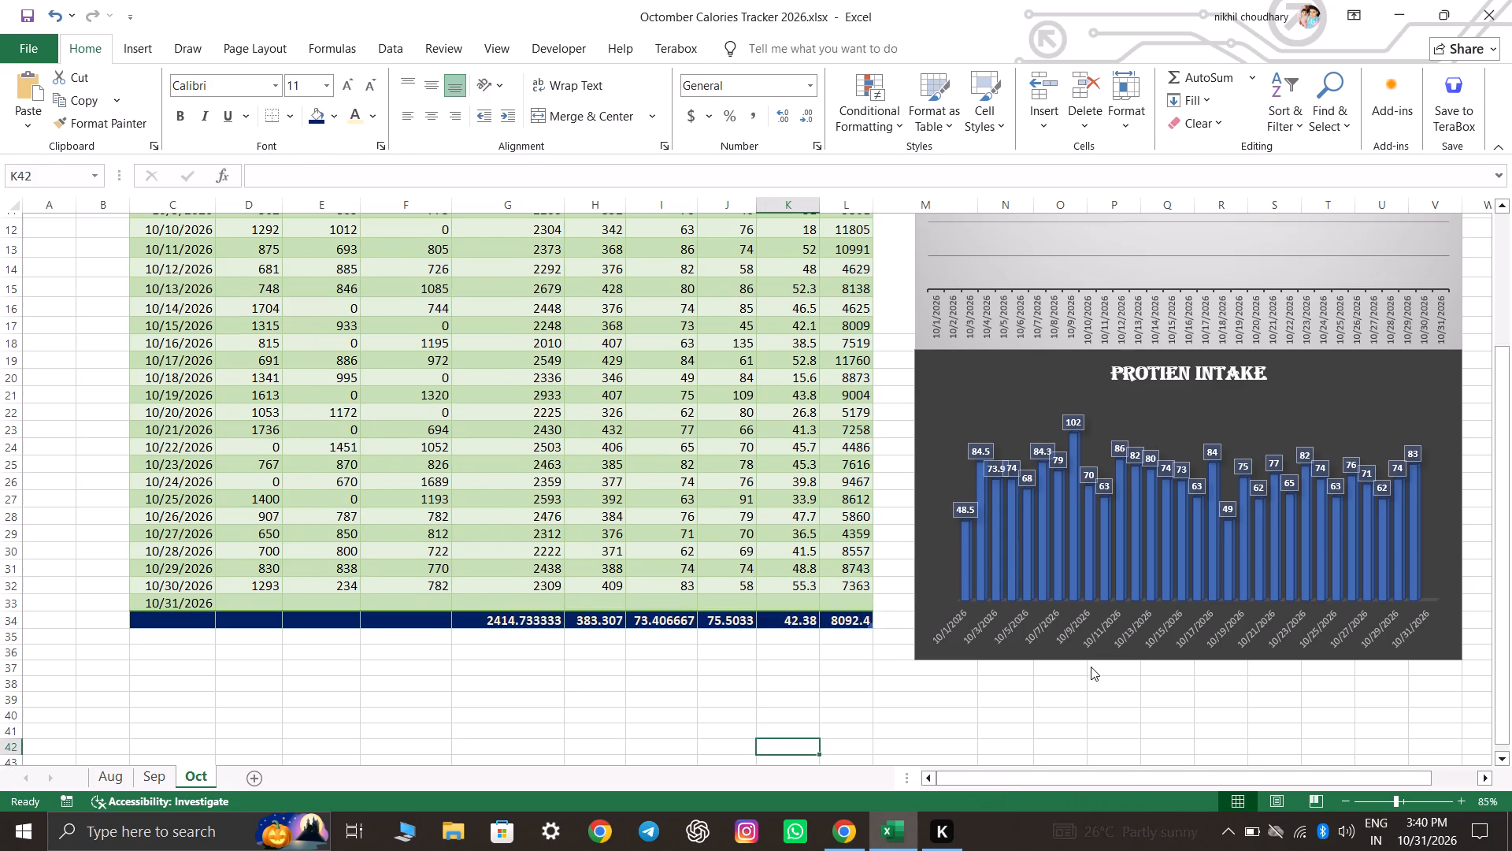
pyautogui.scroll(7, 1091, 667)
pyautogui.scroll(-6, 1122, 650)
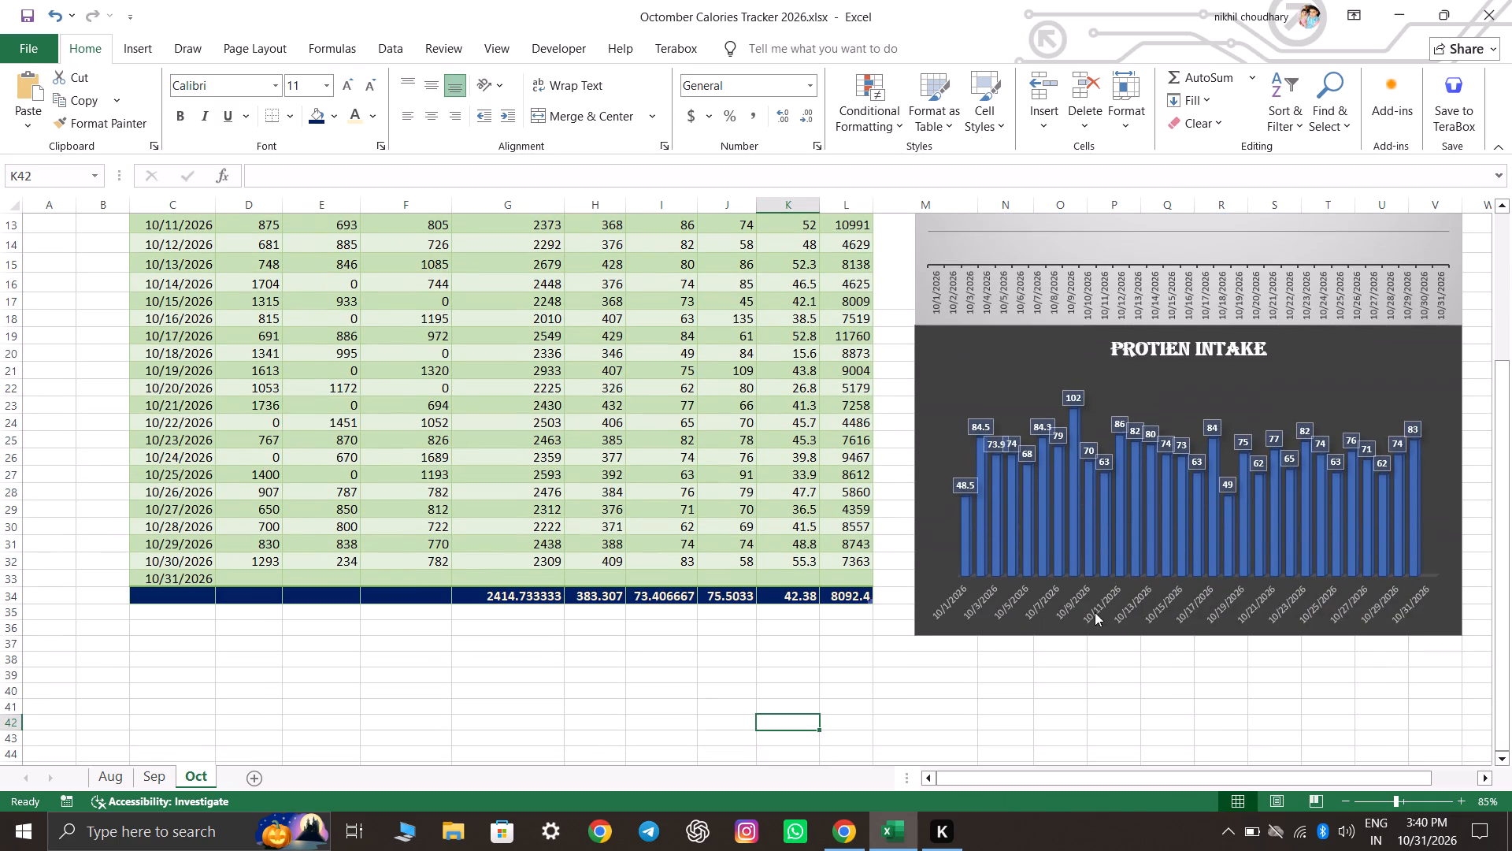
pyautogui.moveTo(161, 597); pyautogui.dragTo(809, 610)
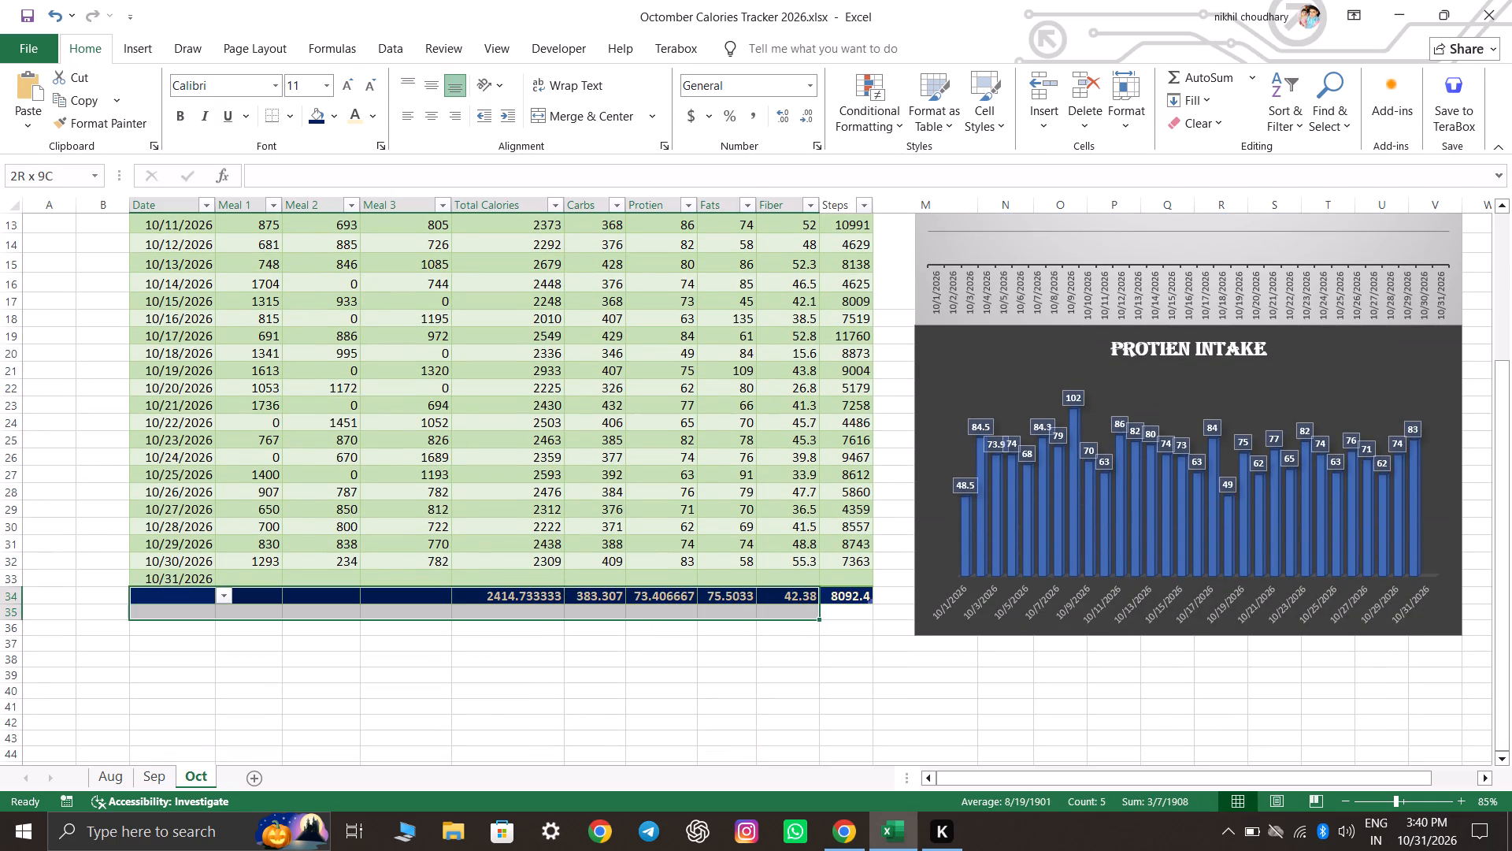
pyautogui.moveTo(809, 610); pyautogui.dragTo(854, 602)
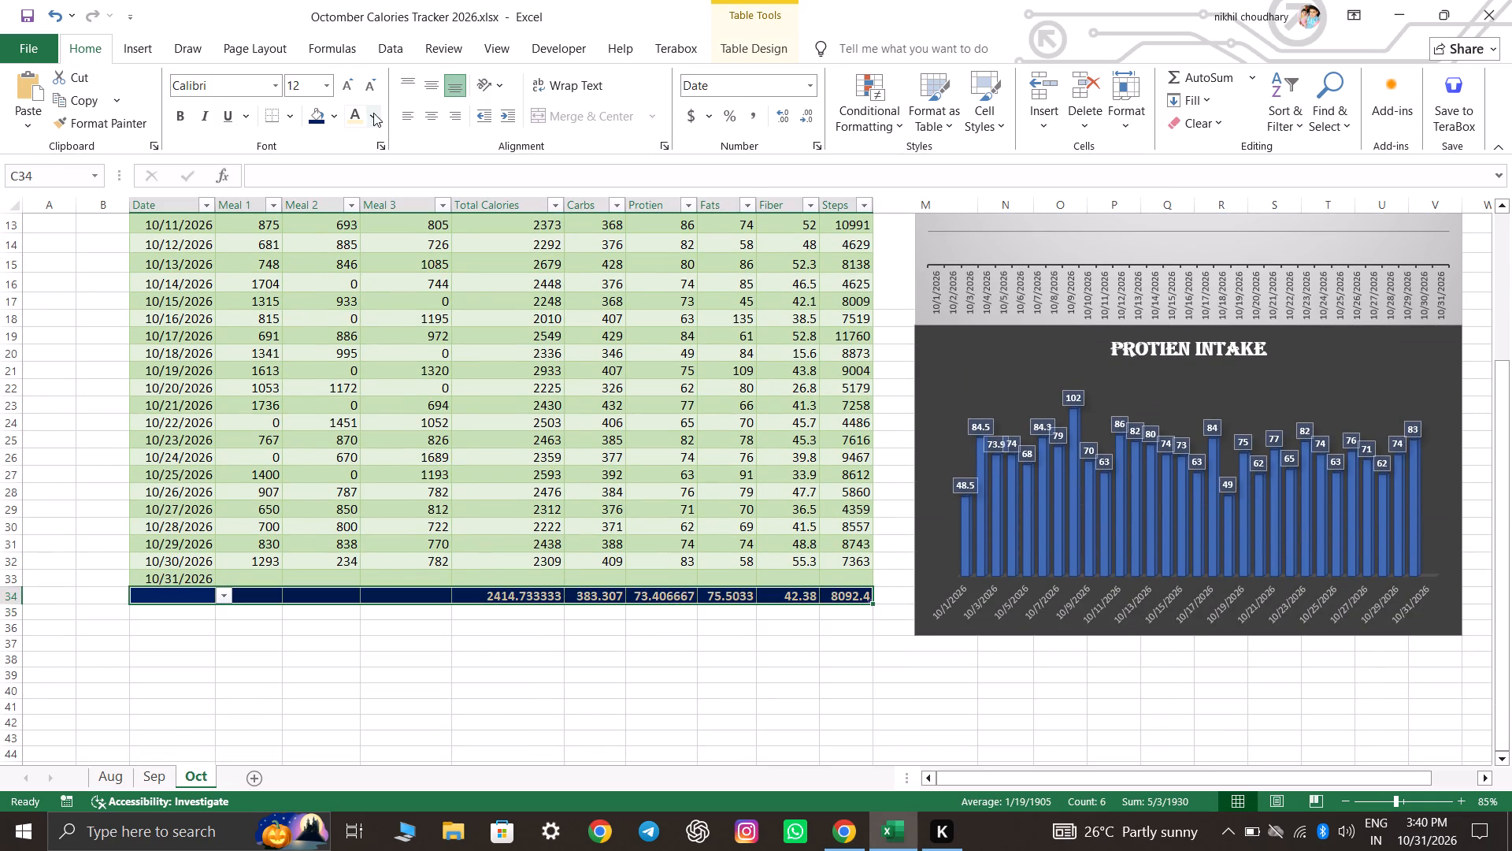
pyautogui.click(373, 113)
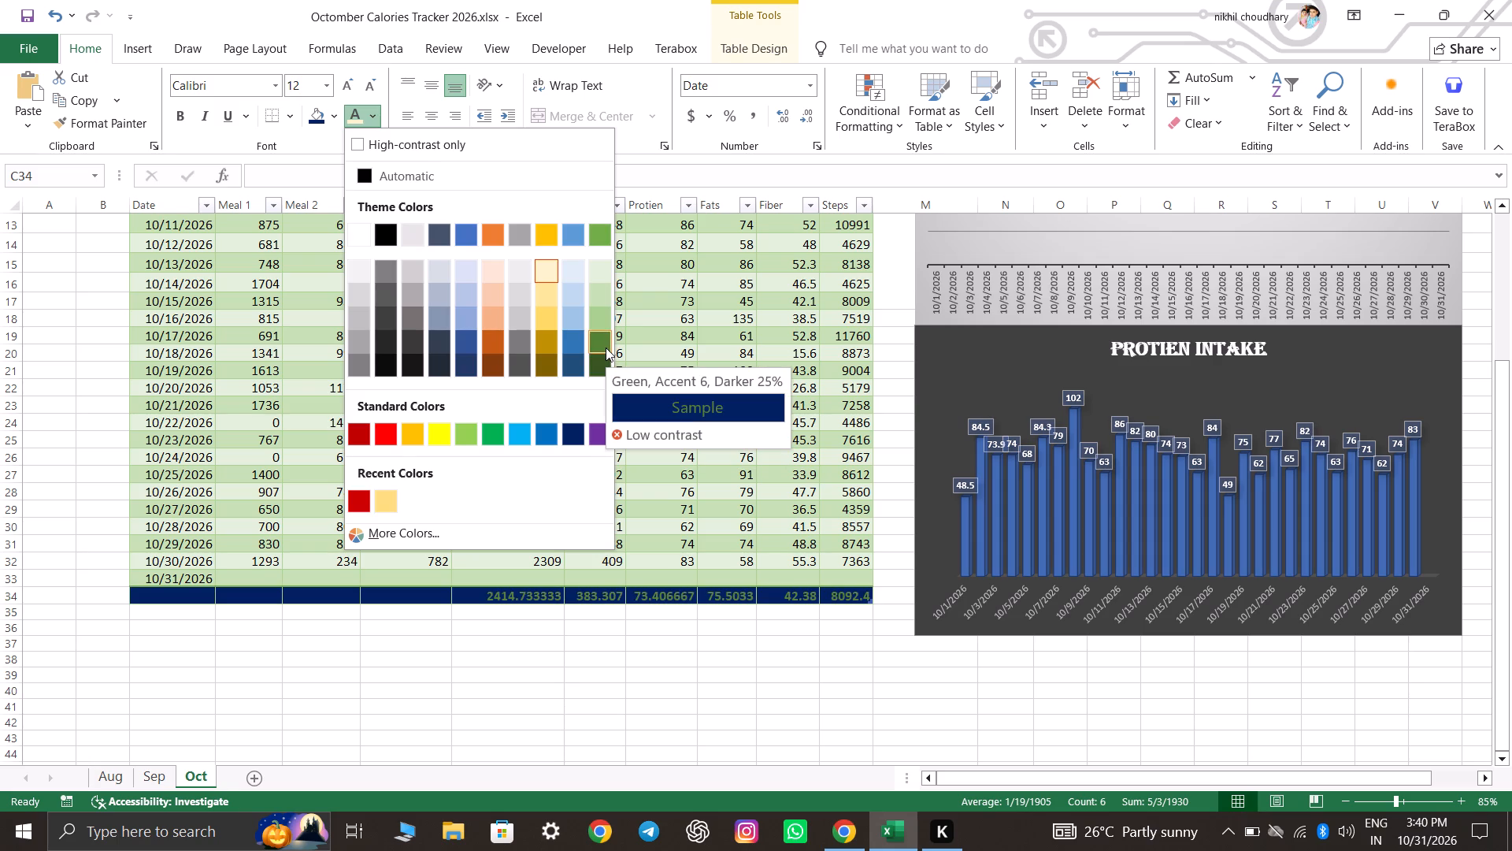
pyautogui.click(596, 366)
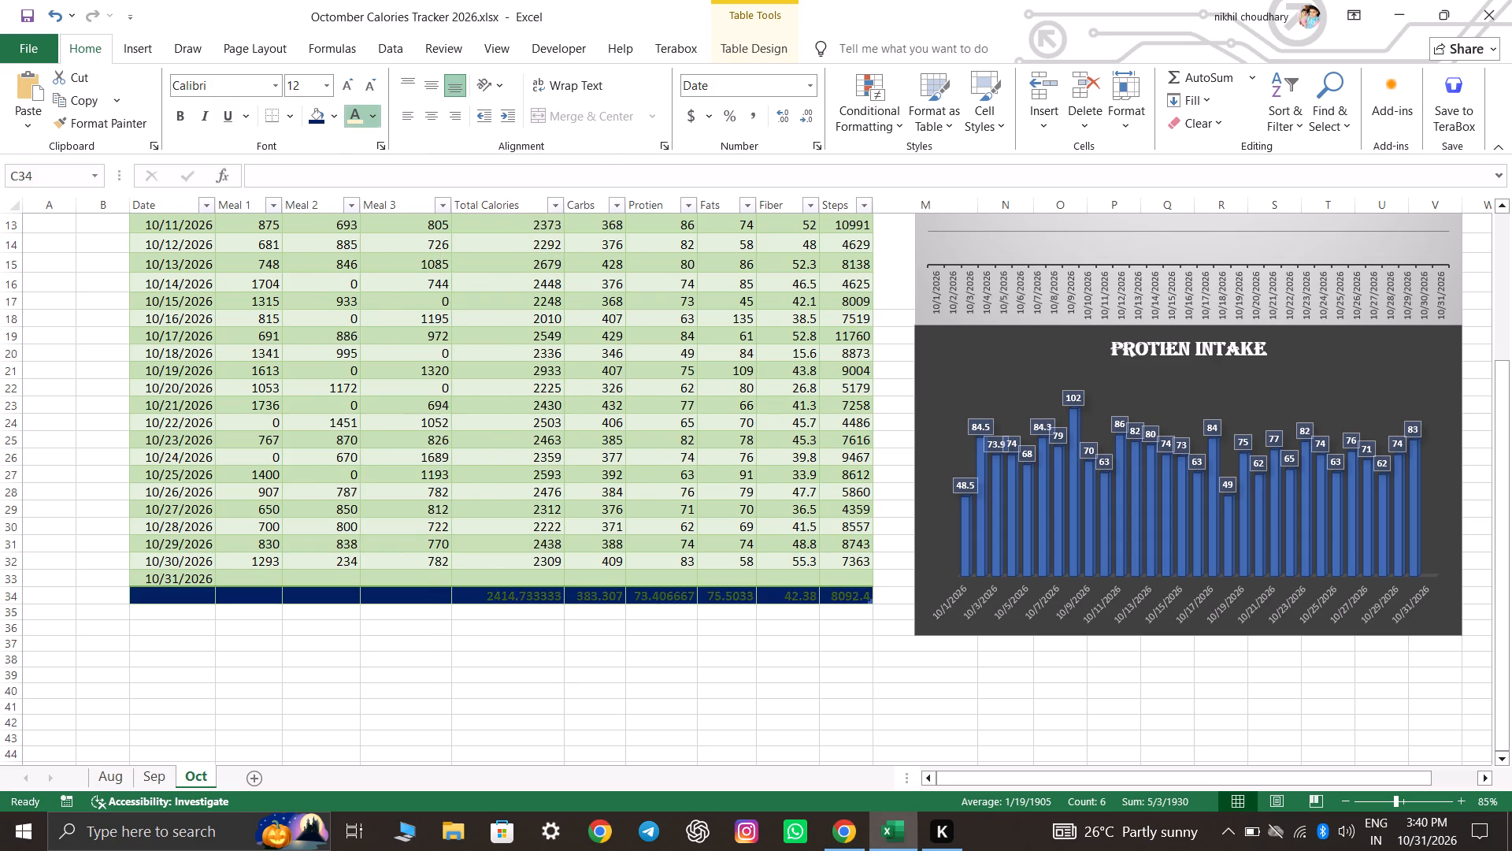
pyautogui.click(375, 120)
pyautogui.click(365, 229)
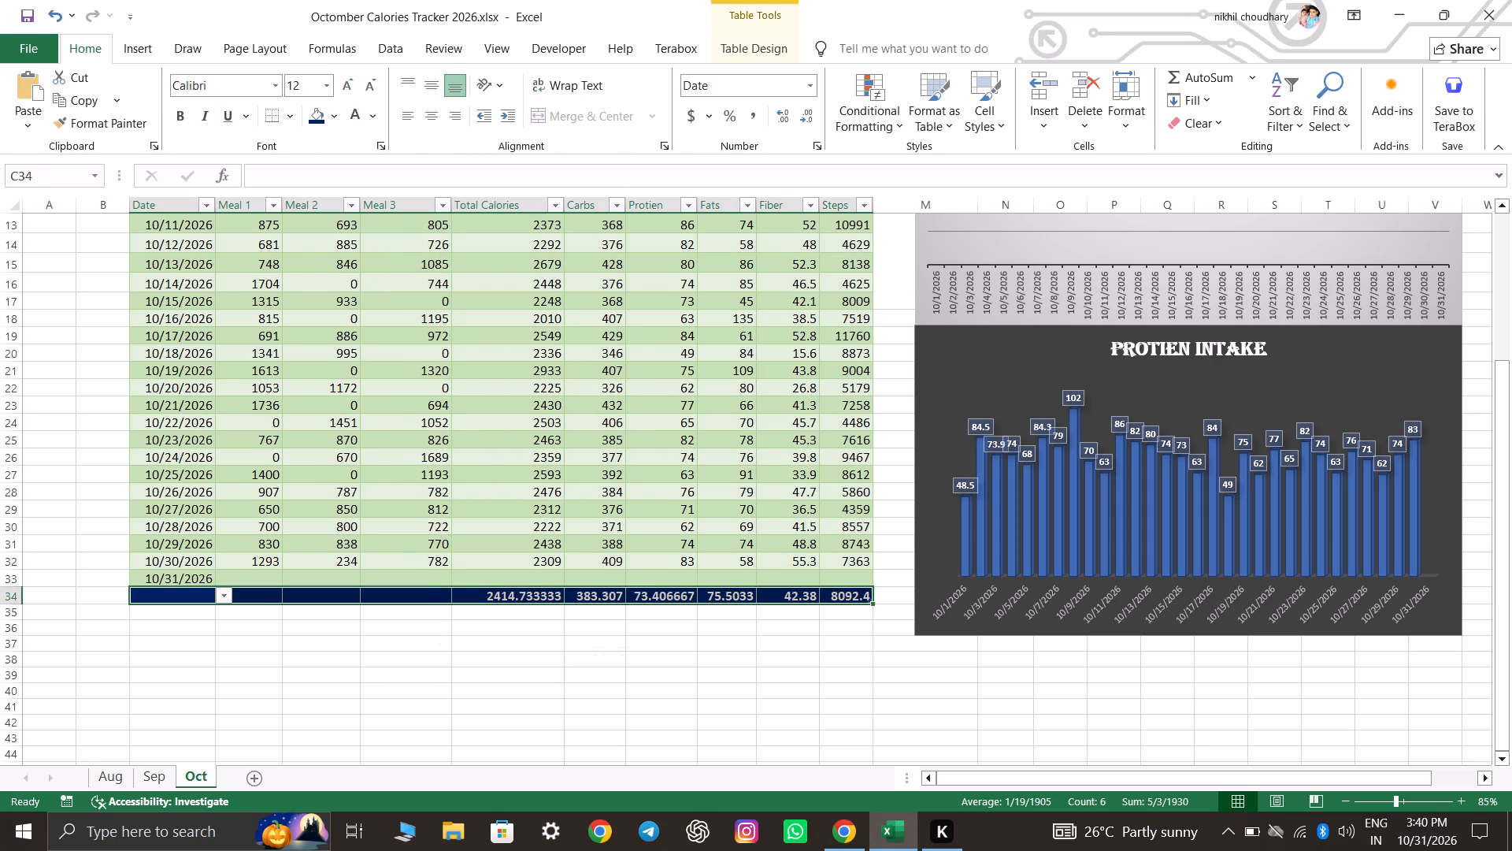
# Fill the October table's totals row, C34 to L34, with the darkest green theme colour and deselect it.
pyautogui.click(658, 686)
pyautogui.click(815, 712)
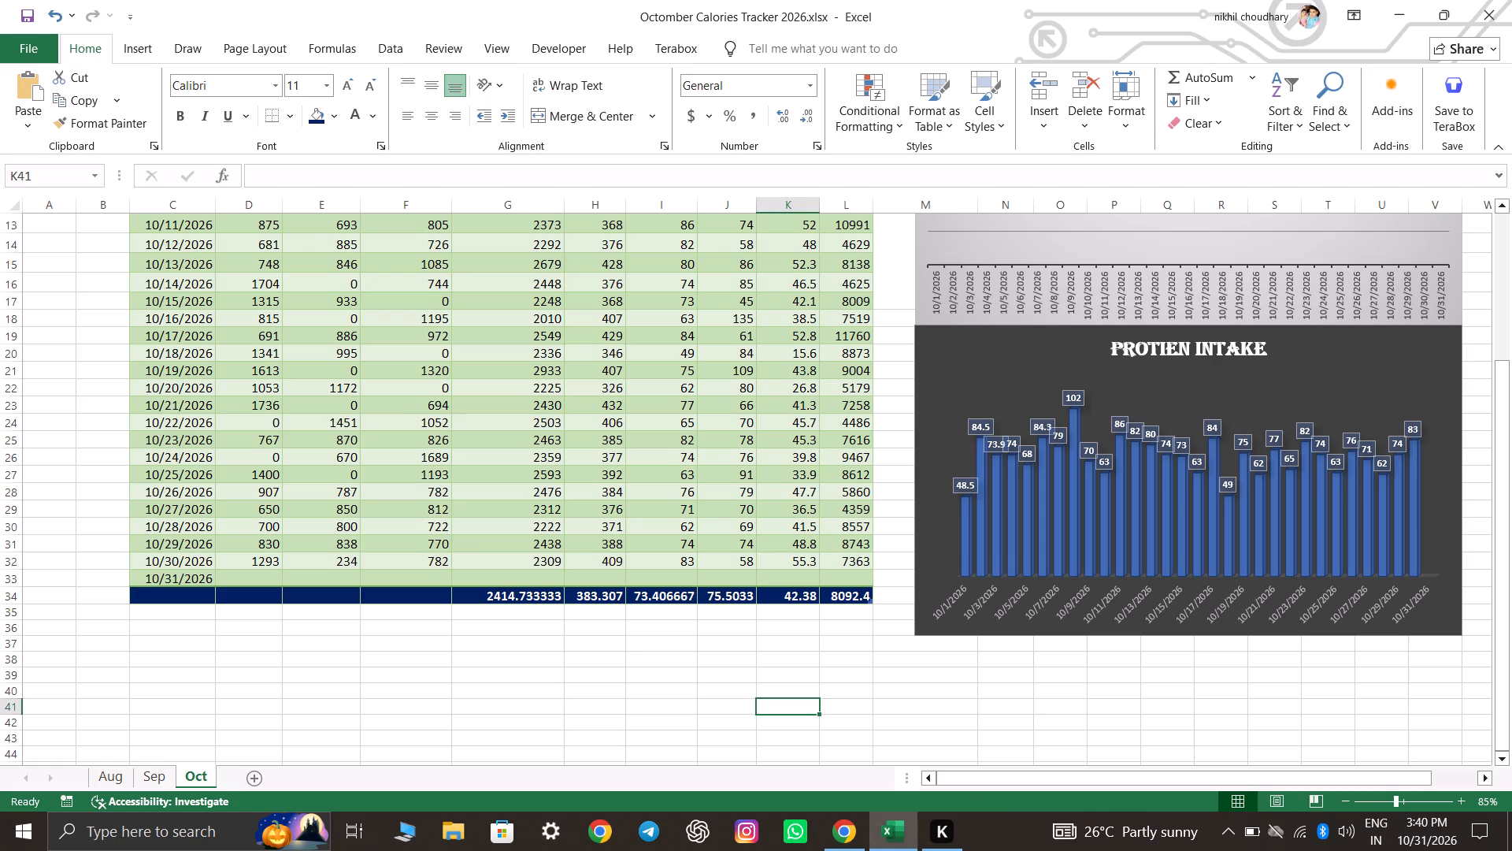
pyautogui.moveTo(193, 596); pyautogui.dragTo(795, 620)
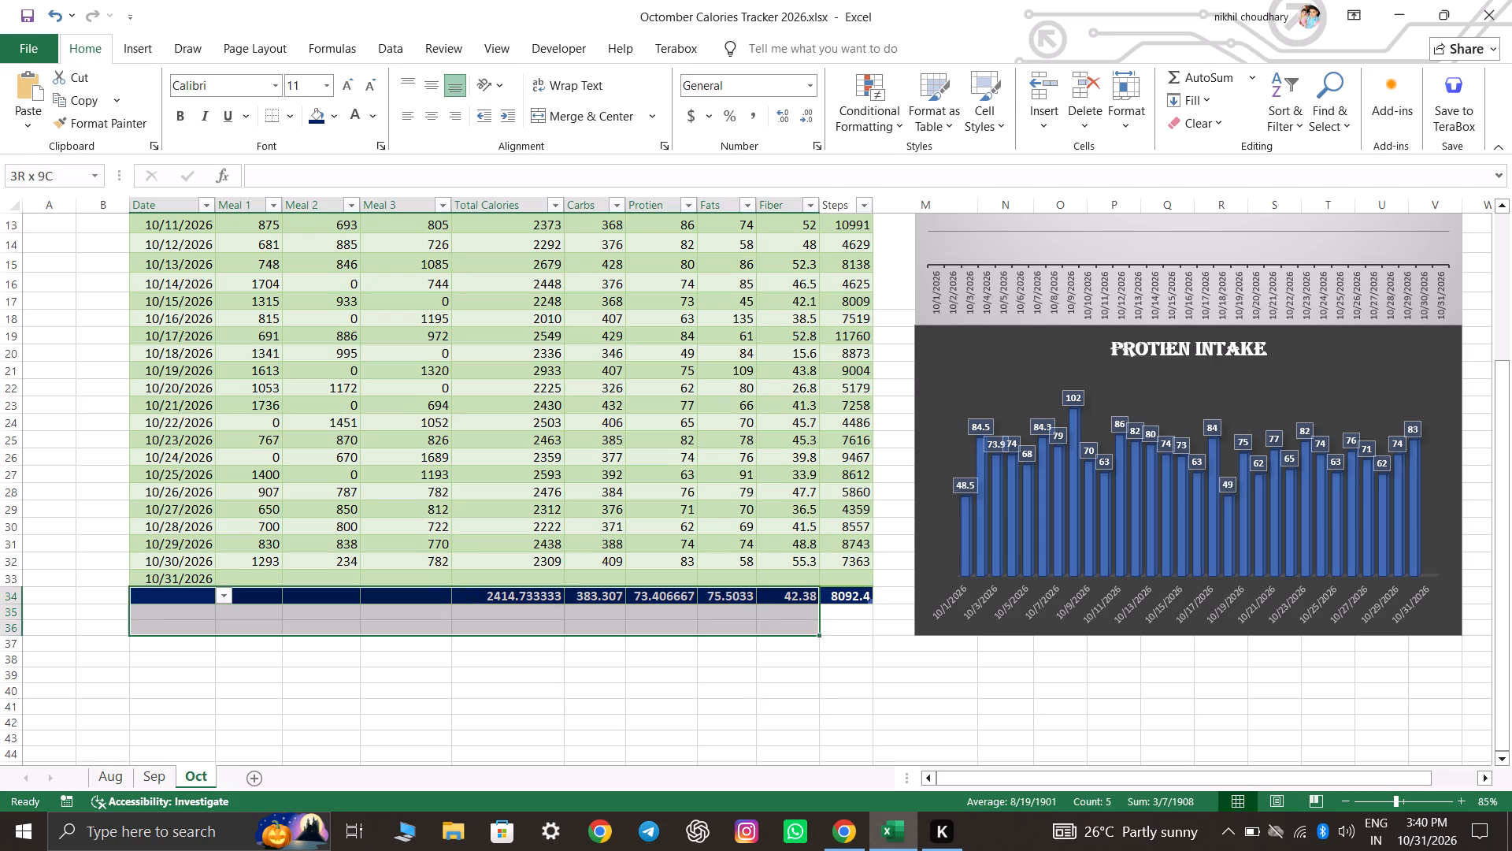
pyautogui.moveTo(795, 620); pyautogui.dragTo(839, 601)
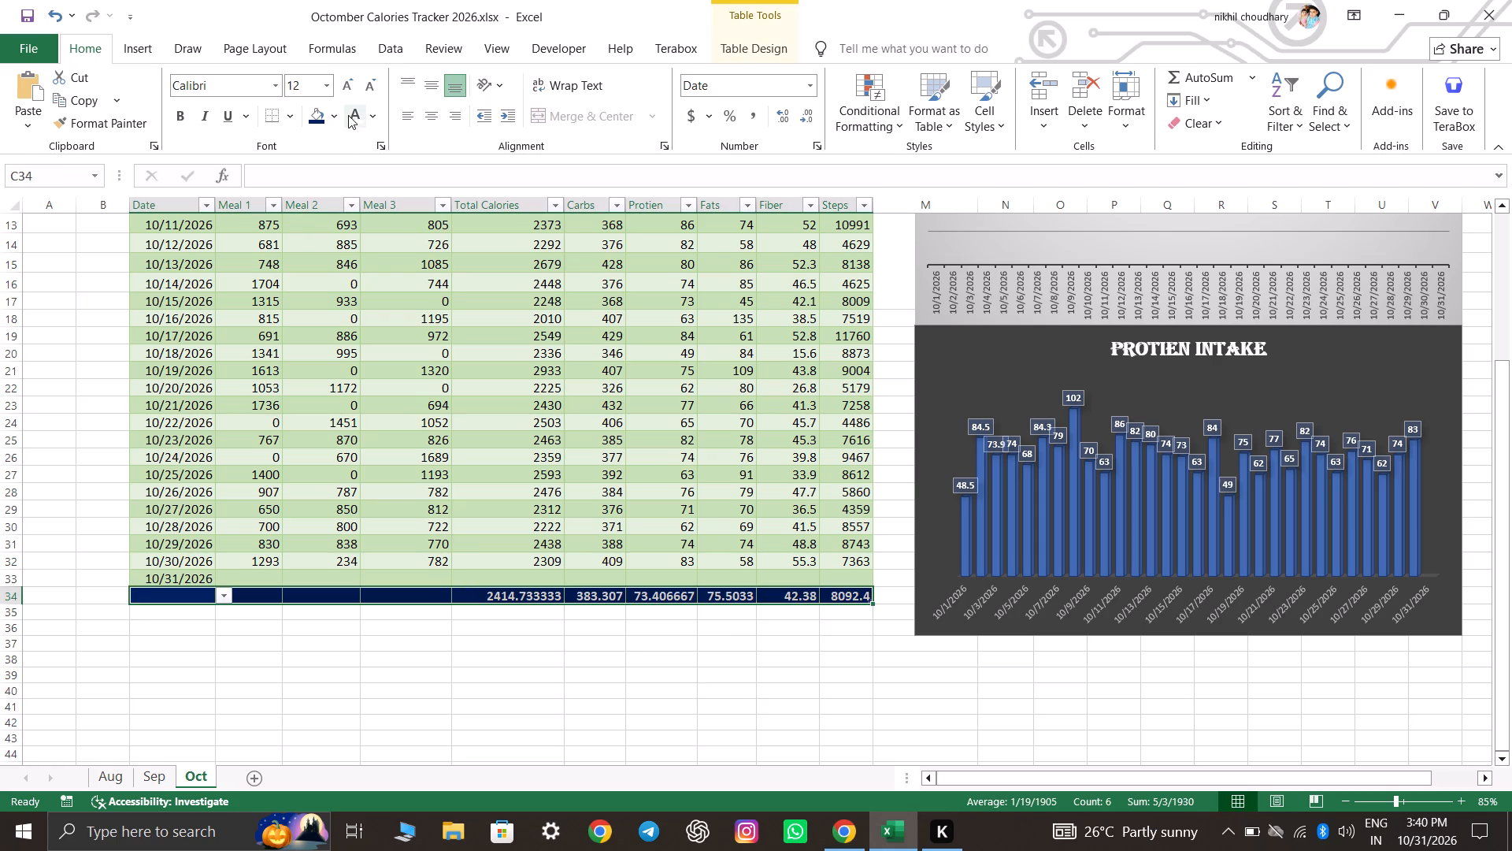
pyautogui.click(335, 118)
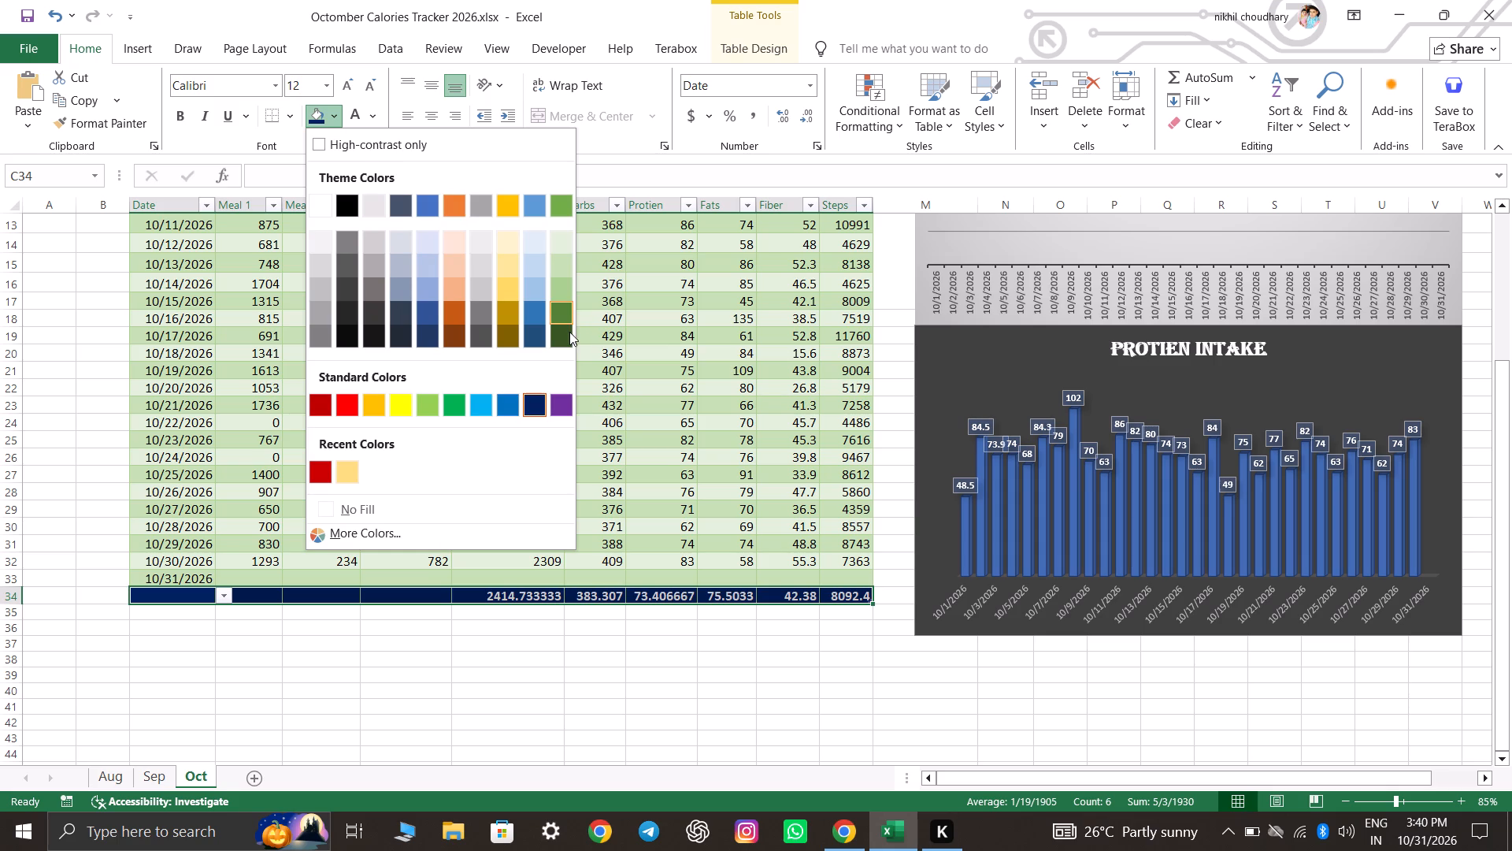
pyautogui.click(569, 332)
pyautogui.click(599, 727)
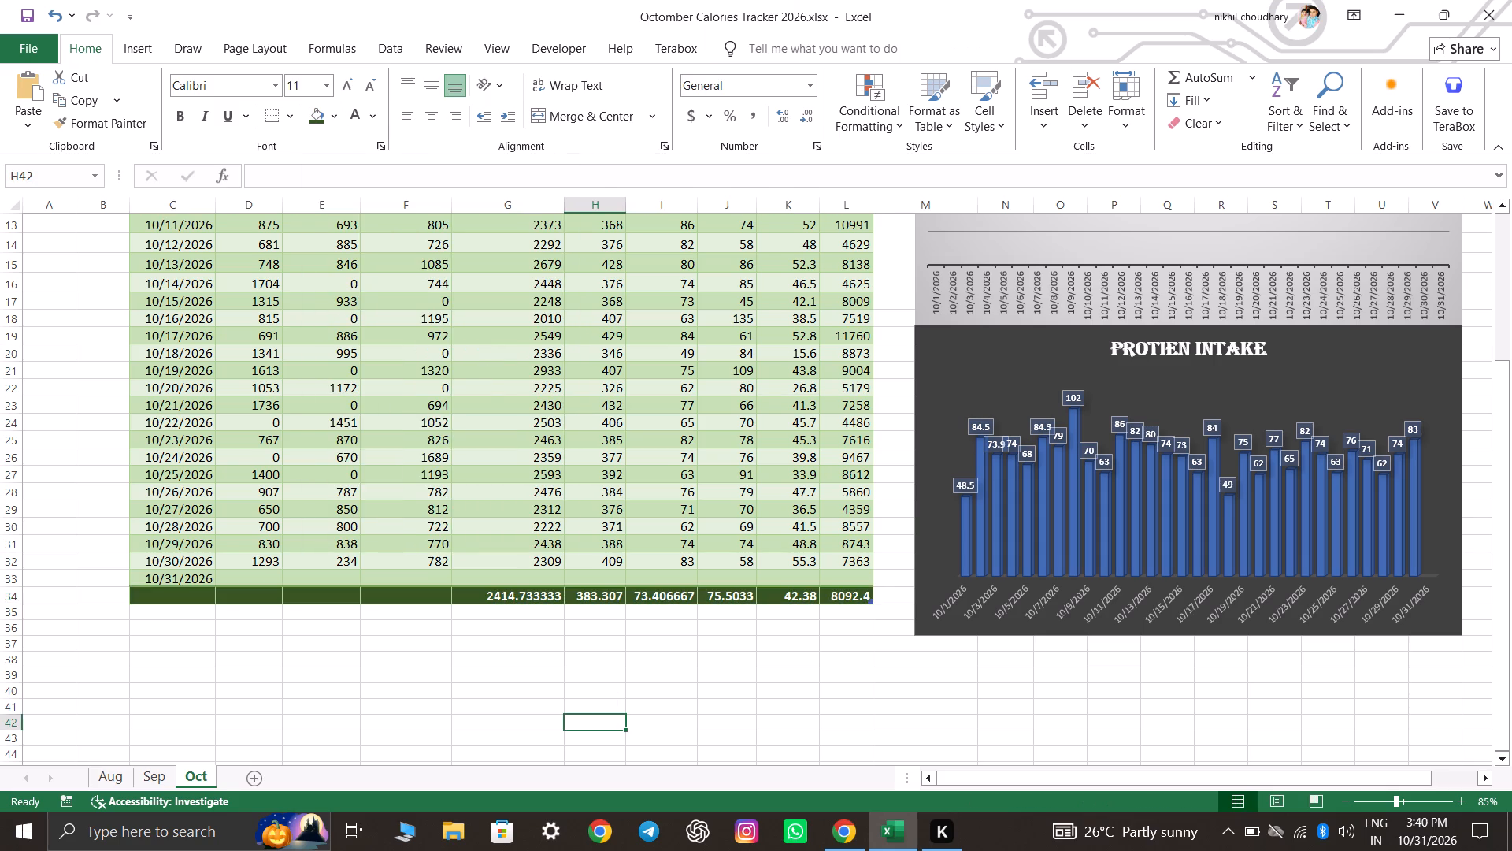
# Look over October's restyled tracking table alongside its Calories Intake and Protien Intake charts.
pyautogui.scroll(12, 1009, 687)
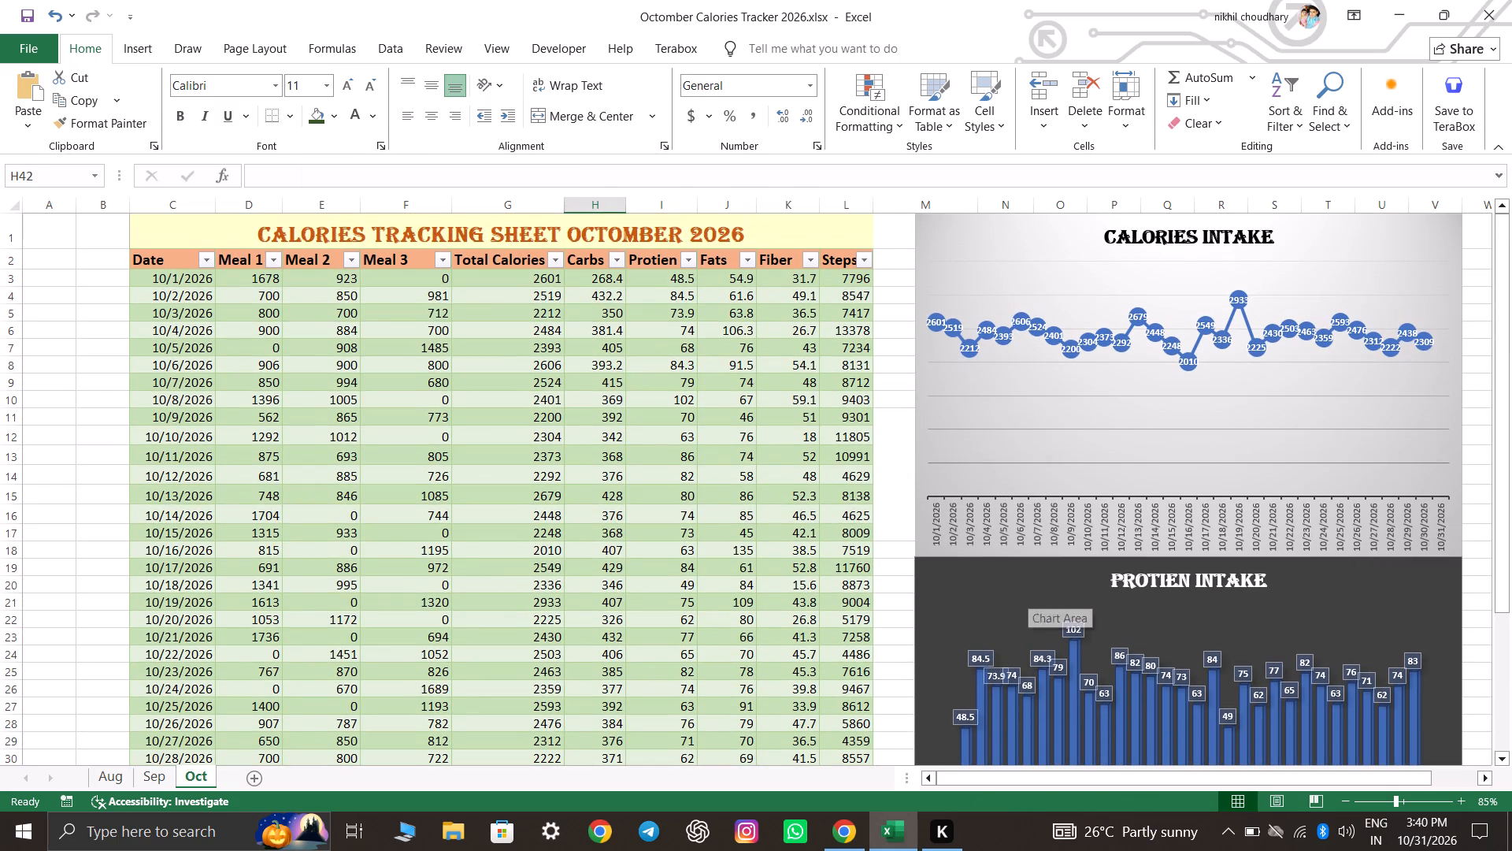
pyautogui.scroll(-9, 1078, 584)
pyautogui.scroll(4, 1184, 637)
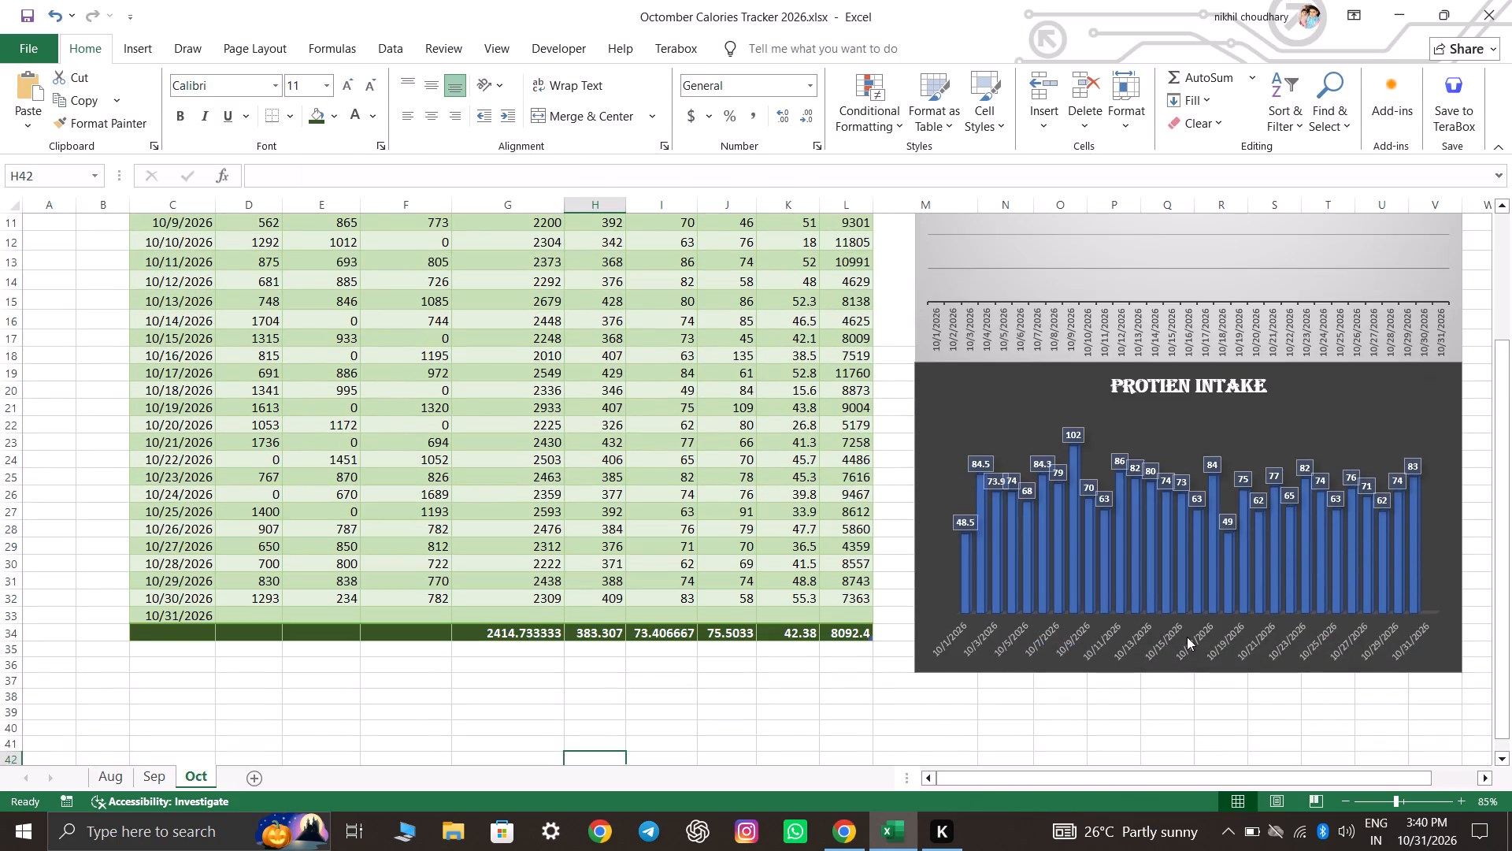
pyautogui.scroll(10, 1187, 637)
pyautogui.scroll(-5, 1191, 633)
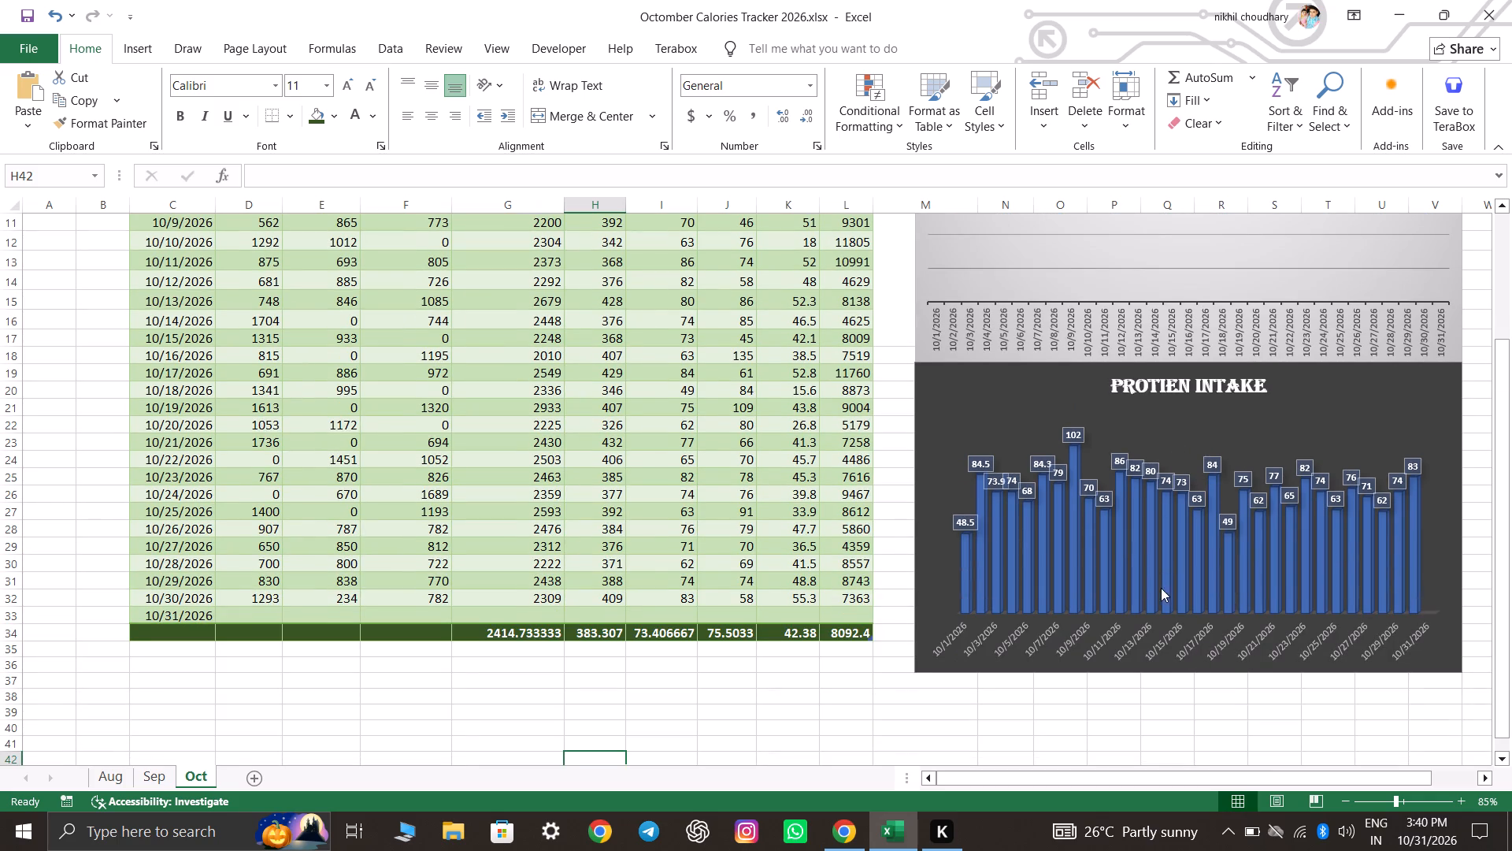
pyautogui.scroll(3, 801, 710)
pyautogui.scroll(-7, 801, 707)
pyautogui.scroll(-6, 761, 621)
pyautogui.scroll(11, 774, 642)
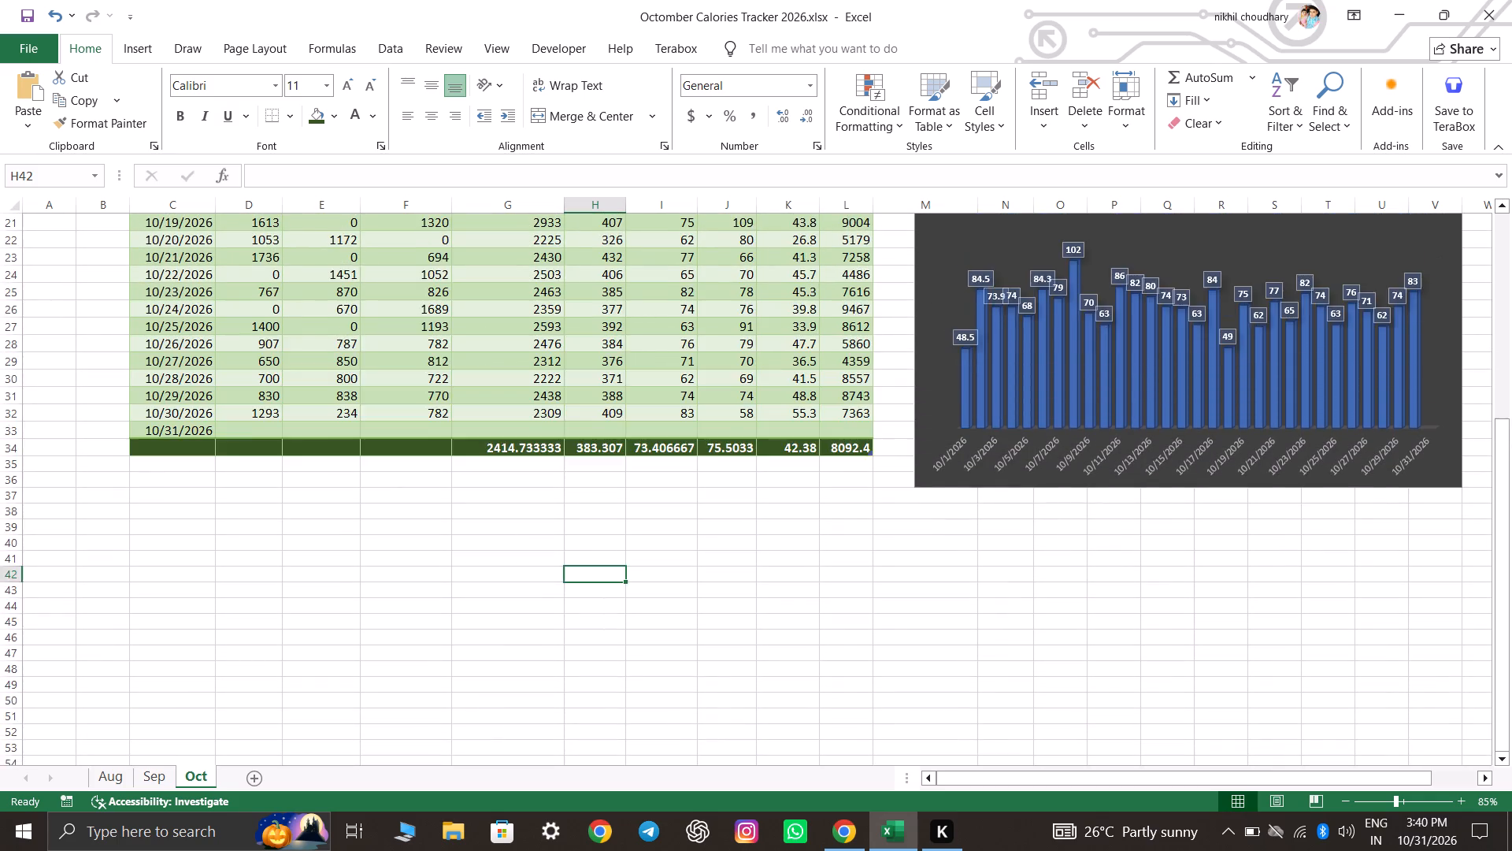
pyautogui.scroll(7, 773, 636)
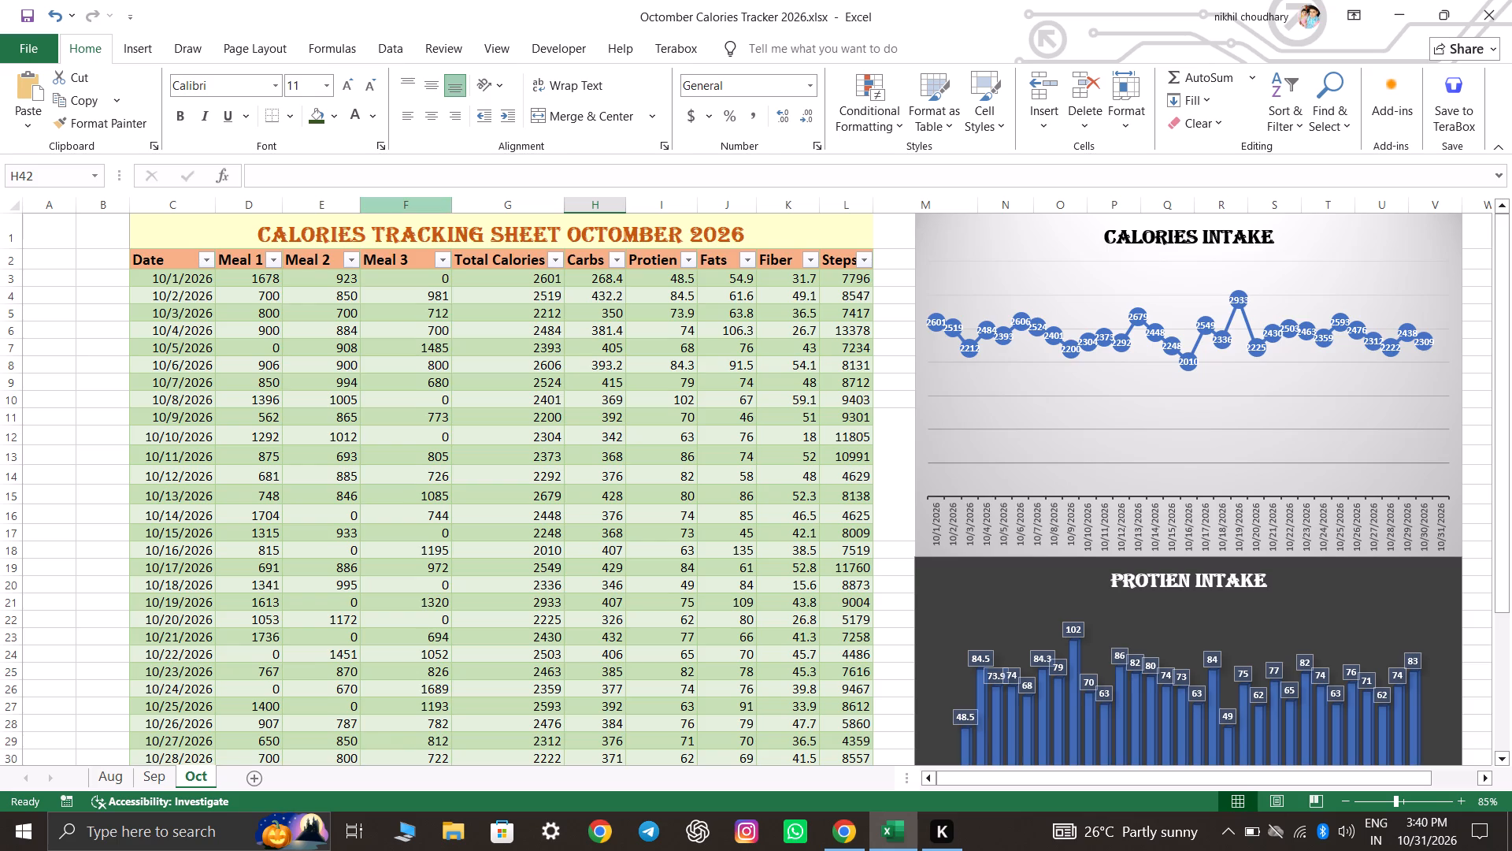
pyautogui.scroll(-6, 550, 556)
# Save the workbook with the restyled October sheet.
pyautogui.click(617, 636)
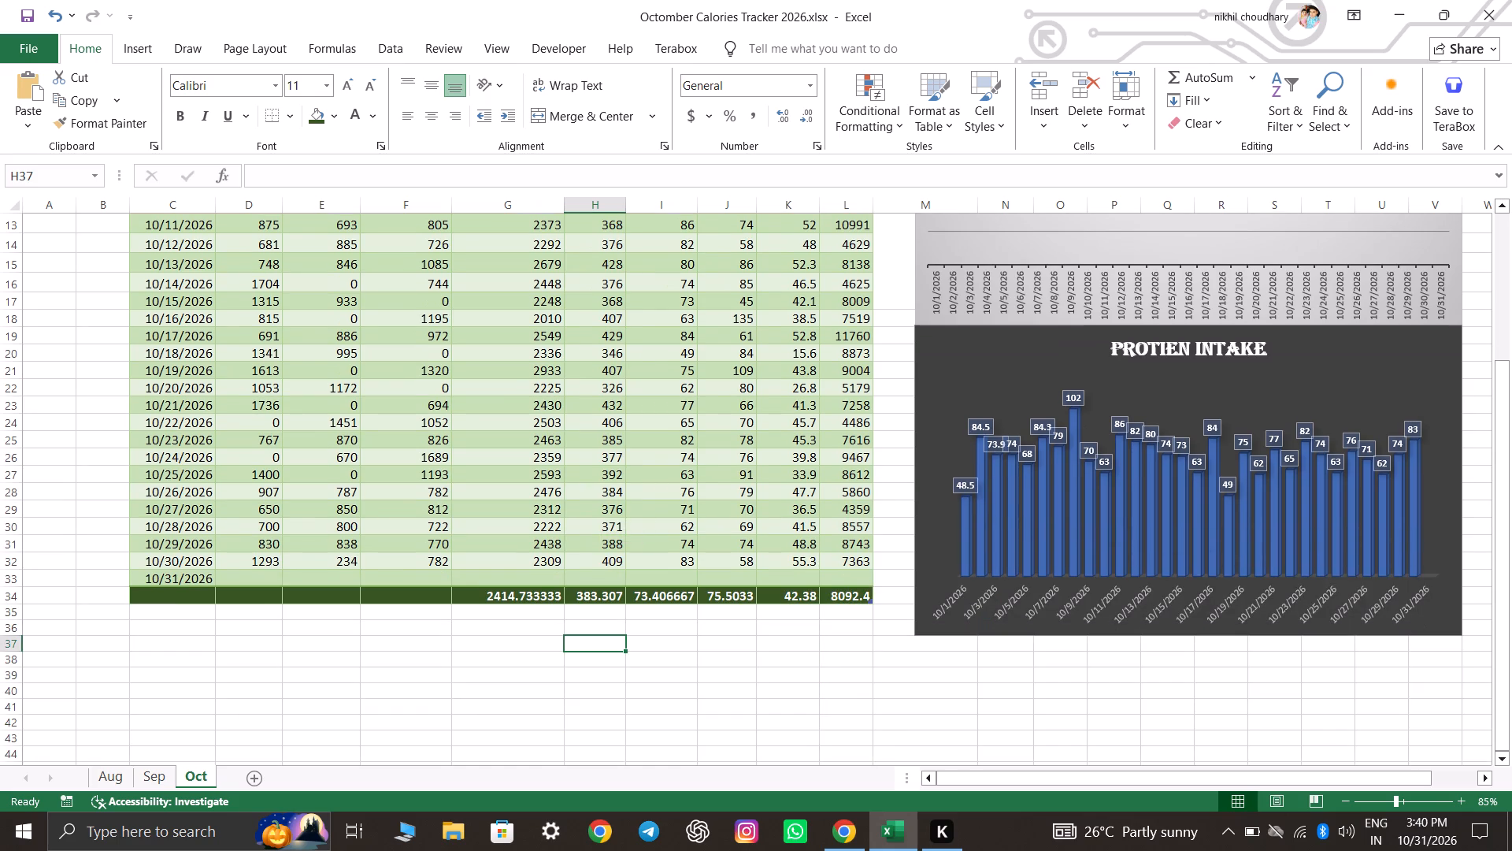
pyautogui.hotkey('ctrl', 's')
pyautogui.hotkey('ctrl', 's')
pyautogui.hotkey('ctrl', 's')
pyautogui.hotkey('ctrl', 's')
pyautogui.hotkey('ctrl', 's')
pyautogui.hotkey('ctrl', 's')
pyautogui.hotkey('ctrl', 's')
pyautogui.hotkey('ctrl', 's')
pyautogui.hotkey('ctrl', 's')
pyautogui.hotkey('ctrl', 's')
pyautogui.hotkey('ctrl', 's')
pyautogui.hotkey('ctrl', 's')
pyautogui.hotkey('ctrl', 's')
pyautogui.hotkey('ctrl', 's')
pyautogui.hotkey('ctrl', 's')
pyautogui.hotkey('ctrl', 's')
pyautogui.hotkey('ctrl', 's')
pyautogui.hotkey('ctrl', 's')
pyautogui.hotkey('ctrl', 's')
pyautogui.hotkey('ctrl', 's')
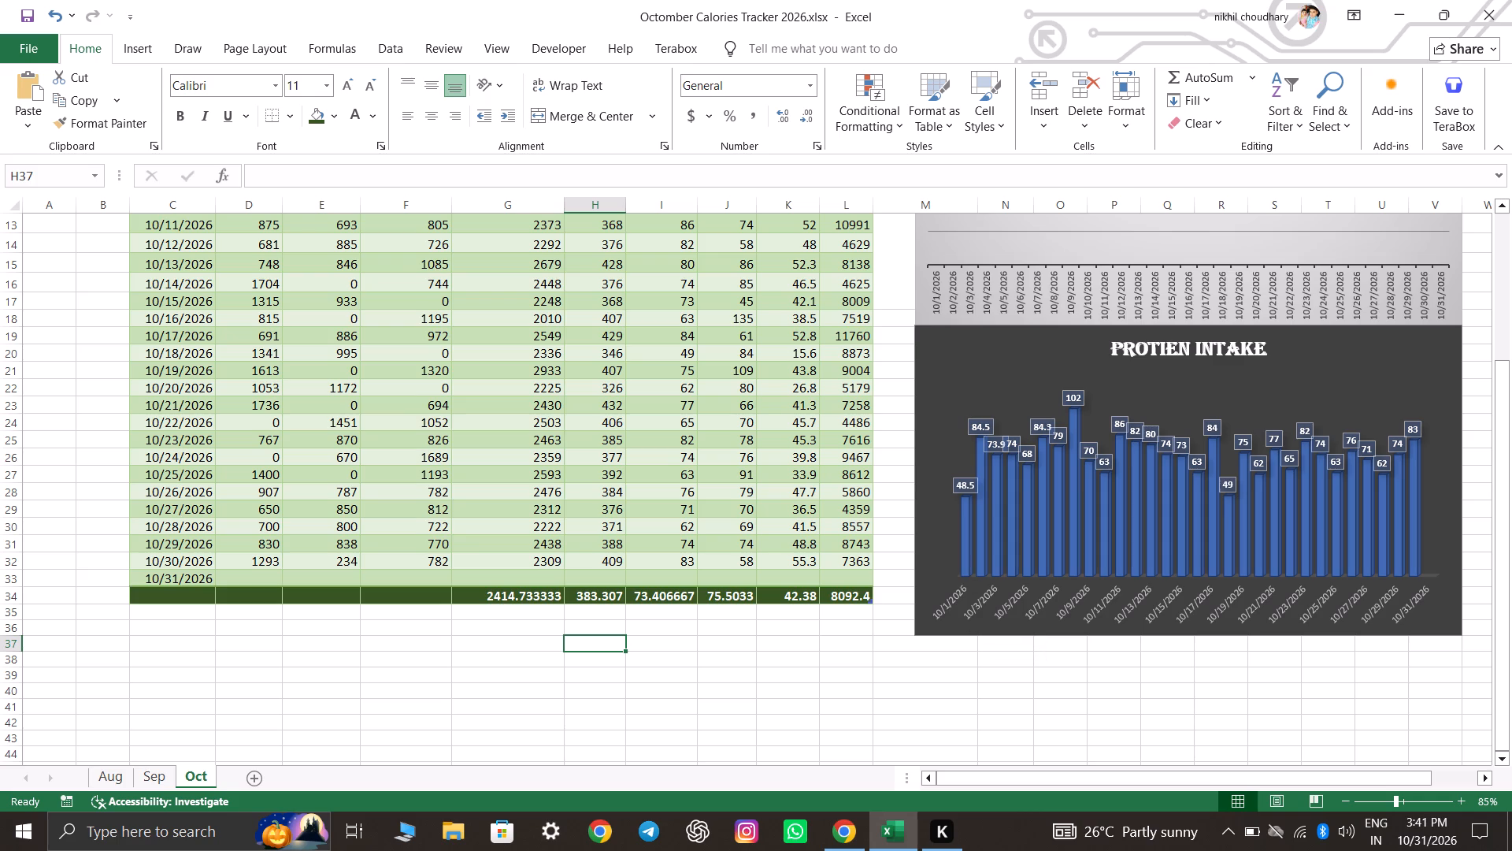
# On the Sep sheet, fill the table's totals row, G33 to P33, with the light orange theme colour.
pyautogui.click(156, 773)
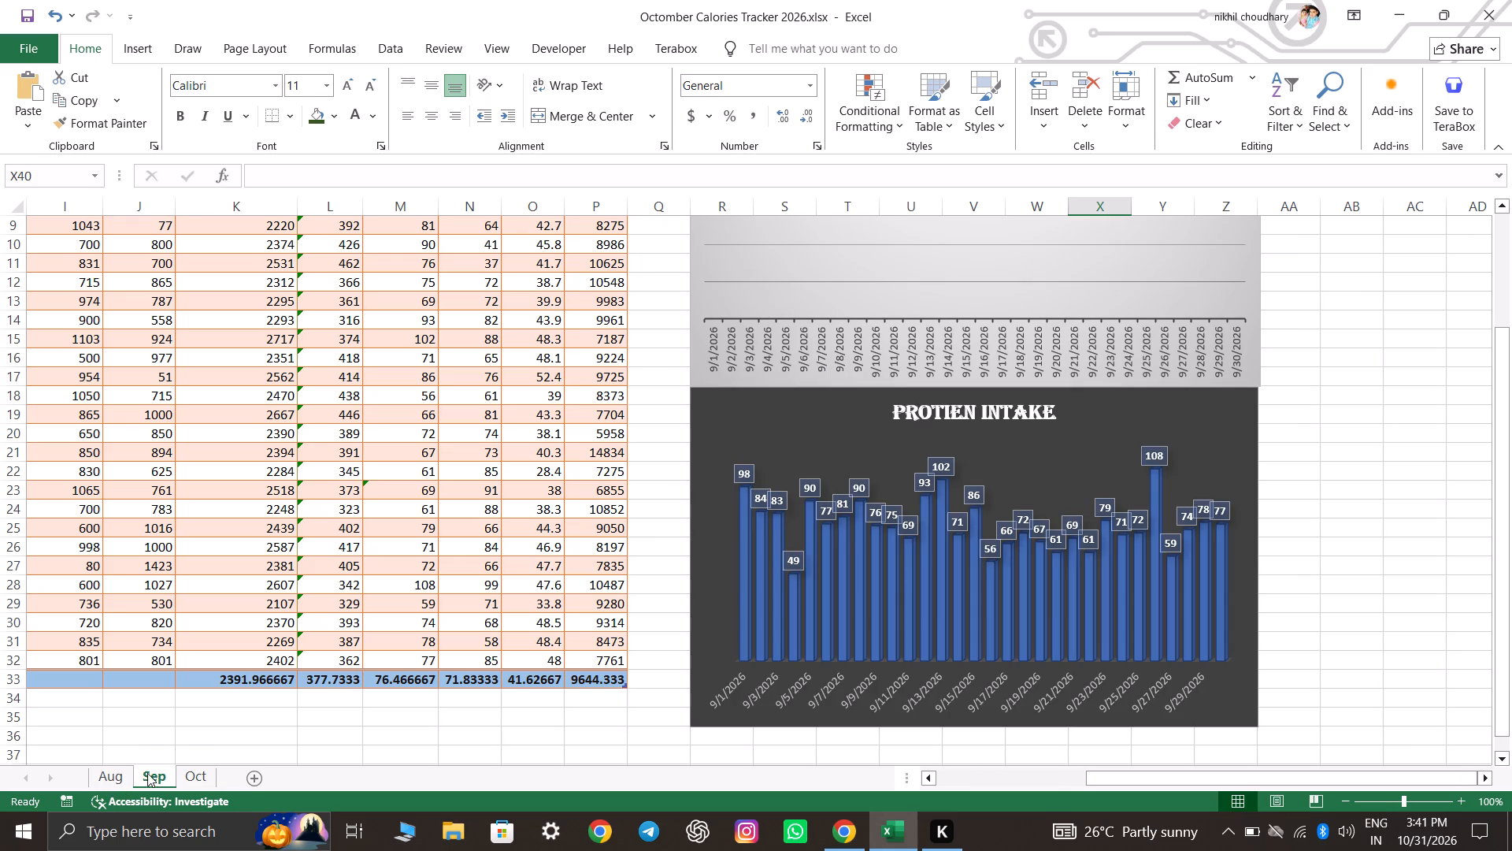
pyautogui.click(400, 707)
pyautogui.press('Left')
pyautogui.press('Left')
pyautogui.press('Left')
pyautogui.press('Left')
pyautogui.press('Left')
pyautogui.press('Left')
pyautogui.press('Left')
pyautogui.press('Left')
pyautogui.press('Left')
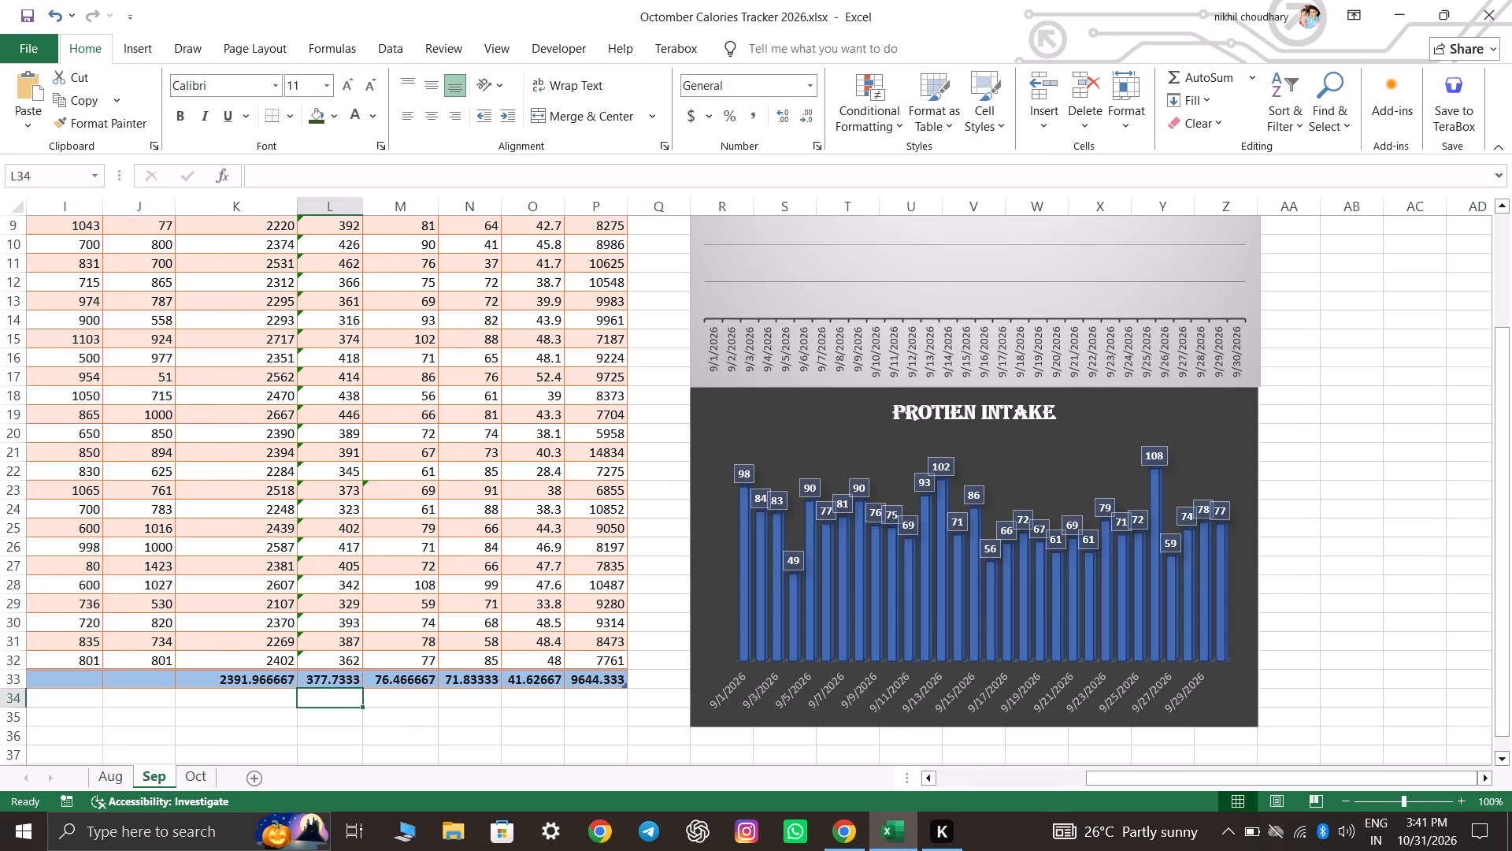
pyautogui.moveTo(135, 678); pyautogui.dragTo(616, 658)
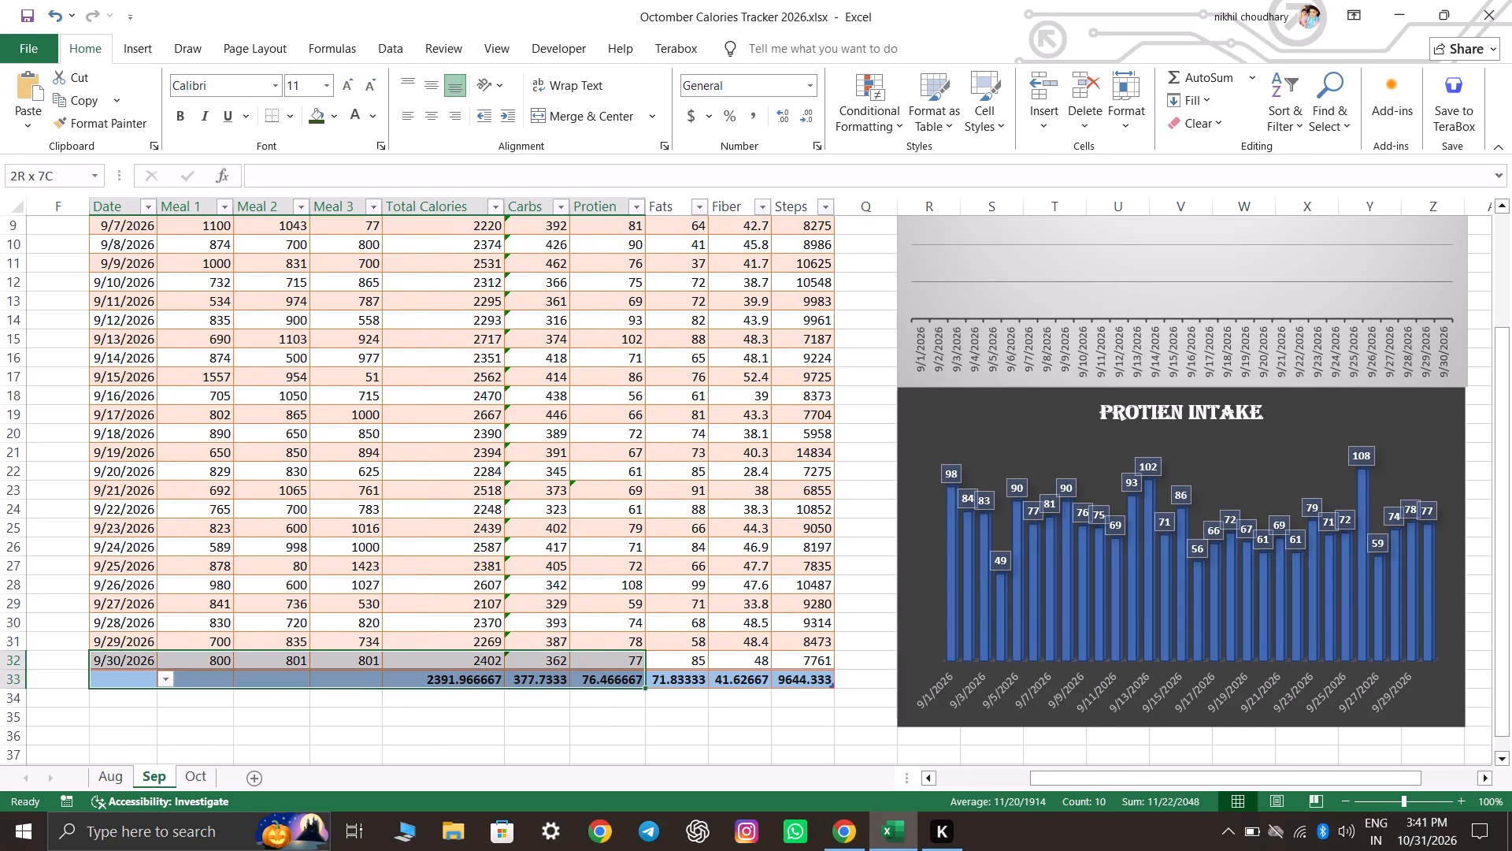
pyautogui.moveTo(616, 658); pyautogui.dragTo(792, 678)
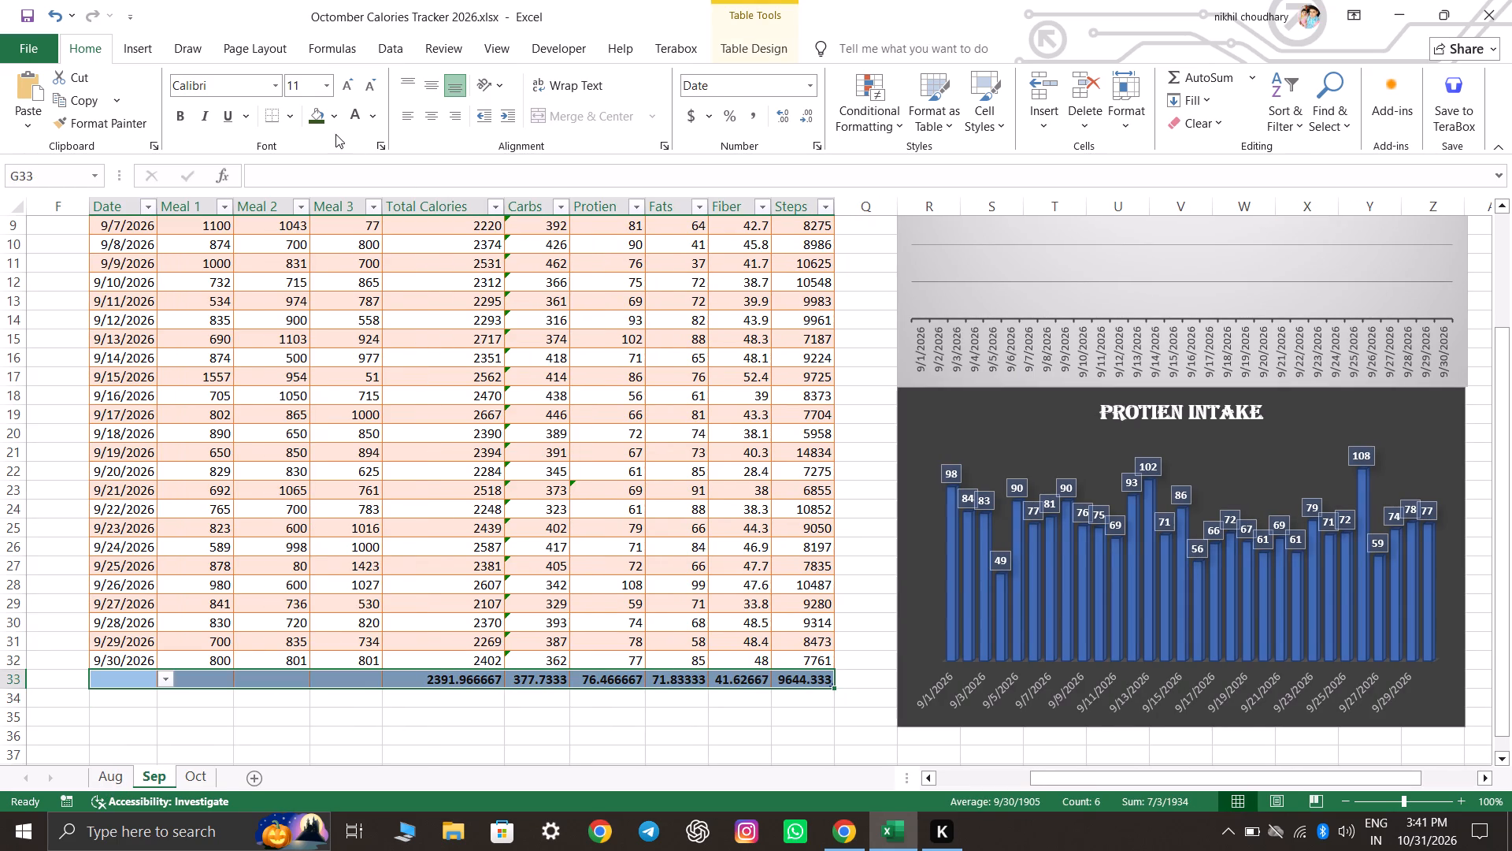
pyautogui.click(335, 120)
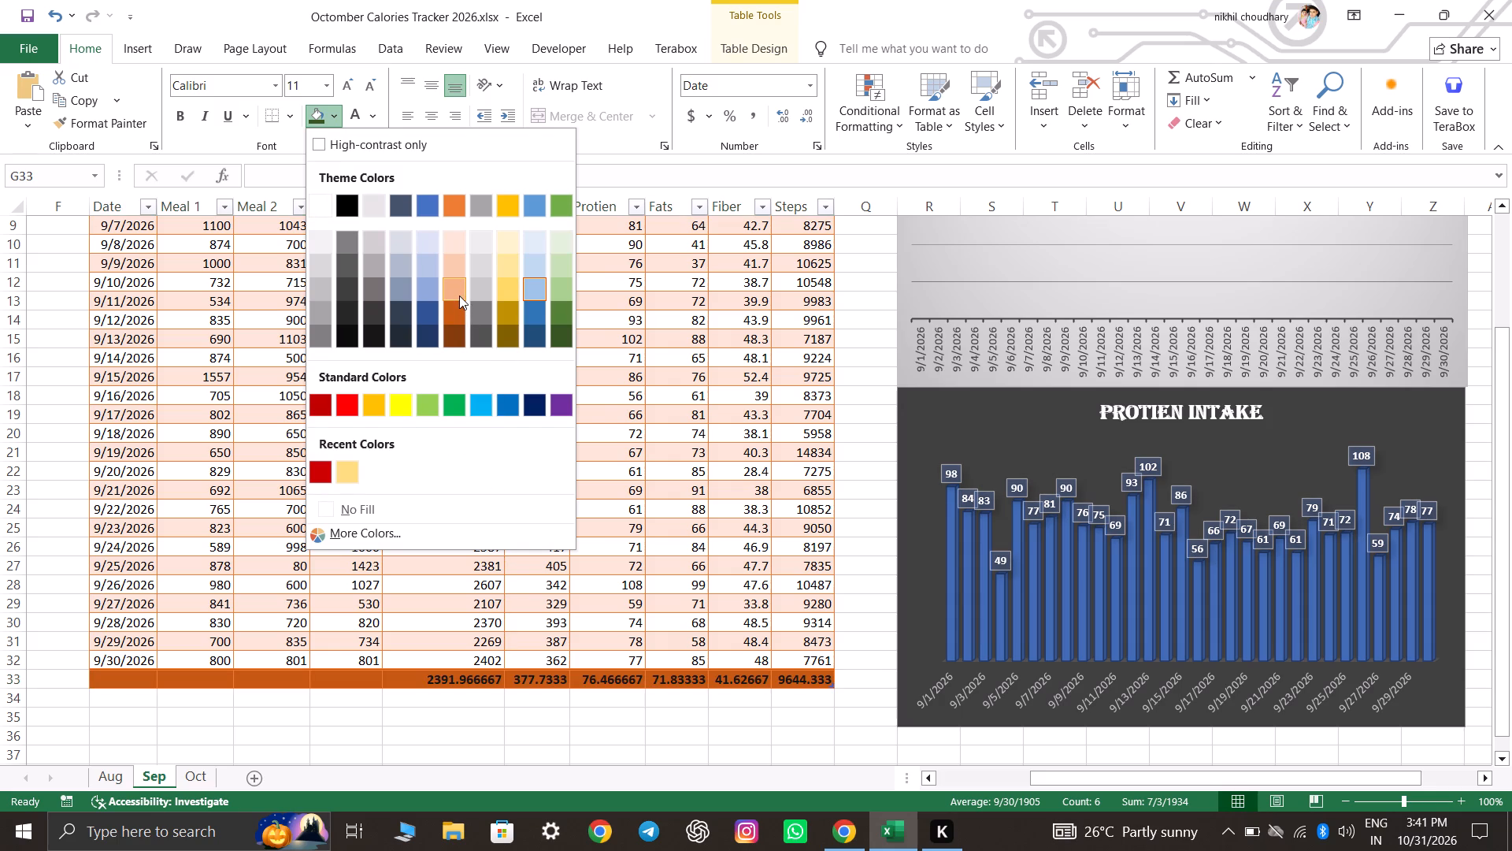
pyautogui.click(459, 295)
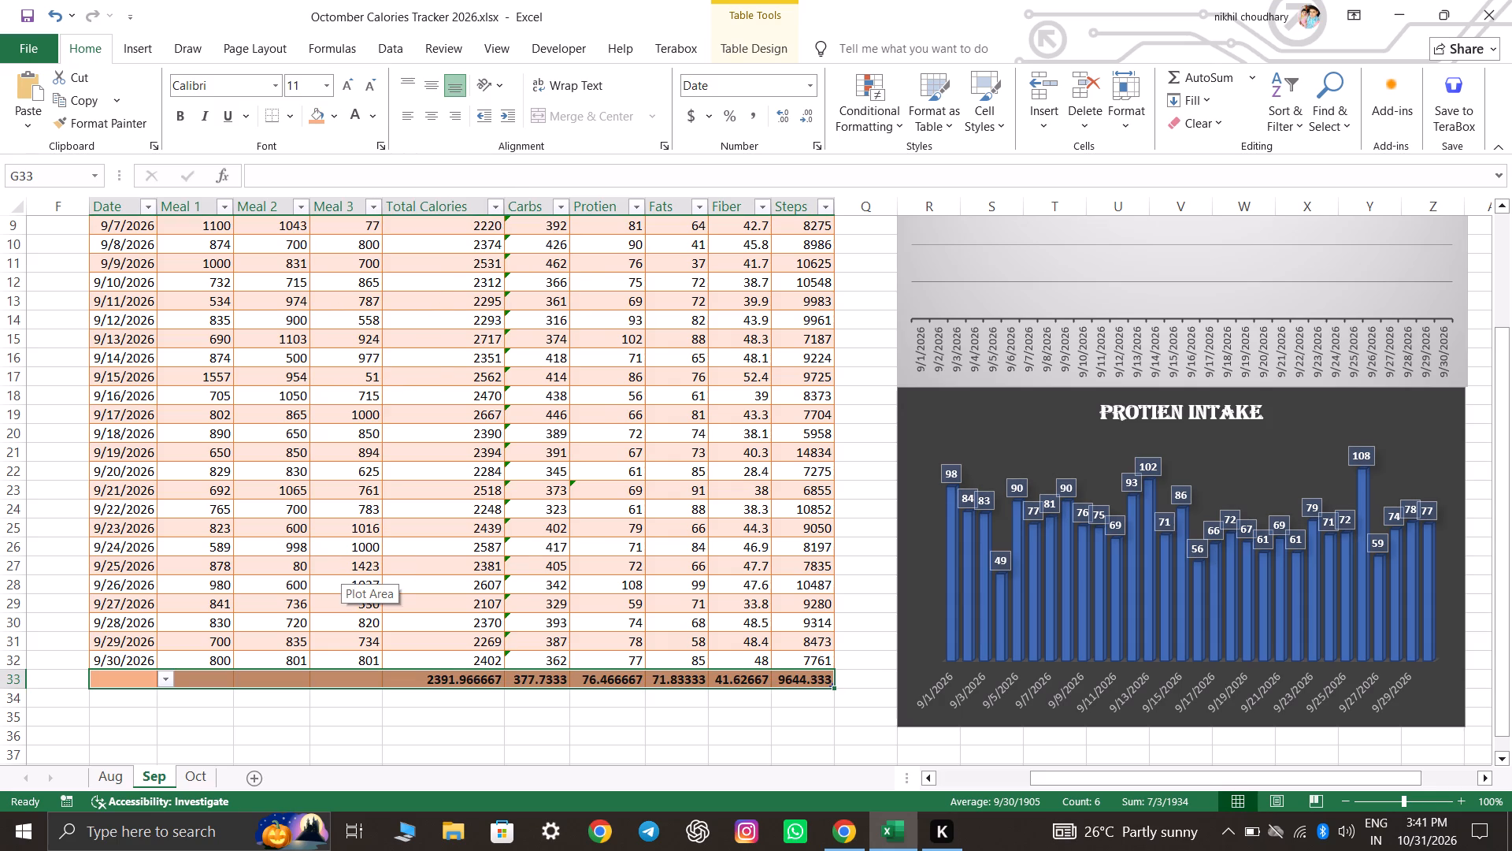
# Set the text of September's totals row to black and deselect the row.
pyautogui.click(370, 120)
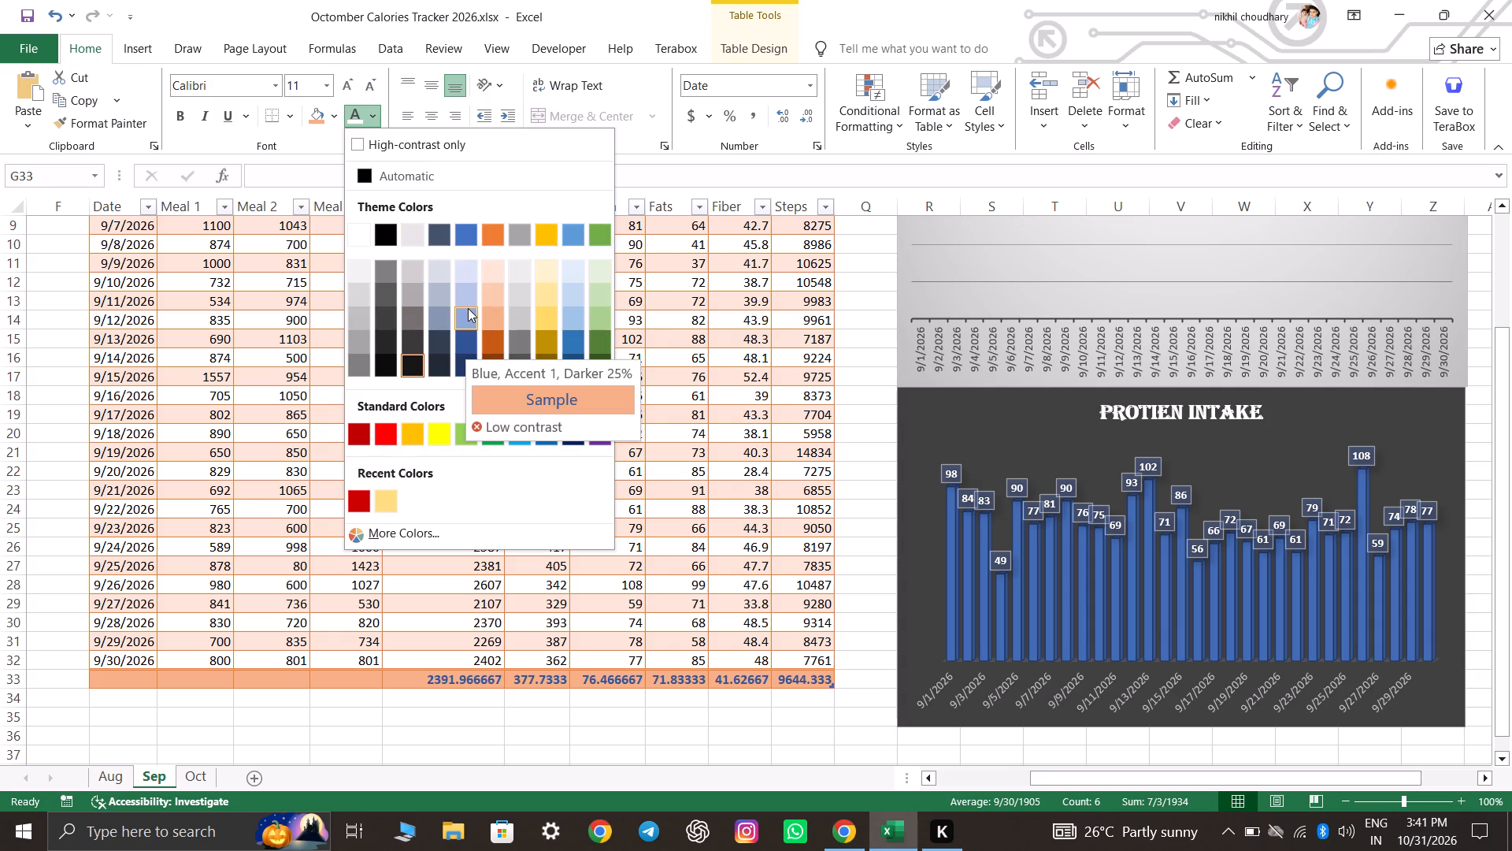
pyautogui.click(390, 243)
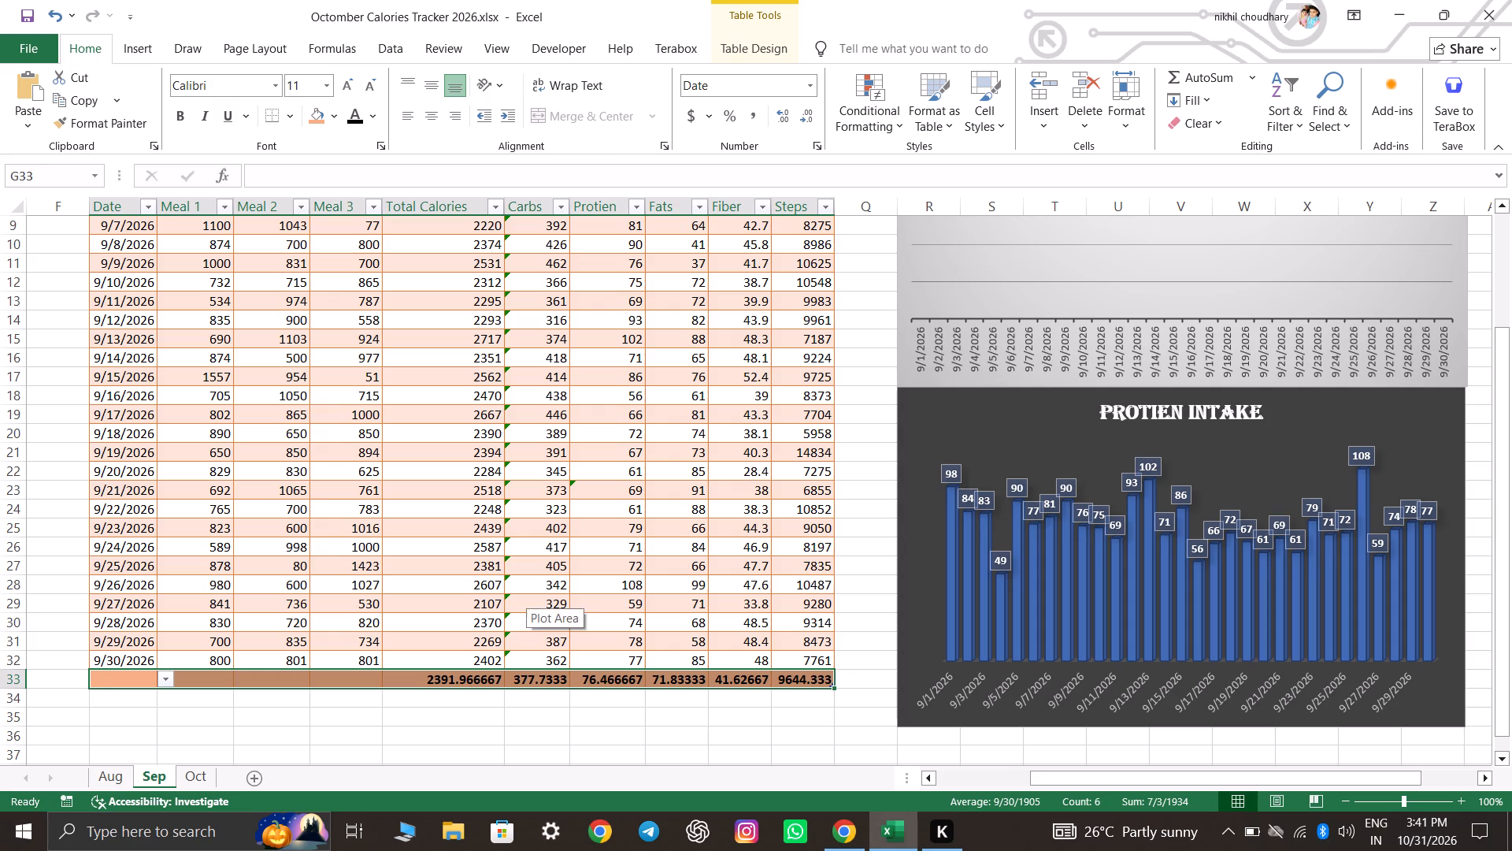
pyautogui.click(580, 750)
pyautogui.scroll(7, 802, 678)
pyautogui.scroll(-5, 802, 677)
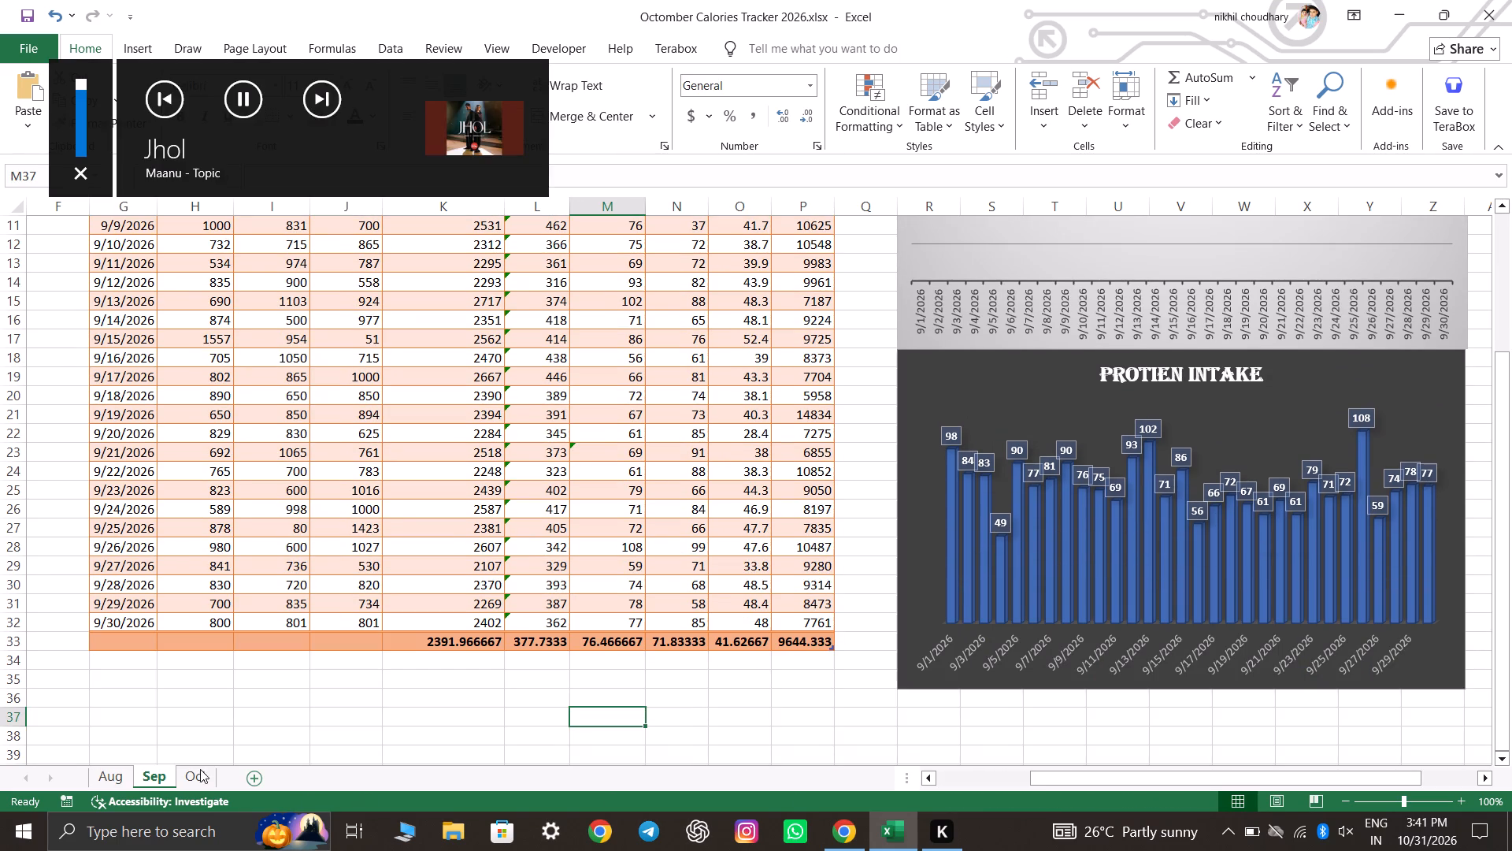
# On the Aug sheet, set the text of the table's totals row, F34 to O34, to white.
pyautogui.click(129, 769)
pyautogui.scroll(-6, 412, 549)
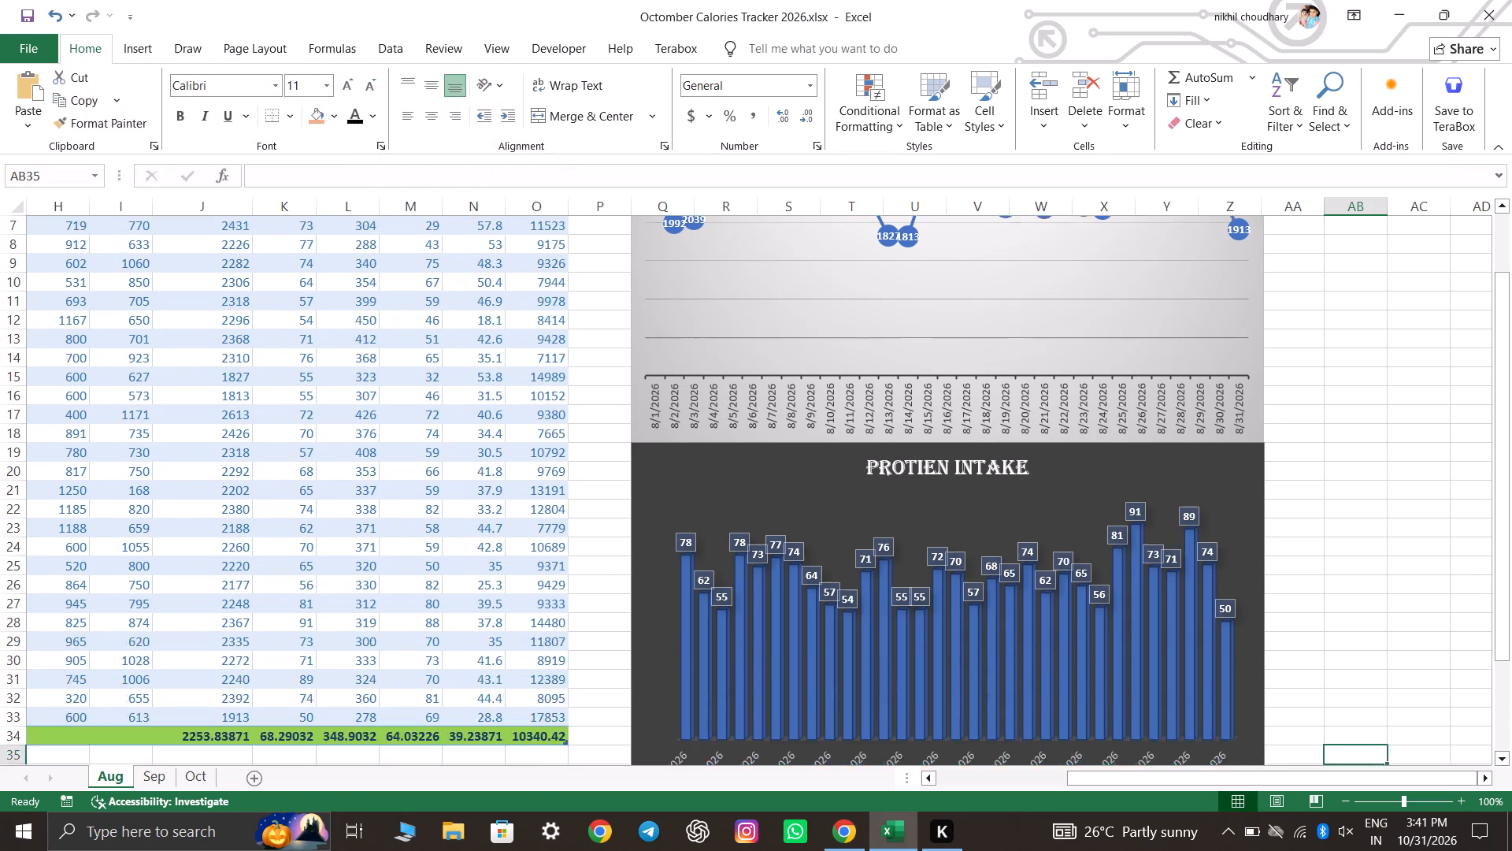
pyautogui.click(483, 675)
pyautogui.press('Left')
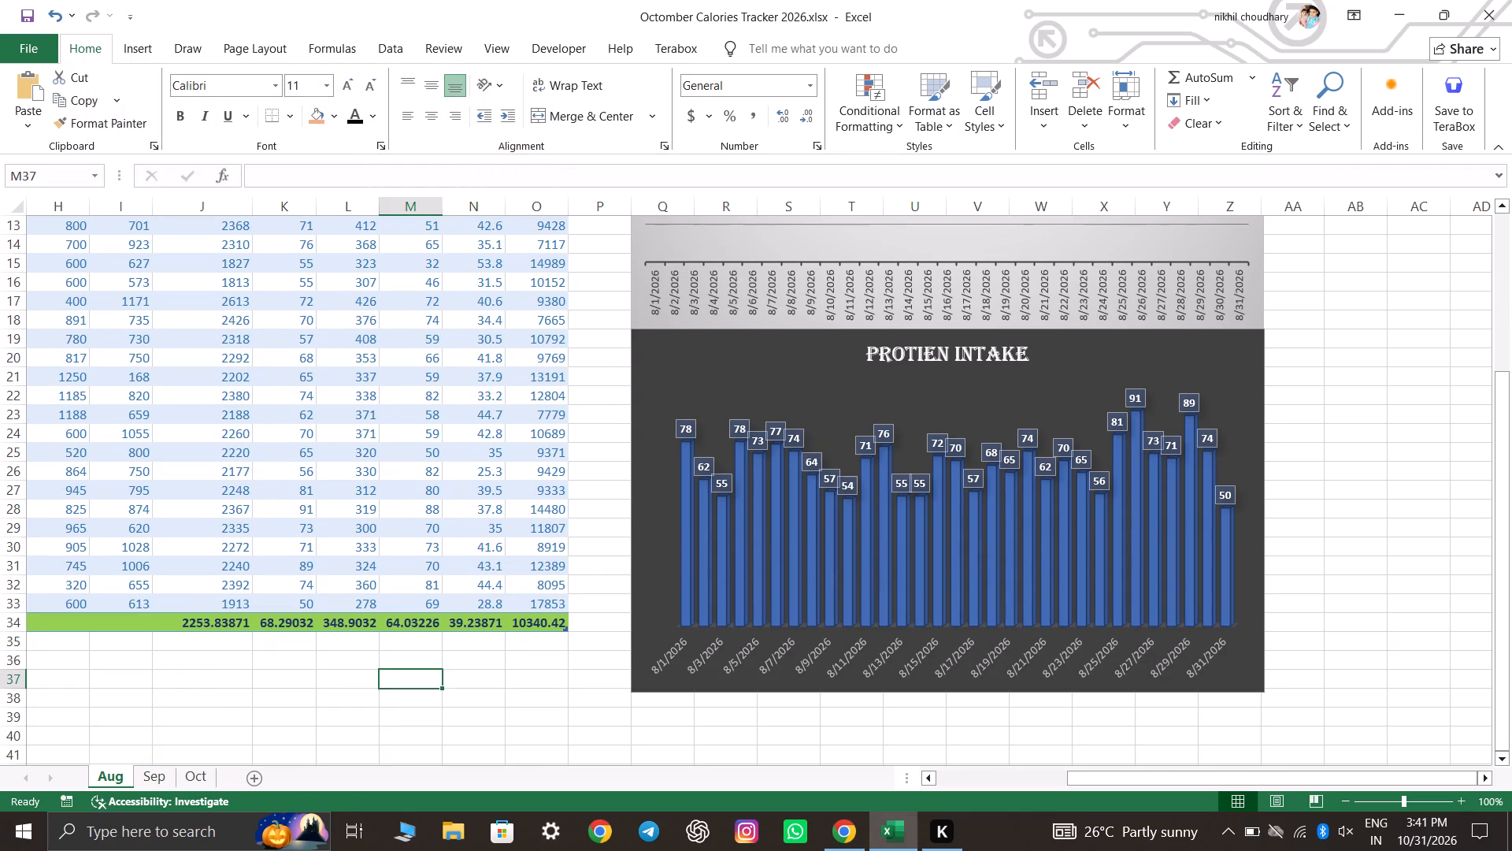
pyautogui.press('Left')
pyautogui.press('Left')
pyautogui.press('Left')
pyautogui.press('Left')
pyautogui.press('Left')
pyautogui.press('Left')
pyautogui.press('Left')
pyautogui.press('Left')
pyautogui.press('Left')
pyautogui.press('Left')
pyautogui.press('Left')
pyautogui.press('Left')
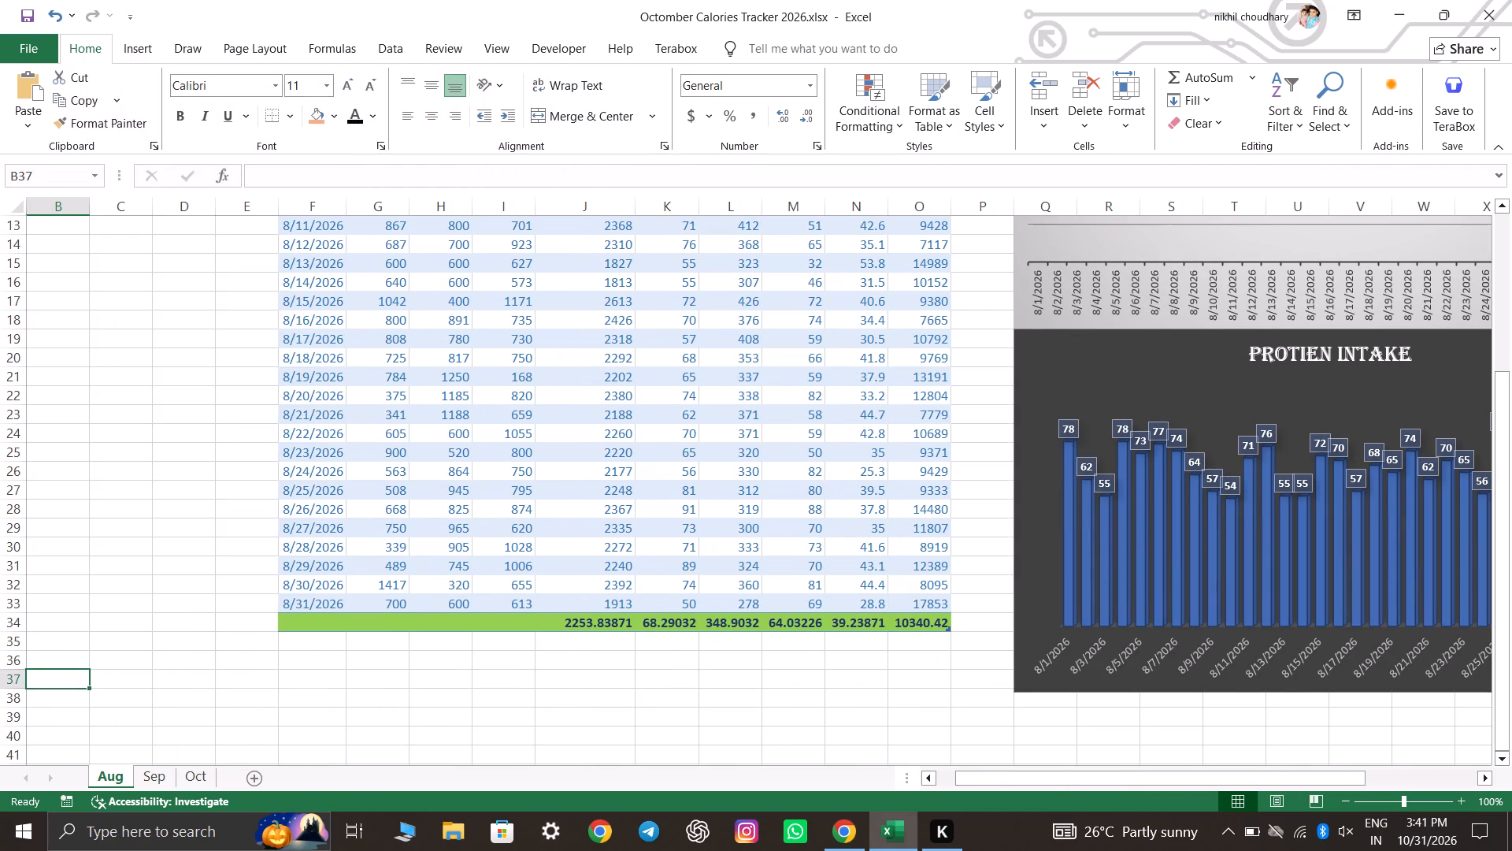
pyautogui.scroll(4, 732, 749)
pyautogui.scroll(6, 761, 671)
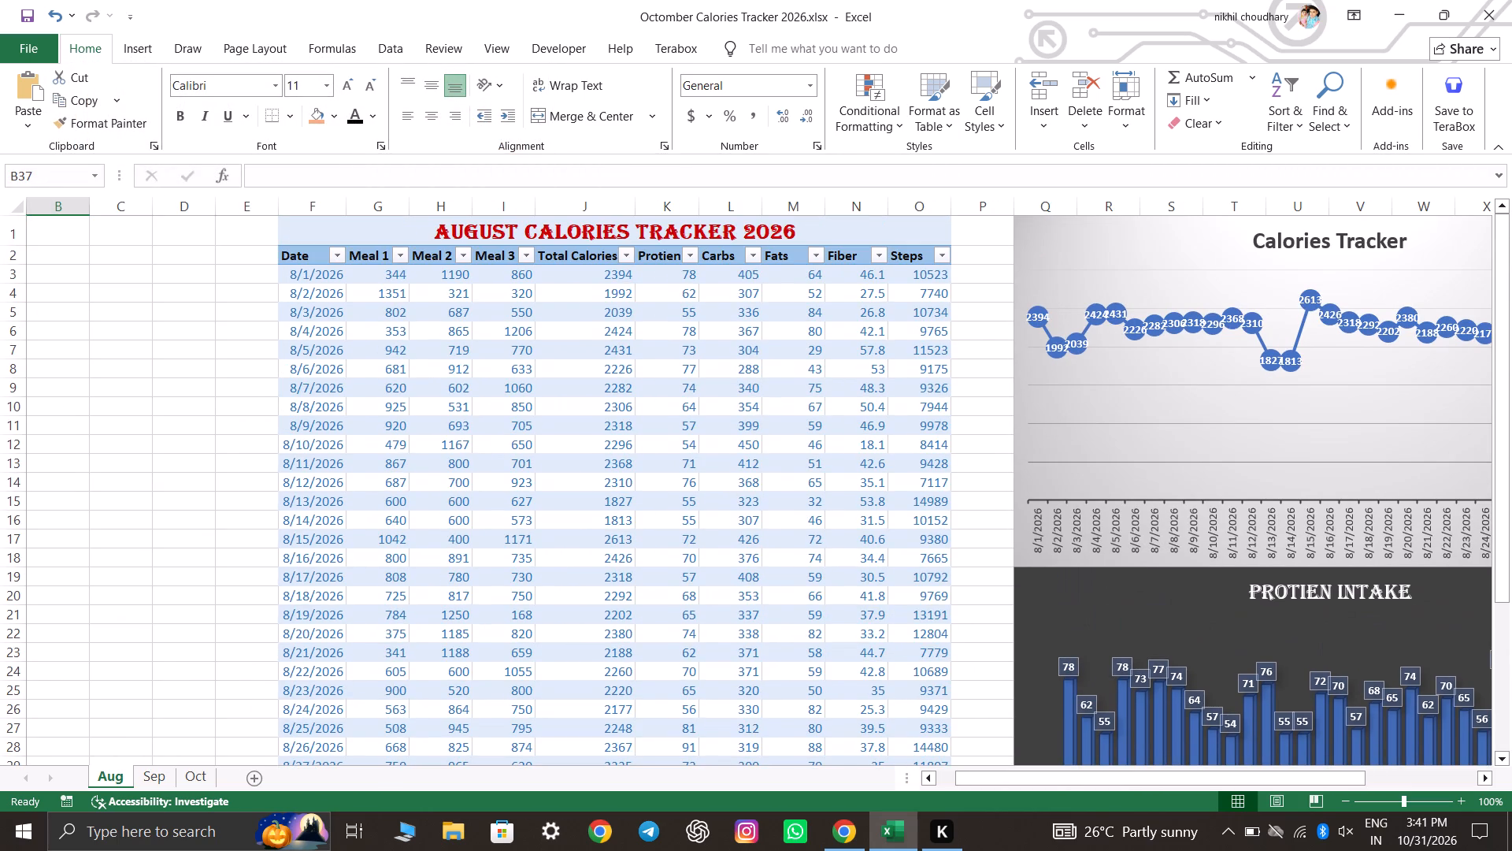
pyautogui.scroll(-6, 761, 671)
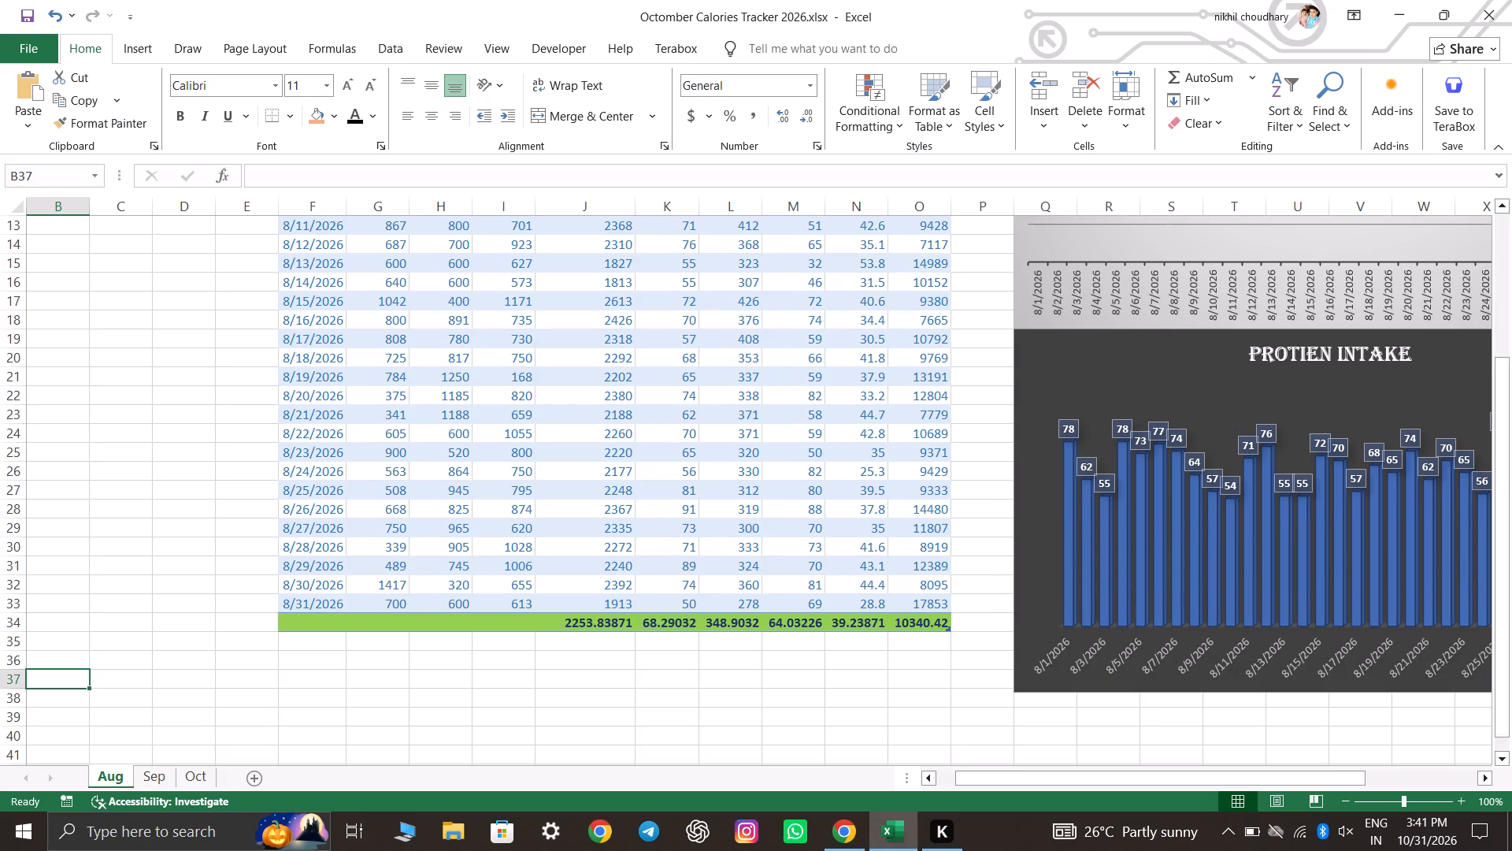
pyautogui.moveTo(317, 619); pyautogui.dragTo(870, 616)
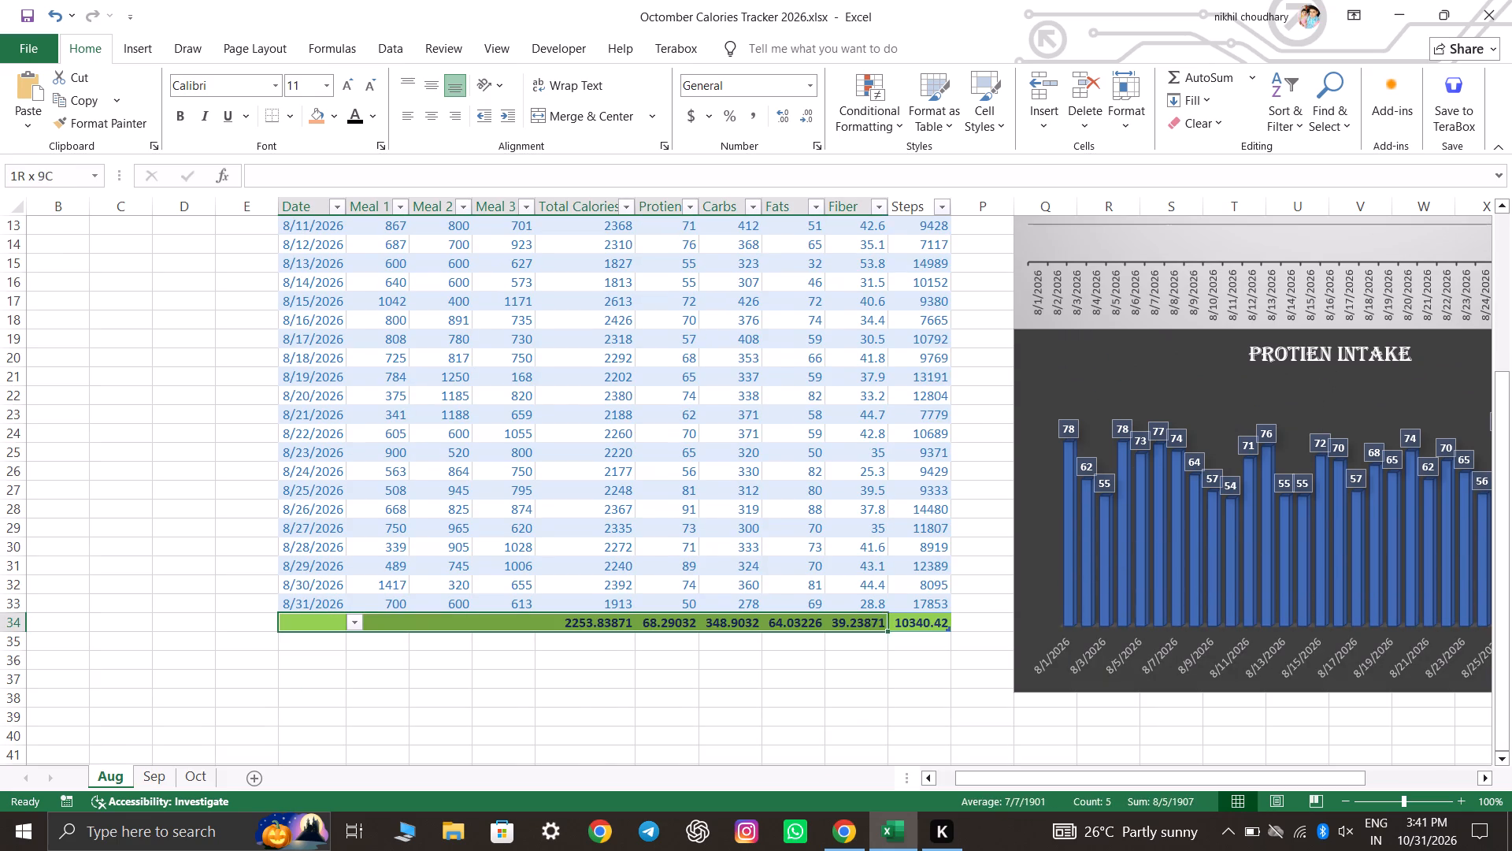
pyautogui.moveTo(870, 616); pyautogui.dragTo(913, 622)
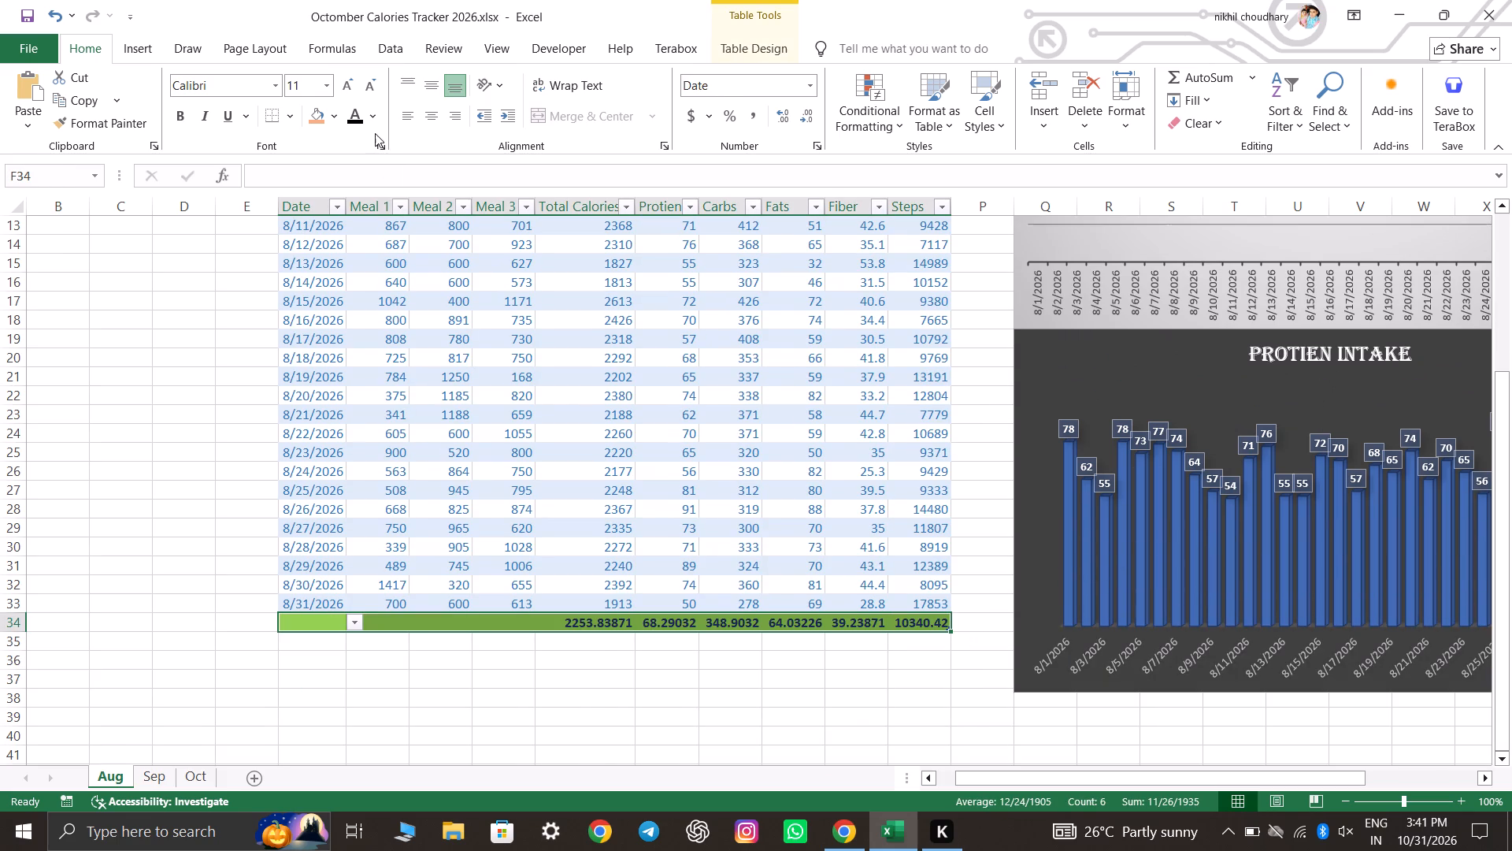
pyautogui.click(372, 121)
pyautogui.click(361, 239)
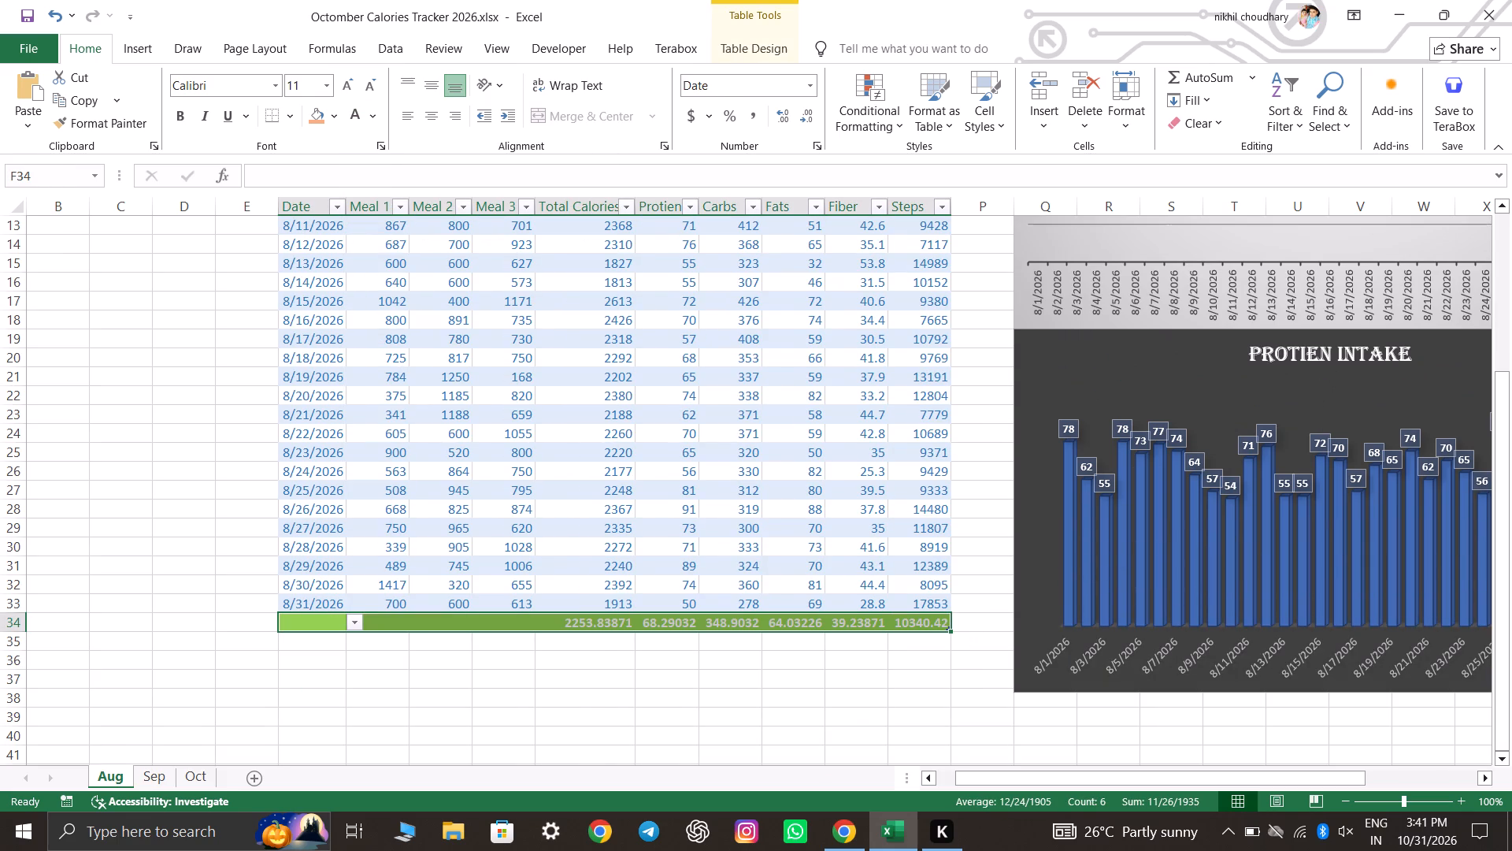
# Fill the August table's totals row with the standard Dark Blue, deselect it and check the sheet.
pyautogui.click(376, 121)
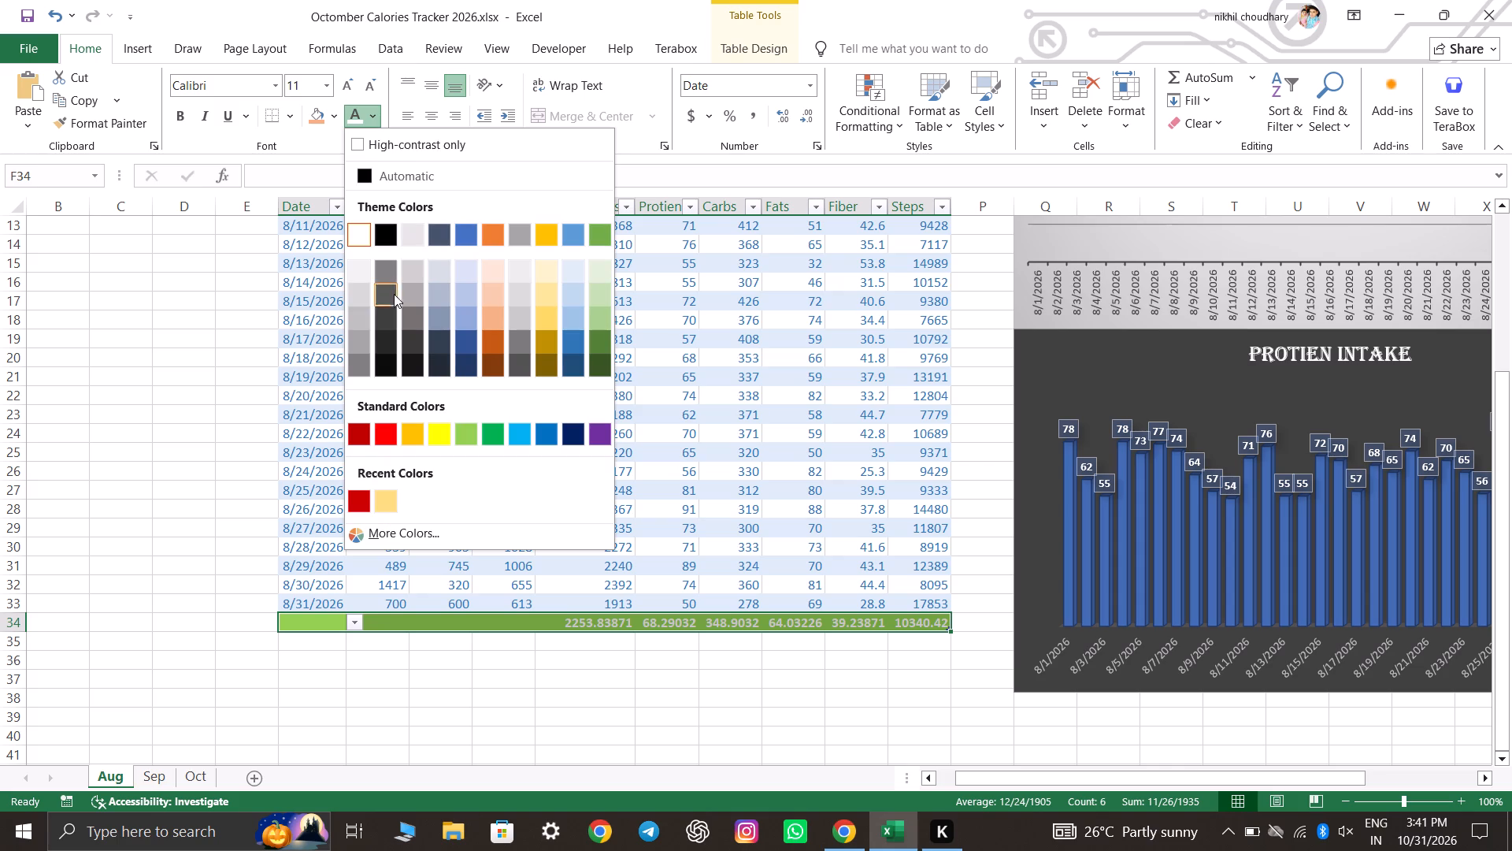
pyautogui.click(337, 121)
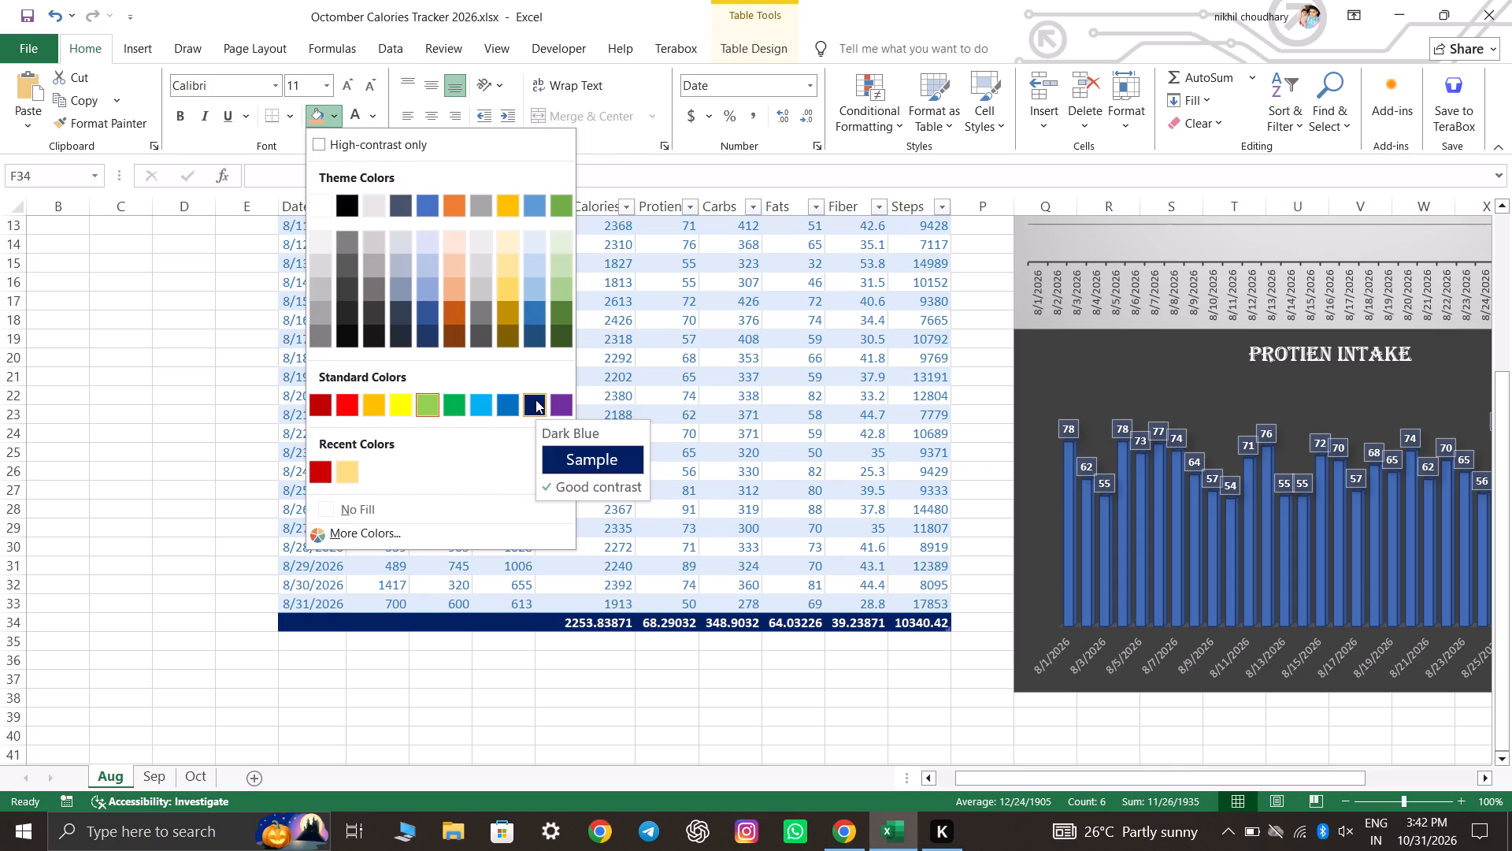
pyautogui.click(625, 764)
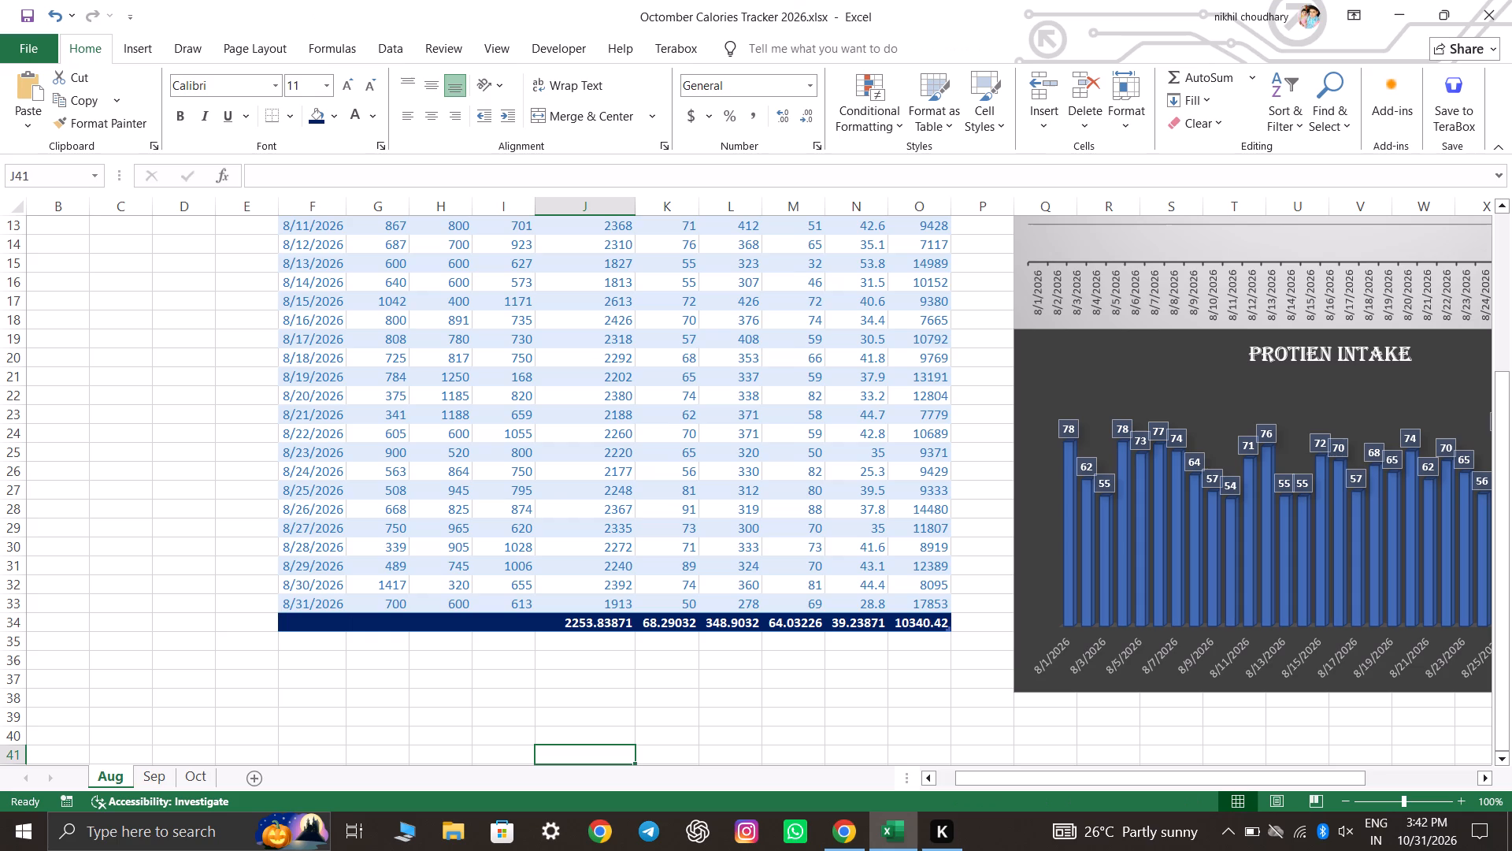
pyautogui.scroll(12, 991, 681)
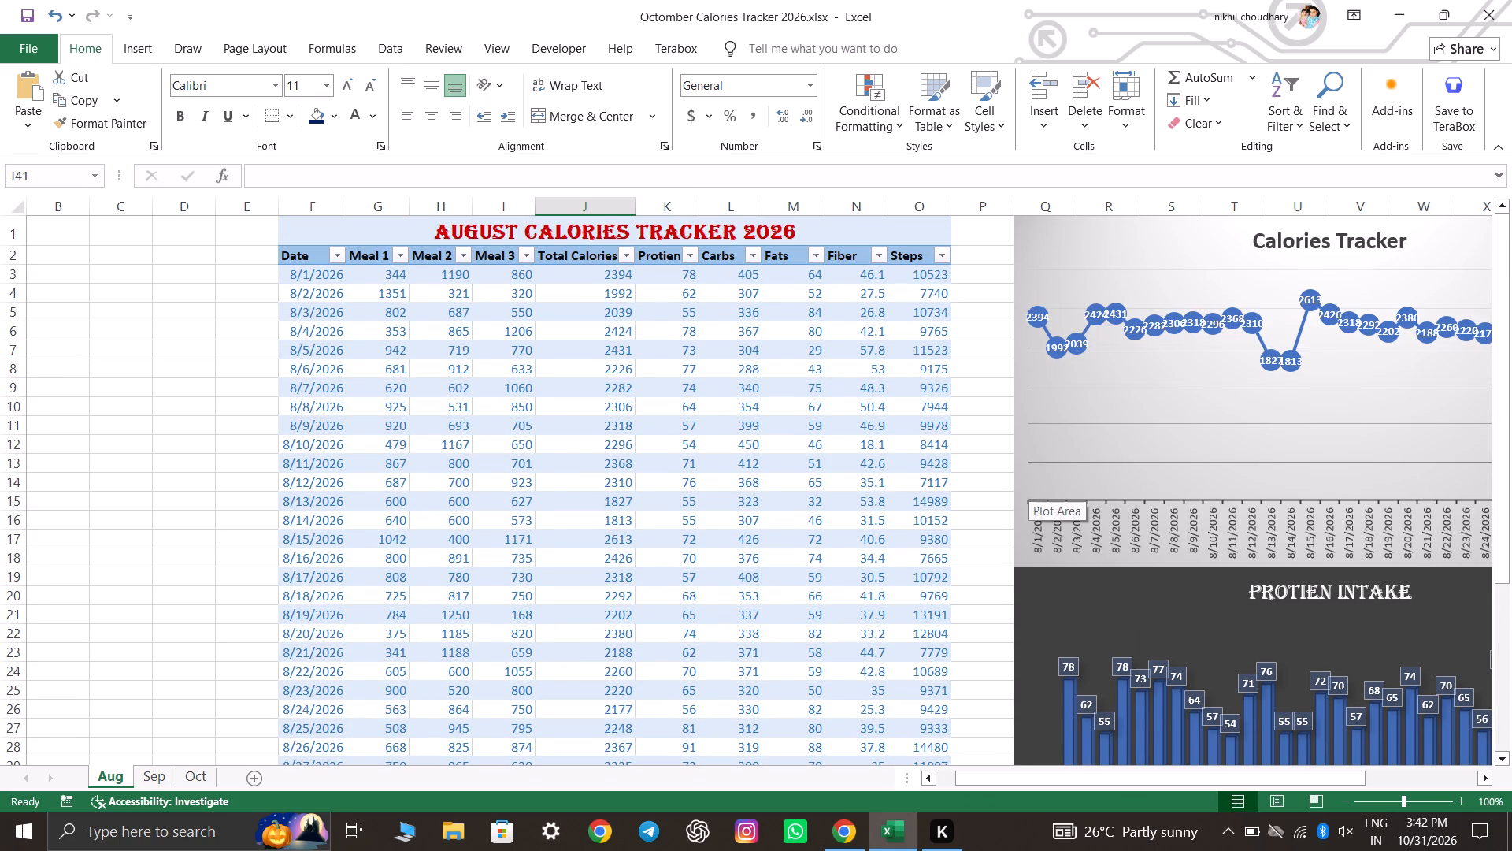
pyautogui.scroll(-8, 1008, 489)
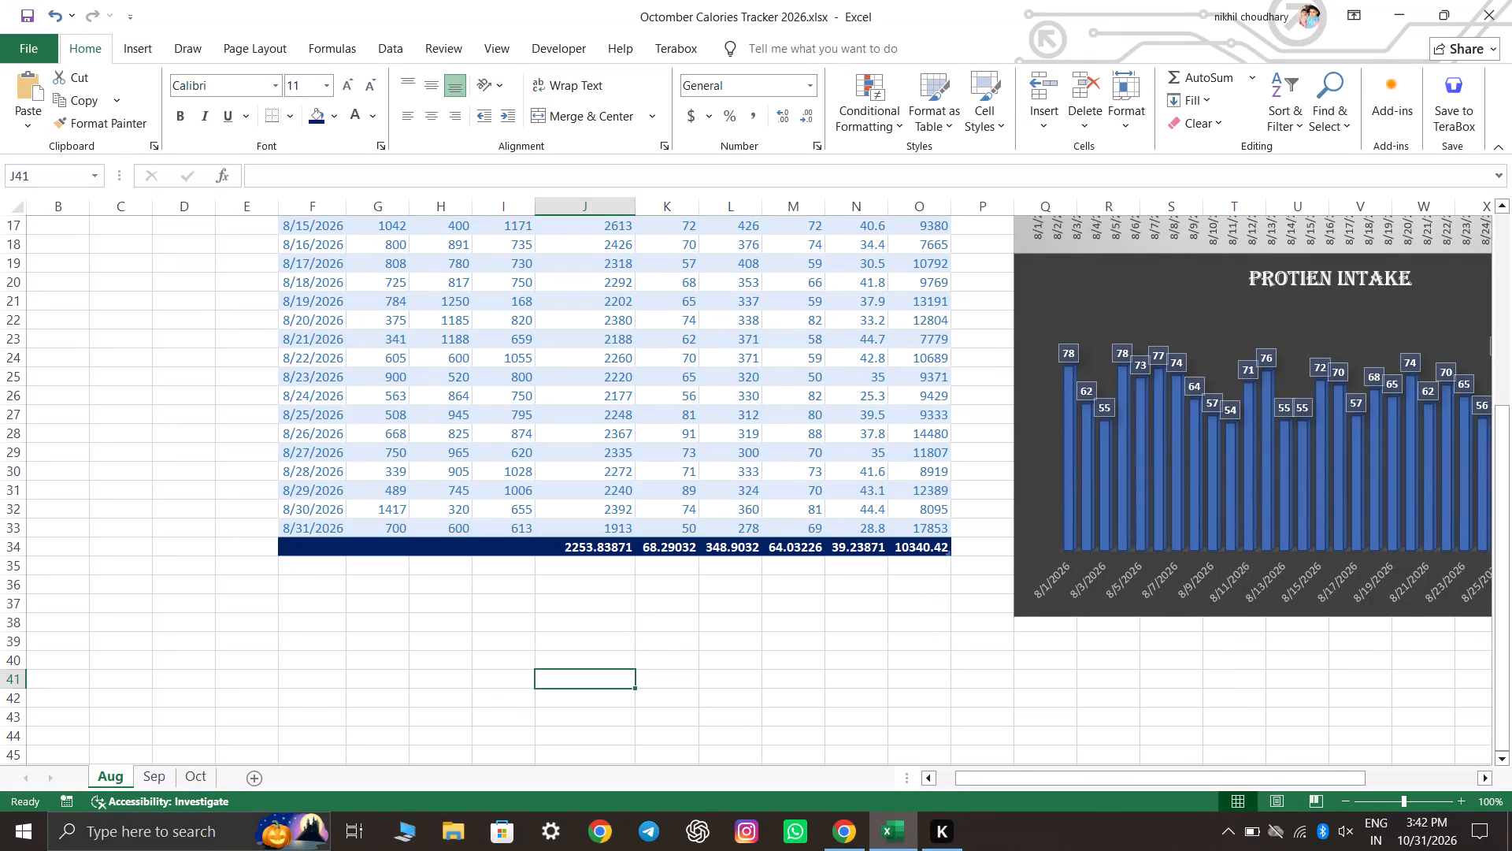
pyautogui.click(995, 596)
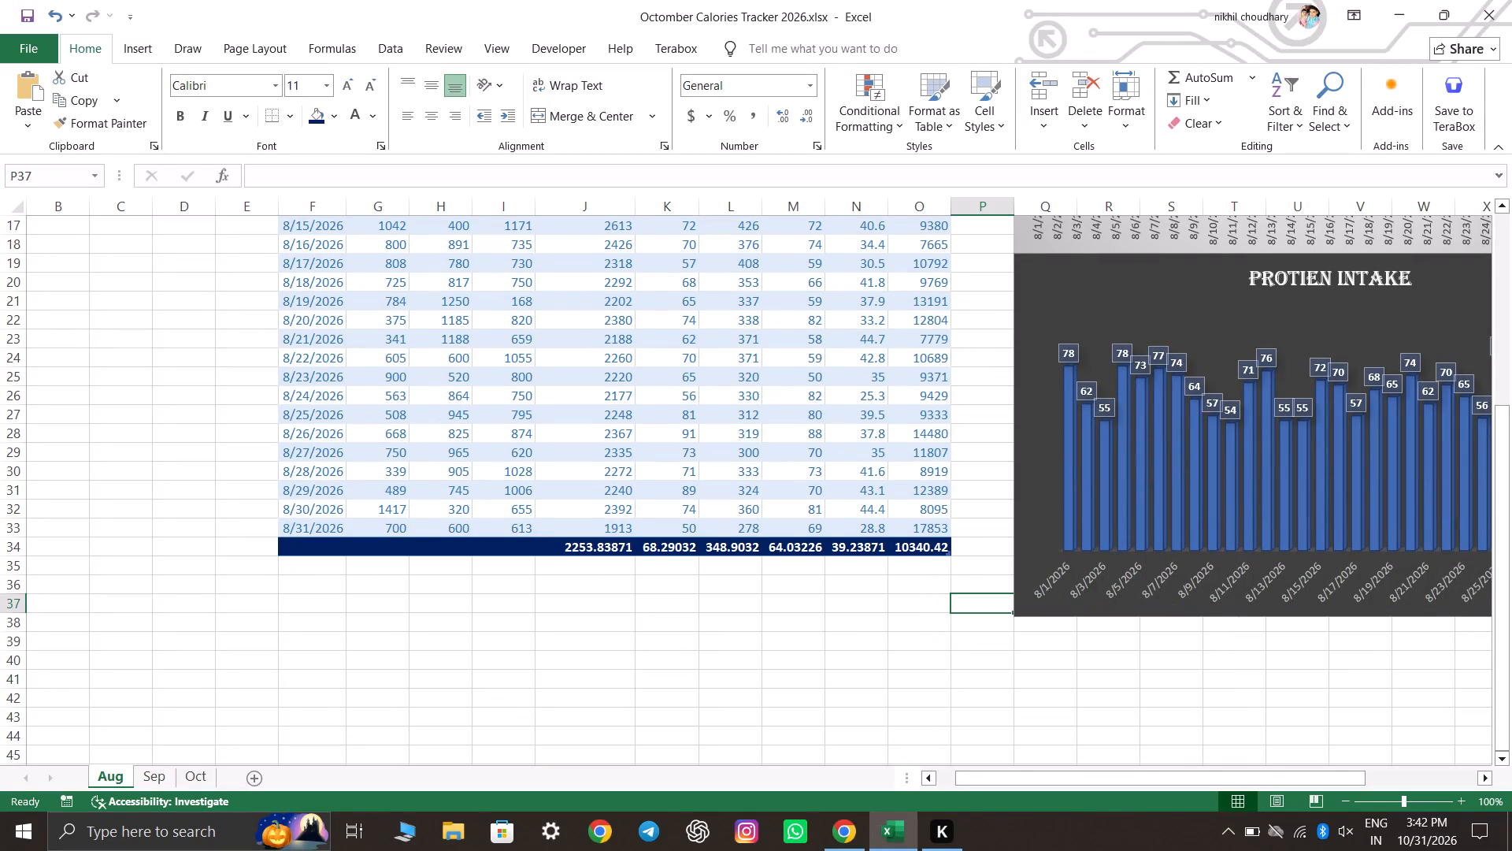
# Review the August table from its header down to the restyled totals row.
pyautogui.scroll(13, 995, 596)
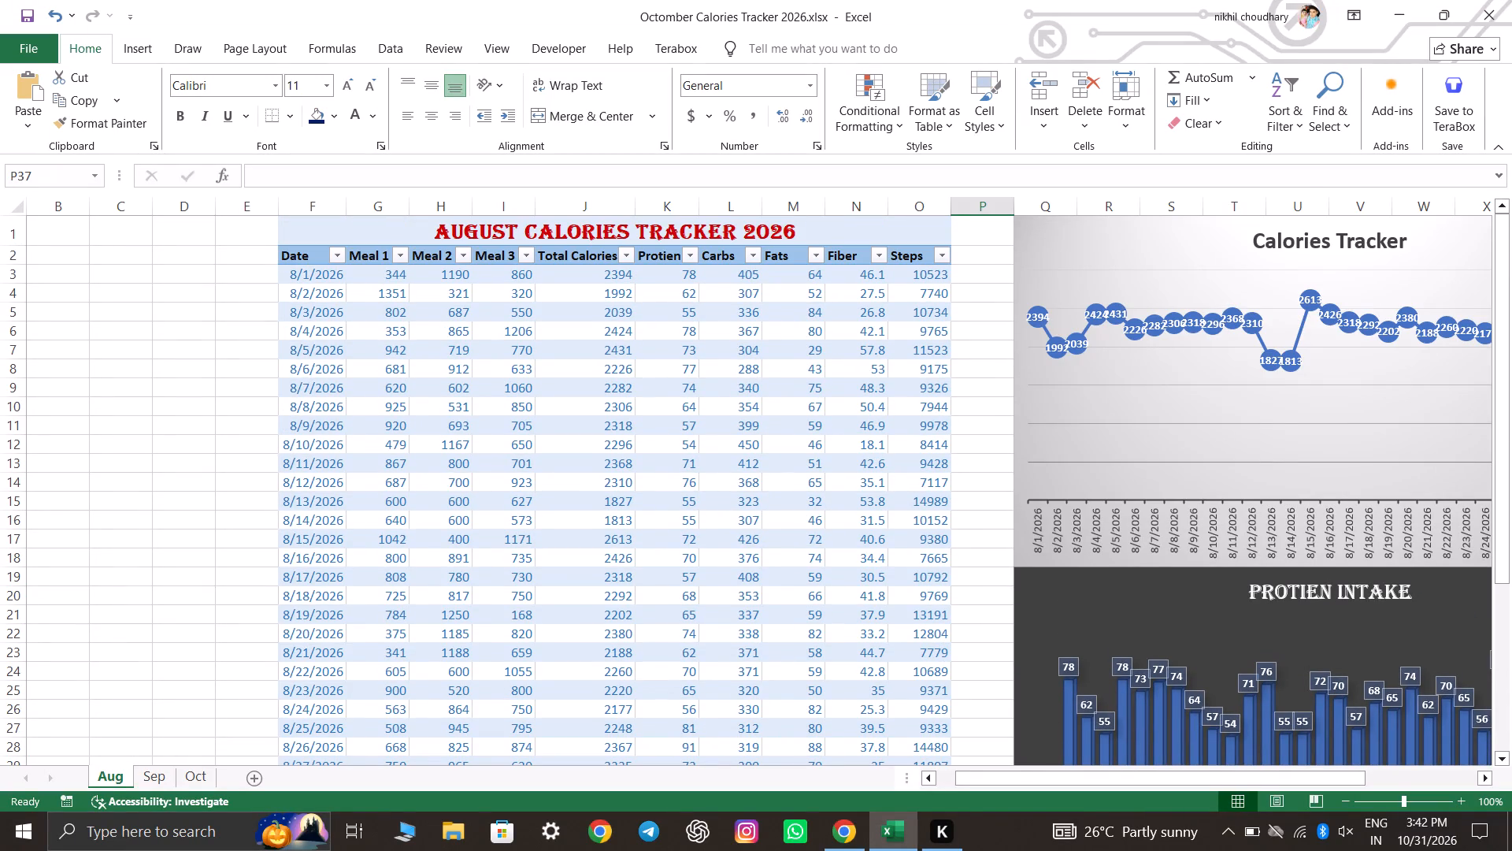
pyautogui.scroll(-4, 995, 596)
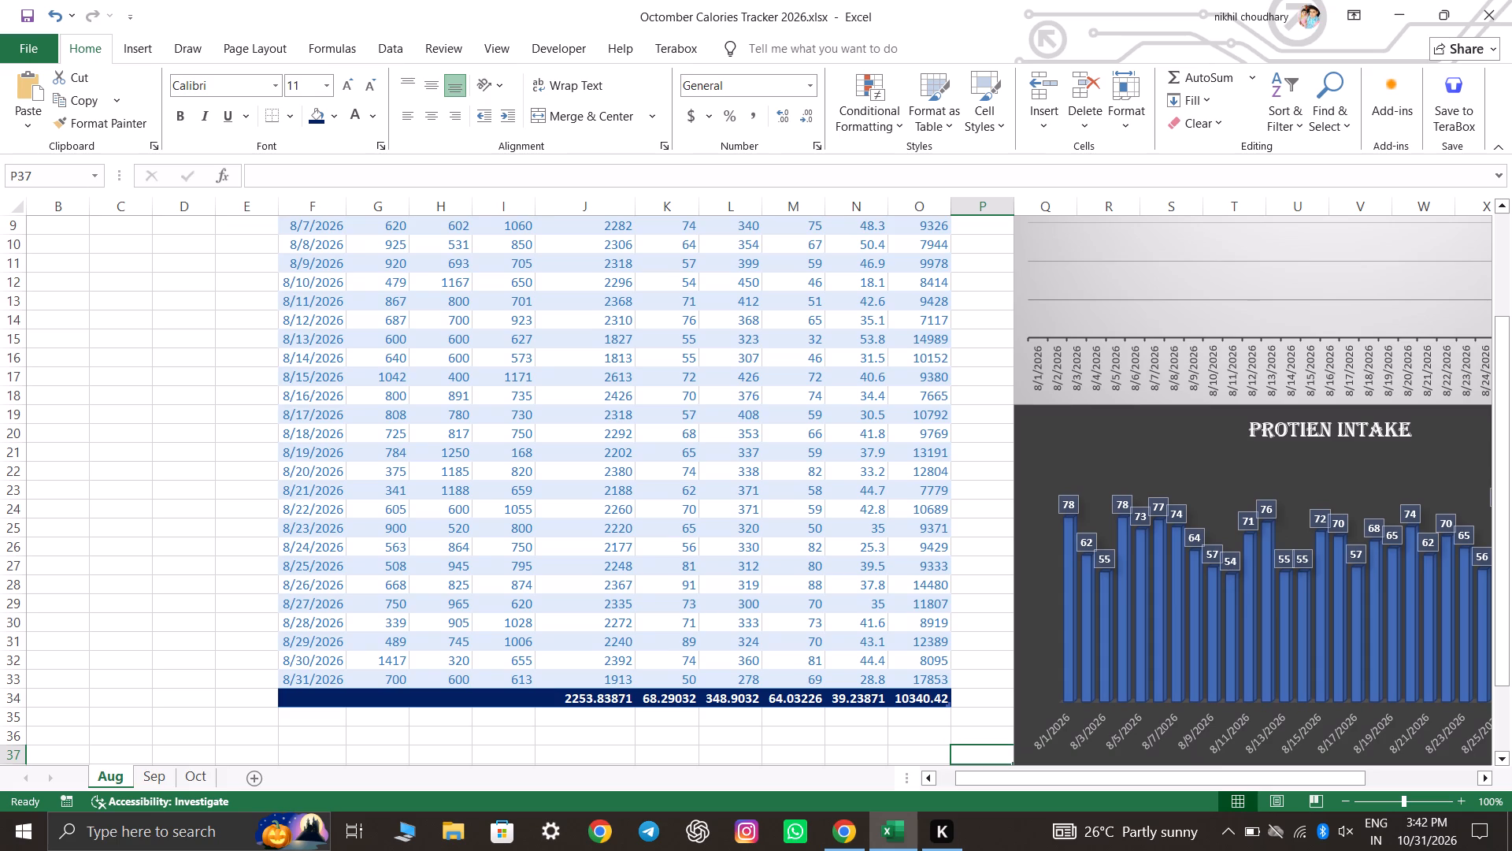
pyautogui.scroll(-4, 997, 595)
pyautogui.click(990, 617)
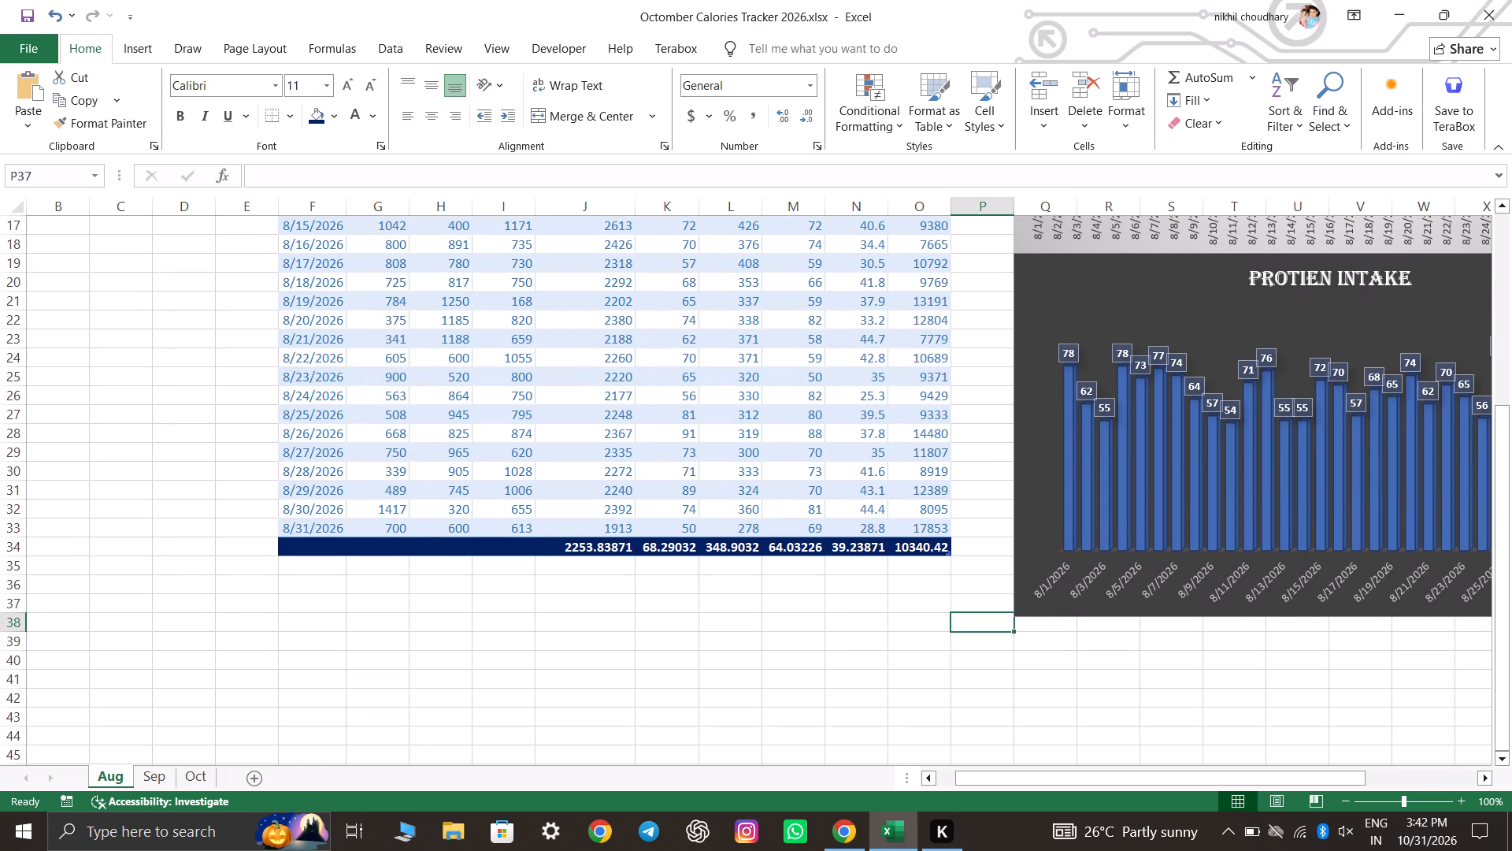
pyautogui.click(997, 585)
pyautogui.click(998, 556)
pyautogui.click(998, 544)
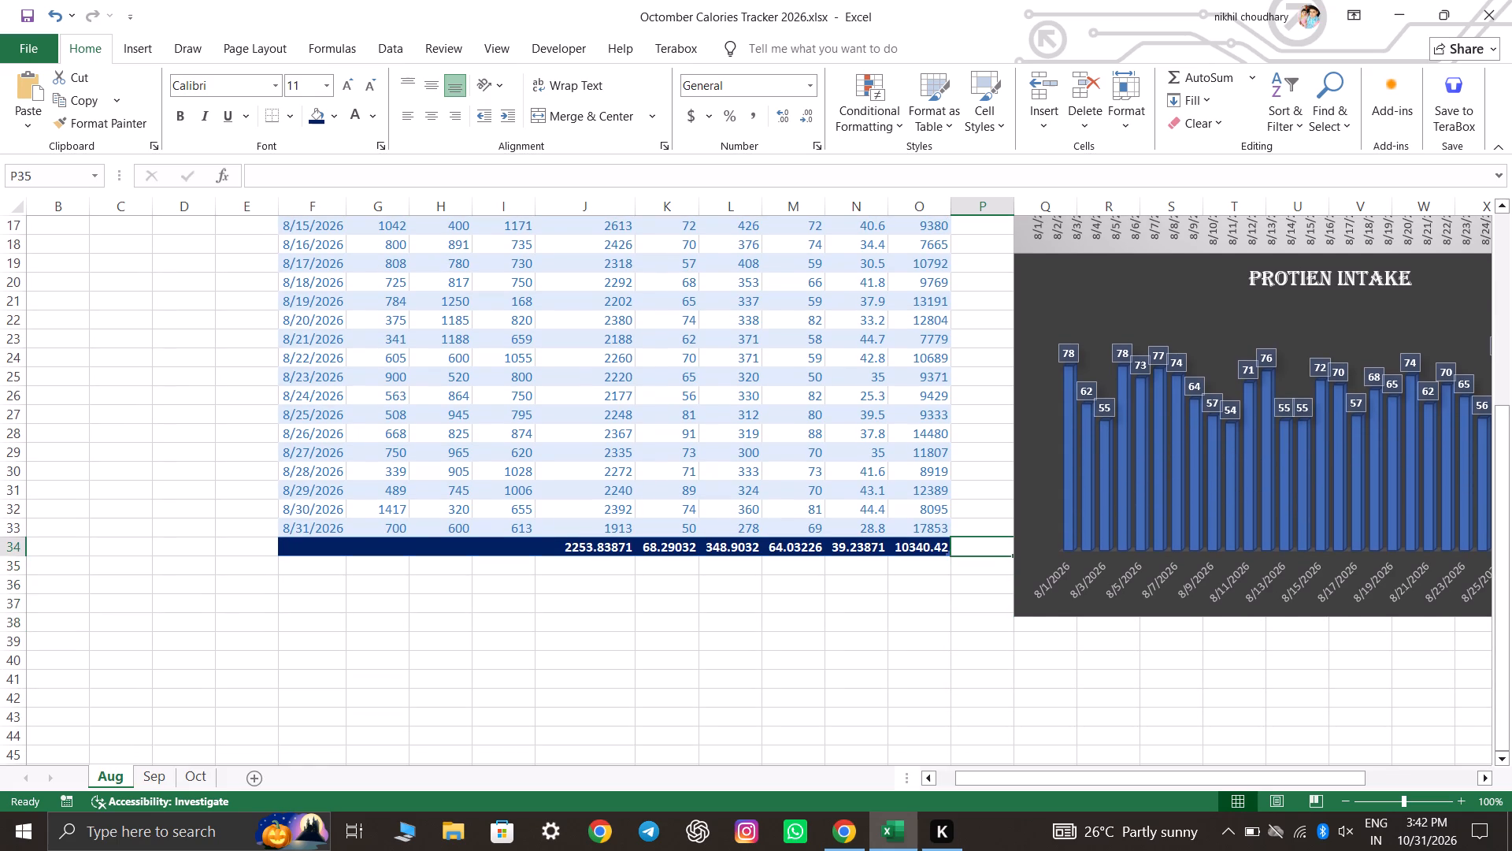
pyautogui.click(998, 531)
pyautogui.click(995, 511)
pyautogui.click(987, 574)
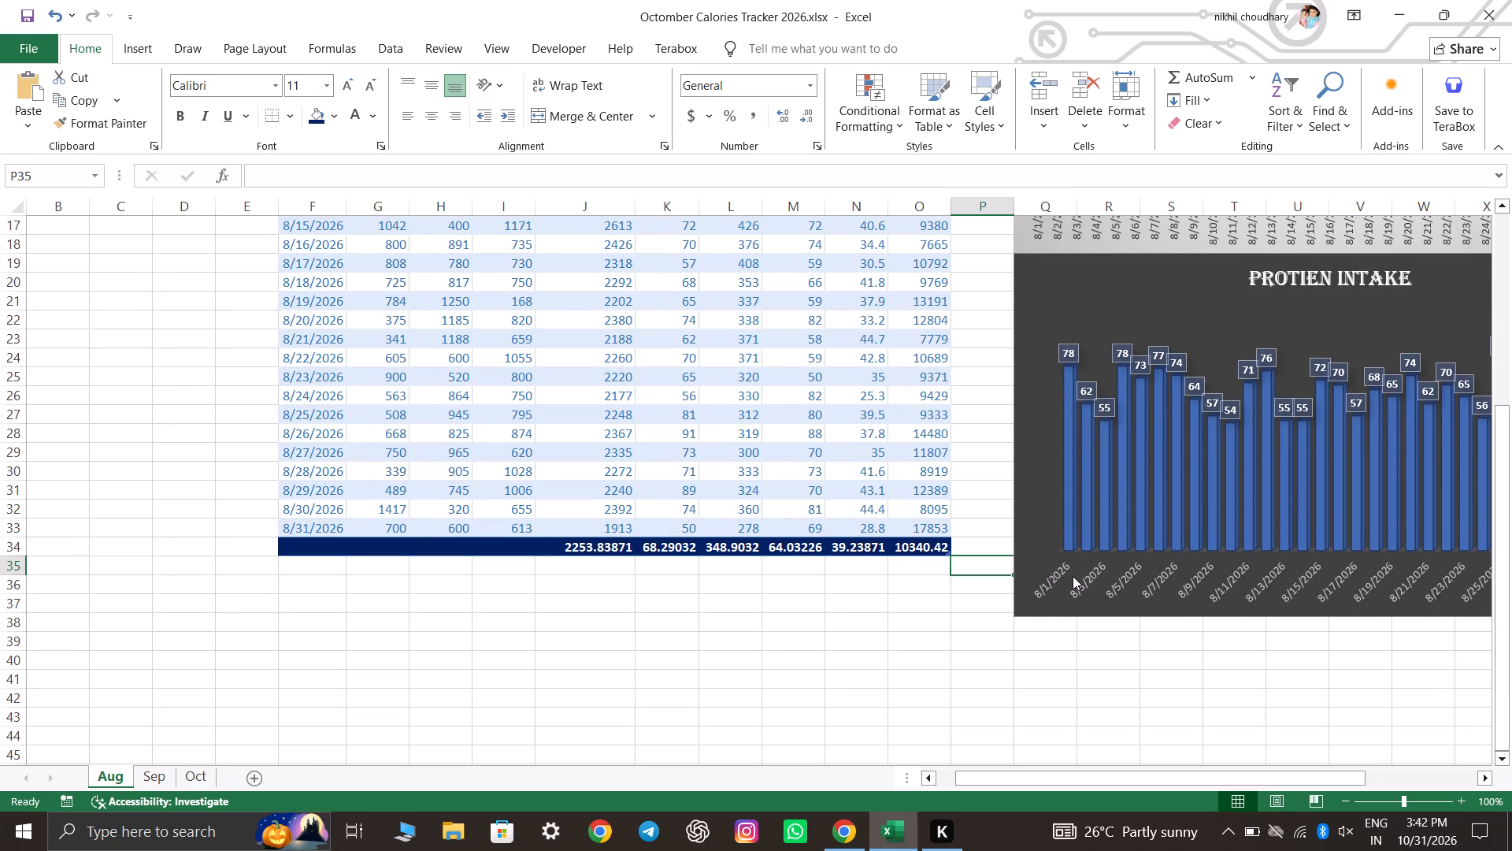
# Examine the August sheet's calories and protein charts beside the table, checking their titles and overall appearance.
pyautogui.scroll(4, 1073, 576)
pyautogui.click(1004, 601)
pyautogui.press('Right')
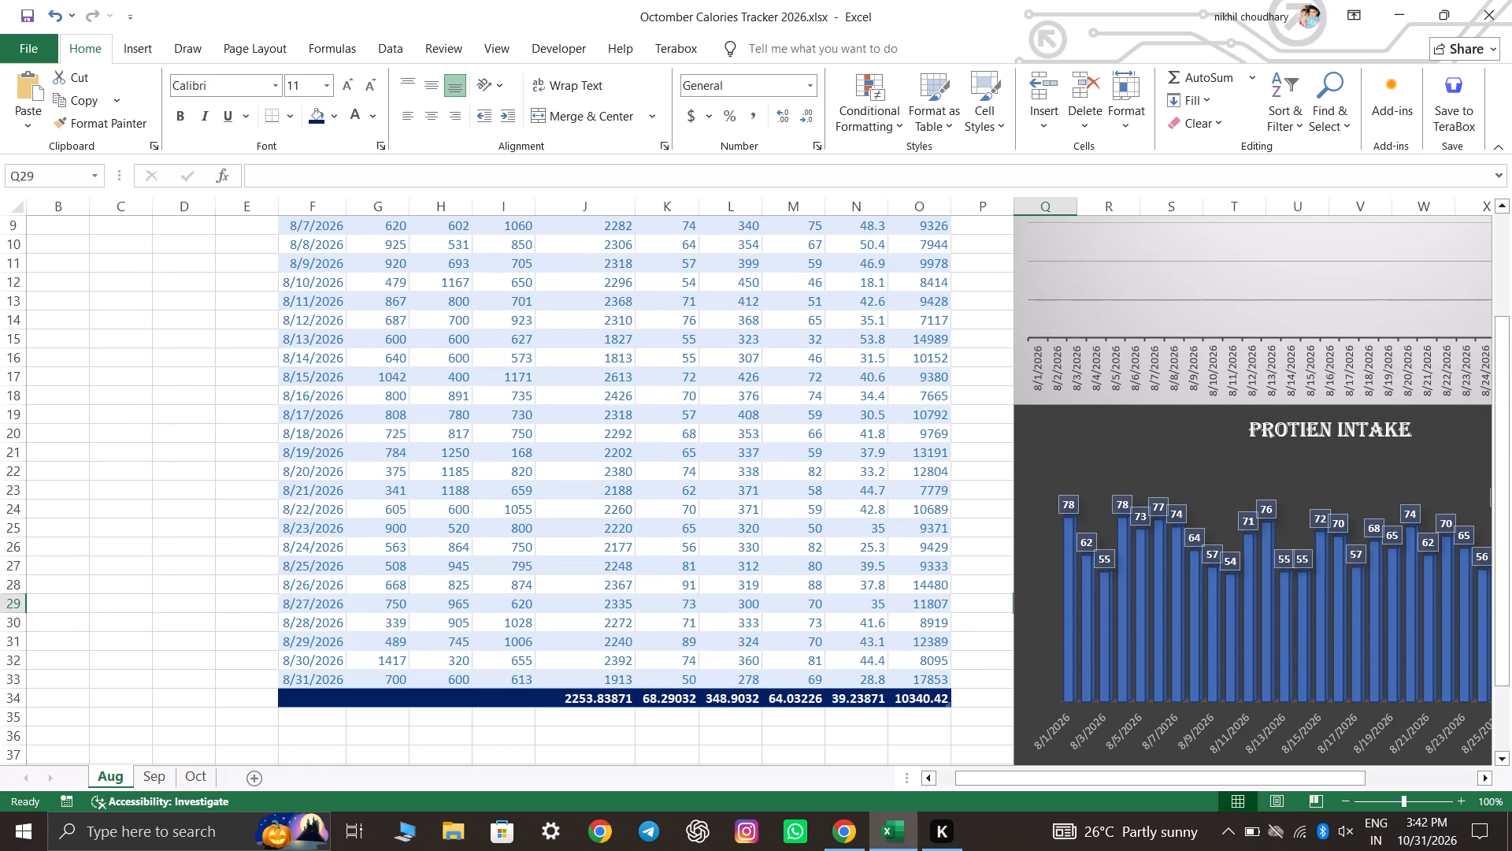
pyautogui.press('Right')
pyautogui.press('Right')
pyautogui.press('Right')
pyautogui.press('Right')
pyautogui.press('Right')
pyautogui.press('Right')
pyautogui.press('Right')
pyautogui.press('Right')
pyautogui.press('Right')
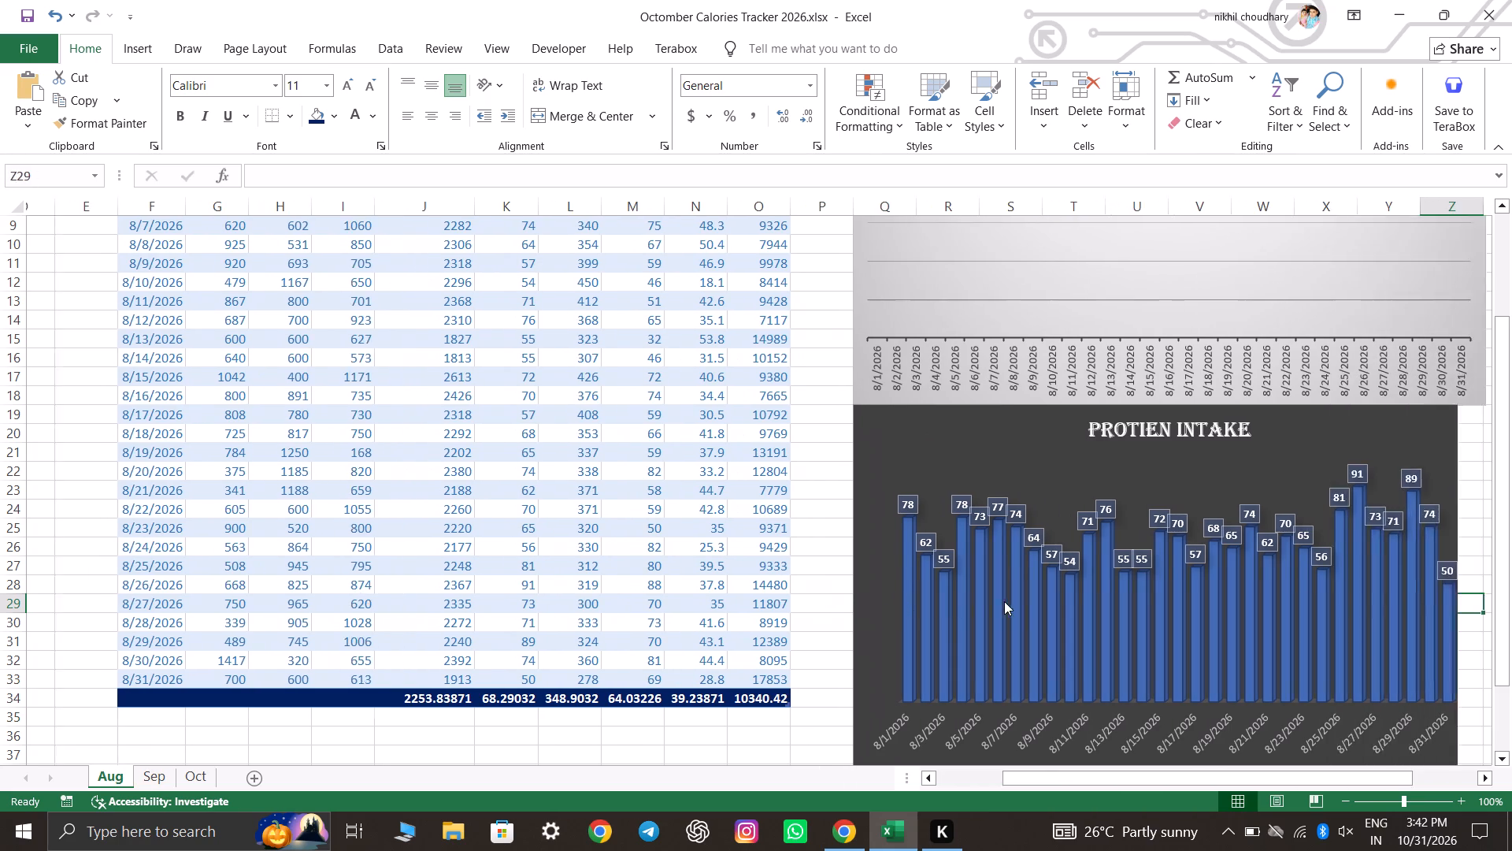
pyautogui.press('Right')
pyautogui.press('Right')
pyautogui.scroll(5, 1469, 544)
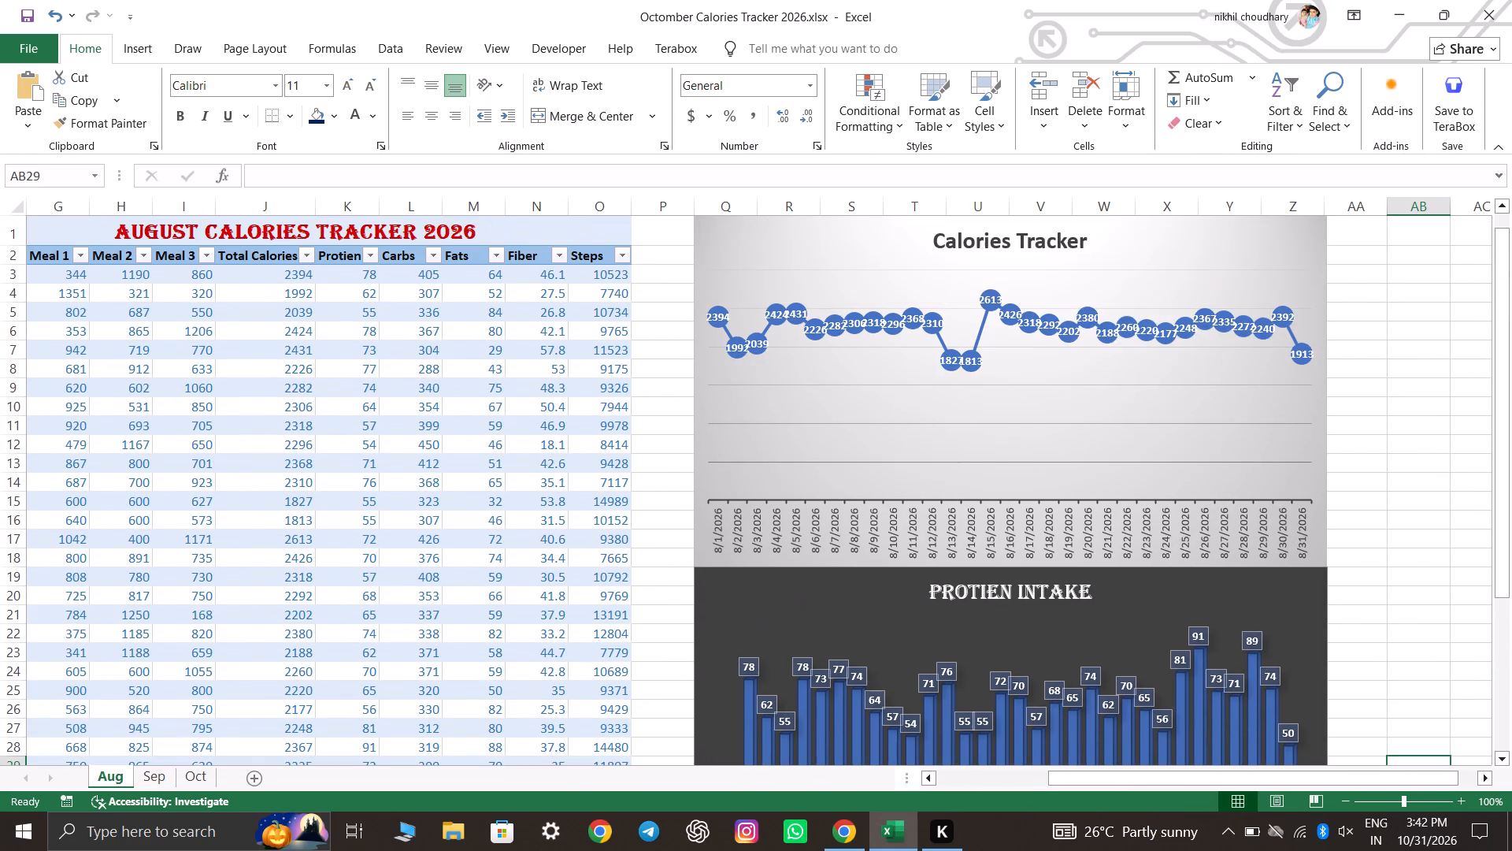
pyautogui.scroll(4, 1441, 520)
pyautogui.scroll(-5, 1425, 509)
pyautogui.click(1420, 573)
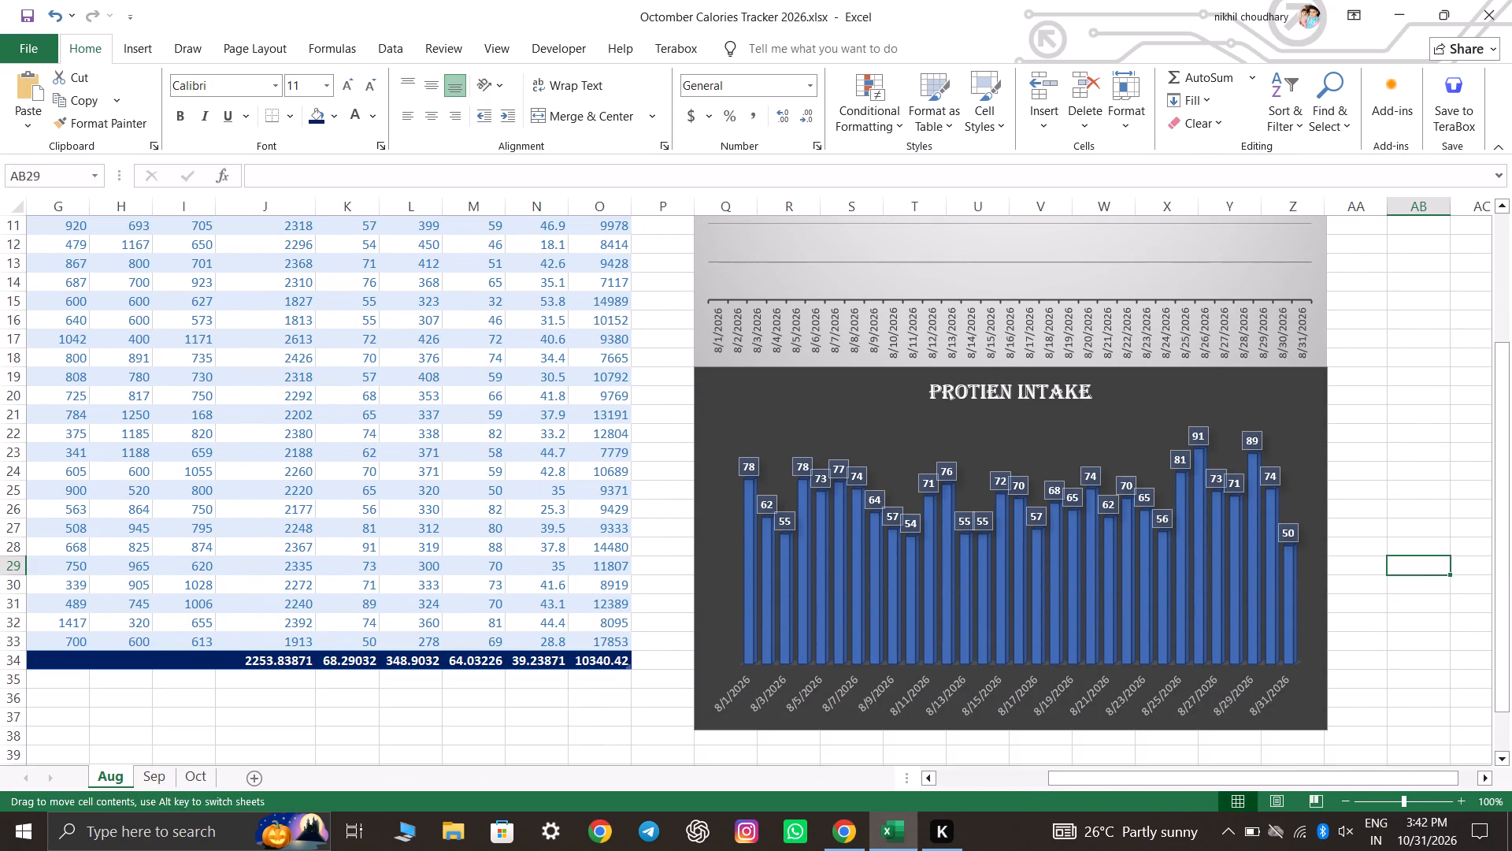
pyautogui.click(1423, 606)
pyautogui.scroll(2, 1377, 552)
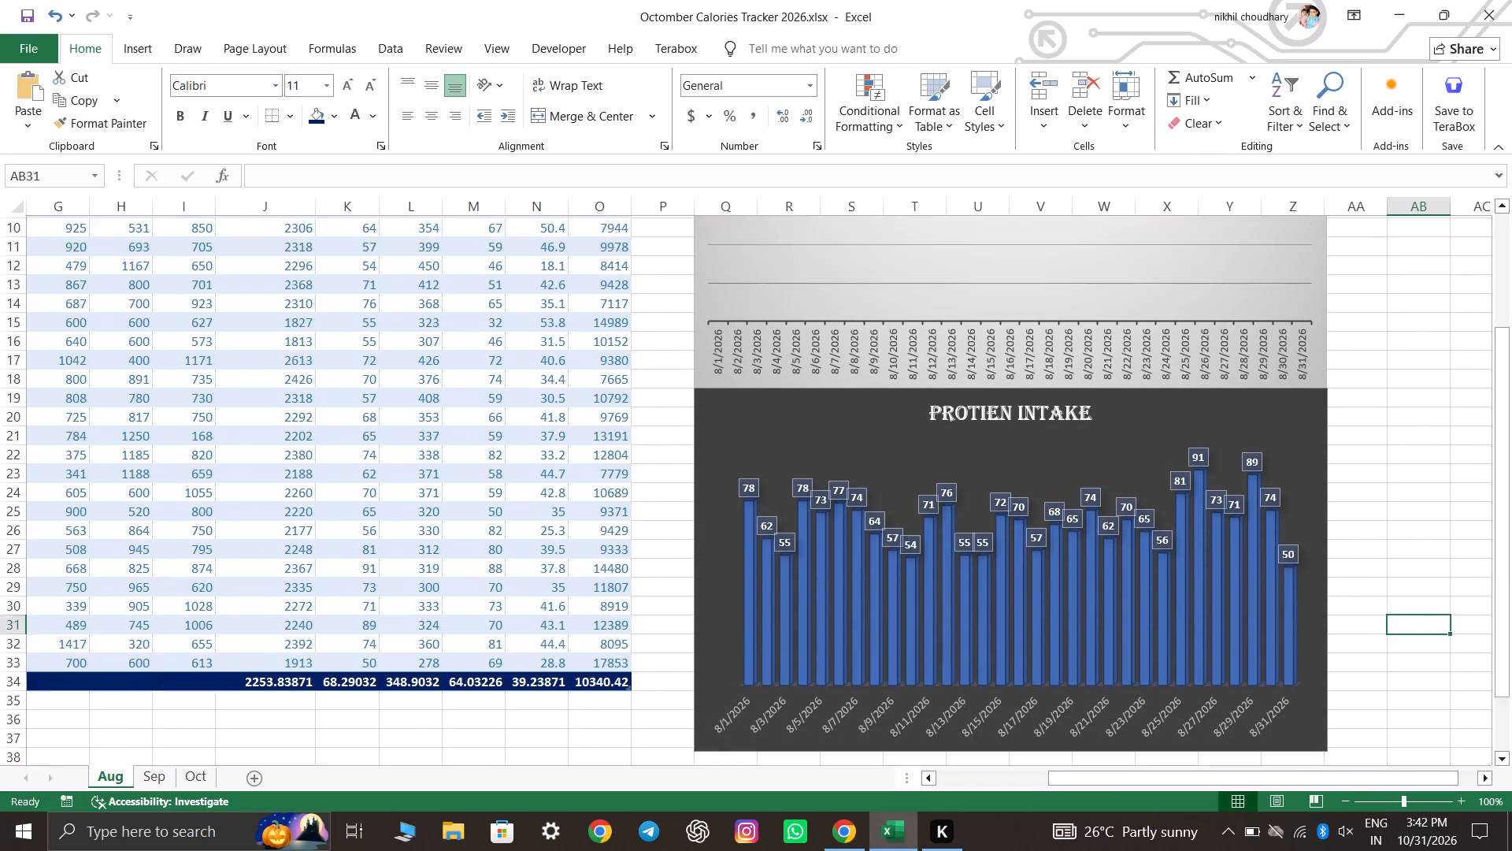
pyautogui.scroll(5, 1377, 552)
pyautogui.click(1299, 411)
pyautogui.scroll(3, 1392, 515)
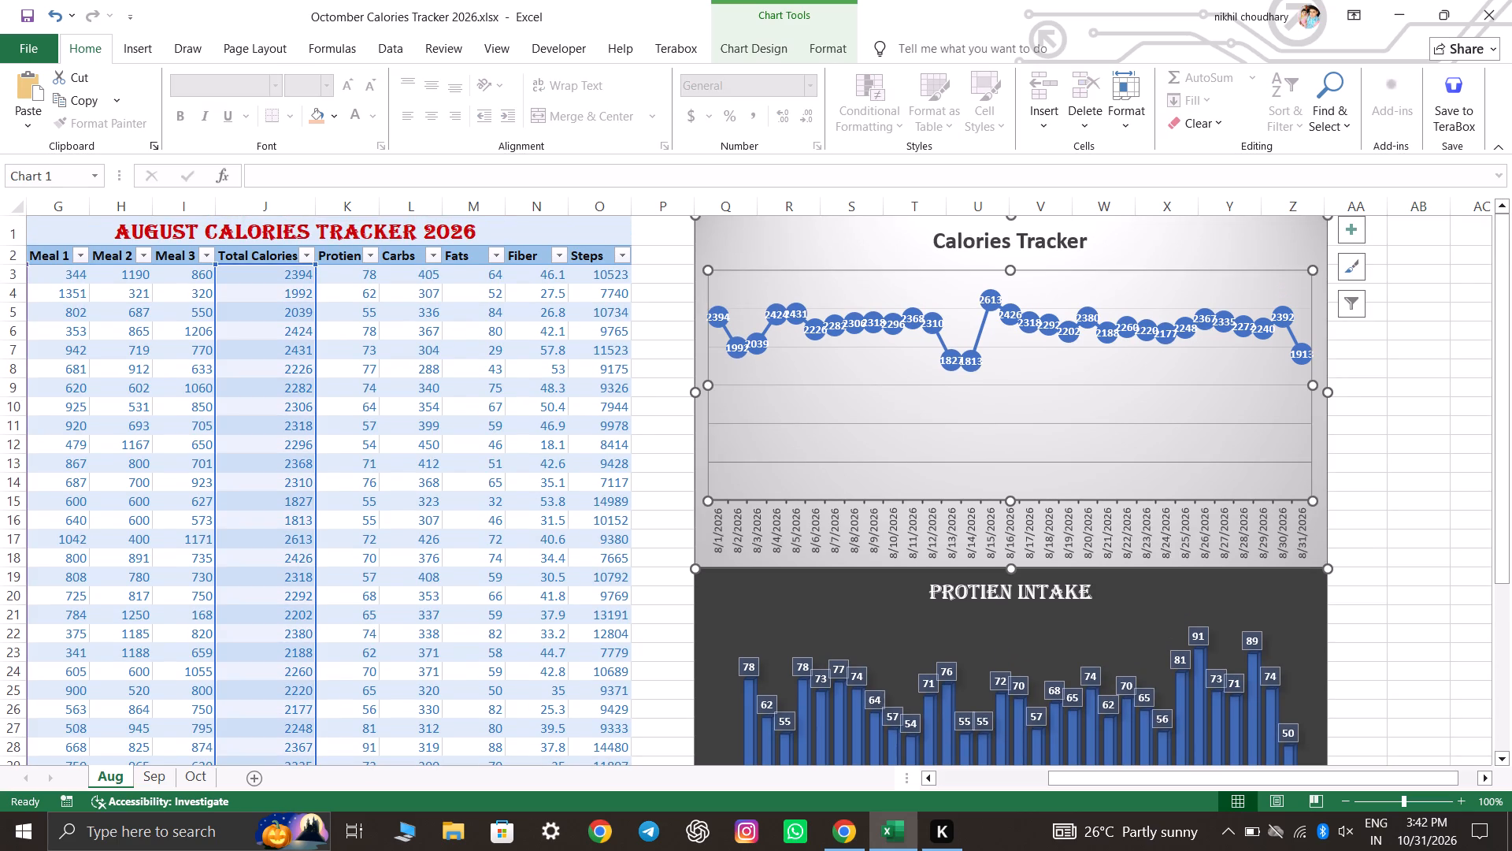
pyautogui.click(1398, 536)
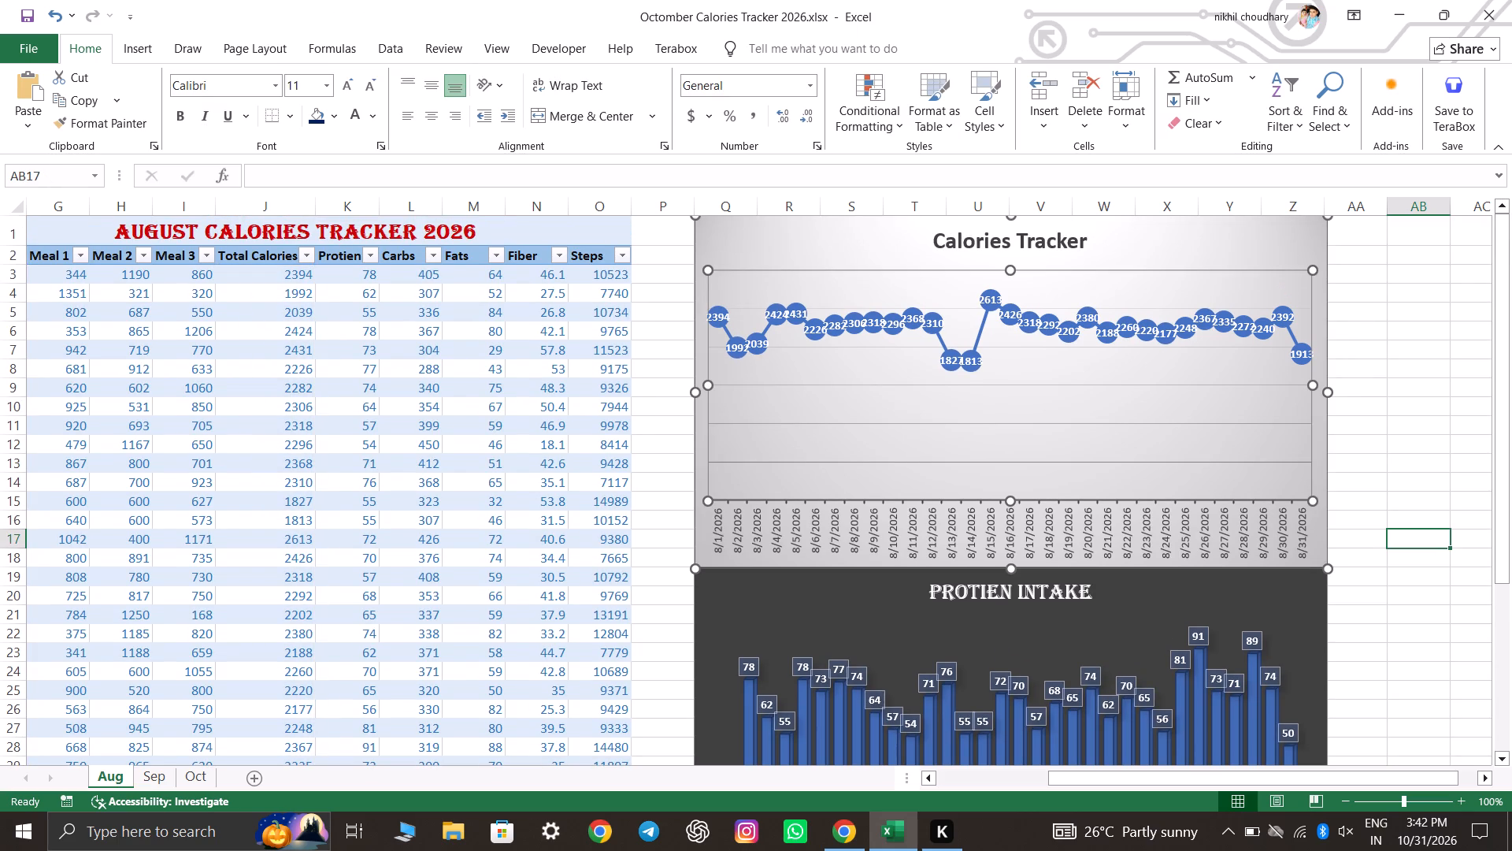
pyautogui.scroll(-5, 1380, 479)
pyautogui.scroll(5, 1386, 569)
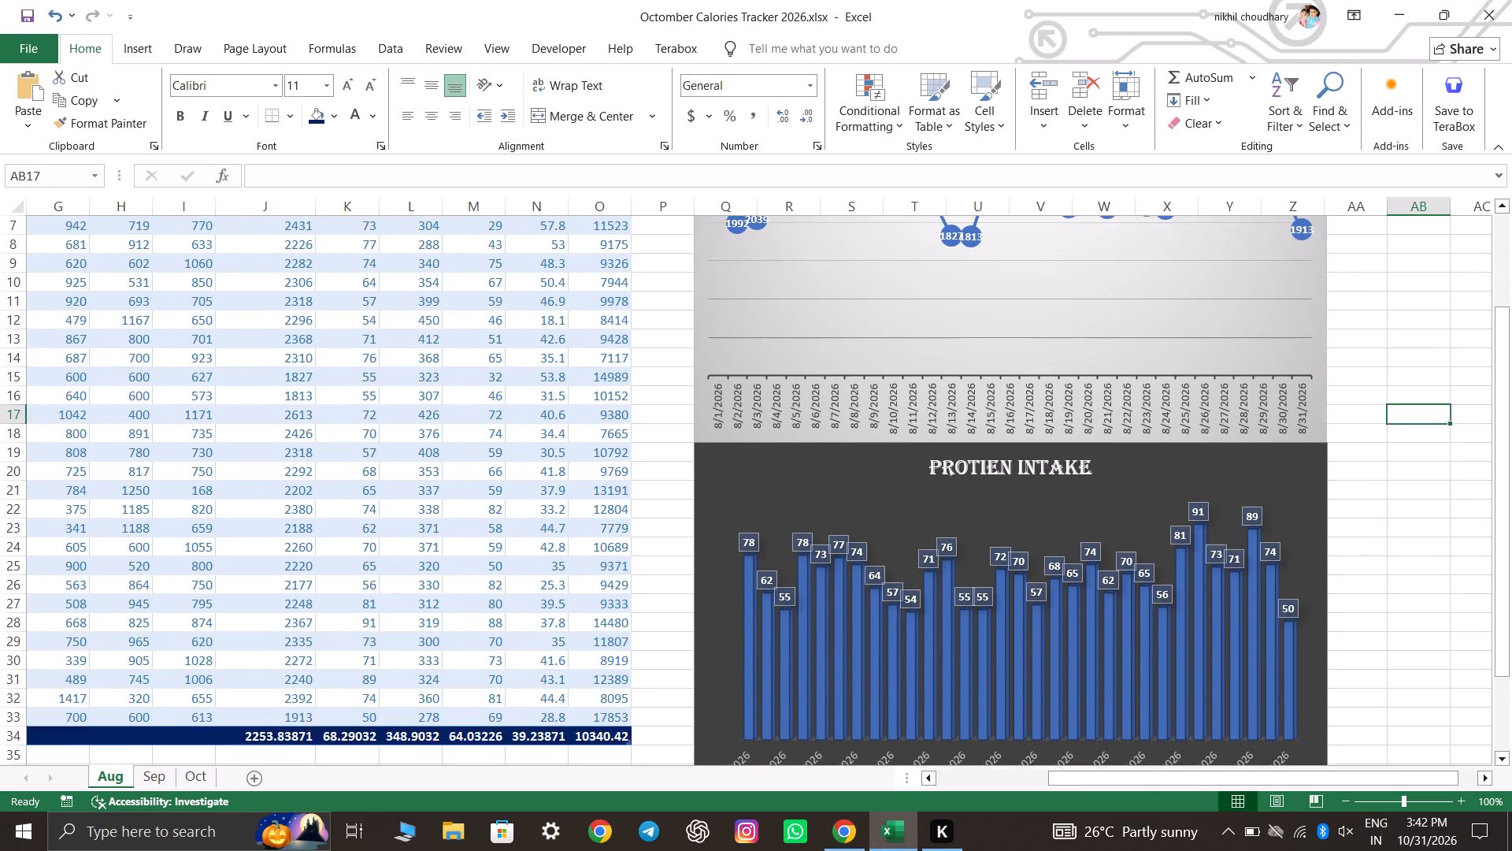
pyautogui.scroll(4, 1386, 568)
pyautogui.click(1414, 485)
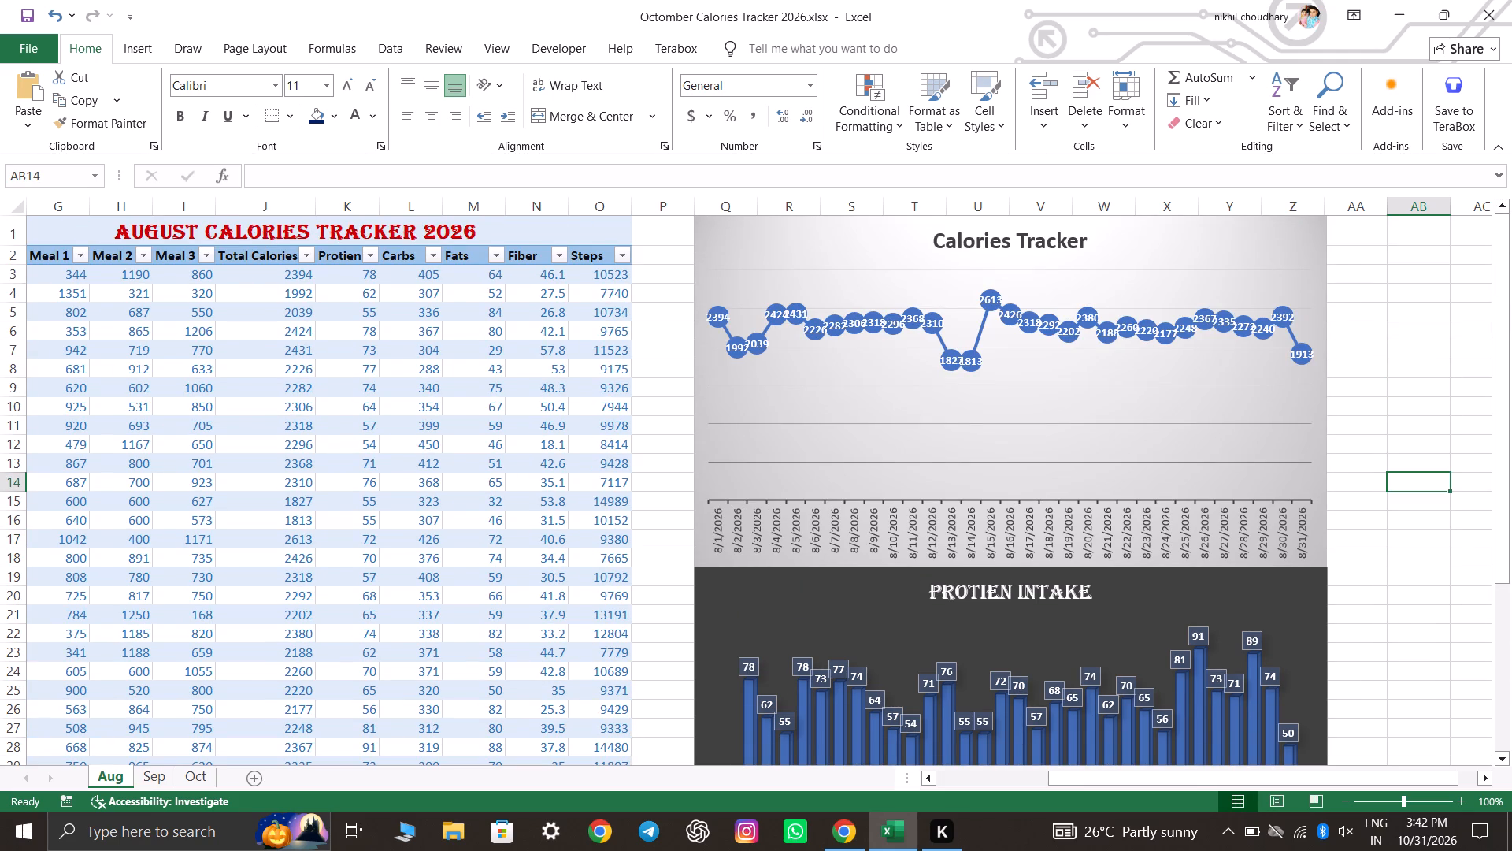
pyautogui.scroll(-7, 1418, 481)
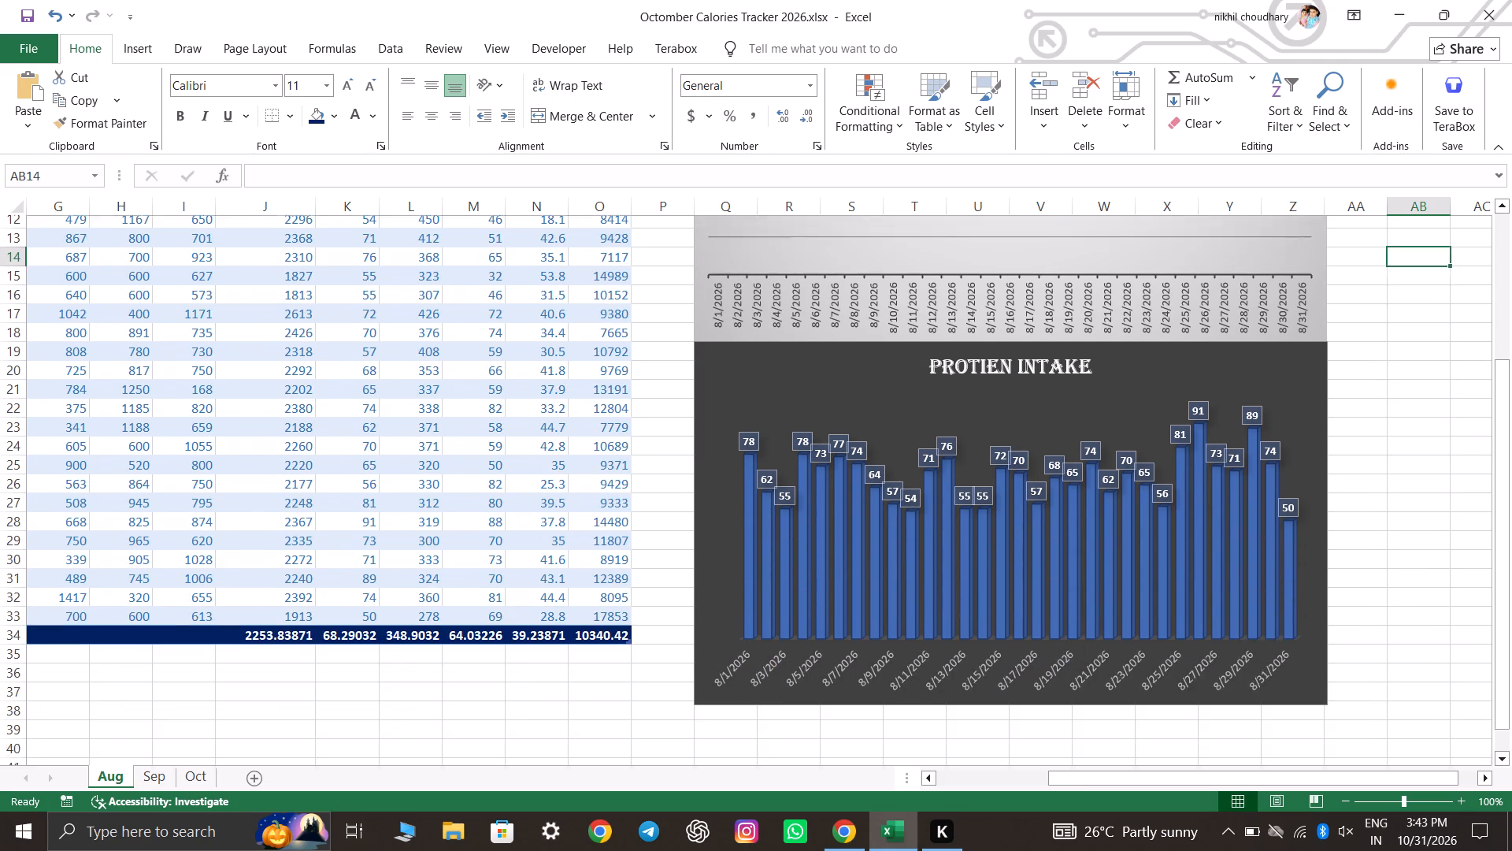
pyautogui.scroll(-1, 1421, 481)
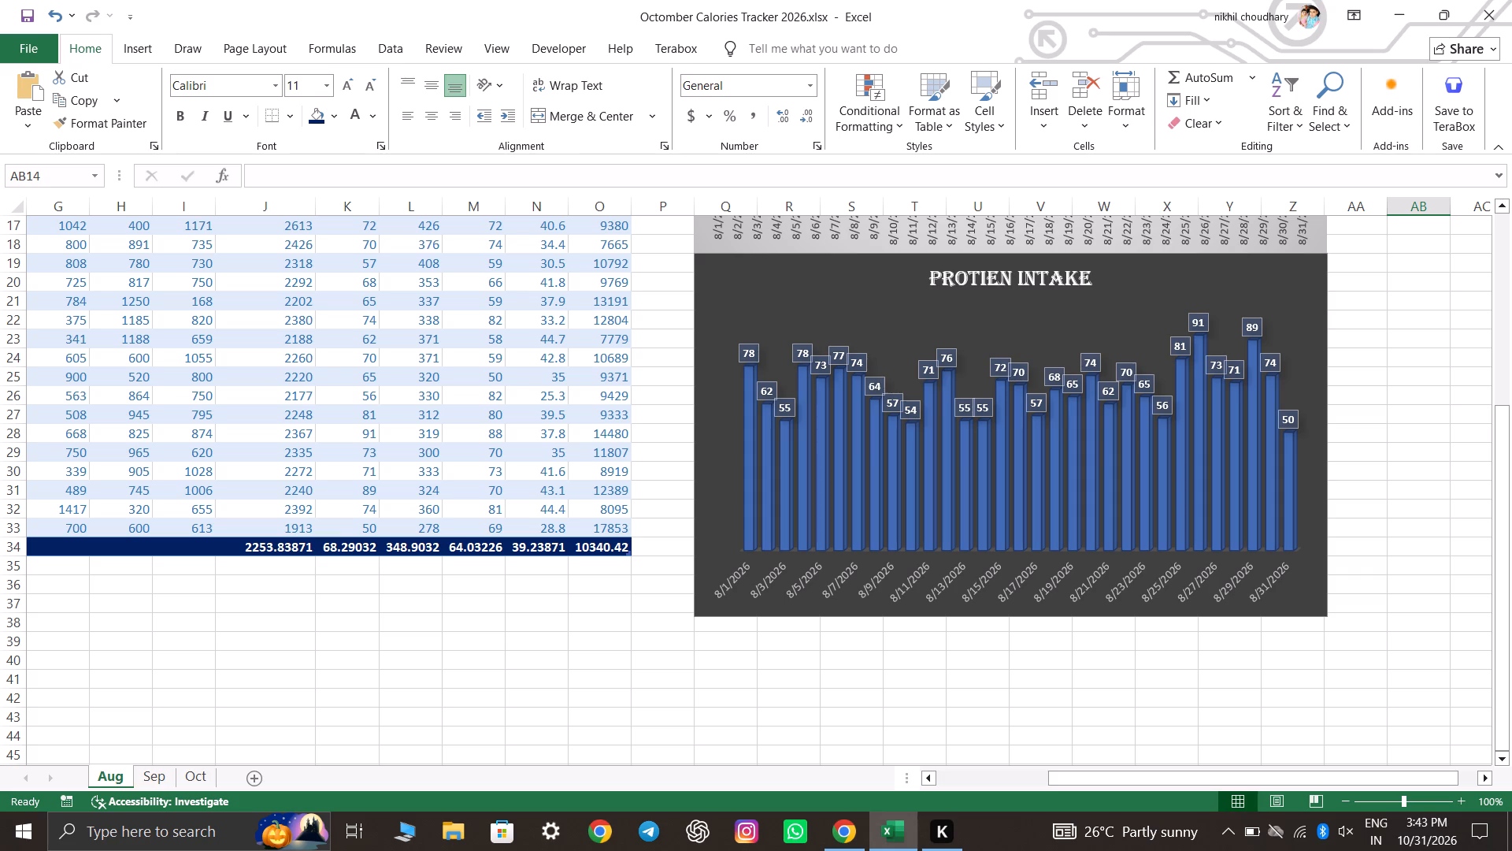
pyautogui.scroll(7, 1395, 491)
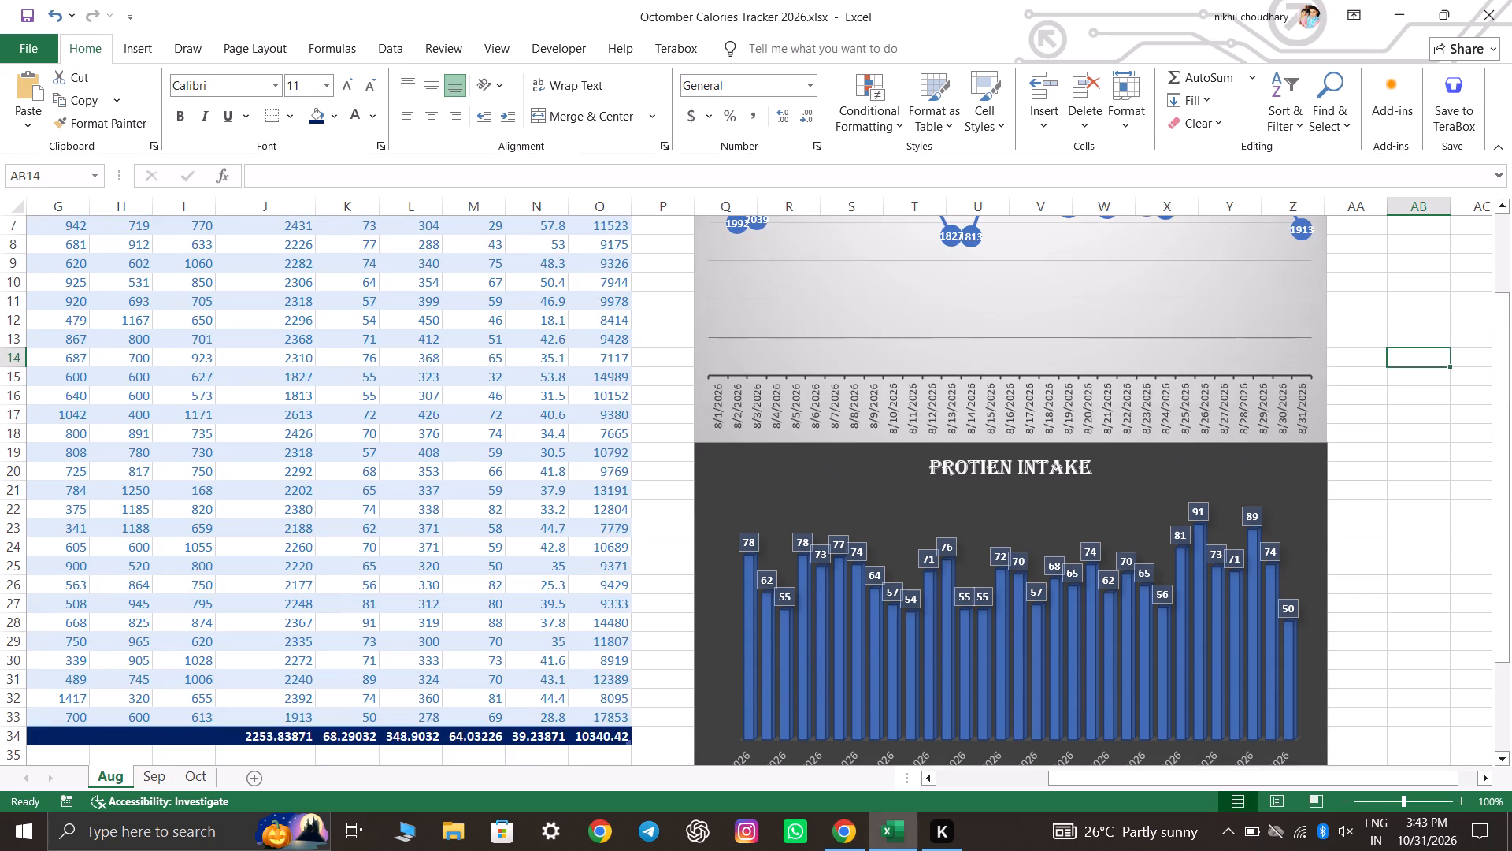
pyautogui.scroll(6, 1399, 494)
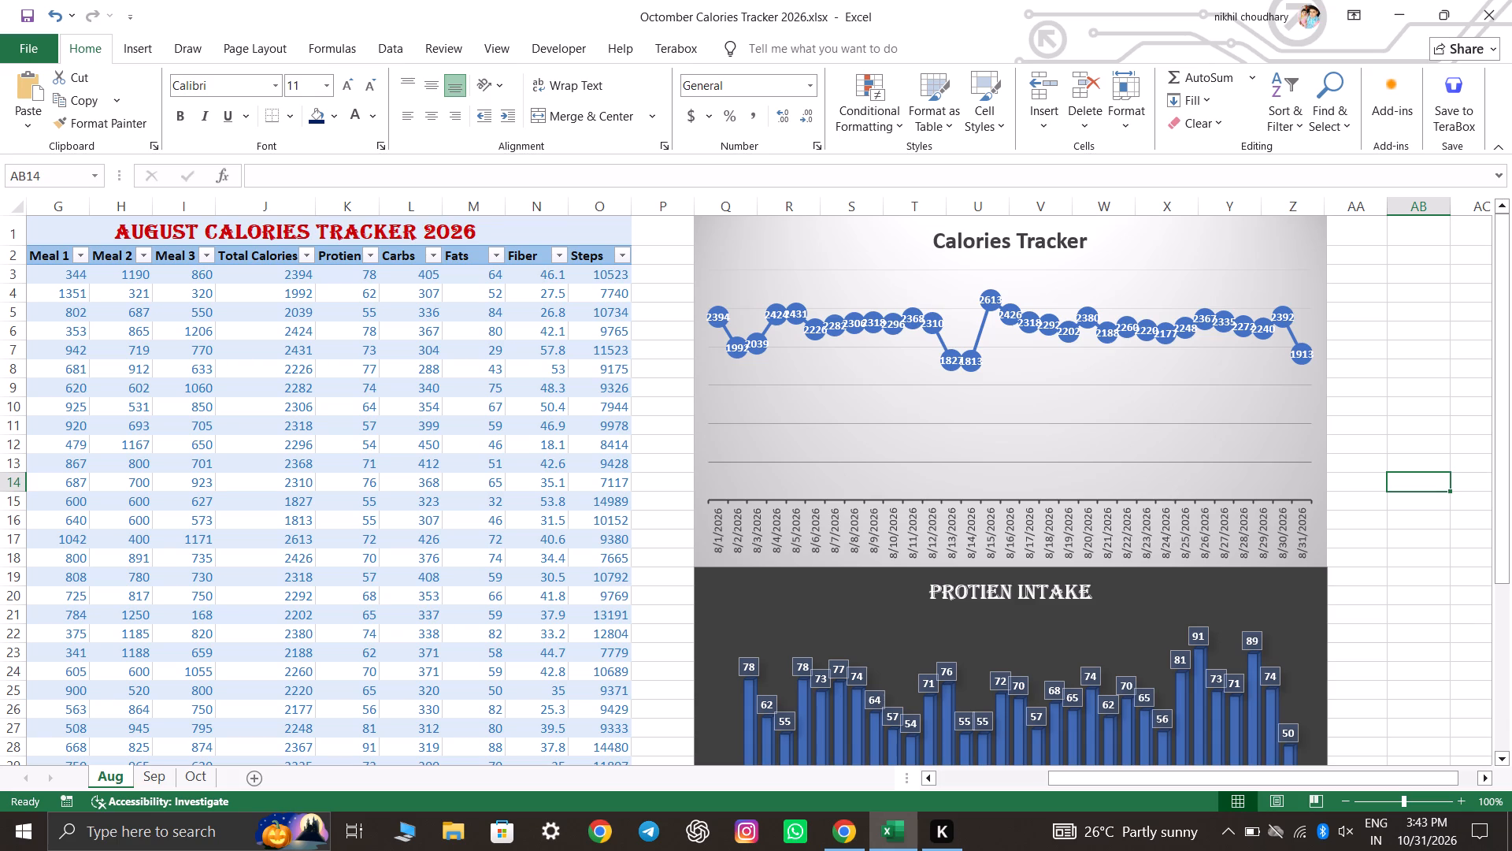
pyautogui.click(1470, 566)
pyautogui.scroll(8, 1455, 614)
pyautogui.scroll(-4, 1466, 590)
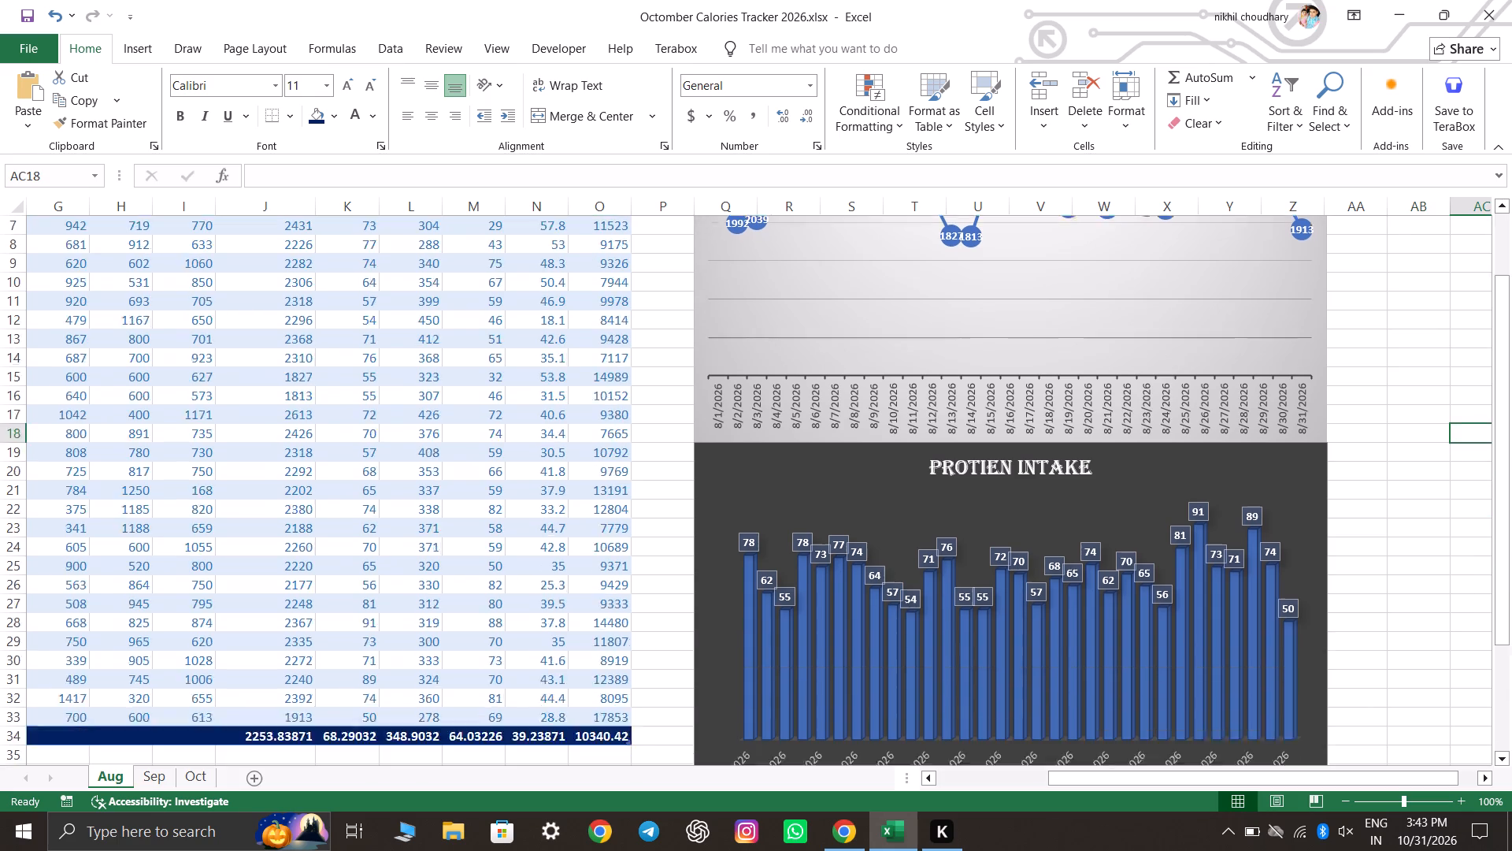
pyautogui.scroll(-2, 1465, 607)
pyautogui.scroll(11, 1448, 589)
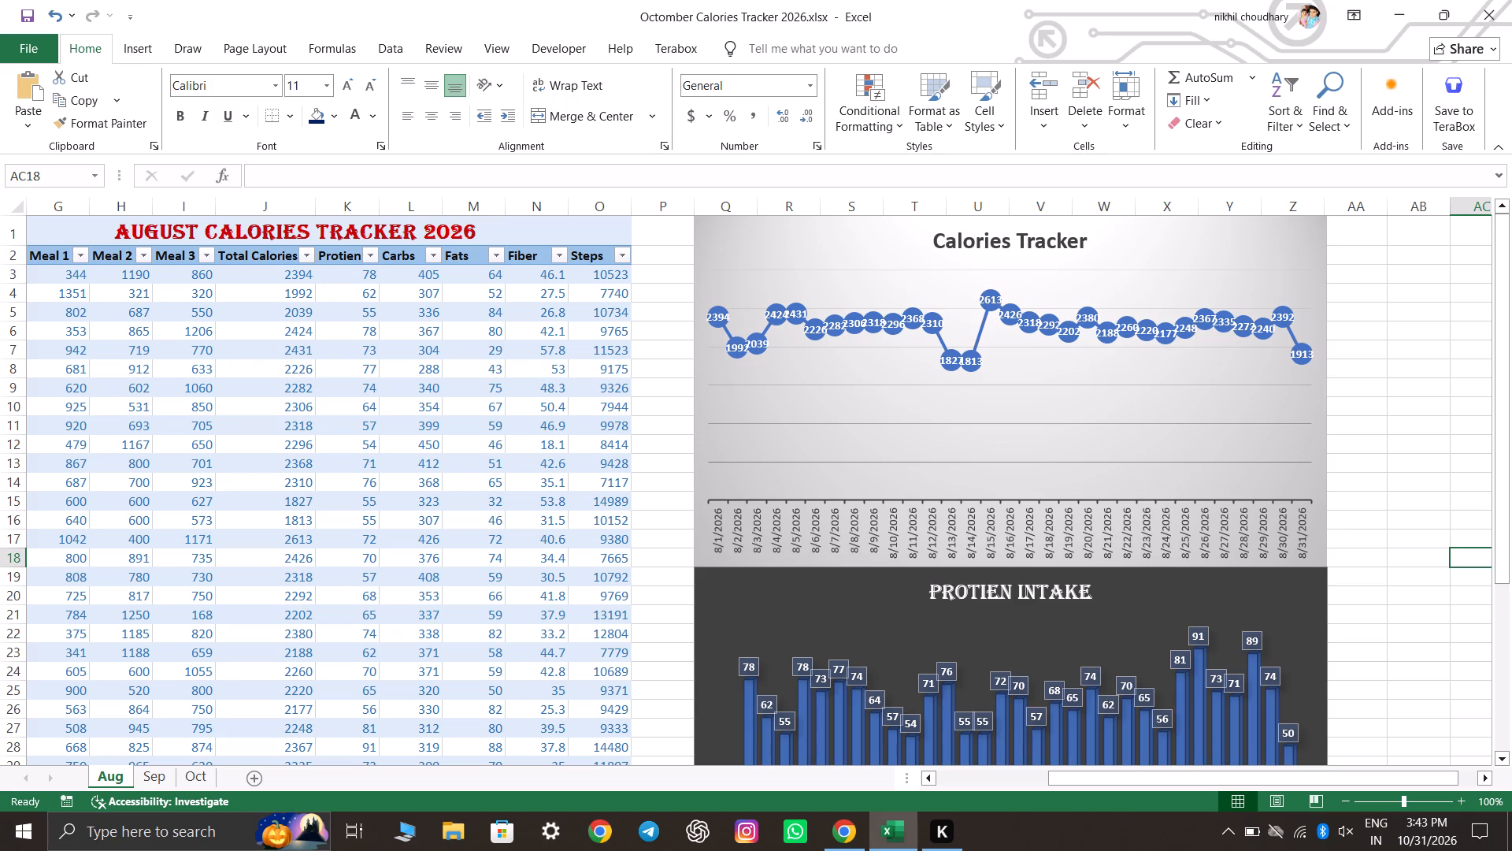
# Change the font of the August calories chart's title to Algerian and deselect the chart.
pyautogui.click(1037, 243)
pyautogui.click(1037, 243)
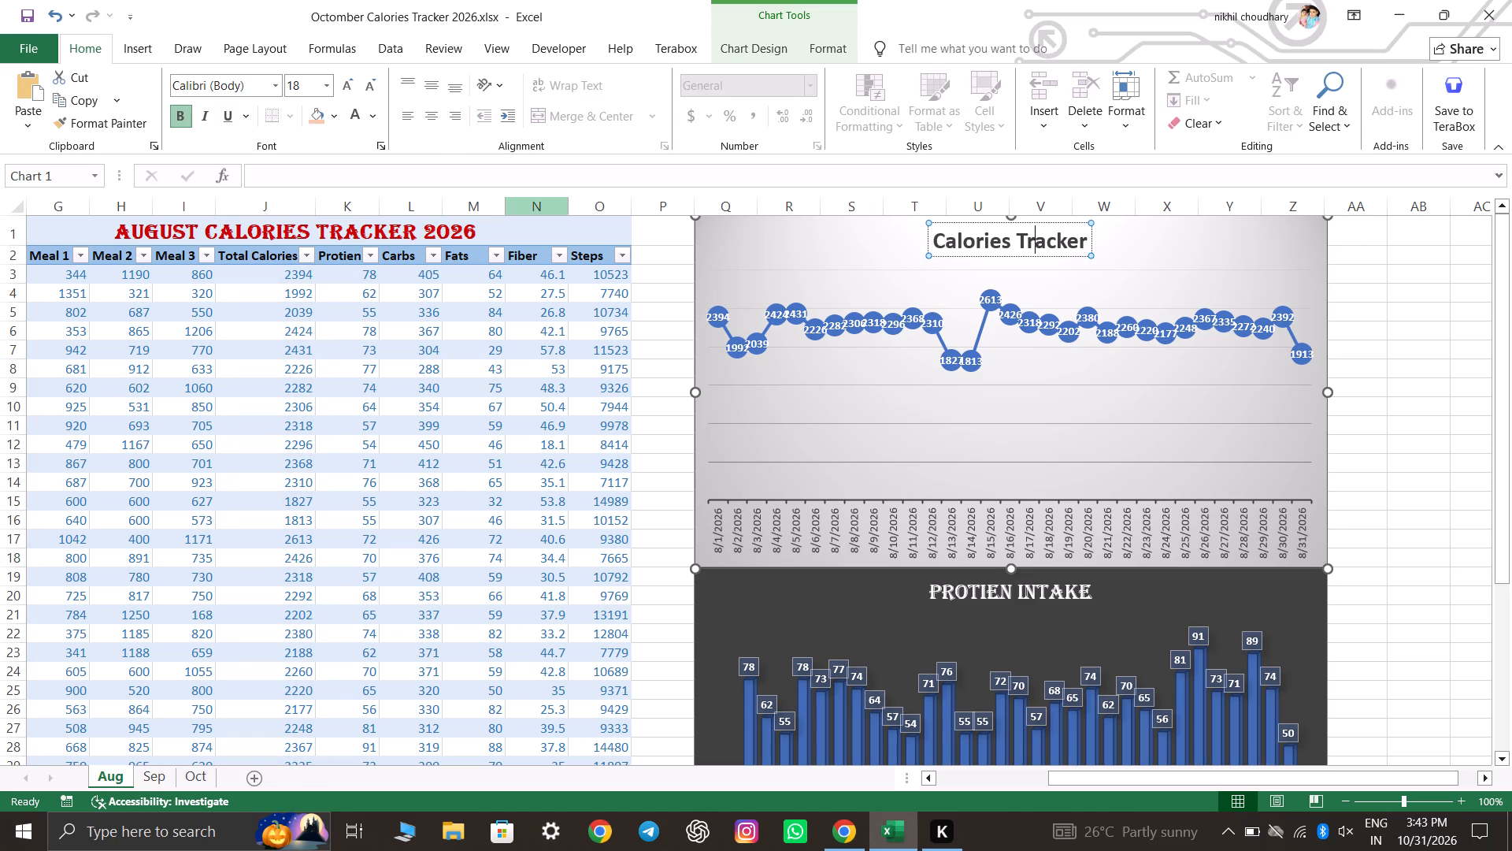
pyautogui.hotkey('ctrl', 'a')
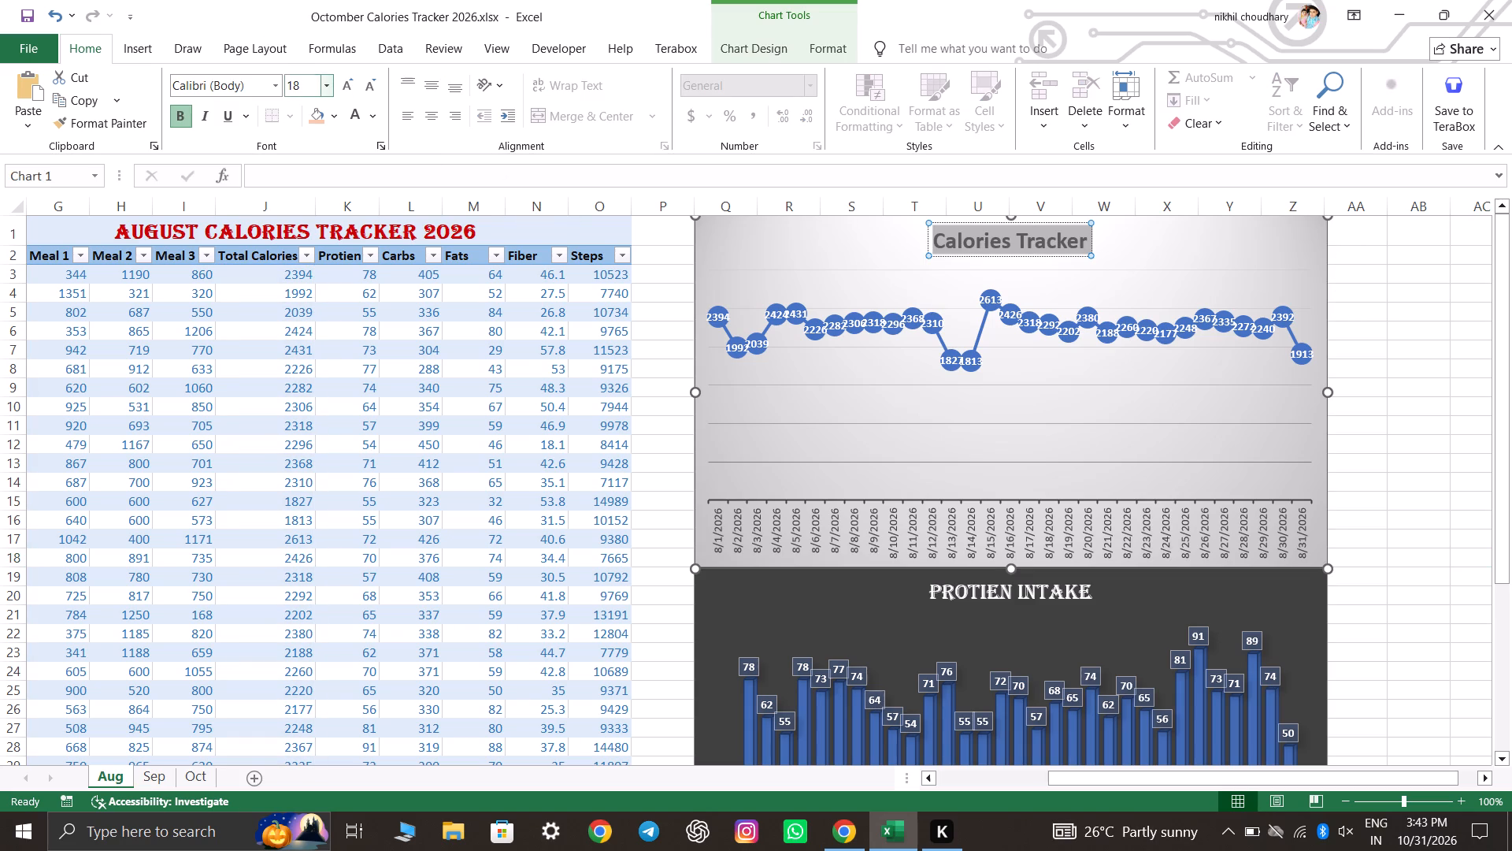
pyautogui.click(274, 87)
pyautogui.click(235, 198)
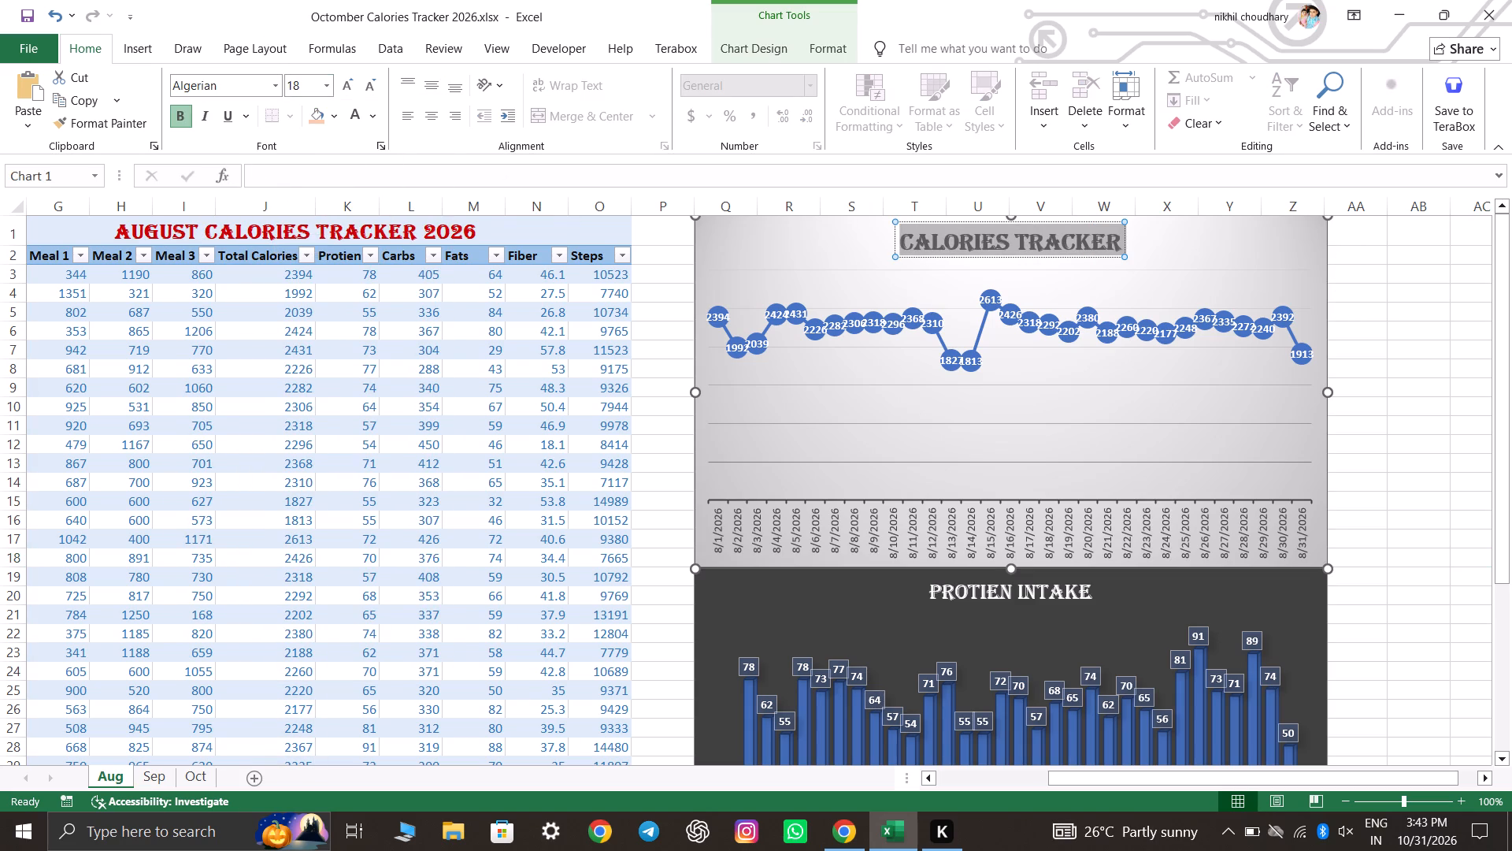
pyautogui.click(1455, 371)
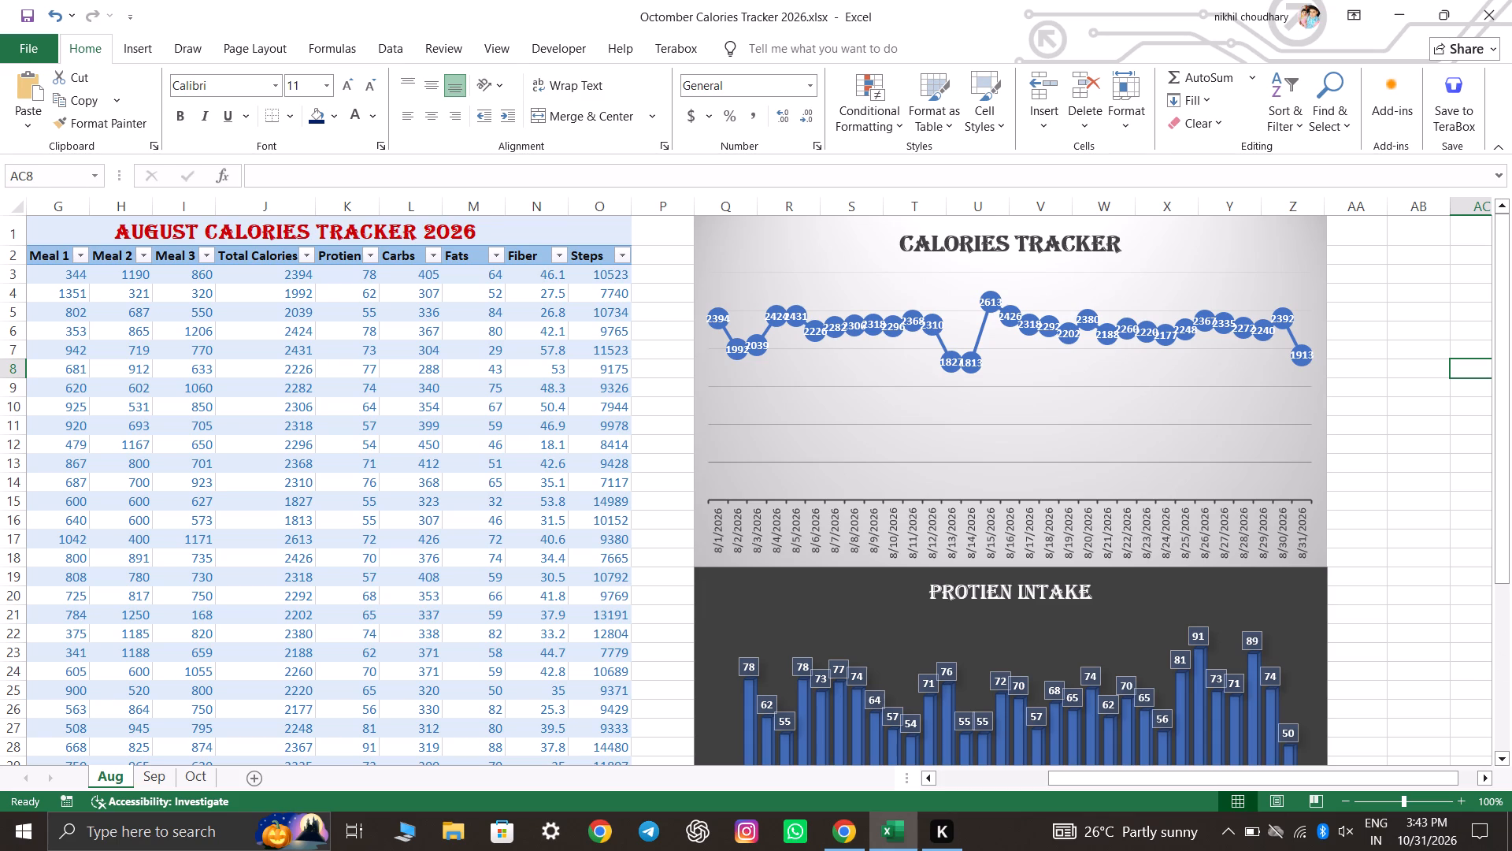
pyautogui.click(1456, 511)
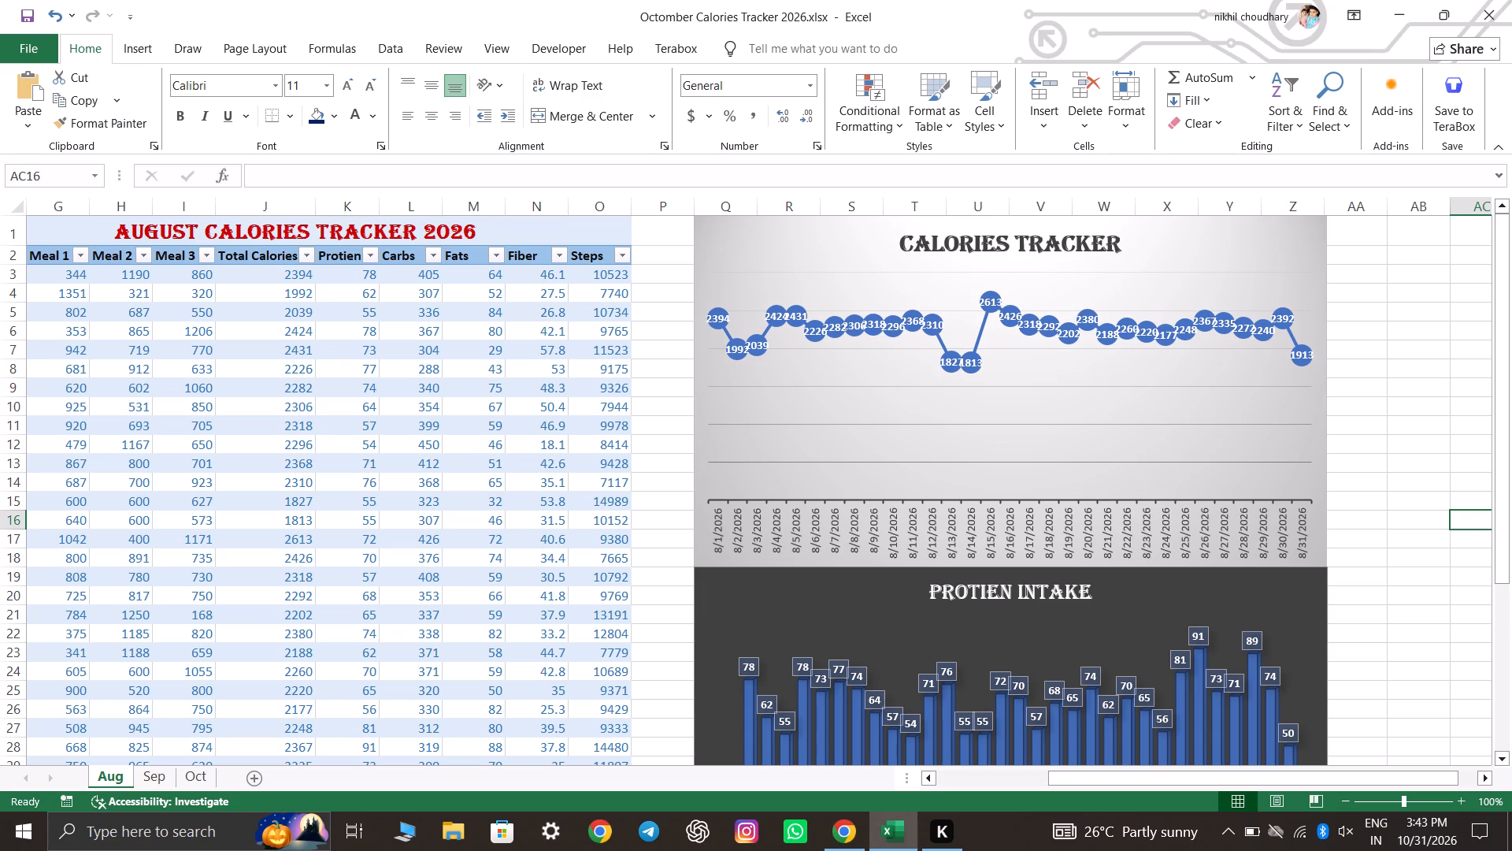
# Increase the August protein chart's title to font size 18 and deselect the chart.
pyautogui.click(993, 591)
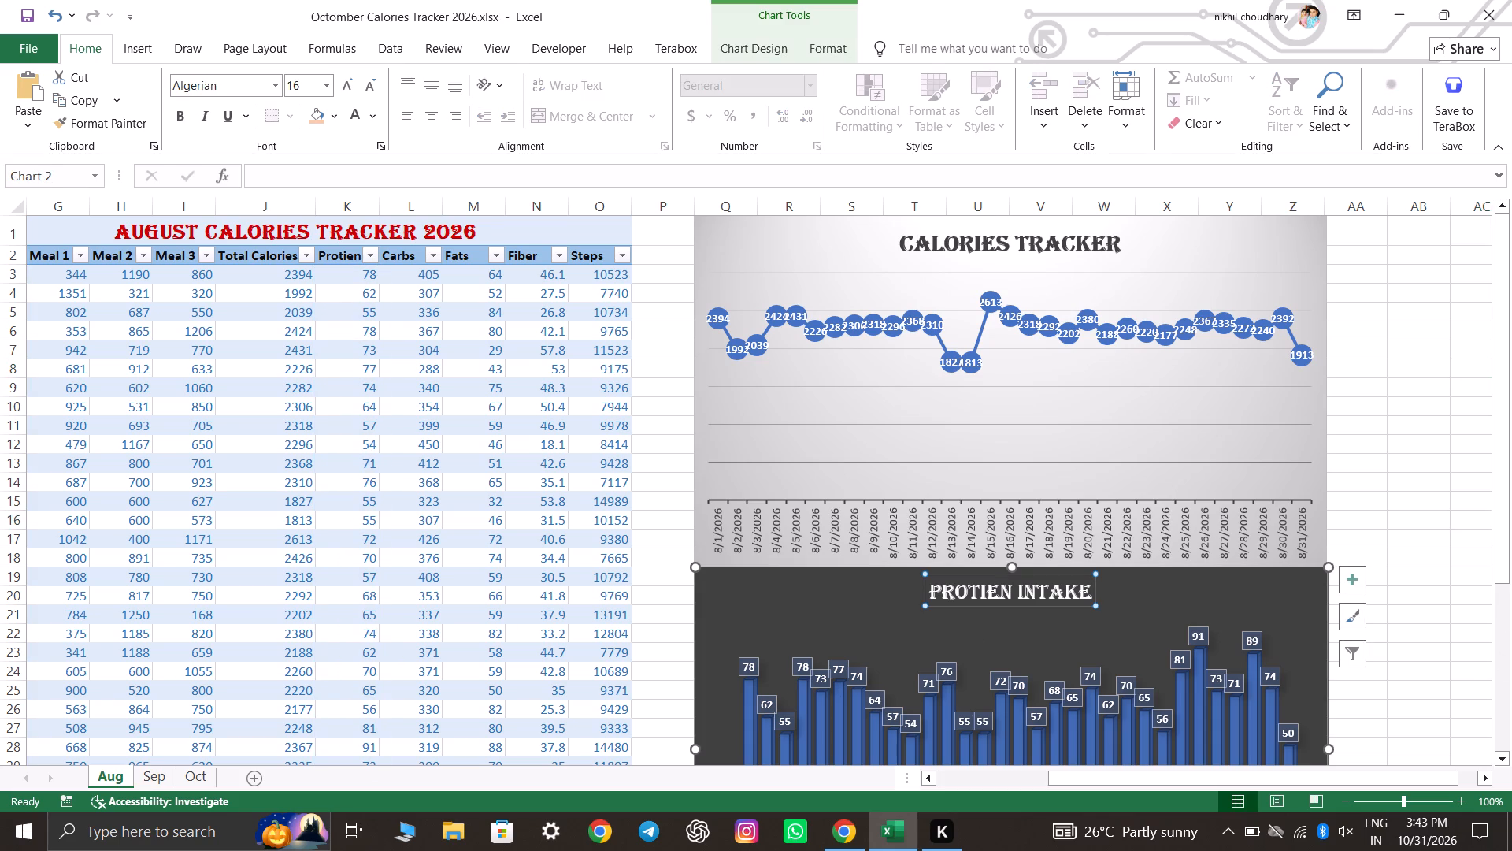
pyautogui.click(352, 77)
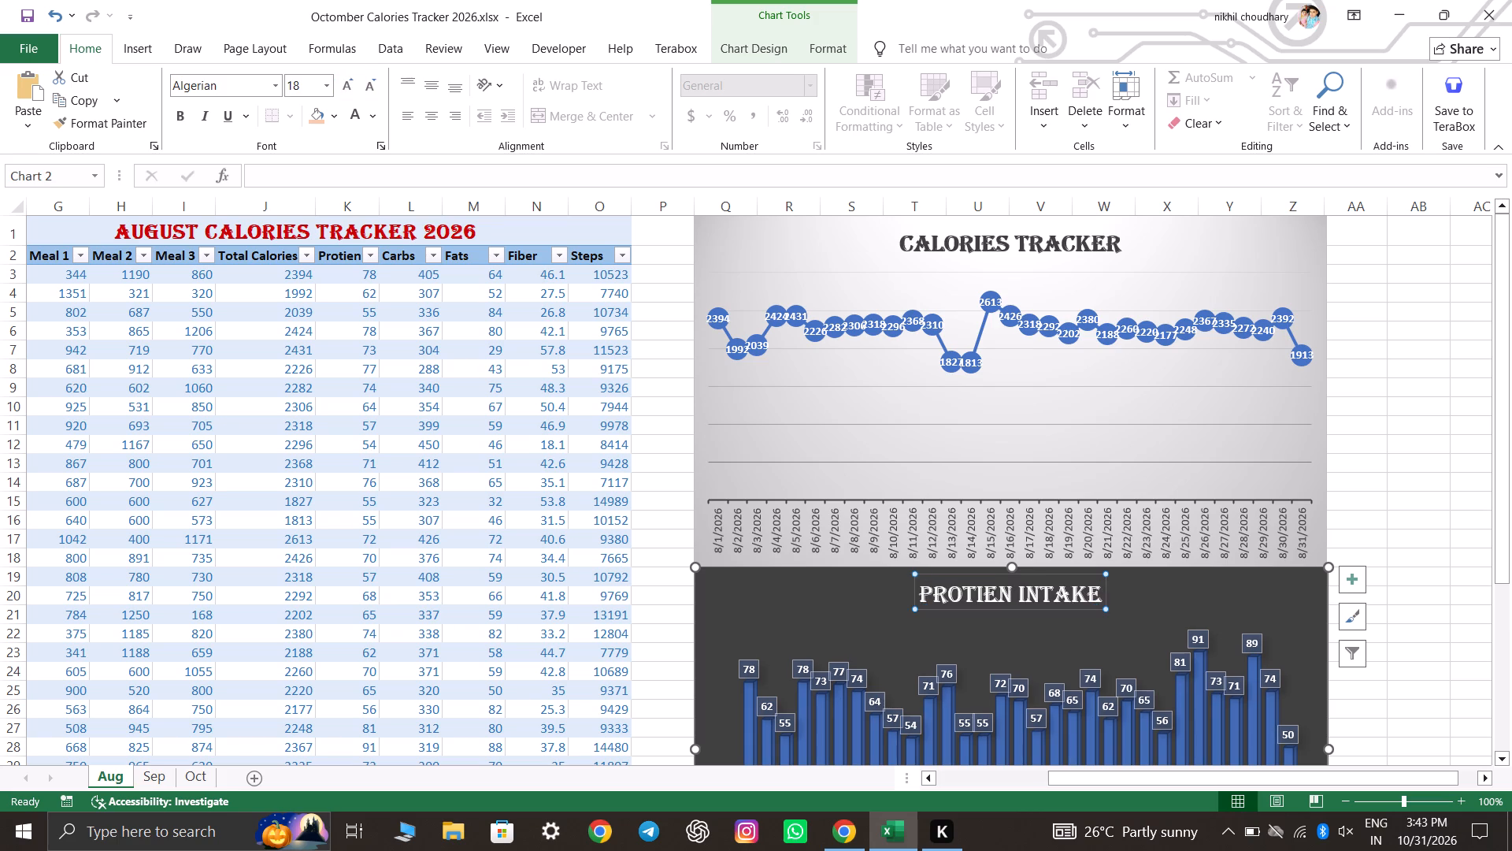
pyautogui.click(1440, 521)
pyautogui.scroll(-5, 1411, 542)
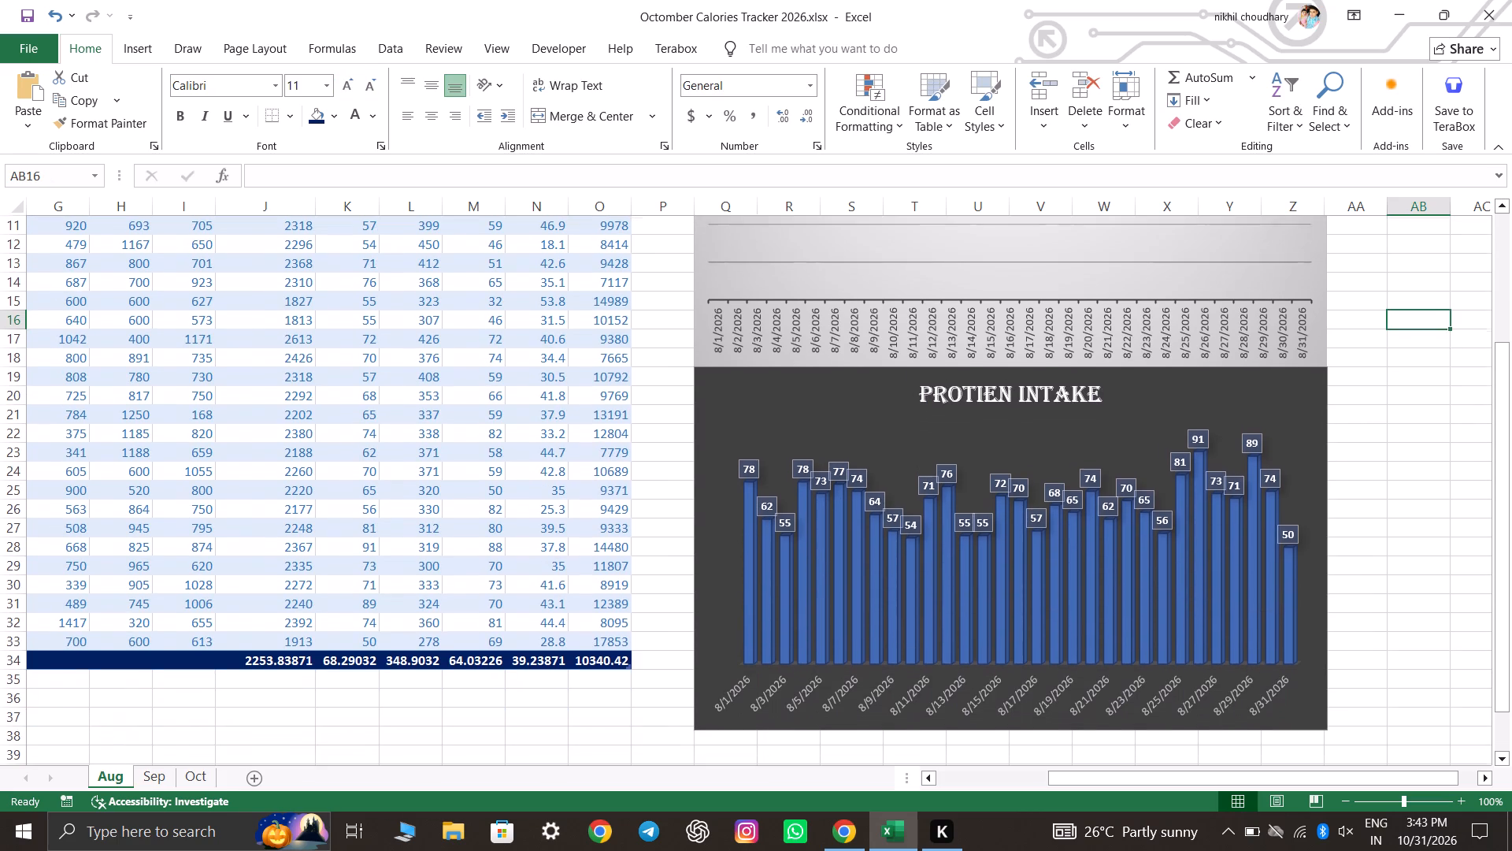
# Check the Sep and Oct sheets, return to Sep and save the workbook.
pyautogui.click(154, 782)
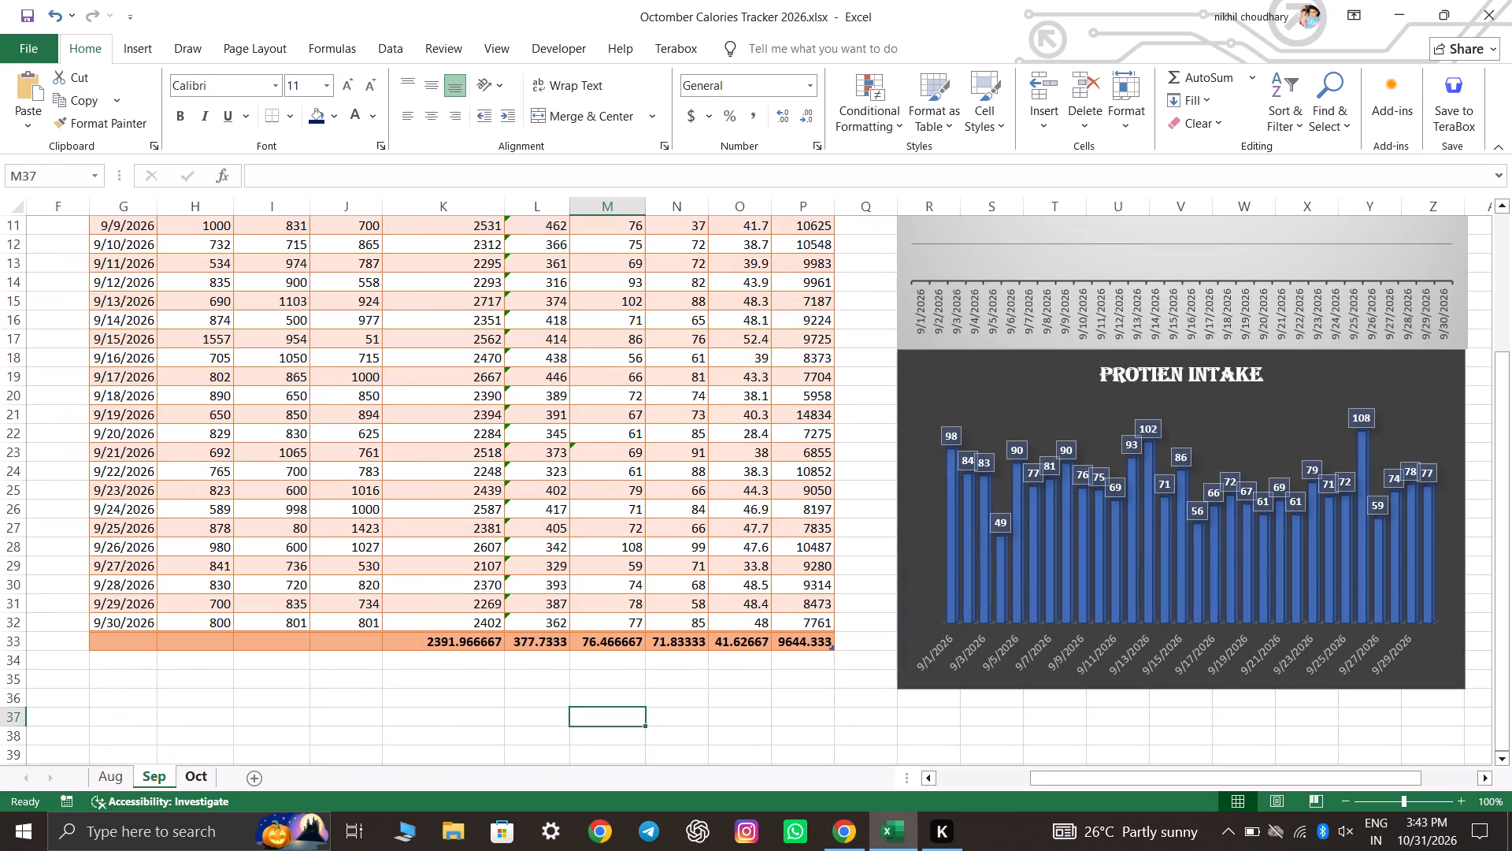
pyautogui.click(202, 779)
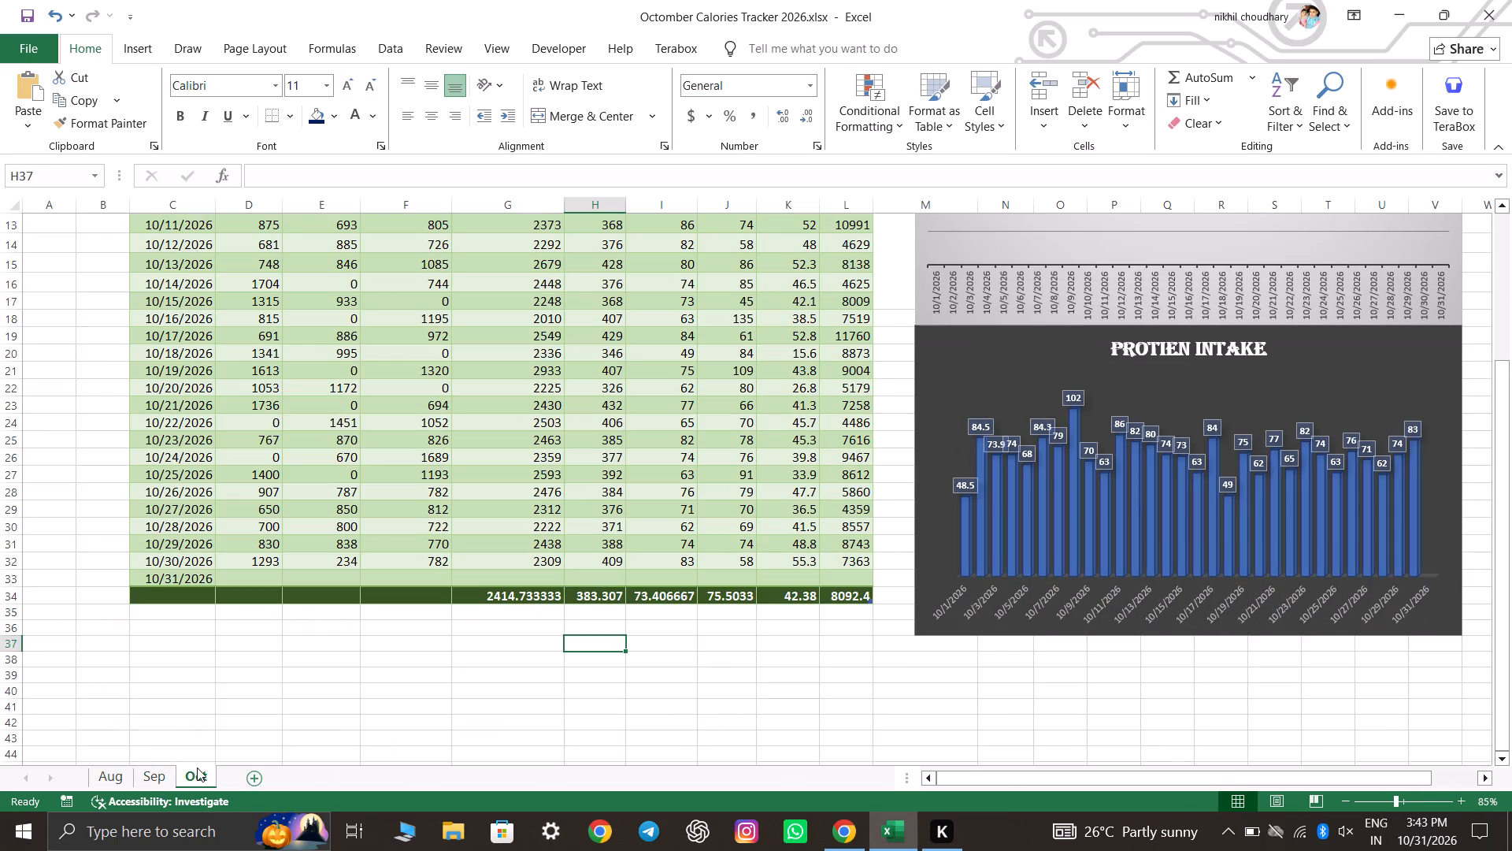
pyautogui.click(159, 771)
pyautogui.scroll(9, 807, 692)
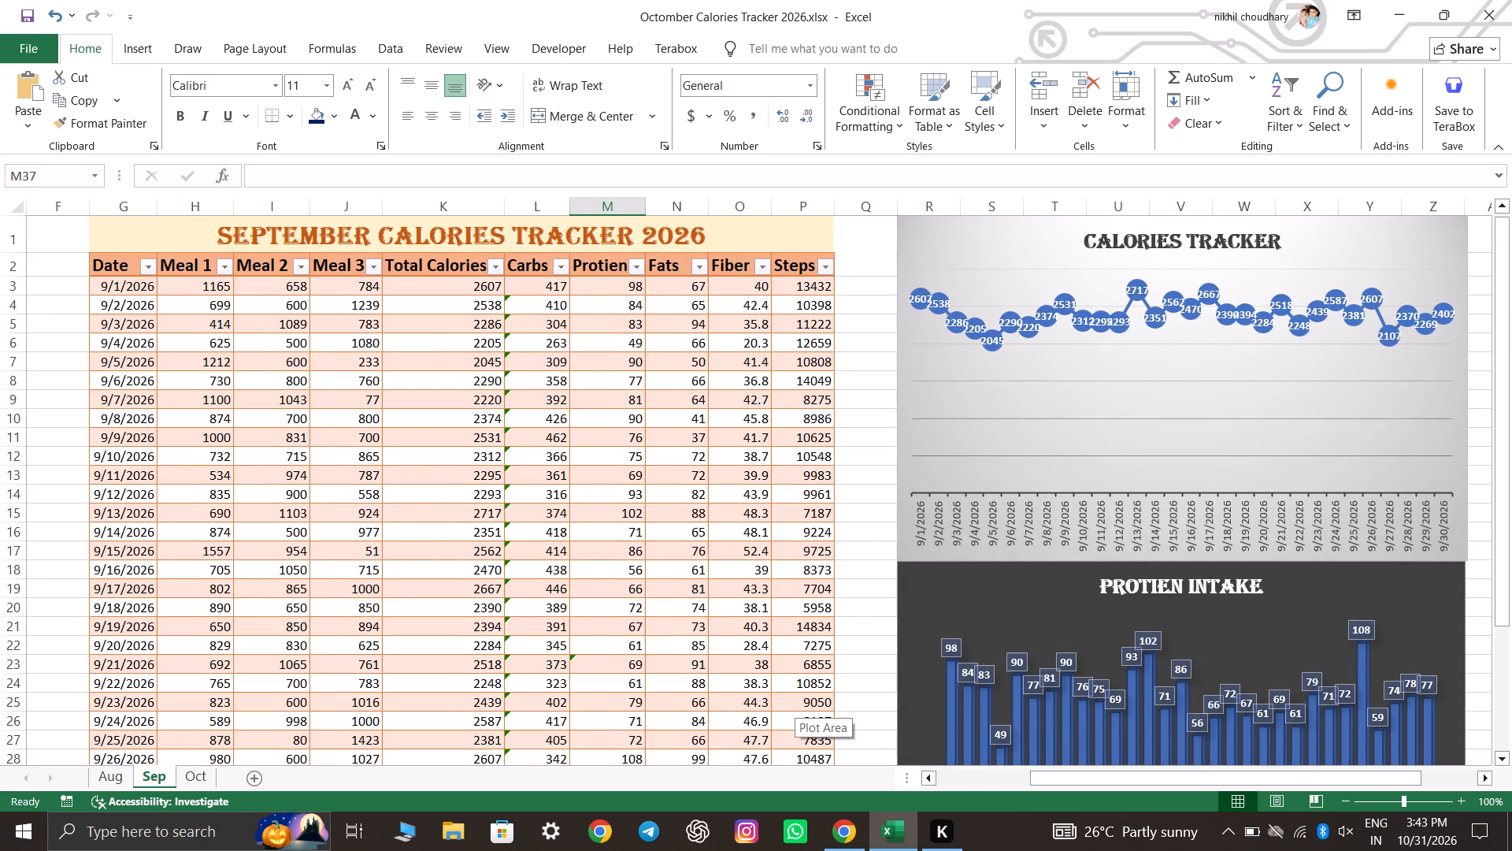
pyautogui.click(864, 604)
pyautogui.hotkey('ctrl', 's')
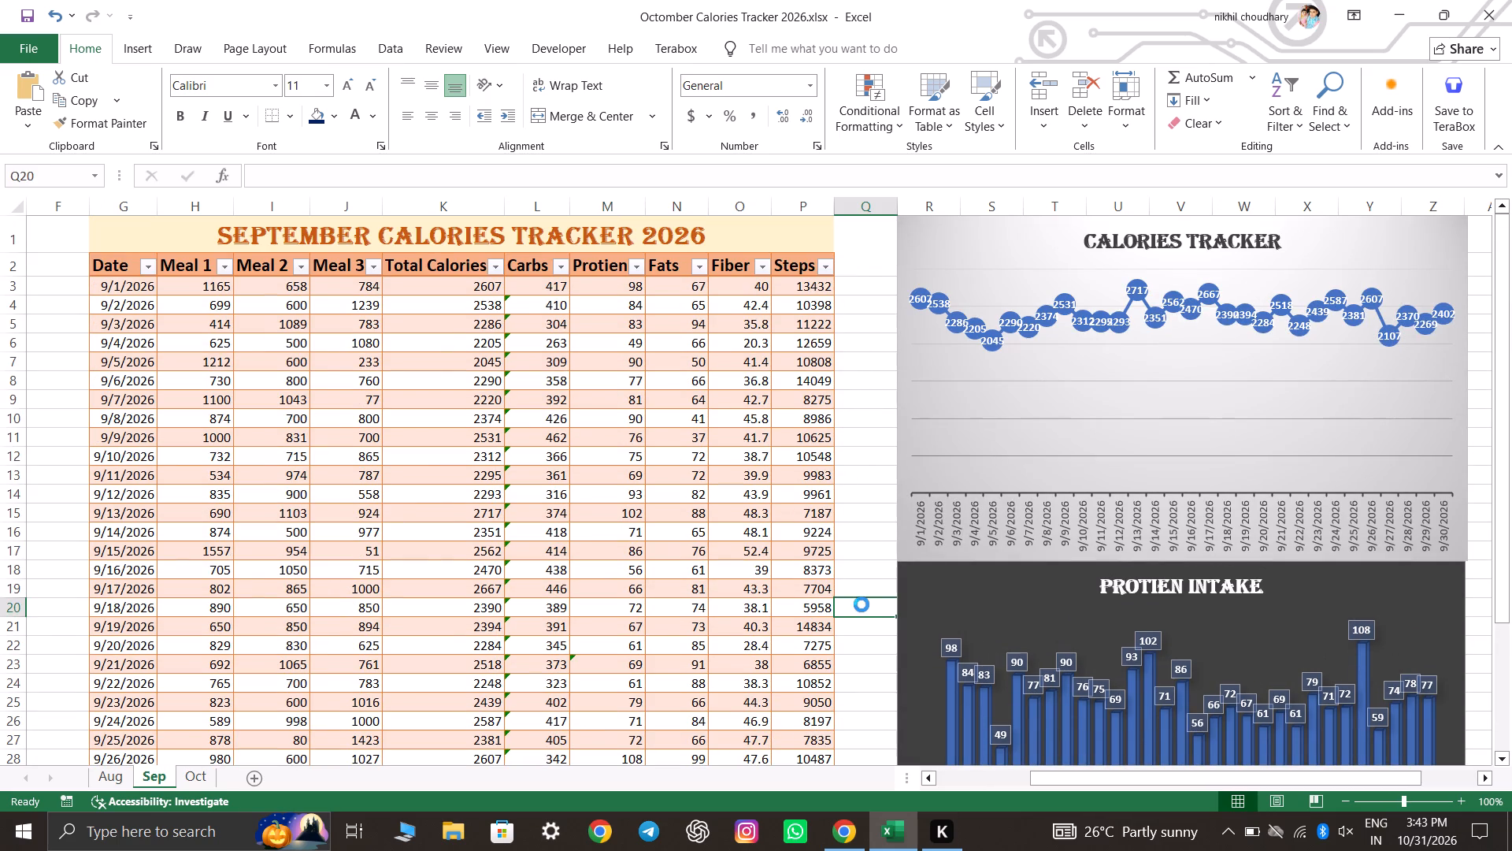
pyautogui.hotkey('ctrl', 's')
pyautogui.hotkey('ctrl', 's')
pyautogui.hotkey('ctrl', 's')
pyautogui.hotkey('ctrl', 's')
pyautogui.hotkey('ctrl', 's')
pyautogui.hotkey('ctrl', 's')
pyautogui.hotkey('ctrl', 's')
pyautogui.hotkey('ctrl', 's')
pyautogui.hotkey('ctrl', 's')
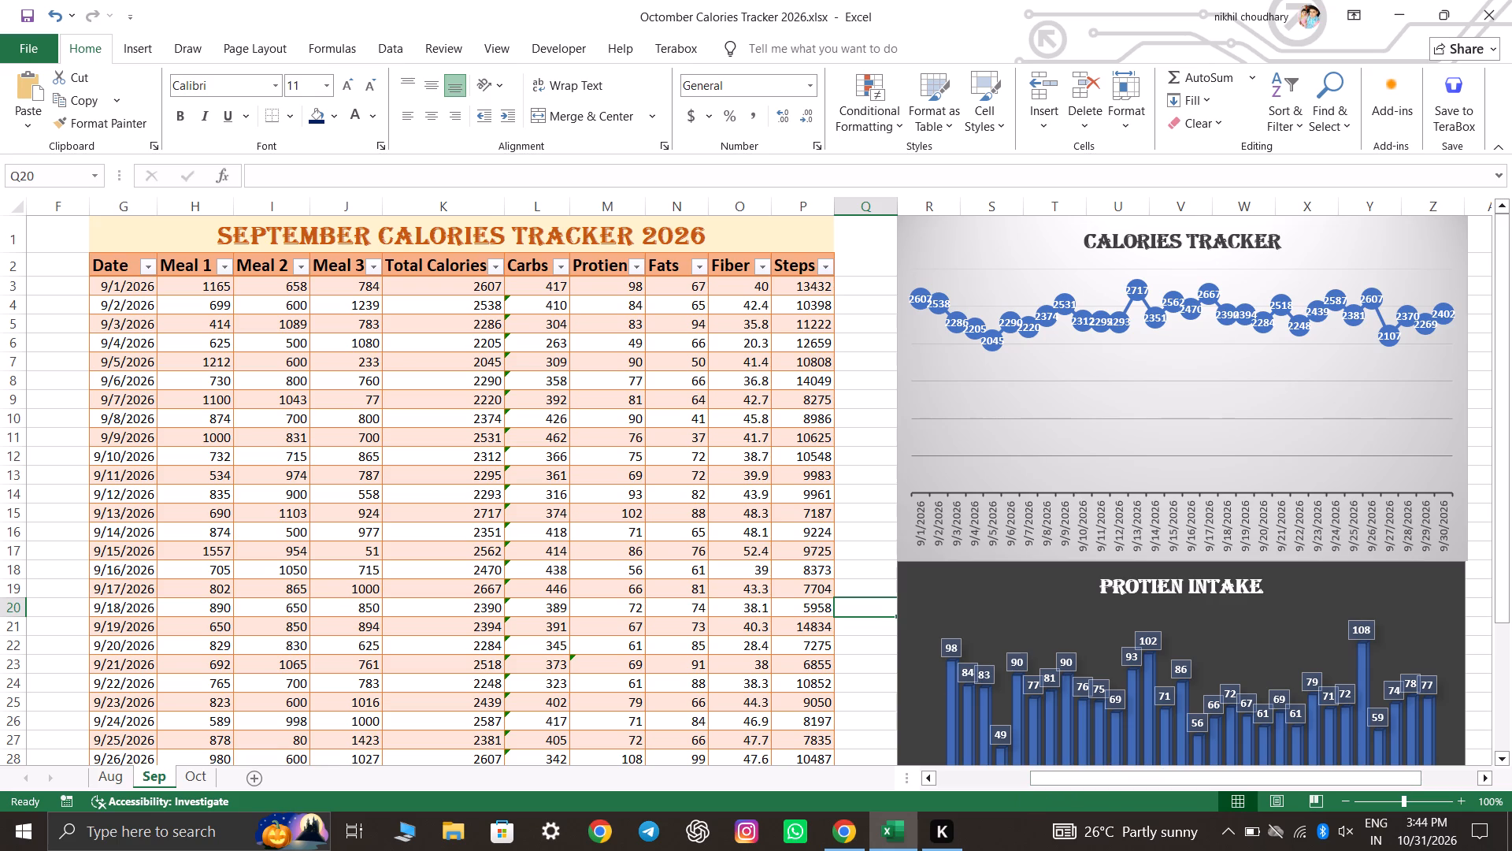
pyautogui.click(870, 431)
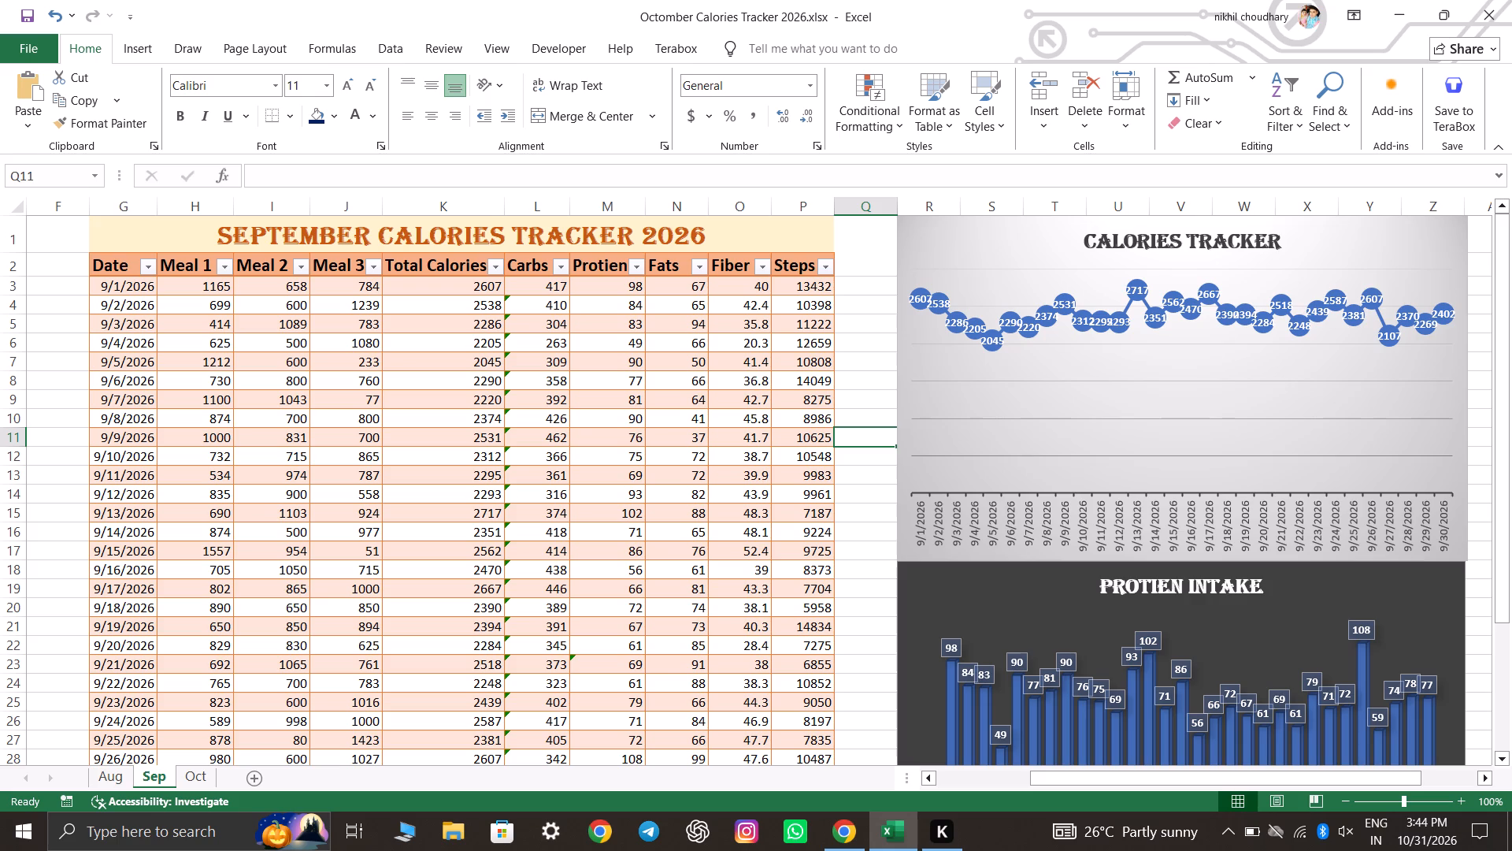
# Examine the September table and its averages row, including the formula behind the protein average.
pyautogui.scroll(-5, 798, 459)
pyautogui.scroll(-3, 840, 555)
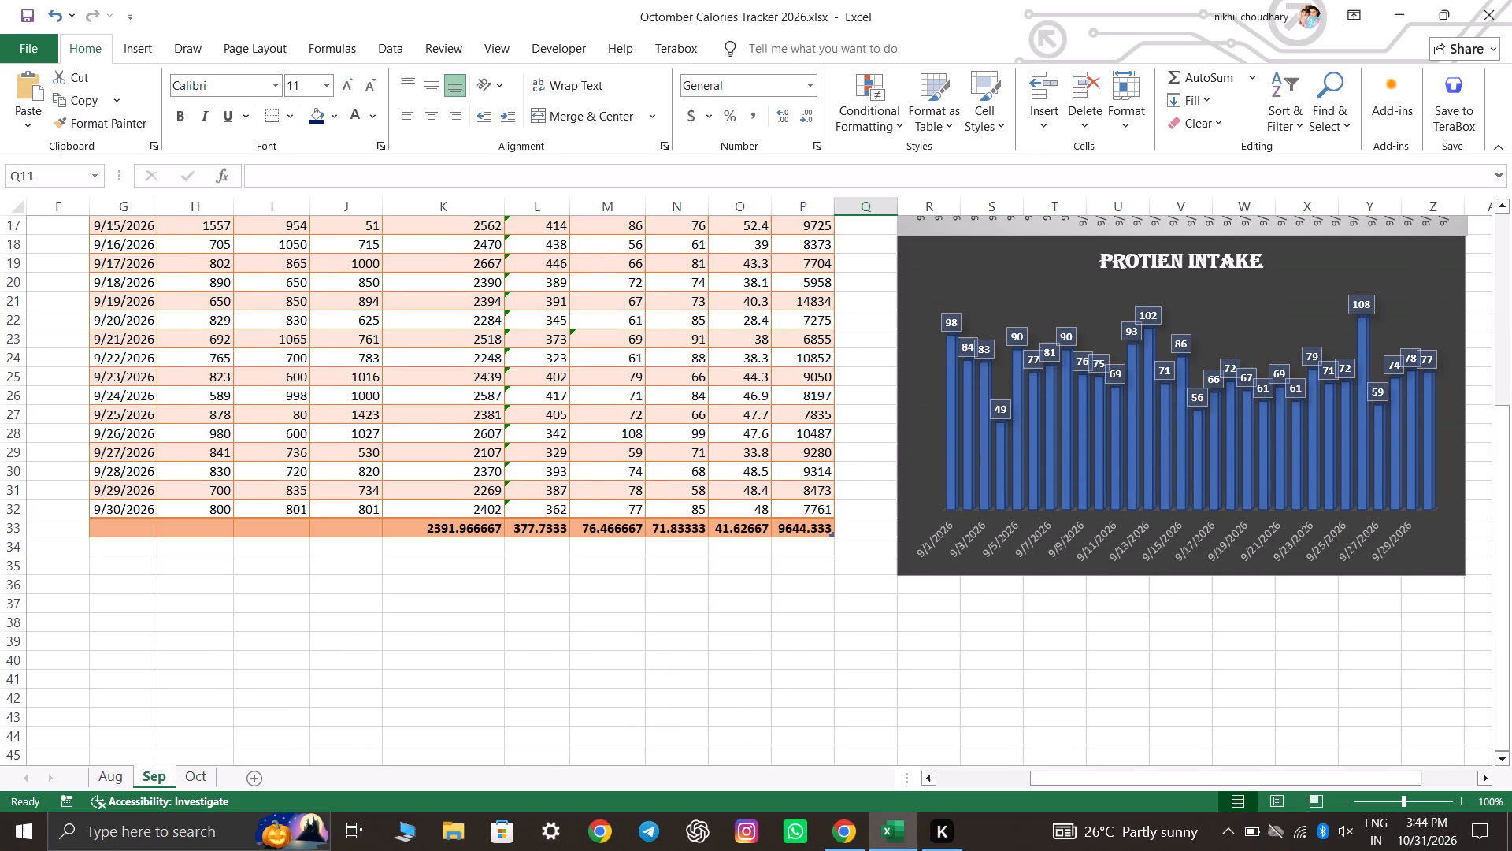
pyautogui.click(829, 674)
pyautogui.scroll(3, 1077, 677)
pyautogui.scroll(8, 1165, 667)
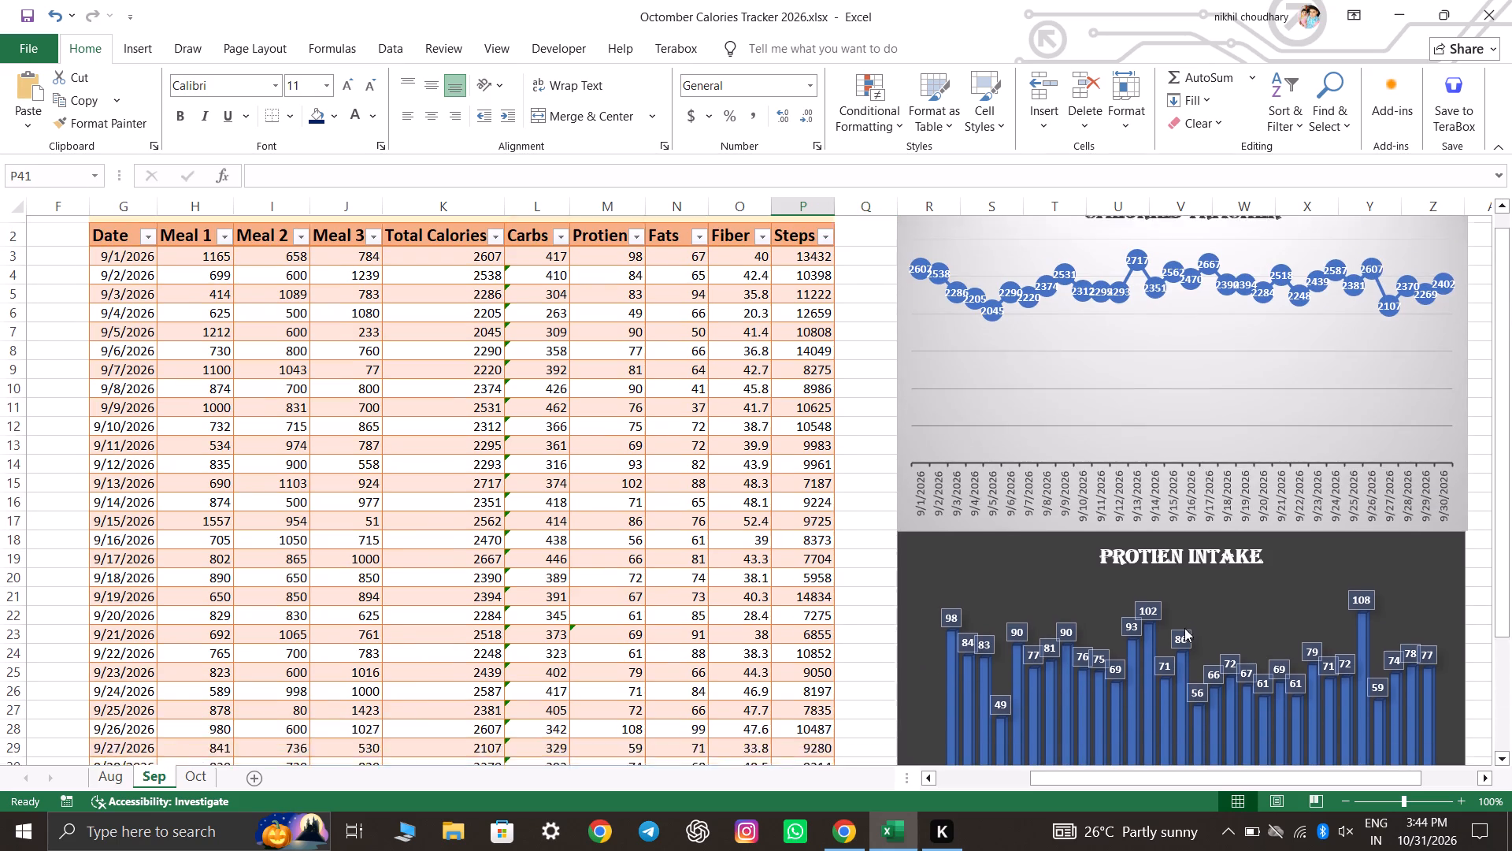
pyautogui.scroll(4, 1209, 585)
pyautogui.scroll(-5, 865, 496)
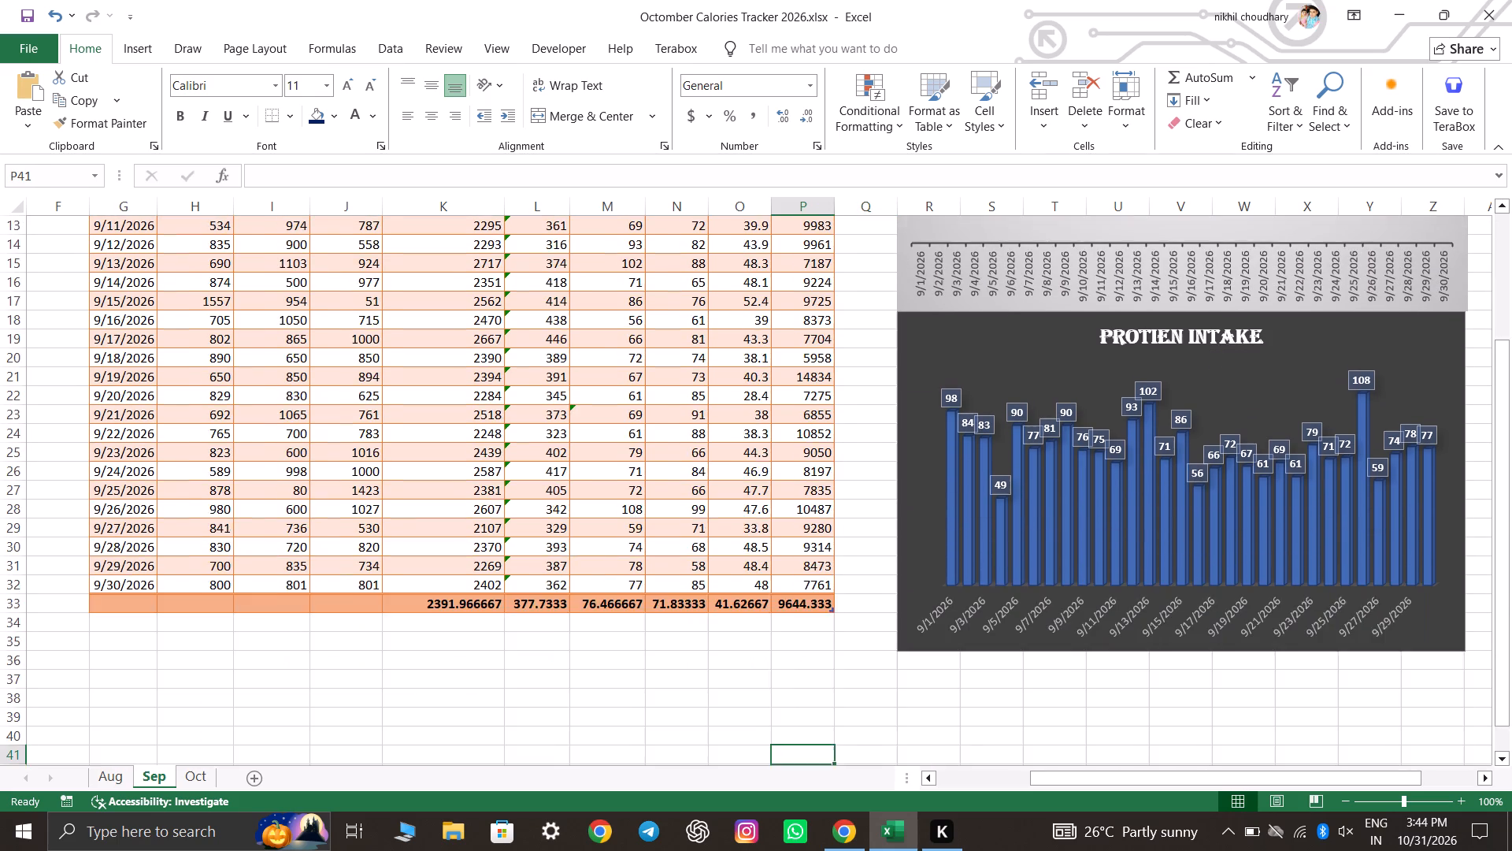
pyautogui.scroll(-5, 873, 533)
pyautogui.click(871, 570)
pyautogui.scroll(2, 871, 570)
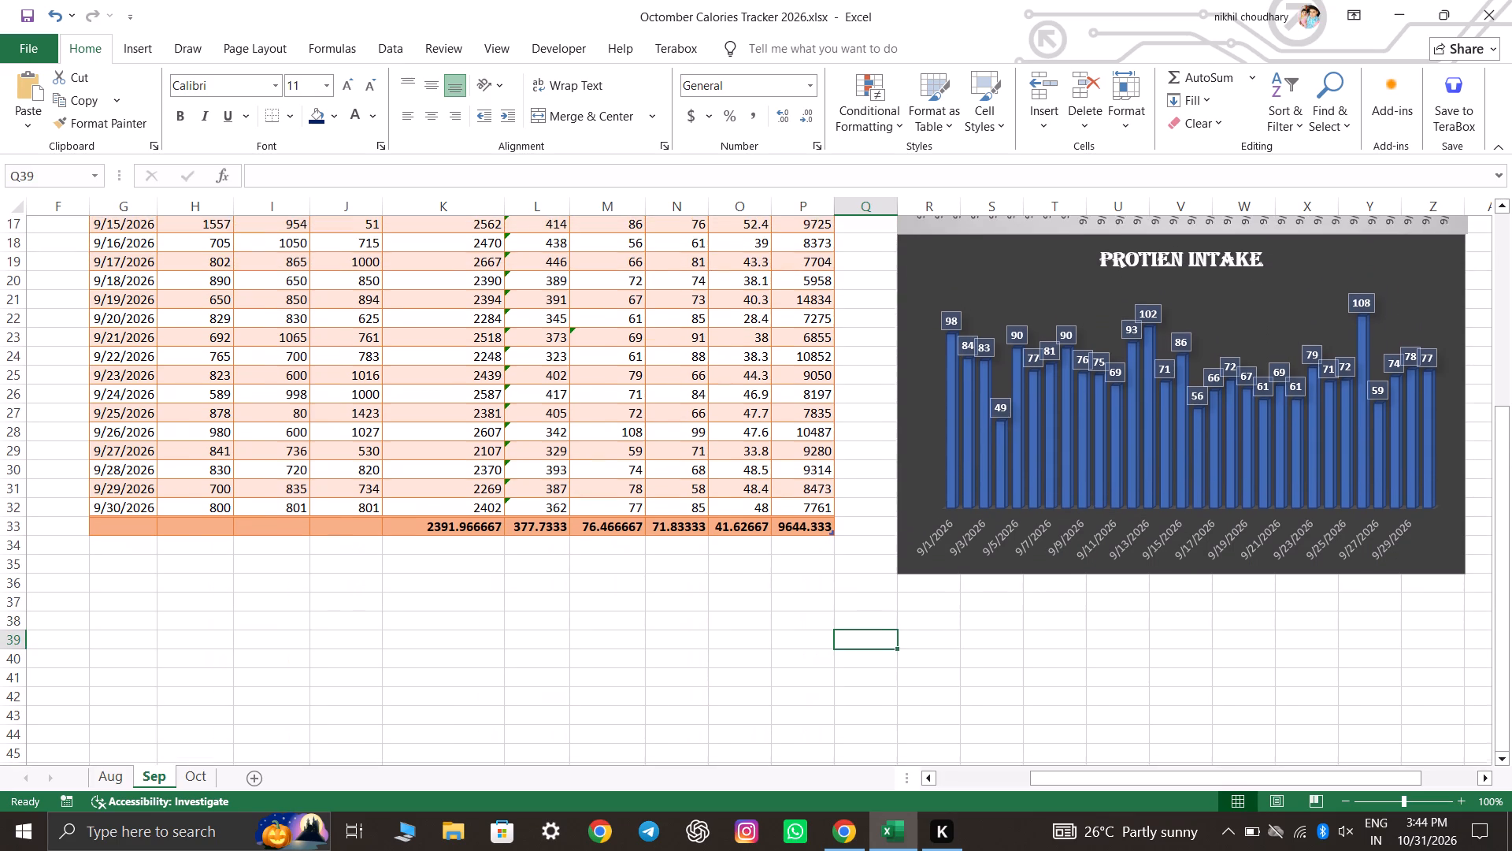
pyautogui.doubleClick(632, 529)
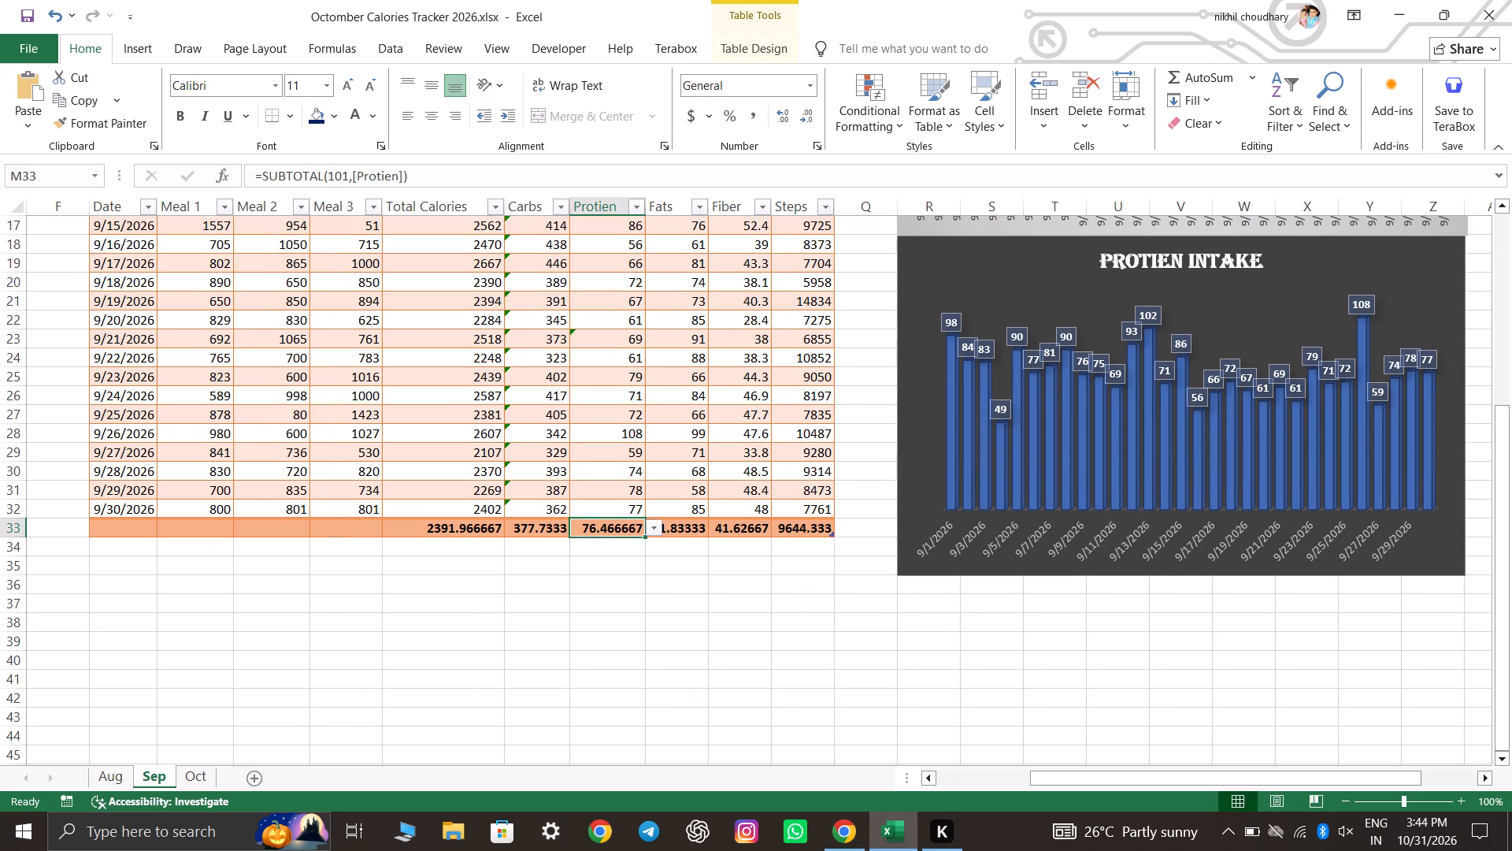
pyautogui.doubleClick(613, 529)
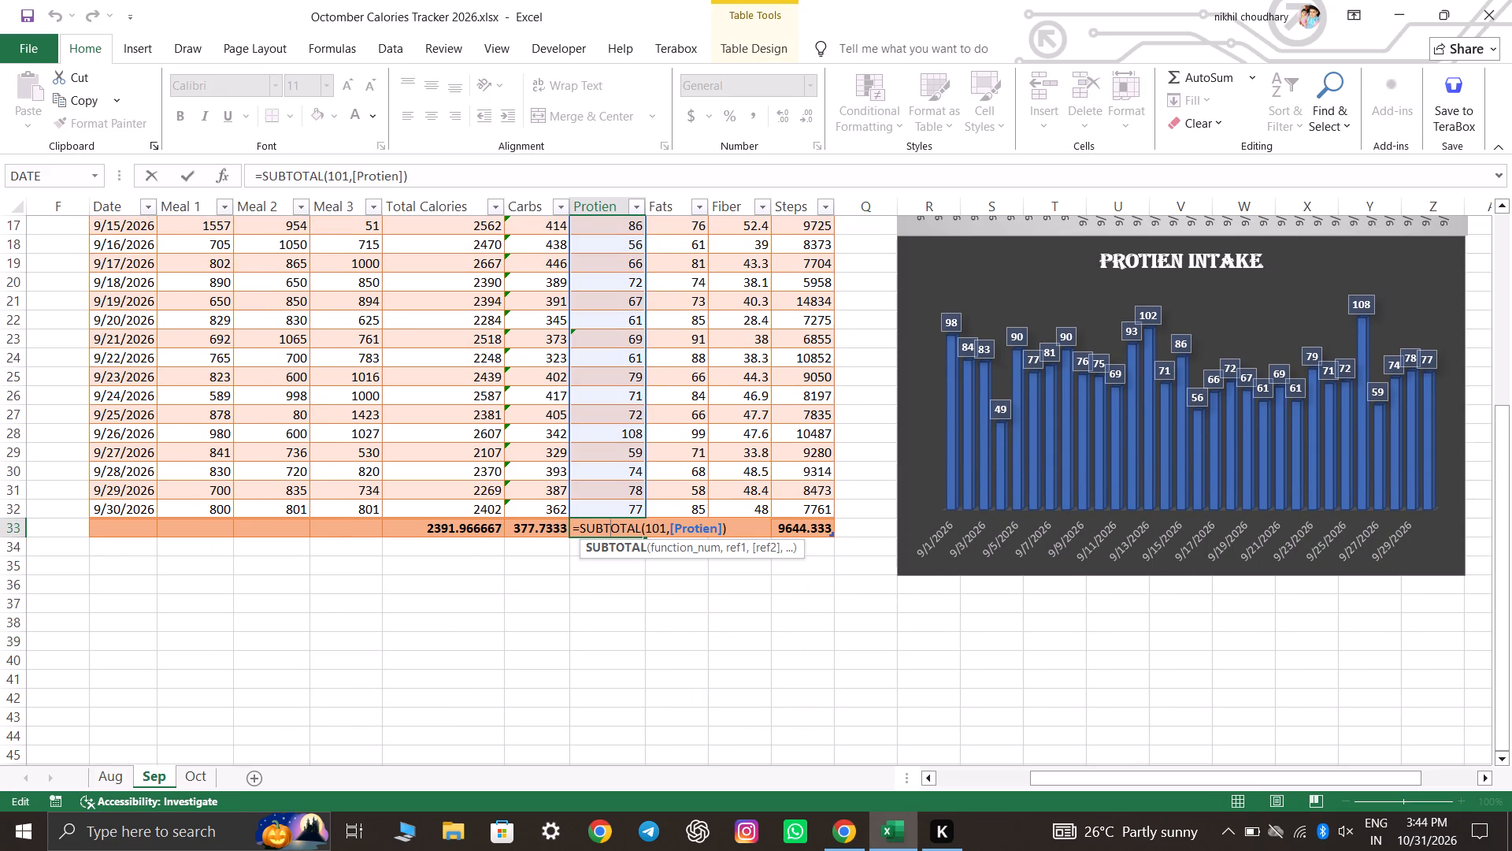
pyautogui.press('Return')
pyautogui.click(754, 677)
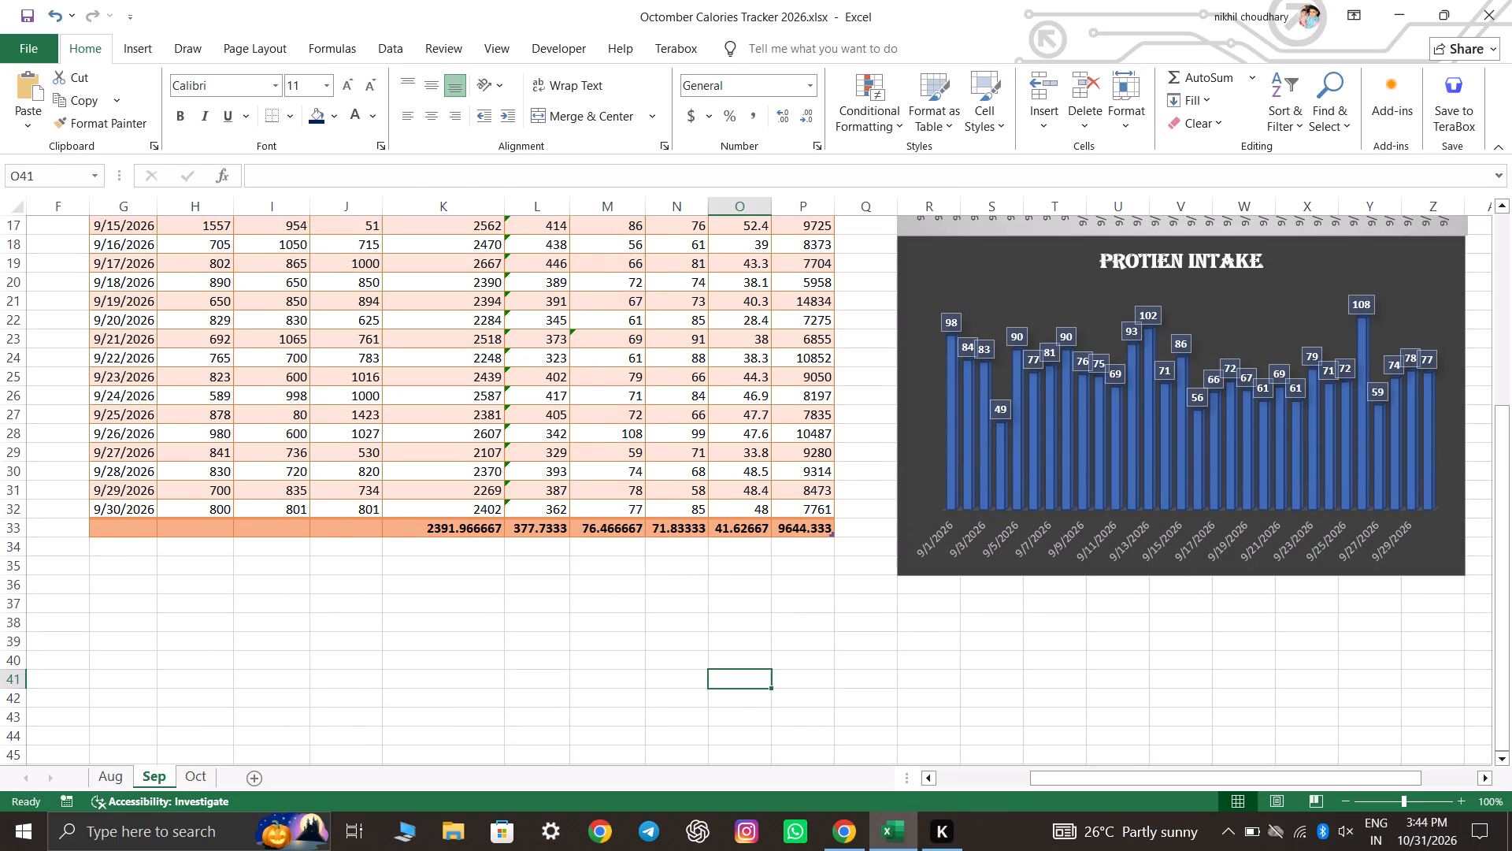
# Examine the September calories and protein charts beside the table, checking the readability of their labels.
pyautogui.press('Left')
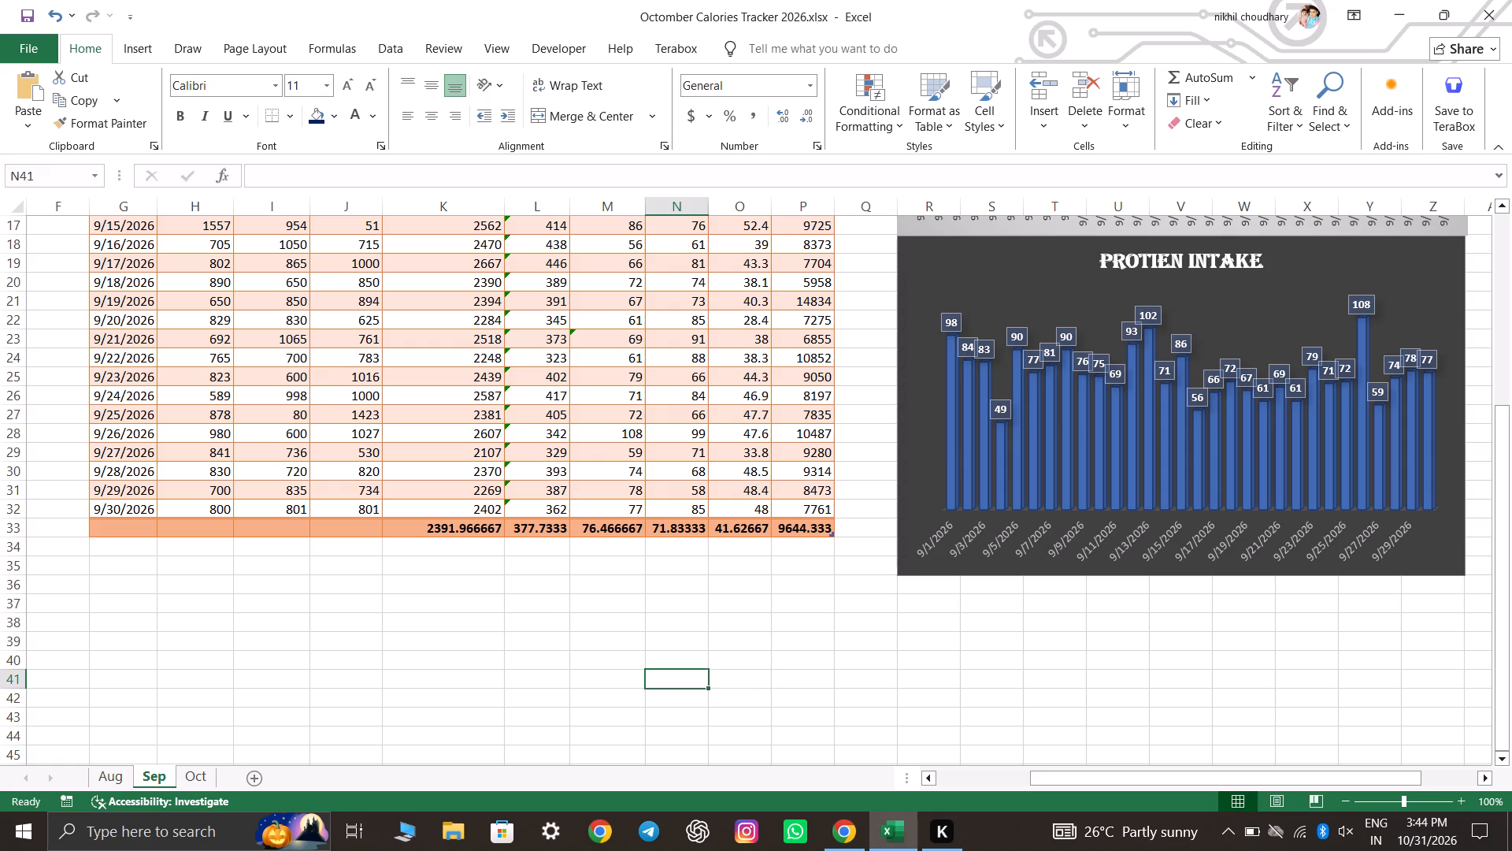
pyautogui.press('Right')
pyautogui.press('Right')
pyautogui.press('Right')
pyautogui.press('Right')
pyautogui.press('Right')
pyautogui.press('Right')
pyautogui.press('Right')
pyautogui.press('Right')
pyautogui.press('Right')
pyautogui.press('Right')
pyautogui.press('Right')
pyautogui.press('Right')
pyautogui.press('Right')
pyautogui.press('Right')
pyautogui.press('Right')
pyautogui.press('Right')
pyautogui.press('Right')
pyautogui.press('Right')
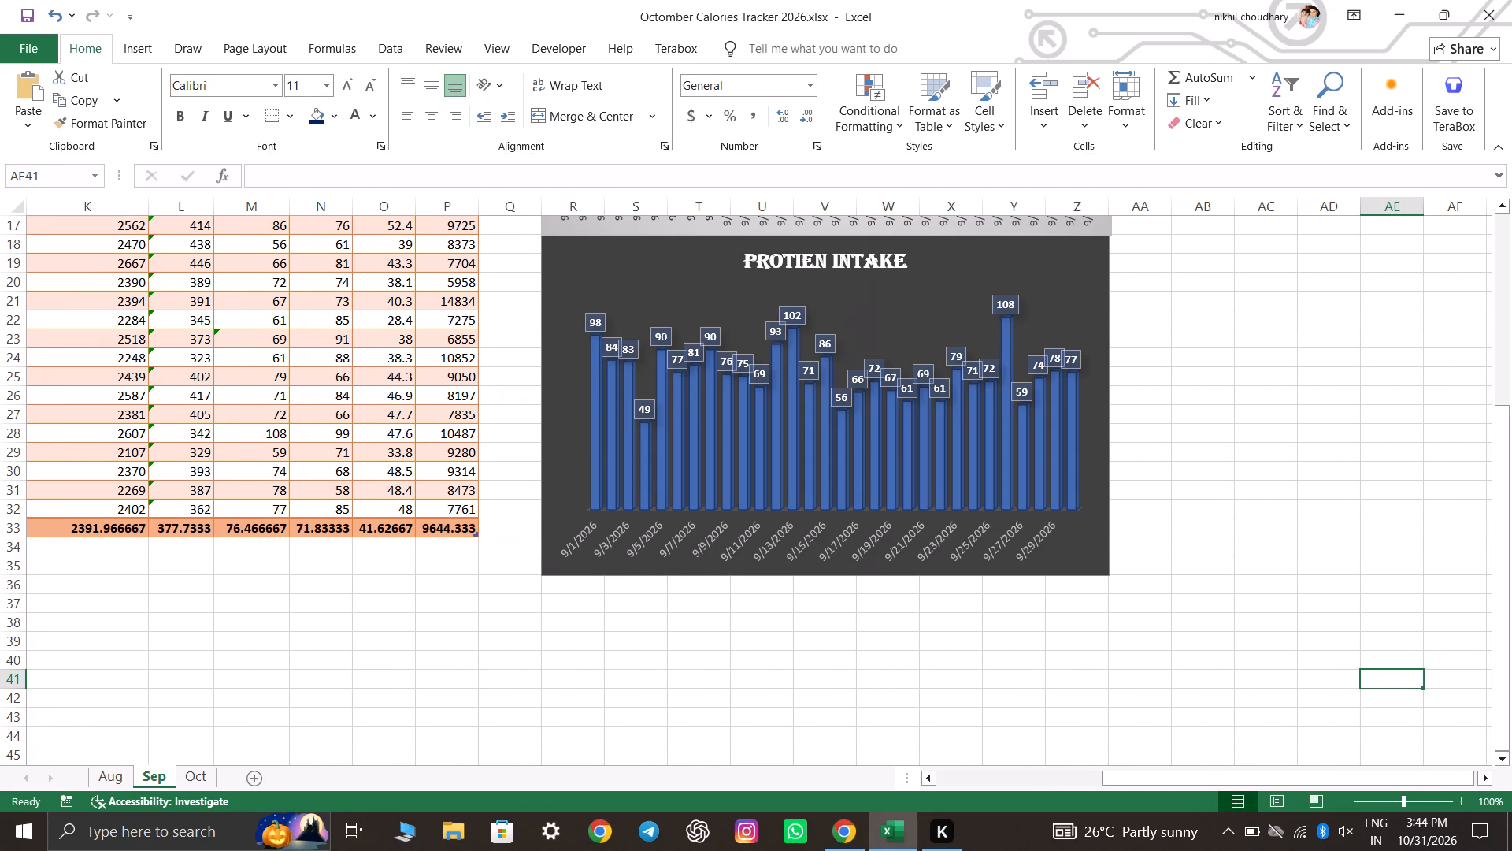
pyautogui.scroll(16, 736, 659)
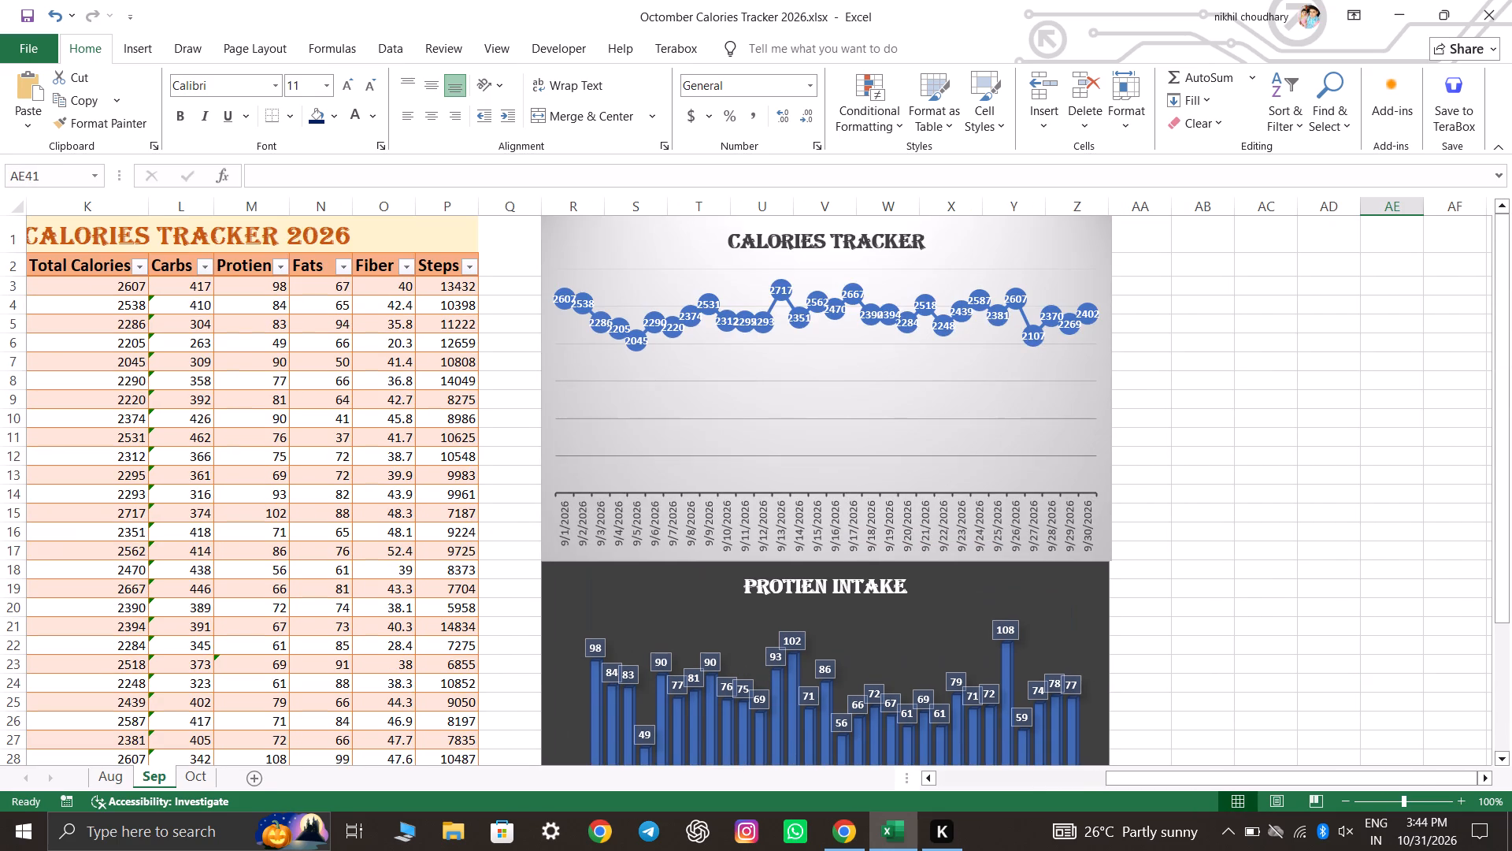
pyautogui.scroll(-5, 1263, 536)
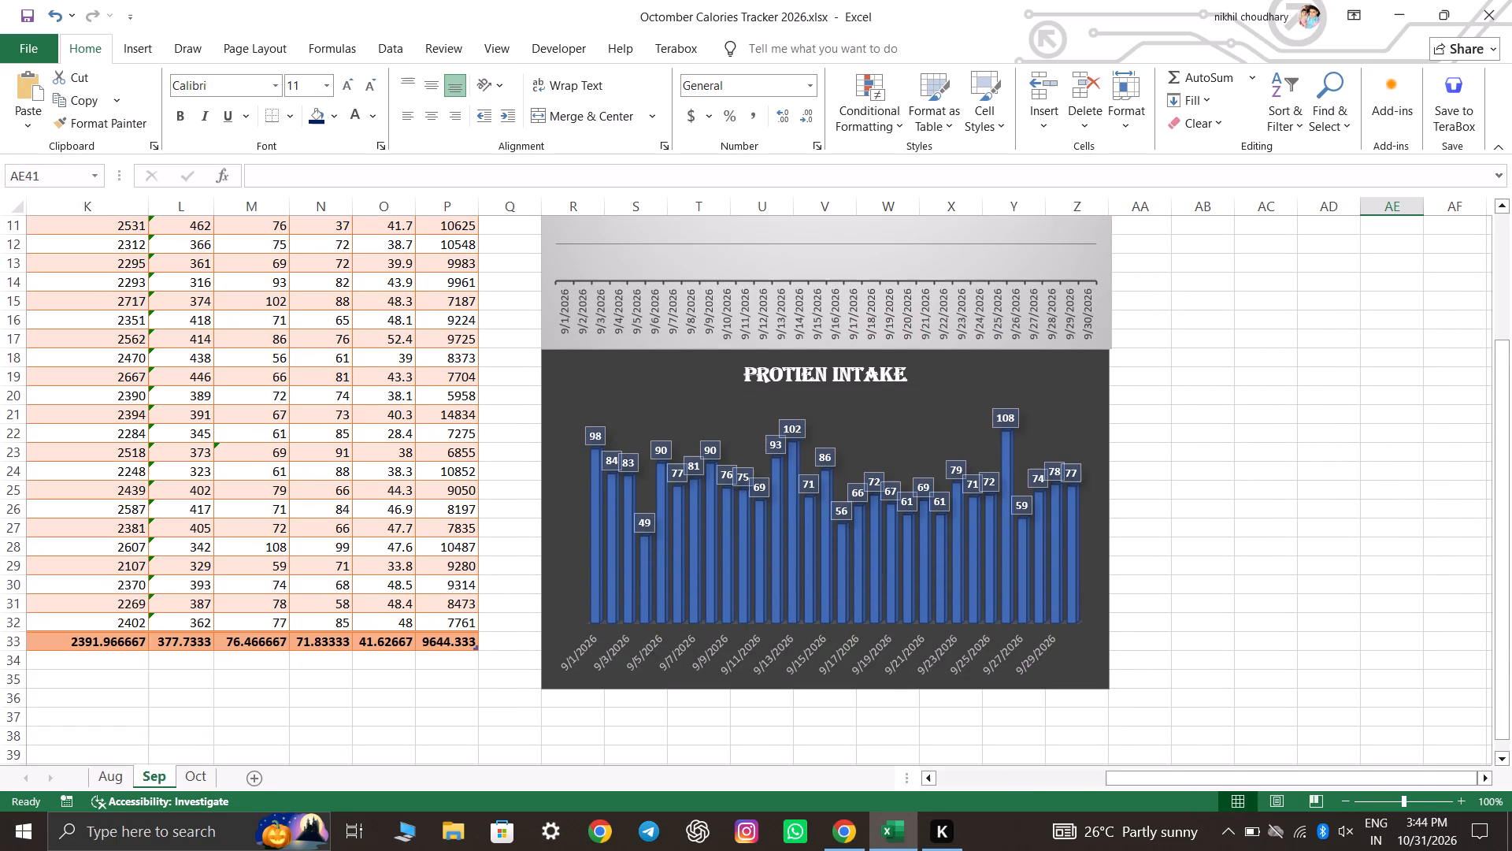
pyautogui.scroll(-3, 1256, 558)
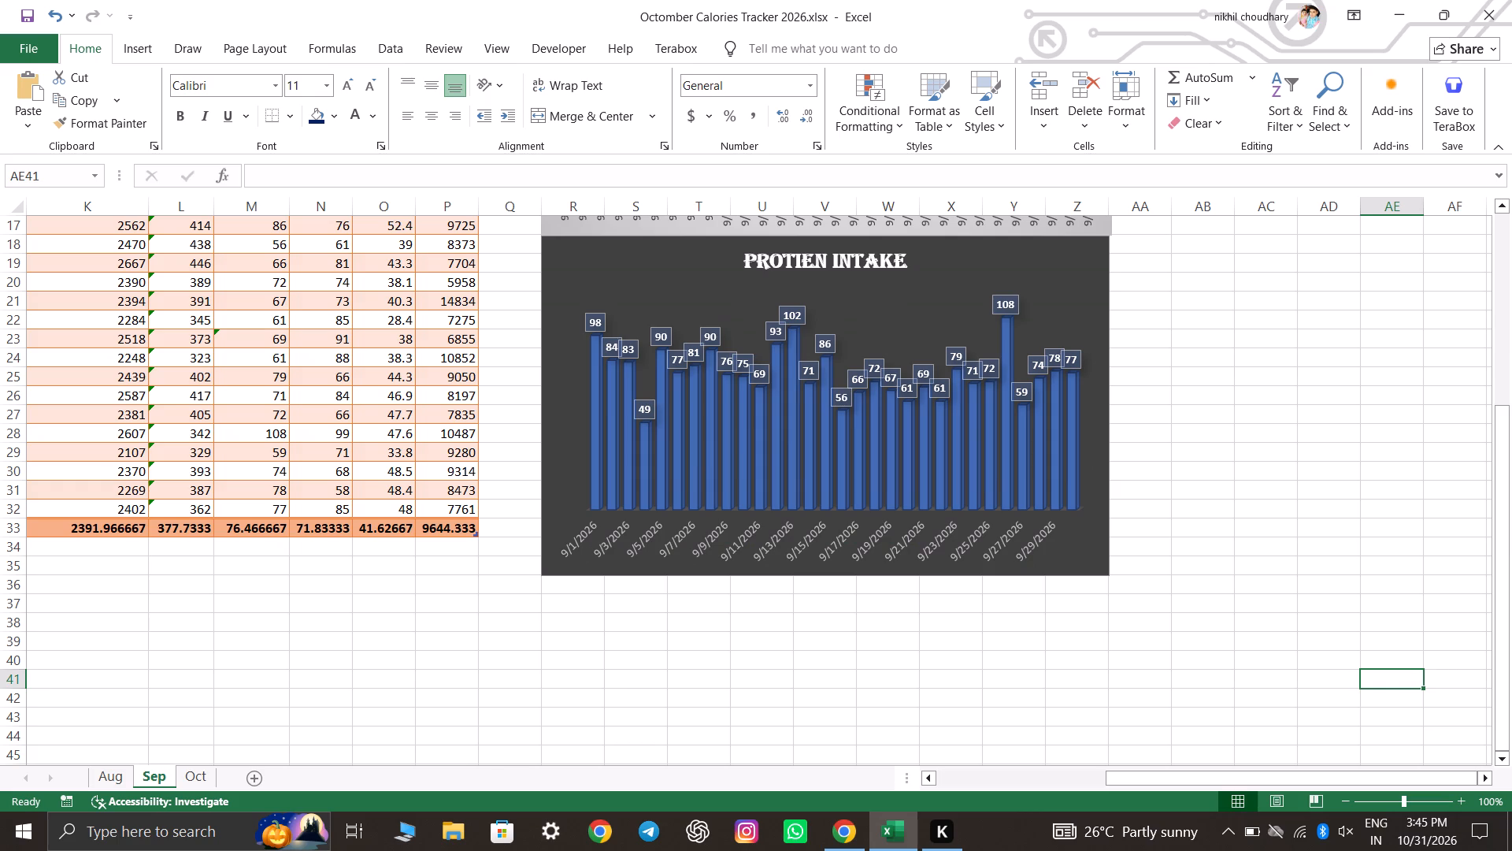
# Set the font colour of the September protein chart's date axis labels to white and deselect the chart.
pyautogui.click(936, 544)
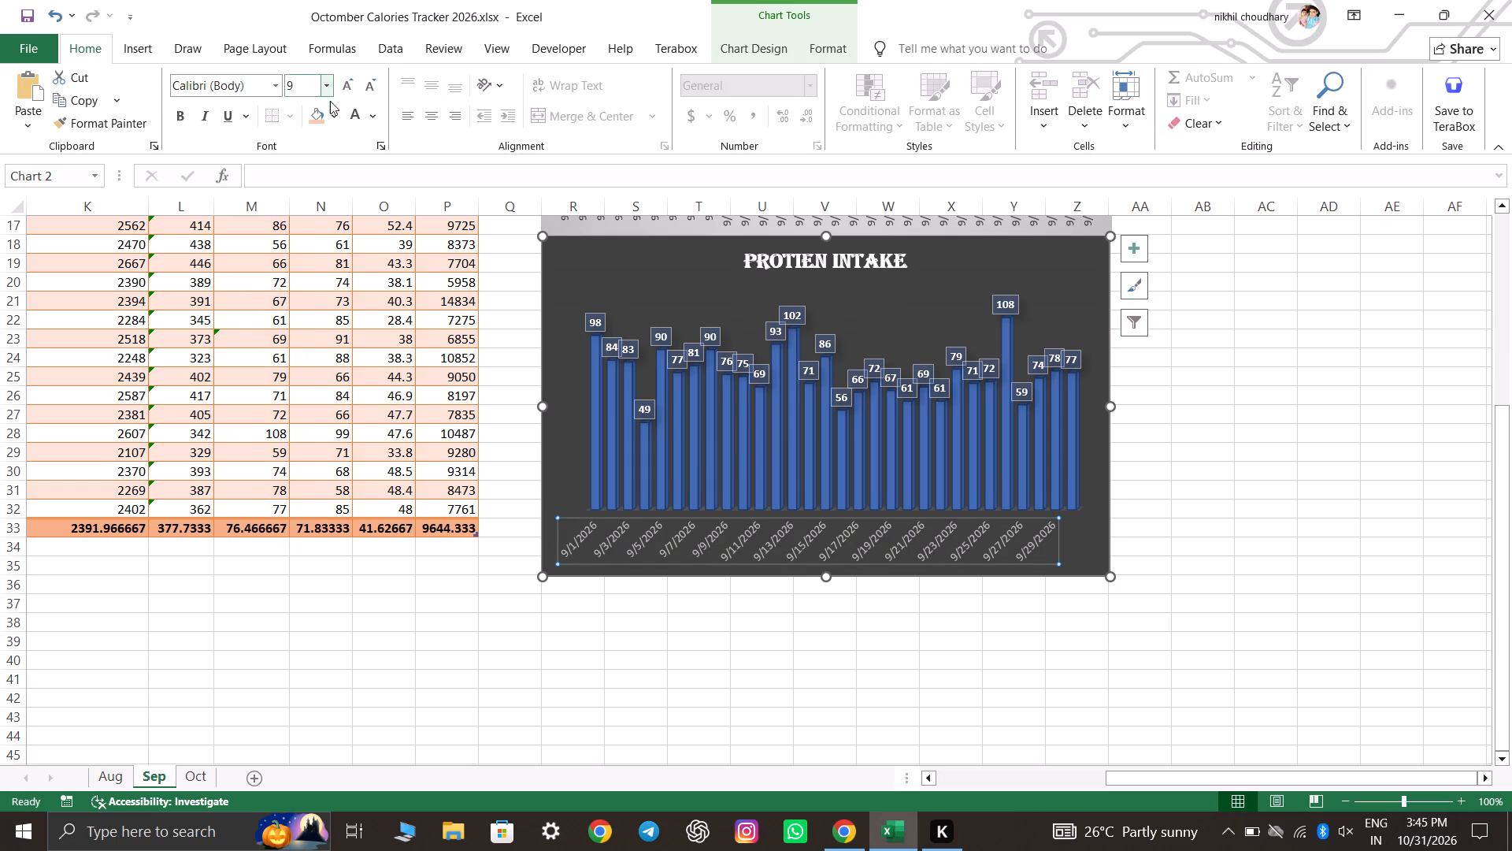
pyautogui.click(374, 121)
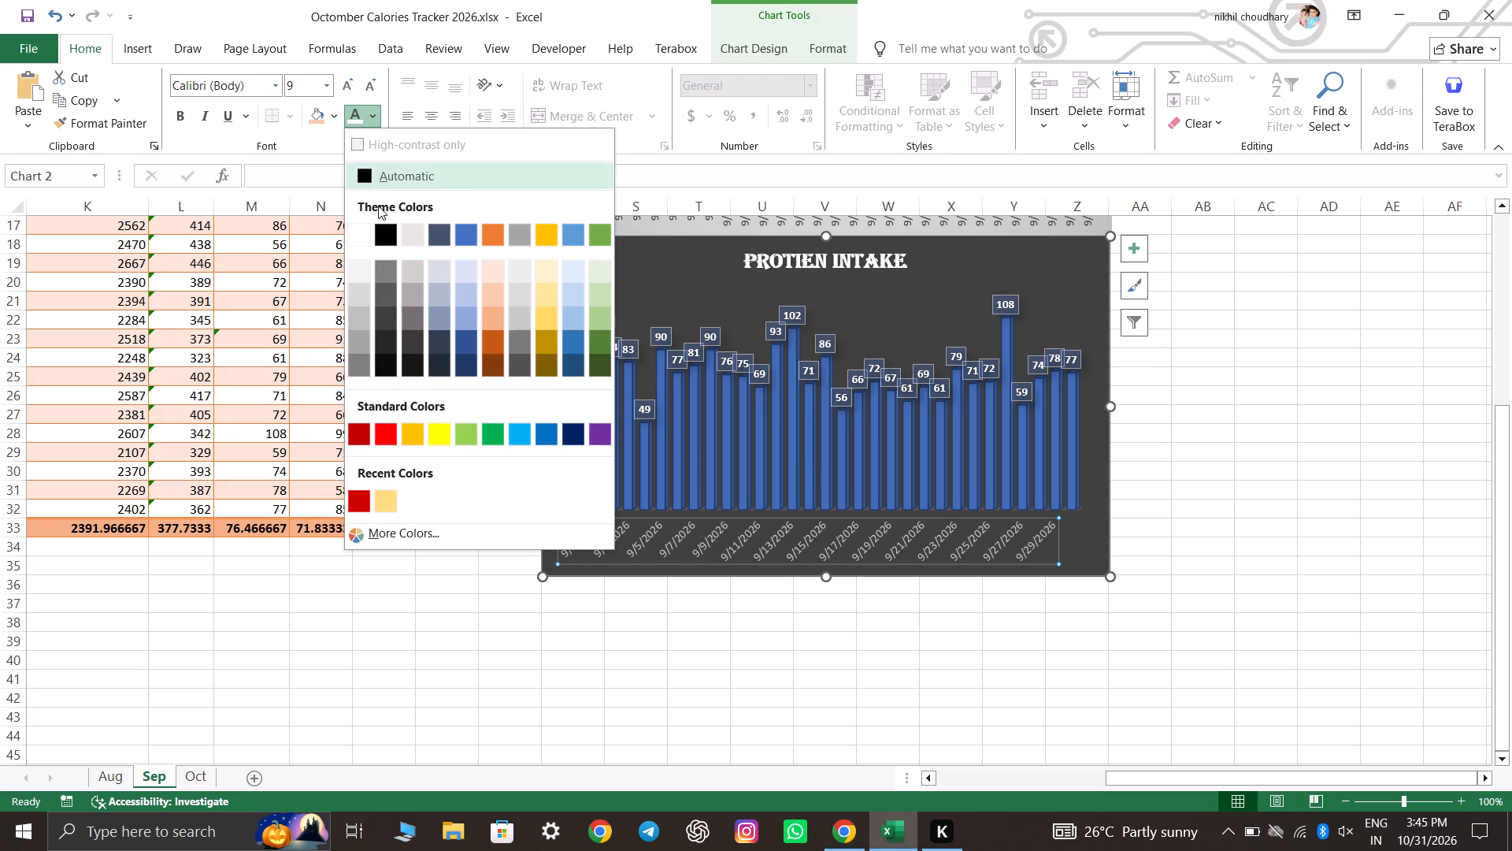
pyautogui.click(363, 246)
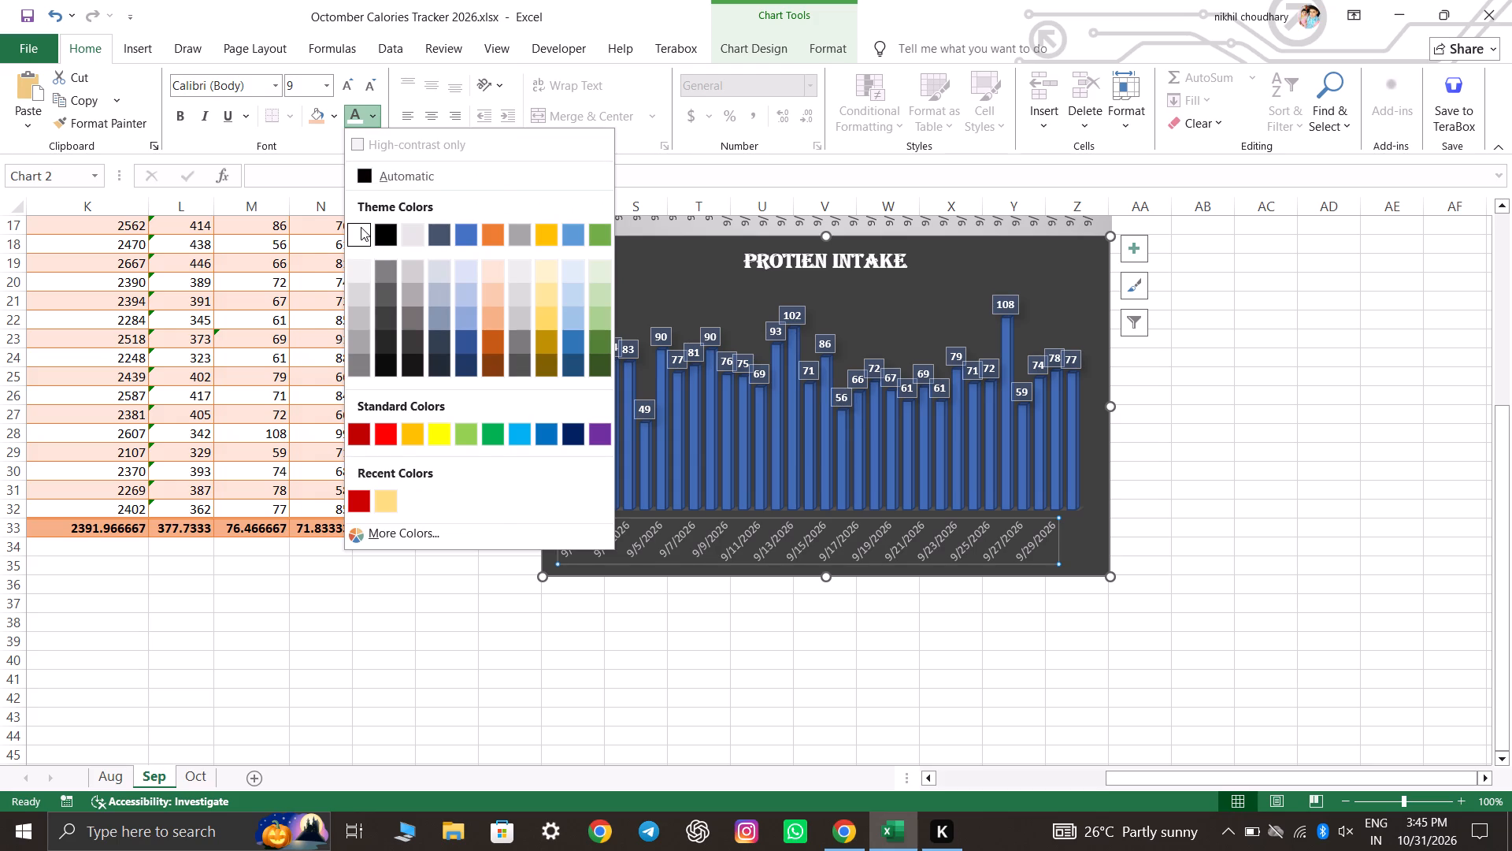
pyautogui.click(361, 227)
pyautogui.click(621, 623)
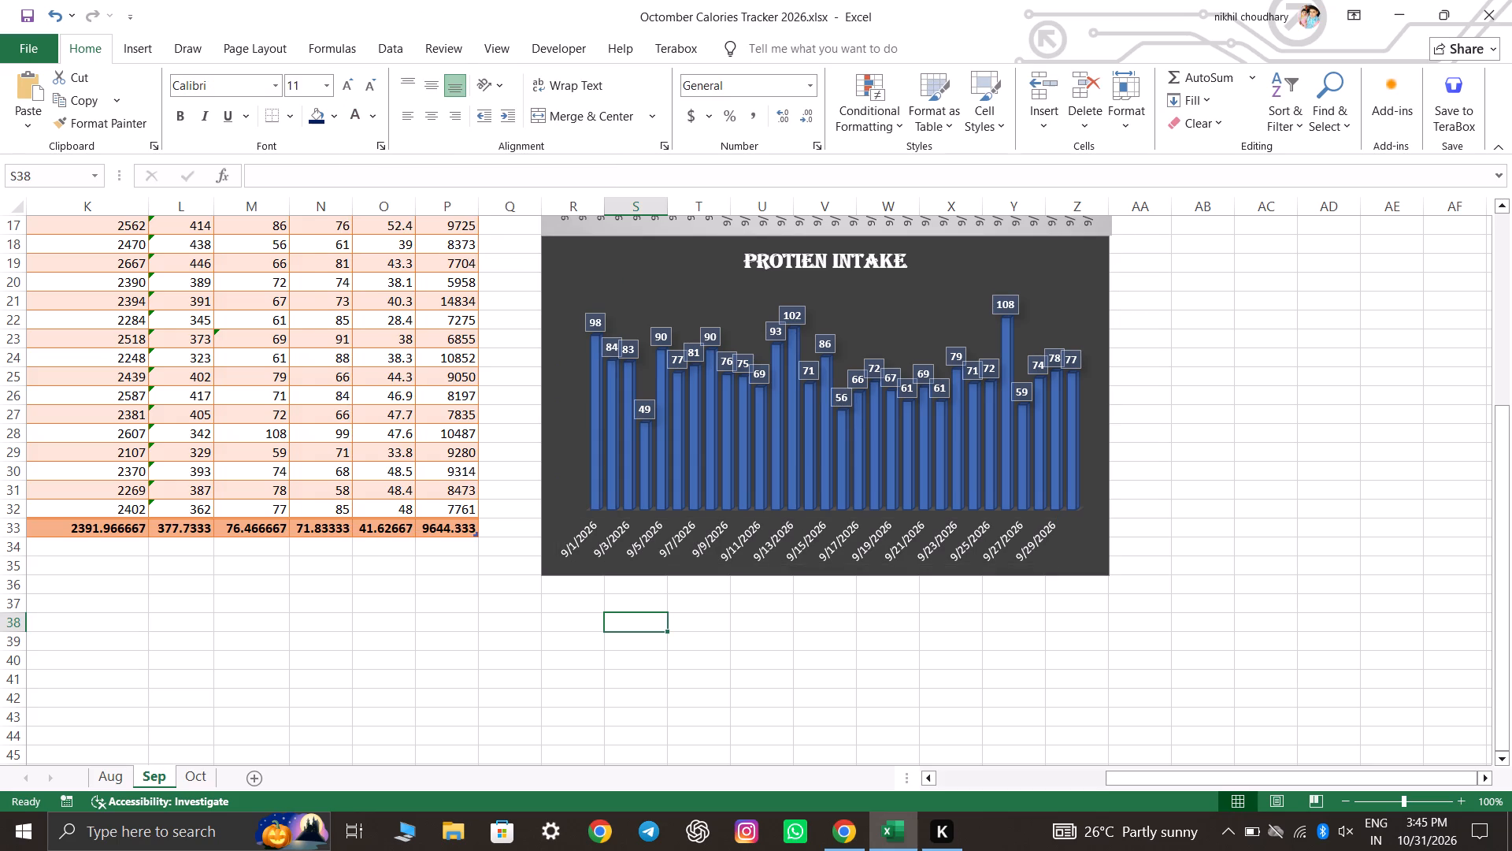
# Set the font colour of the September calories chart's date axis labels to black and deselect the chart.
pyautogui.scroll(5, 1159, 625)
pyautogui.scroll(2, 1247, 515)
pyautogui.click(989, 496)
pyautogui.click(973, 448)
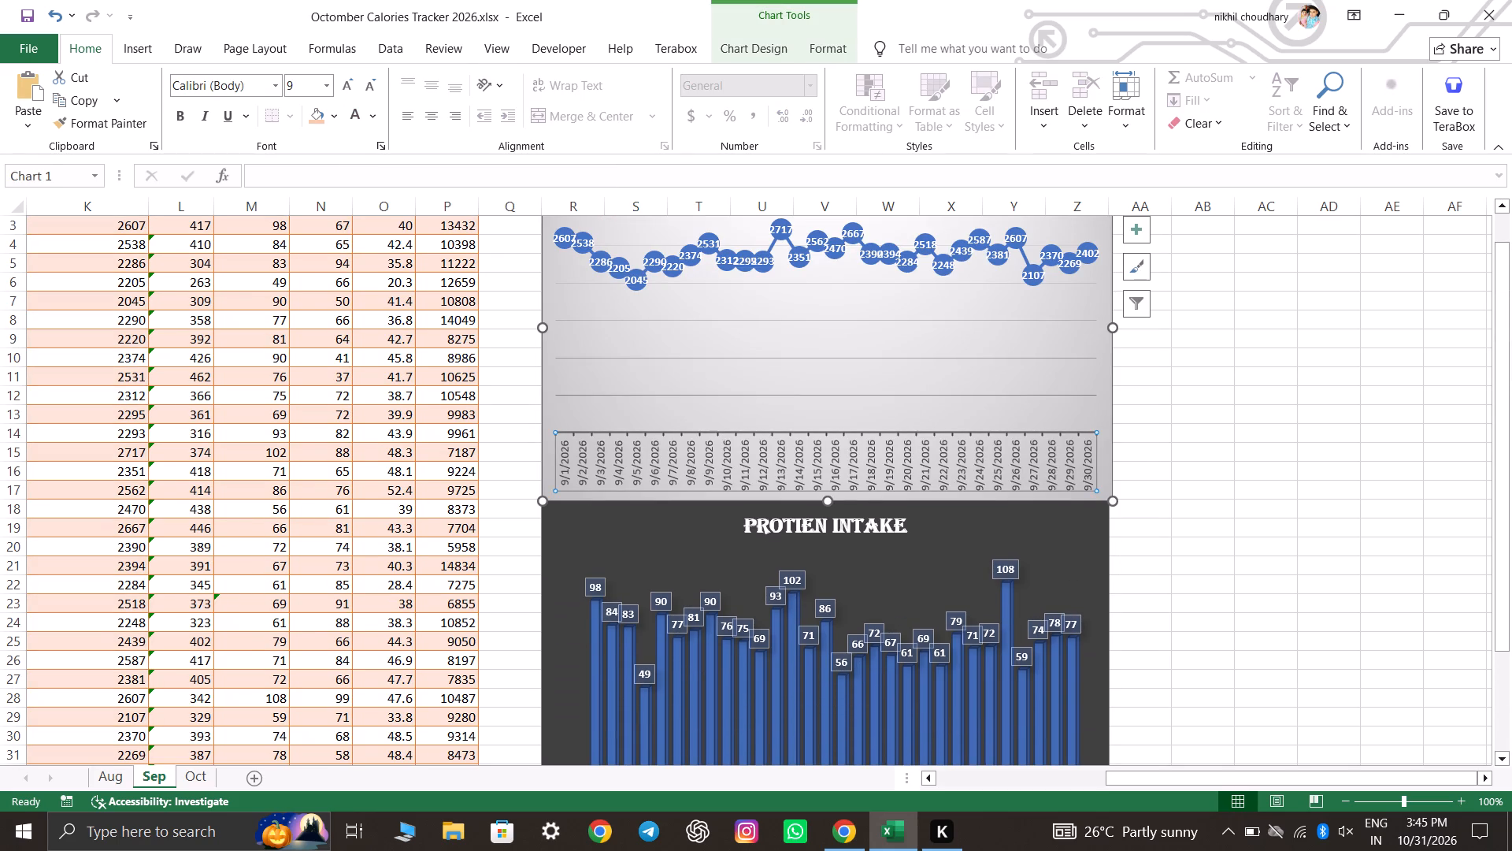
pyautogui.click(374, 118)
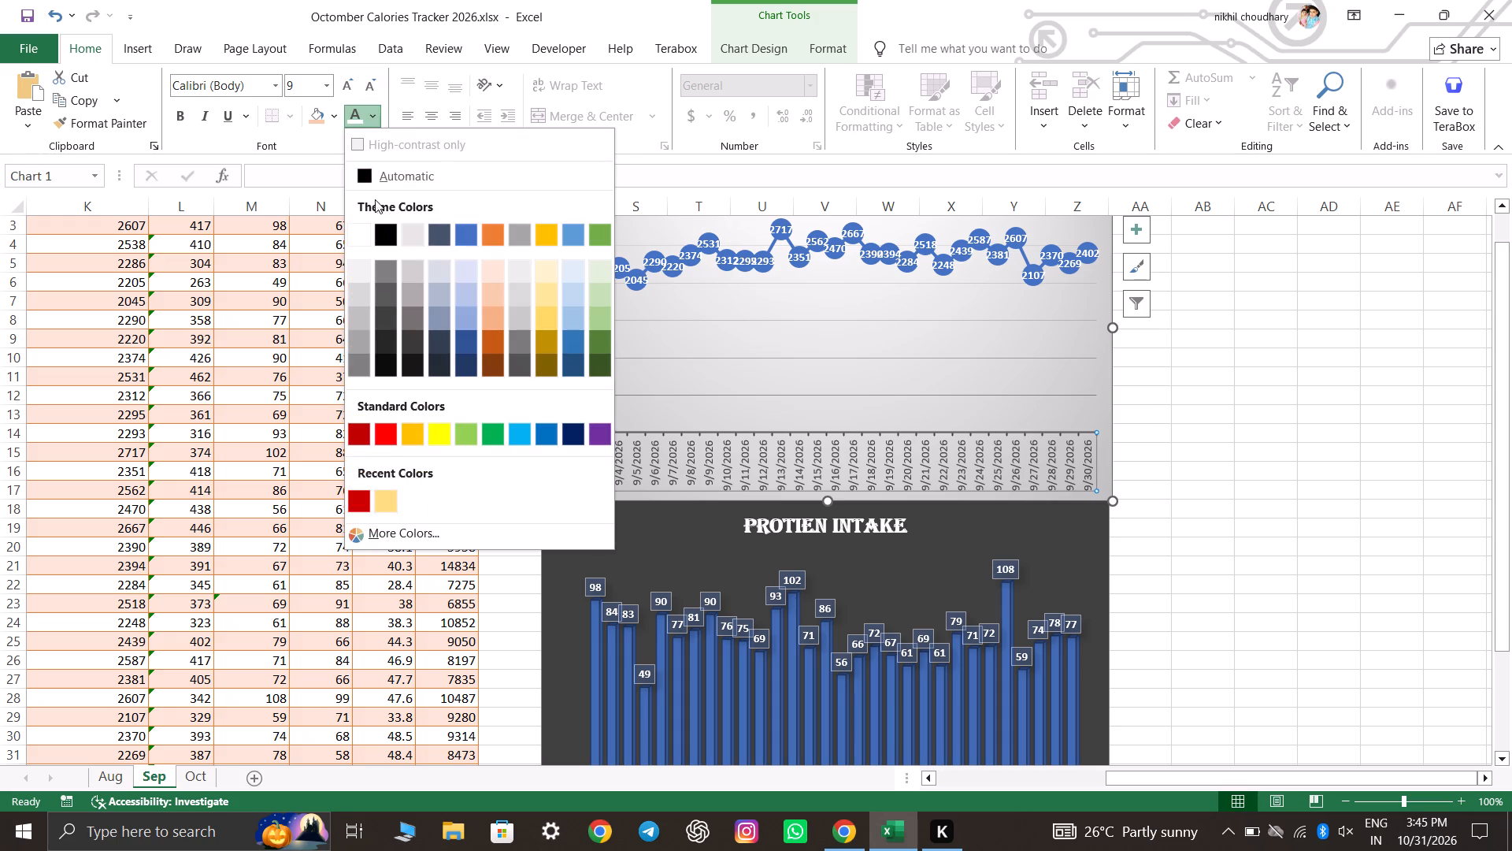
pyautogui.click(386, 237)
pyautogui.click(1284, 570)
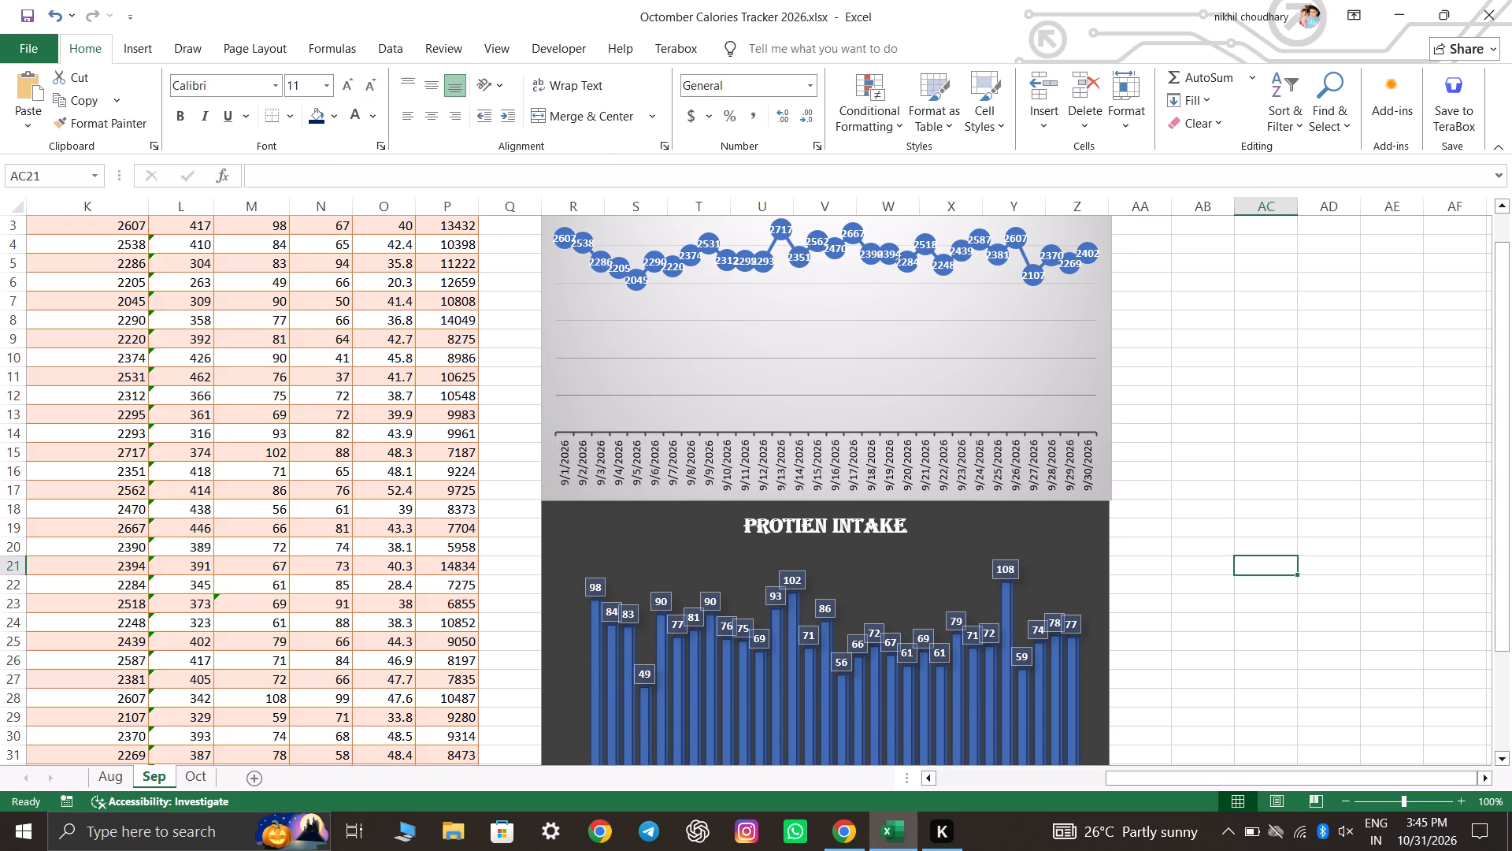
# Review both September charts with their recoloured date labels.
pyautogui.scroll(8, 1288, 548)
pyautogui.scroll(-5, 1284, 480)
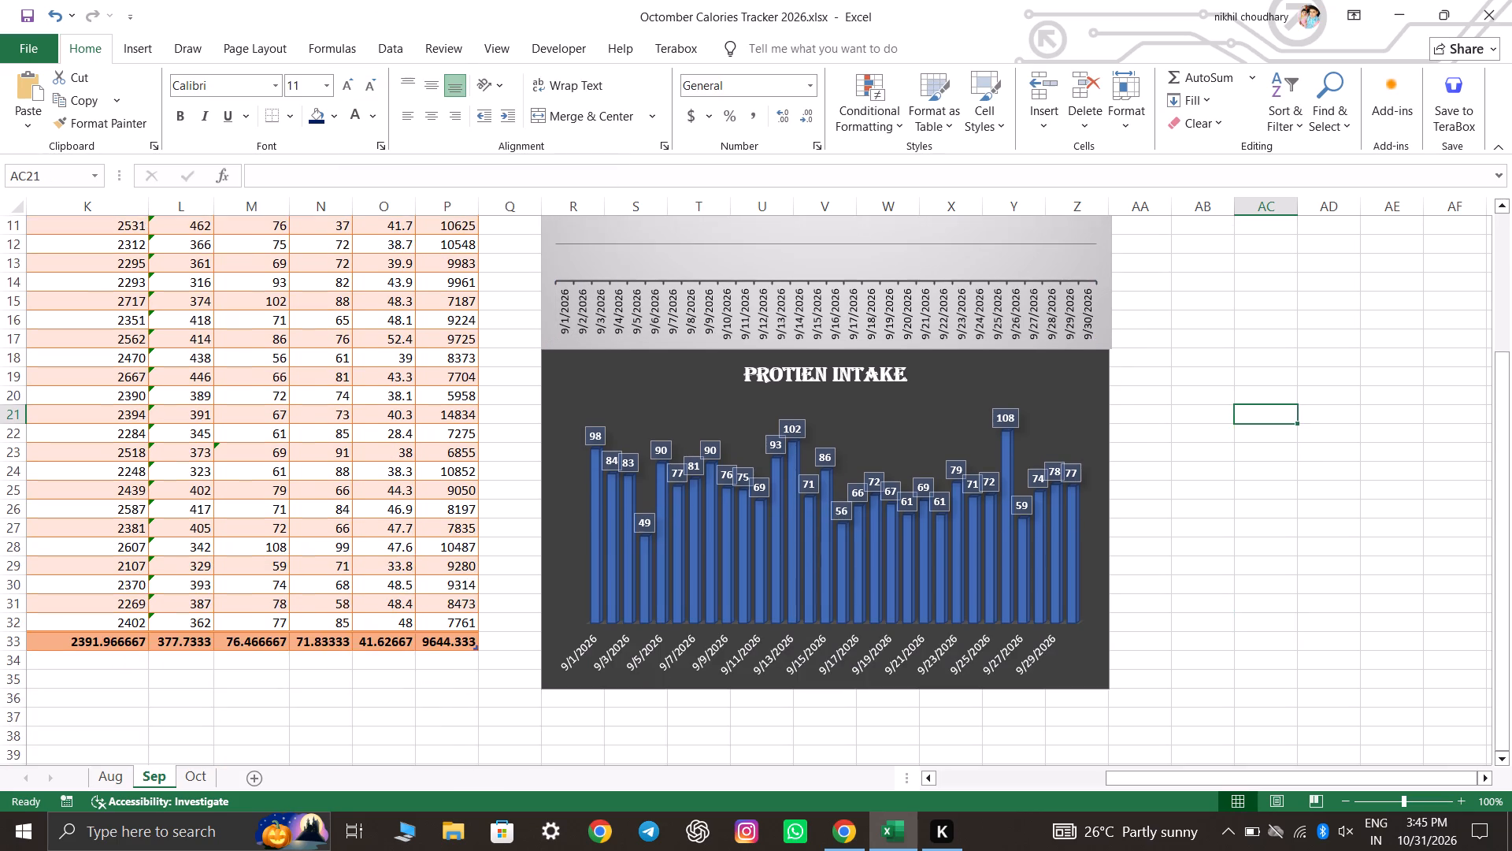
pyautogui.scroll(-2, 1267, 548)
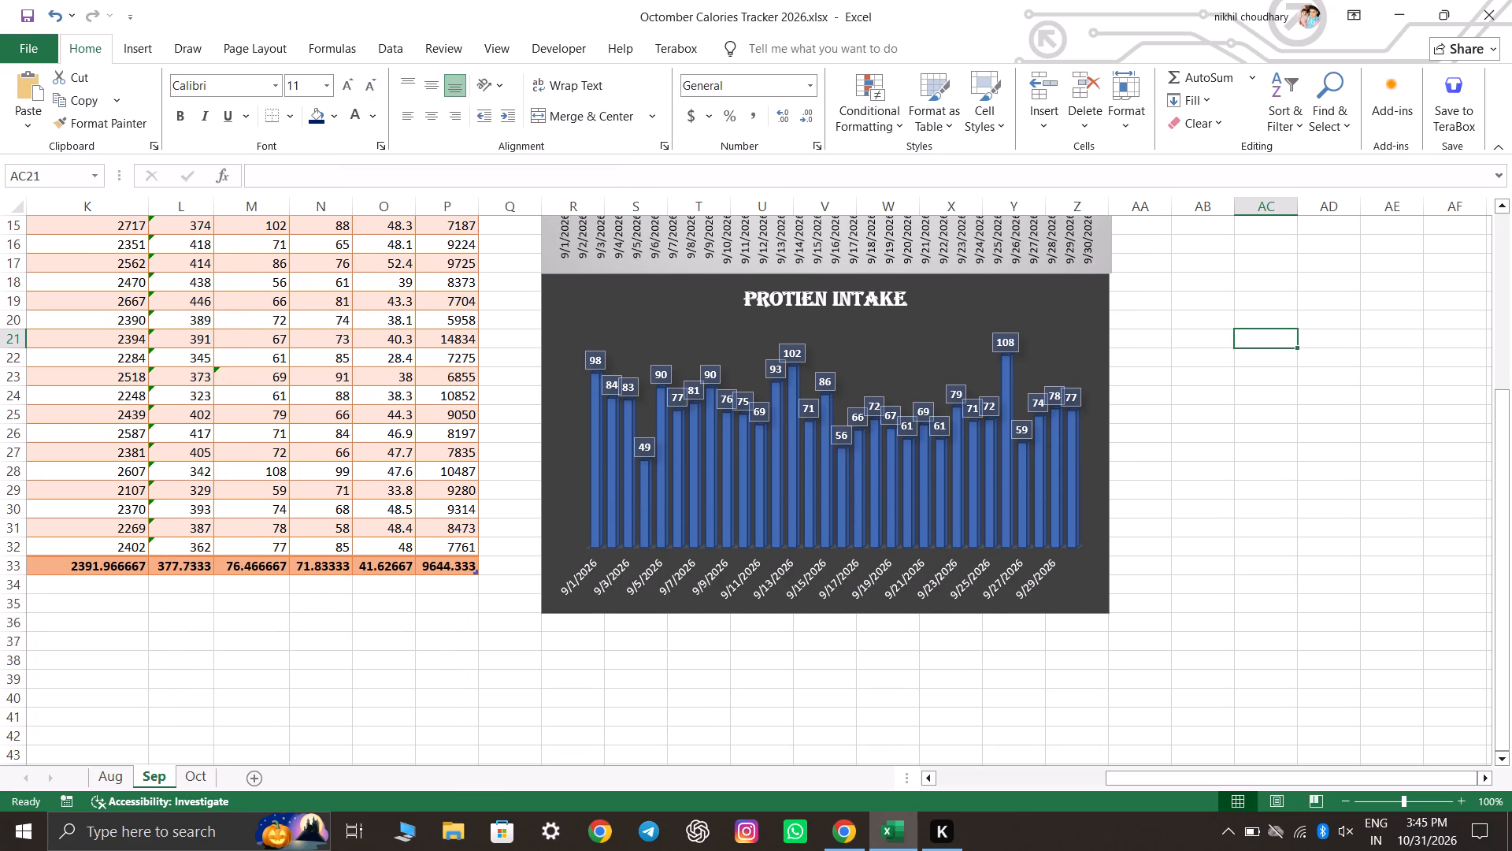
pyautogui.click(1201, 541)
pyautogui.scroll(15, 1201, 541)
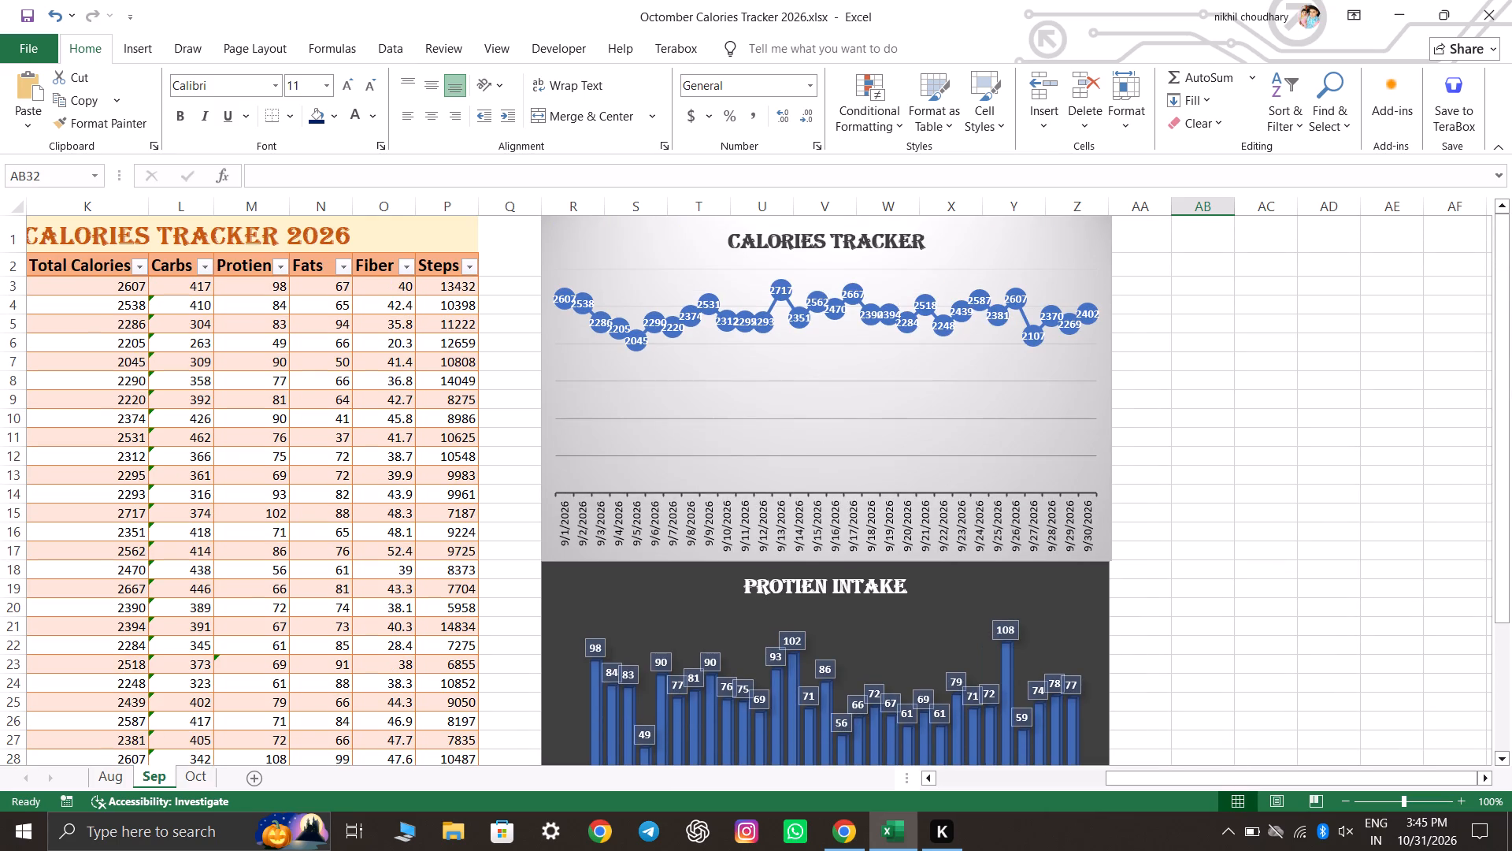
# On the Oct sheet, set the font colour of the protein chart's date axis labels to white.
pyautogui.click(188, 784)
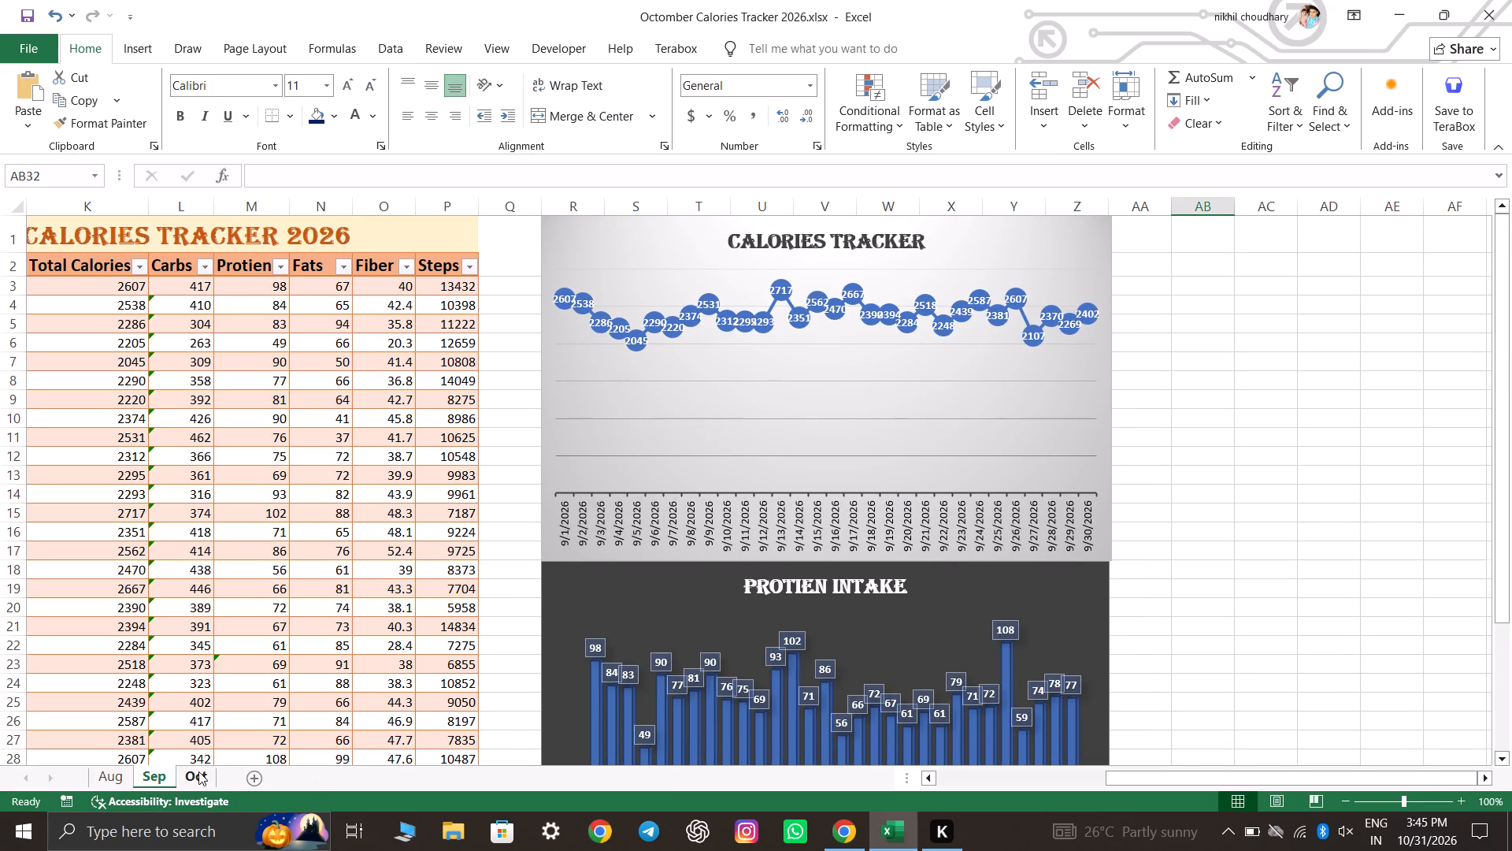
pyautogui.click(1102, 610)
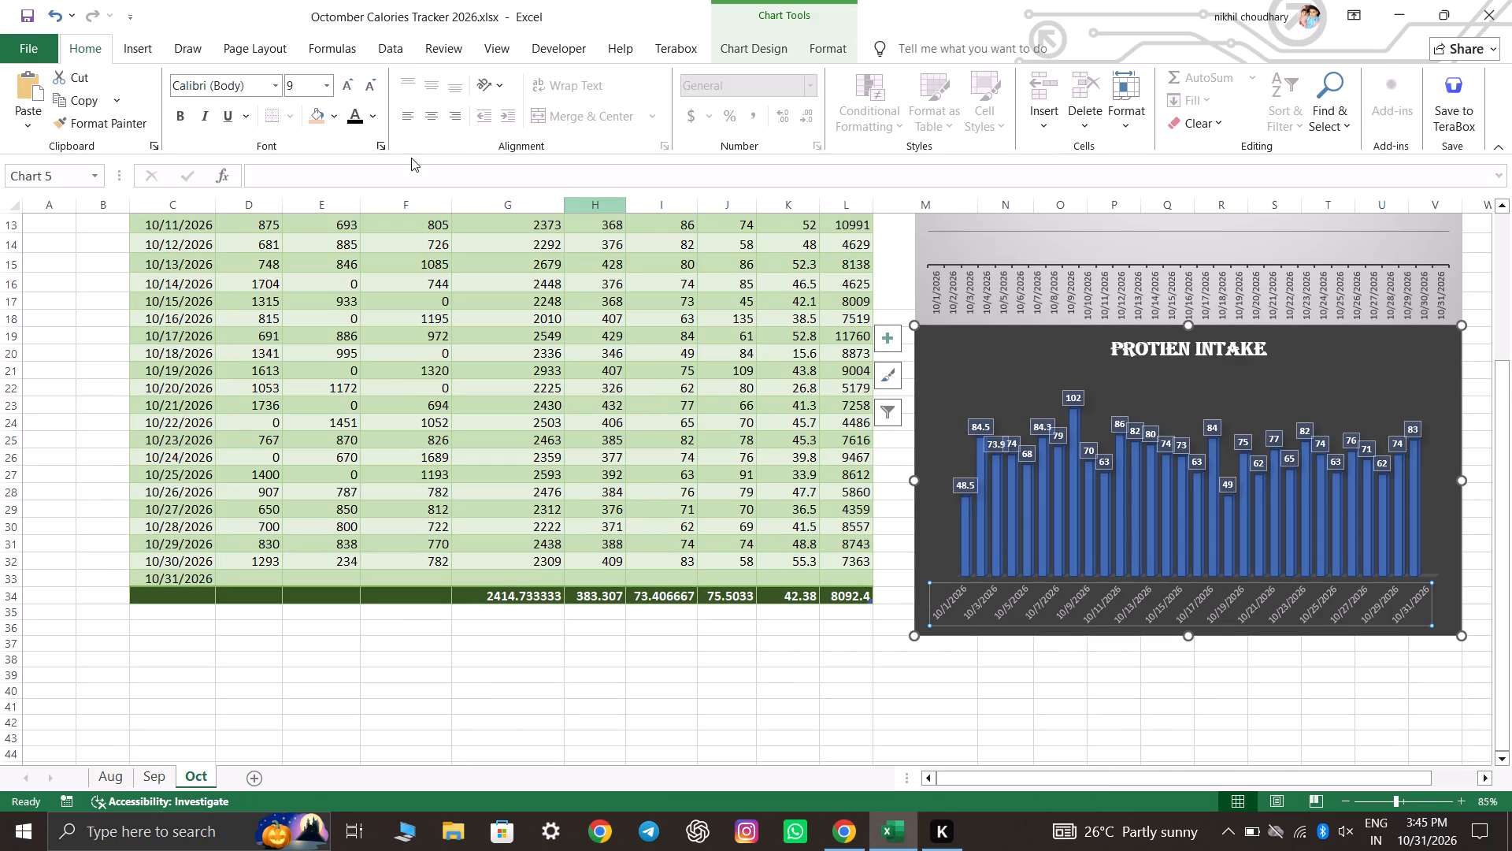
pyautogui.click(371, 110)
pyautogui.click(352, 238)
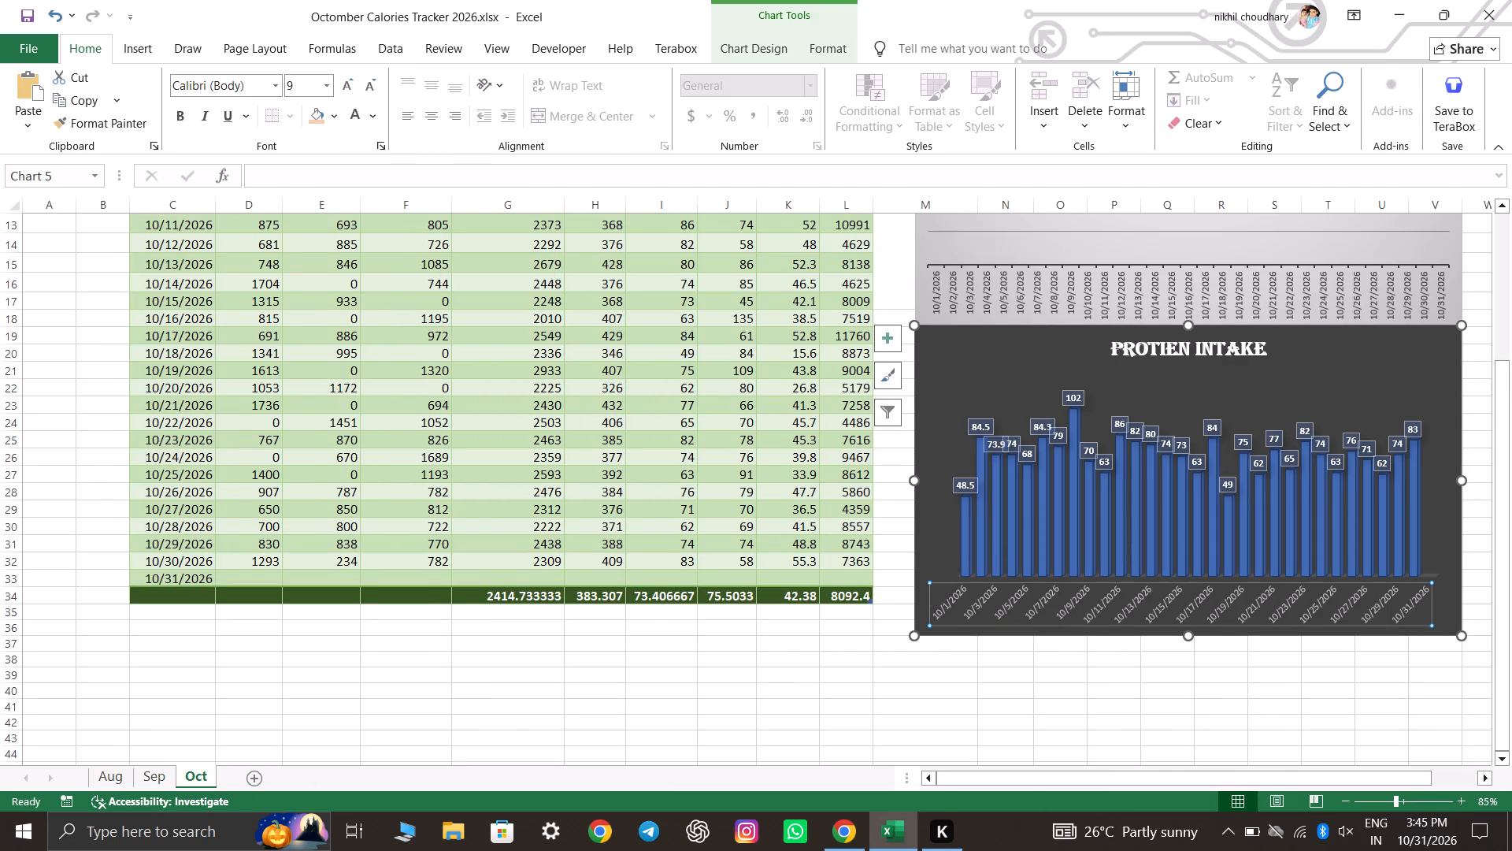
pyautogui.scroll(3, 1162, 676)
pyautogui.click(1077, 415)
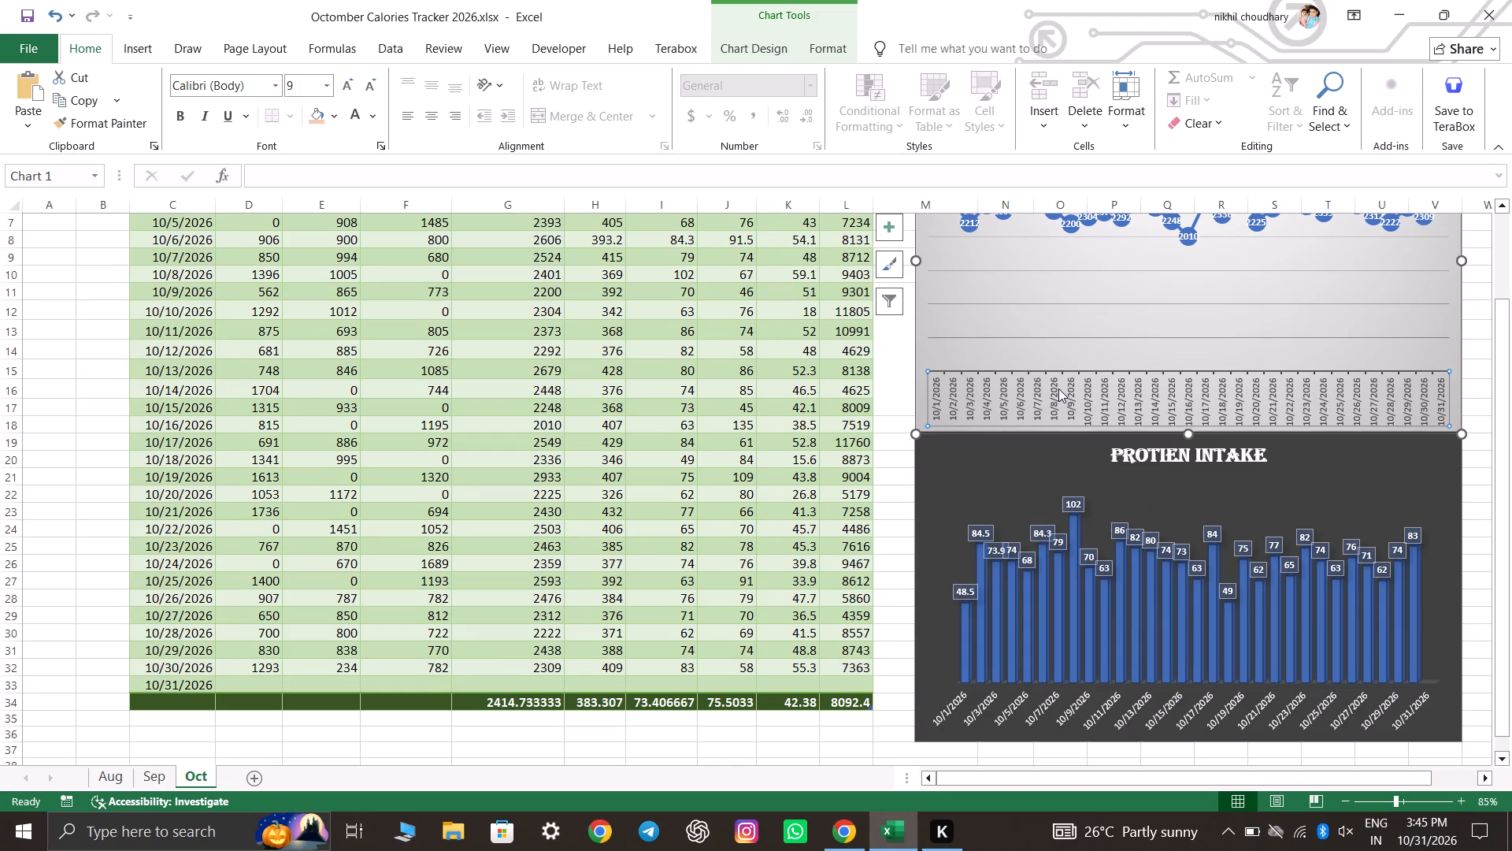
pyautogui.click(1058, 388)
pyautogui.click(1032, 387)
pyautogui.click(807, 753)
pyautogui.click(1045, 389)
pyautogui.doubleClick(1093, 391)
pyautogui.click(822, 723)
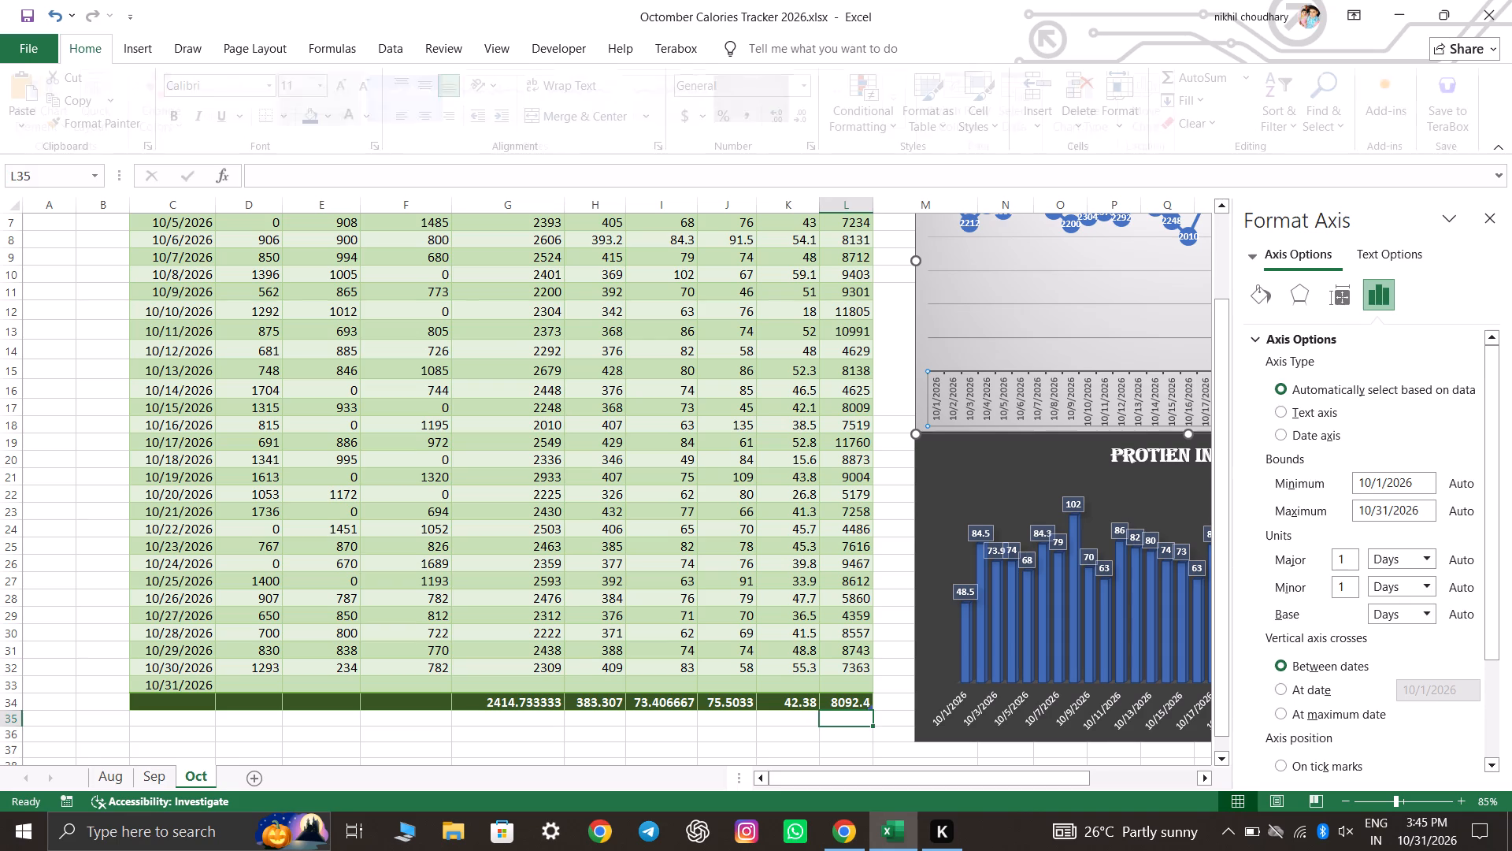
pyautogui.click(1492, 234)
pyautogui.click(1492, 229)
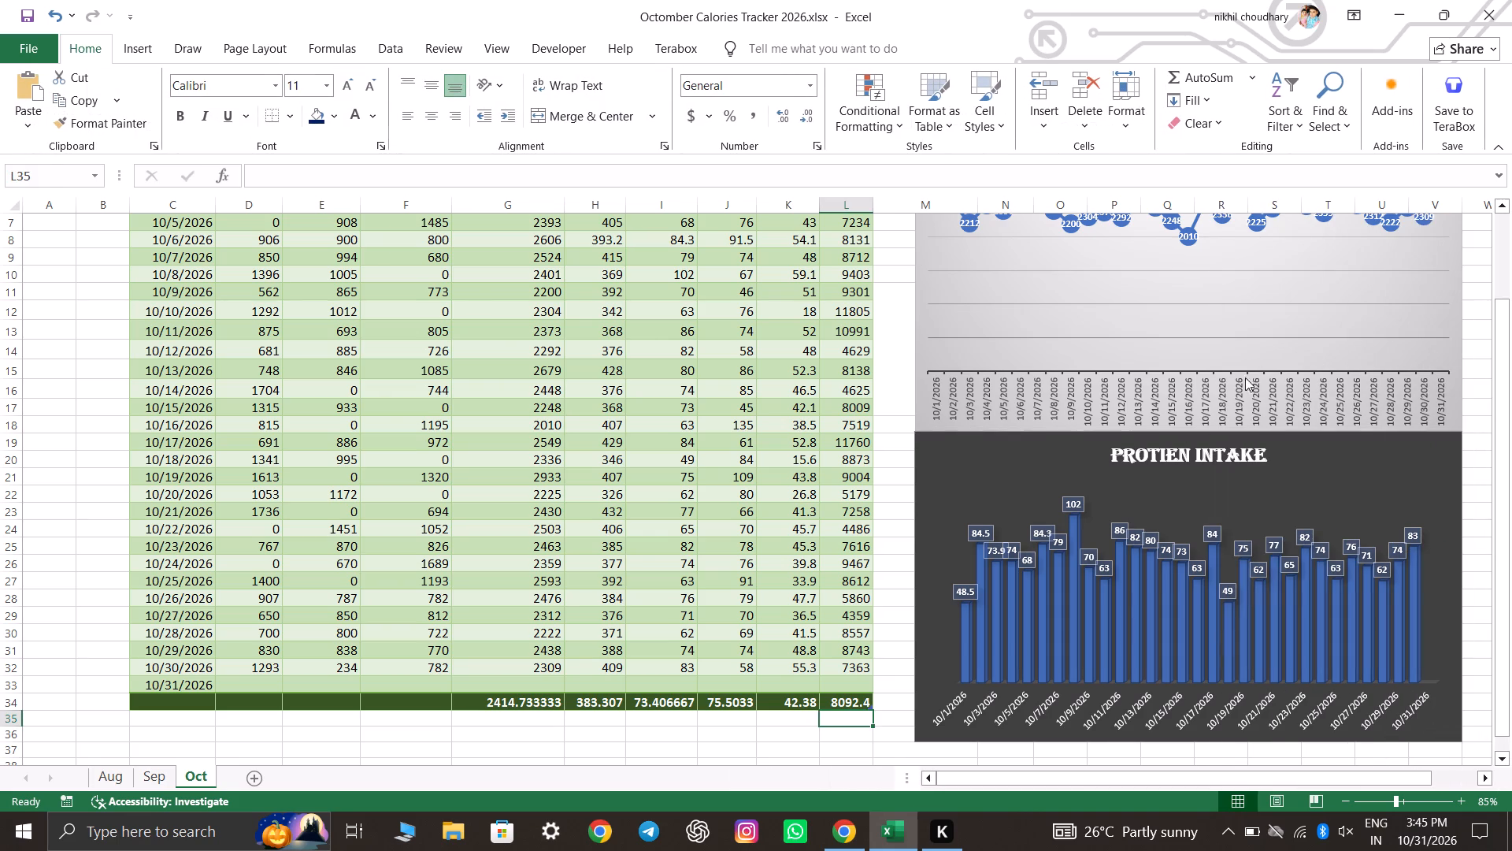
# Set the font colour of the October calories chart's date axis labels to white.
pyautogui.click(1231, 377)
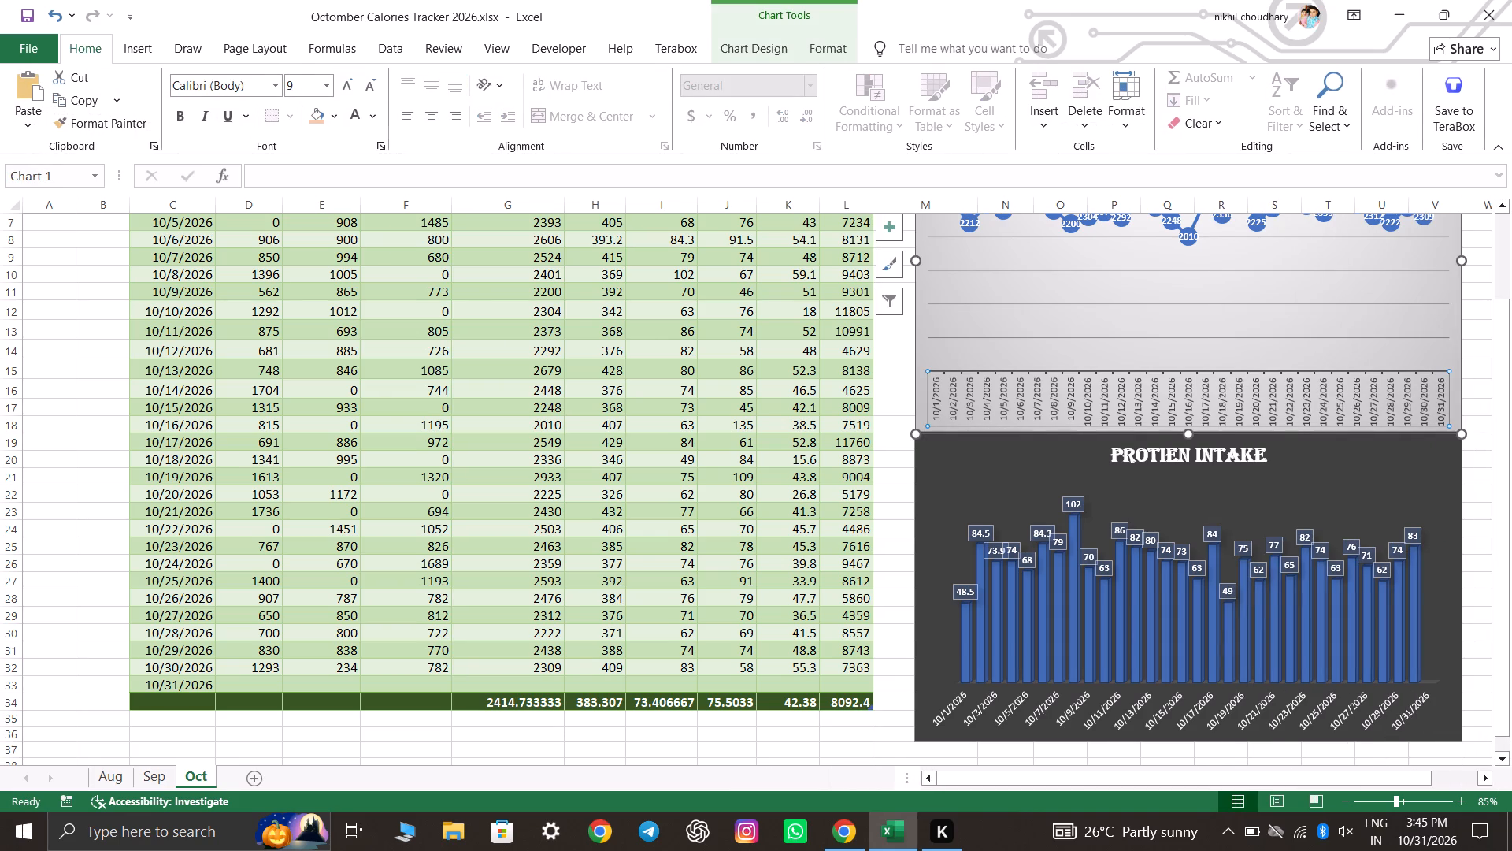
pyautogui.click(369, 121)
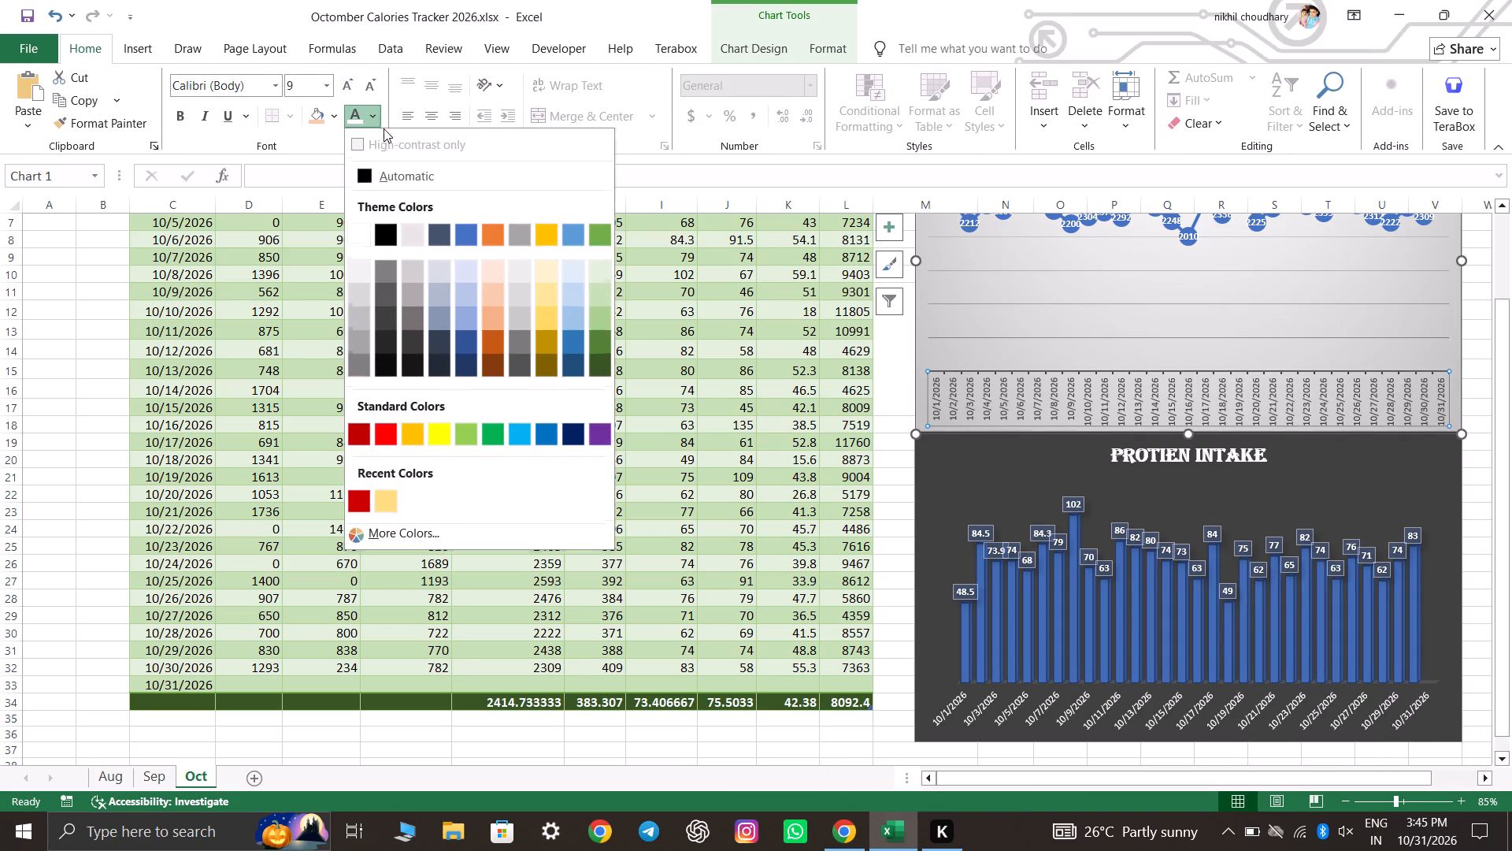
pyautogui.click(351, 230)
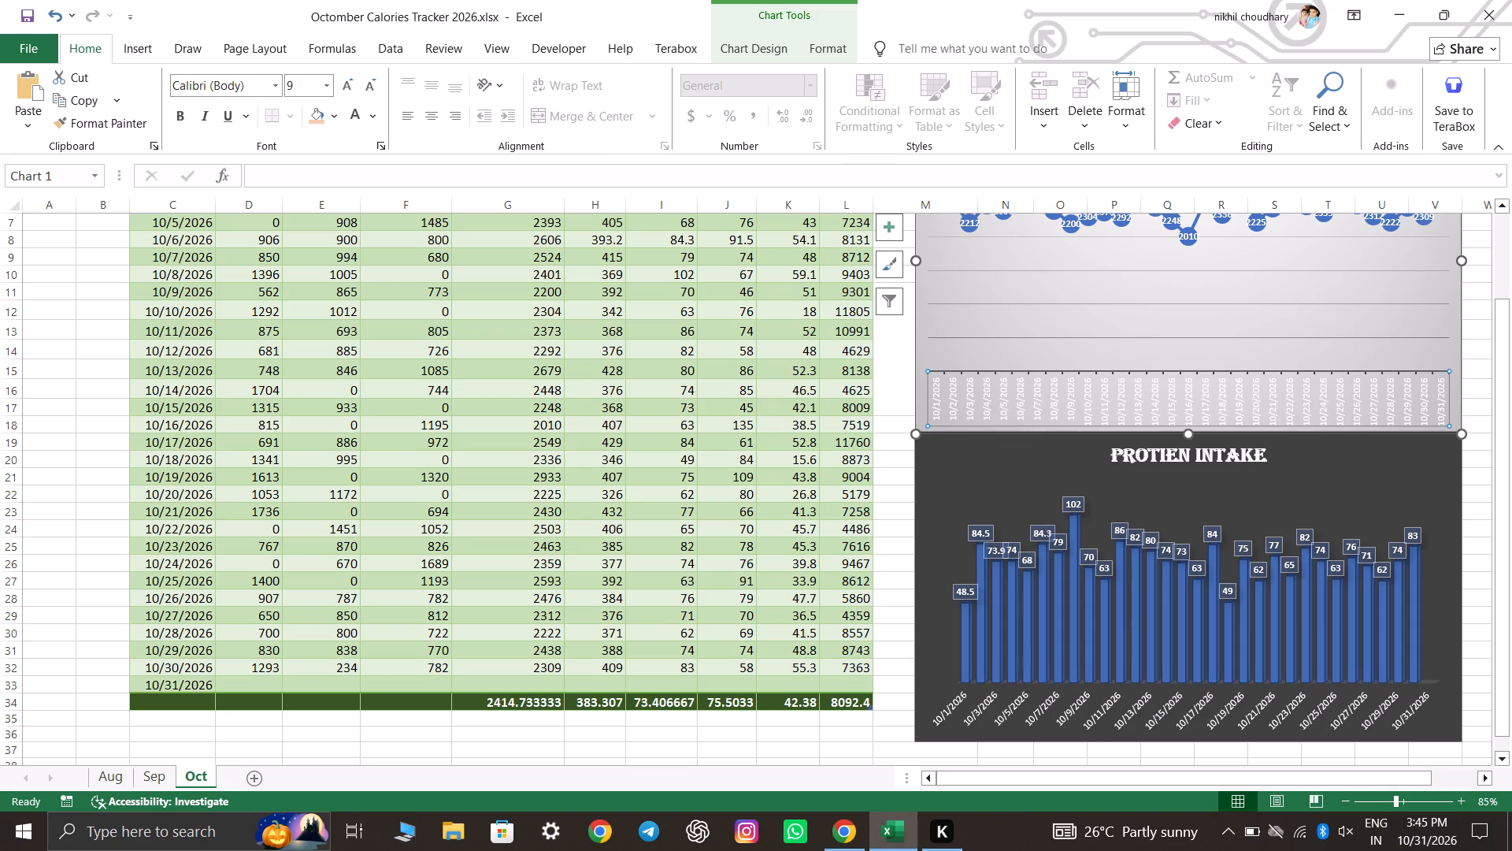
# Set the font colour of the October calories chart's date axis labels to black and deselect the chart.
pyautogui.click(372, 112)
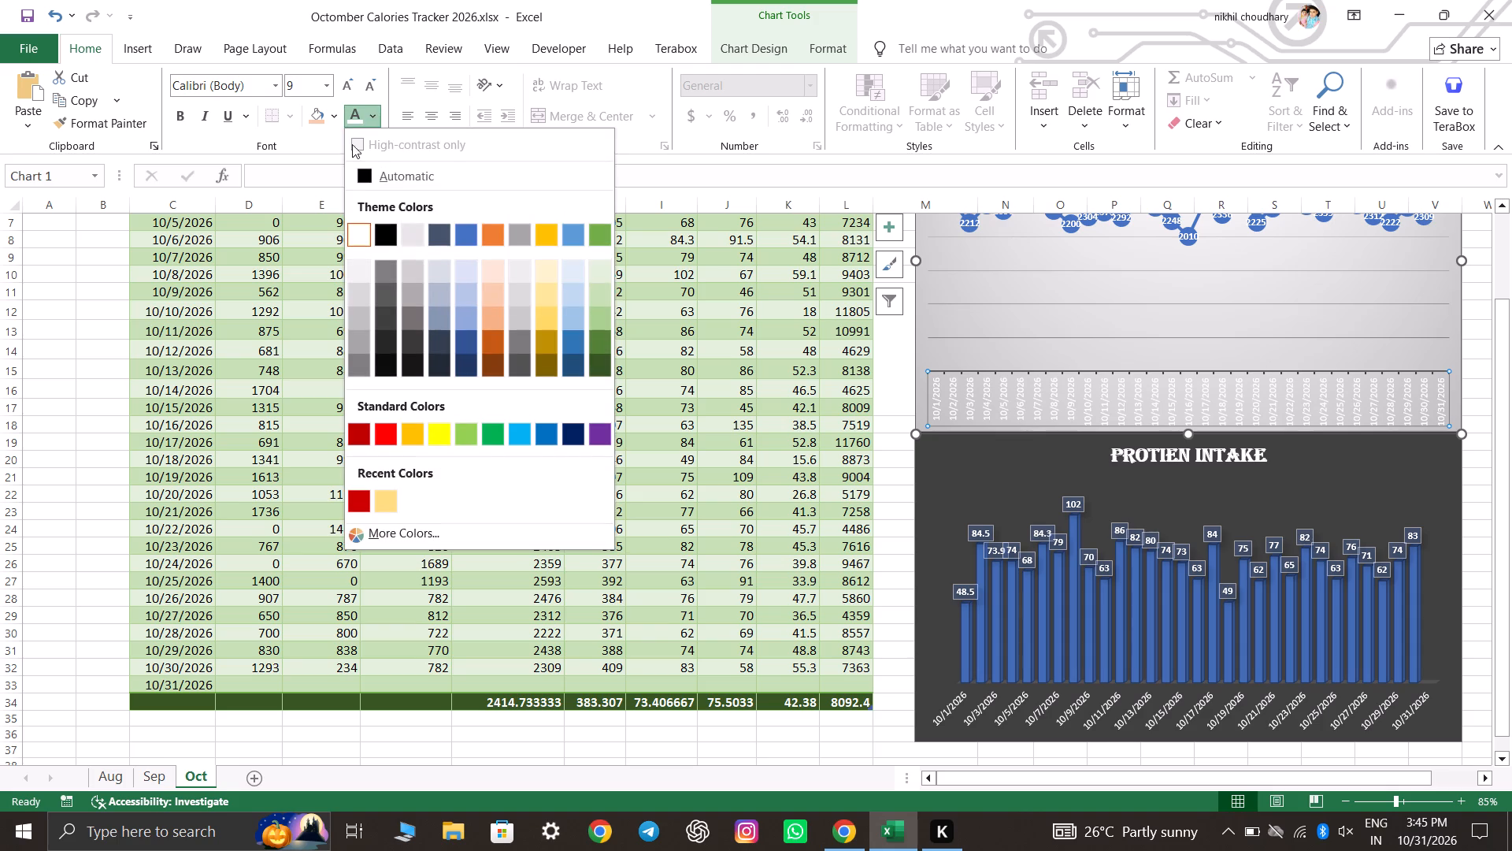
pyautogui.click(383, 233)
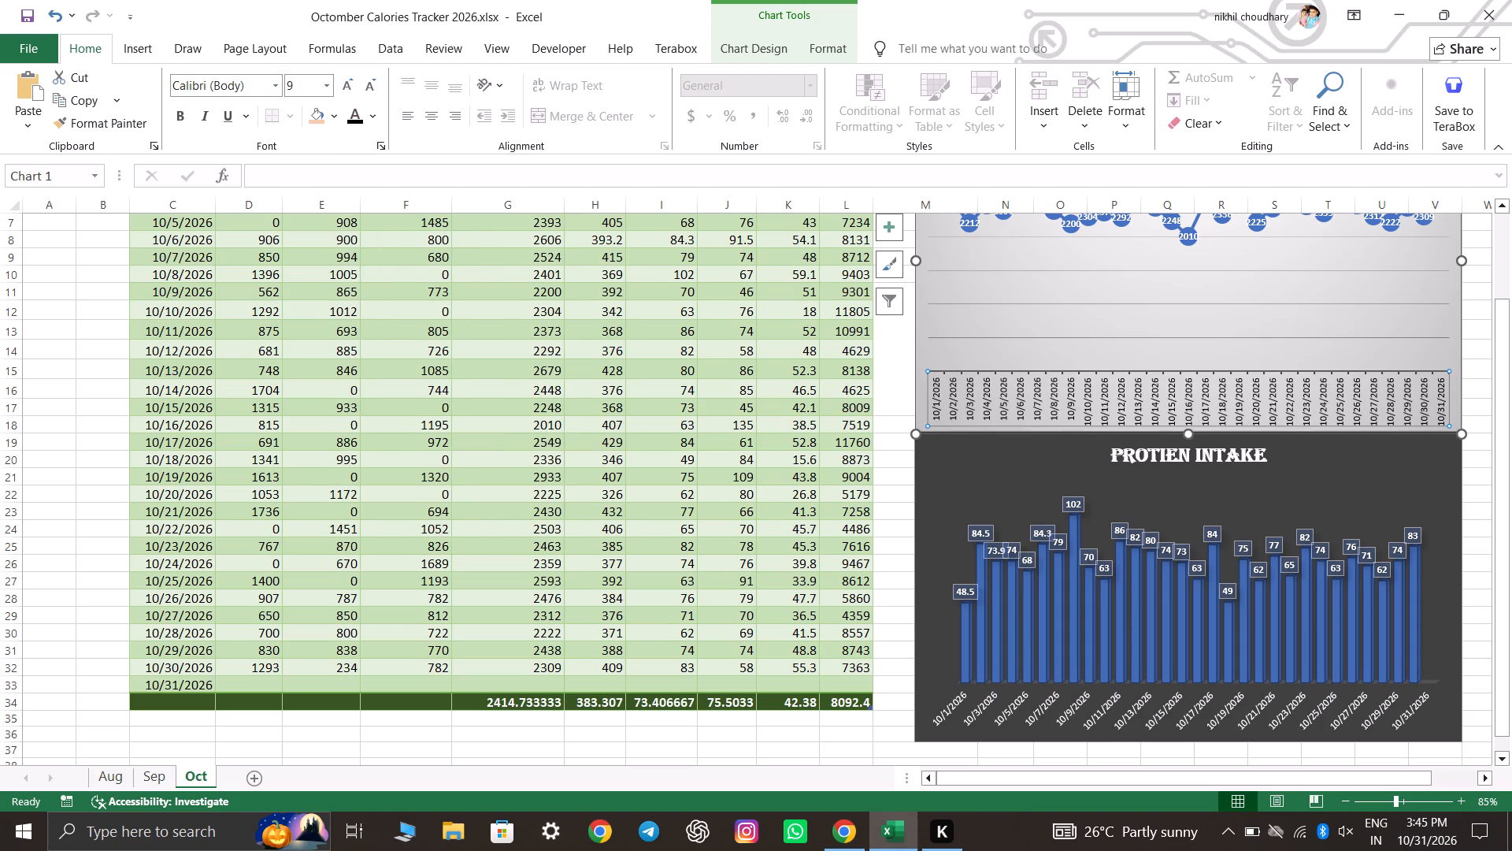
pyautogui.click(636, 731)
pyautogui.scroll(8, 916, 680)
pyautogui.scroll(-6, 921, 678)
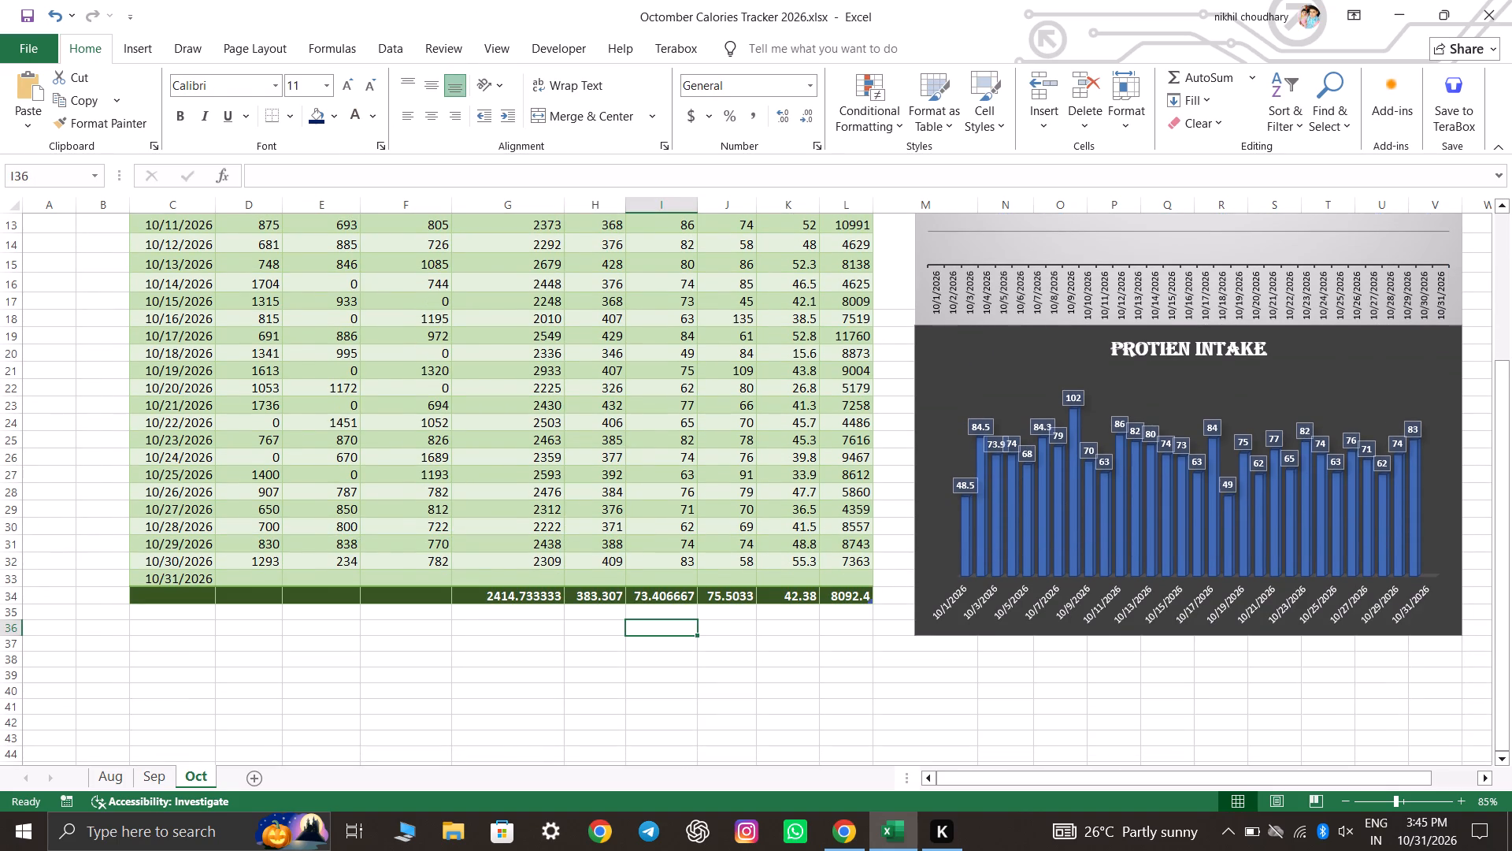
# On the Aug sheet, set the font colour of the protein chart's date axis labels to white.
pyautogui.click(128, 776)
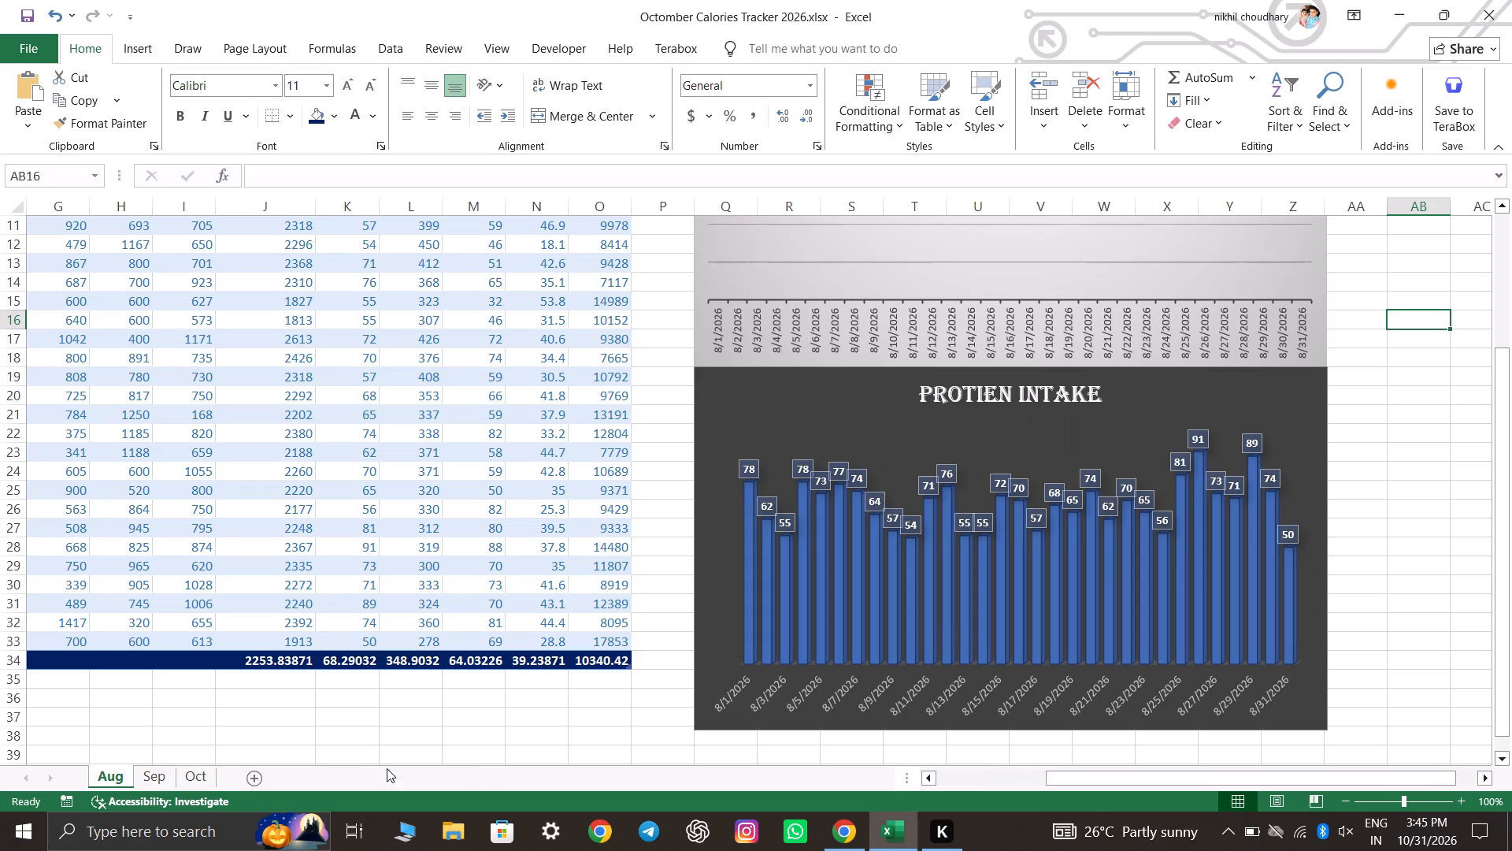
pyautogui.click(882, 677)
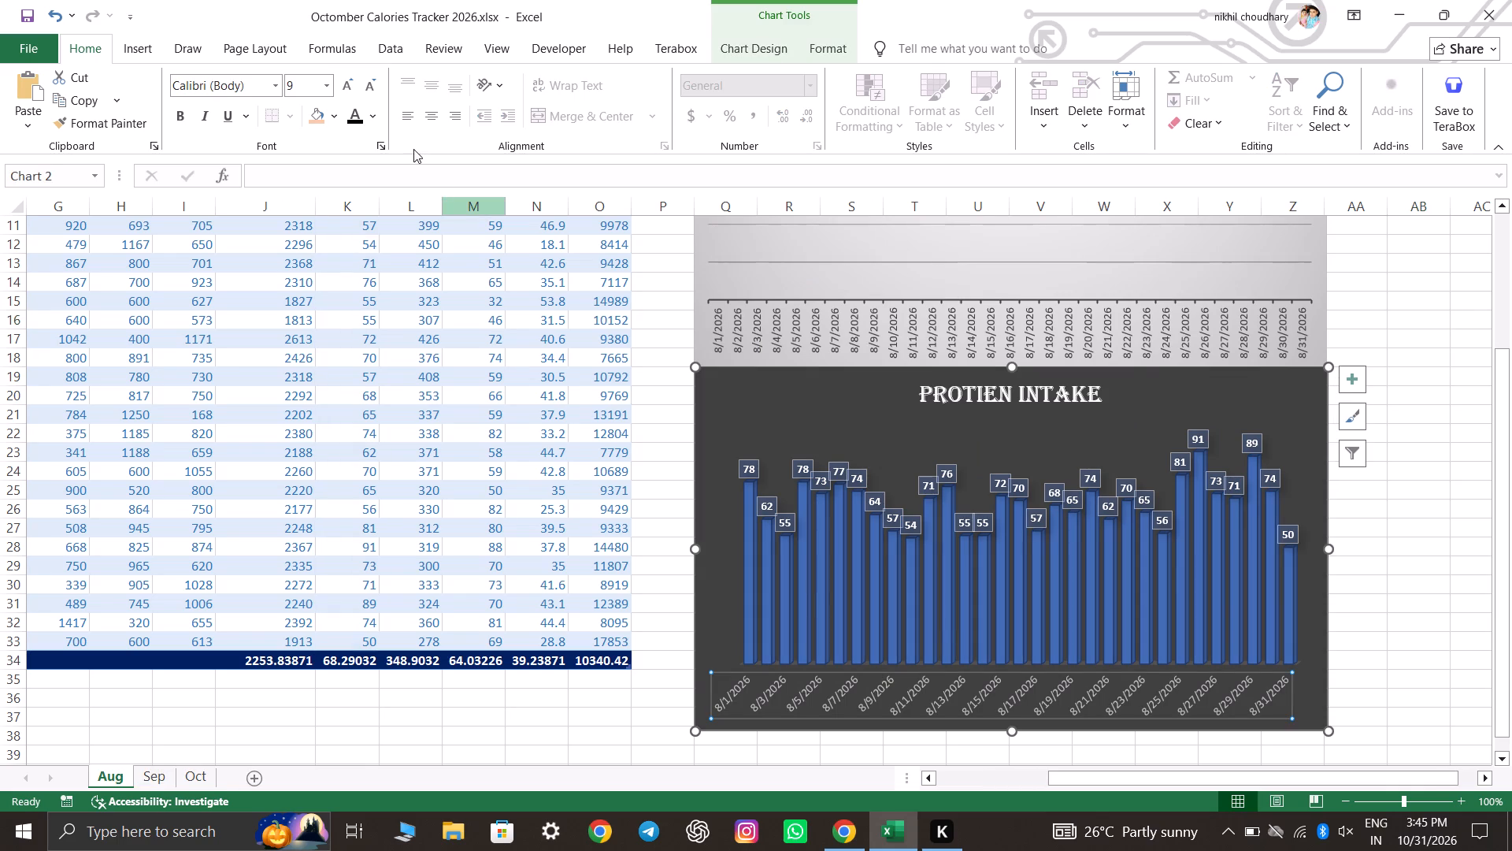
pyautogui.click(380, 117)
pyautogui.click(350, 237)
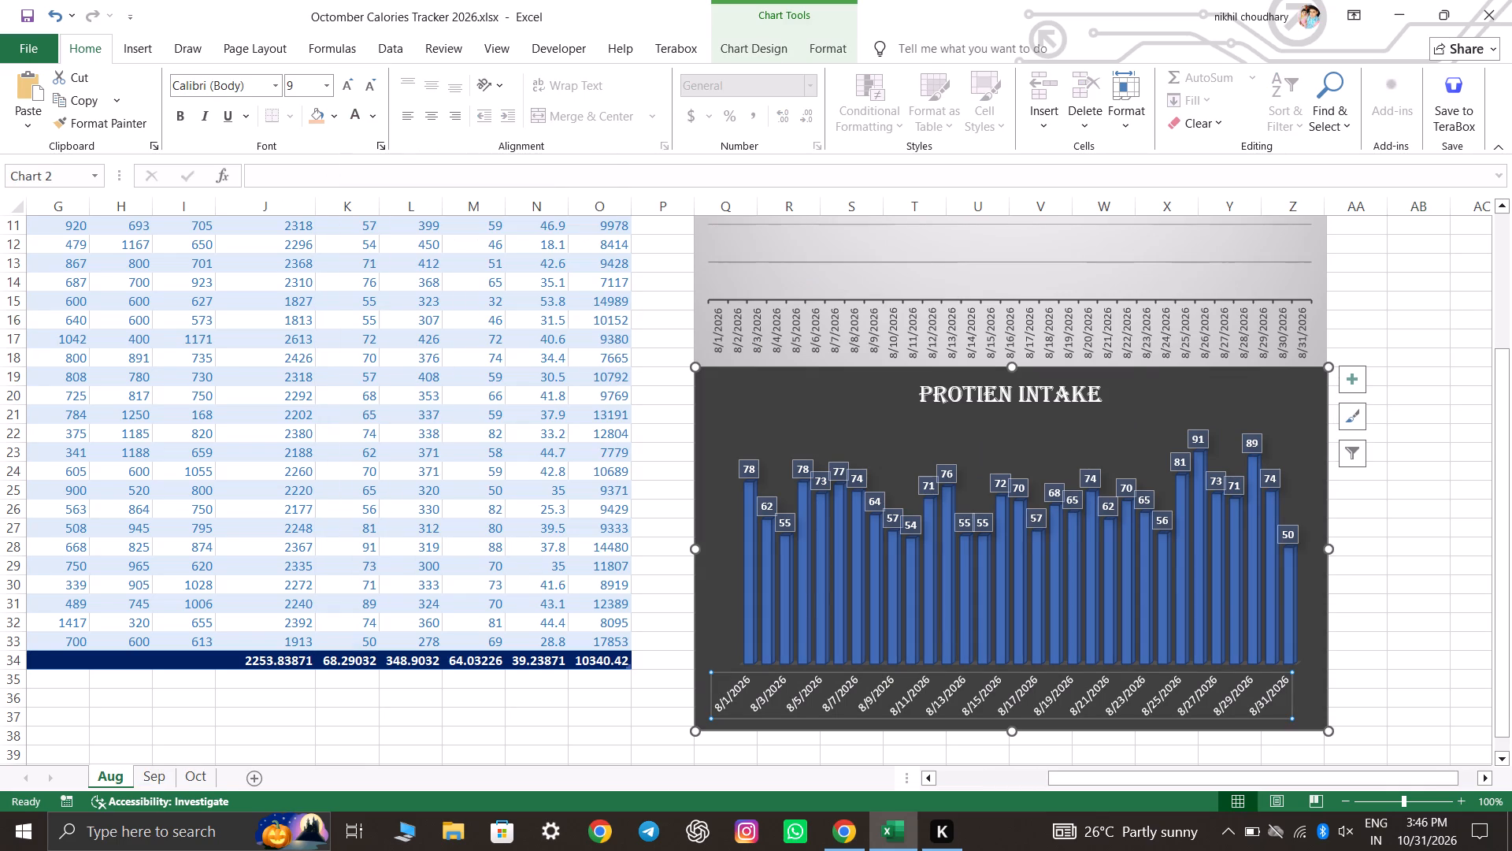
# Set the font colour of the August calories chart's date axis labels to black and deselect the chart.
pyautogui.click(880, 348)
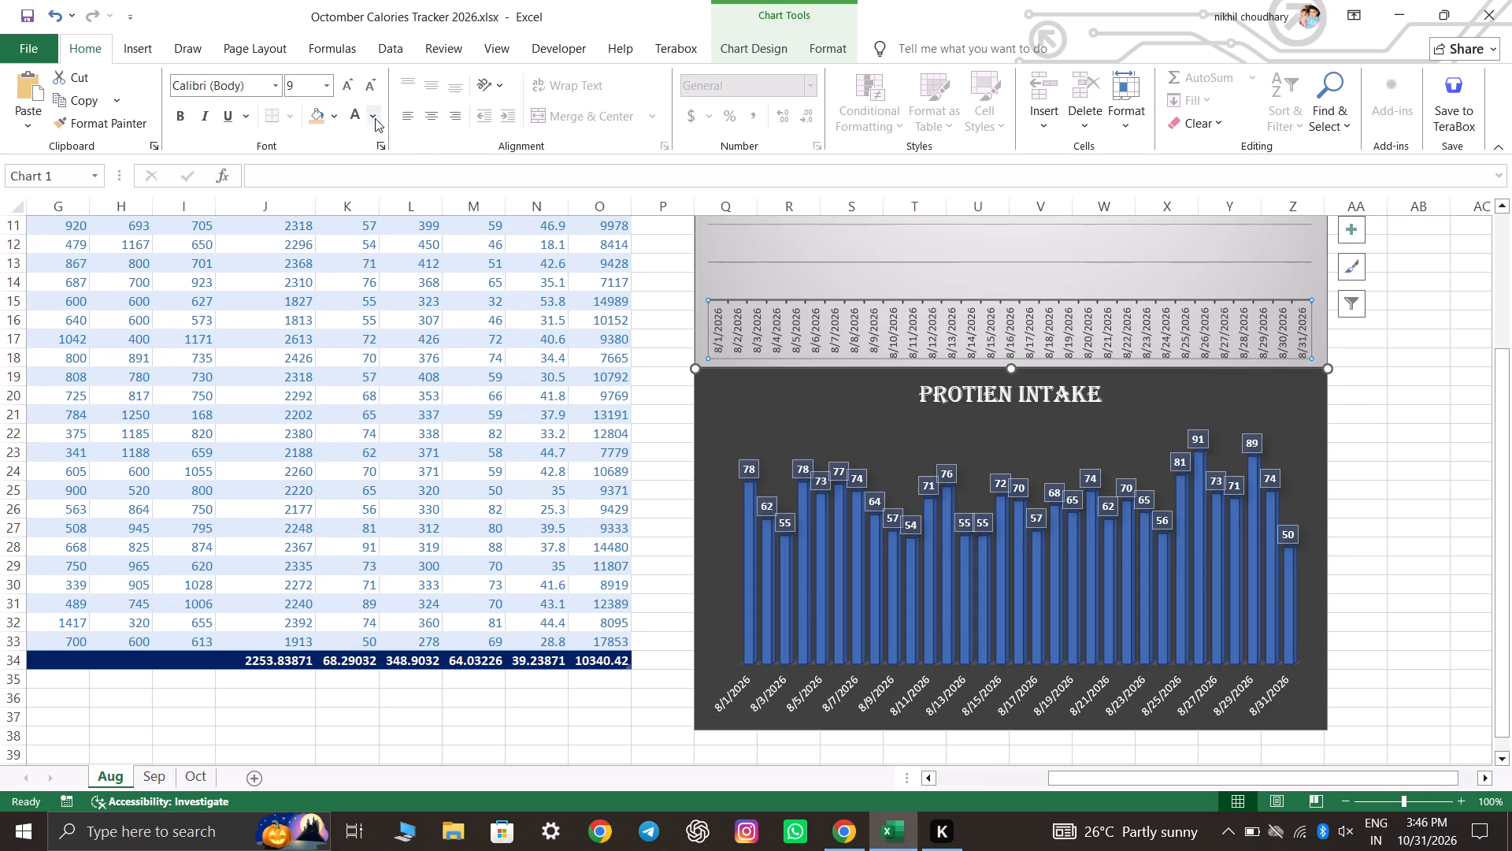
pyautogui.click(375, 118)
pyautogui.click(386, 223)
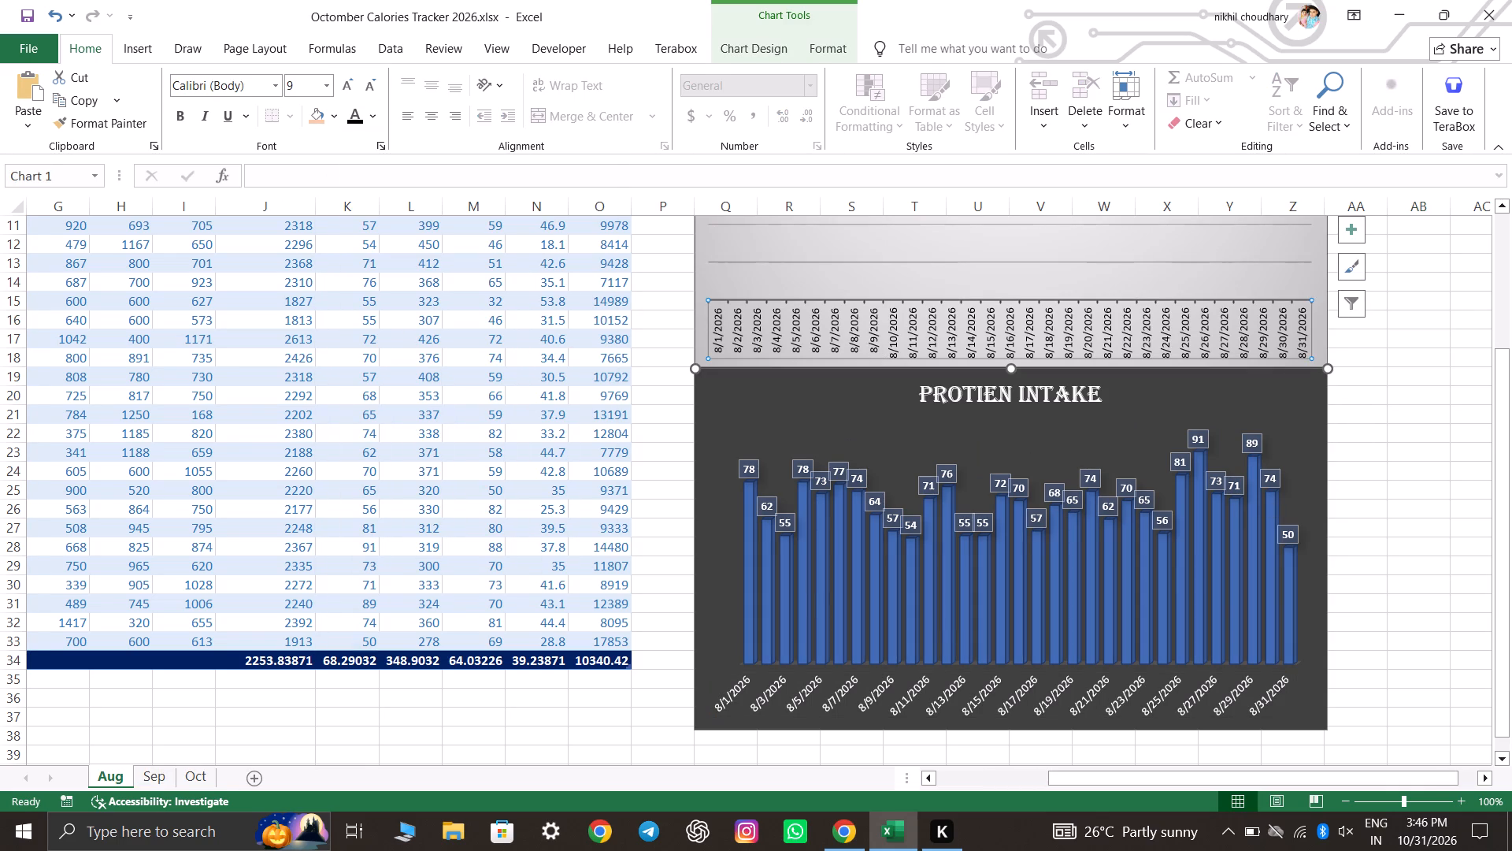
pyautogui.click(1395, 544)
# Review both August charts with their recoloured date labels.
pyautogui.scroll(11, 1395, 544)
pyautogui.scroll(-10, 1406, 543)
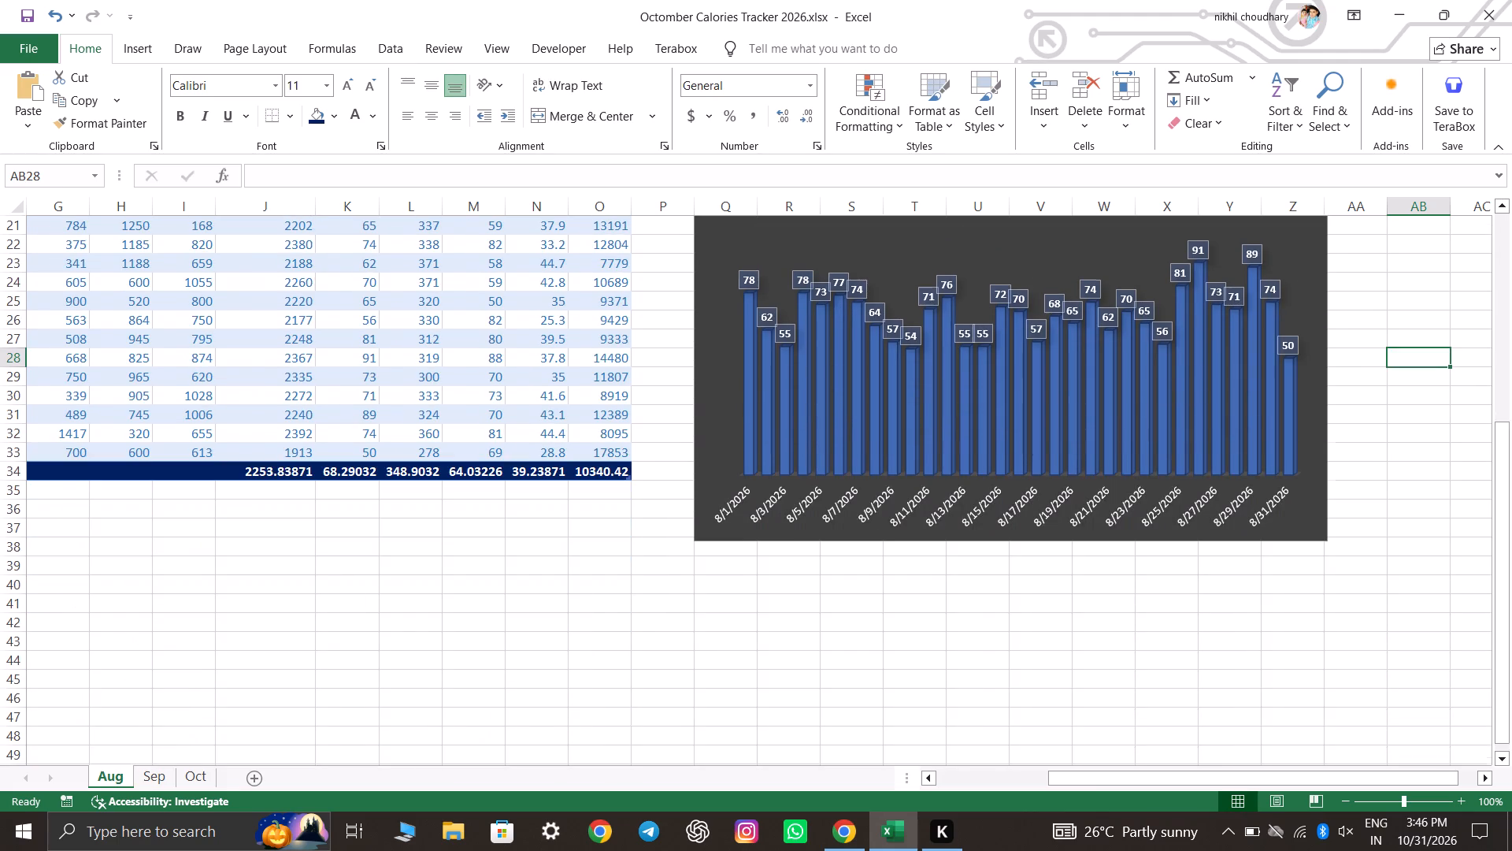
pyautogui.scroll(10, 1399, 538)
pyautogui.scroll(-2, 1511, 490)
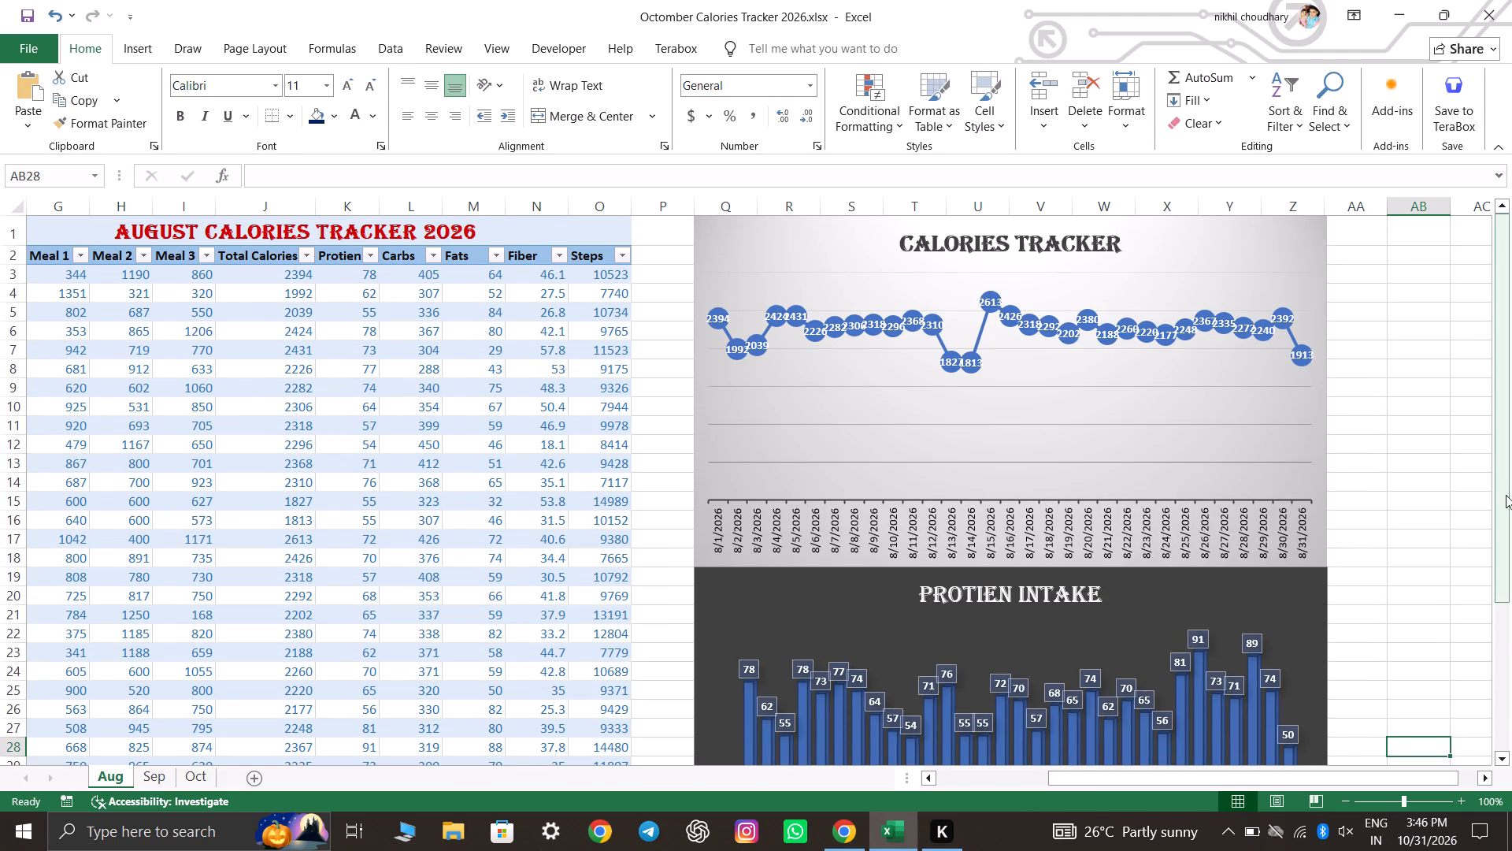
pyautogui.scroll(-9, 1506, 495)
pyautogui.scroll(9, 1436, 550)
pyautogui.click(1436, 550)
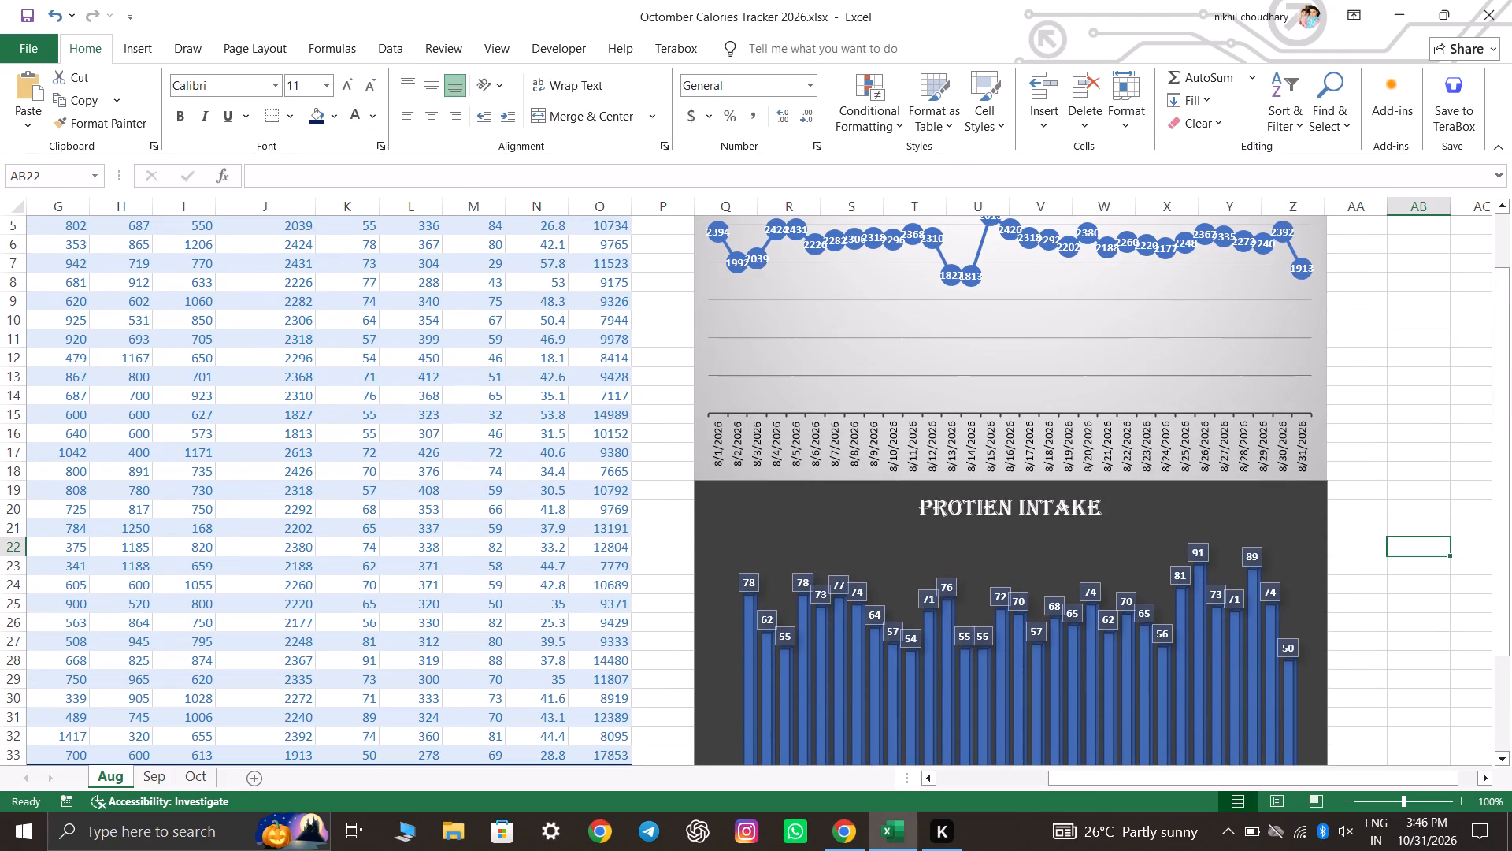
# Save the calories tracker workbook under its existing name.
pyautogui.hotkey('ctrl', 's')
pyautogui.hotkey('ctrl', 's')
pyautogui.hotkey('ctrl', 's')
pyautogui.hotkey('ctrl', 's')
pyautogui.hotkey('ctrl', 's')
pyautogui.hotkey('ctrl', 's')
pyautogui.hotkey('ctrl', 's')
pyautogui.hotkey('ctrl', 's')
pyautogui.hotkey('ctrl', 's')
pyautogui.hotkey('ctrl', 's')
pyautogui.hotkey('ctrl', 's')
pyautogui.hotkey('ctrl', 's')
pyautogui.hotkey('ctrl', 's')
pyautogui.hotkey('ctrl', 's')
pyautogui.hotkey('ctrl', 's')
pyautogui.hotkey('ctrl', 's')
pyautogui.hotkey('ctrl', 's')
pyautogui.hotkey('ctrl', 's')
pyautogui.hotkey('ctrl', 's')
pyautogui.hotkey('ctrl', 's')
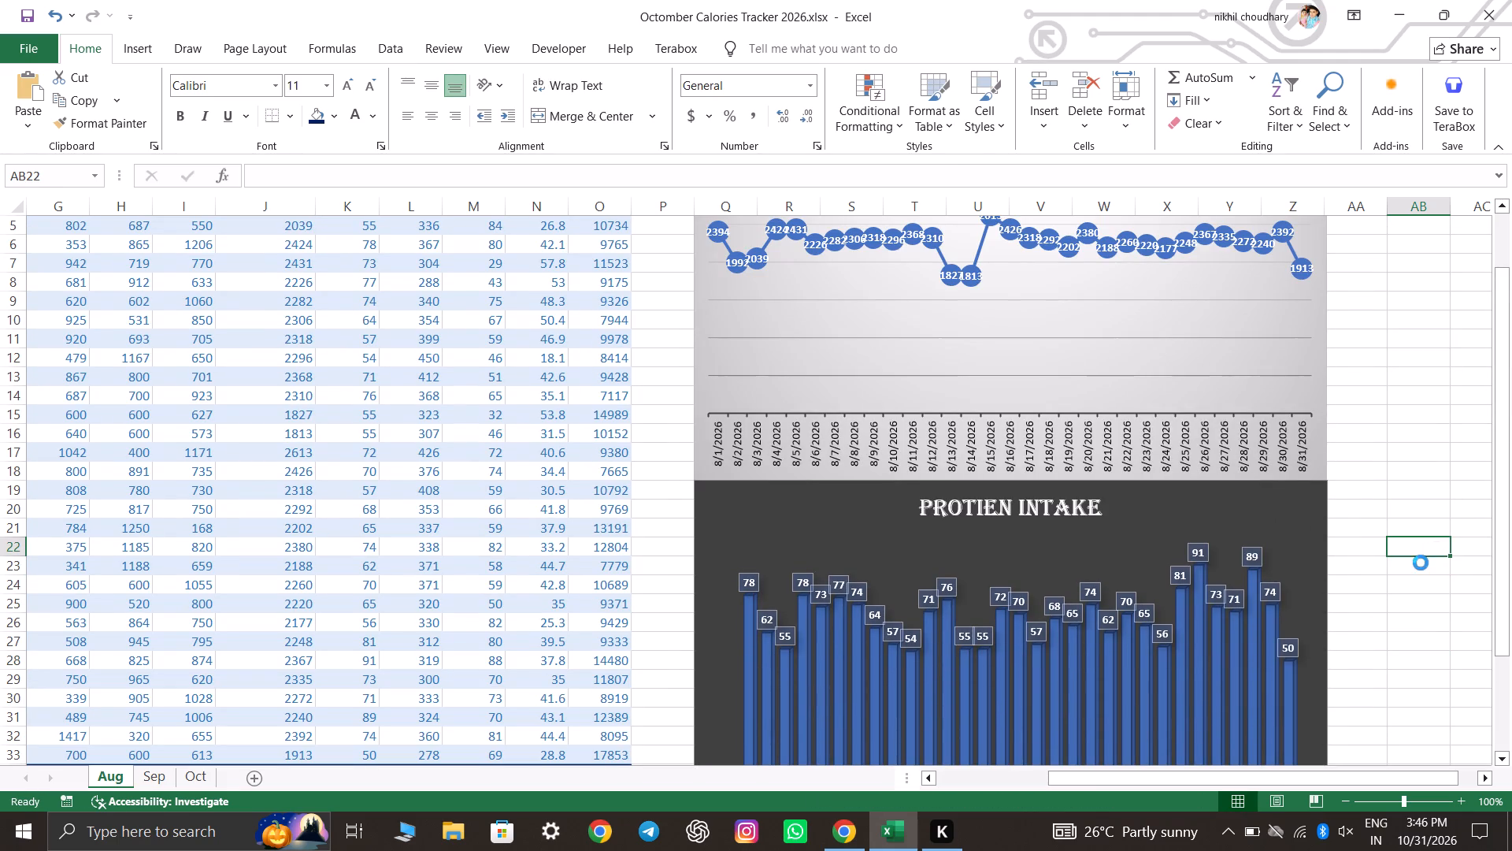